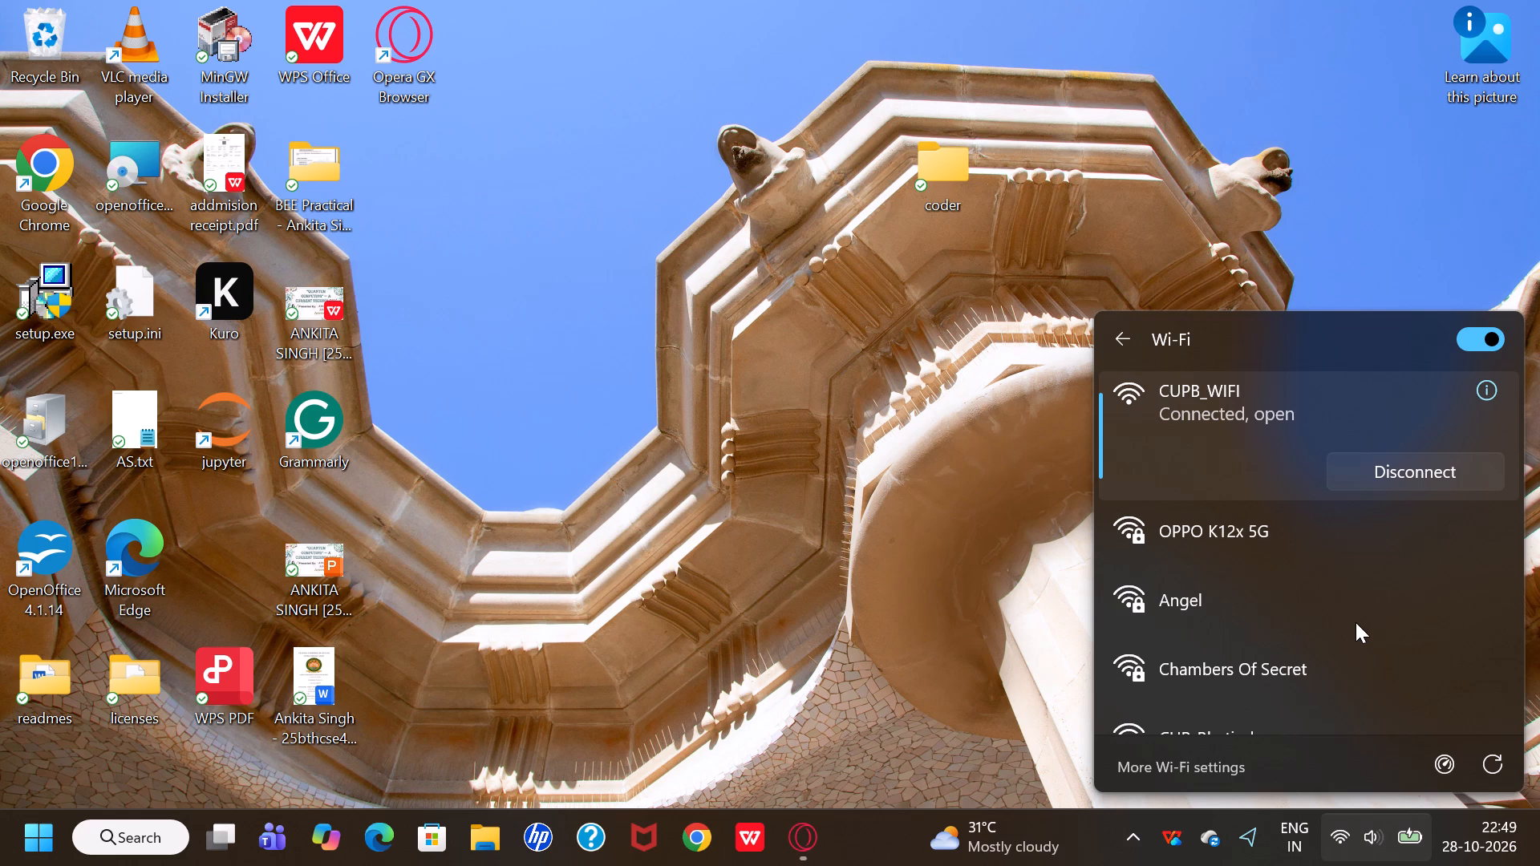
Dismiss the Wi-Fi network list and close the open Opera browser window showing the privacy error page.
left_click(873, 533)
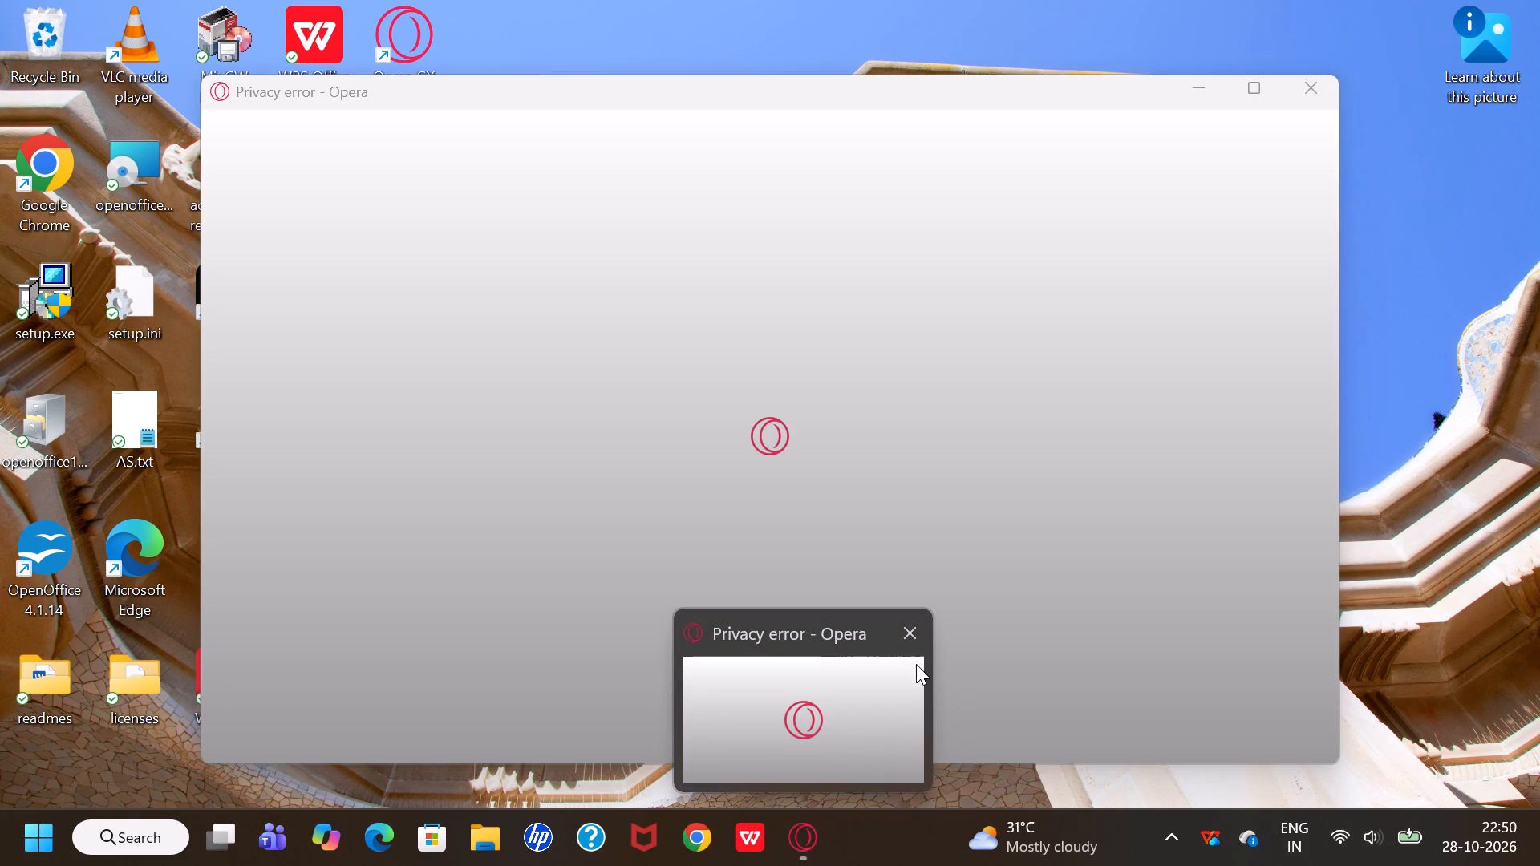
left_click(914, 639)
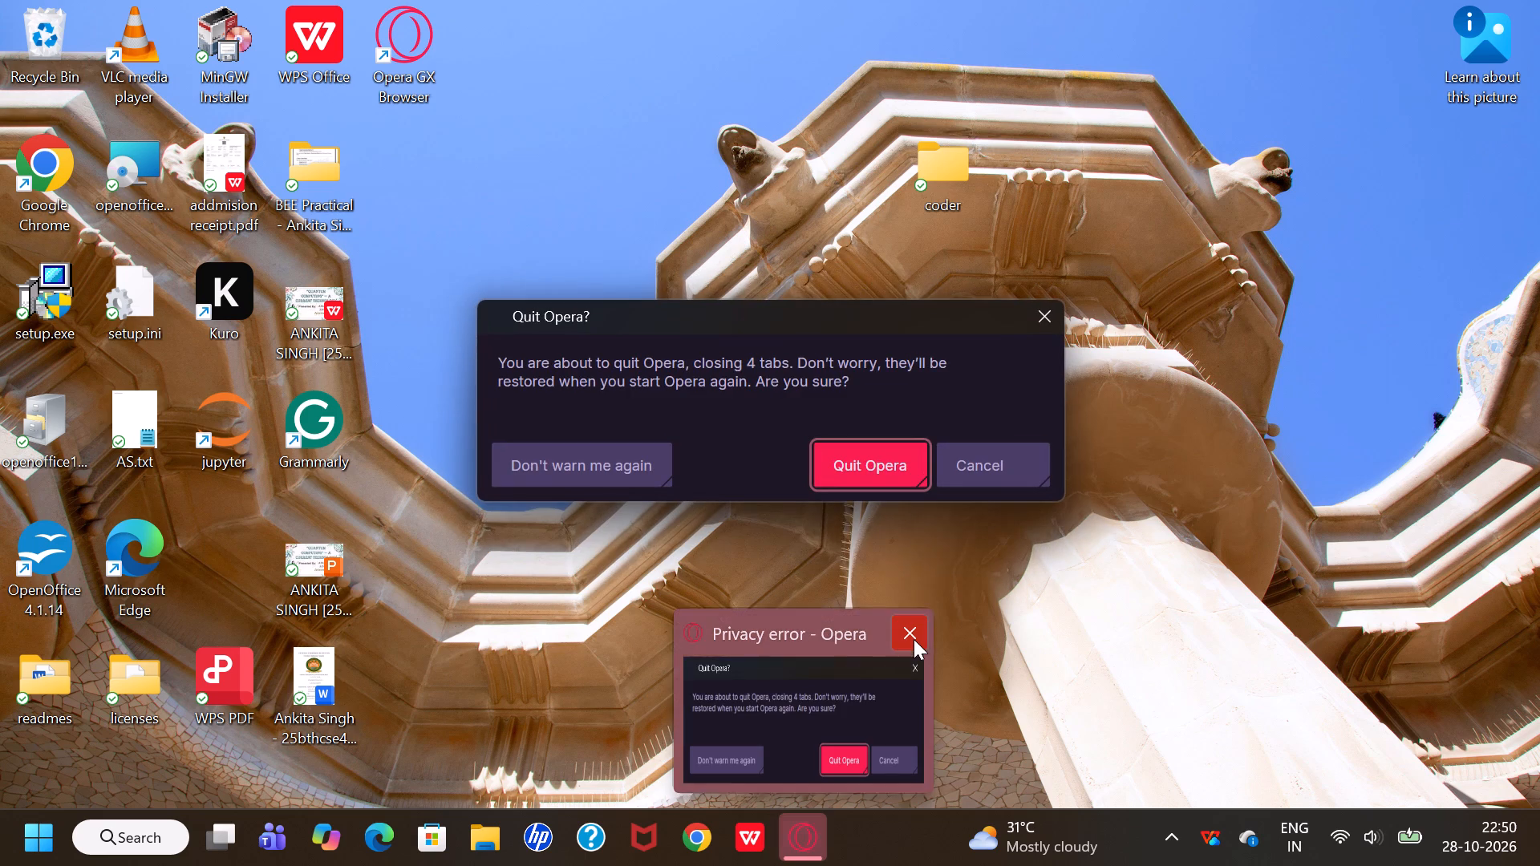
Quit the Opera browser with its open tabs.
left_click(882, 463)
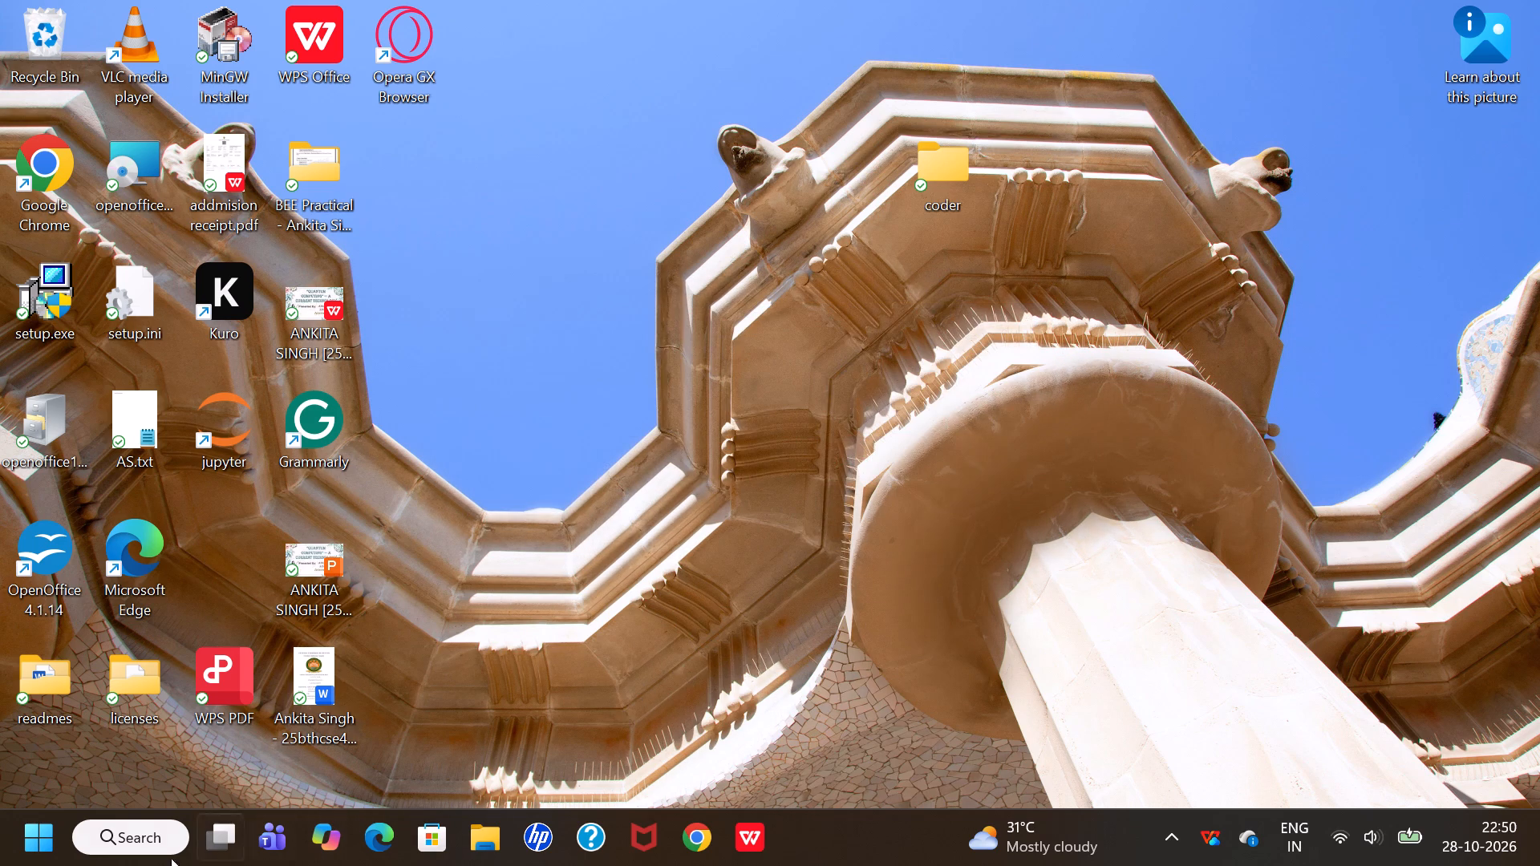
Open the recent Digital Electronics document from Downloads in Microsoft Word.
left_click(46, 848)
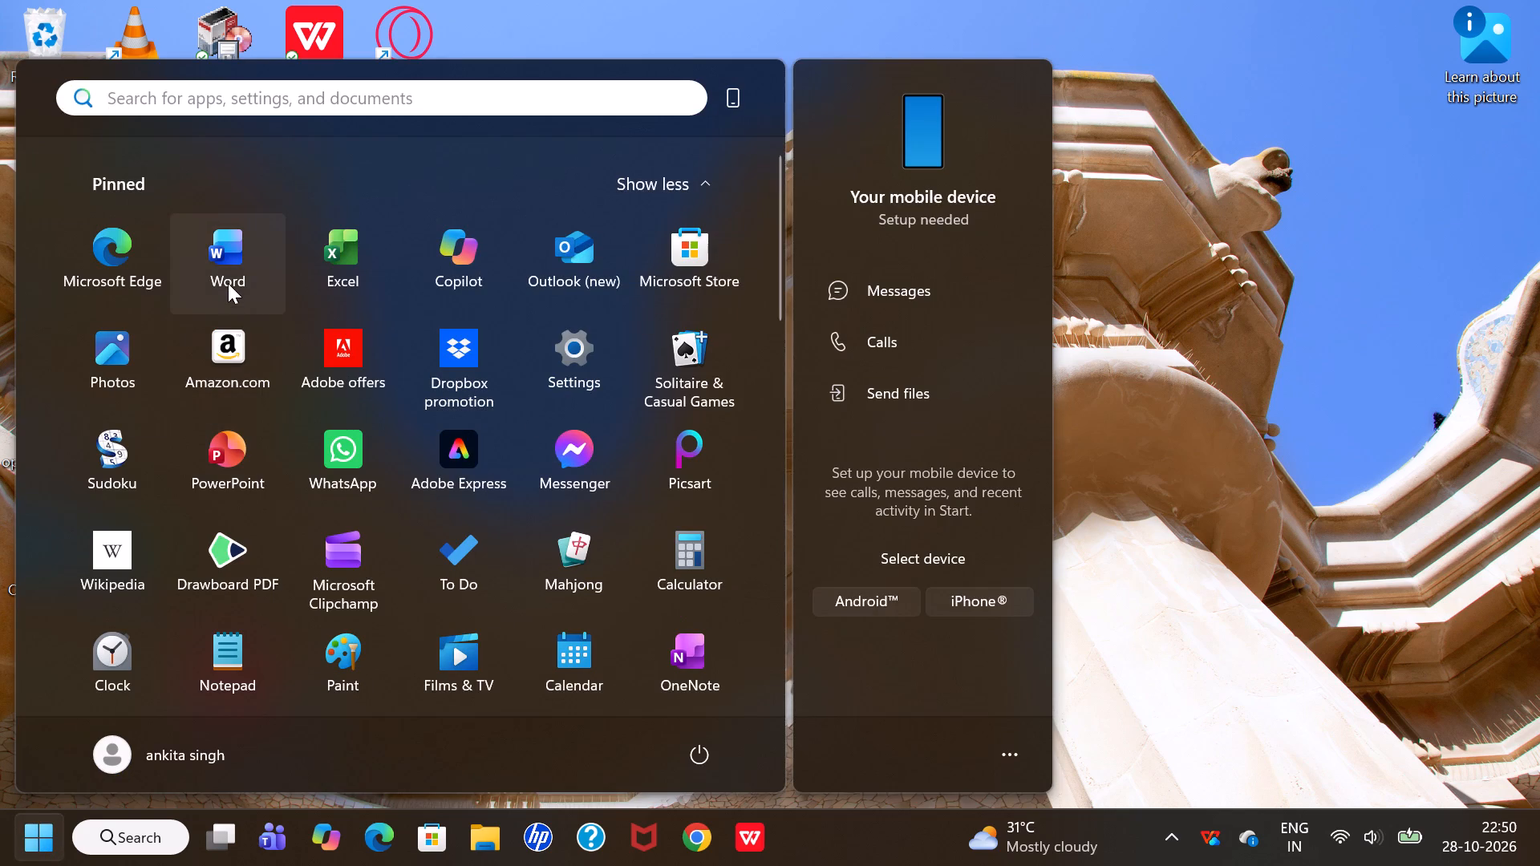
left_click(228, 283)
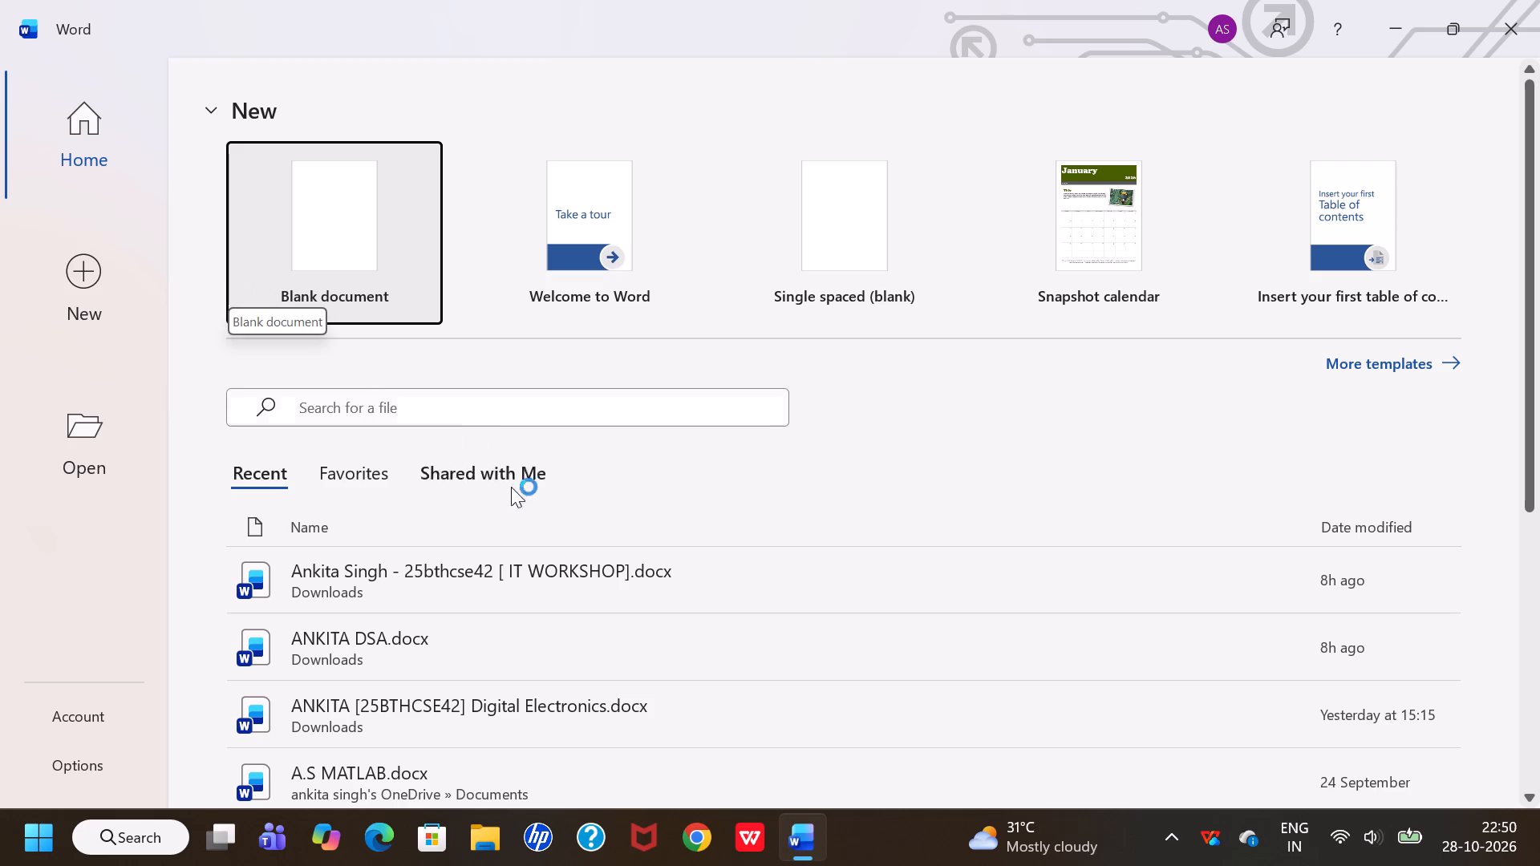
left_click(594, 713)
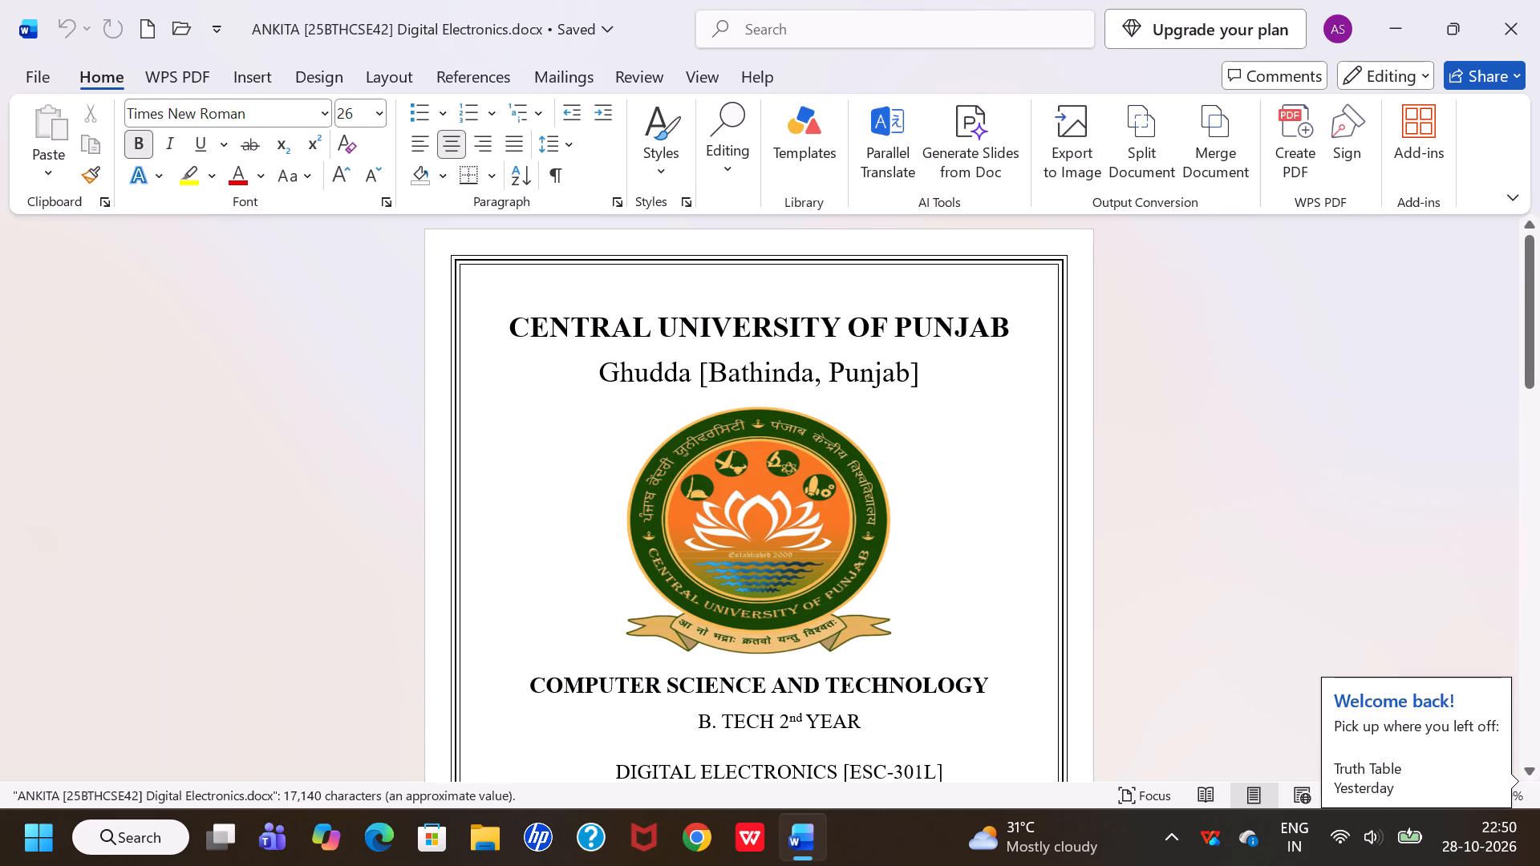
Look through the Digital Electronics lab assignment from the cover page and index to its last page.
scroll(748, 522, "down", 3)
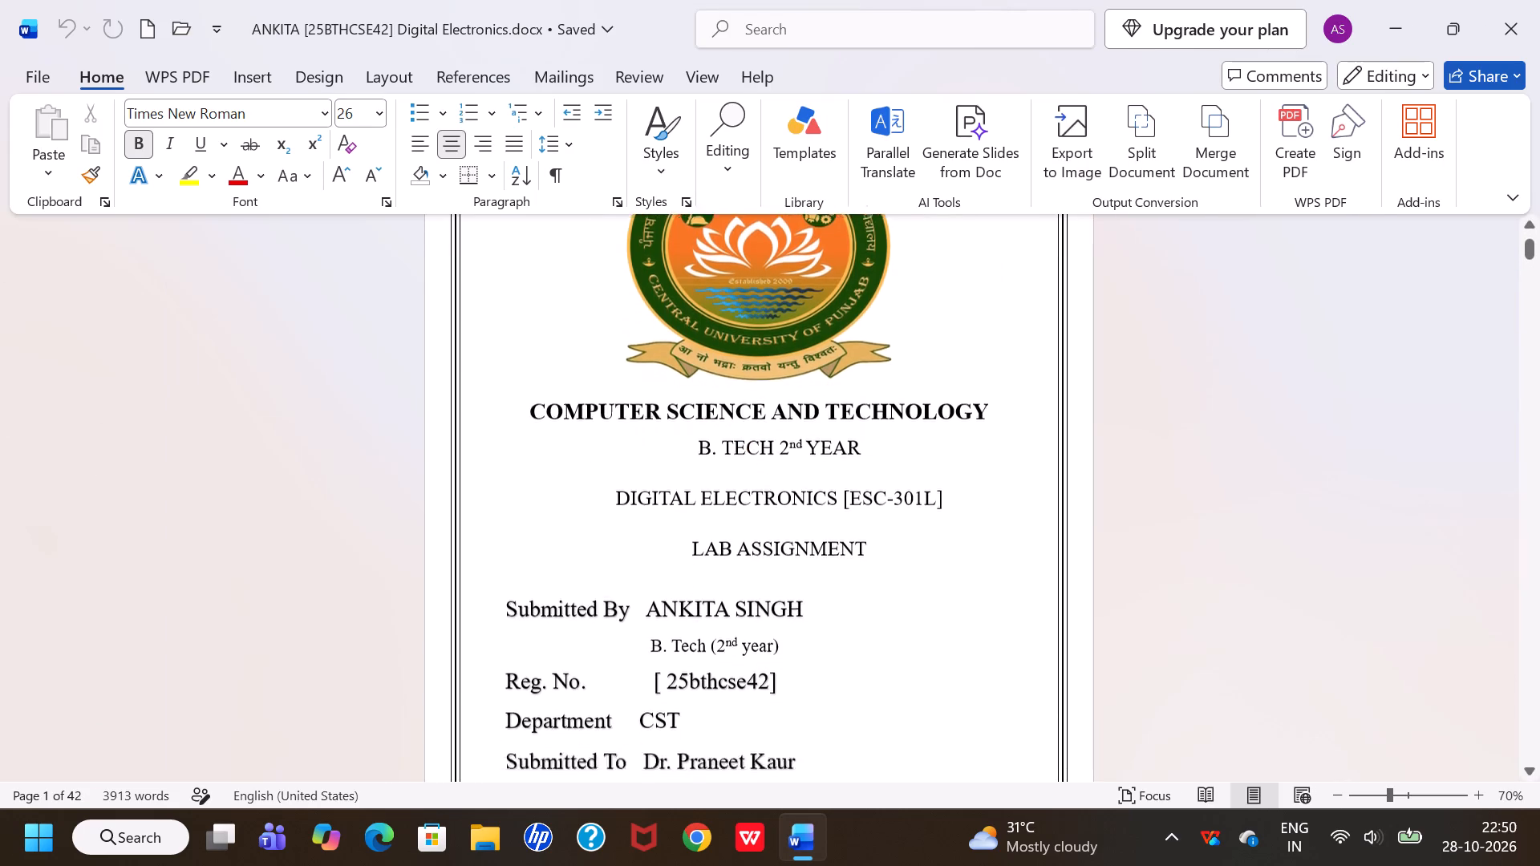
scroll(748, 522, "down", 8)
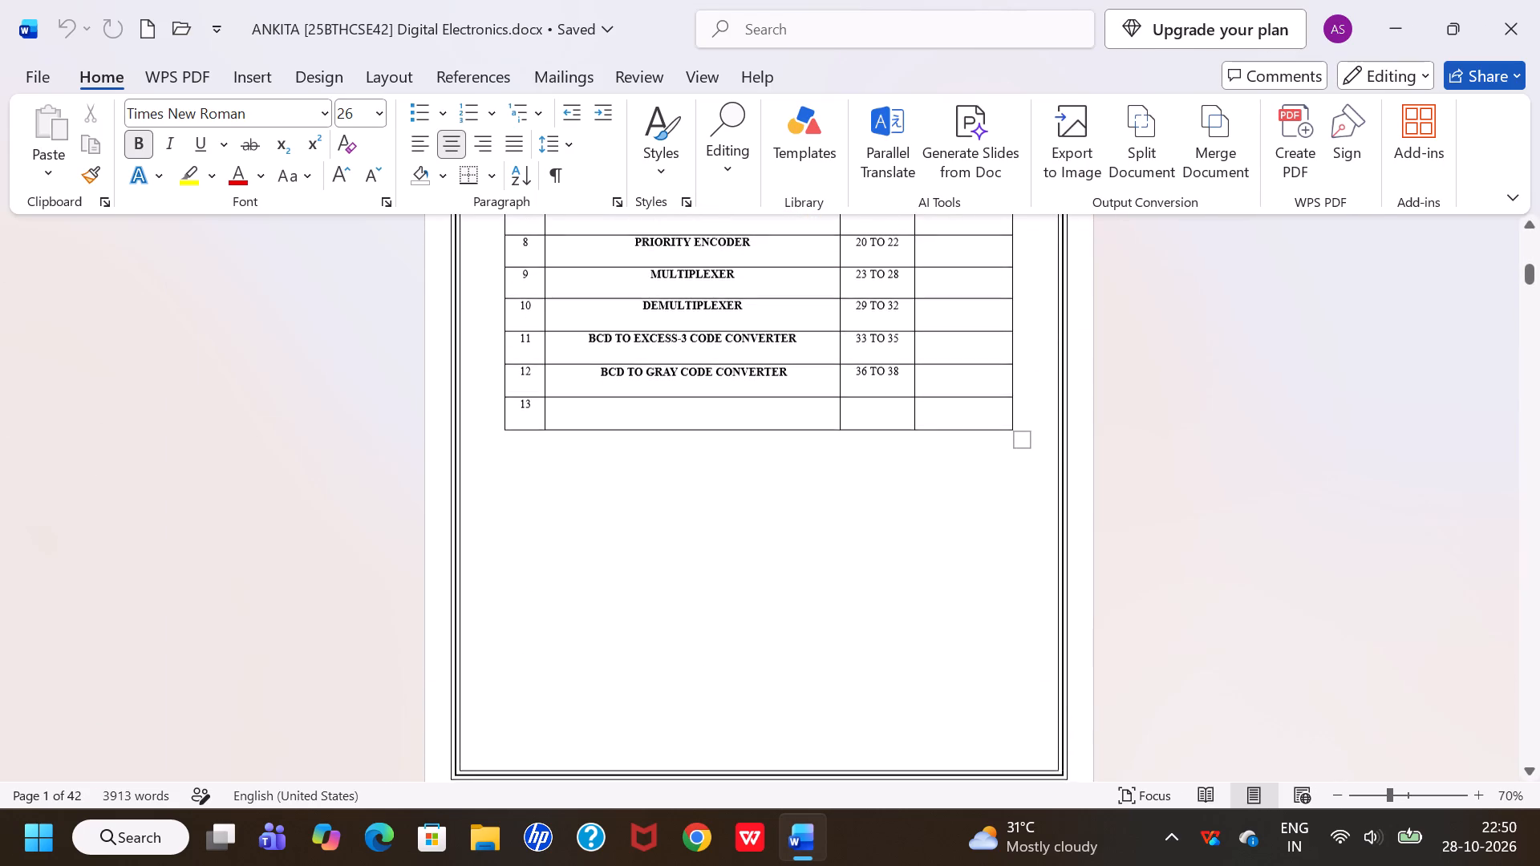
scroll(748, 522, "down", 13)
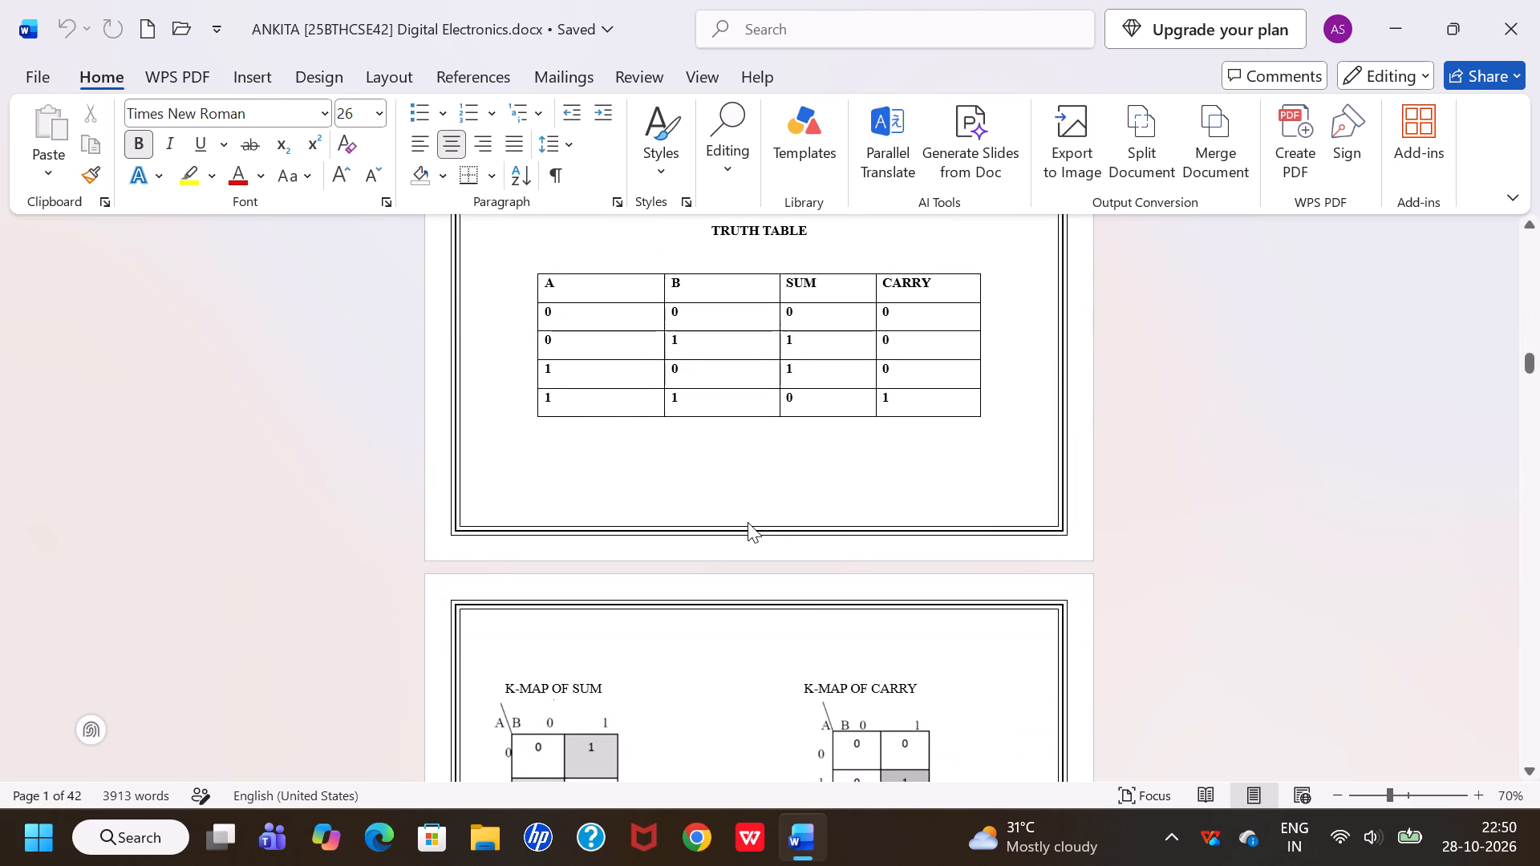
scroll(748, 522, "down", 16)
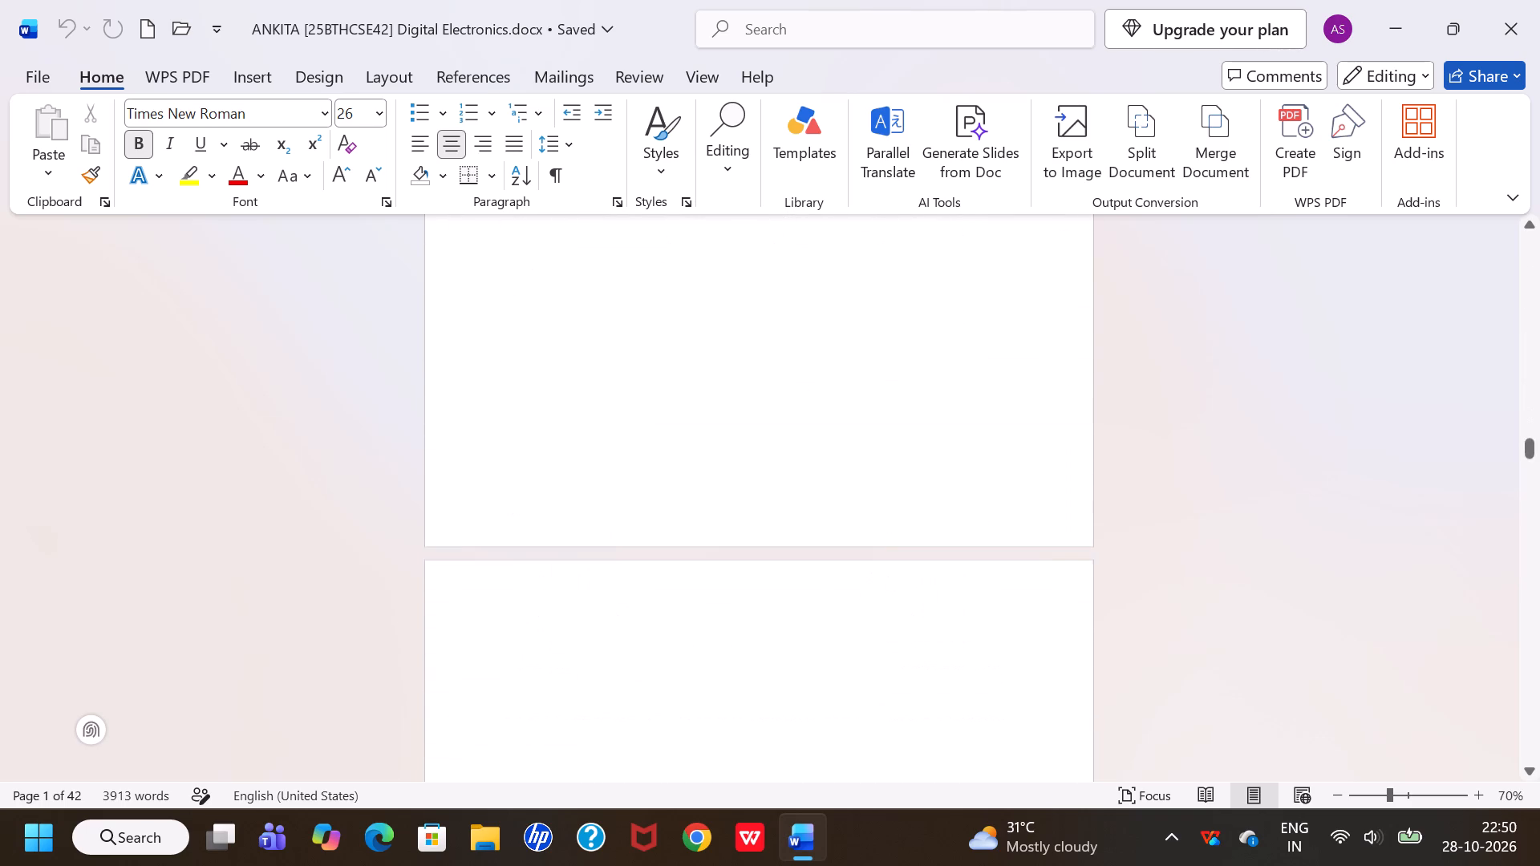
scroll(748, 522, "down", 12)
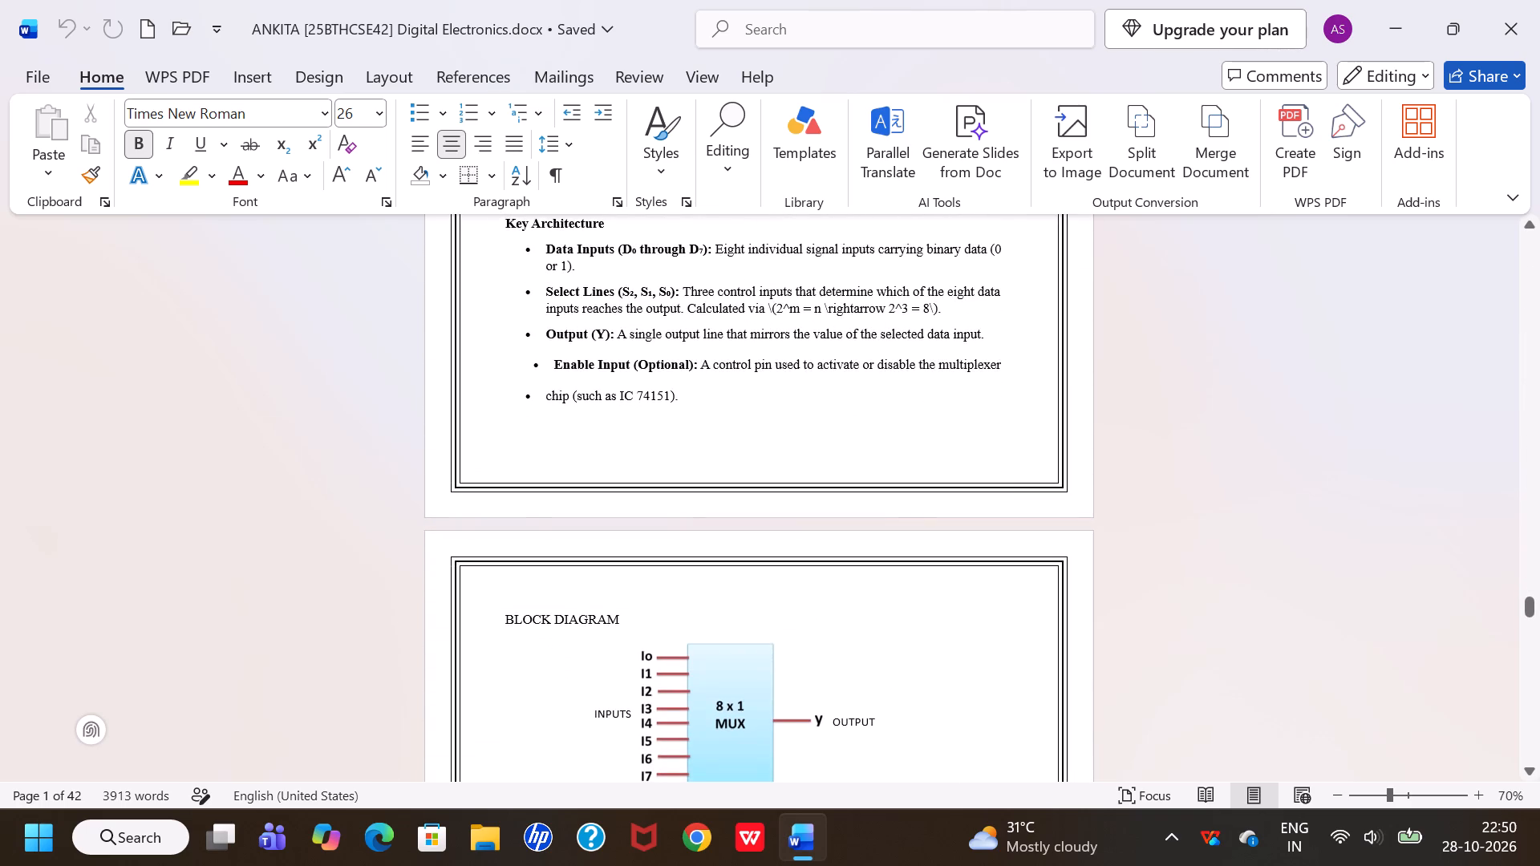
scroll(748, 522, "down", 19)
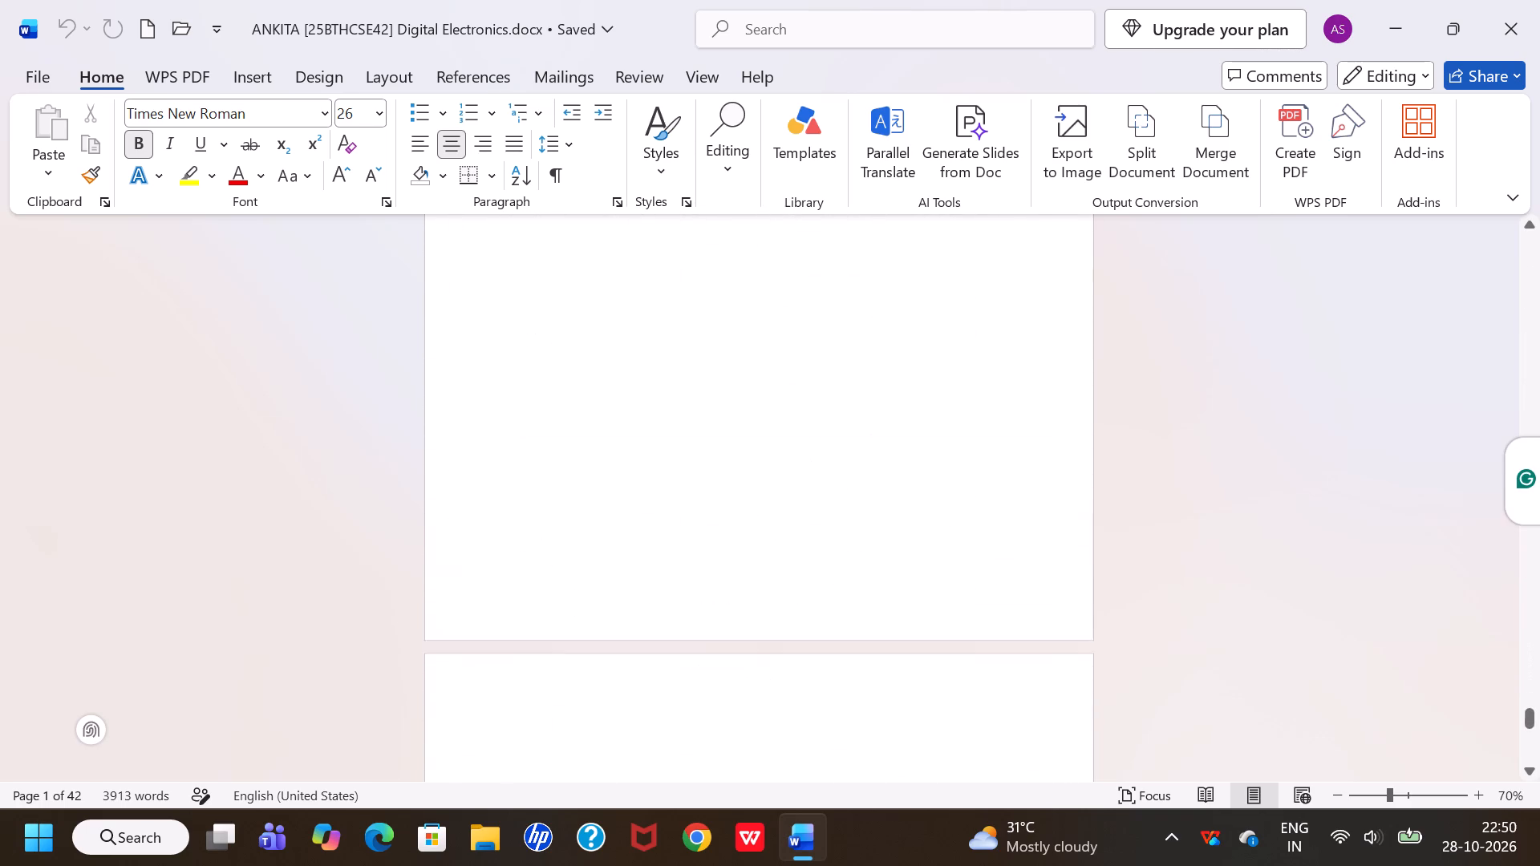
scroll(748, 522, "down", 2)
scroll(748, 522, "down", 20)
scroll(748, 522, "down", 12)
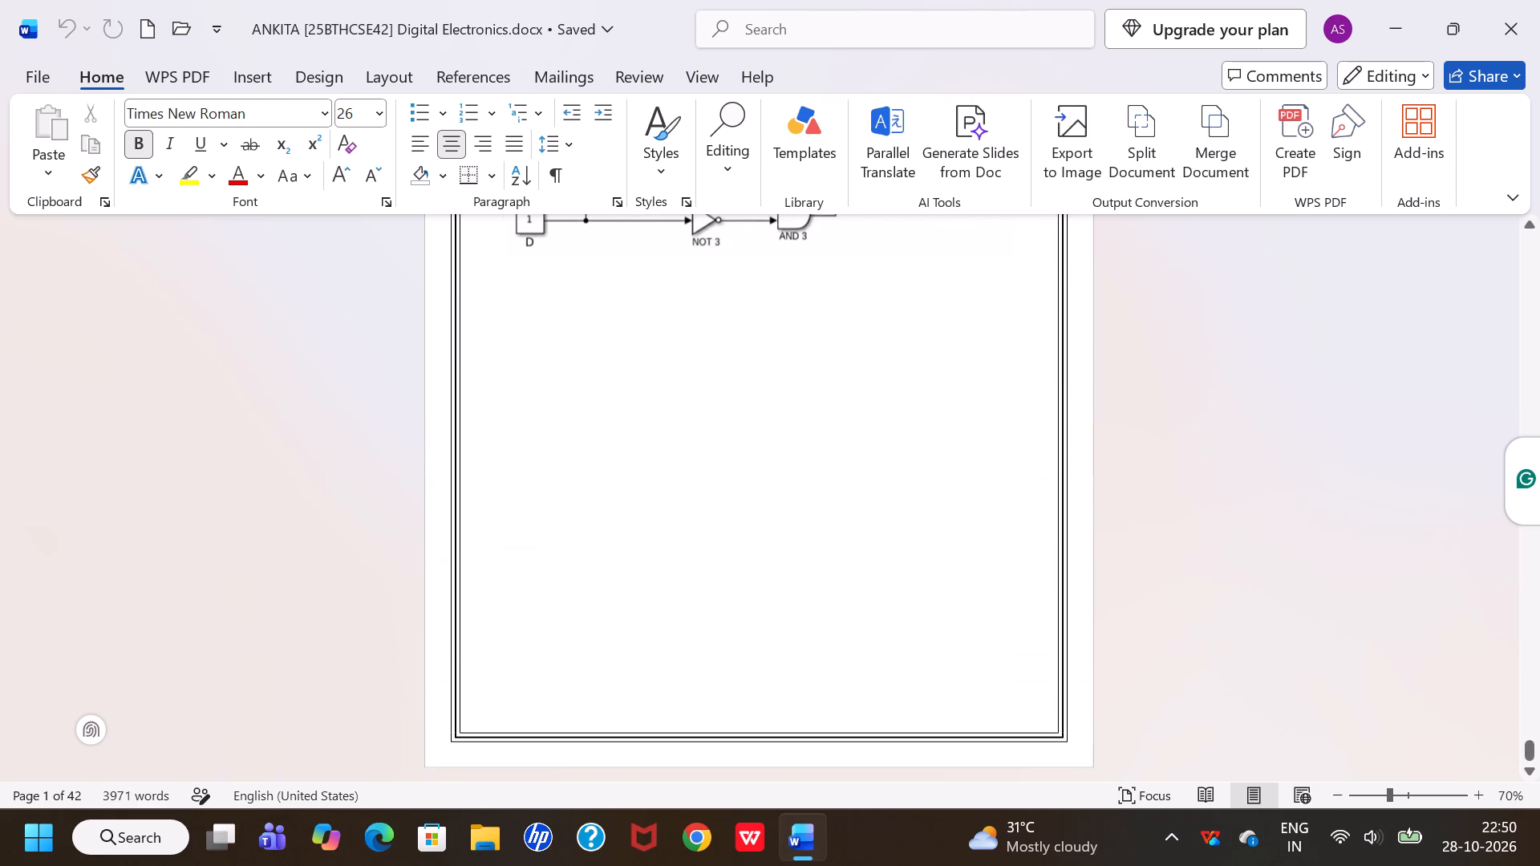
scroll(748, 522, "down", 5)
Review the code converter experiments backwards from the final logic circuit to the Experiment 11 BCD to Excess-3 heading.
scroll(748, 522, "up", 2)
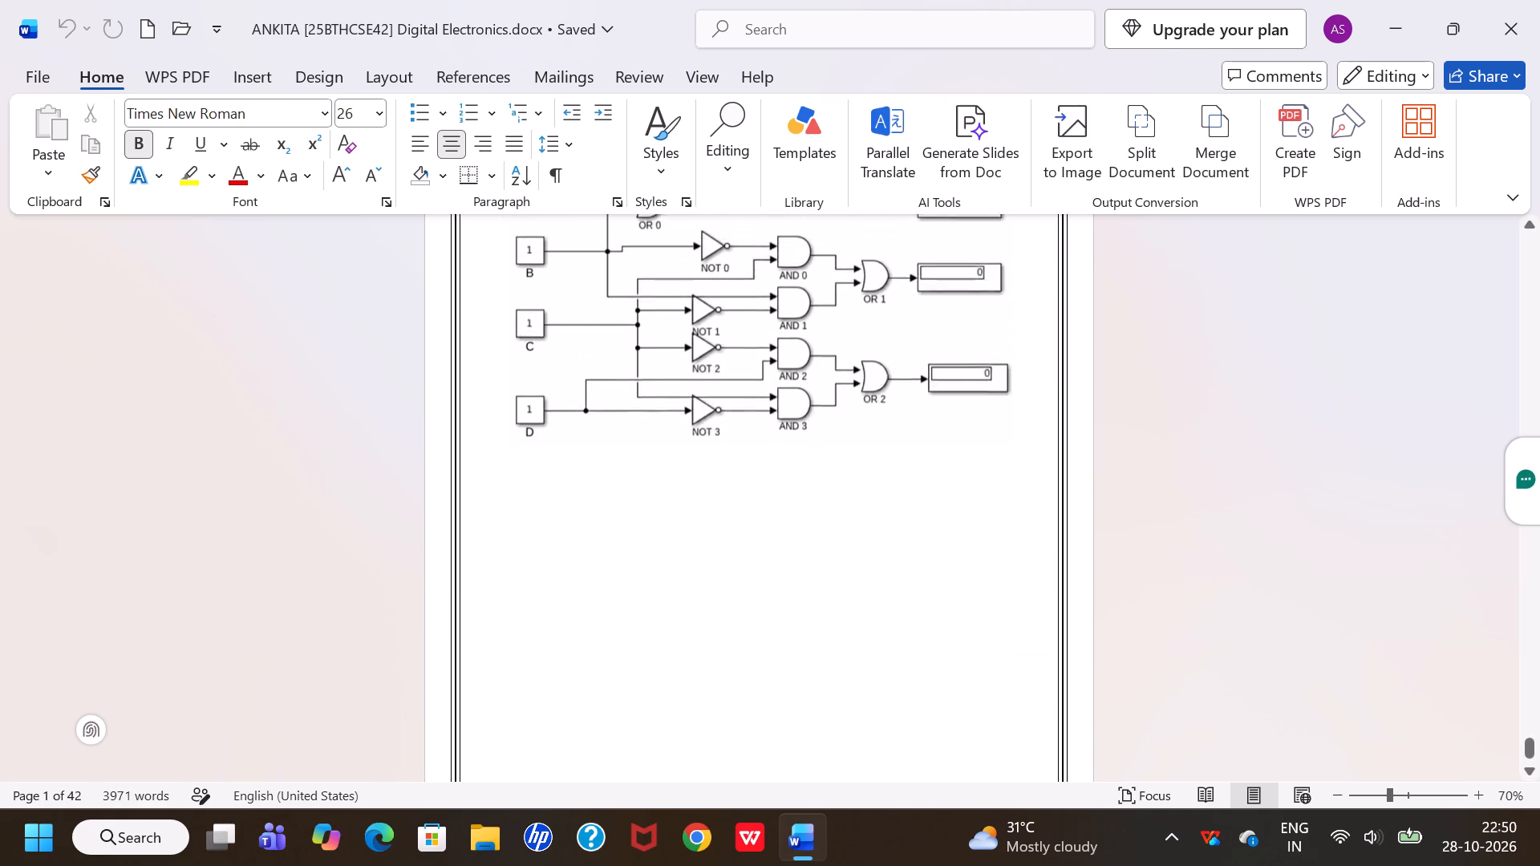
scroll(748, 522, "up", 13)
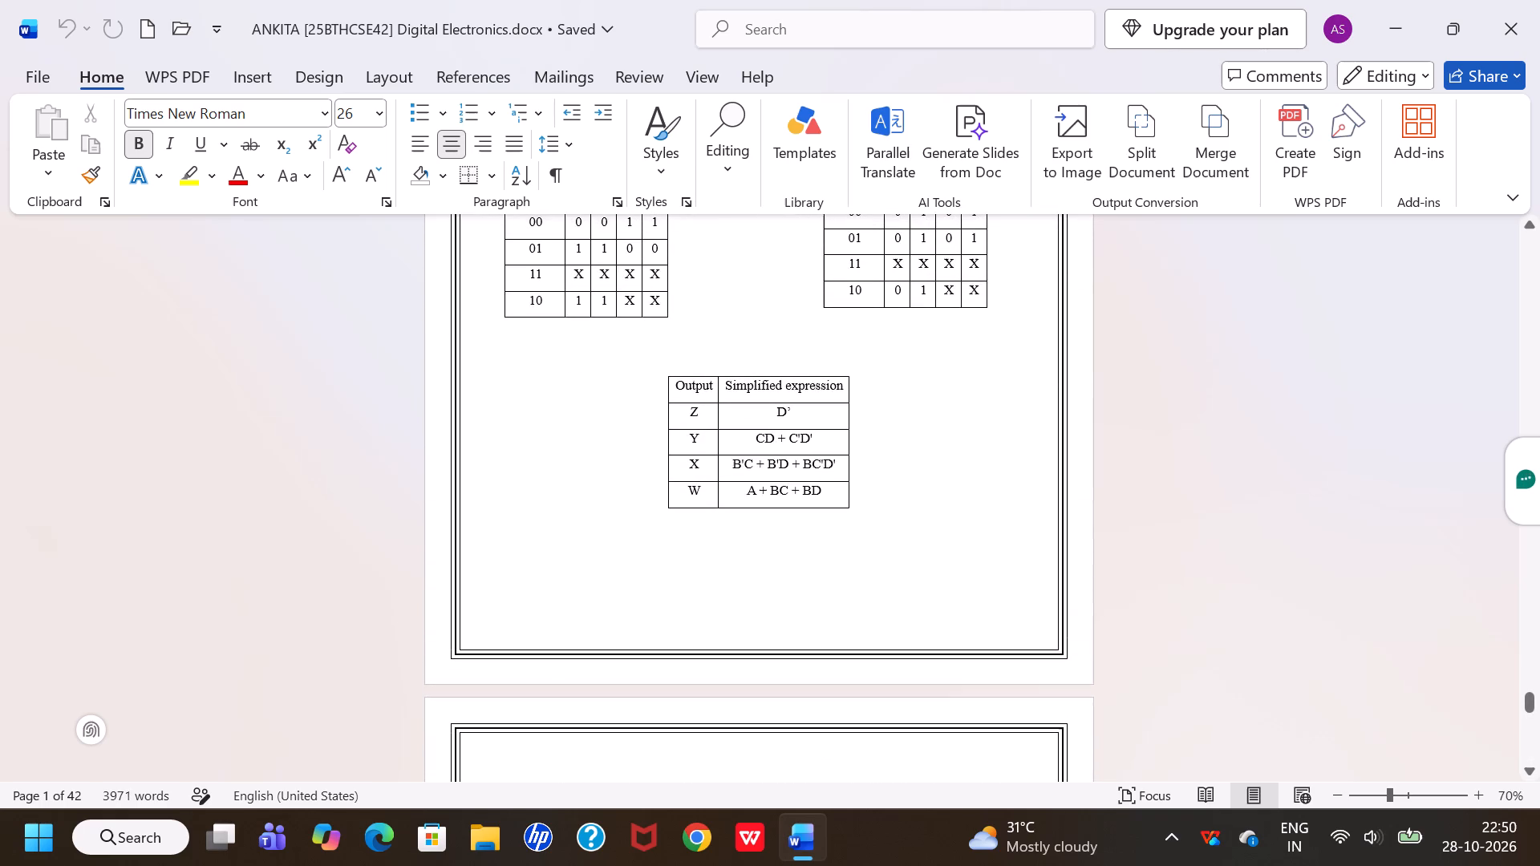
scroll(748, 522, "up", 4)
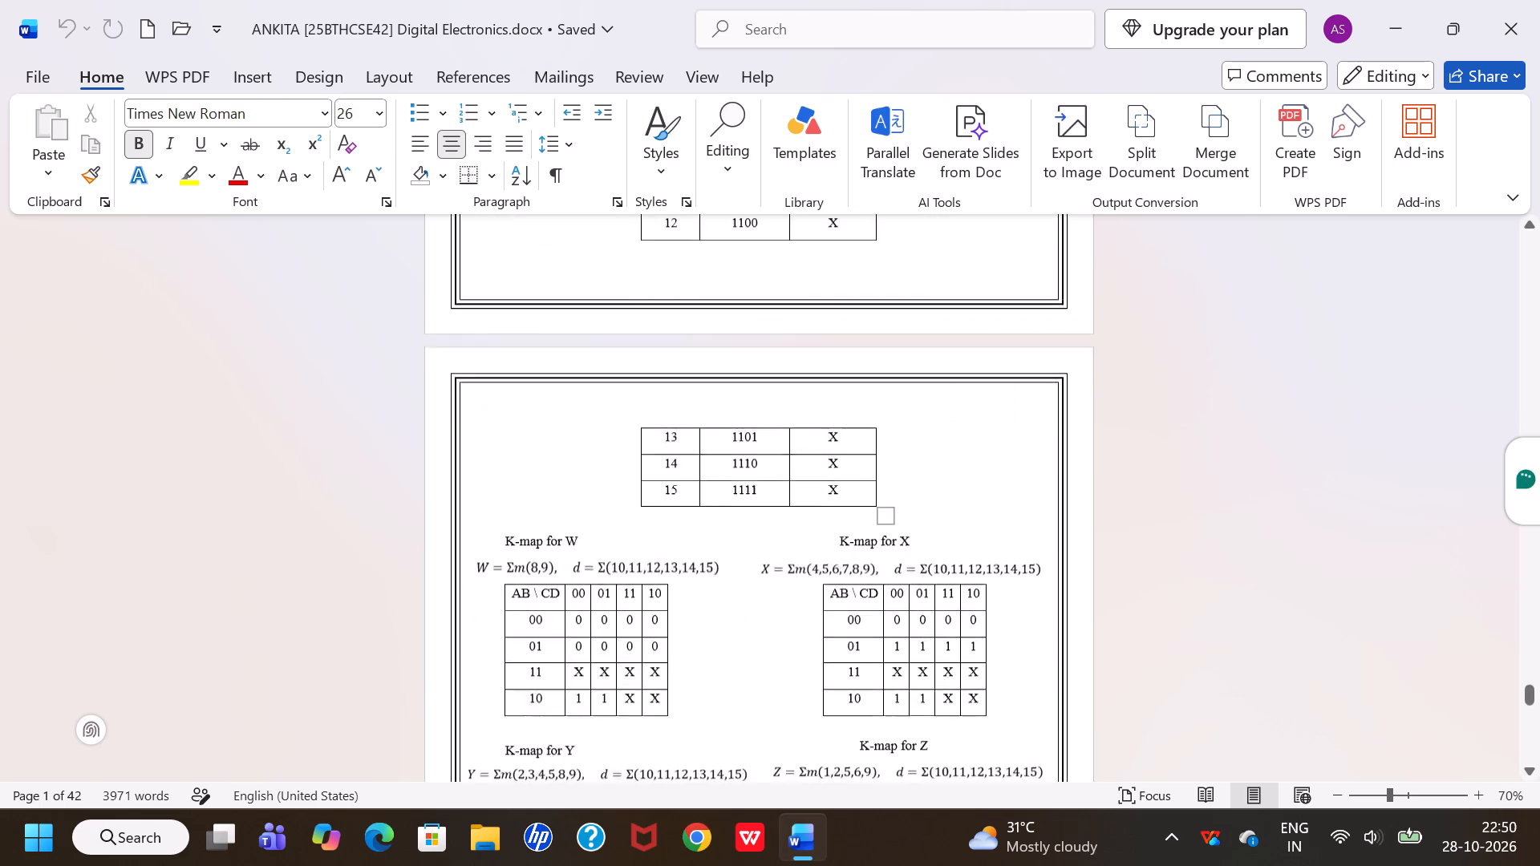
scroll(748, 522, "up", 6)
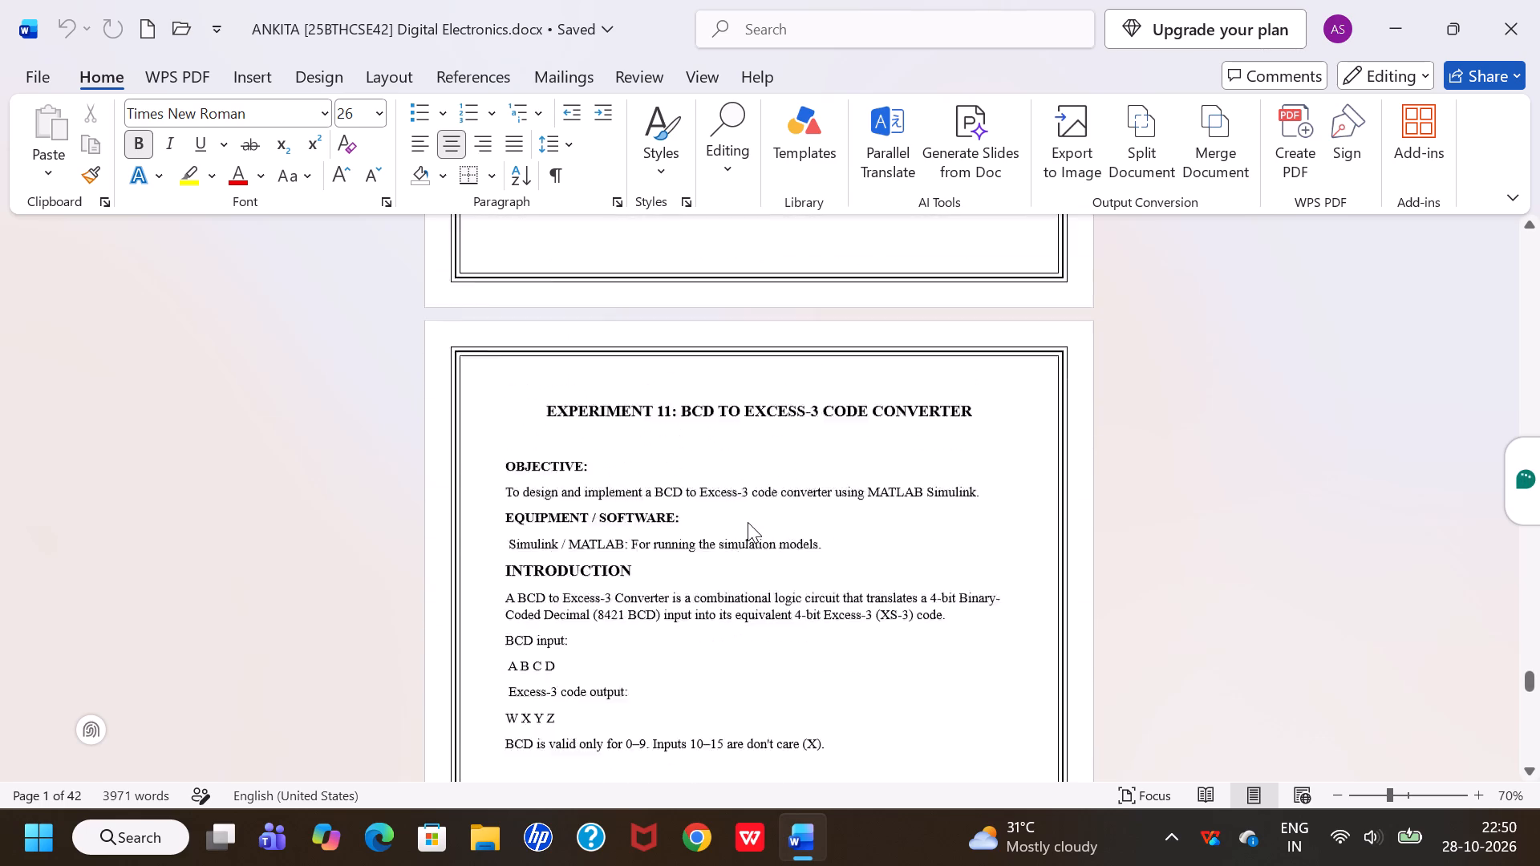
Examine the demultiplexer experiment's 1:8 and 1:4 truth tables, output equations and Simulink logic gate diagrams.
scroll(748, 522, "up", 5)
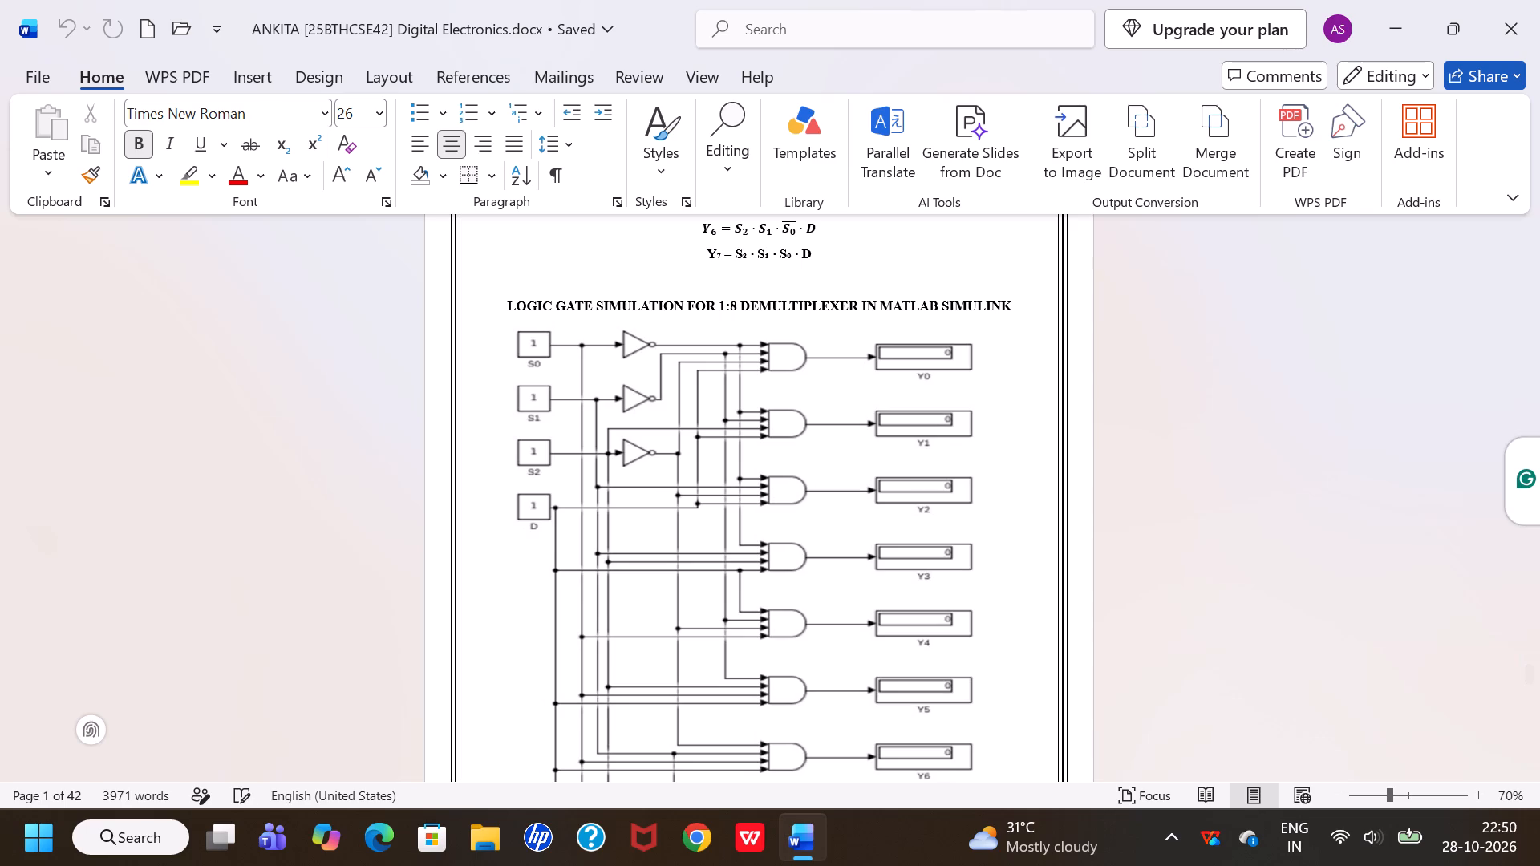
scroll(748, 522, "up", 4)
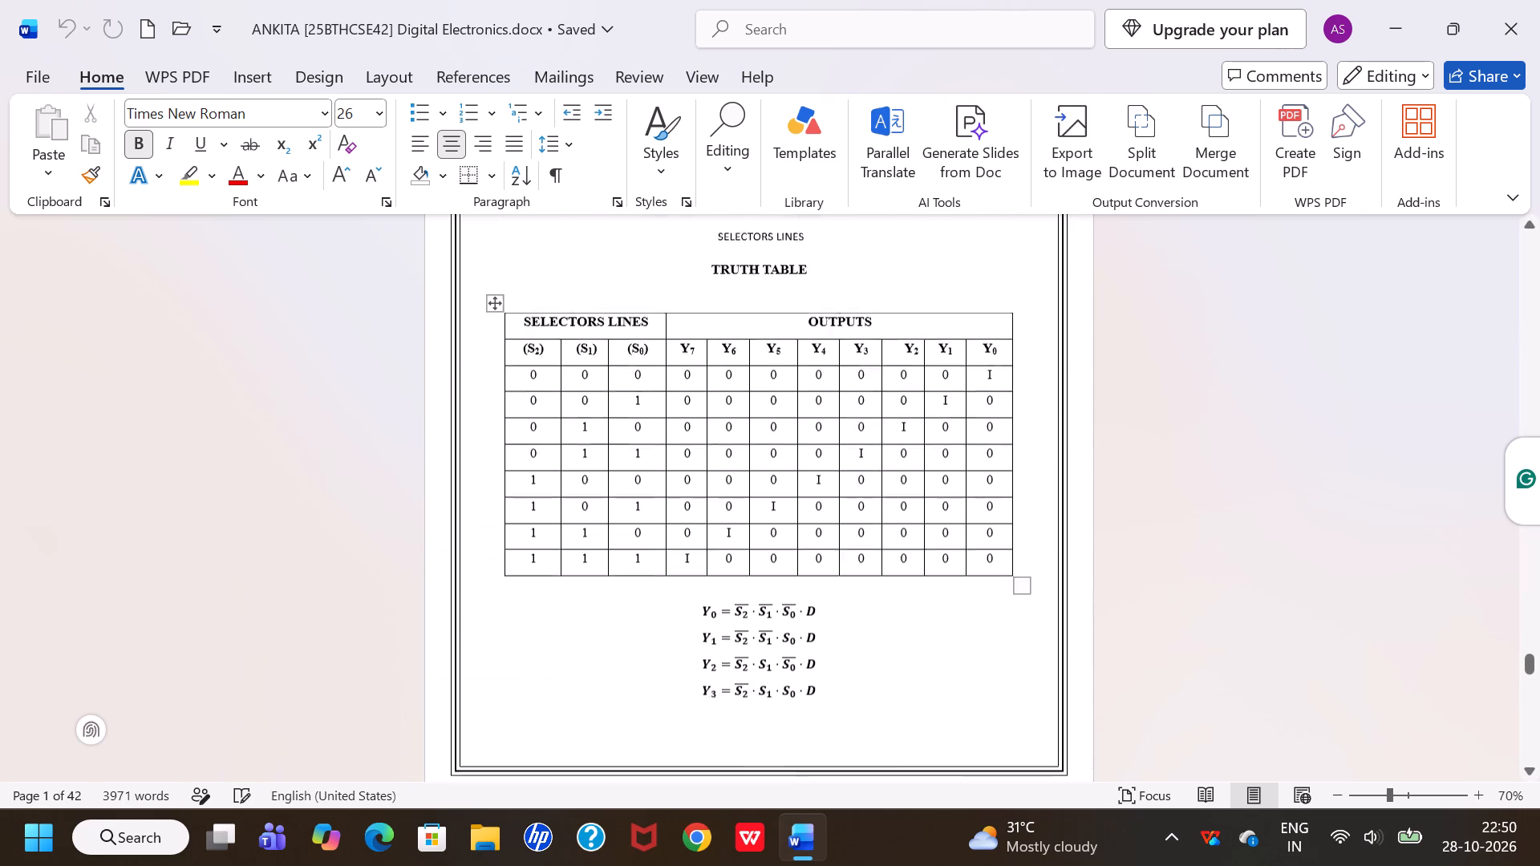
scroll(748, 522, "up", 1)
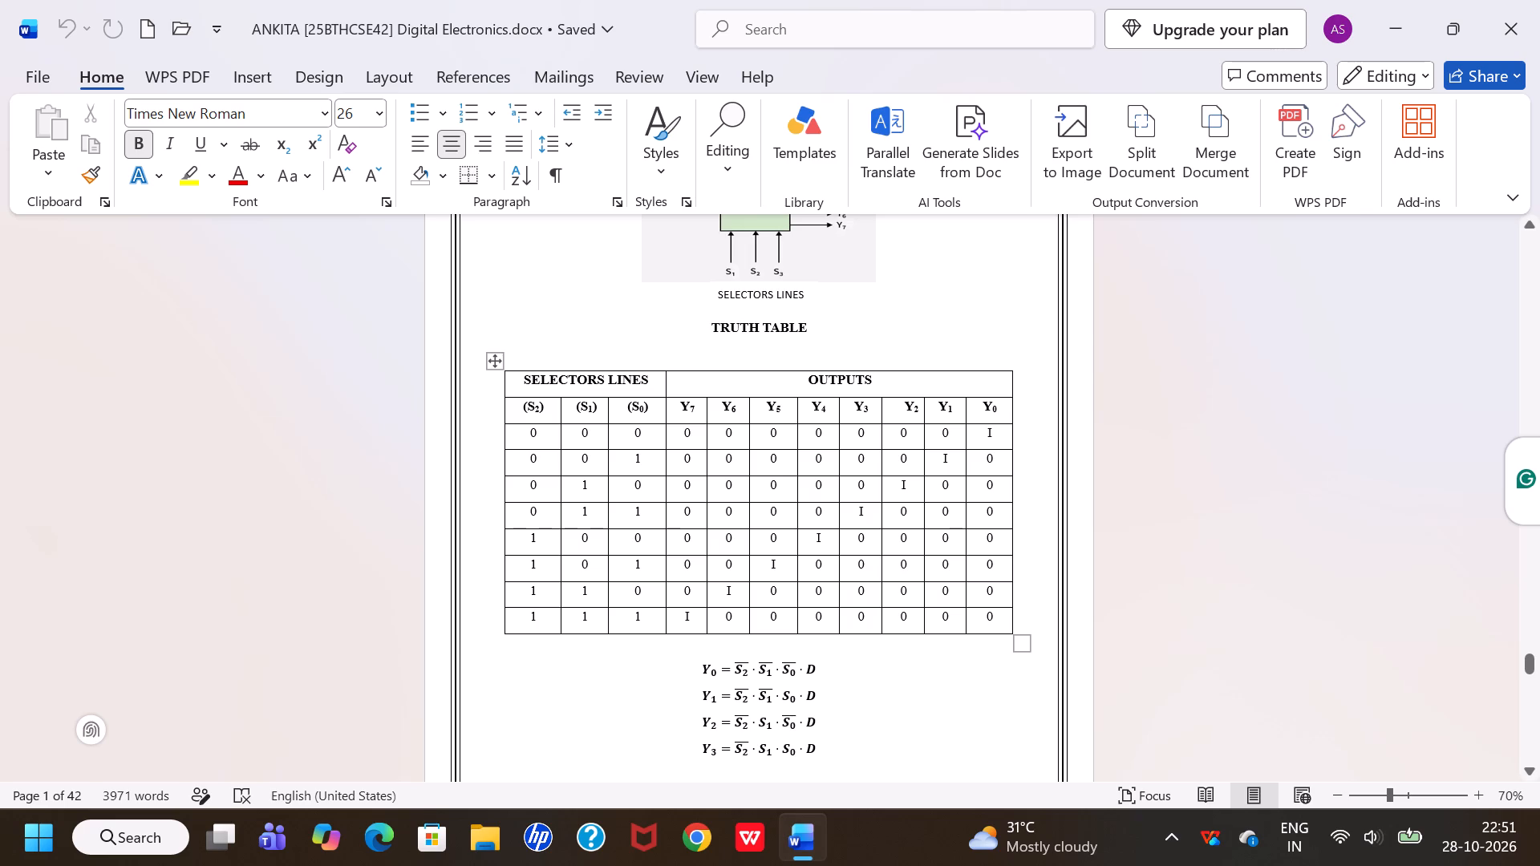
scroll(659, 619, "down", 4)
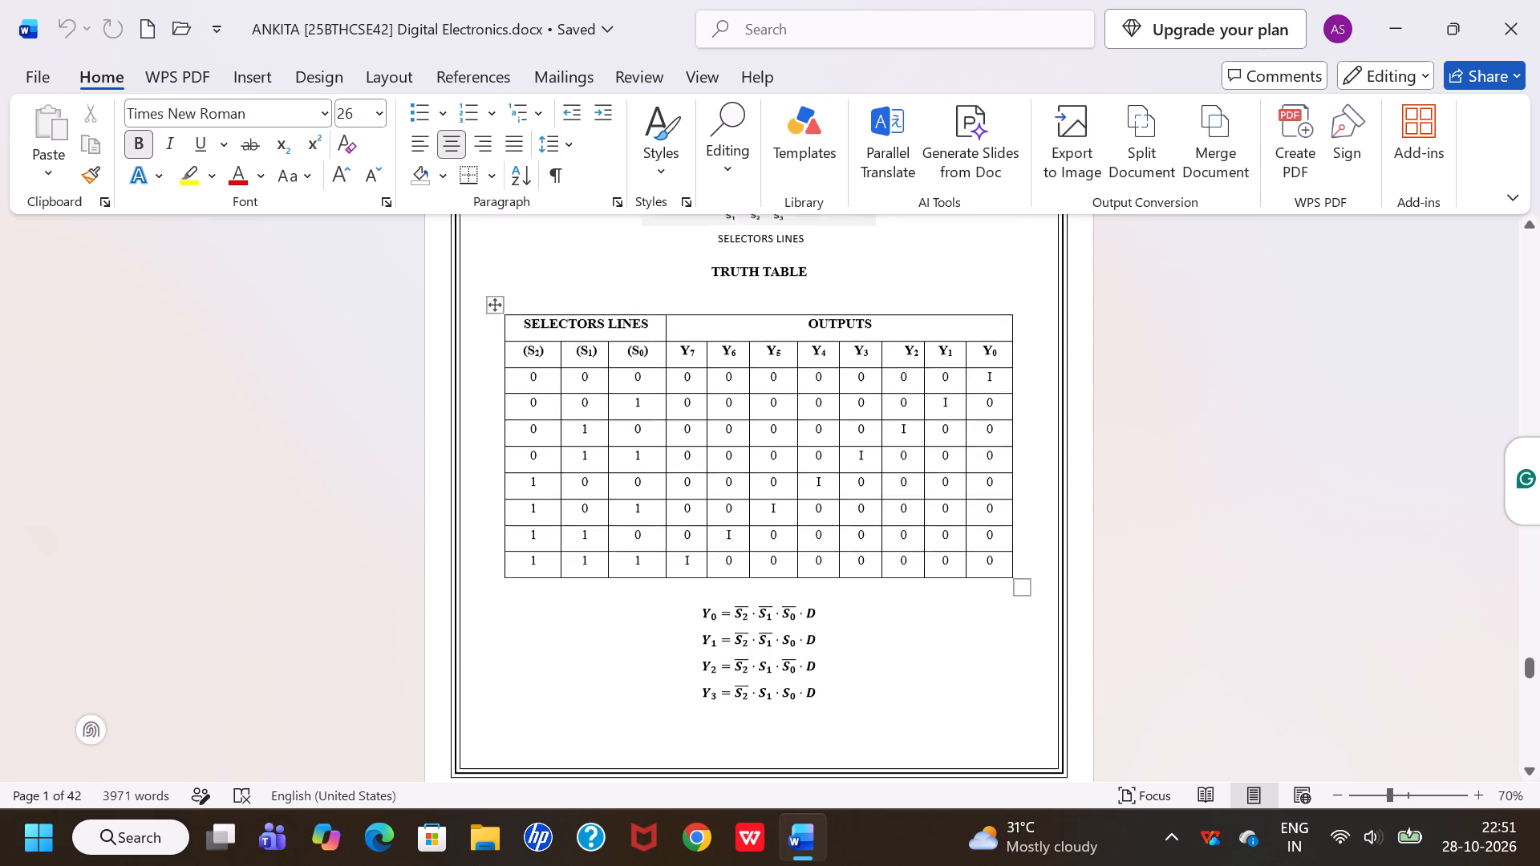
scroll(659, 619, "down", 2)
scroll(659, 619, "up", 1)
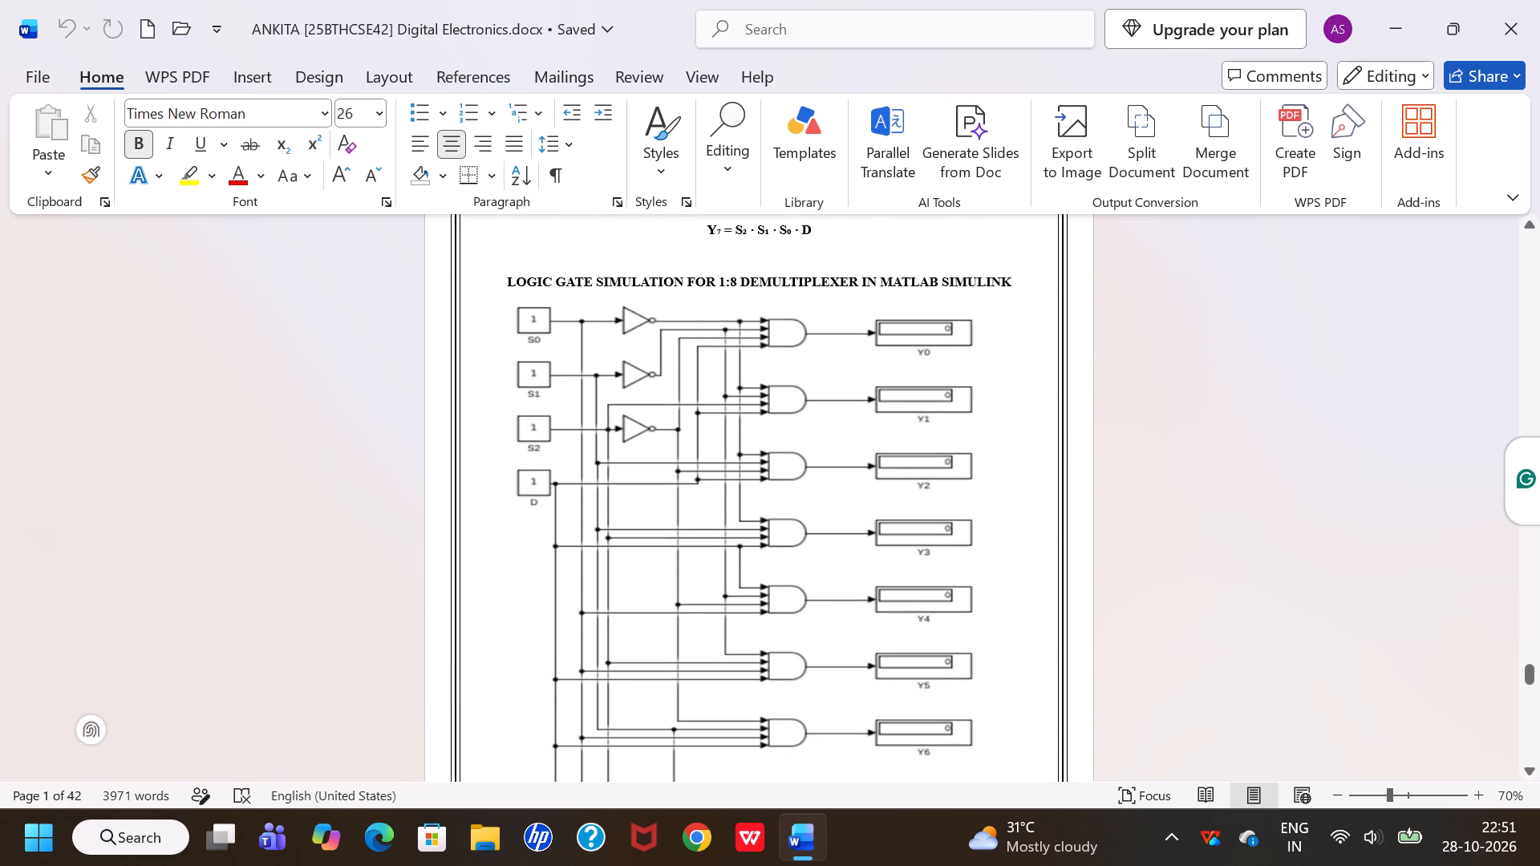
scroll(659, 619, "up", 1)
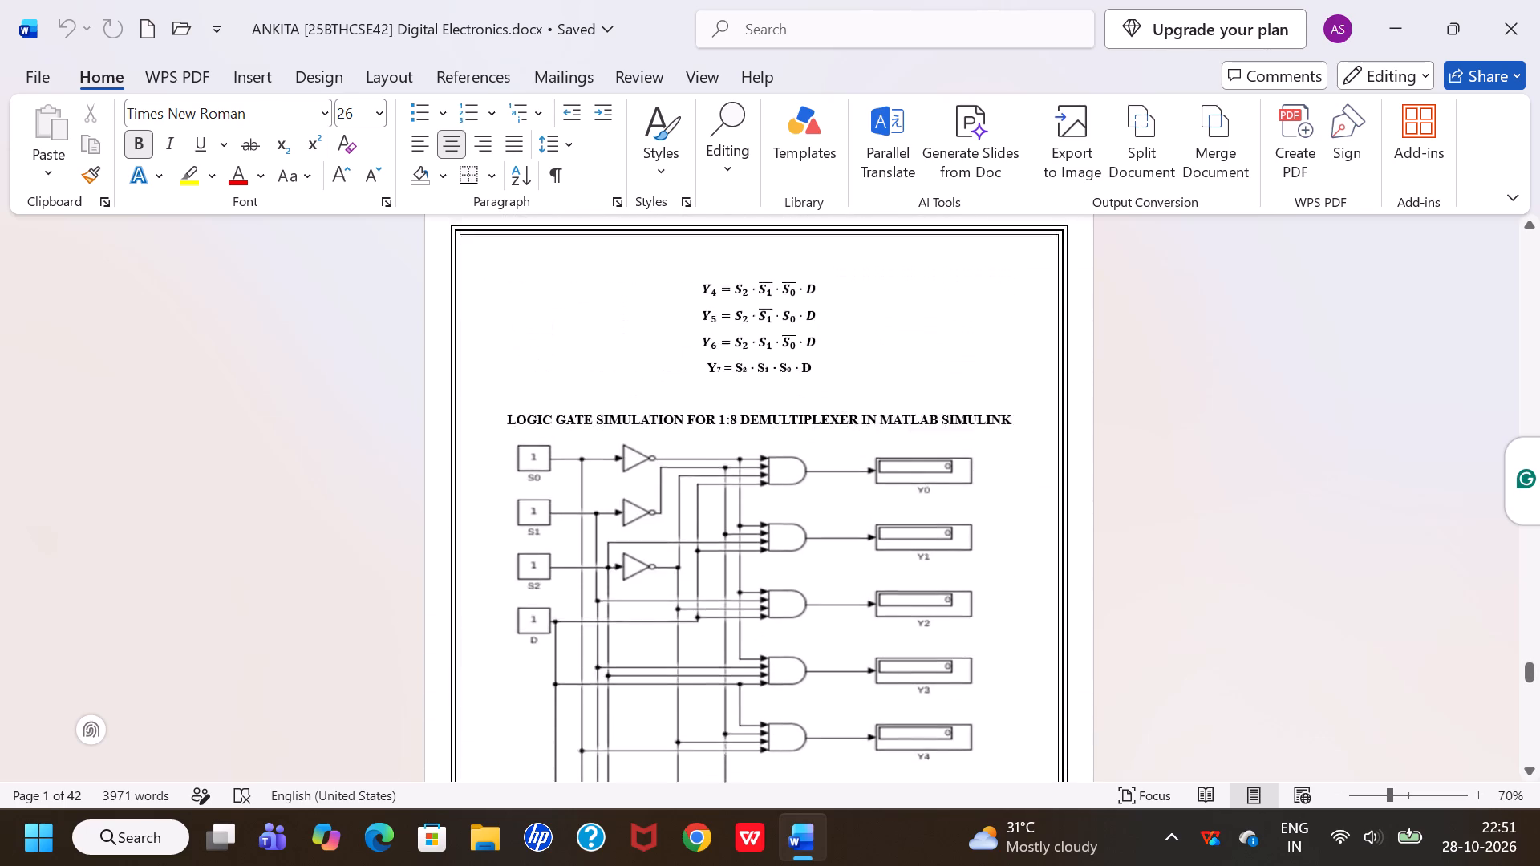
scroll(659, 619, "up", 4)
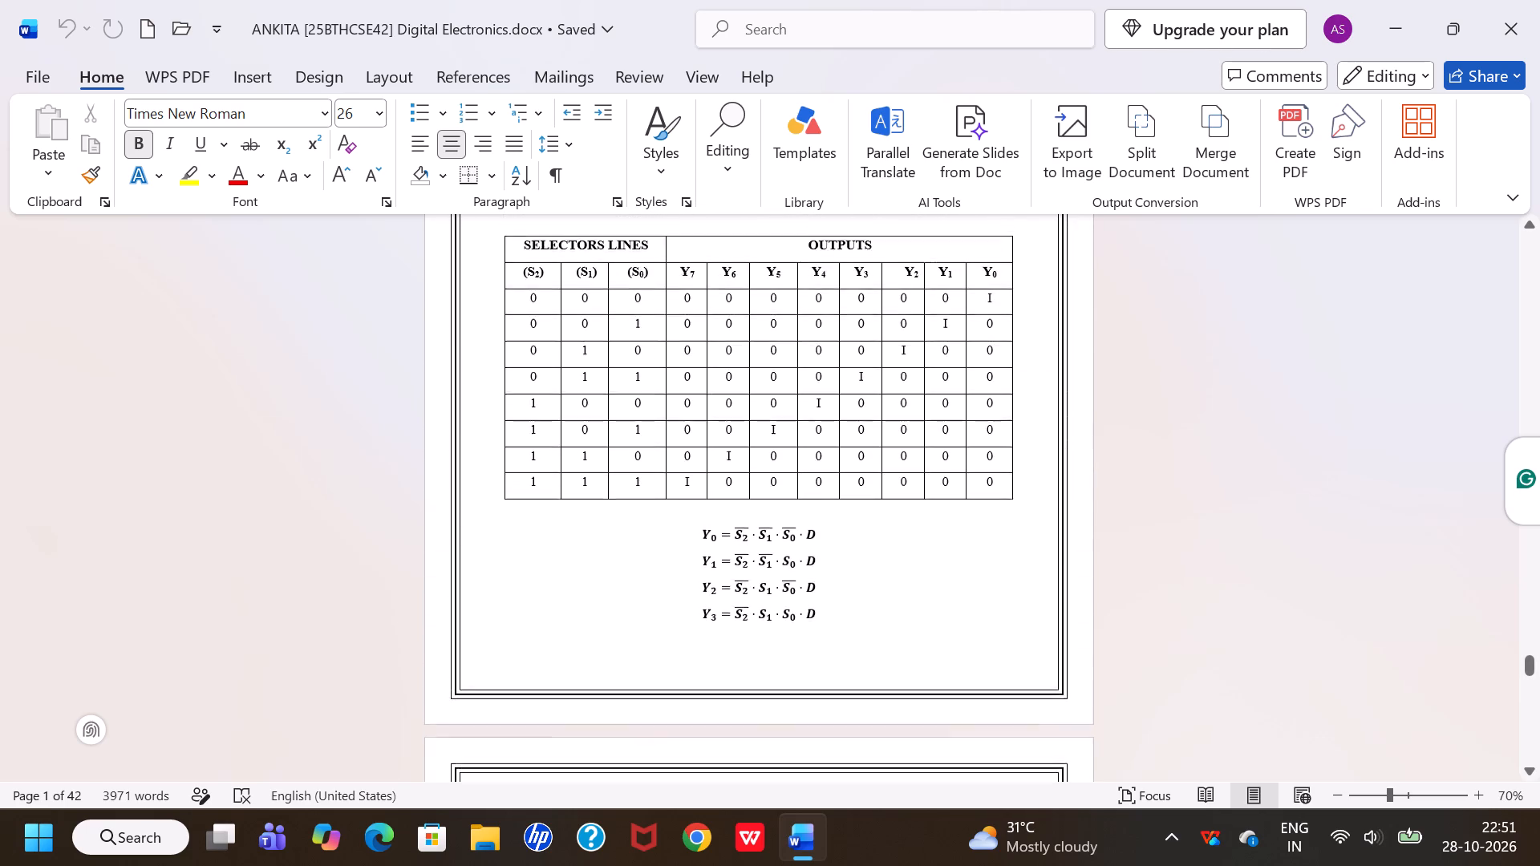
scroll(659, 619, "up", 1)
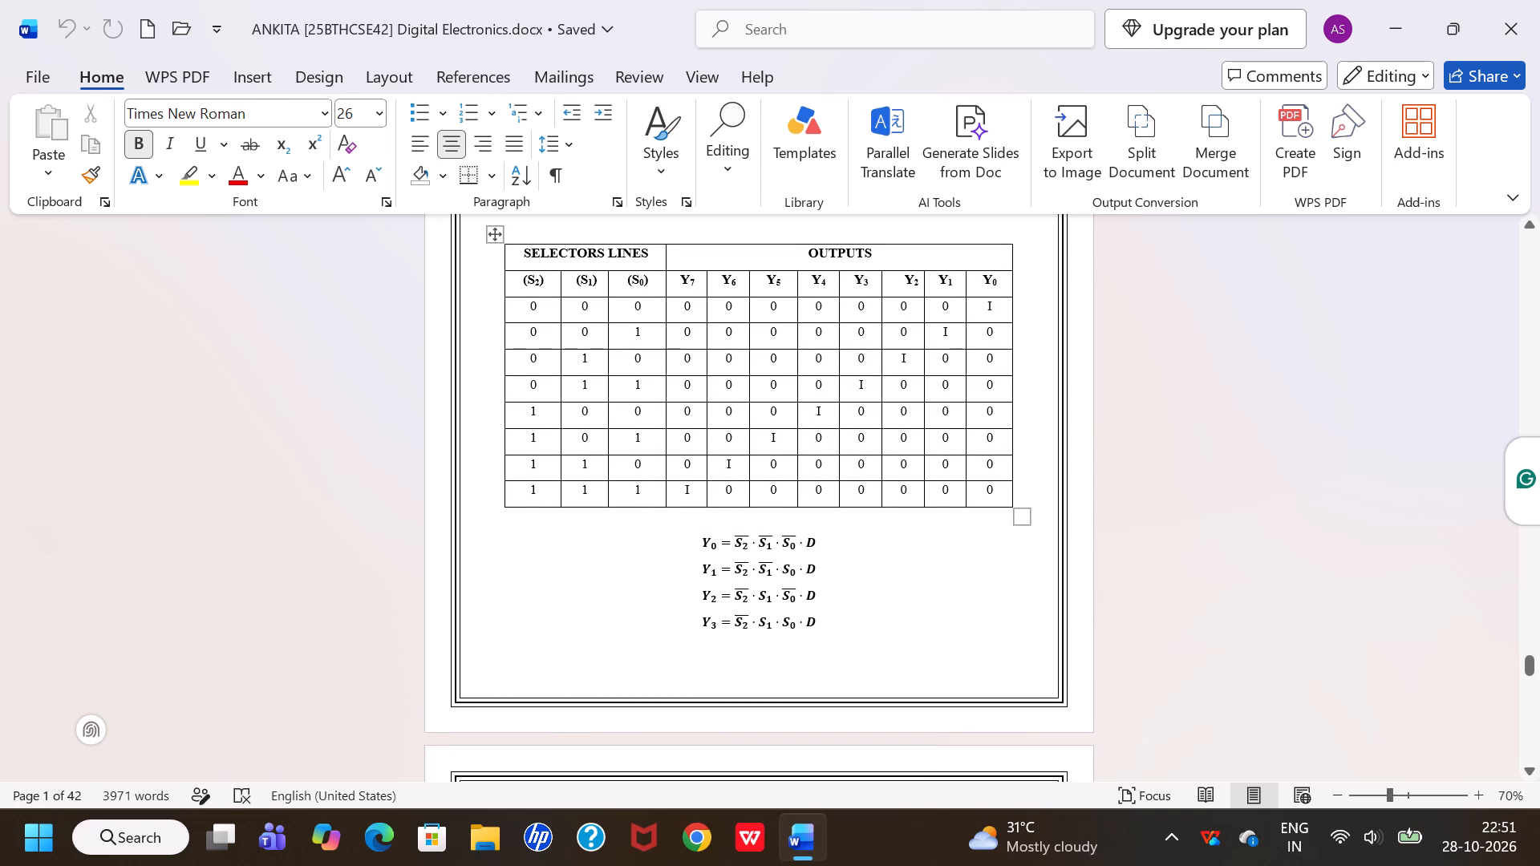
scroll(817, 510, "down", 3)
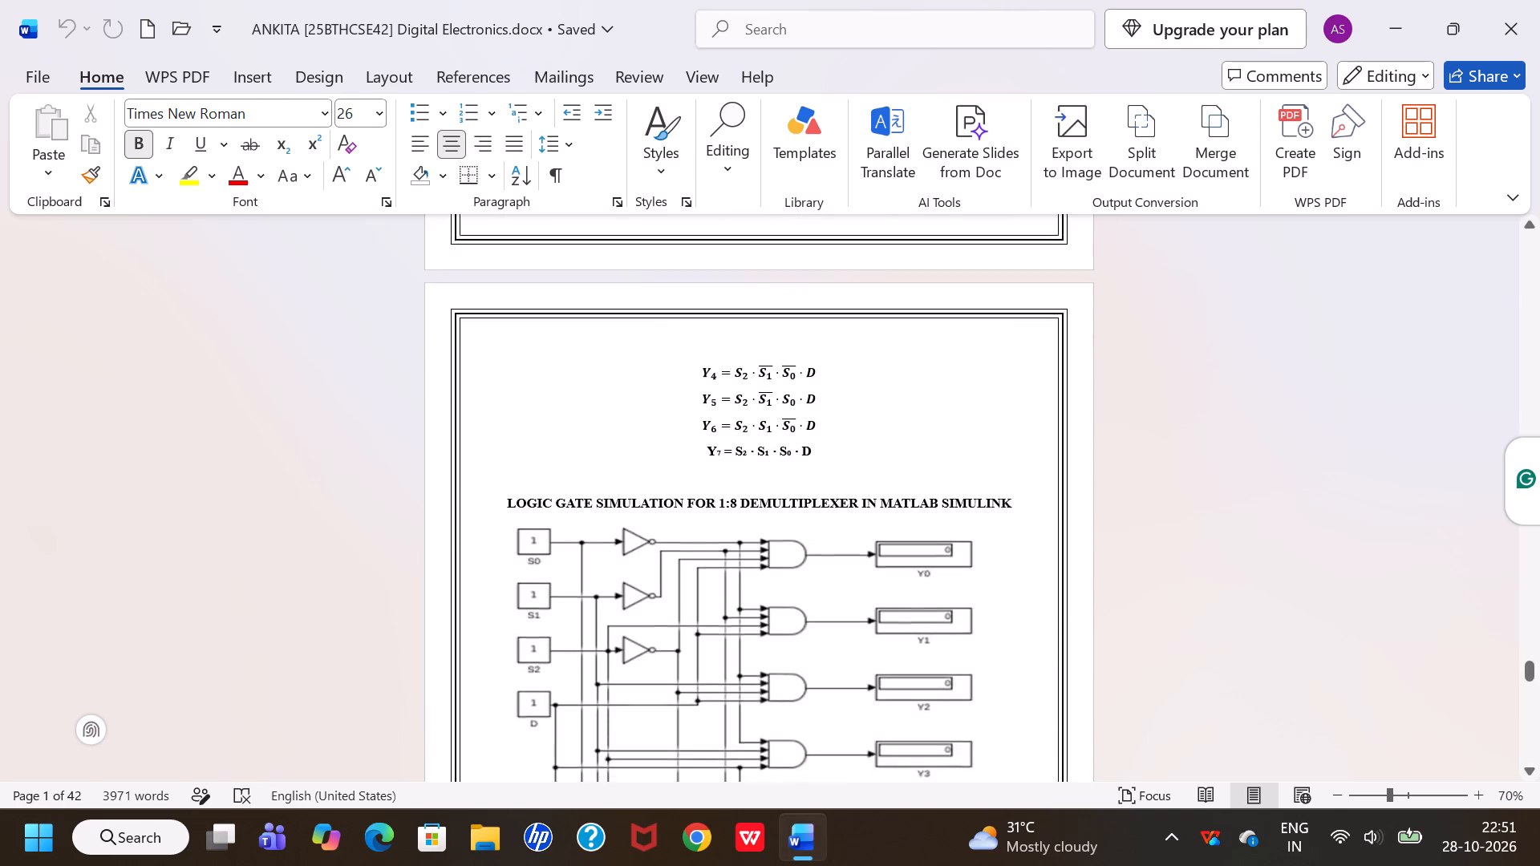
scroll(817, 510, "up", 9)
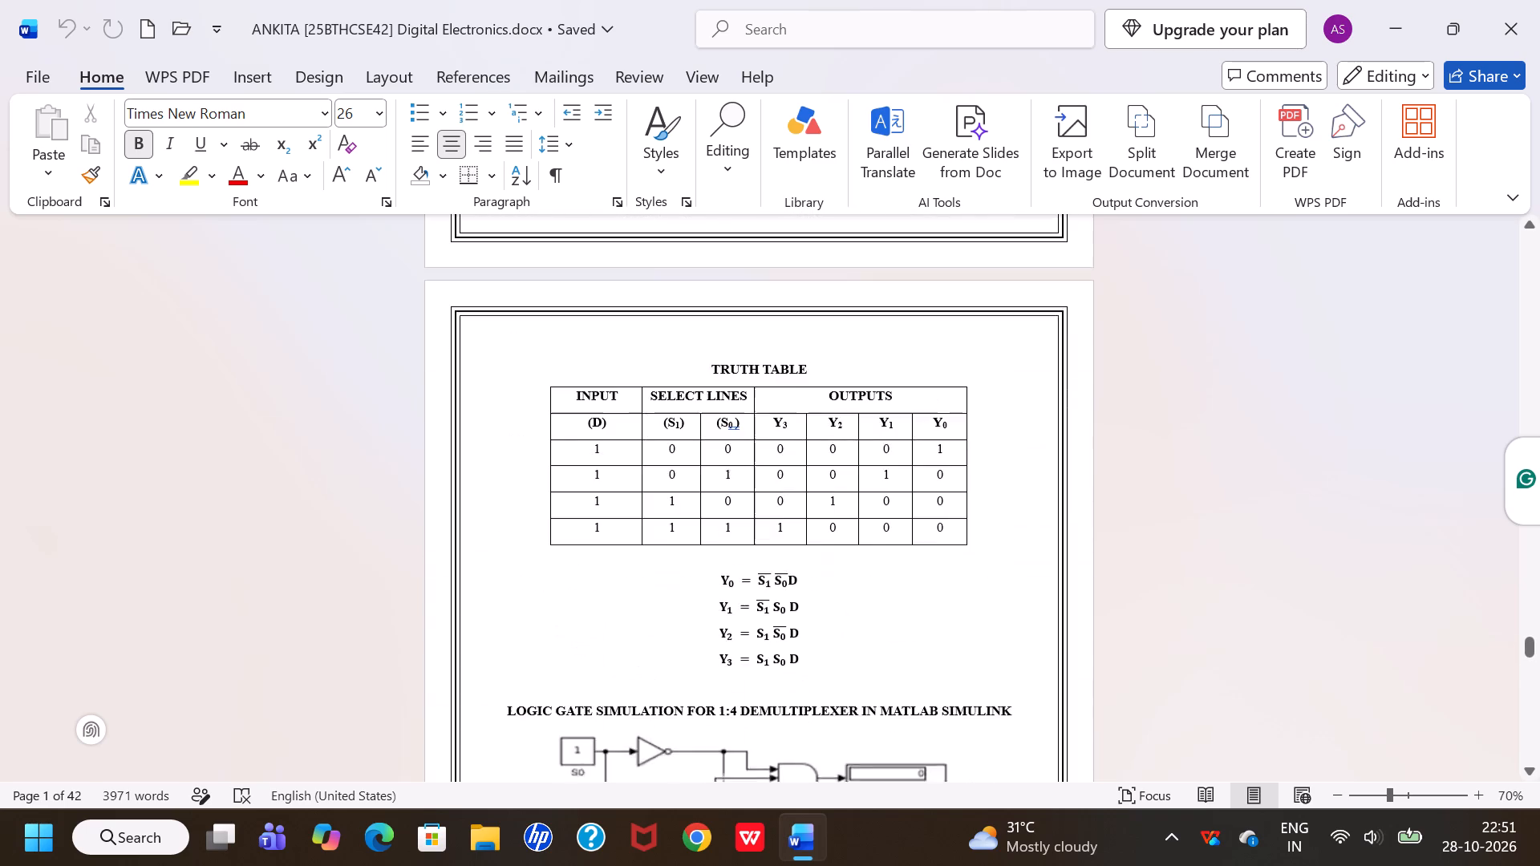
scroll(817, 510, "down", 2)
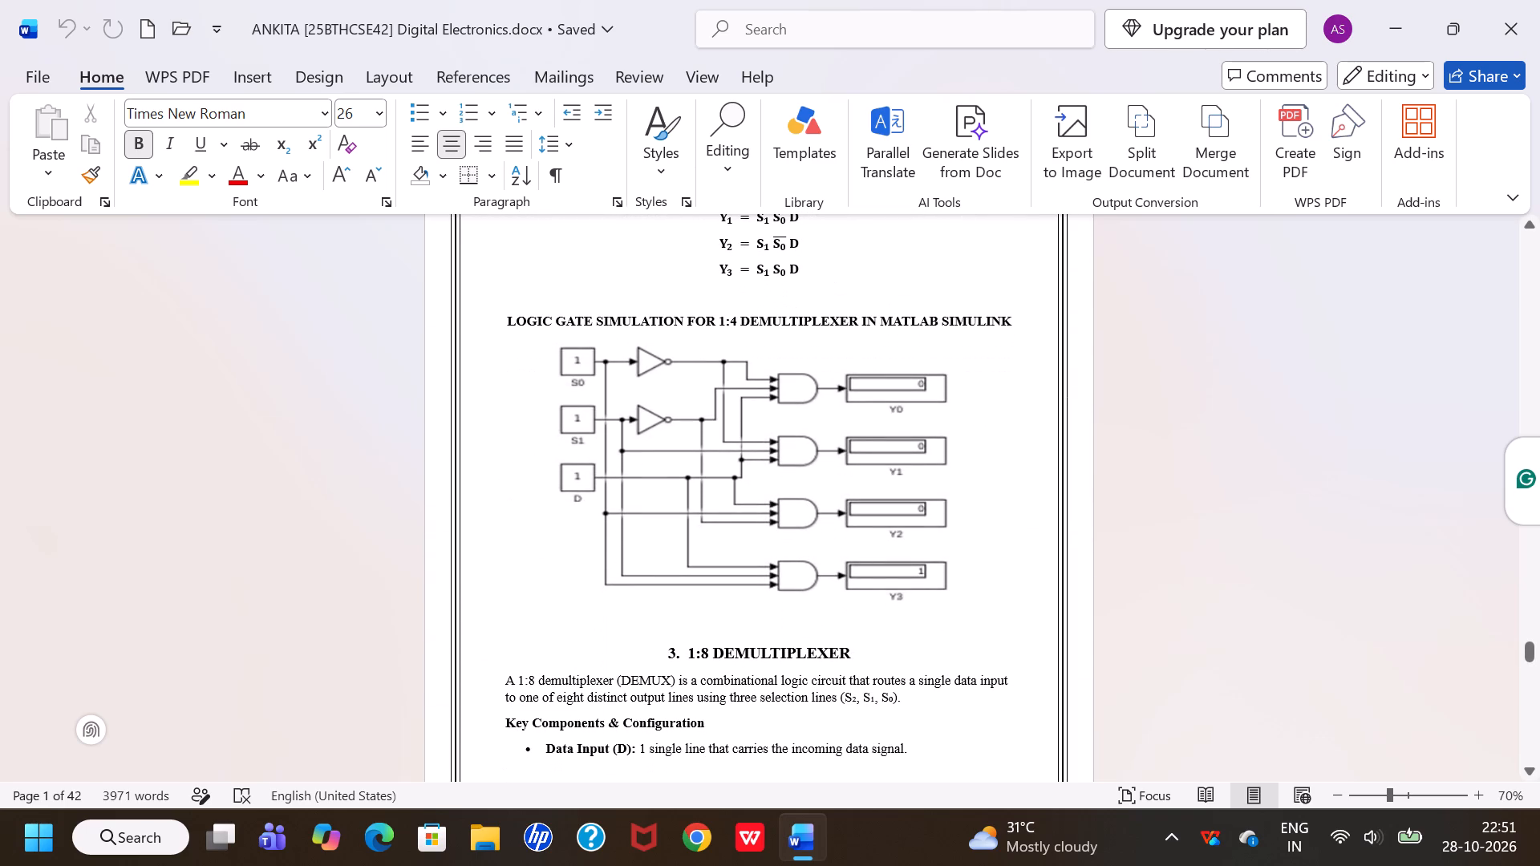
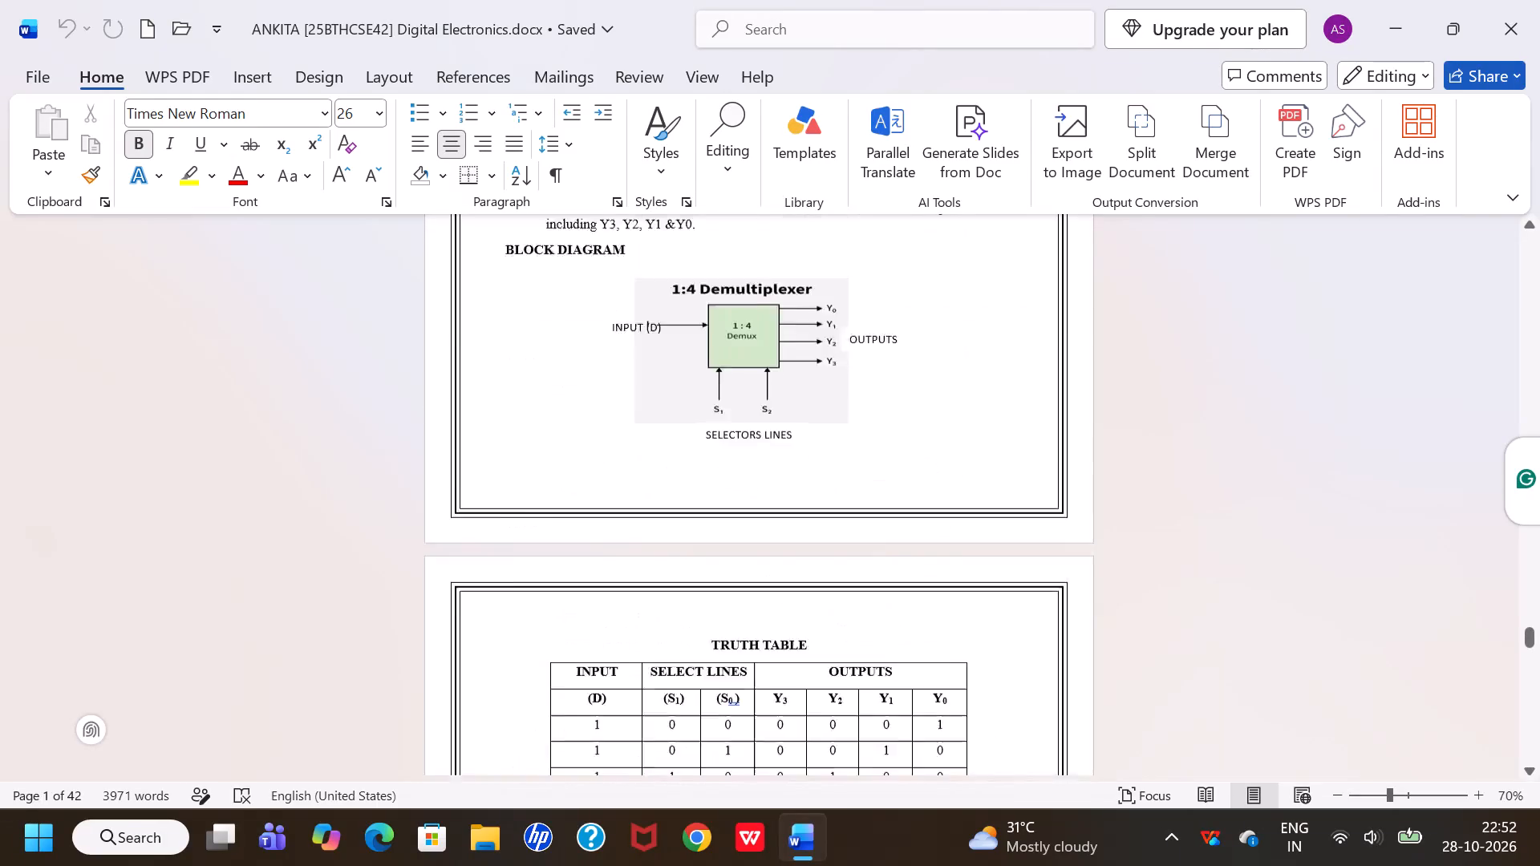
Review the multiplexer experiment backwards from the 8:1 Simulink simulation through the 2:1 block diagram and truth table to its objective and introduction.
scroll(817, 510, "up", 3)
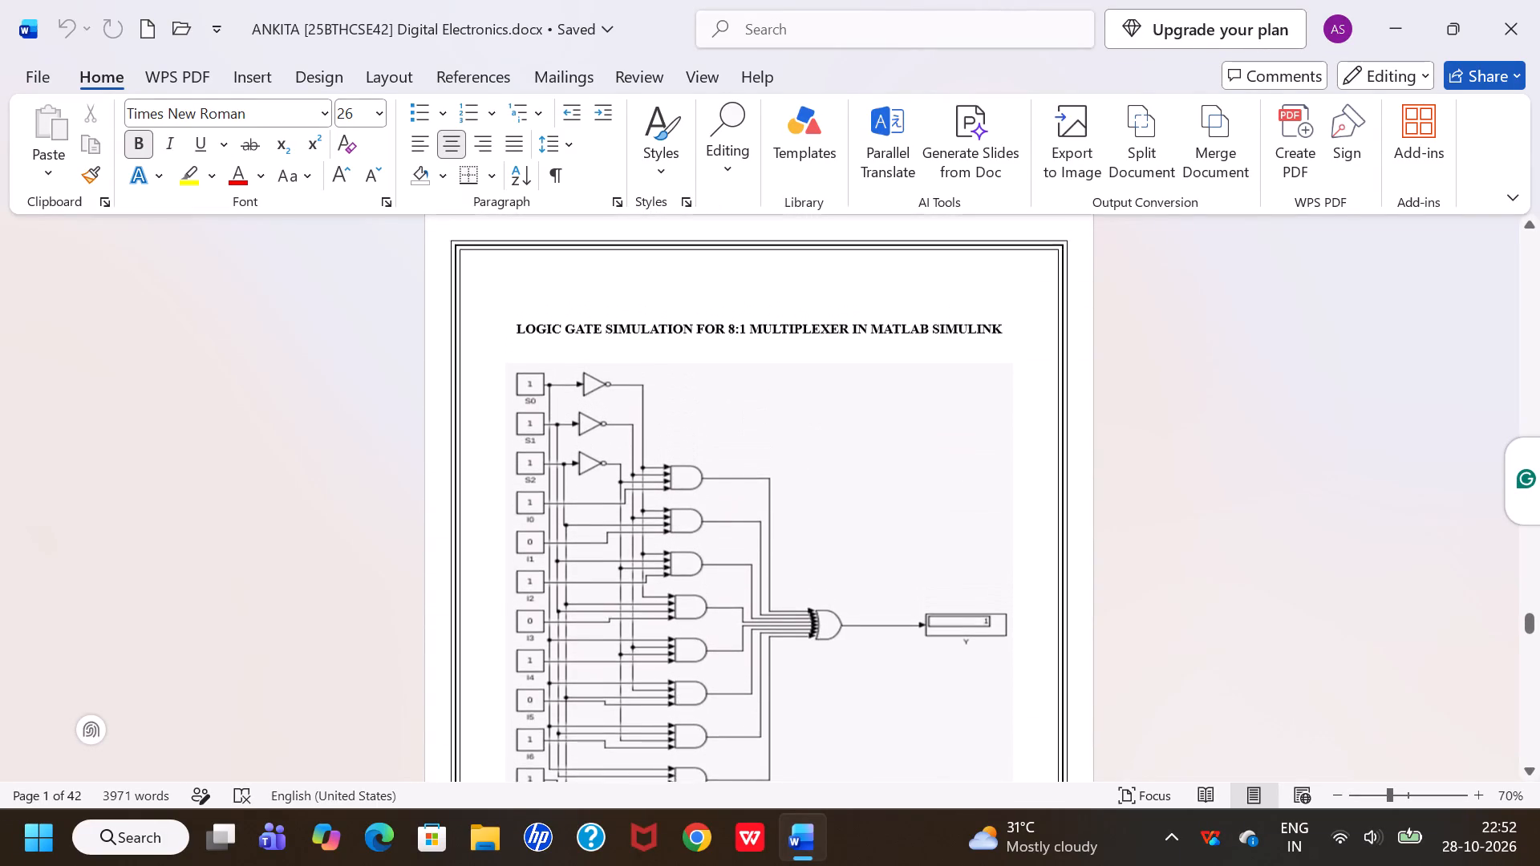
scroll(817, 510, "up", 3)
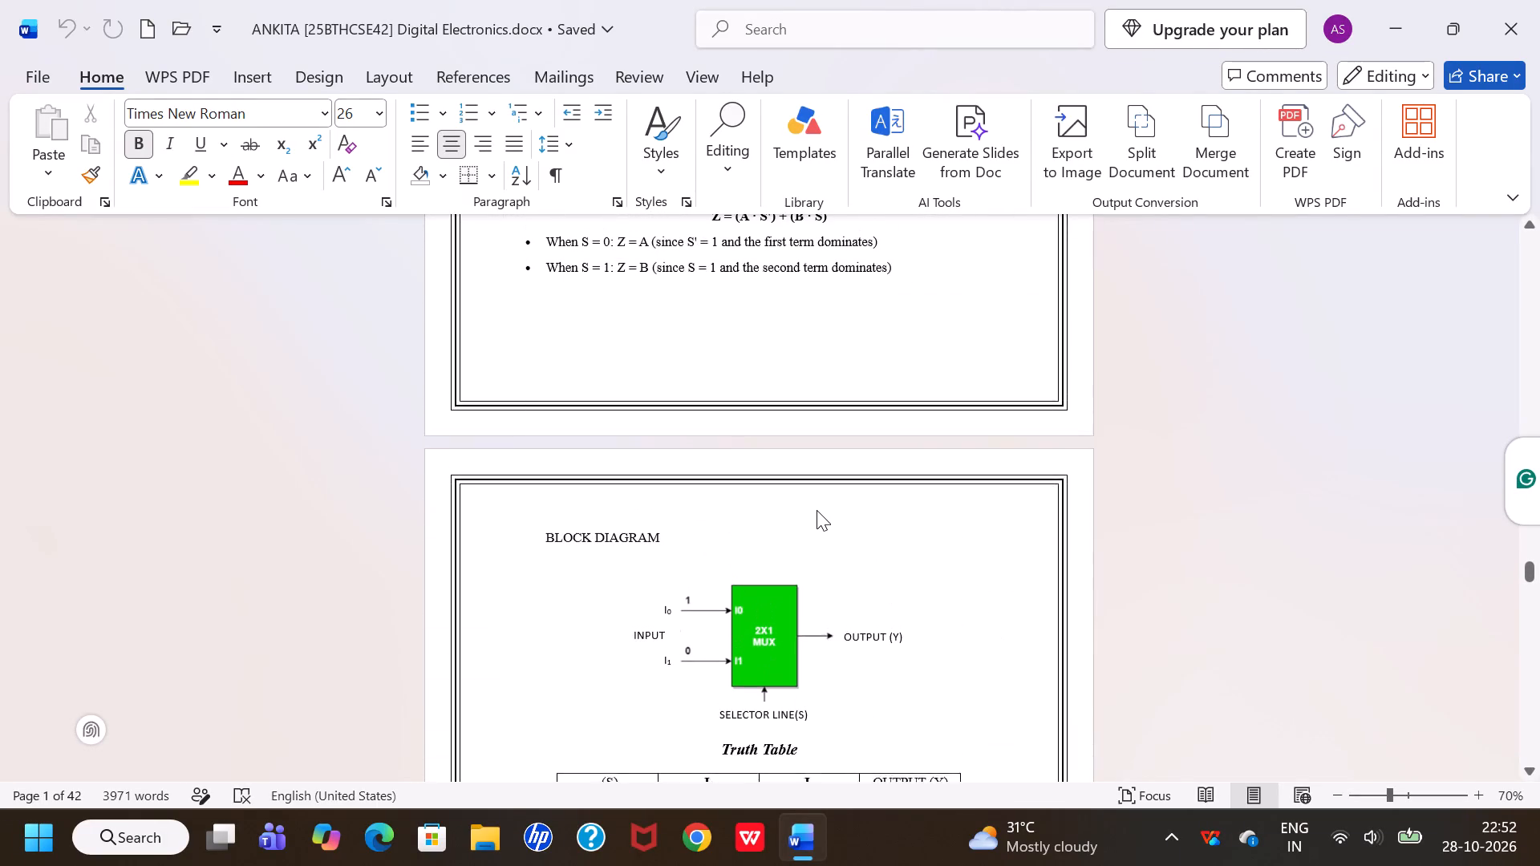
scroll(817, 510, "down", 1)
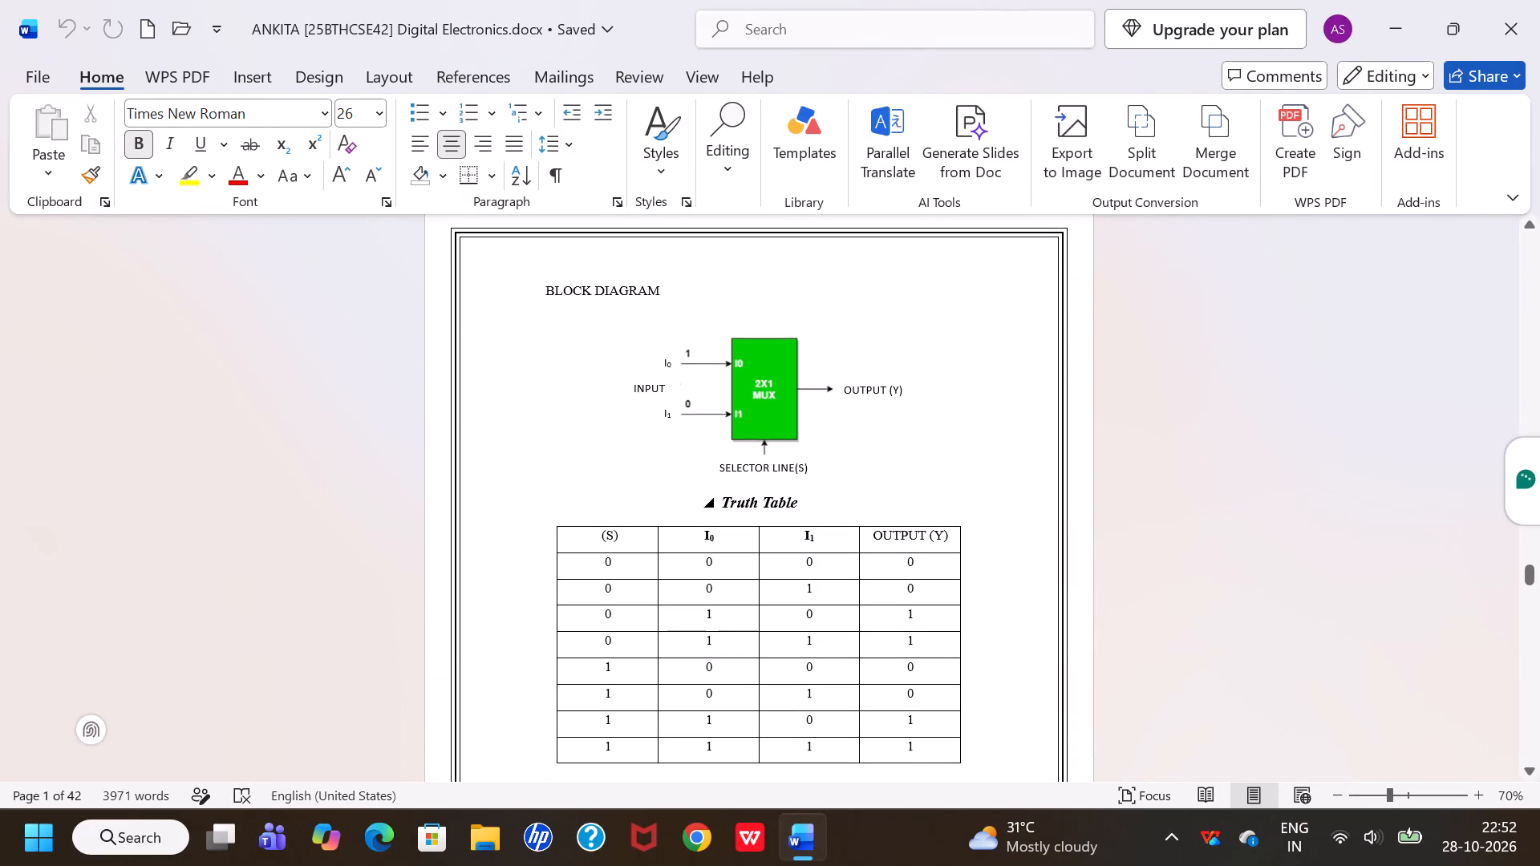
scroll(817, 510, "up", 5)
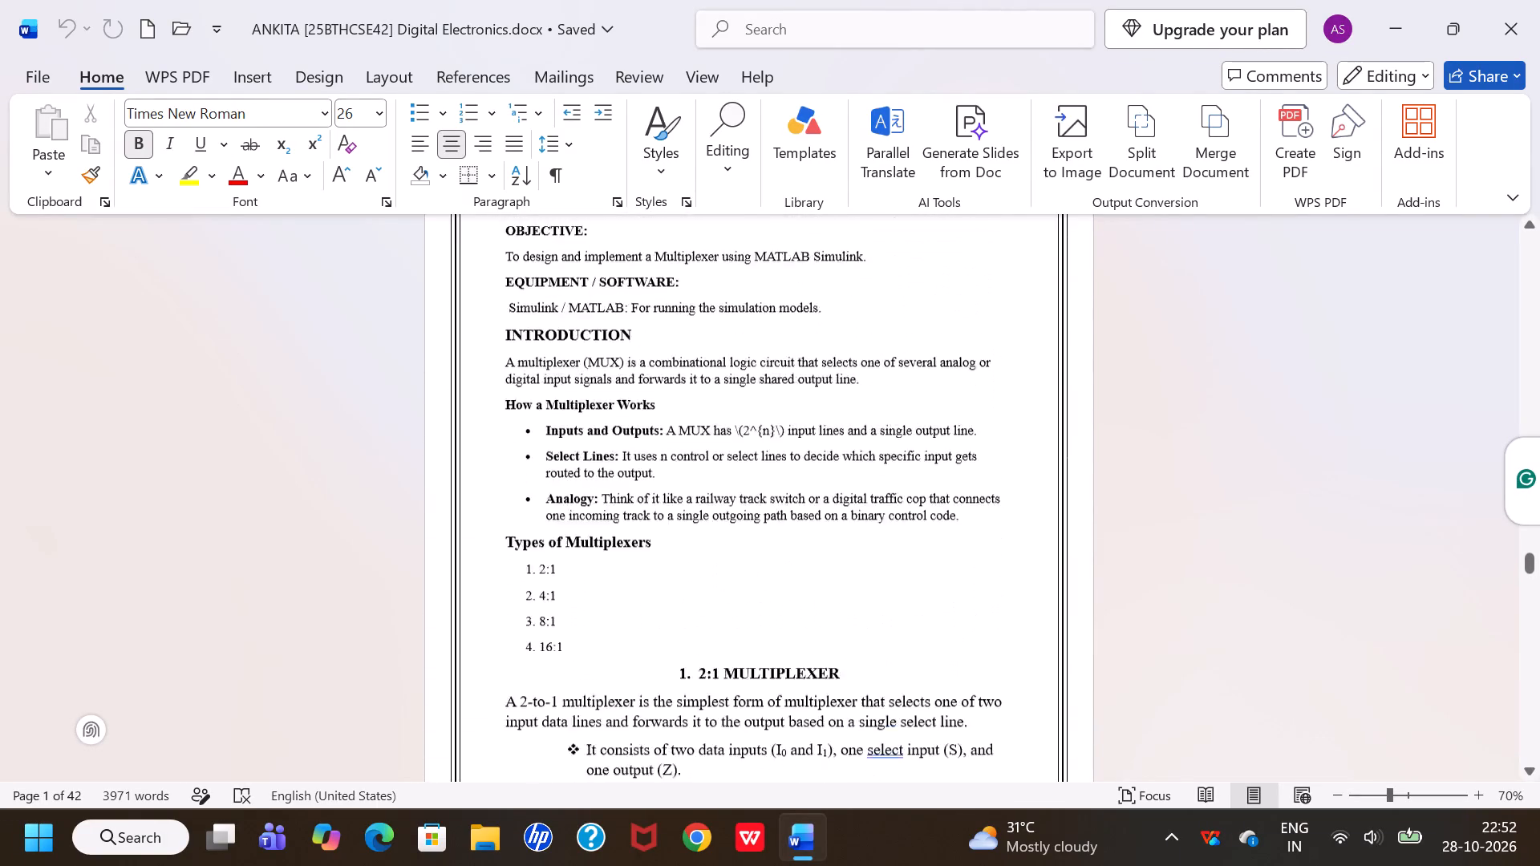
Examine the priority encoder experiment backwards from the 8:3 Simulink simulation, output equations and truth table to the 4:2 logic gate simulation.
scroll(817, 510, "up", 5)
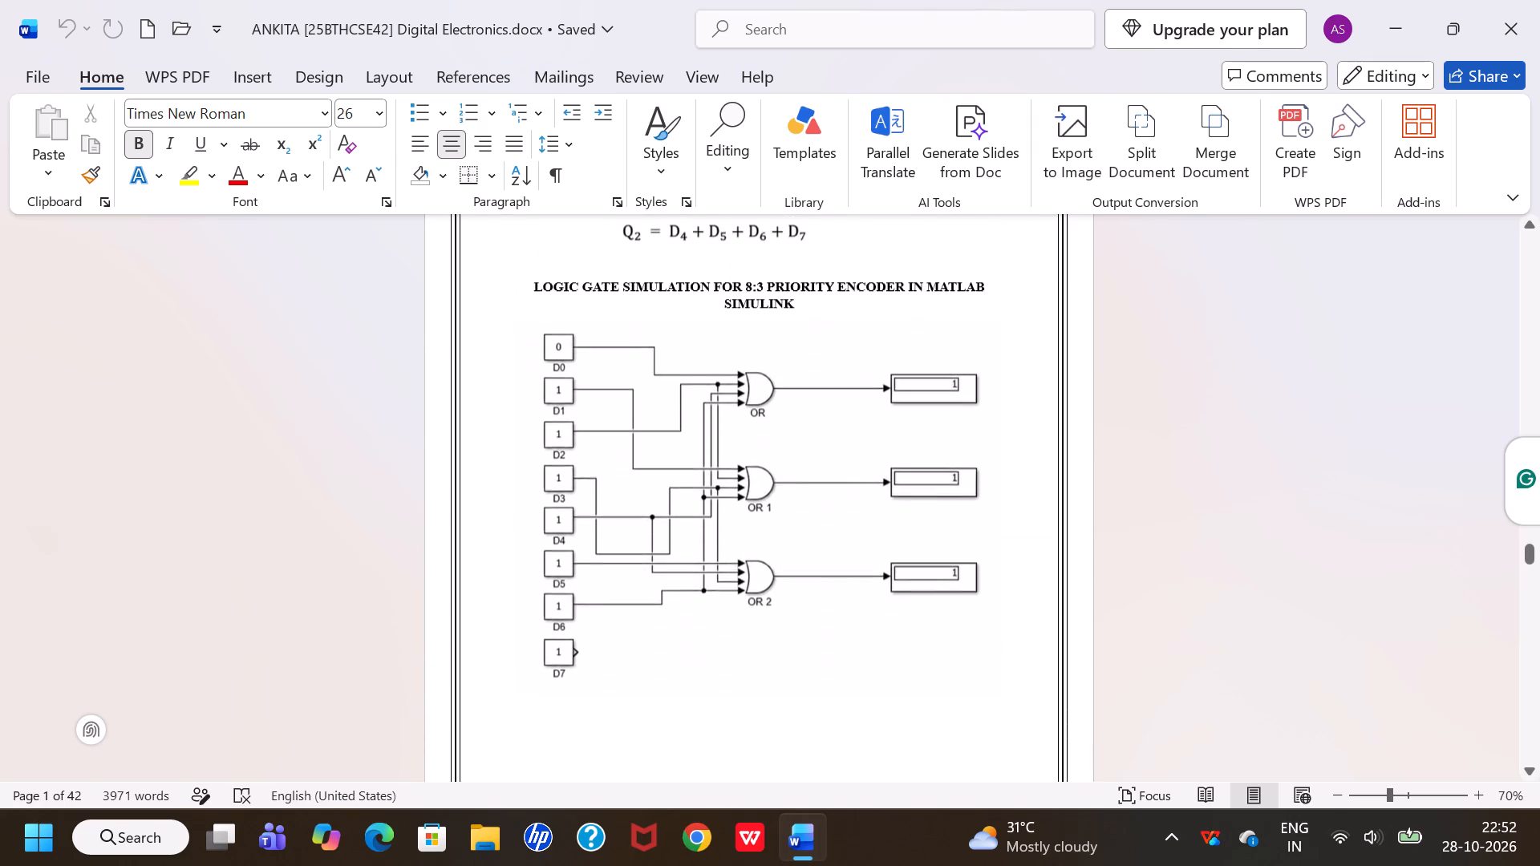
scroll(817, 510, "up", 1)
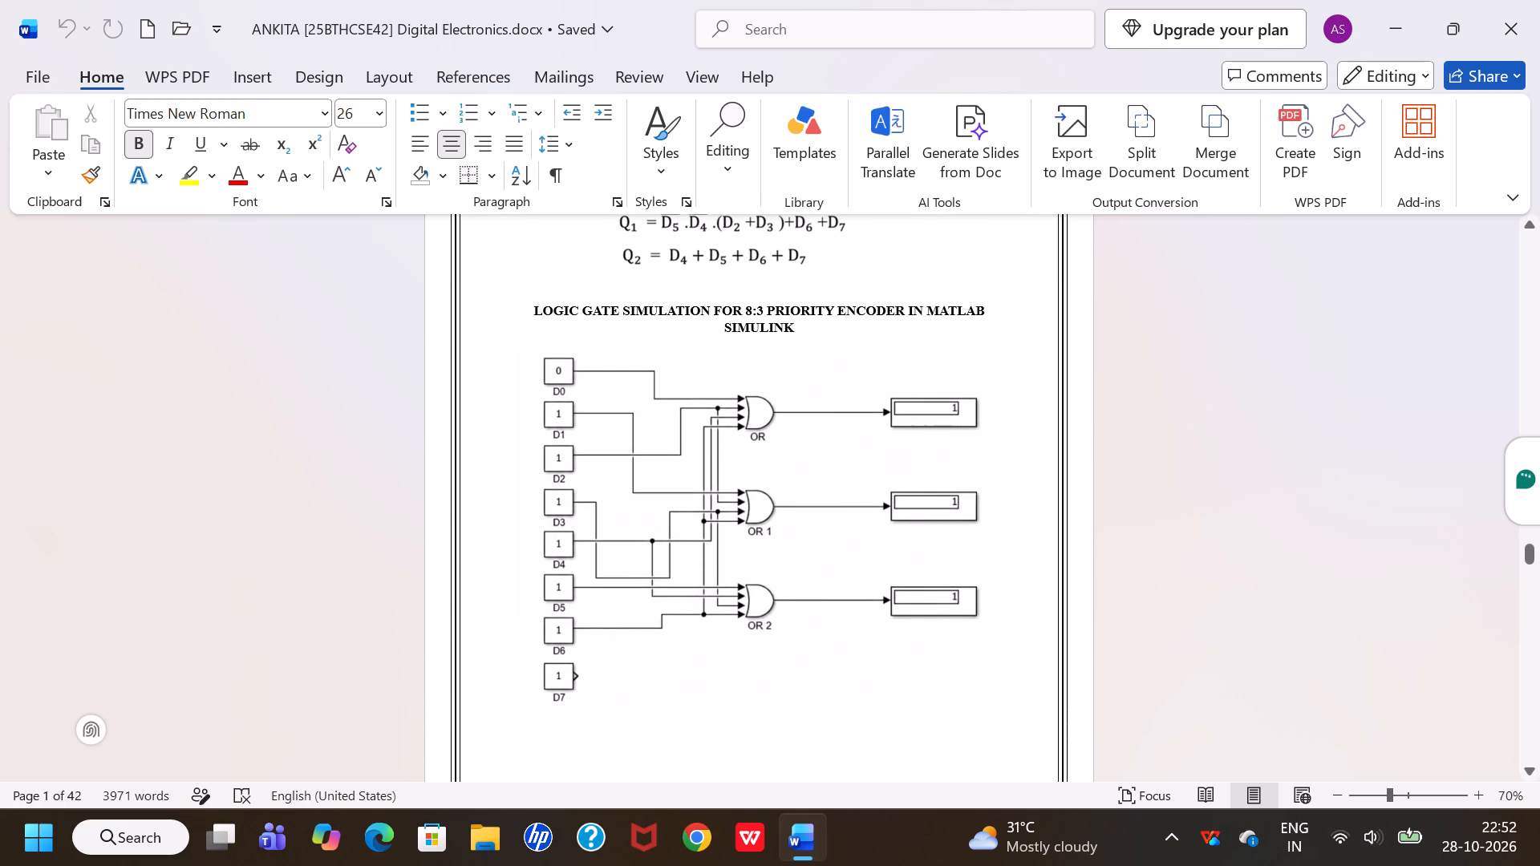
scroll(817, 510, "up", 4)
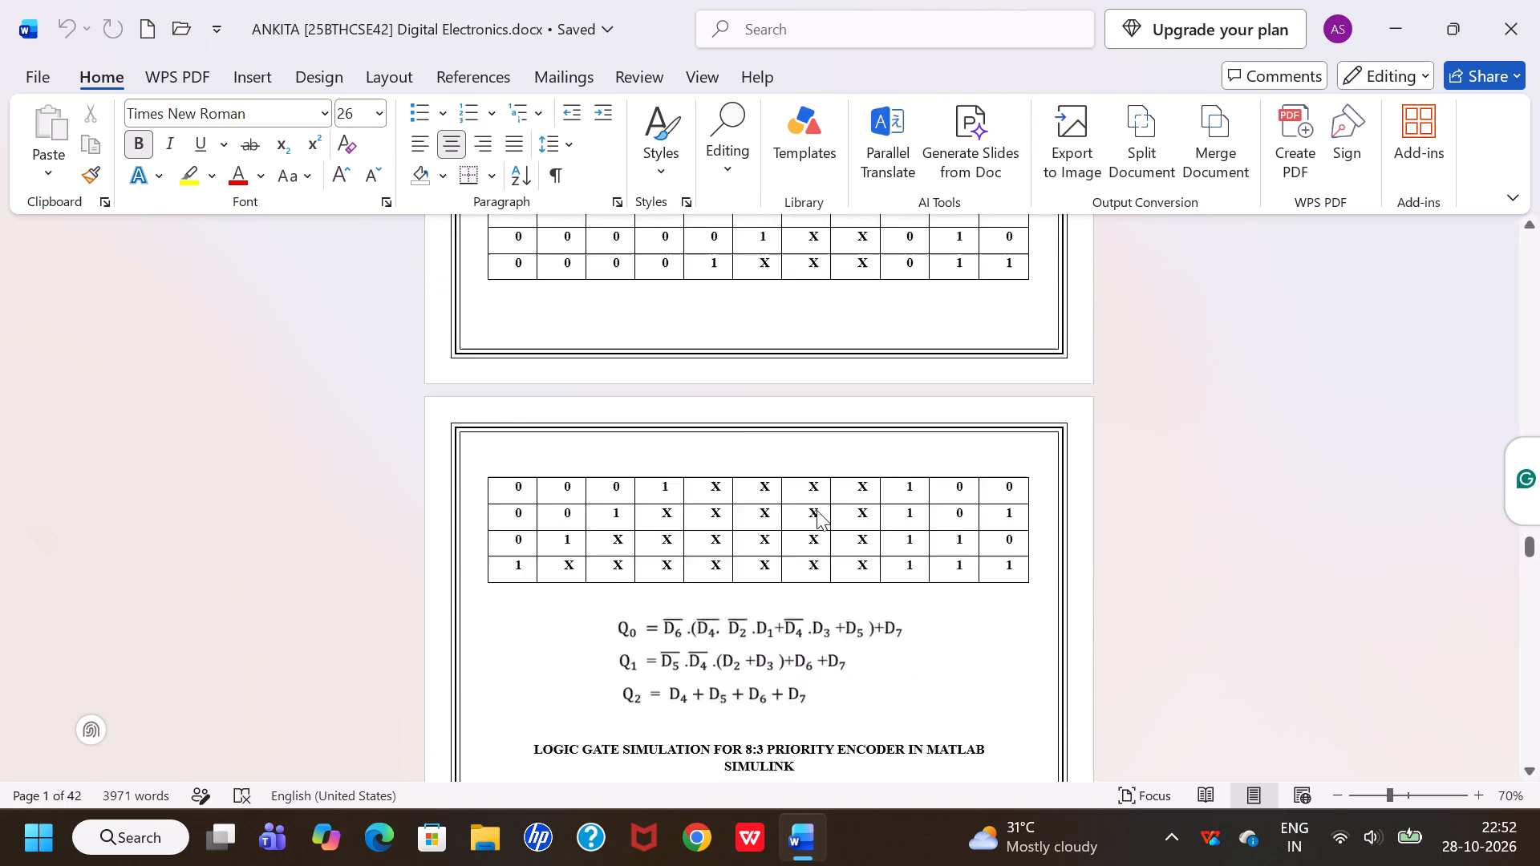
scroll(817, 510, "up", 3)
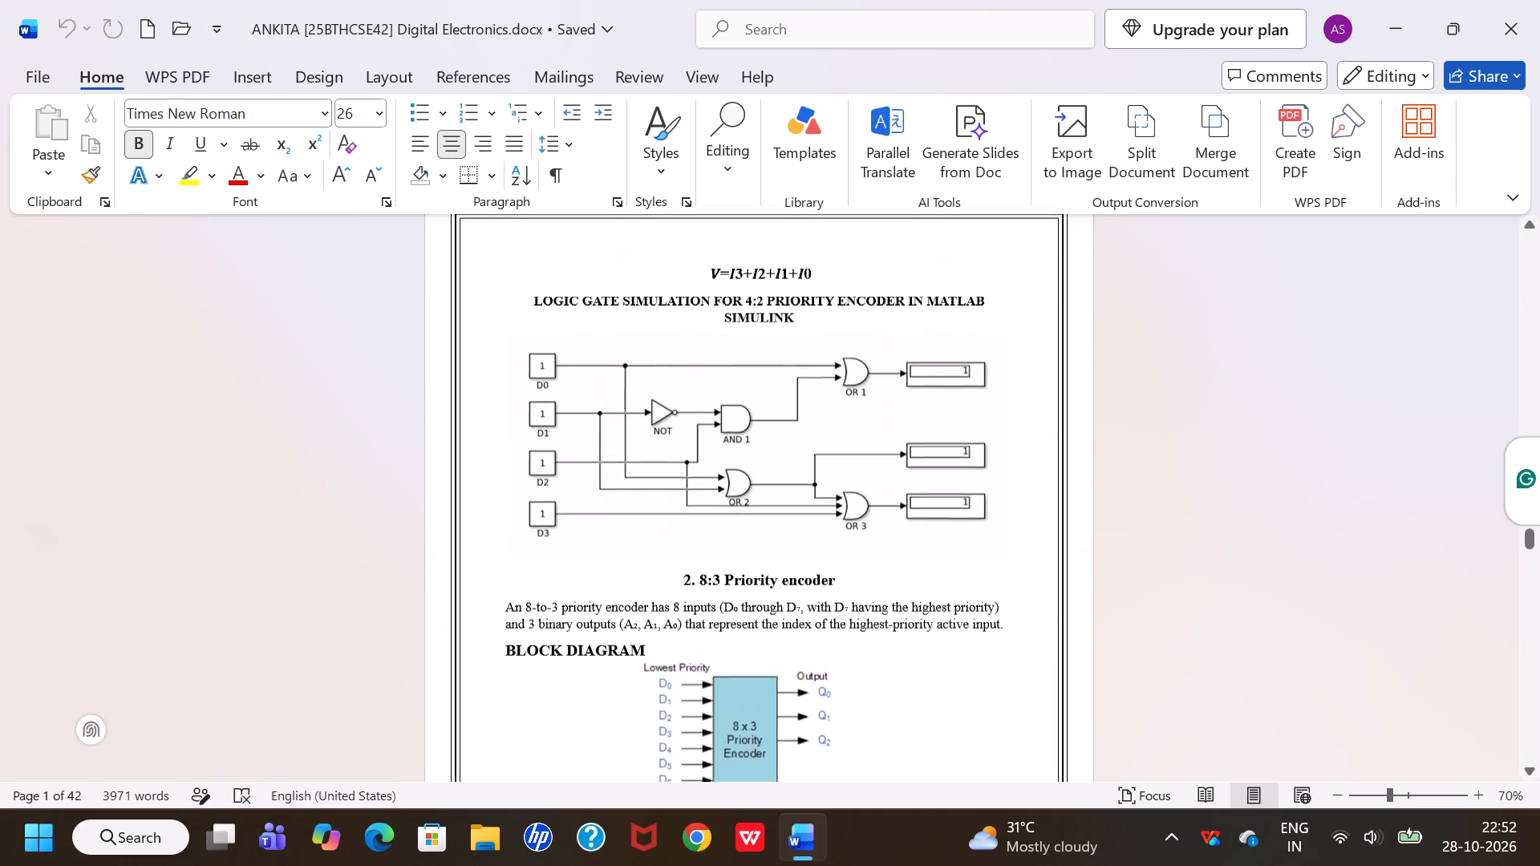
scroll(817, 510, "up", 1)
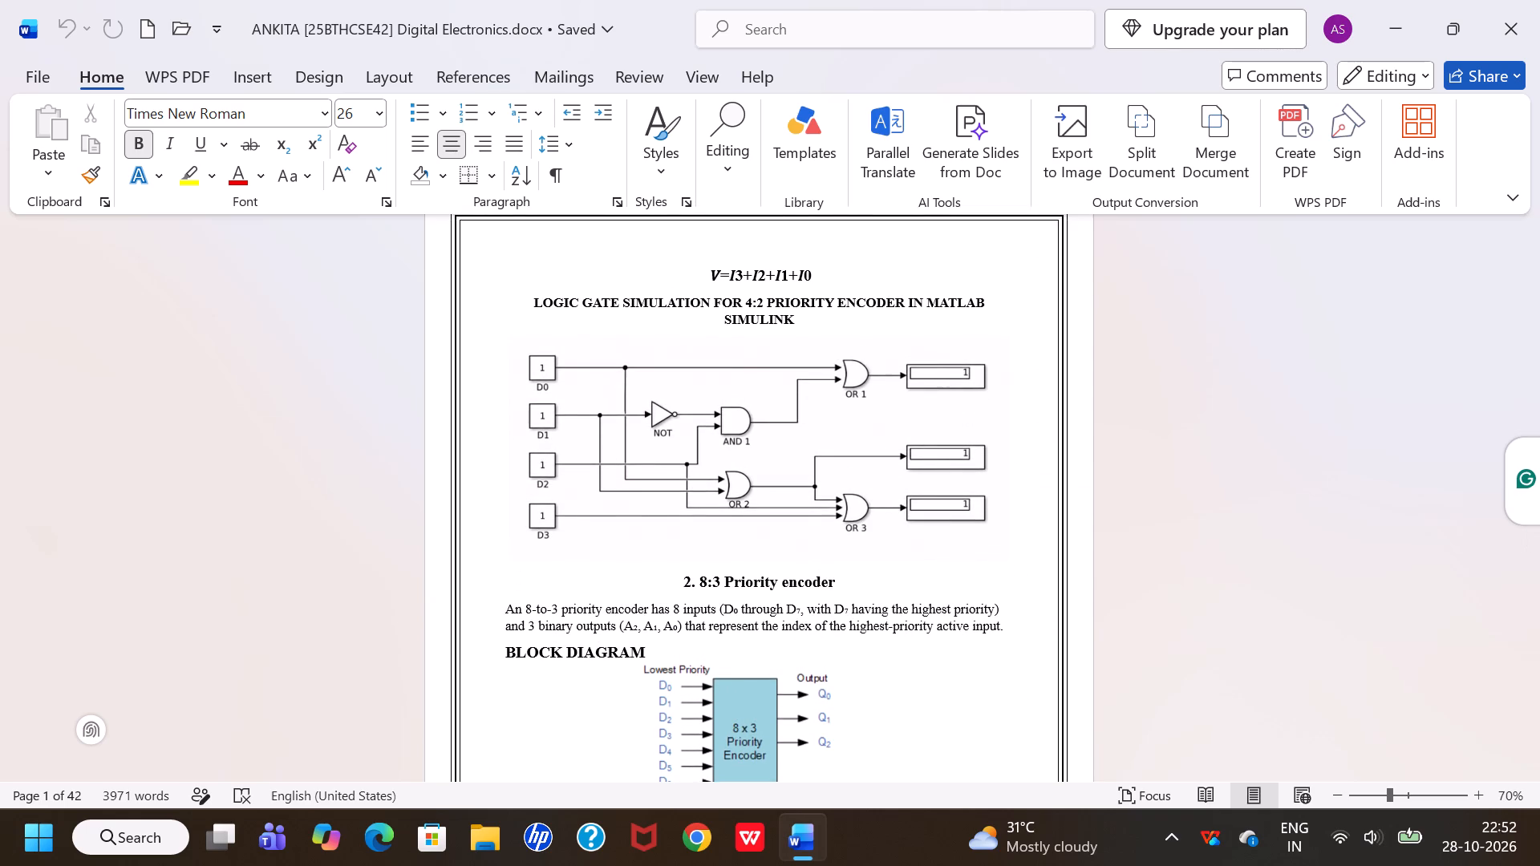
scroll(817, 510, "up", 1)
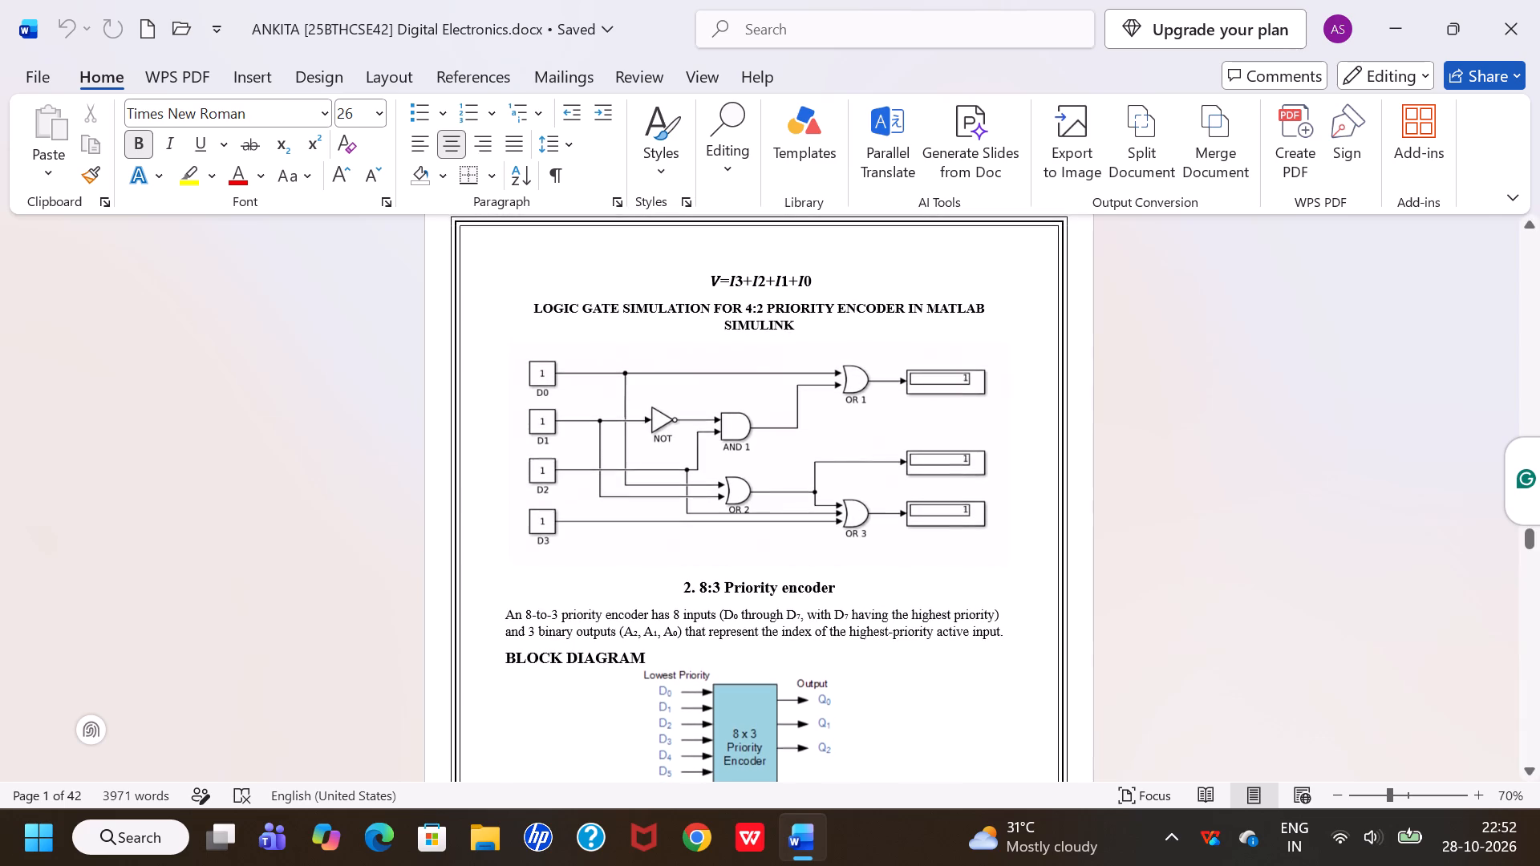
scroll(817, 510, "up", 1)
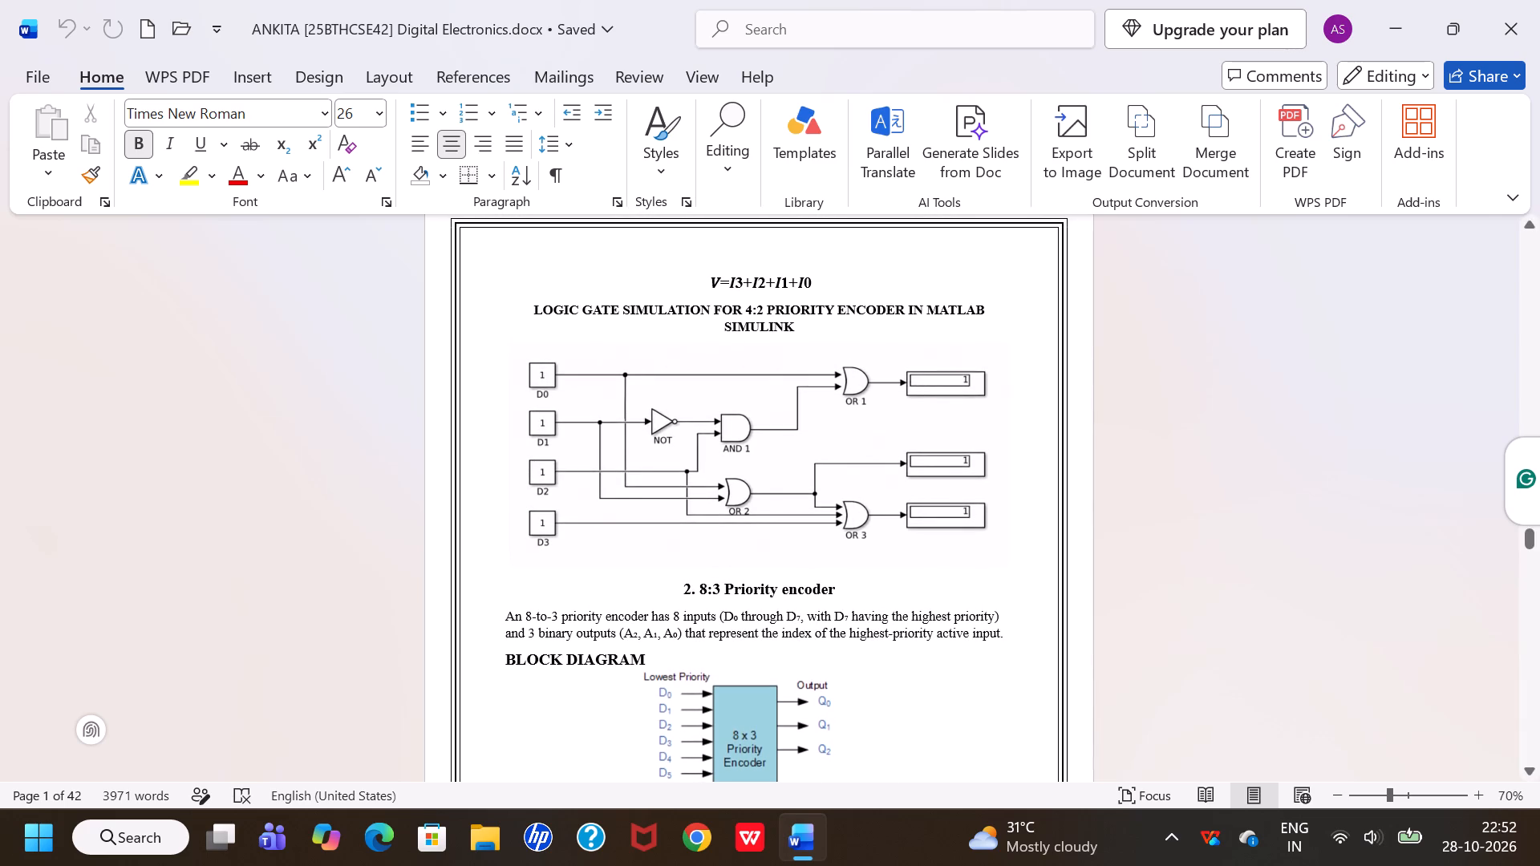
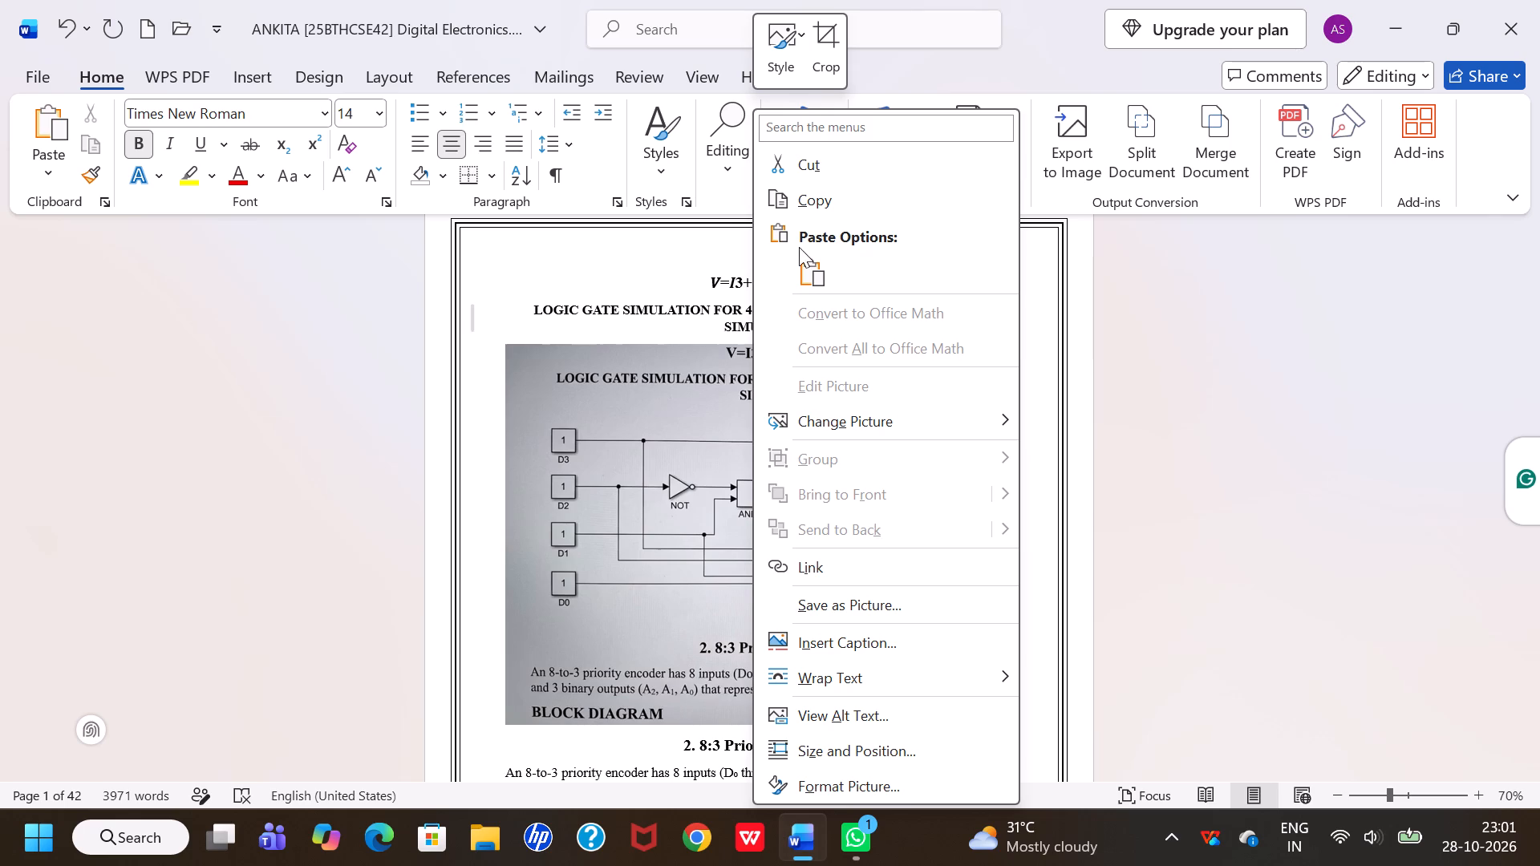
left_click(829, 70)
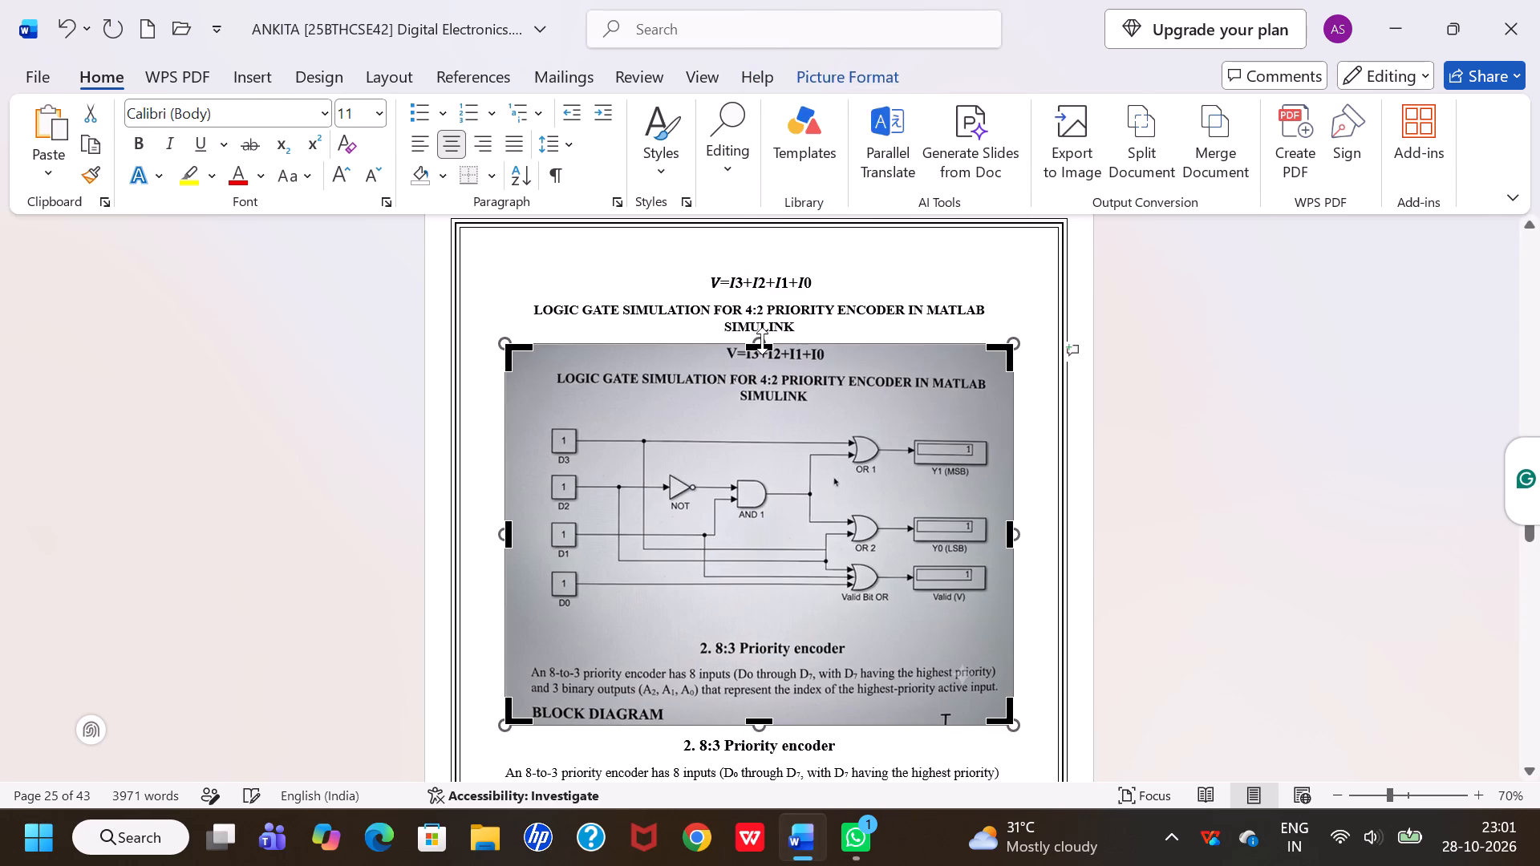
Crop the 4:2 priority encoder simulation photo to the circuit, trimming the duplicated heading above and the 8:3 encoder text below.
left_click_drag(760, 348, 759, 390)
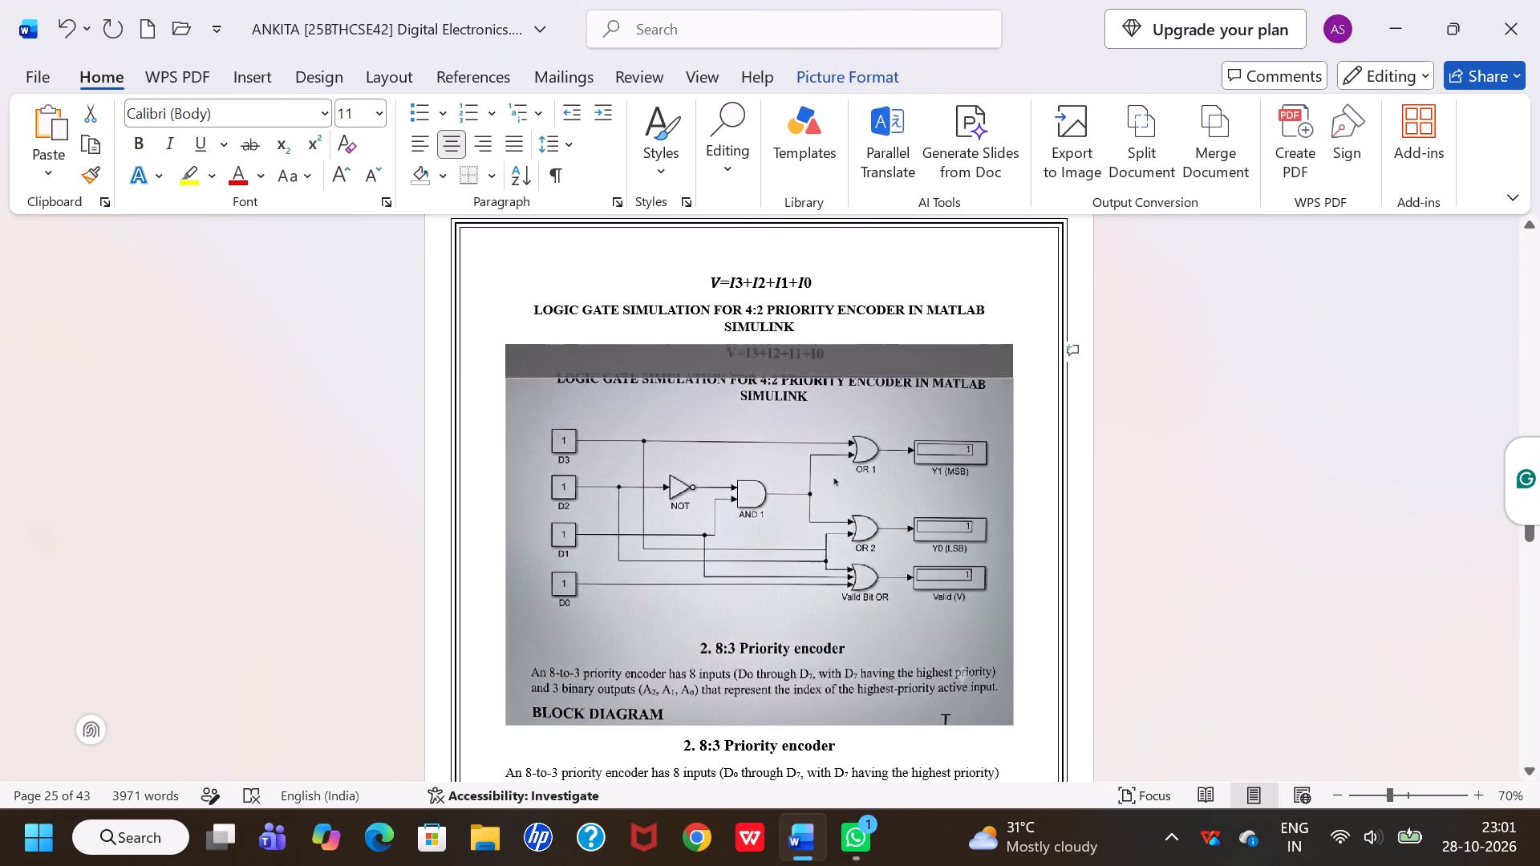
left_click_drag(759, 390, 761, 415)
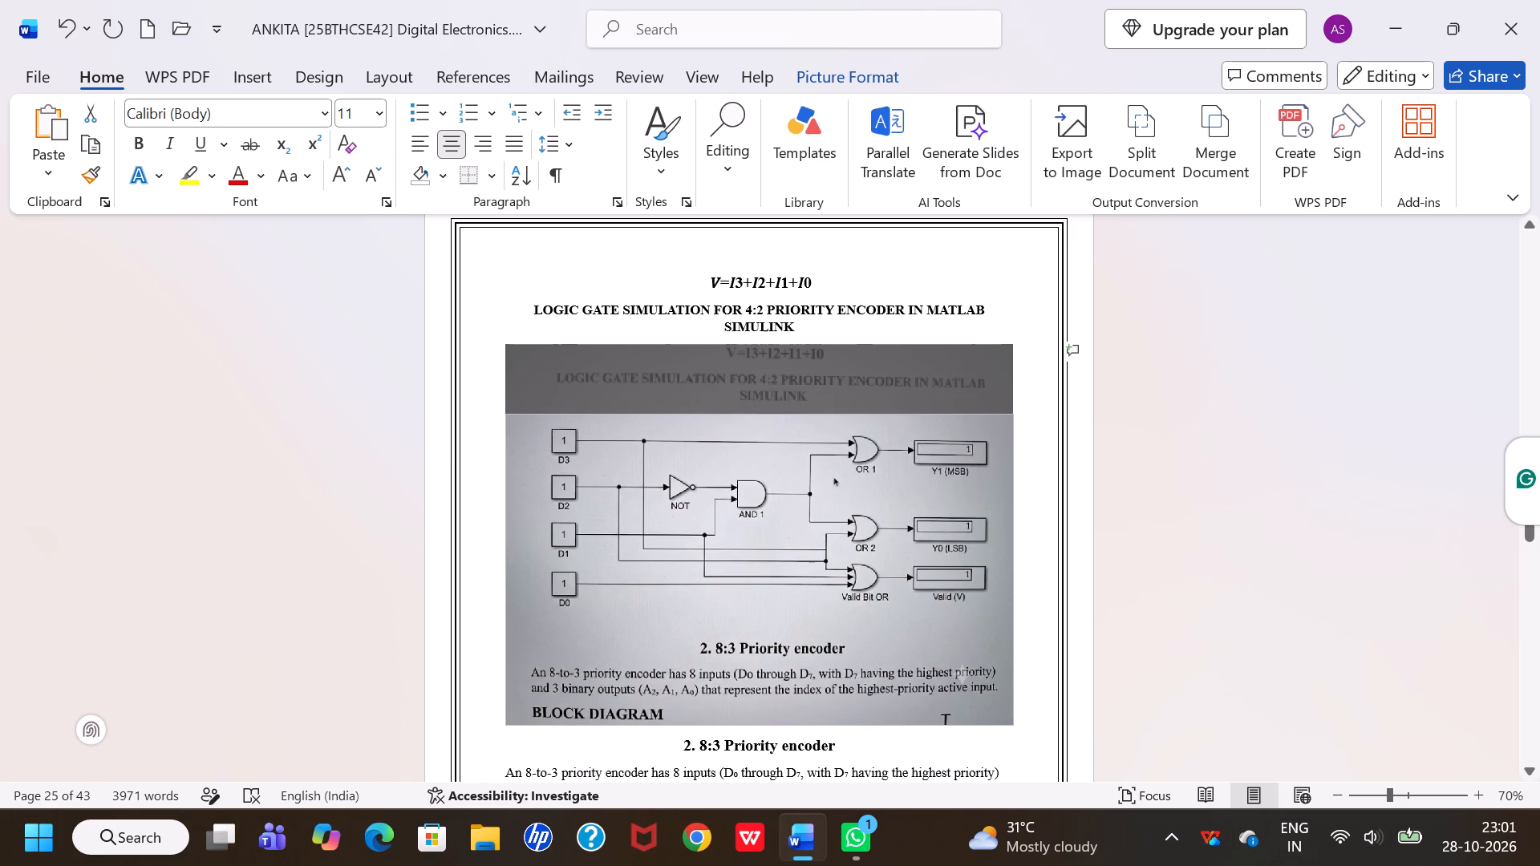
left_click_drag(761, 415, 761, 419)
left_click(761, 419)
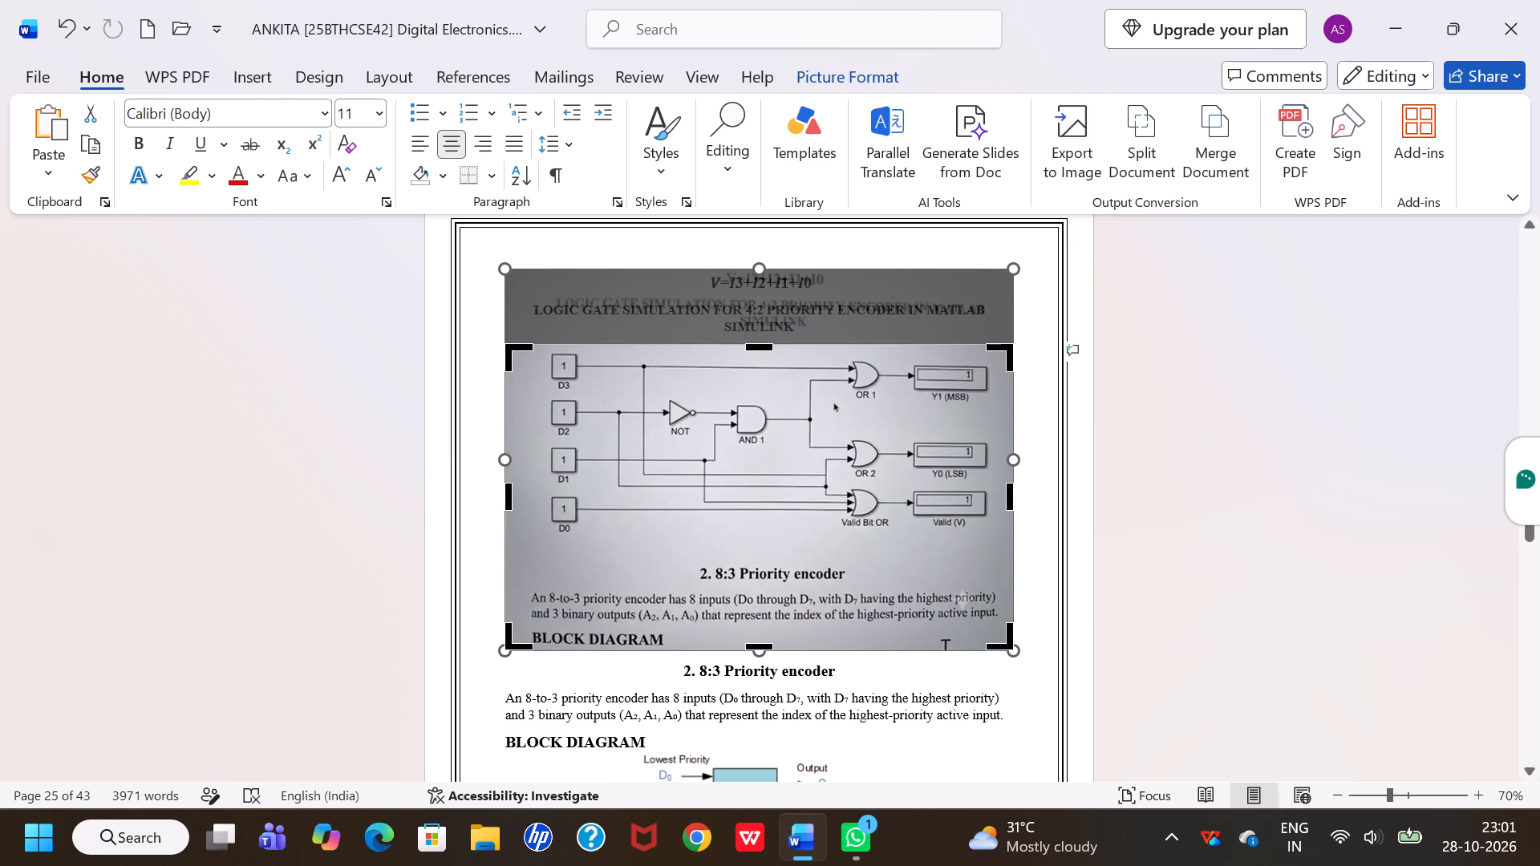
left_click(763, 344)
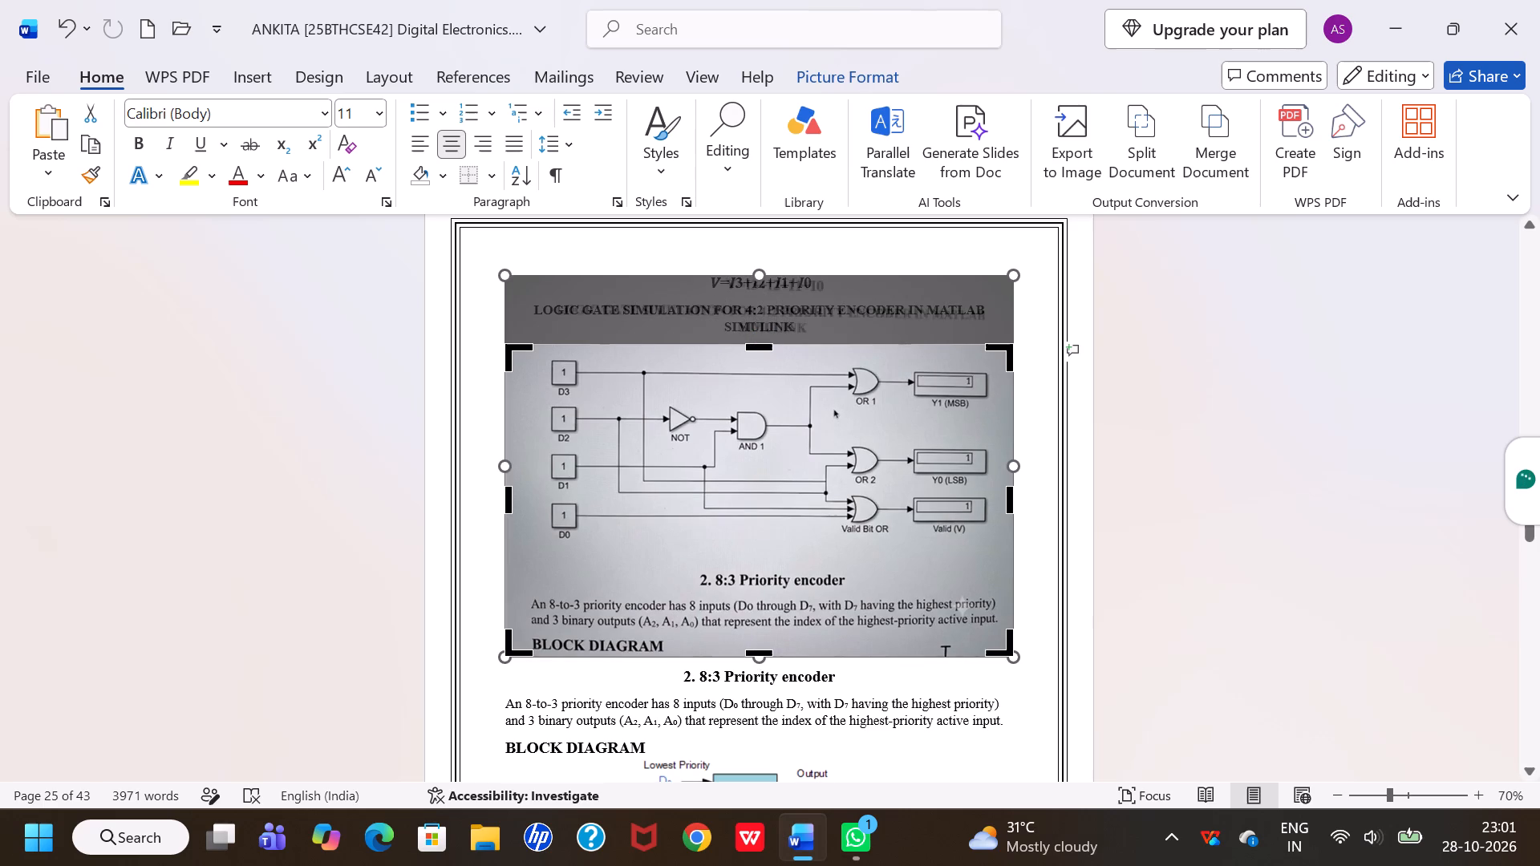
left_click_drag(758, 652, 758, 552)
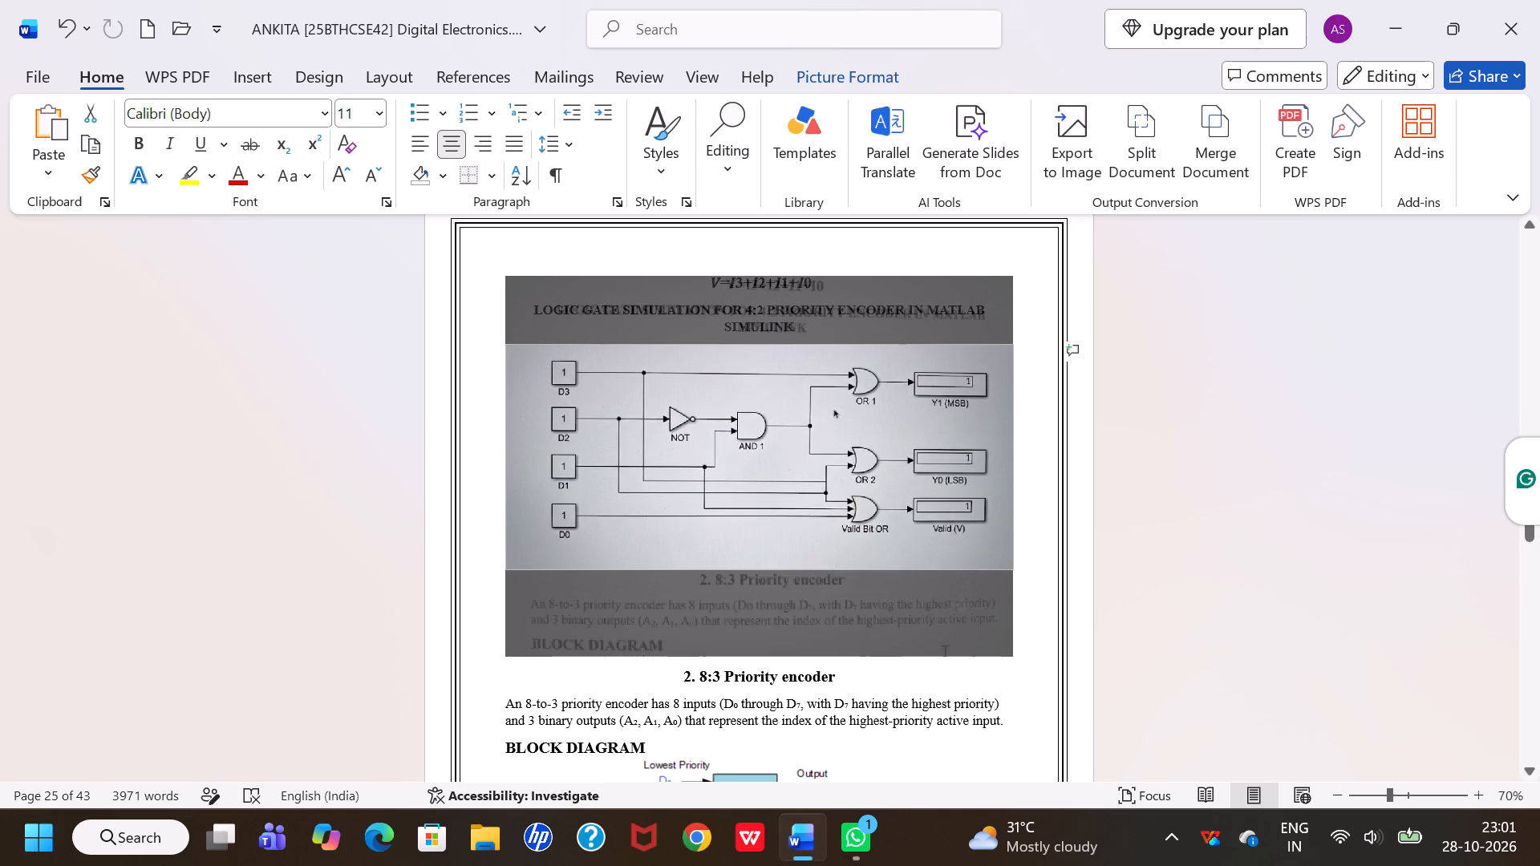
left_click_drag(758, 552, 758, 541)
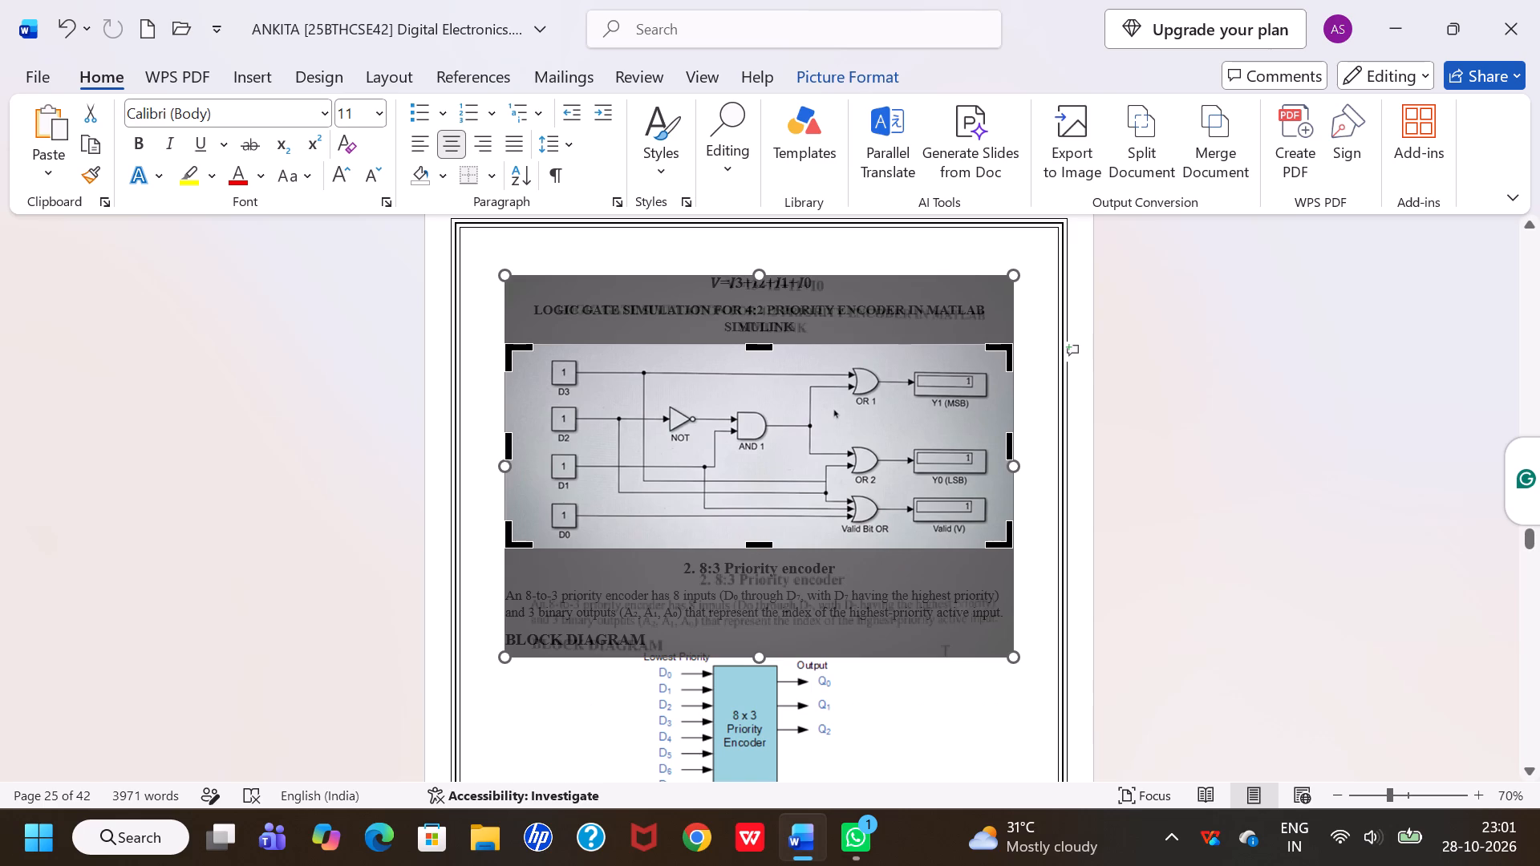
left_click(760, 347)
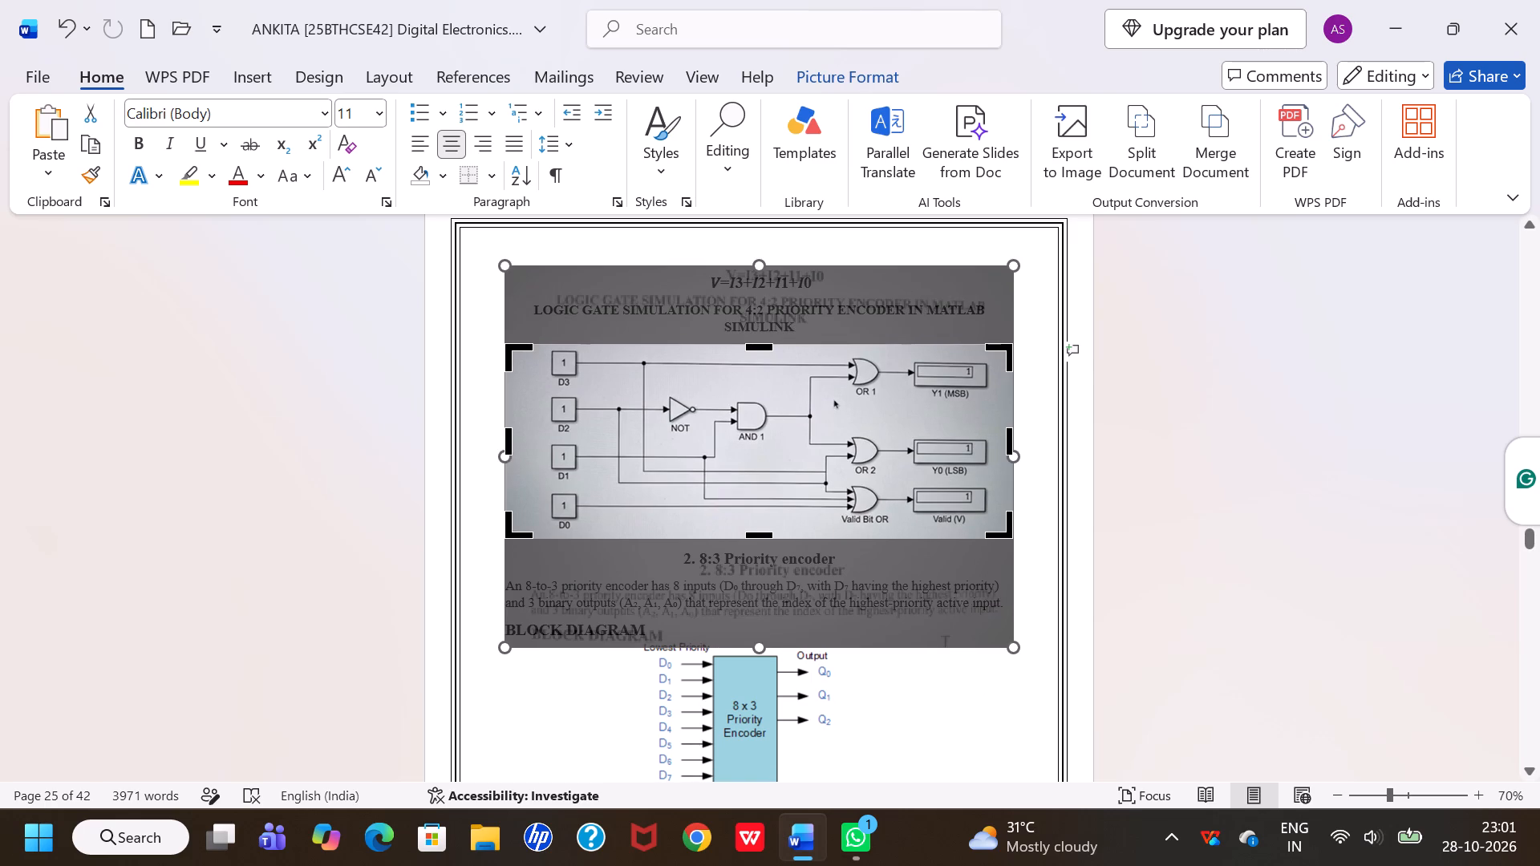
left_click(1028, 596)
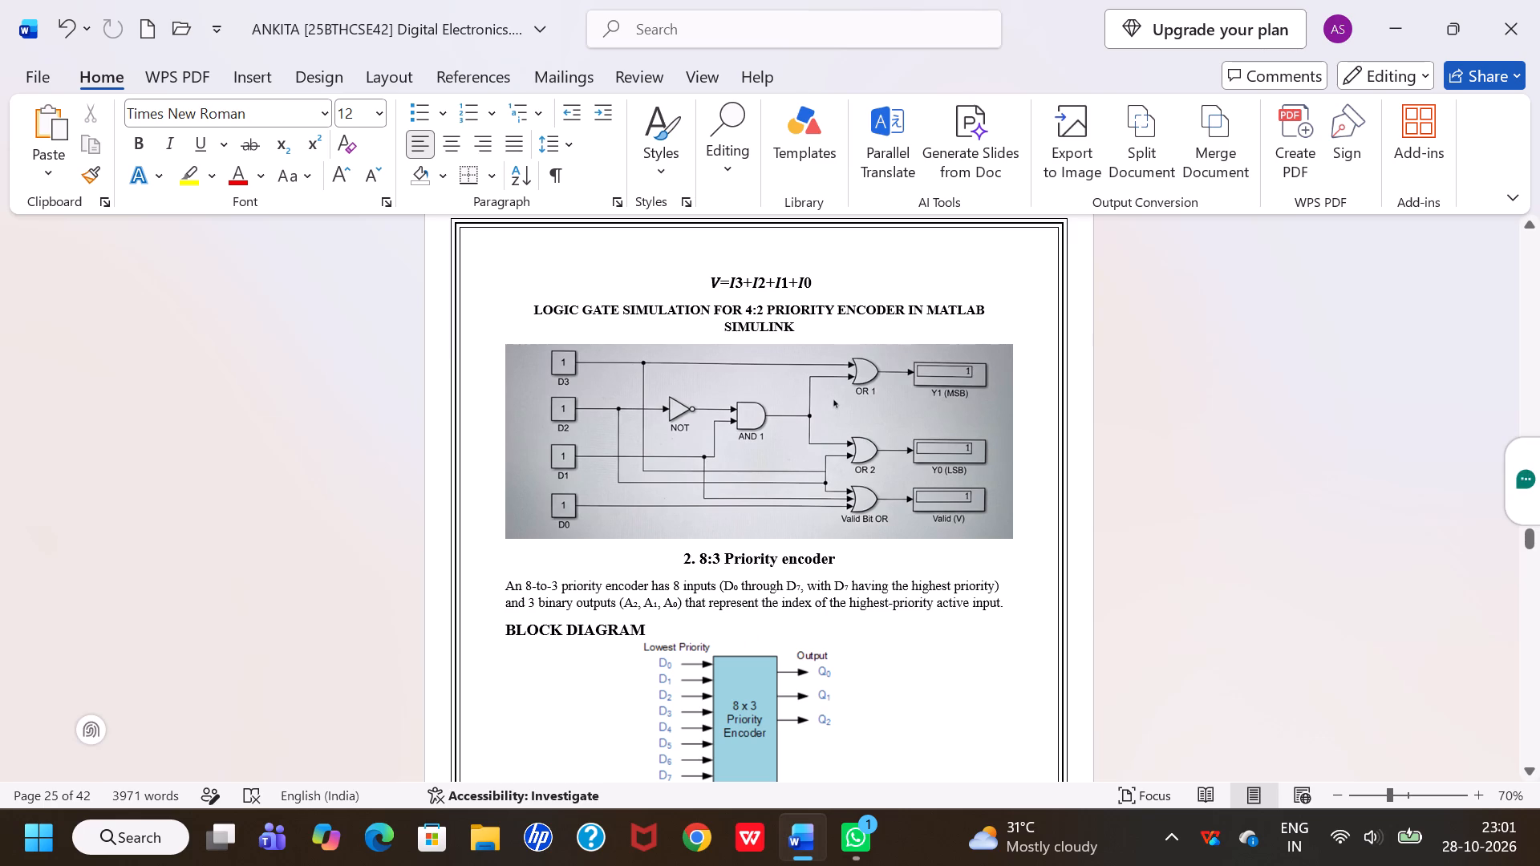
Check the priority encoder pages around the cropped simulation image, from the 4:2 block diagram to the start of Experiment 9.
scroll(1028, 596, "down", 6)
scroll(1028, 596, "up", 1)
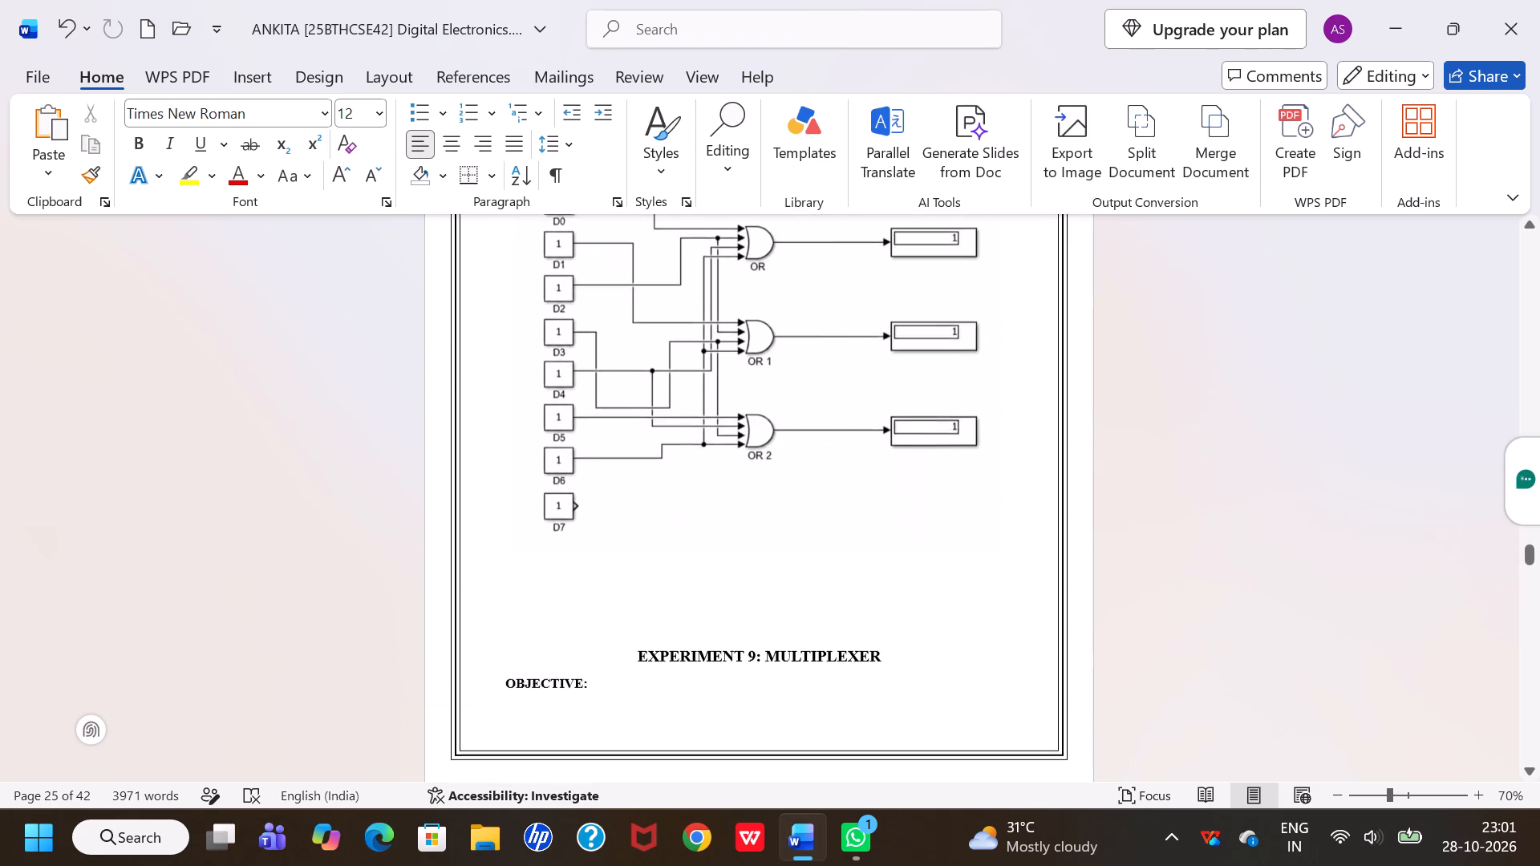
scroll(1028, 596, "up", 5)
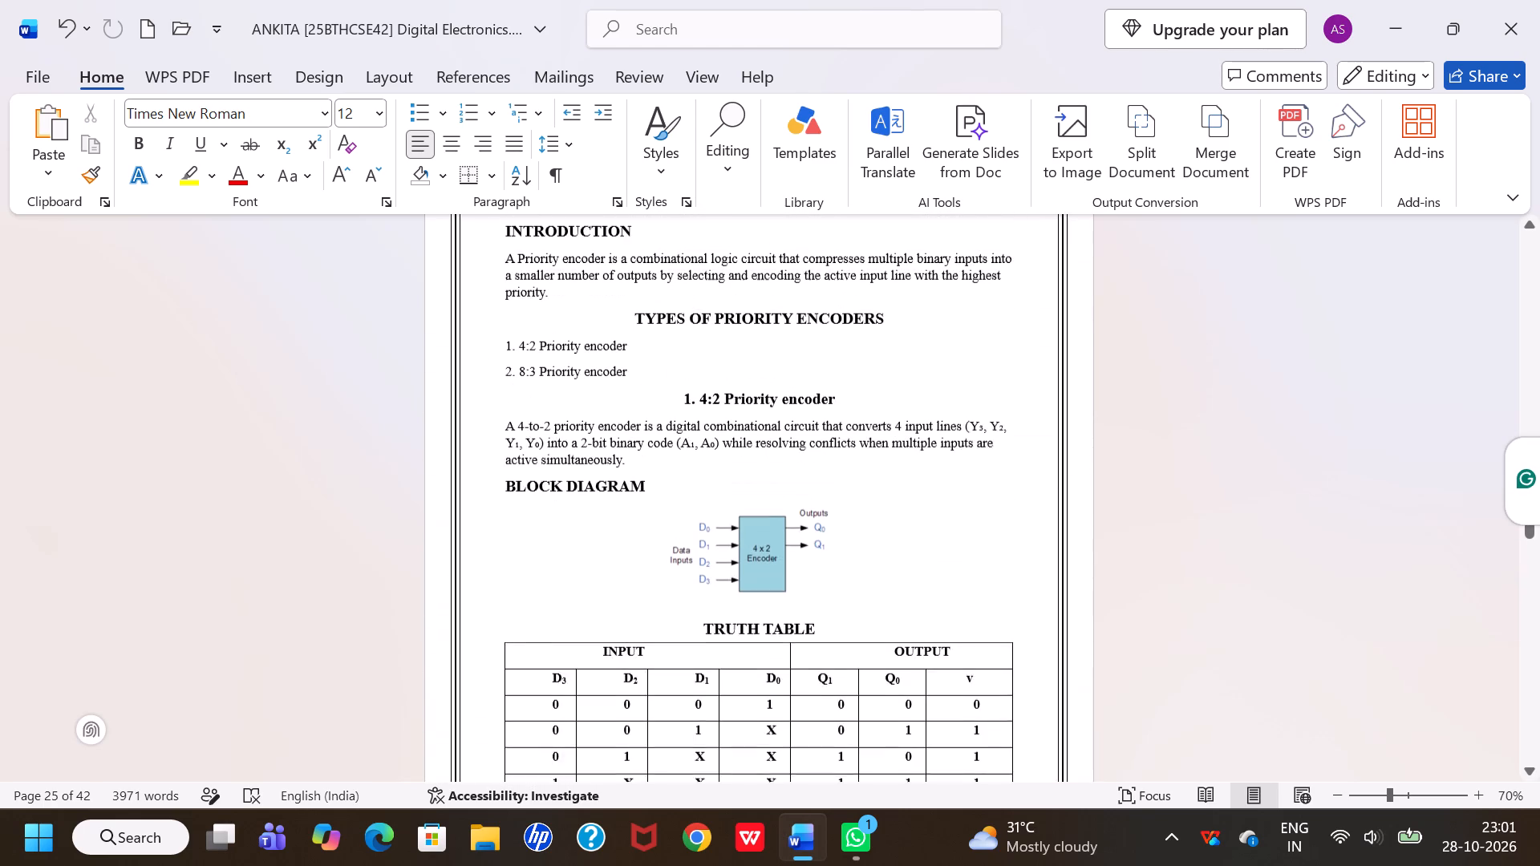
scroll(1028, 596, "up", 2)
scroll(1028, 596, "down", 2)
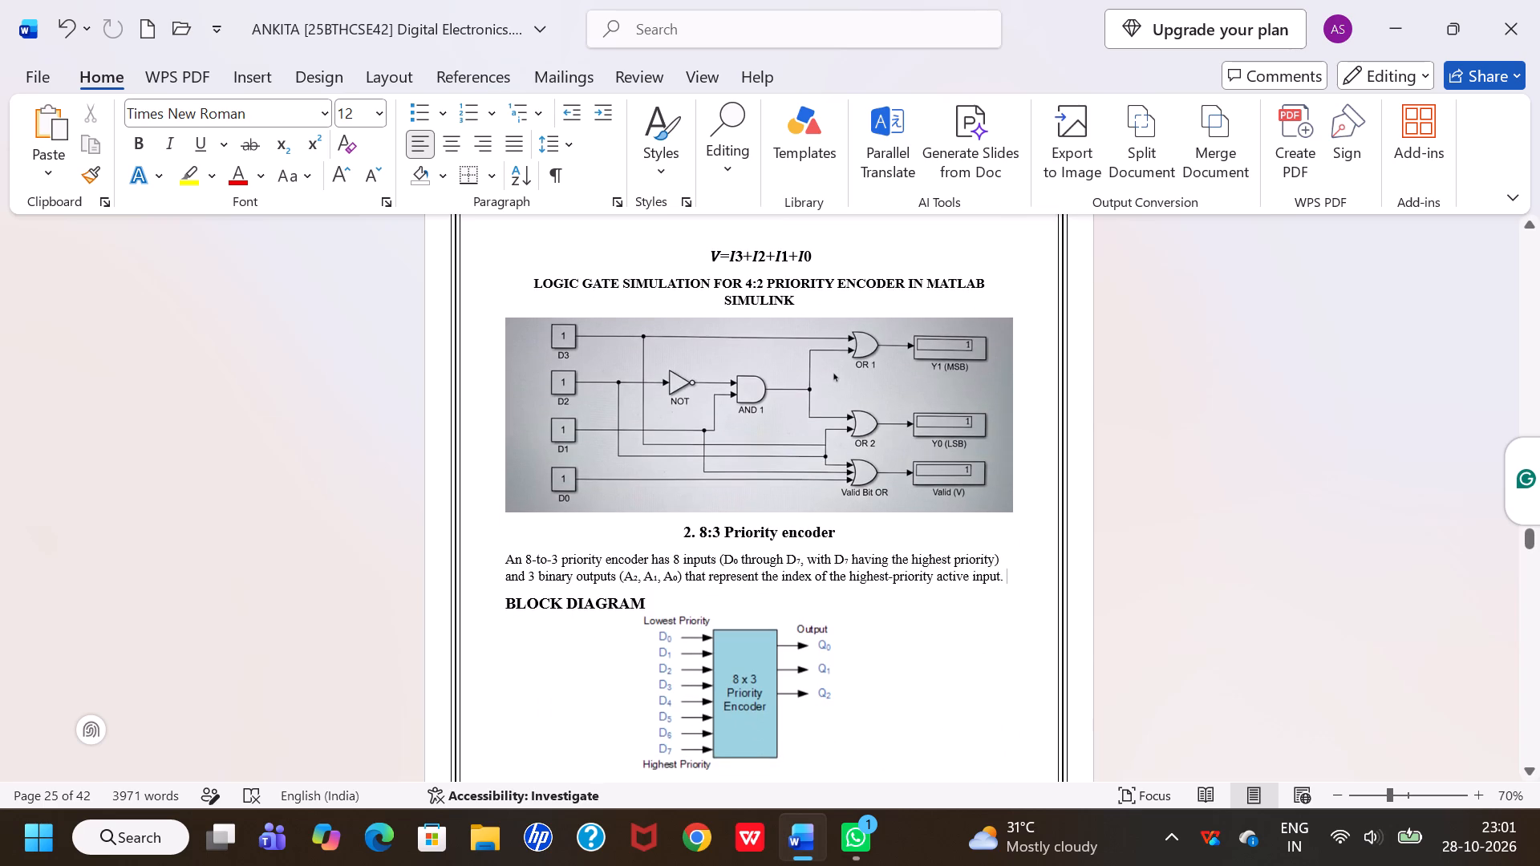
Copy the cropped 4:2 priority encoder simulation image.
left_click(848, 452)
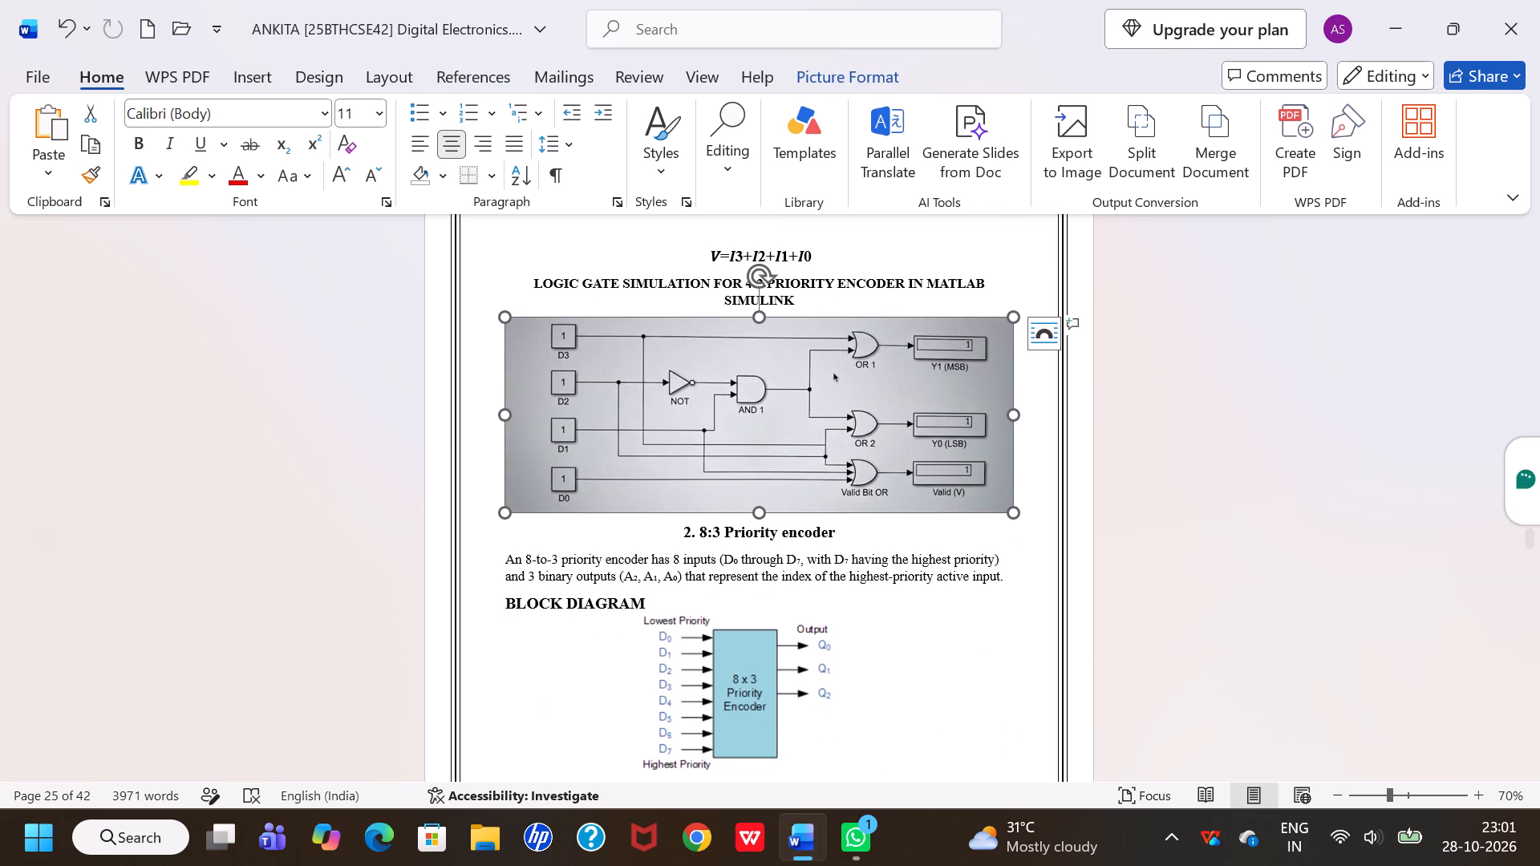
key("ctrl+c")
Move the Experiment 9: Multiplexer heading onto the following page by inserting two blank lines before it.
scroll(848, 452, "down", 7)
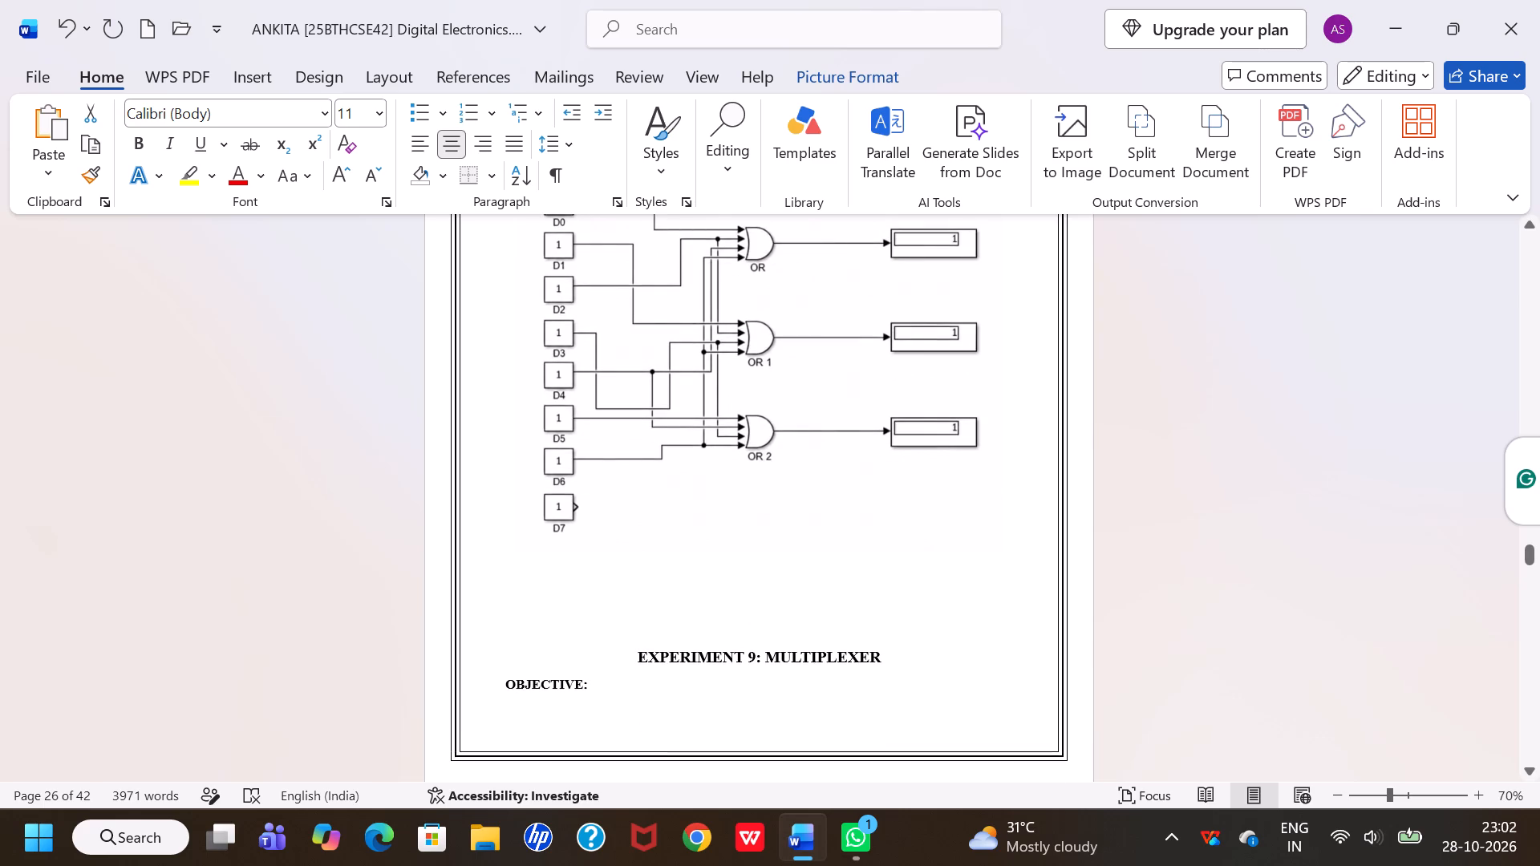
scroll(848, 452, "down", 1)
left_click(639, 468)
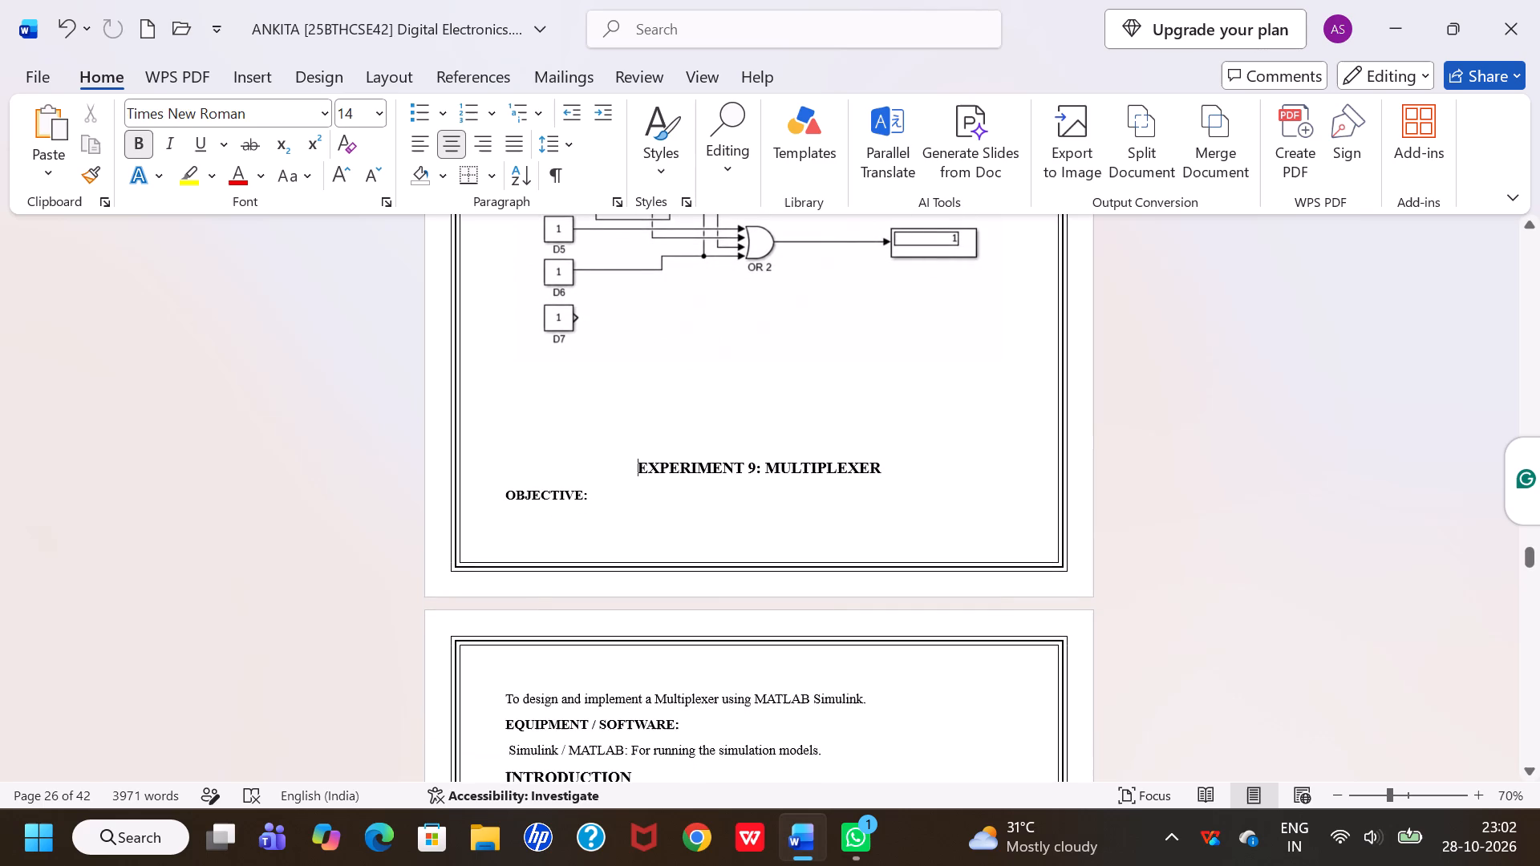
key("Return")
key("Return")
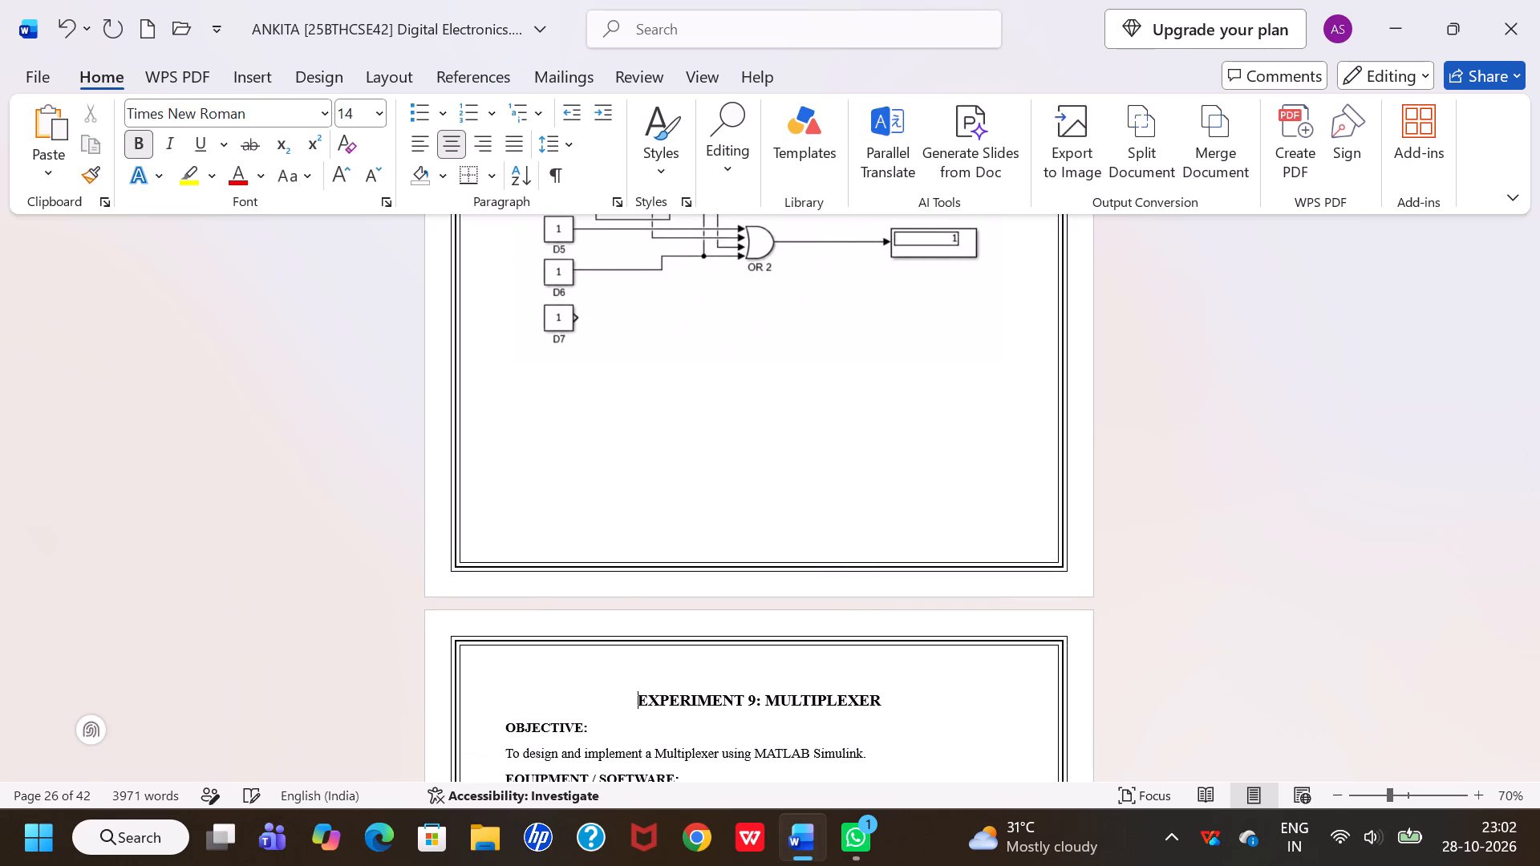
Undo the blank lines, the crops and the image replacement to restore the original 4:2 priority encoder Simulink diagram.
scroll(639, 468, "up", 4)
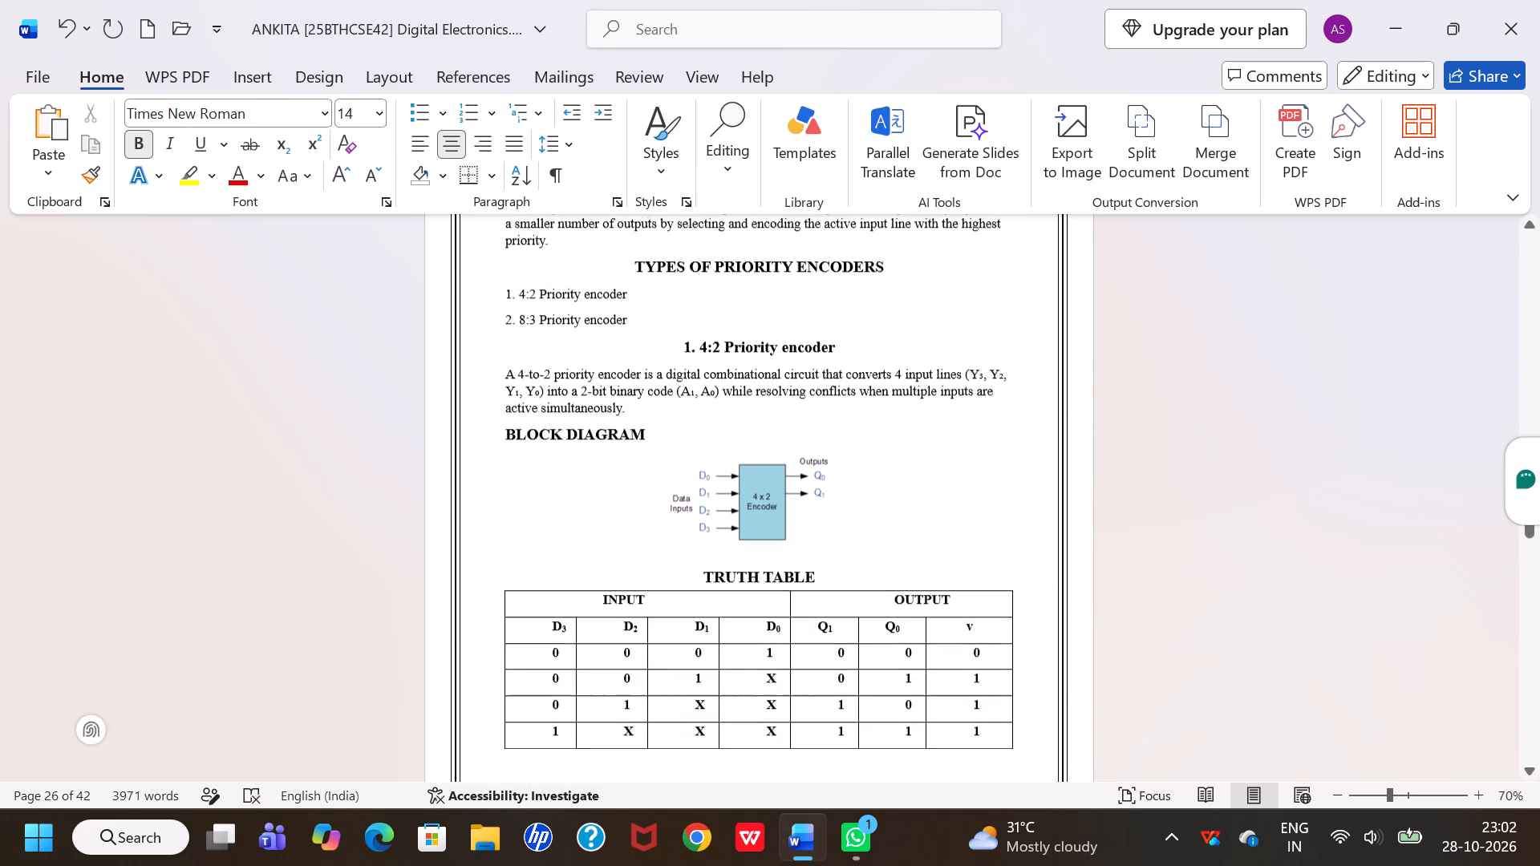
scroll(639, 468, "up", 1)
scroll(639, 468, "down", 4)
scroll(639, 468, "up", 1)
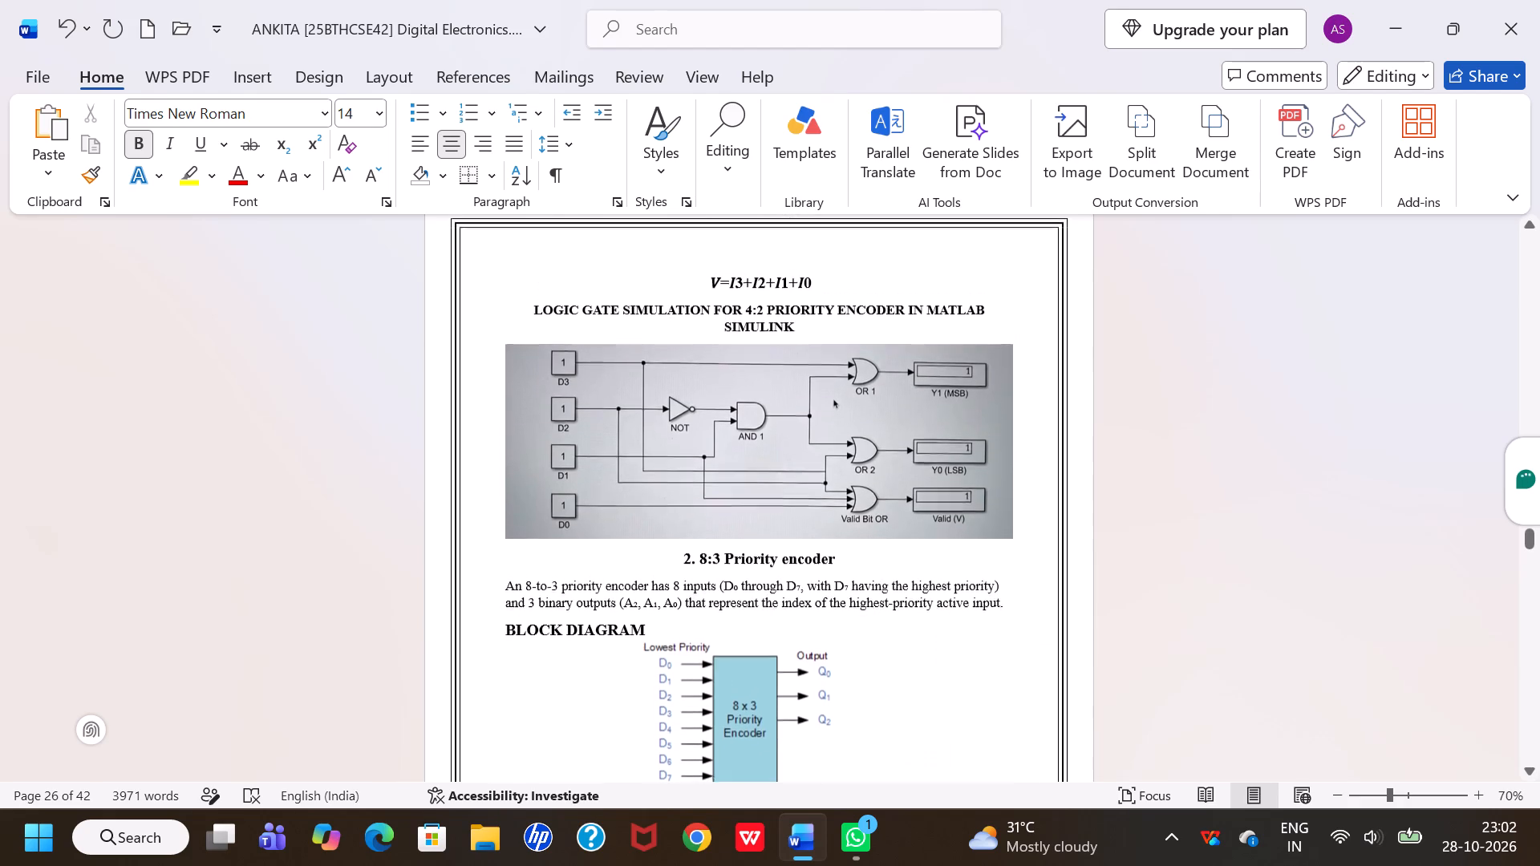
key("ctrl+z")
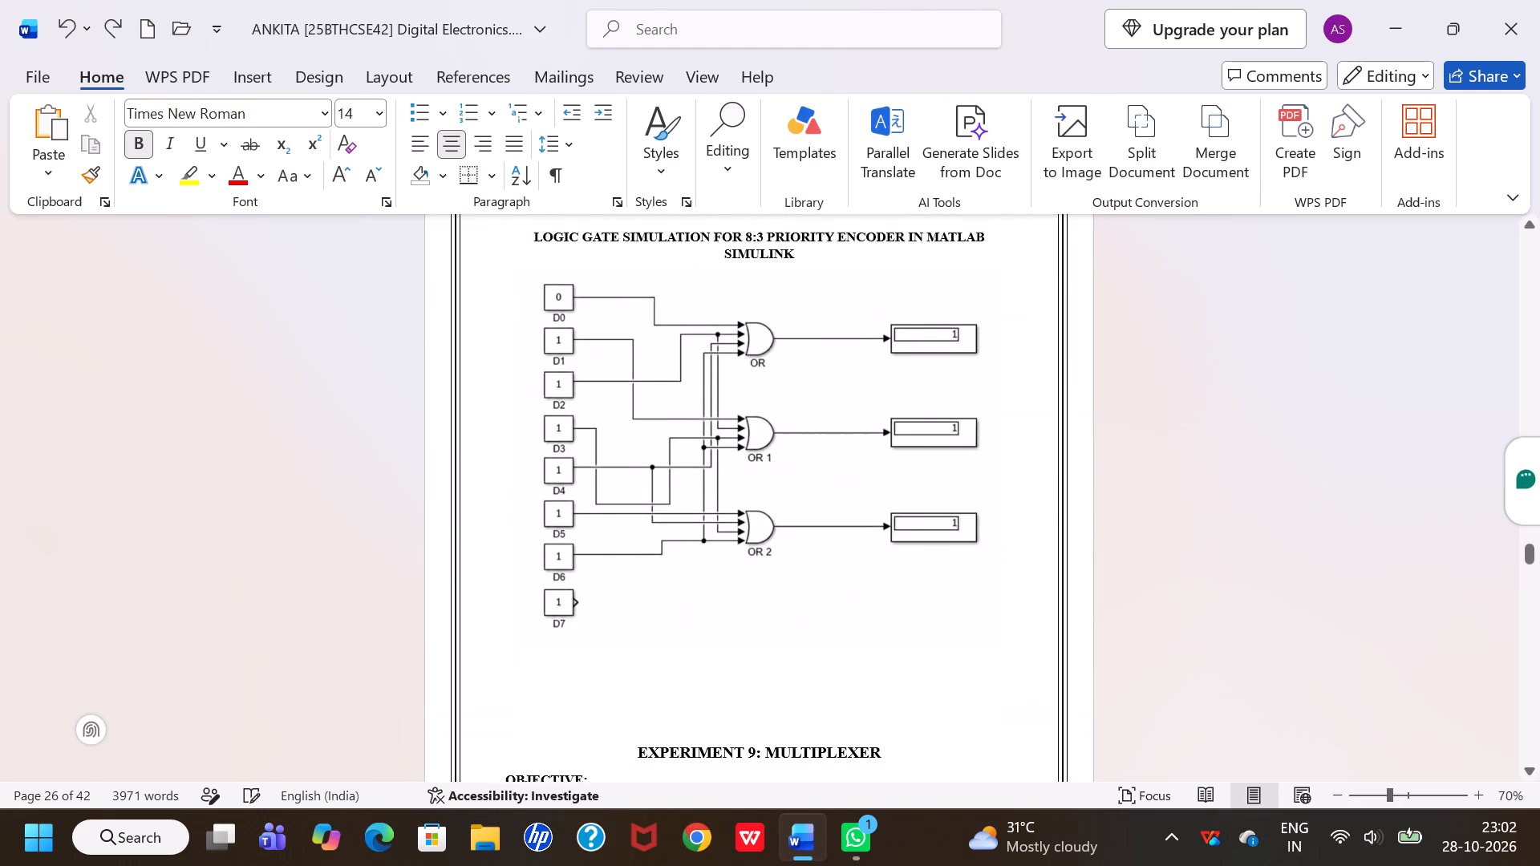
key("ctrl+z")
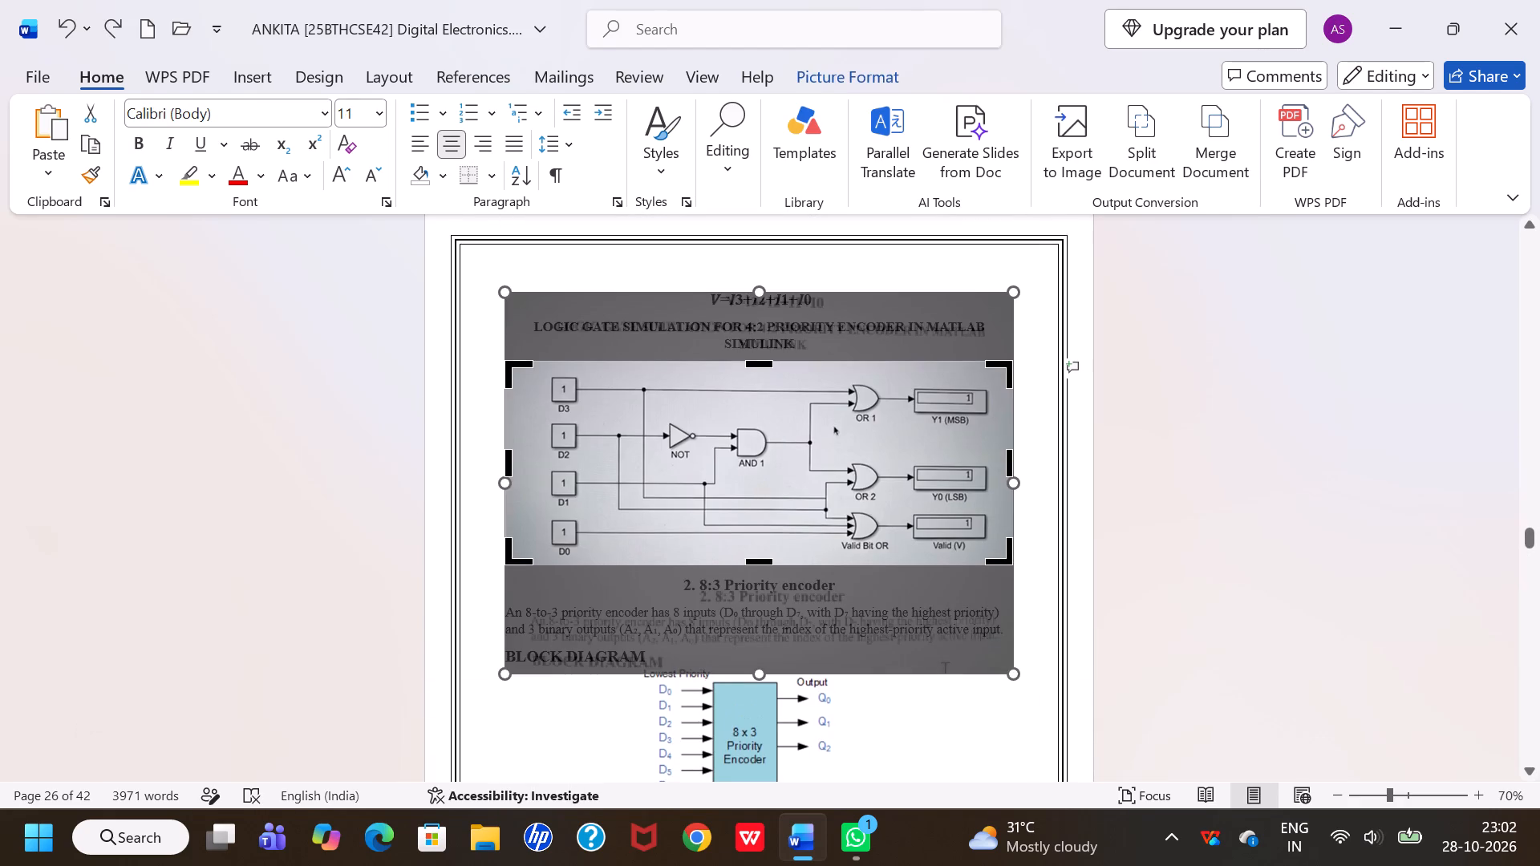
key("ctrl+z")
key("ctrl+z")
key("ctrl+z")
key("ctrl+z")
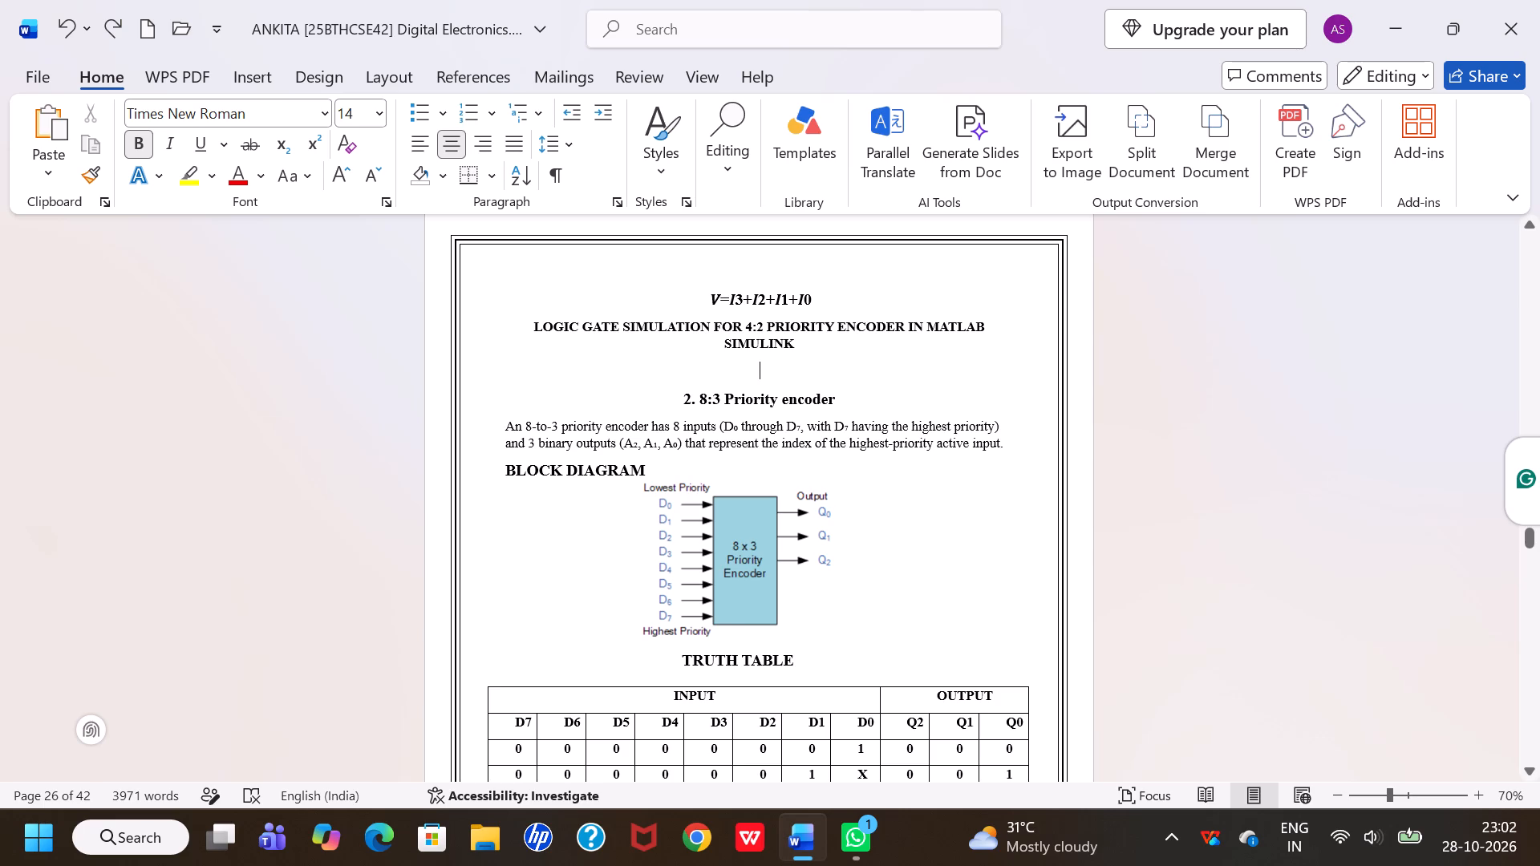
key("ctrl+z")
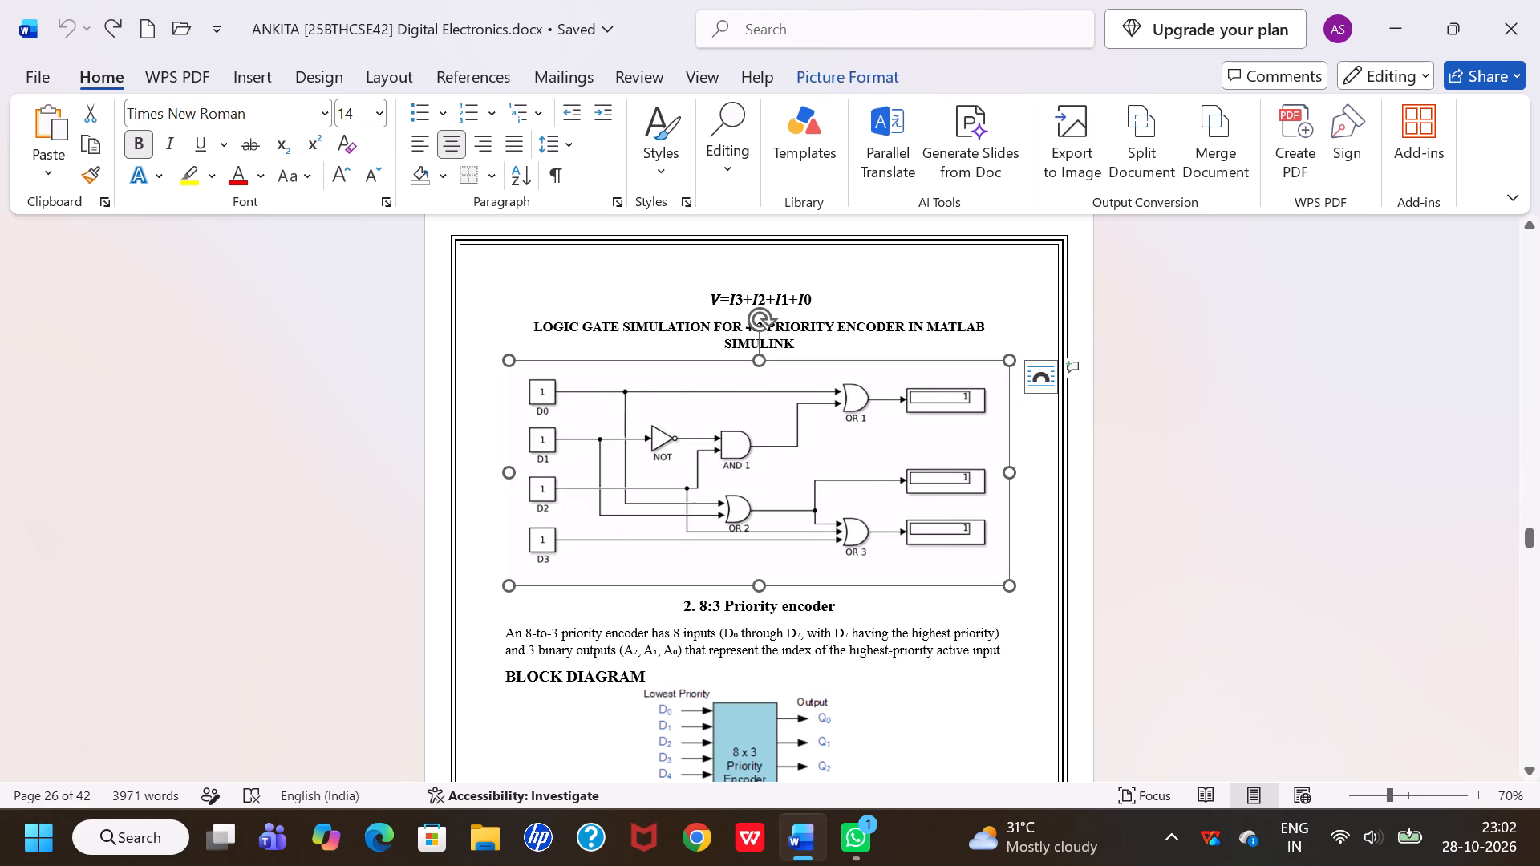
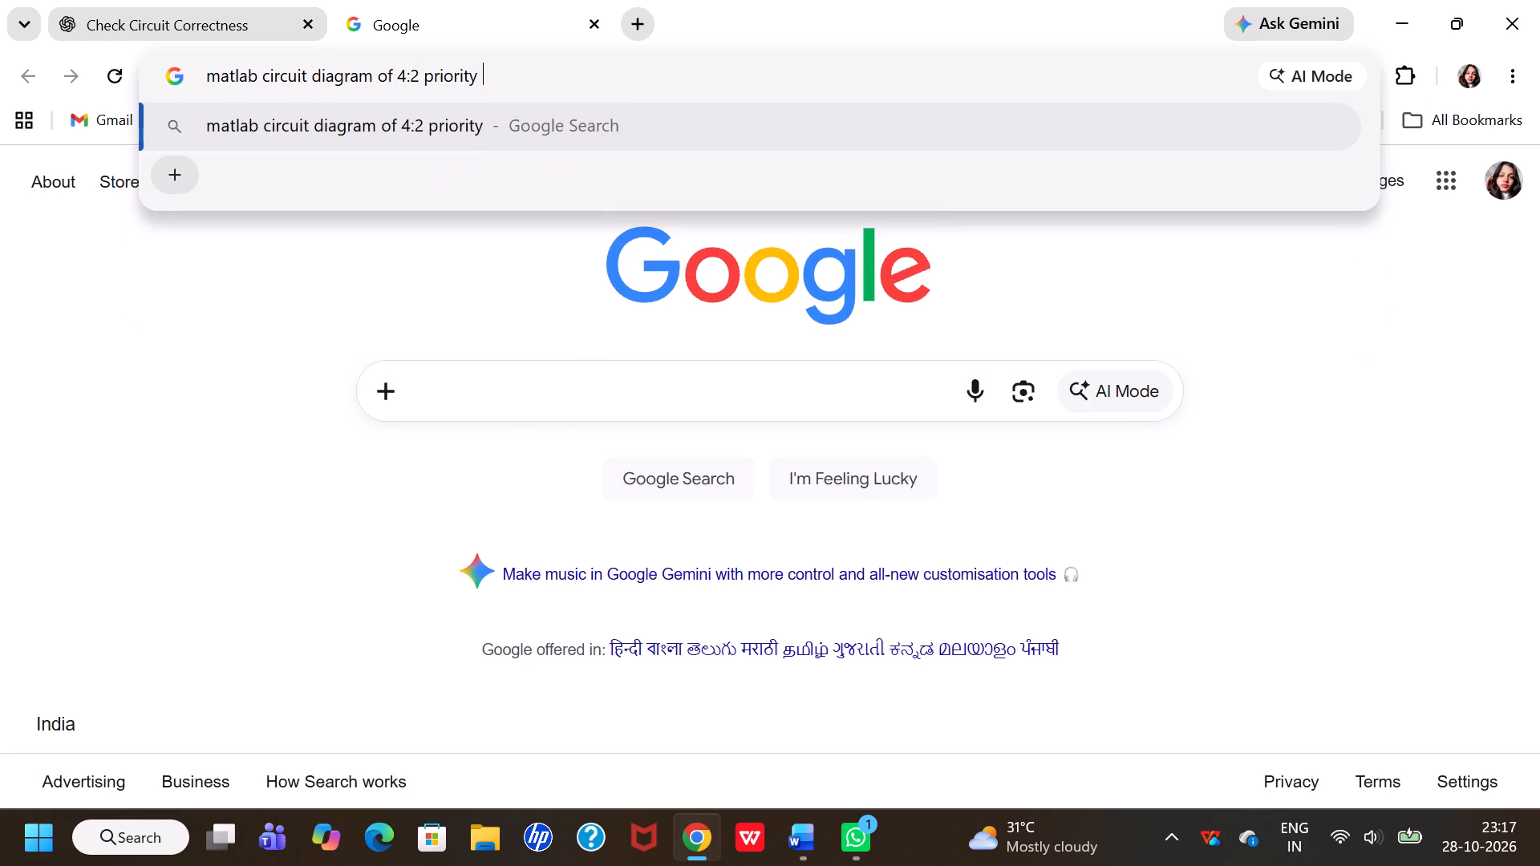
type("encoder")
key("Return")
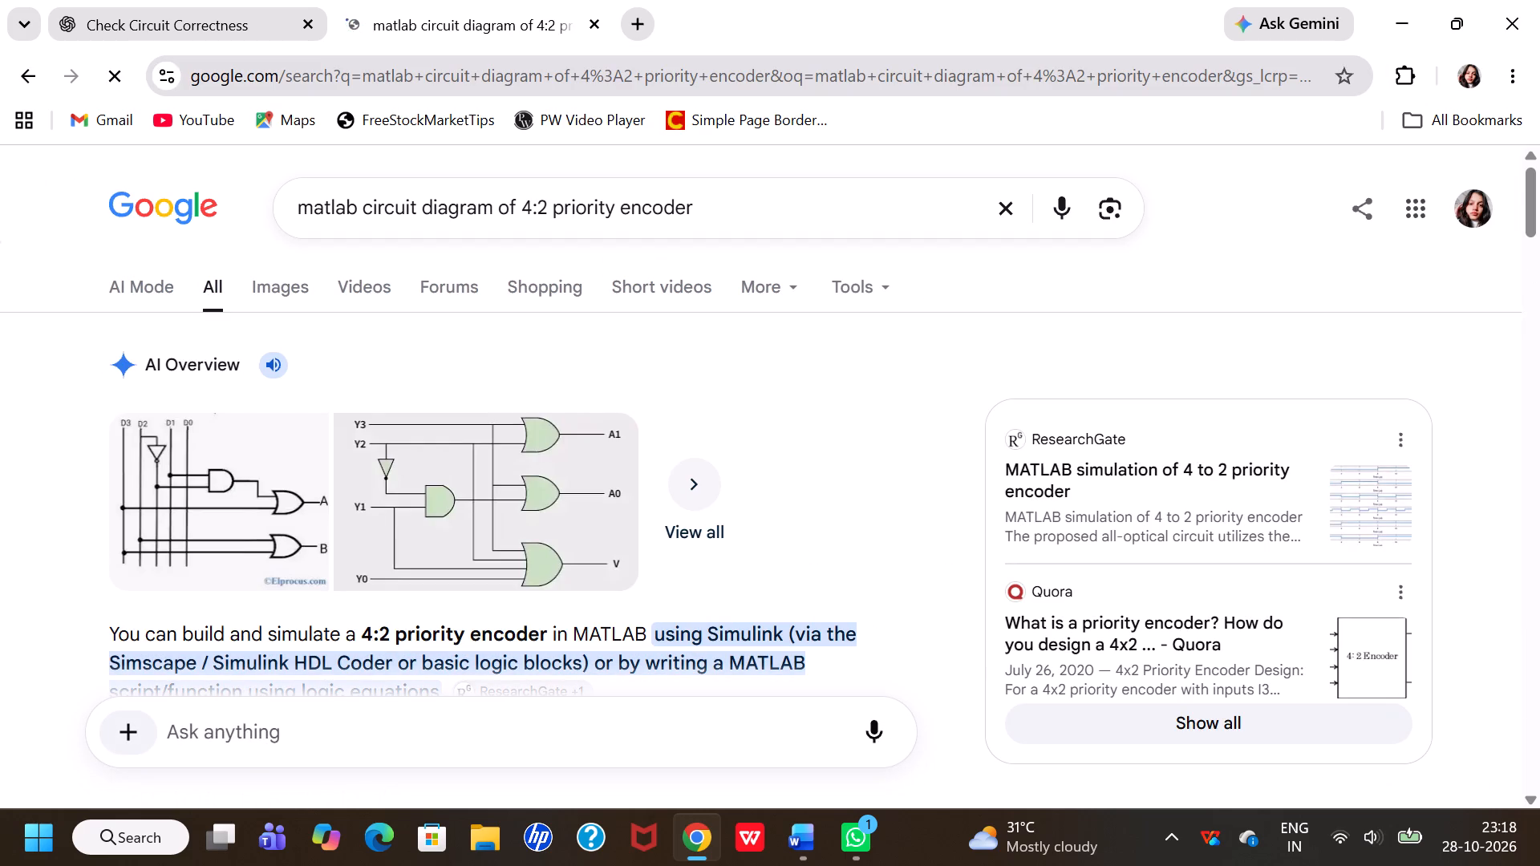
Look through the AI overview and the web results for a MATLAB circuit diagram of the 4:2 priority encoder.
scroll(509, 532, "down", 1)
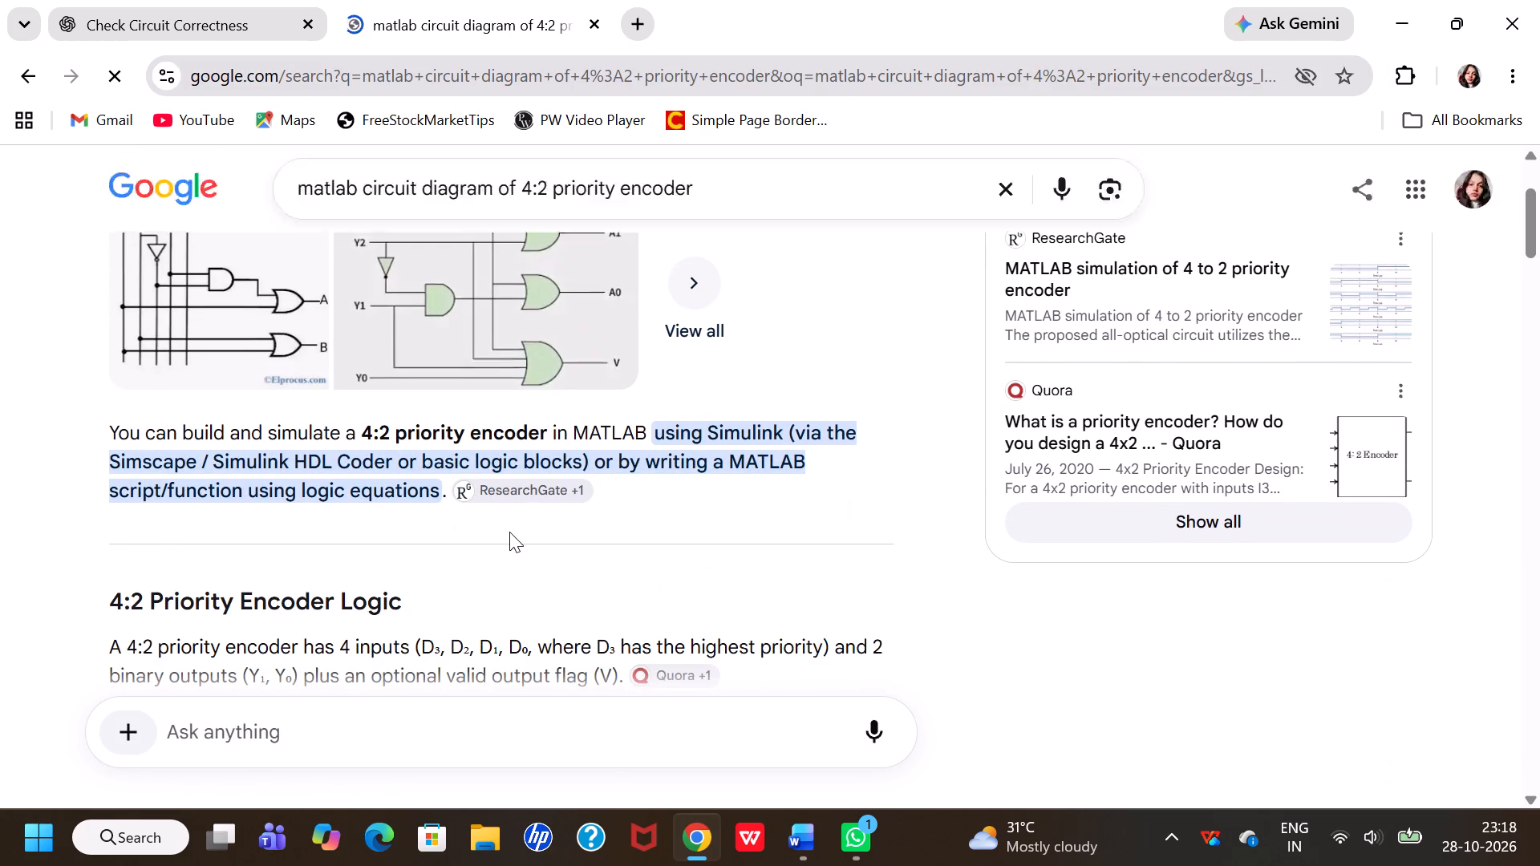
scroll(509, 532, "down", 5)
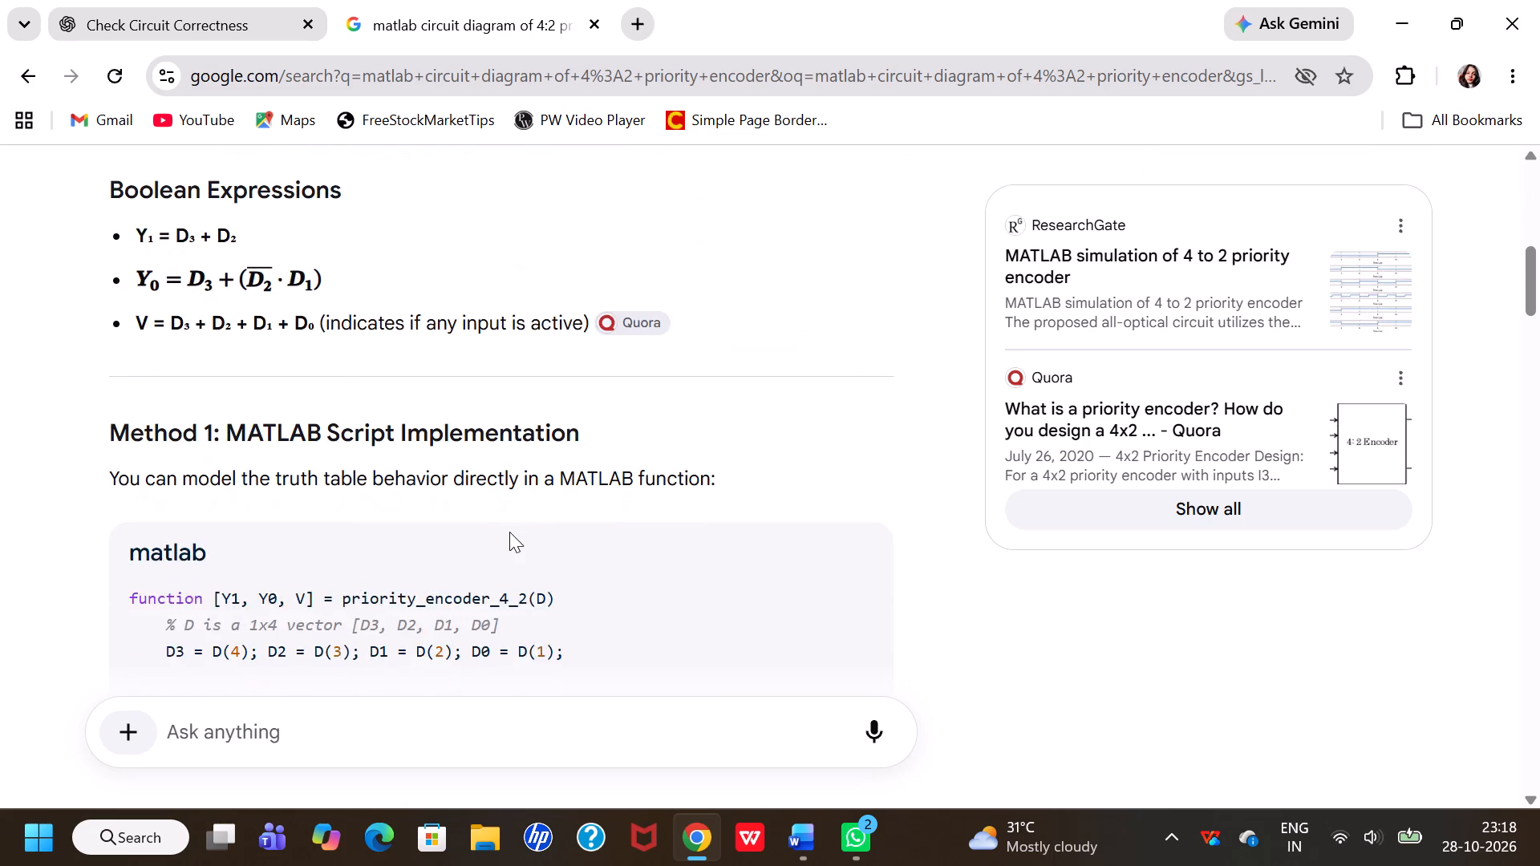
scroll(509, 532, "down", 5)
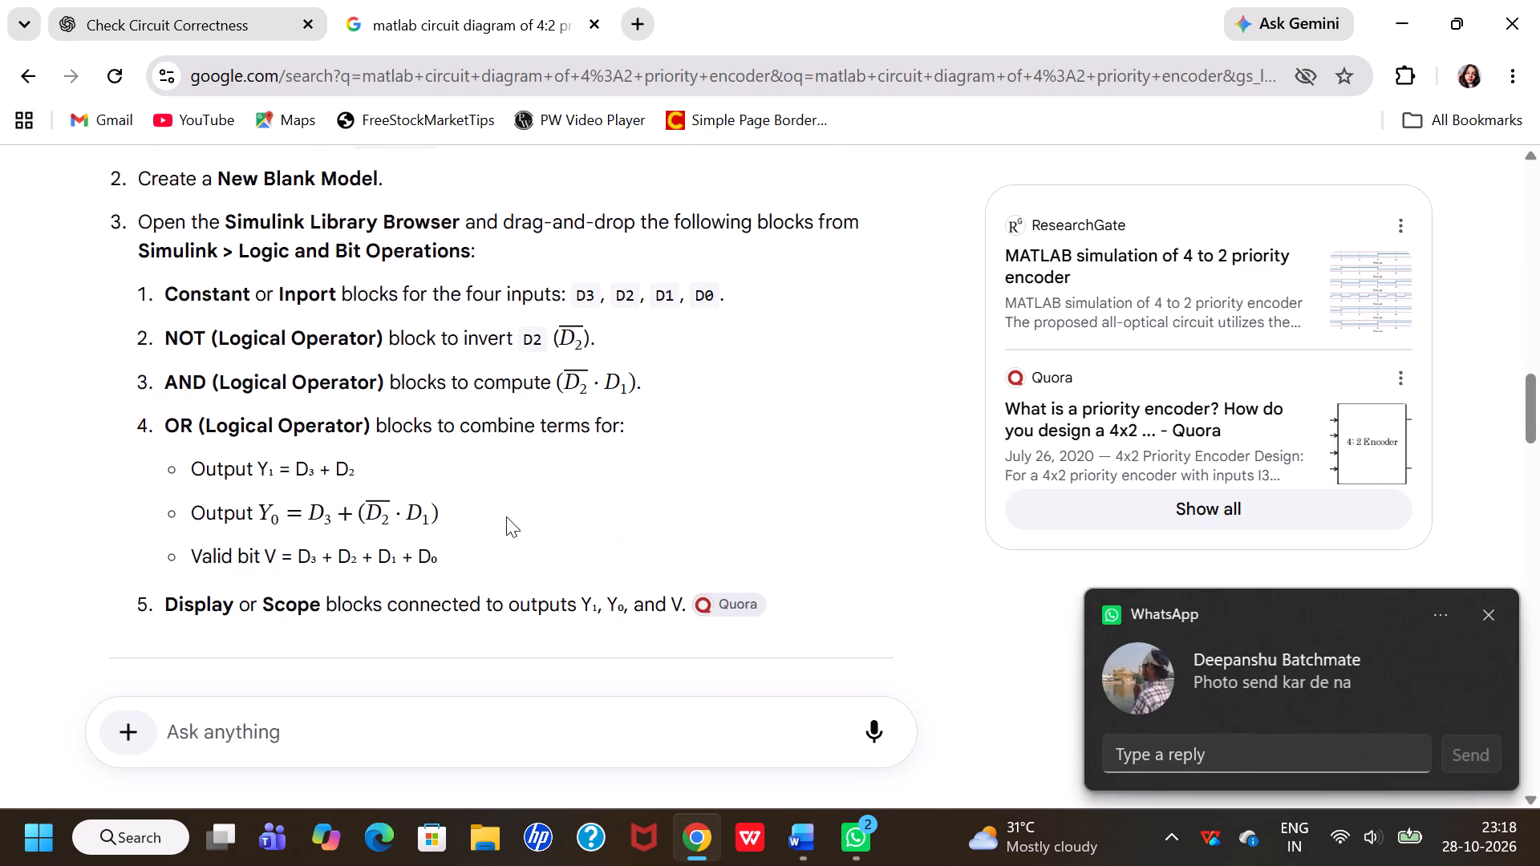
scroll(506, 516, "down", 5)
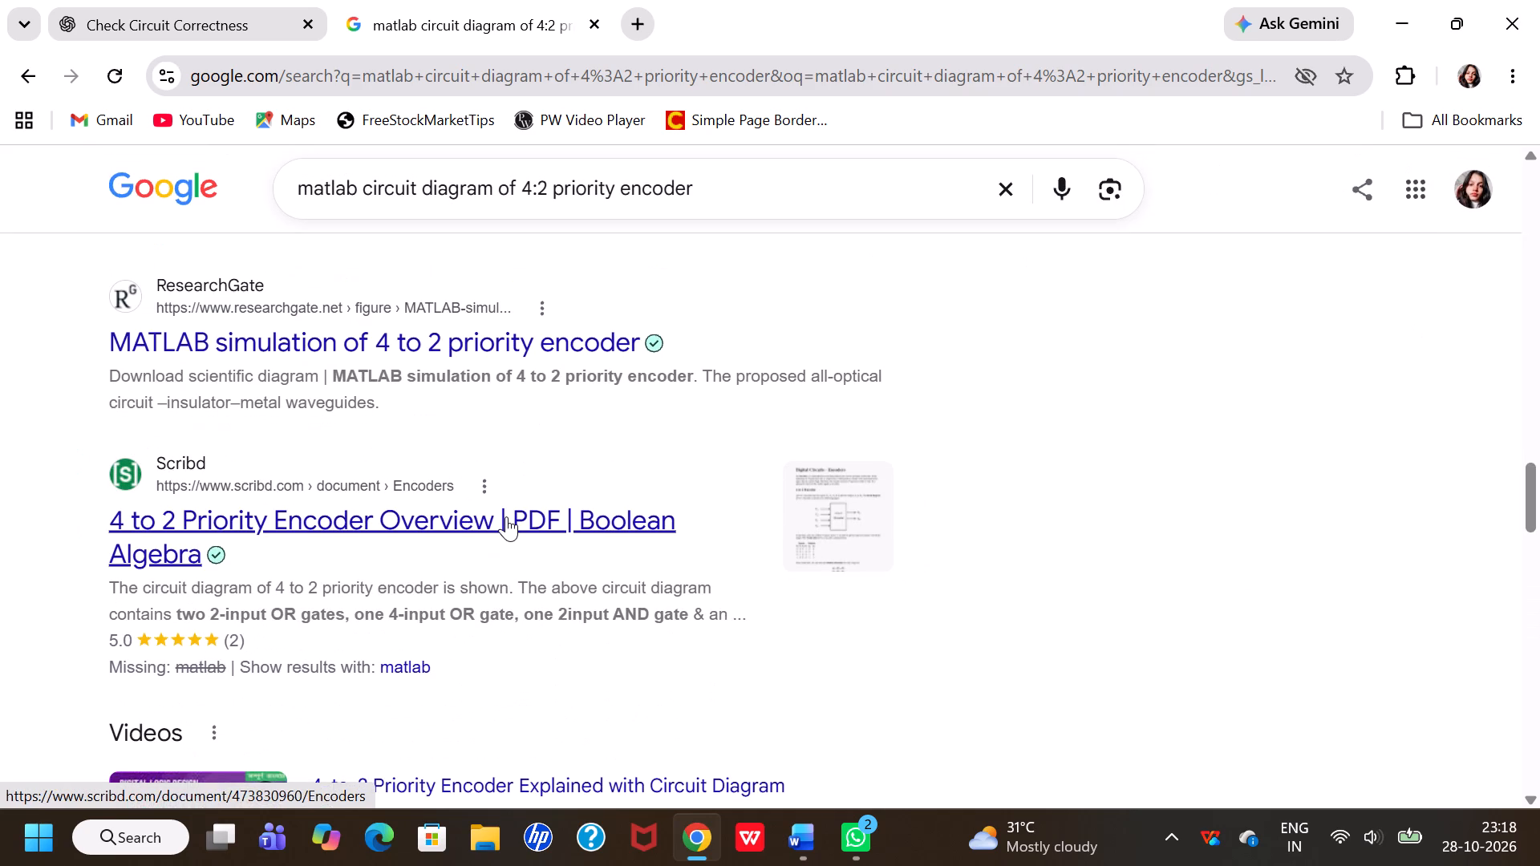
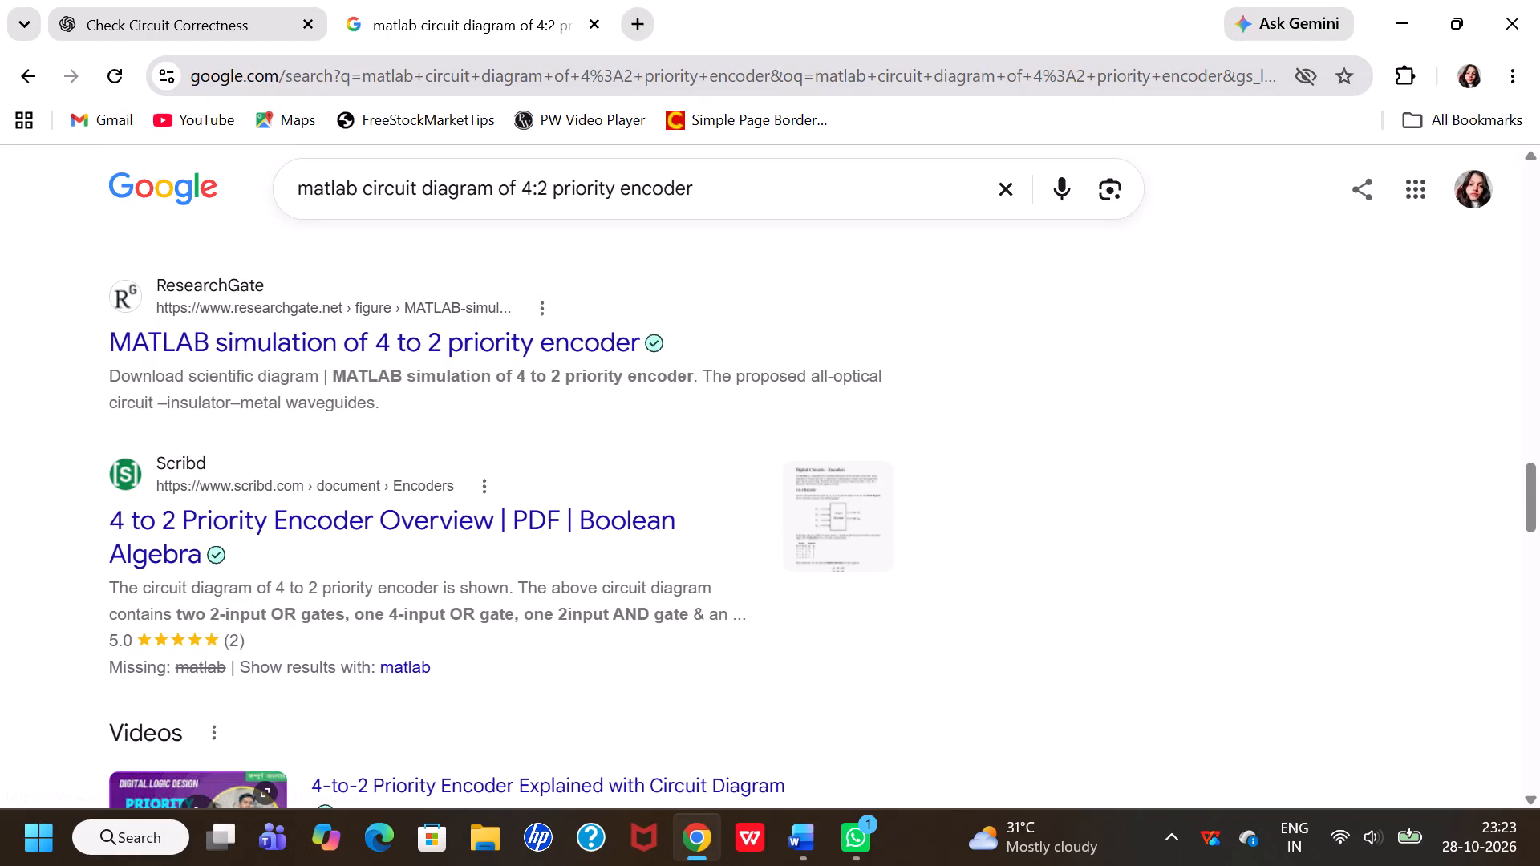
Switch to Word and add blank lines below the BCD to Gray code circuit on the last page to start a new page.
left_click(797, 832)
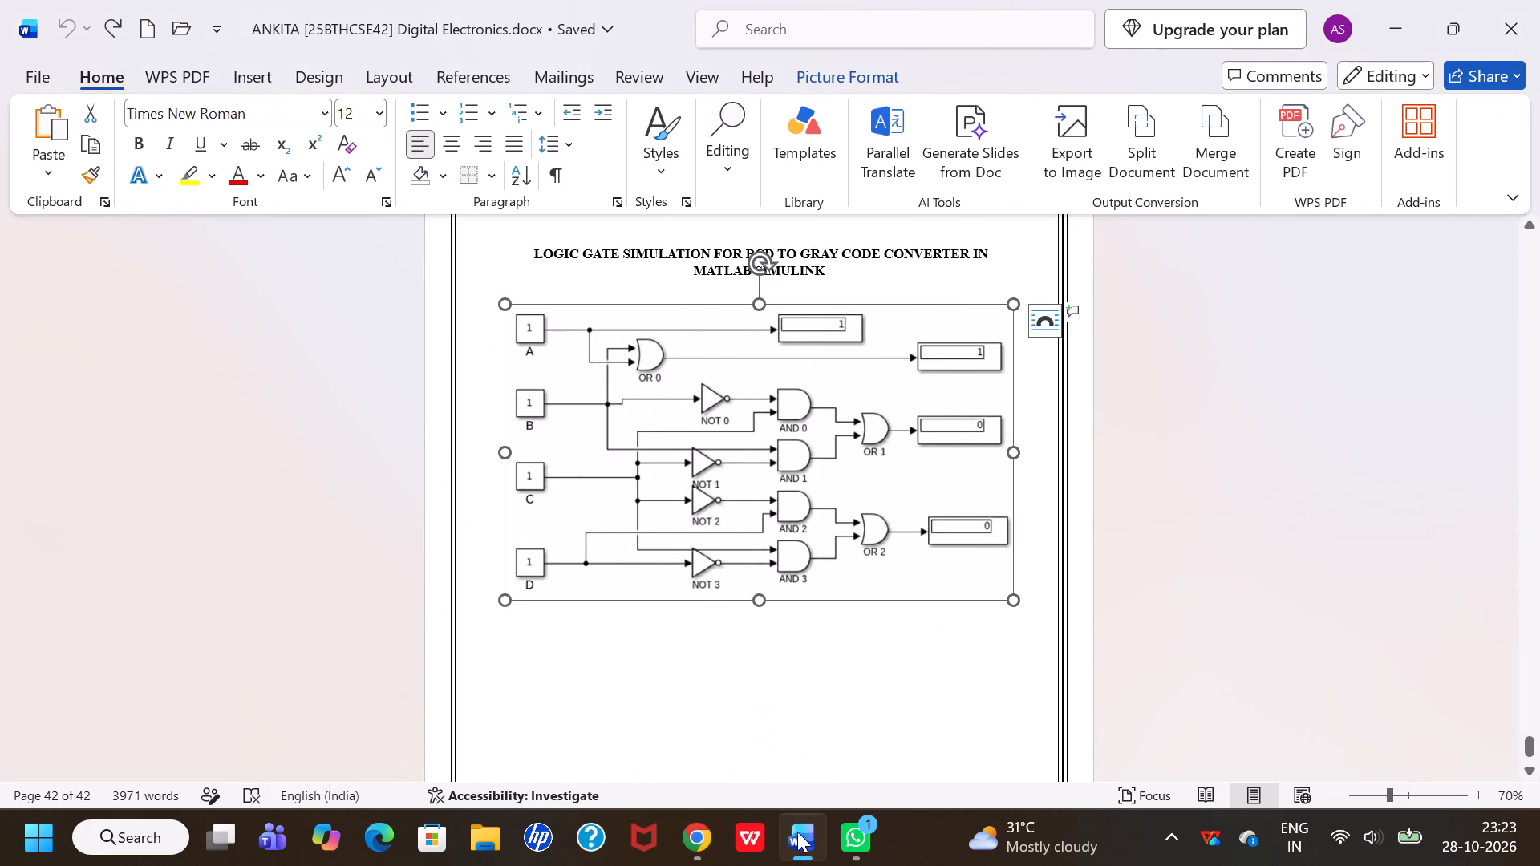
left_click(791, 747)
scroll(791, 747, "down", 18)
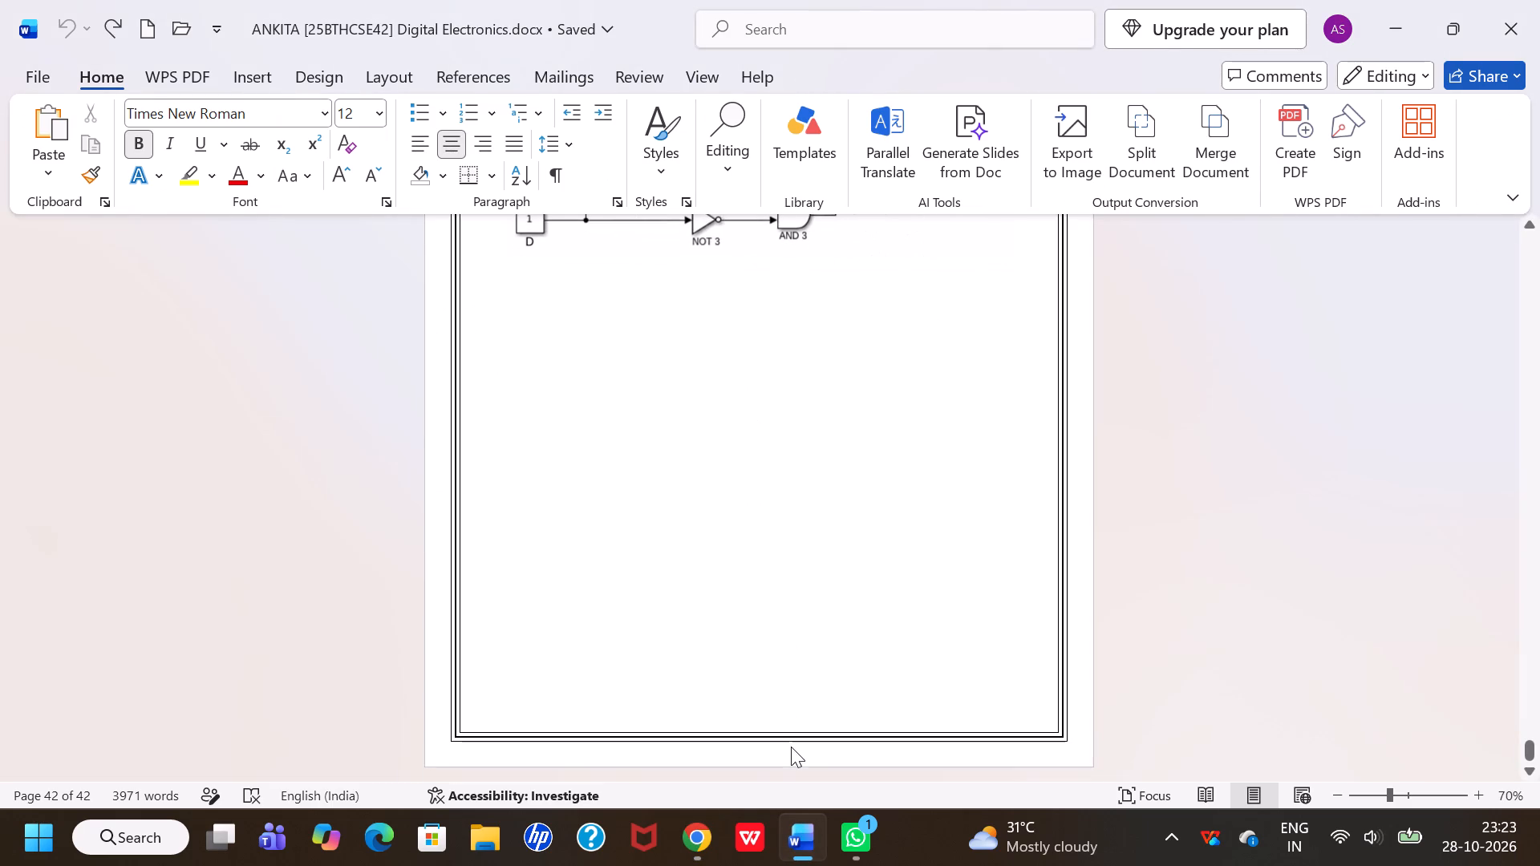
left_click(704, 591)
key("Return")
key("Return")
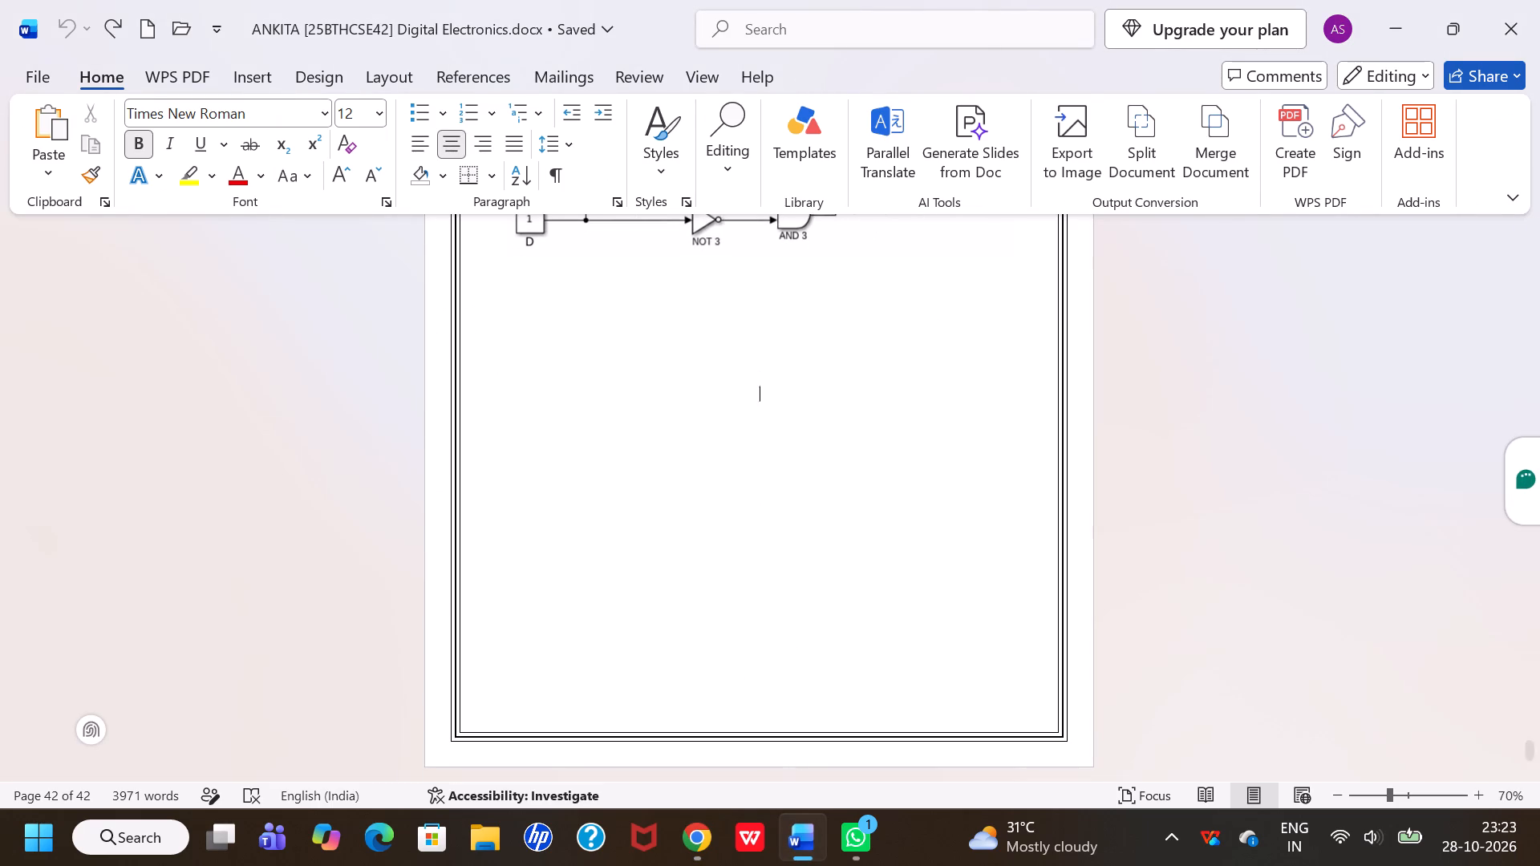
key("Return")
key("Return")
key("Return")
key("Return")
key("Return")
key("Return")
key("Return")
key("Return")
key("Return")
key("Return")
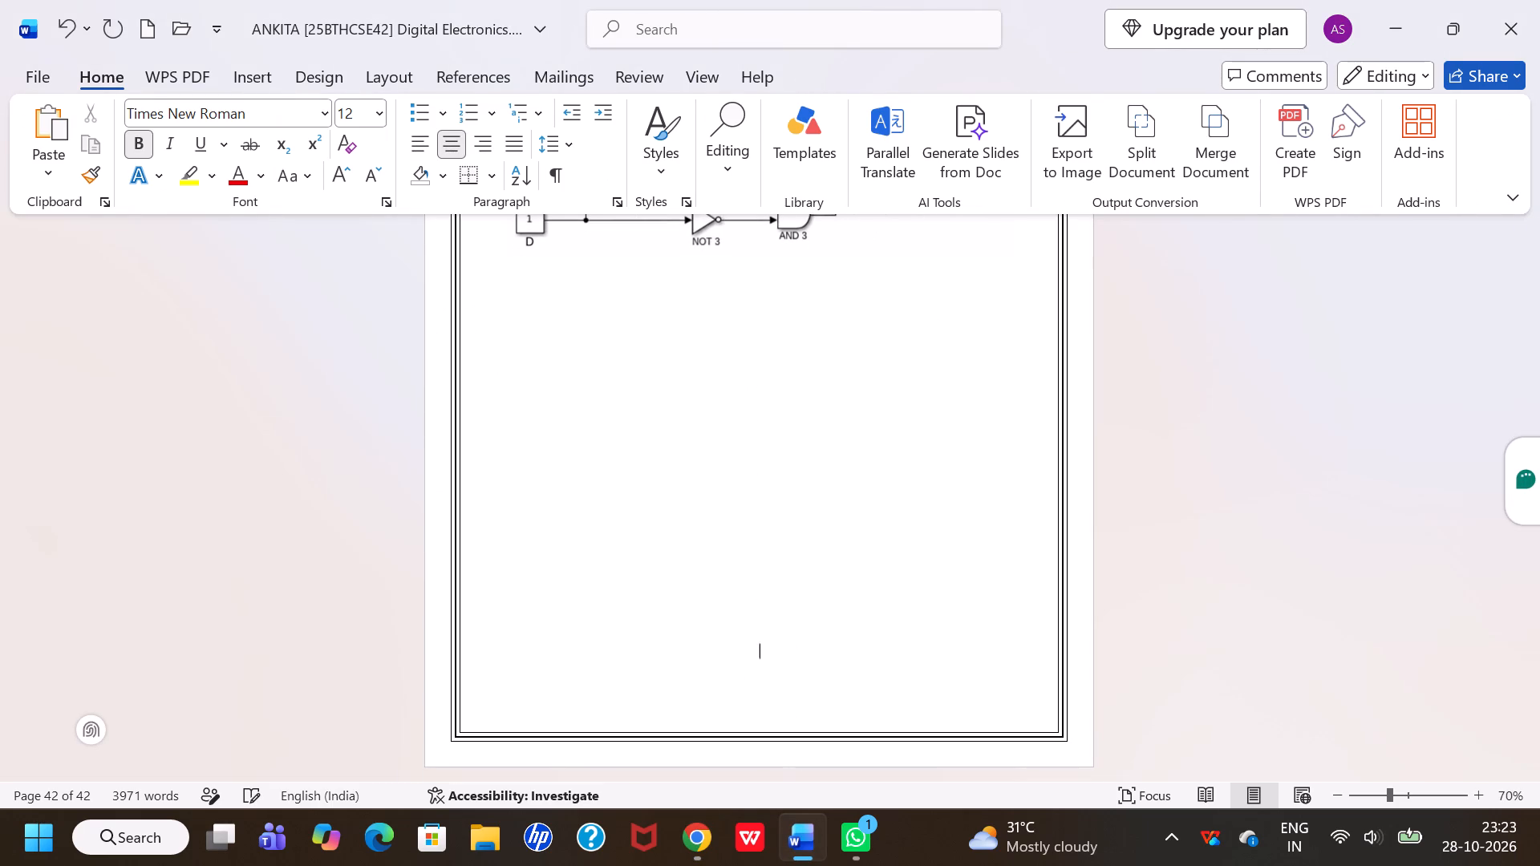
key("Return")
Copy the heading "EXPERIMENT 12: BCD TO GRAY CODE CONVERTER" to the top of the new blank last page.
scroll(704, 591, "up", 6)
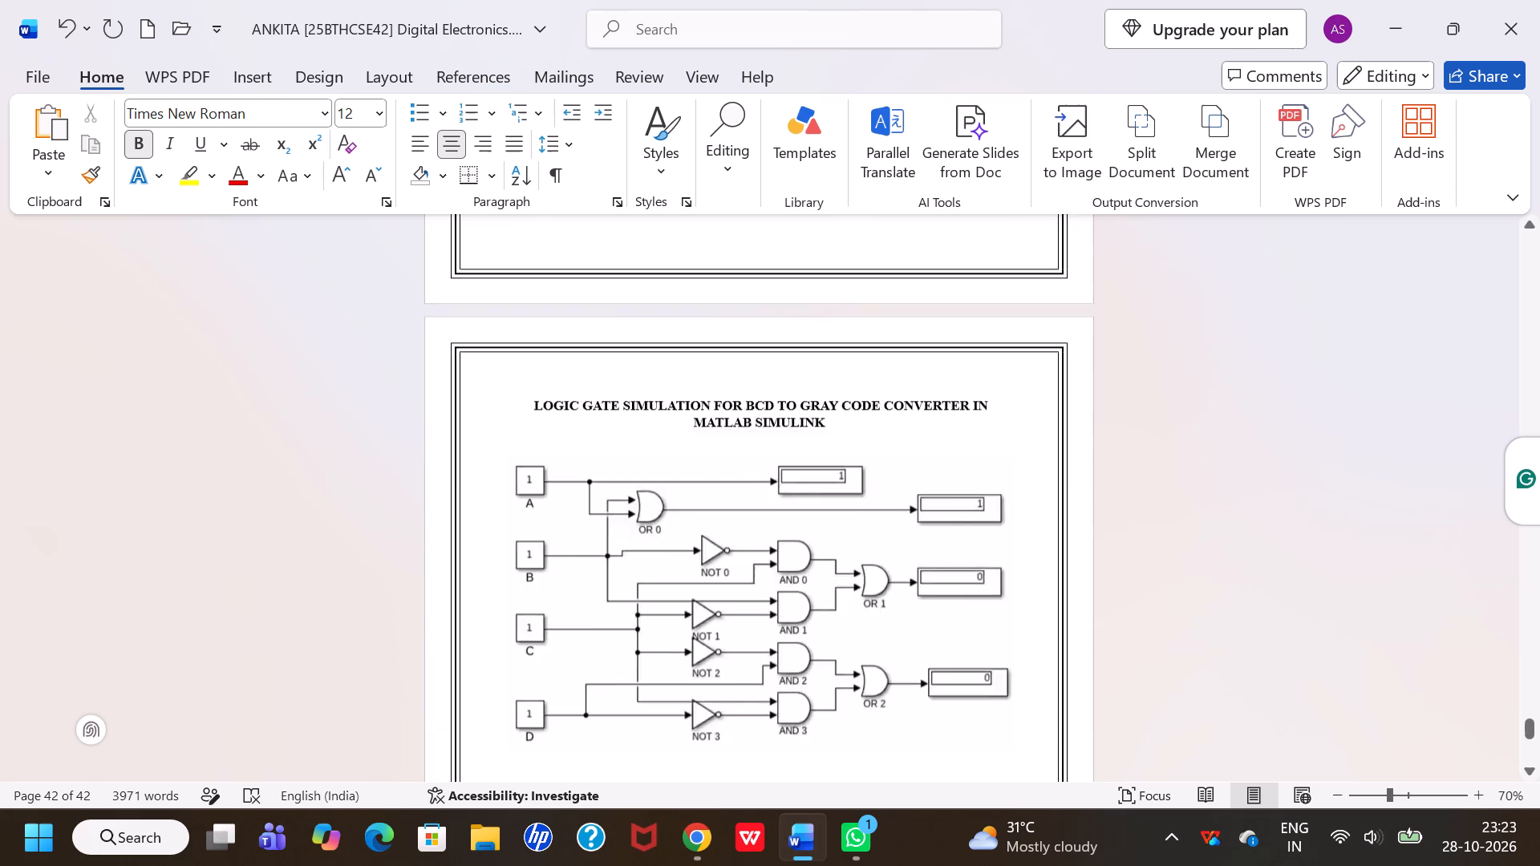
scroll(704, 591, "up", 4)
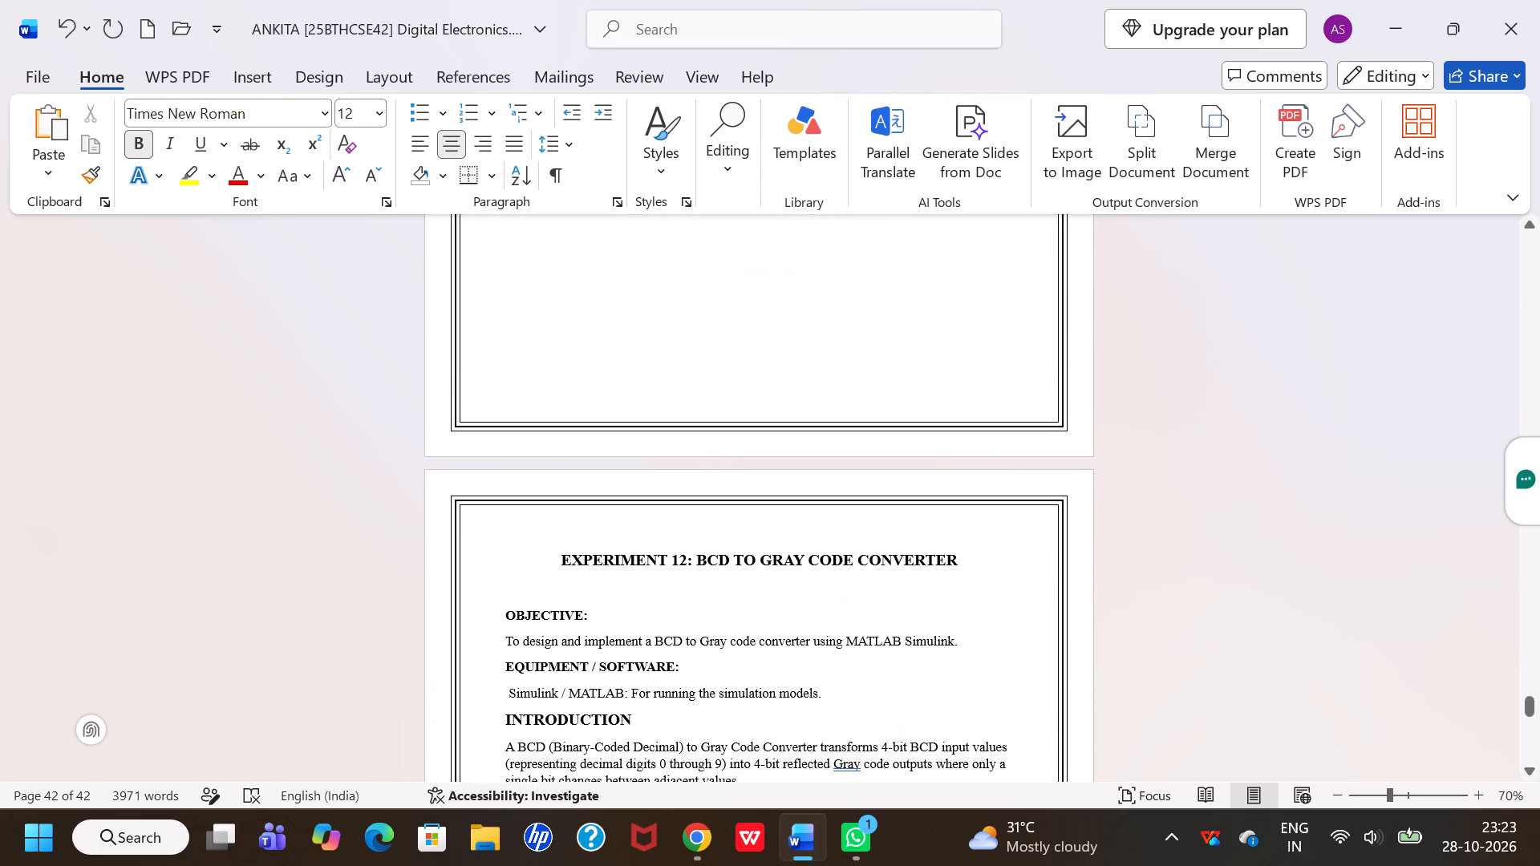
triple_click(667, 557)
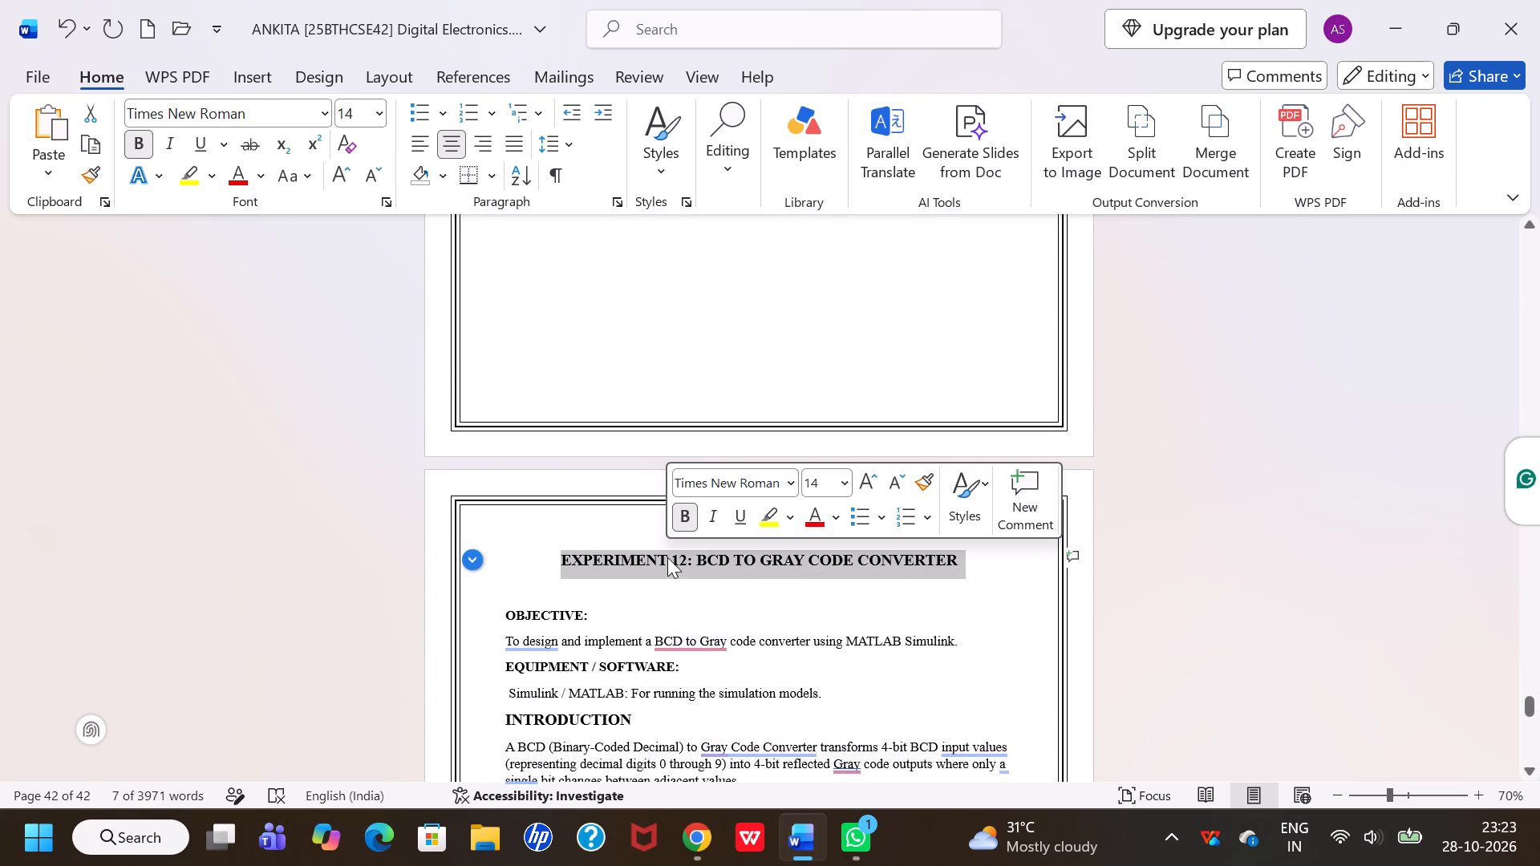
key("ctrl+c")
left_click(717, 611)
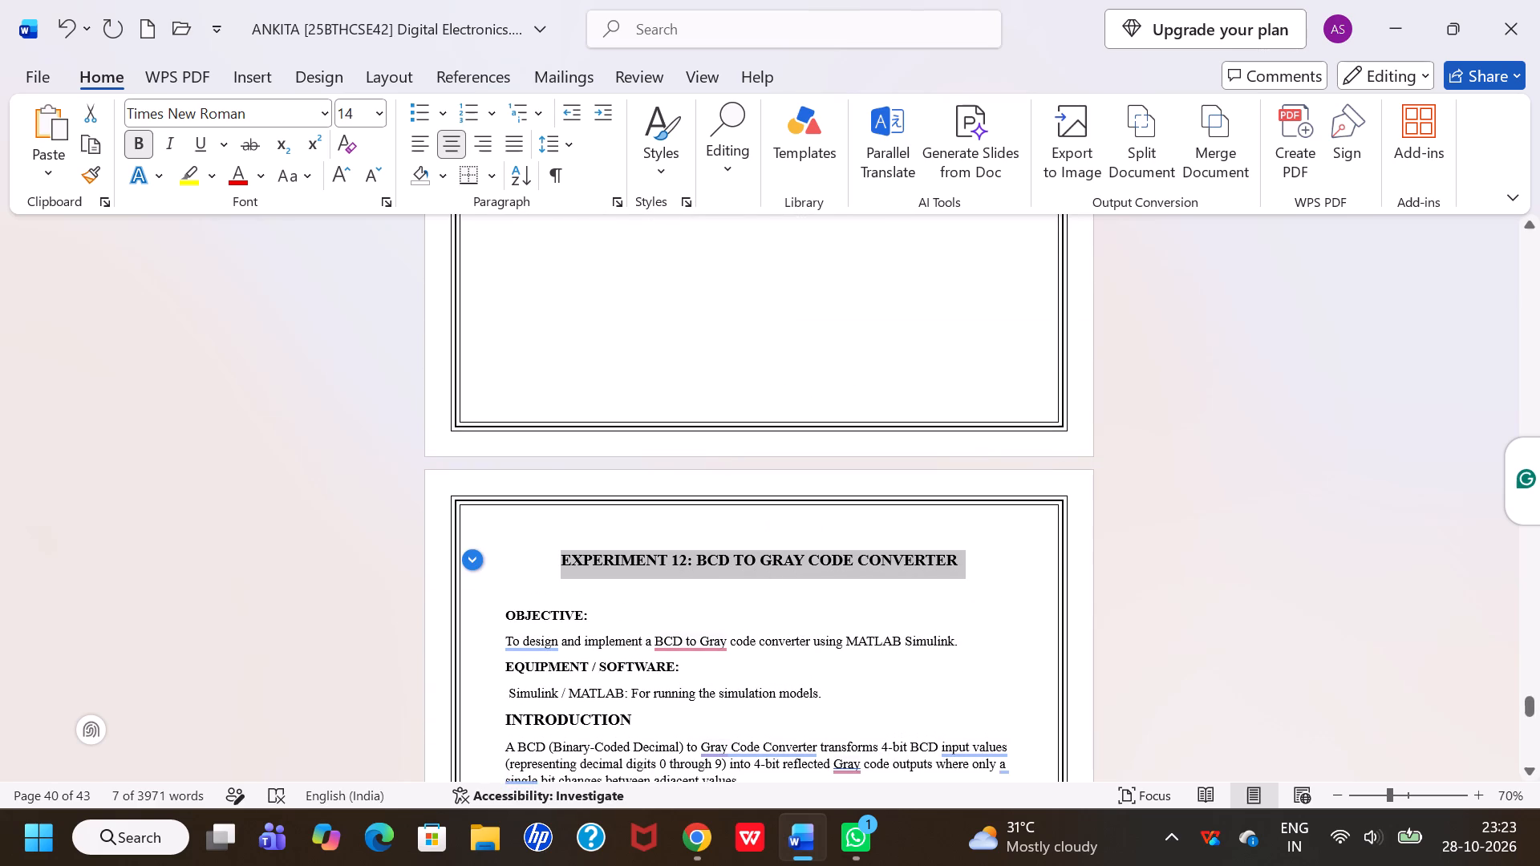
scroll(717, 611, "down", 12)
scroll(717, 611, "up", 1)
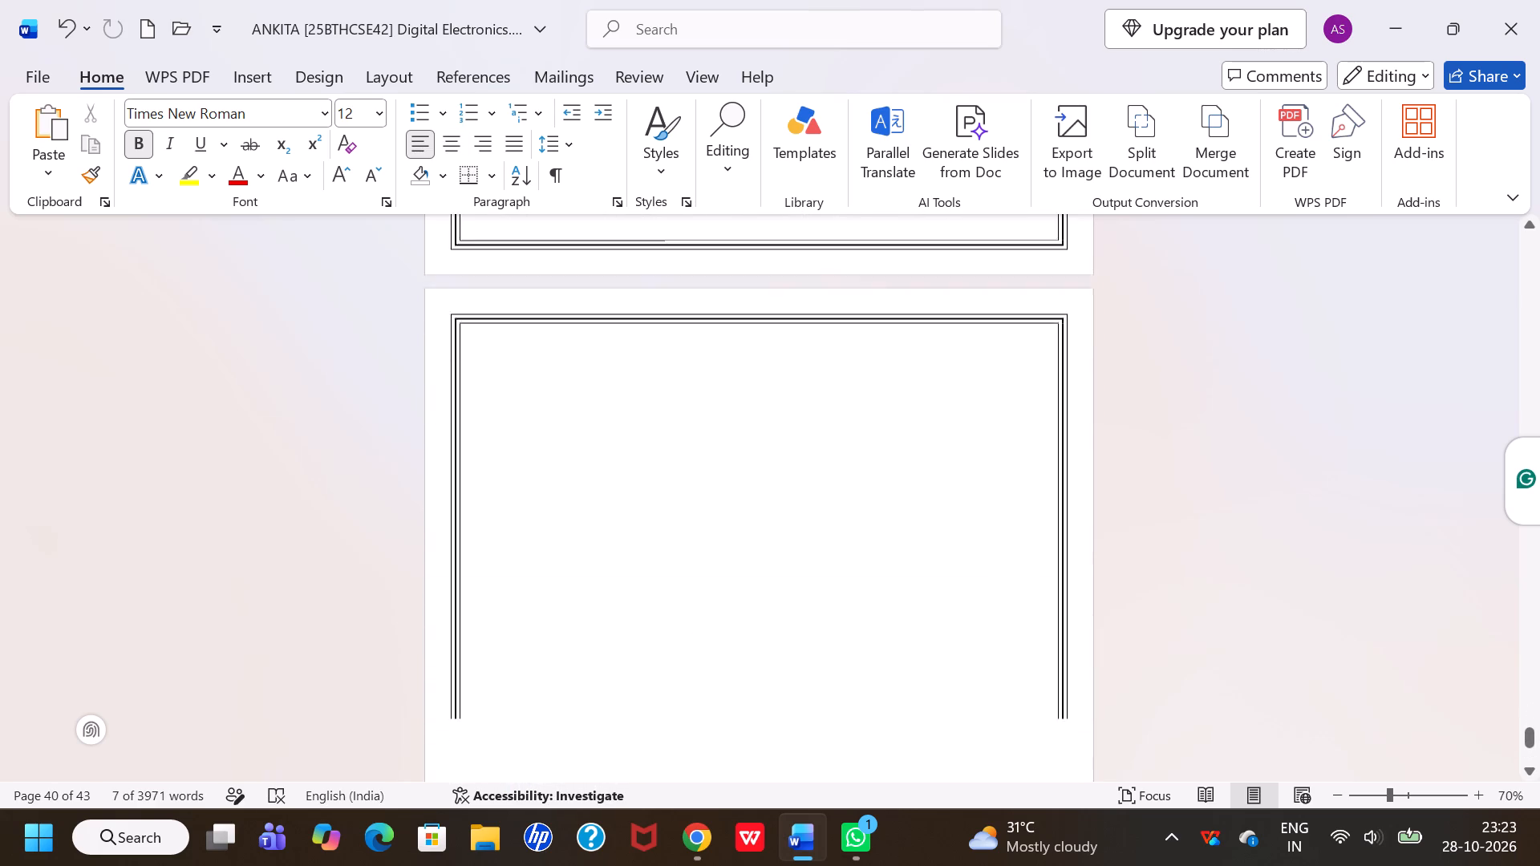
scroll(717, 611, "up", 1)
scroll(717, 611, "down", 1)
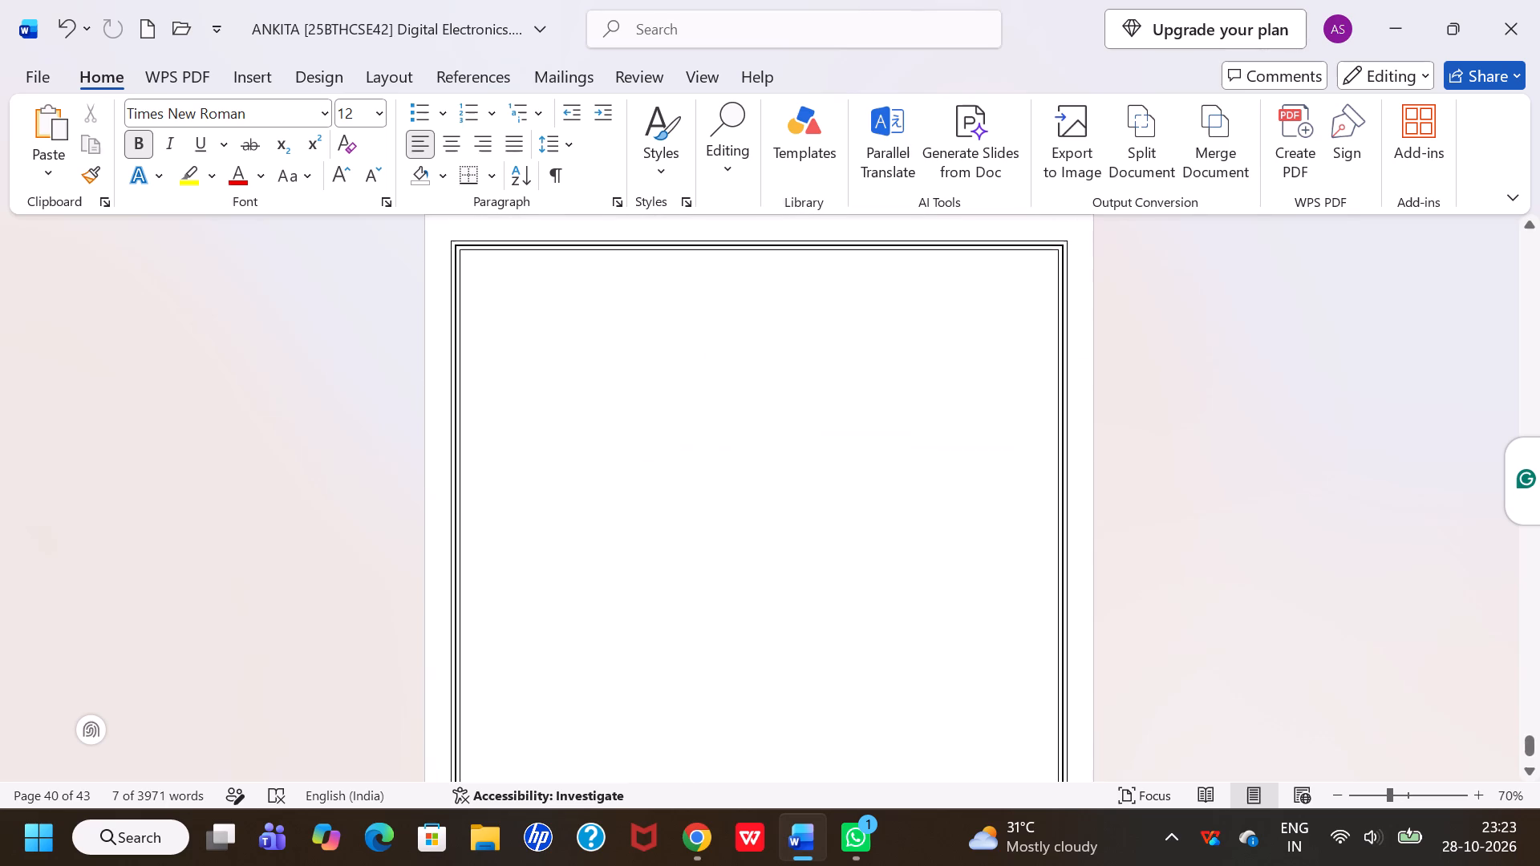
left_click(669, 297)
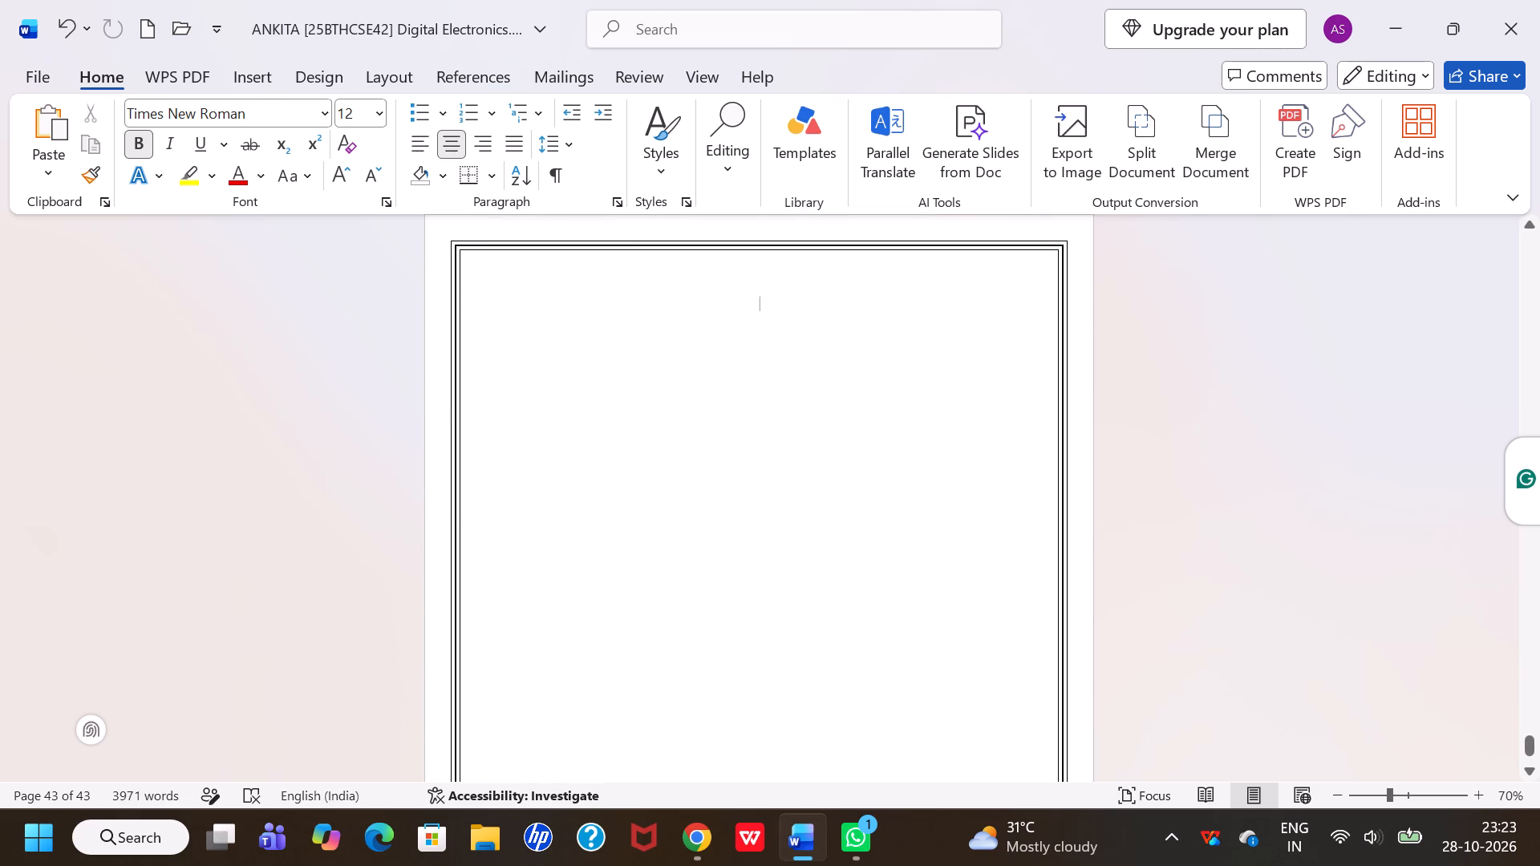
key("ctrl+v")
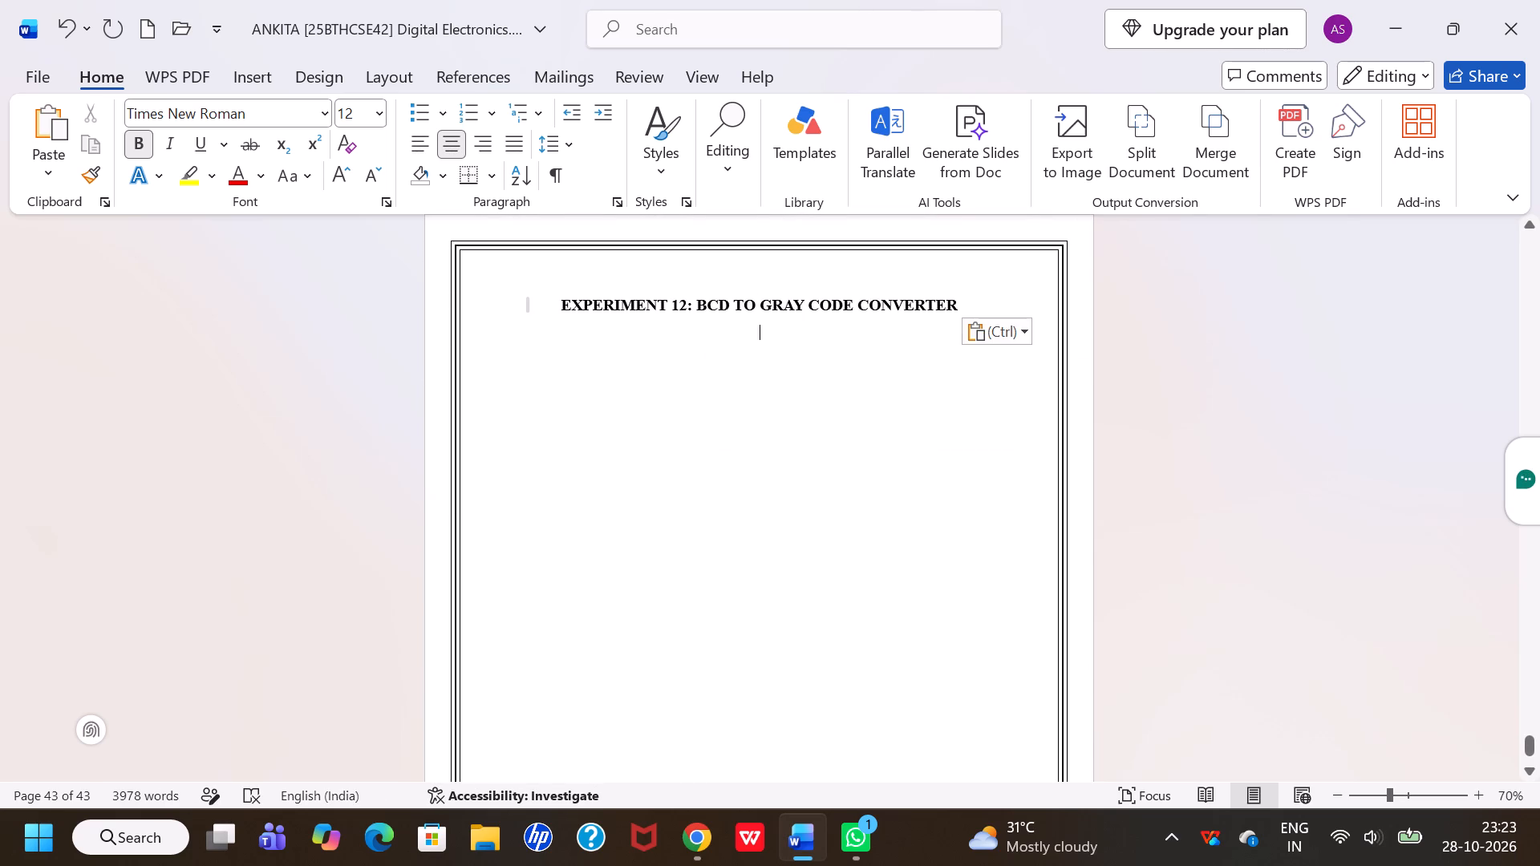
Change the copied heading on the last page to "EXPERIMENT 12: FLIP – FLOPS" and start a new line below it.
left_click(961, 303)
key("BackSpace")
key("BackSpace")
key("BackSpace")
key("BackSpace")
key("BackSpace")
key("BackSpace")
key("BackSpace")
key("BackSpace")
key("BackSpace")
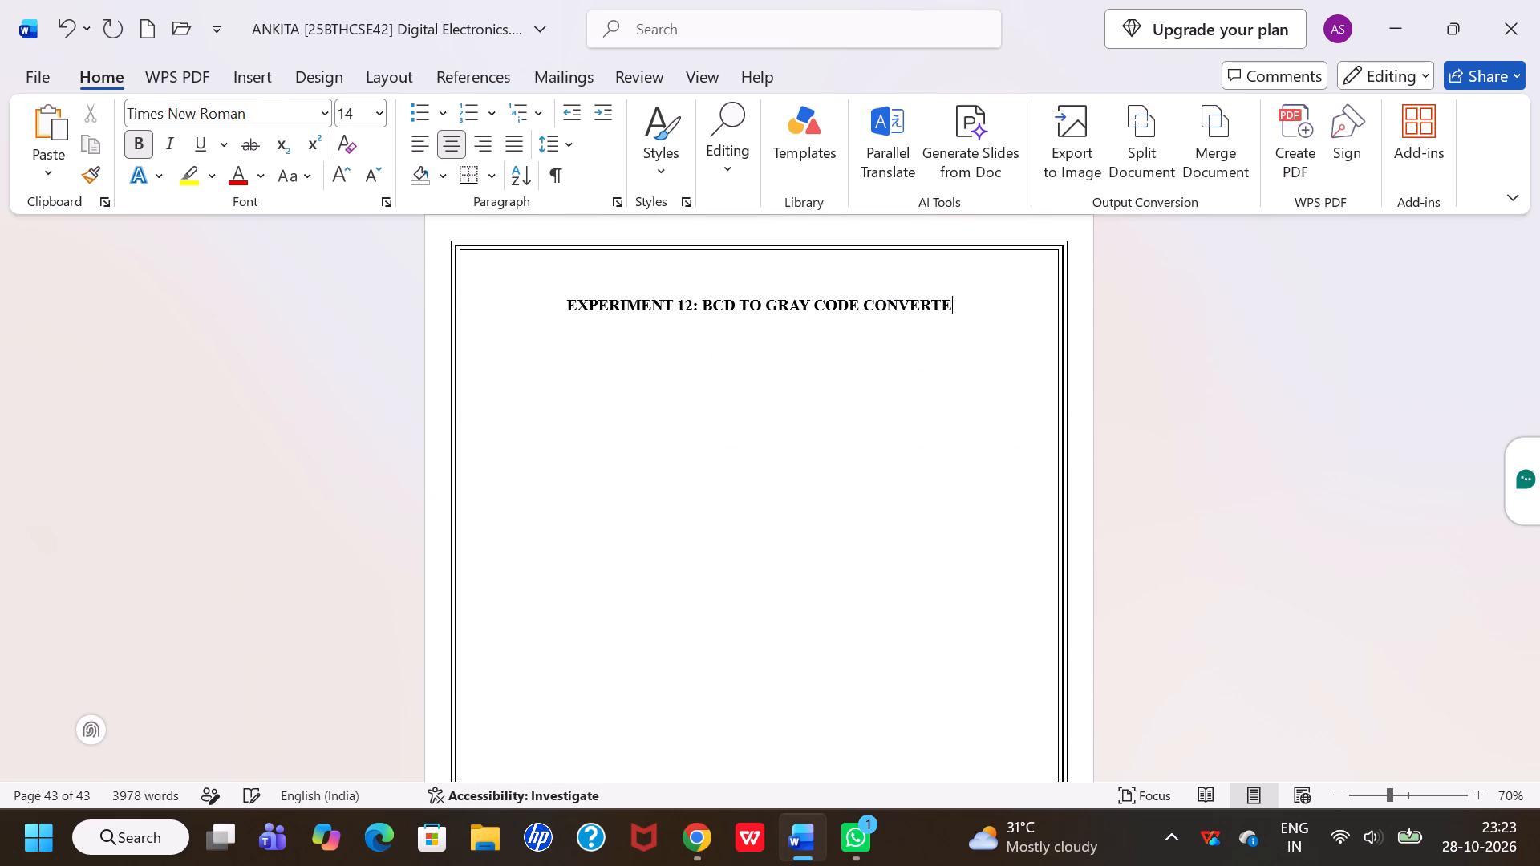
key("BackSpace")
key("BackSpace")
key("BackSpace")
key("BackSpace")
key("BackSpace")
key("BackSpace")
key("BackSpace")
key("BackSpace")
key("BackSpace")
key("BackSpace")
key("BackSpace")
key("BackSpace")
key("BackSpace")
key("BackSpace")
key("BackSpace")
key("BackSpace")
key("BackSpace")
key("BackSpace")
key("BackSpace")
key("BackSpace")
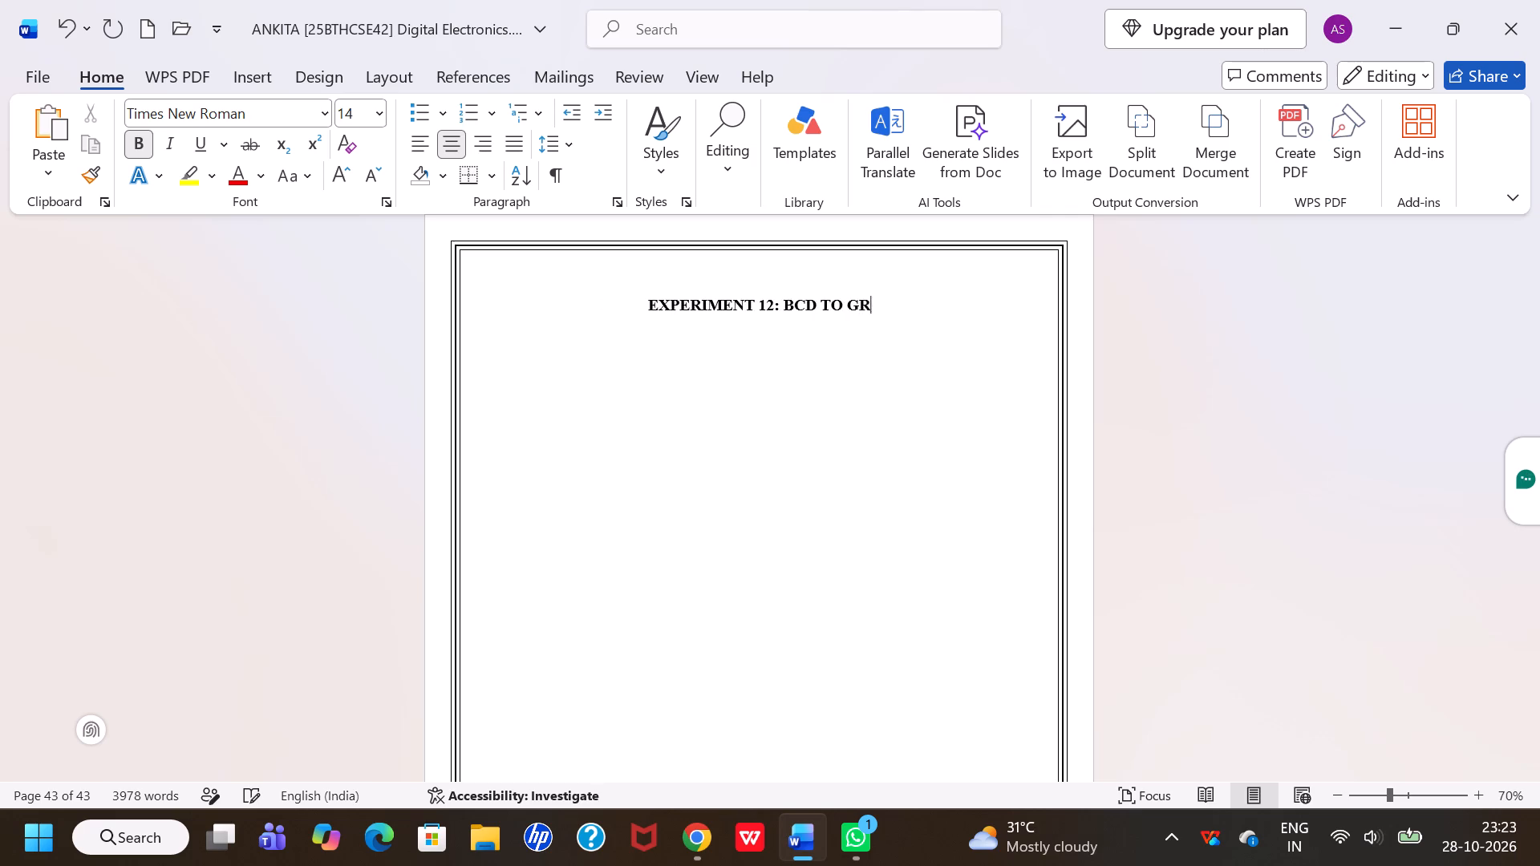
key("BackSpace")
key("BackSpace")
key("BackSpace")
key("BackSpace")
key("BackSpace")
key("BackSpace")
key("BackSpace")
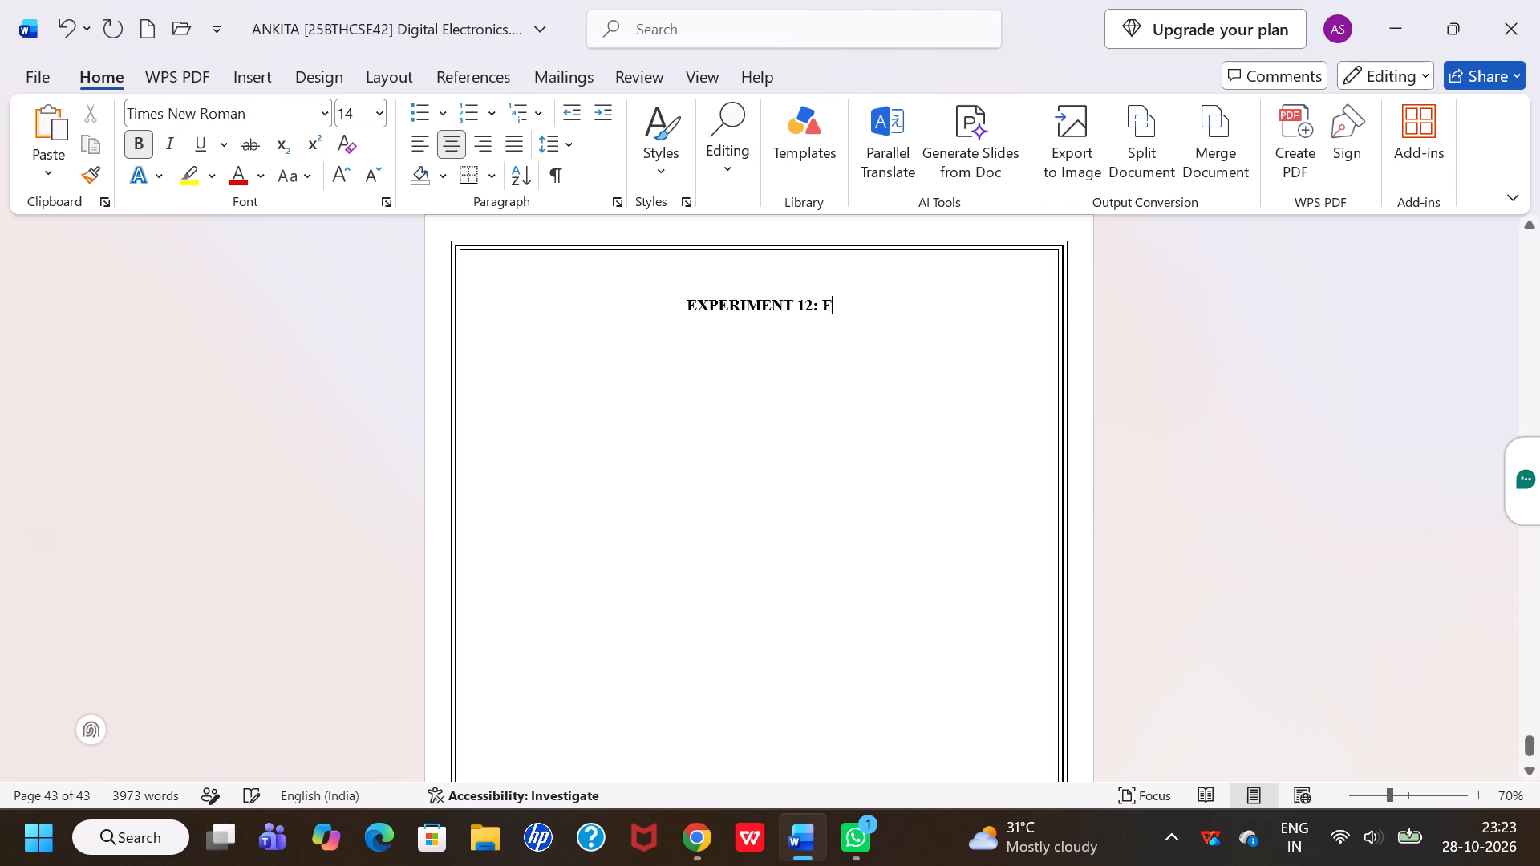
type("LIP")
key("space")
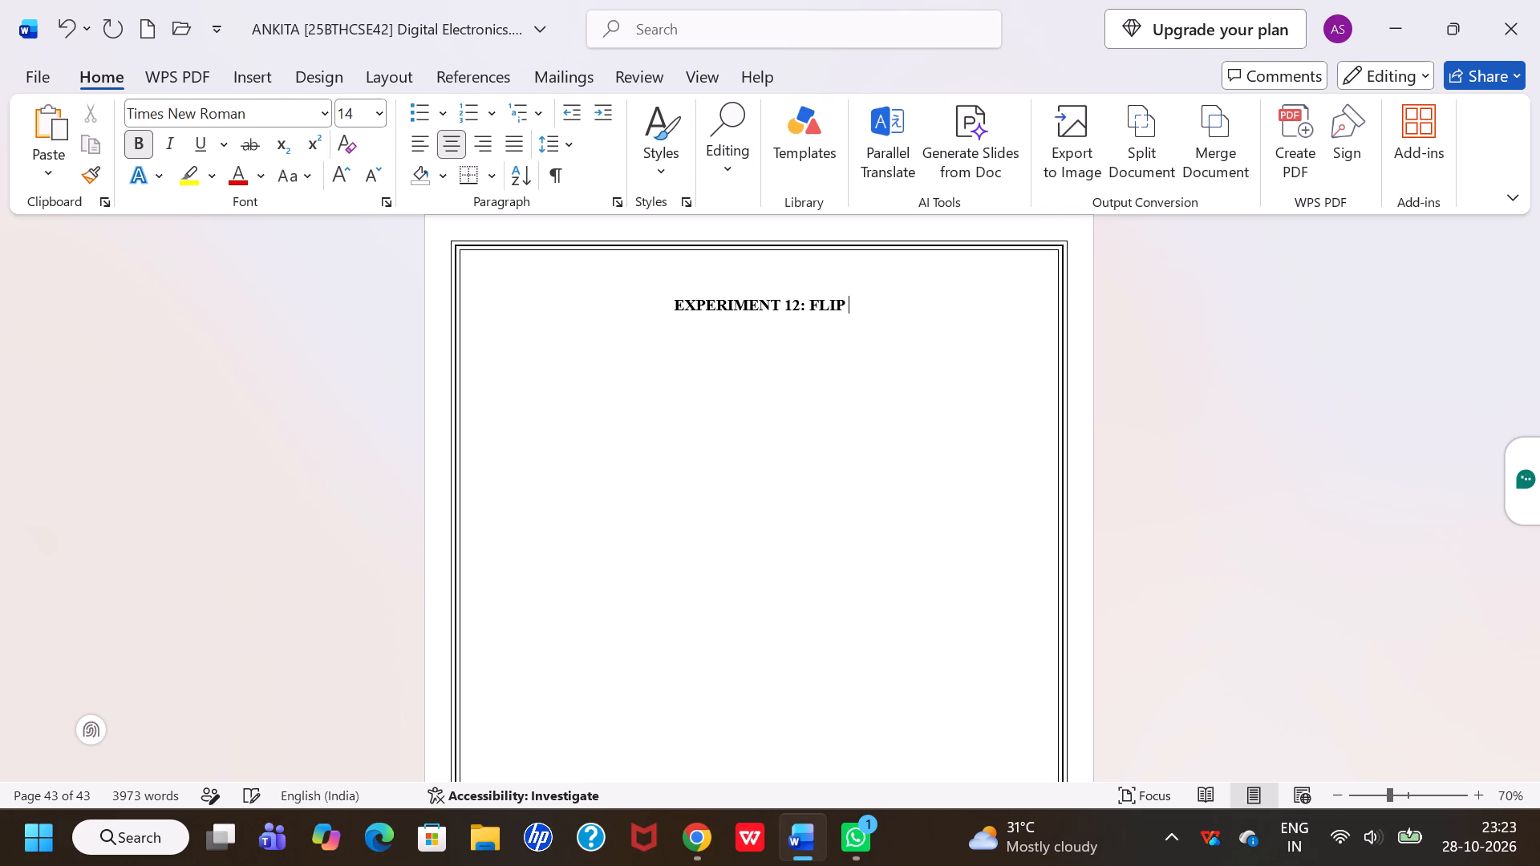
key("BackSpace")
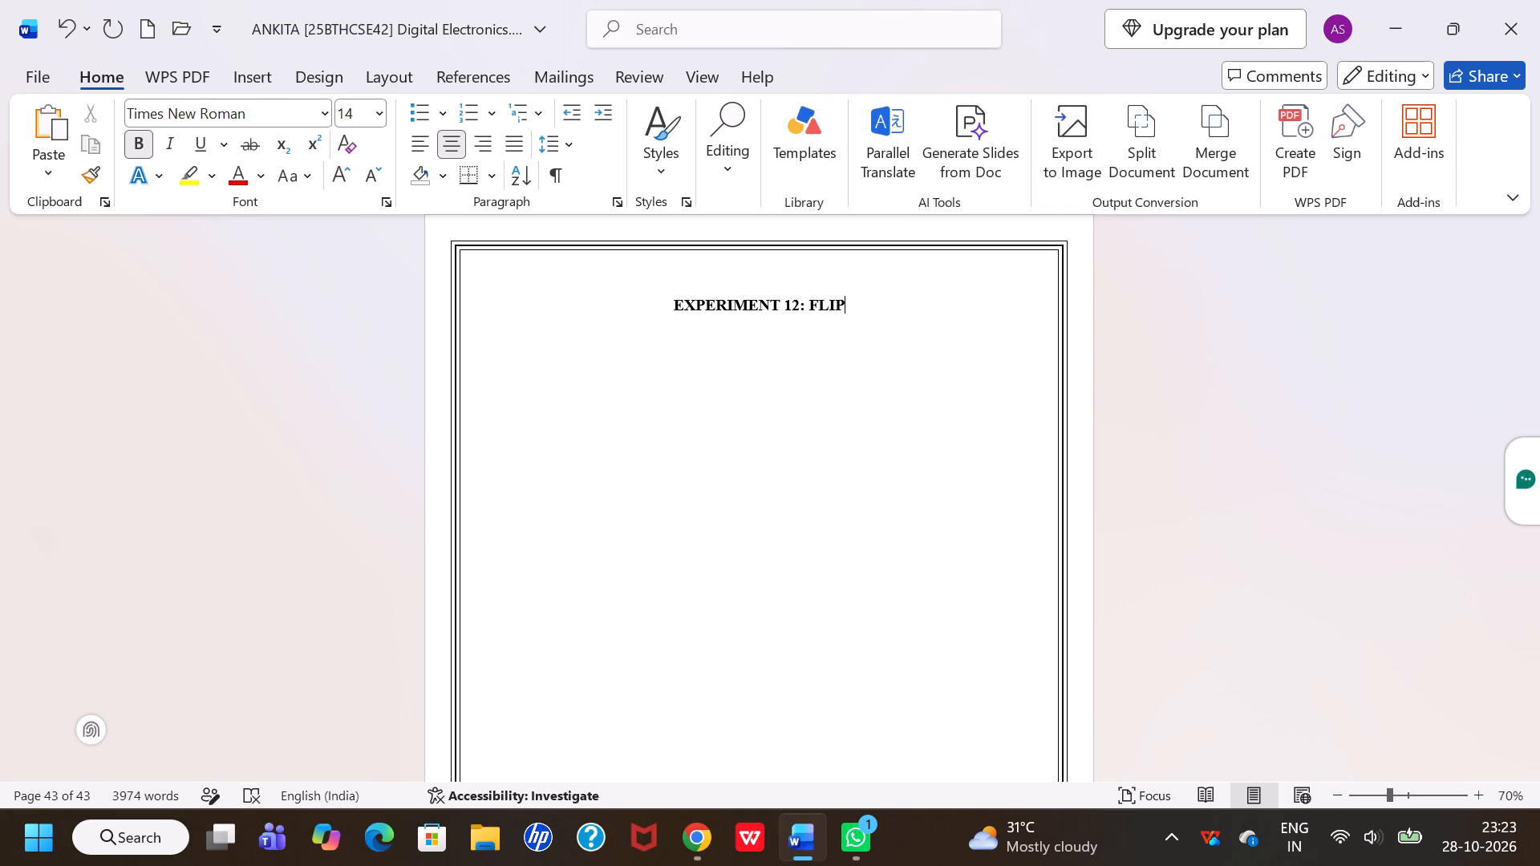
key("space")
type("-")
key("space")
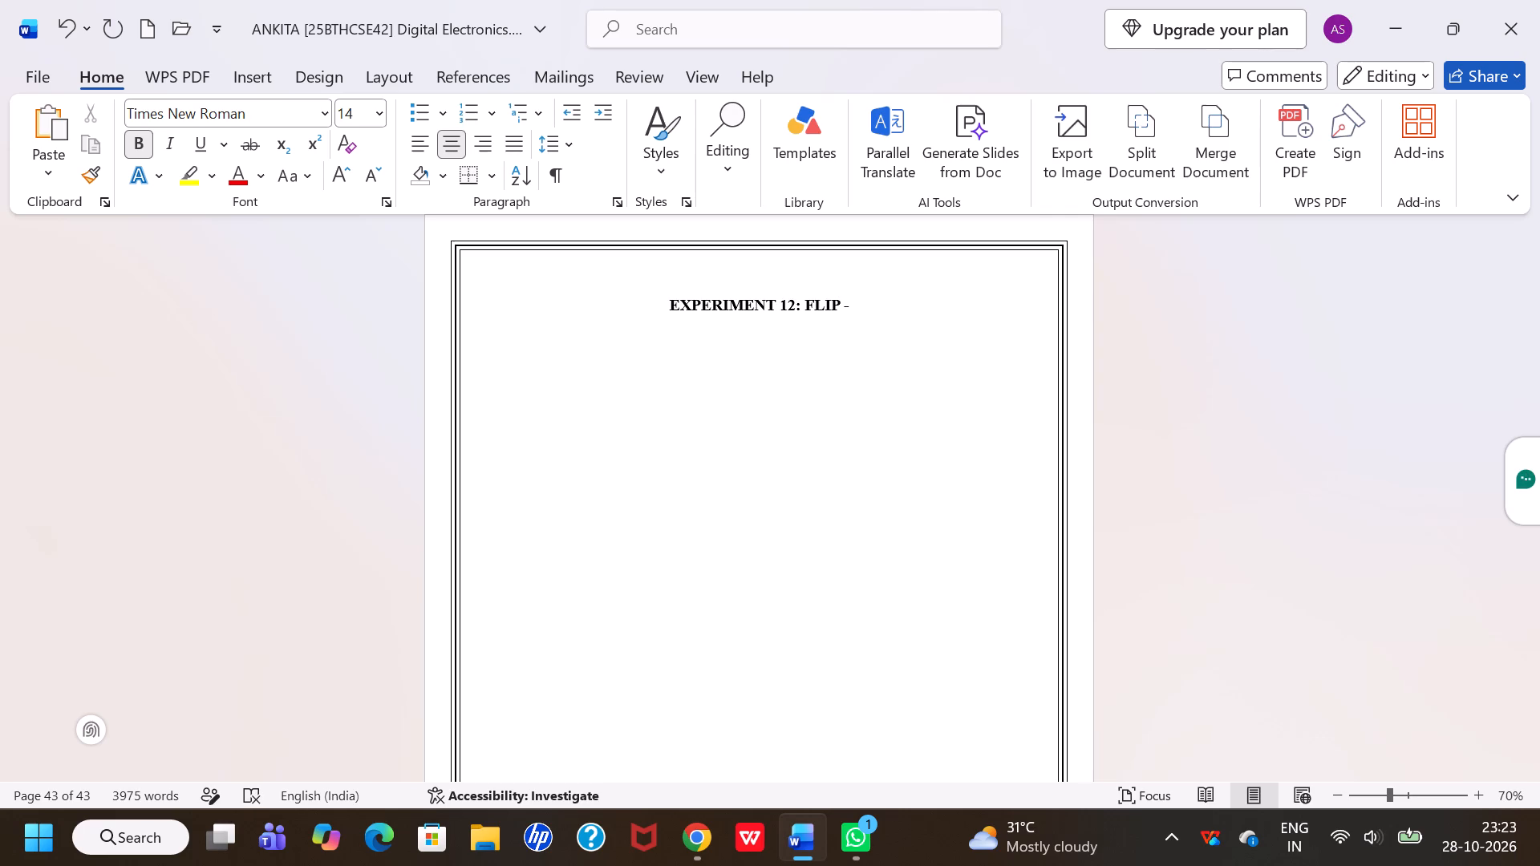
key("f")
type("LOPS")
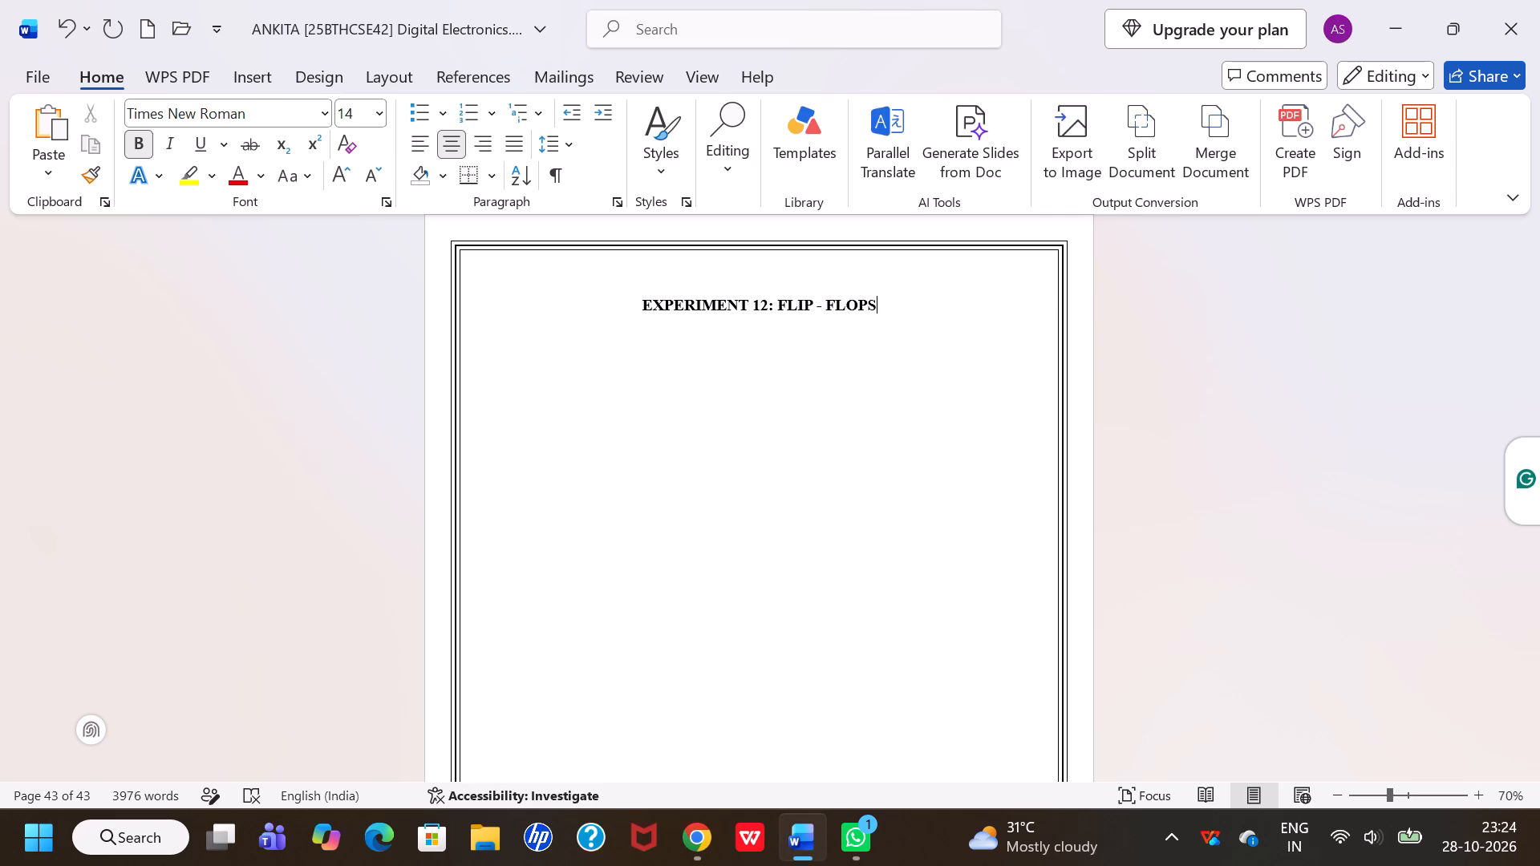
key("Return")
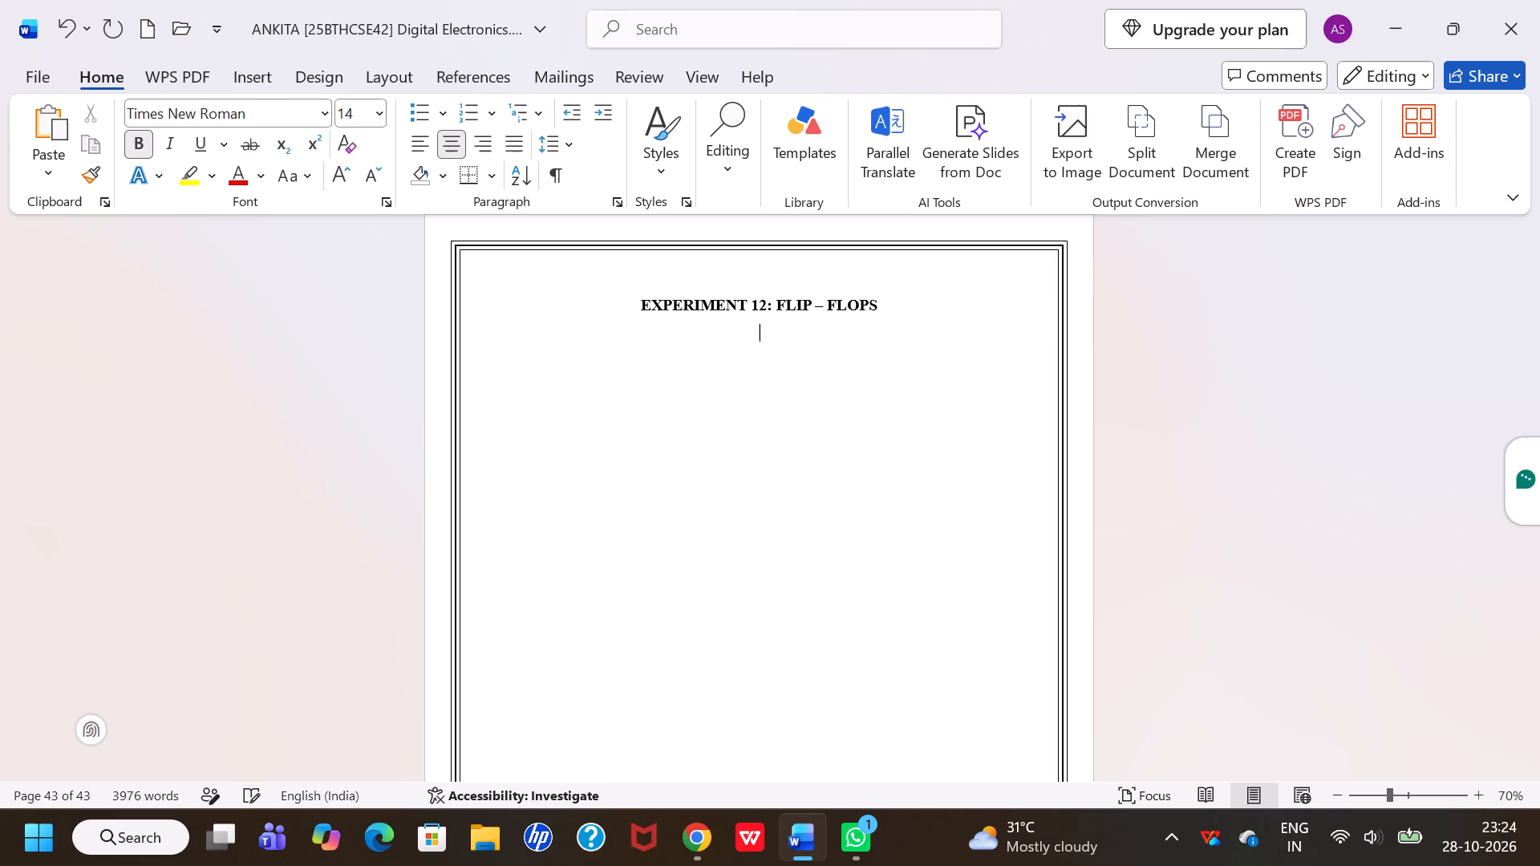
Switch to Chrome, close the priority encoder search tab, and search Google in a new tab for "flip-flops".
left_click(708, 832)
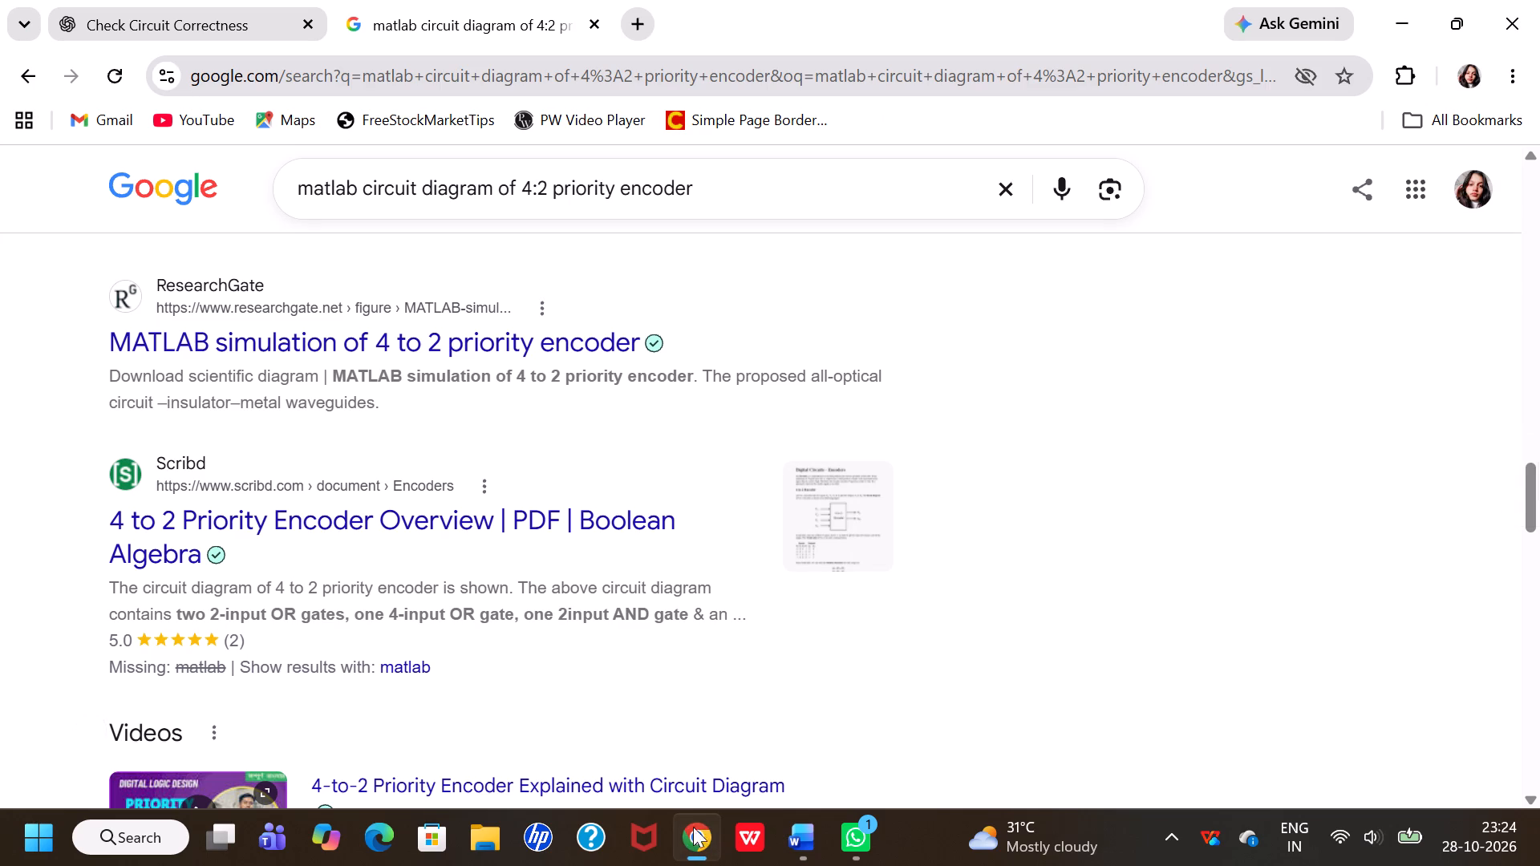
left_click(602, 16)
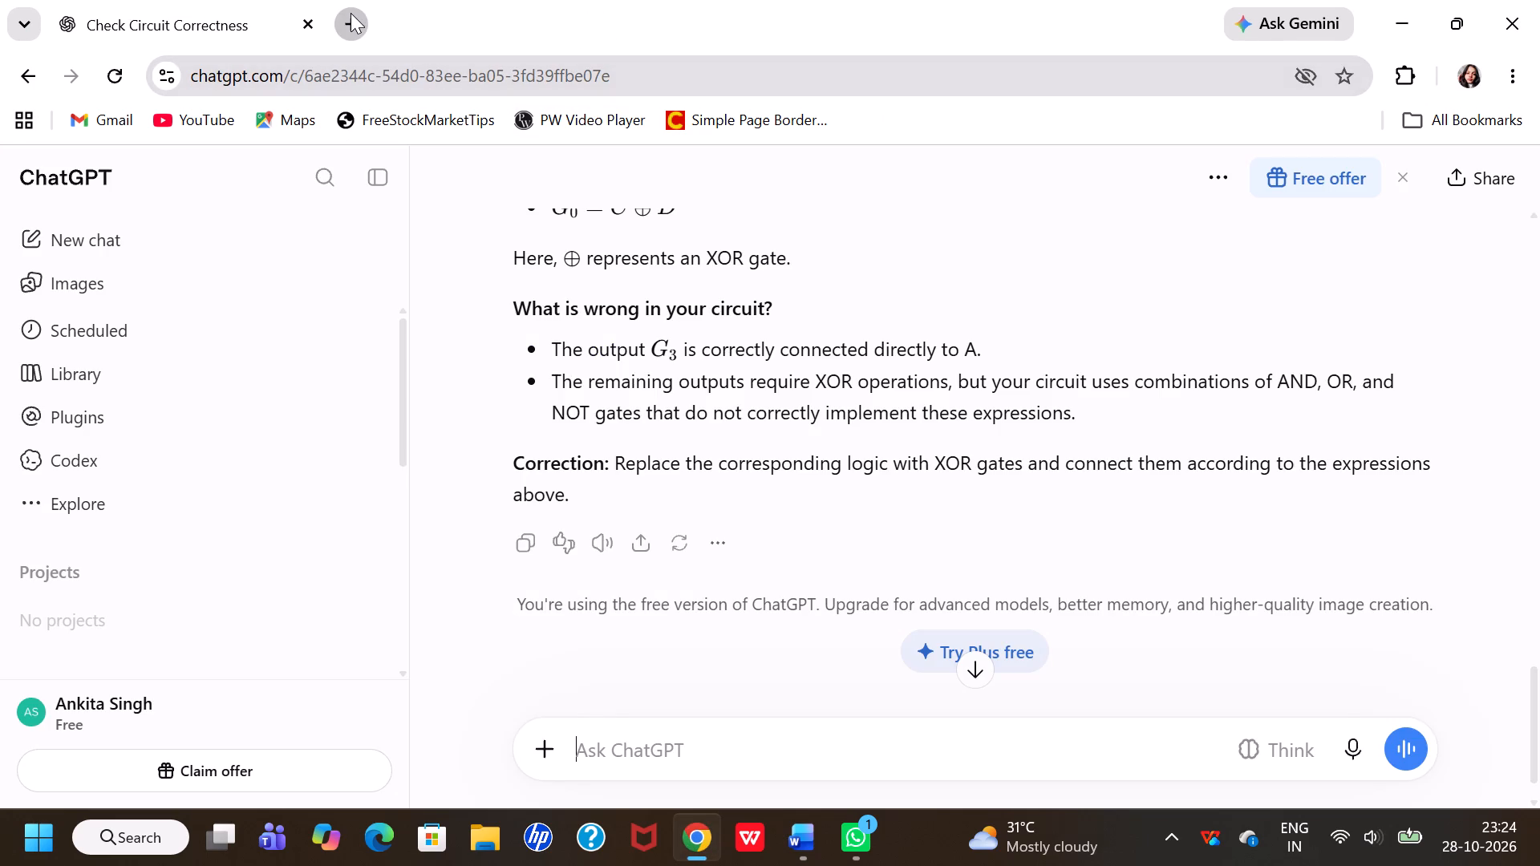
left_click(351, 13)
left_click(338, 95)
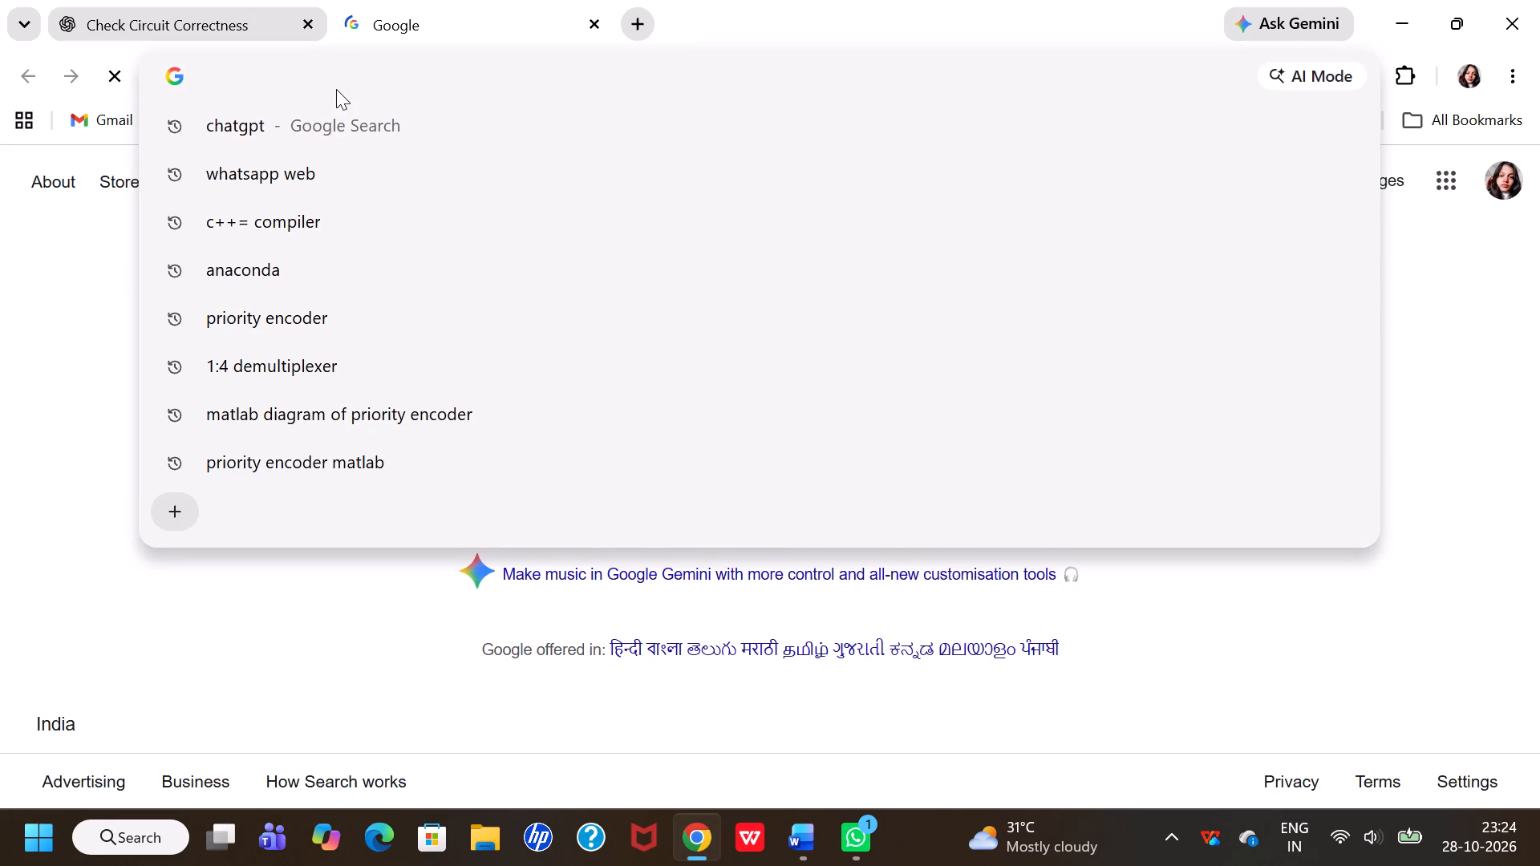
type("fli")
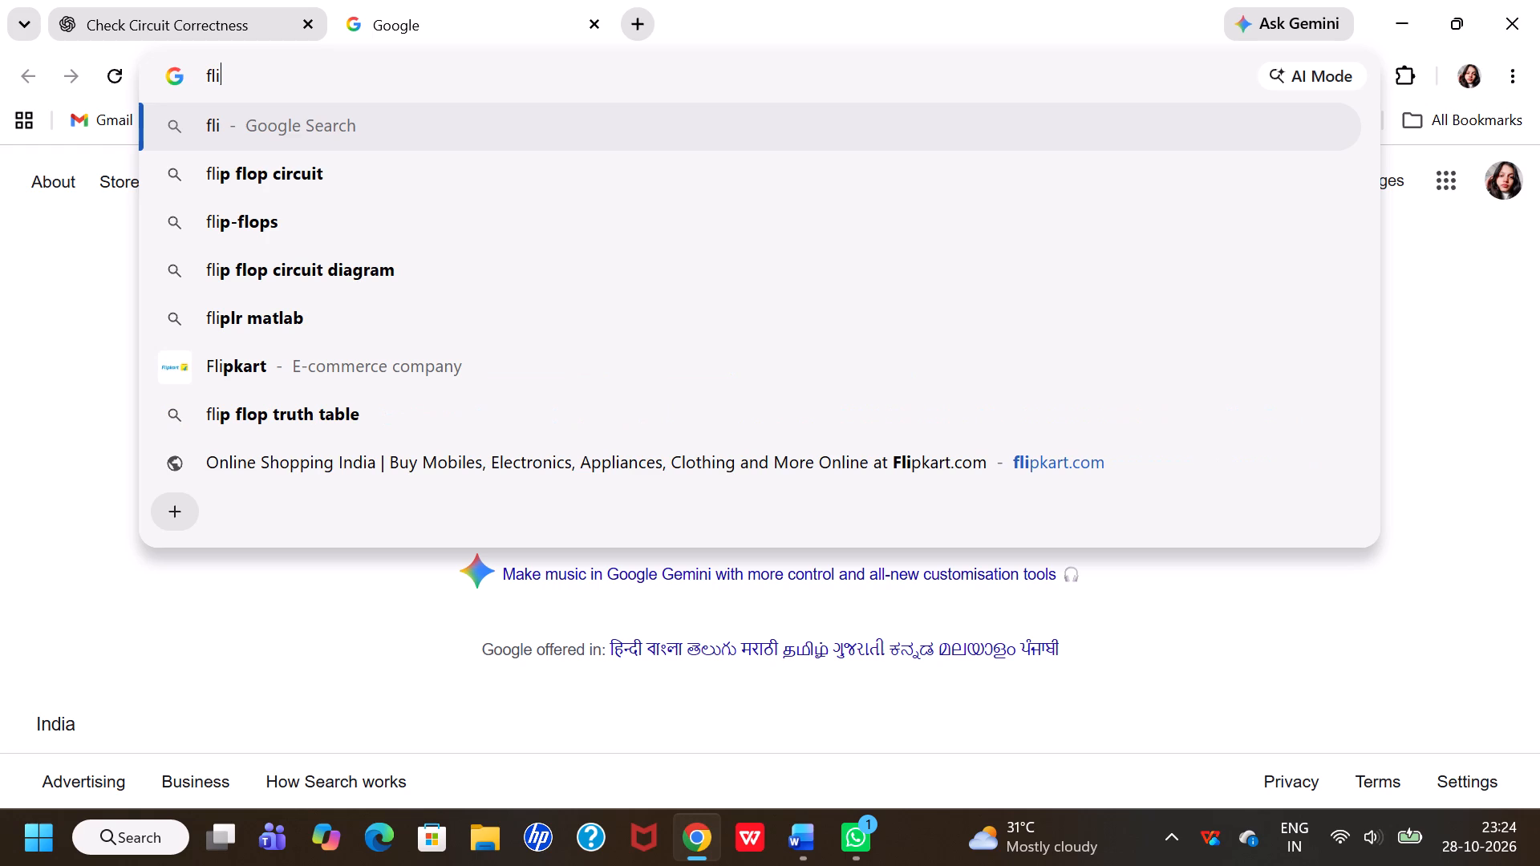
left_click(278, 216)
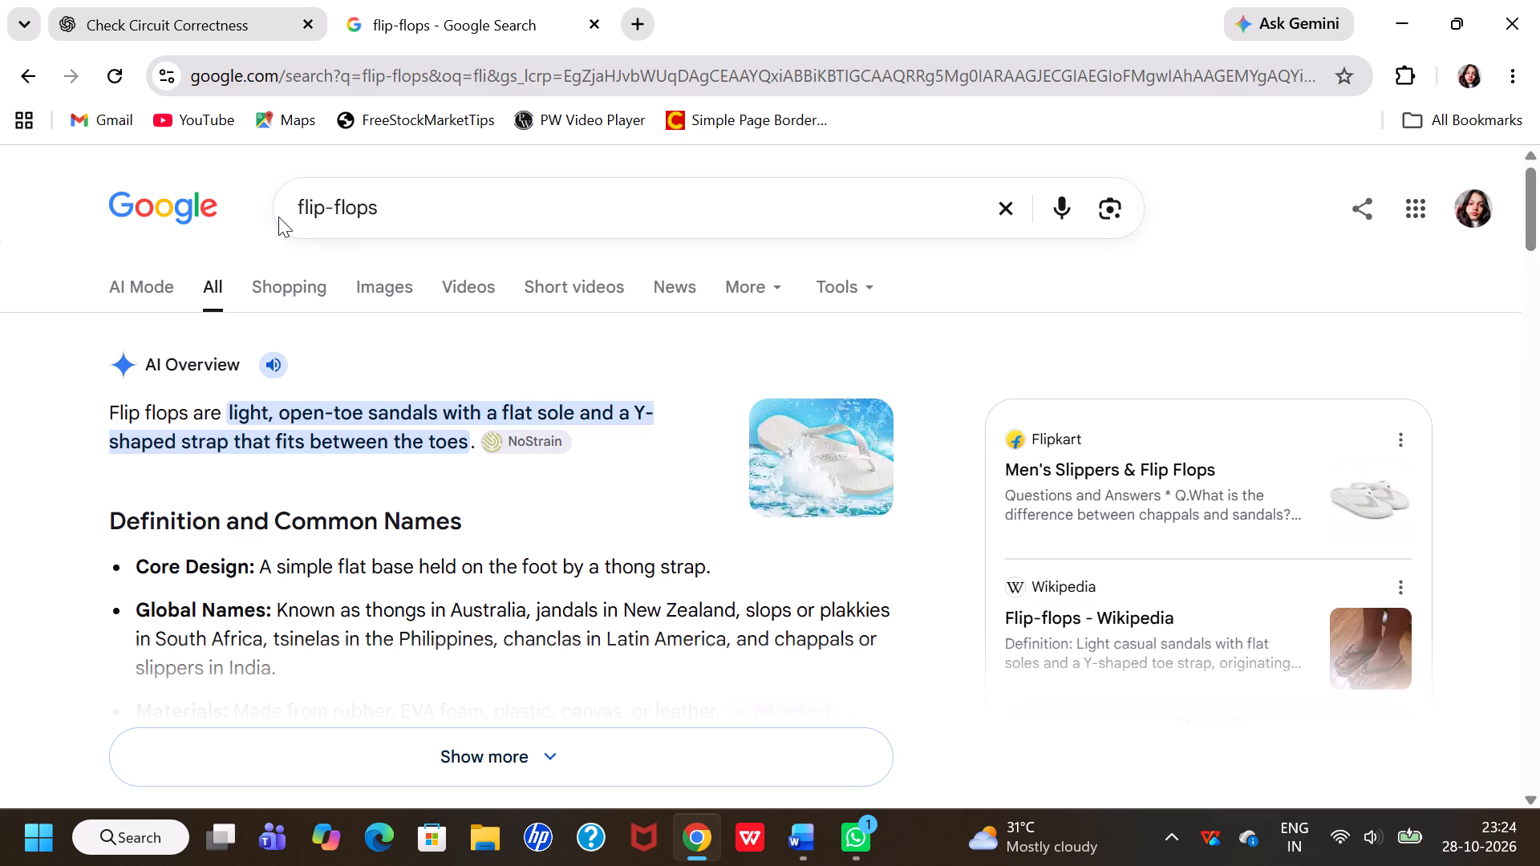
Refine the Google search to "flip-flops circuit".
left_click(387, 219)
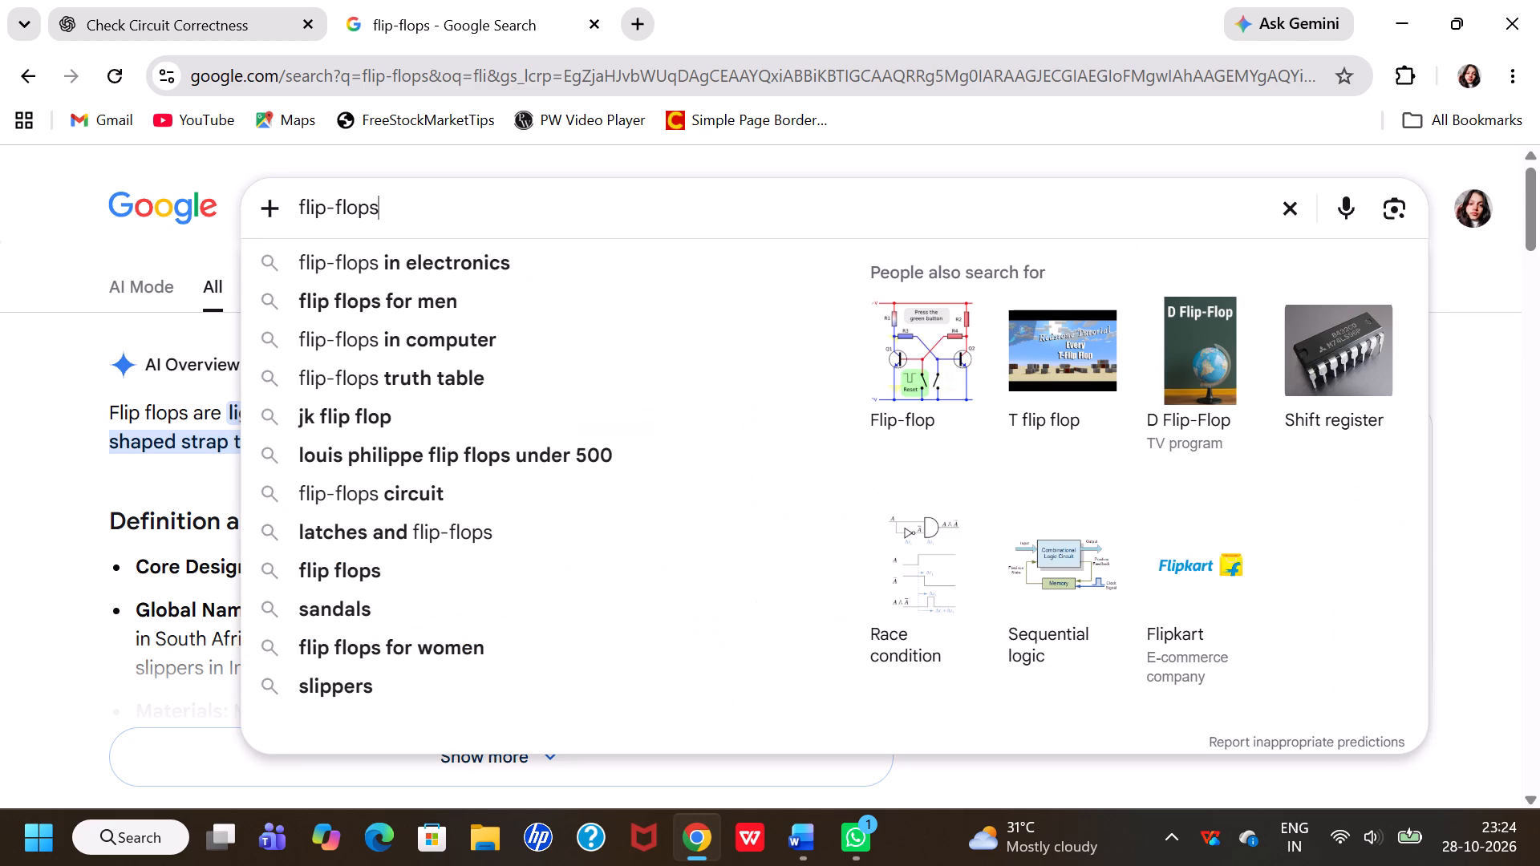
key("space")
key("c")
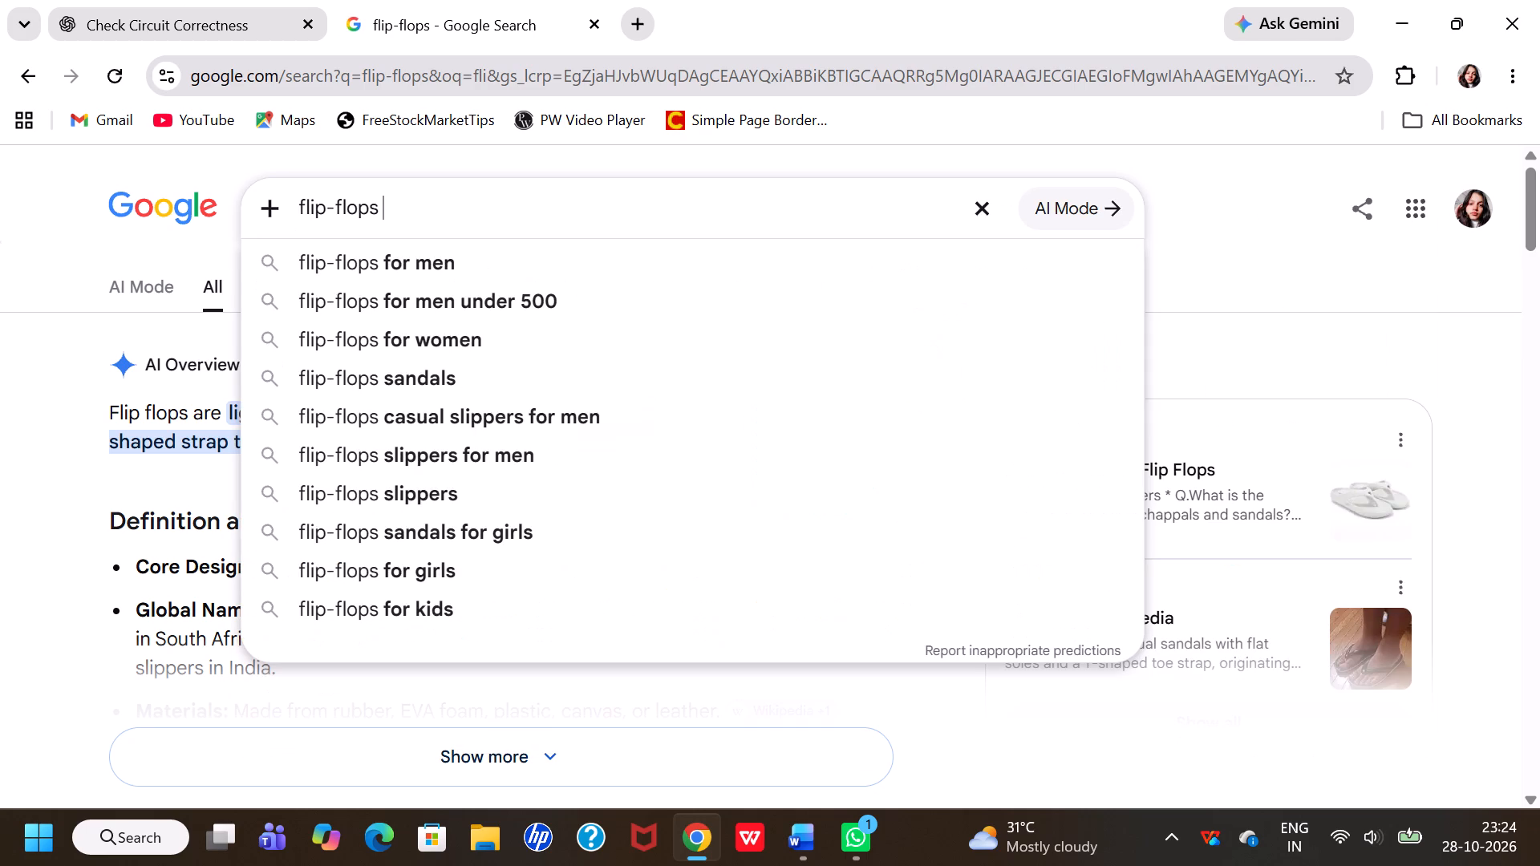
left_click(403, 349)
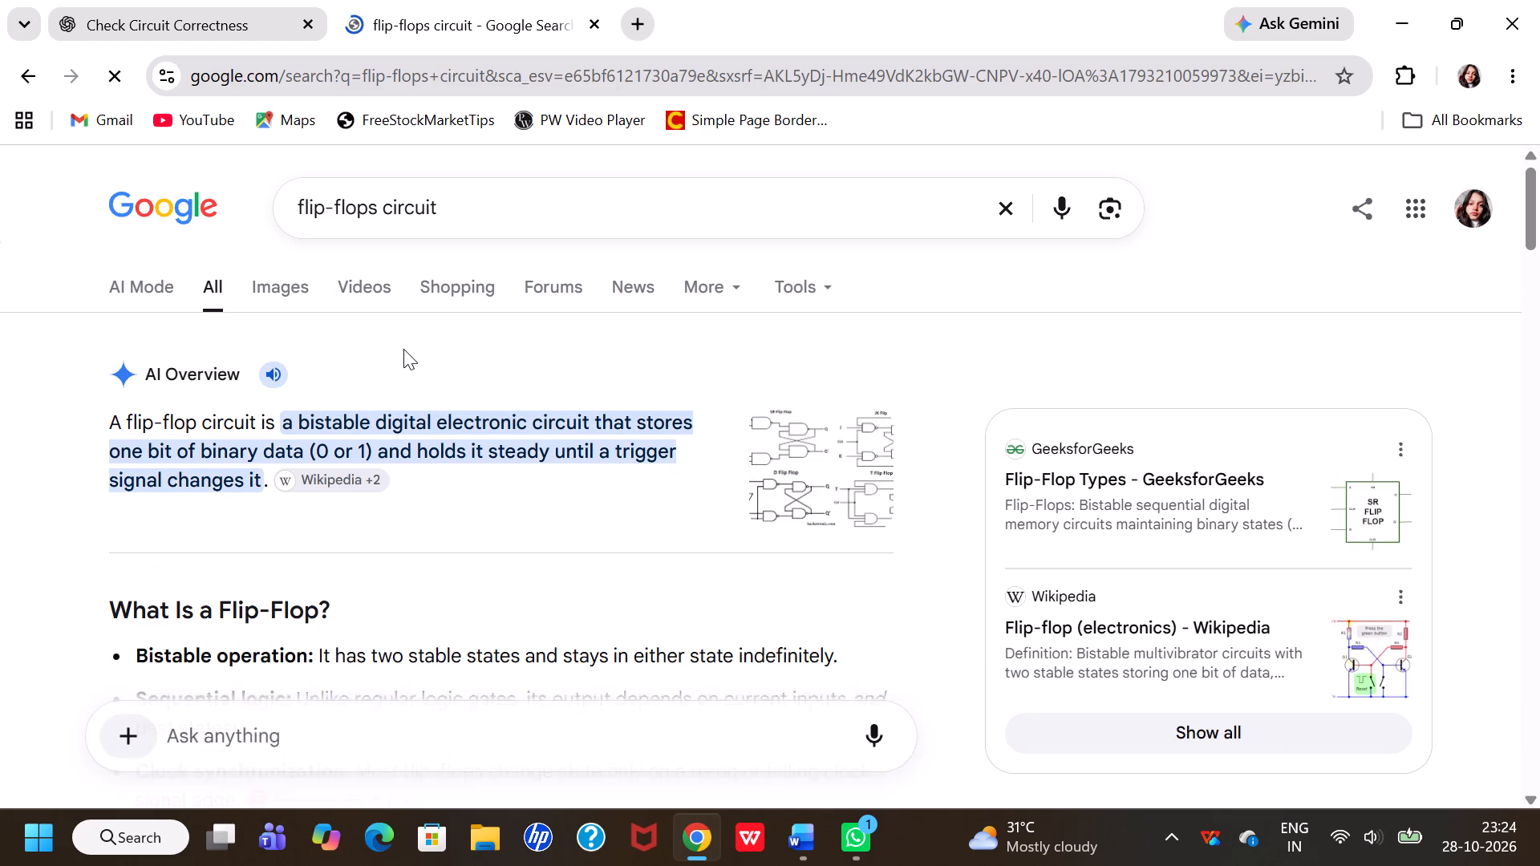
Copy the AI Overview's flip-flop circuit definition into the Word document below the "EXPERIMENT 12: FLIP – FLOPS" heading.
triple_click(379, 420)
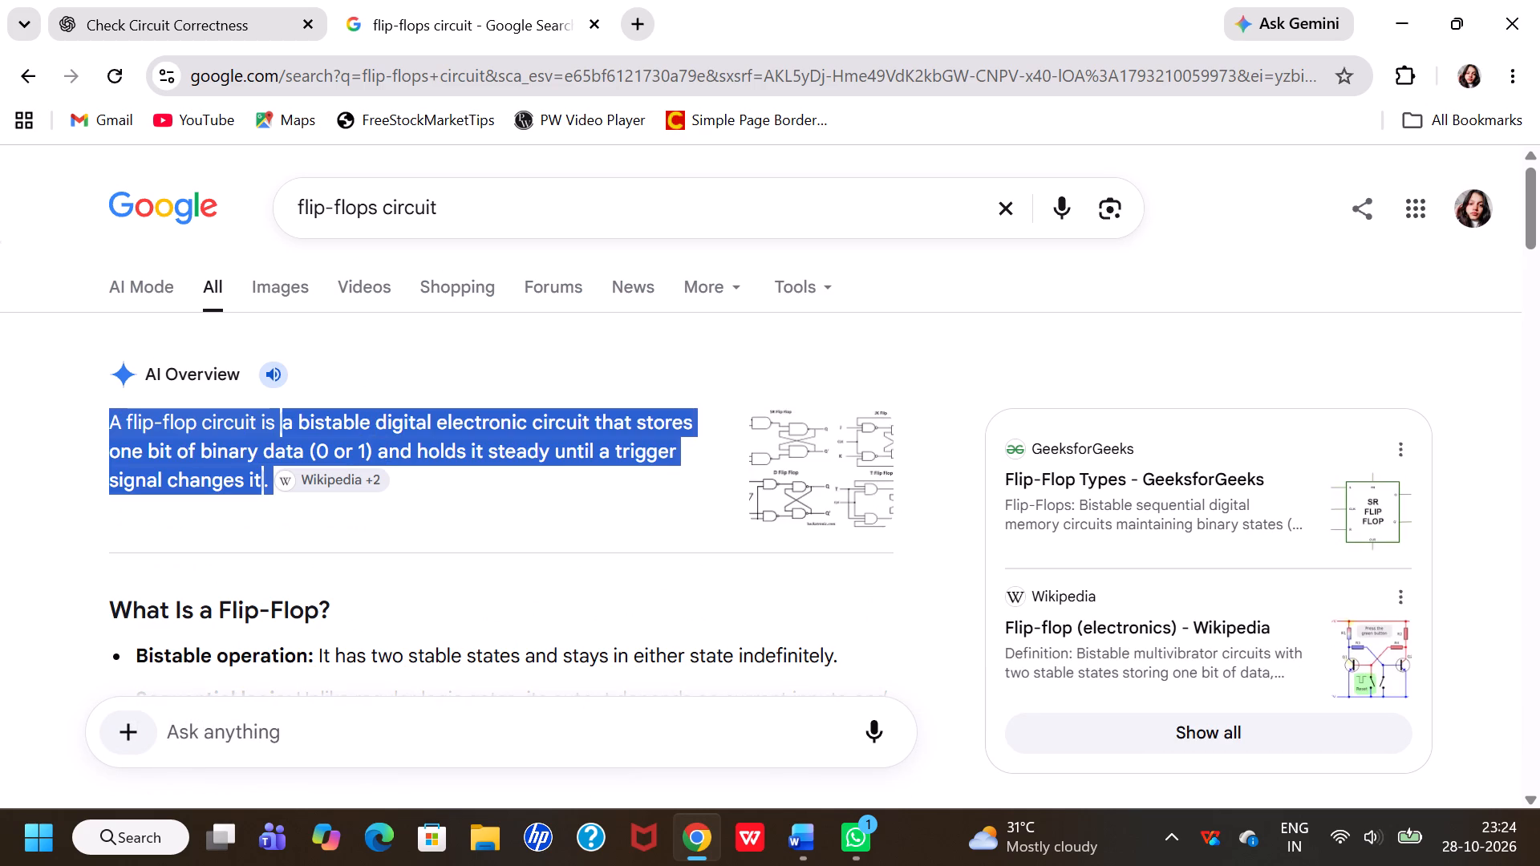
key("ctrl+c")
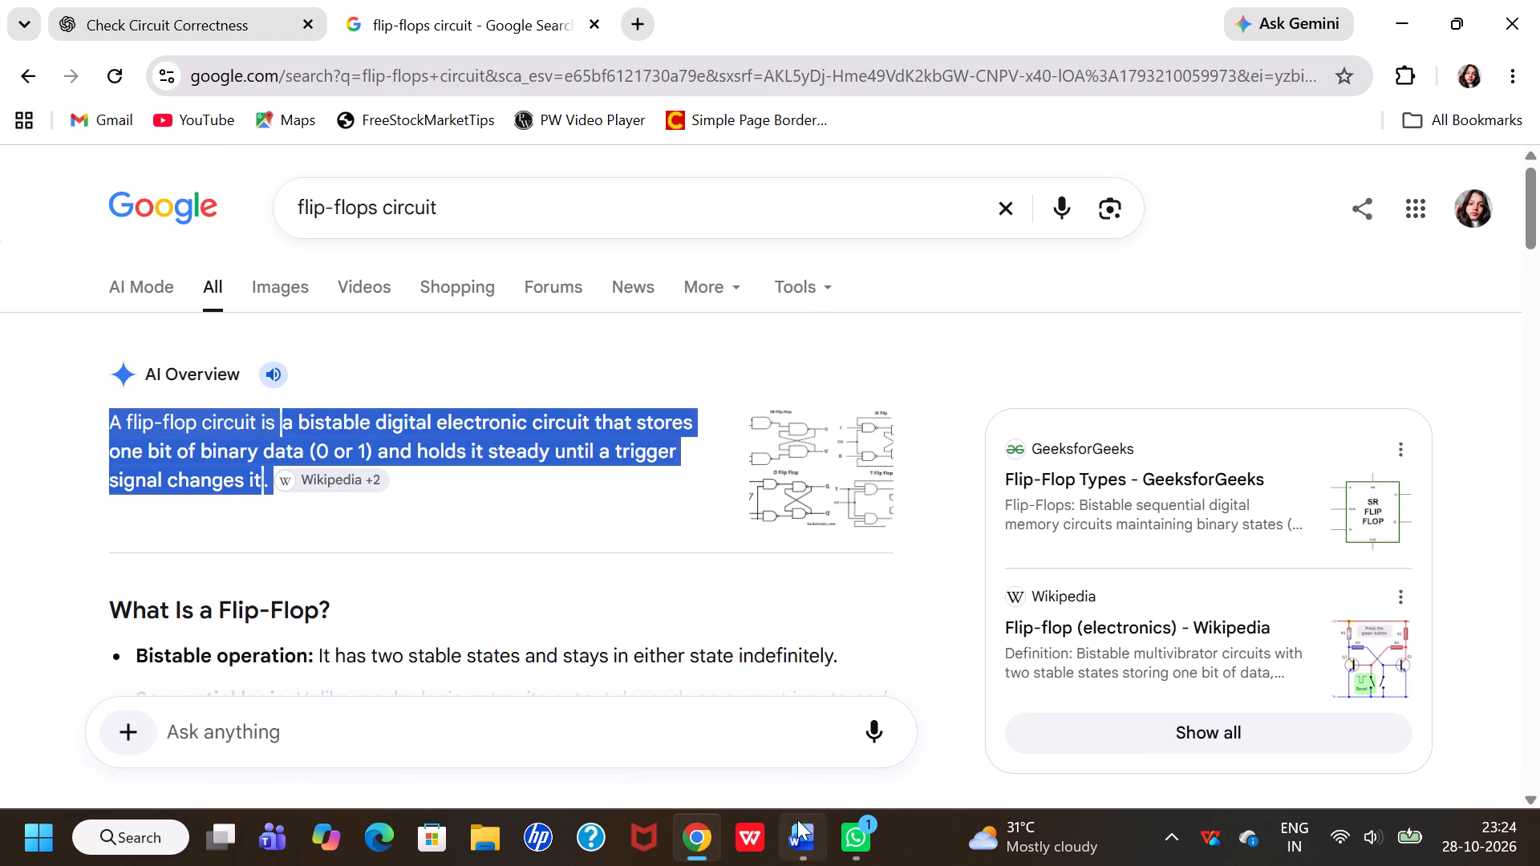
left_click(799, 824)
left_click(532, 343)
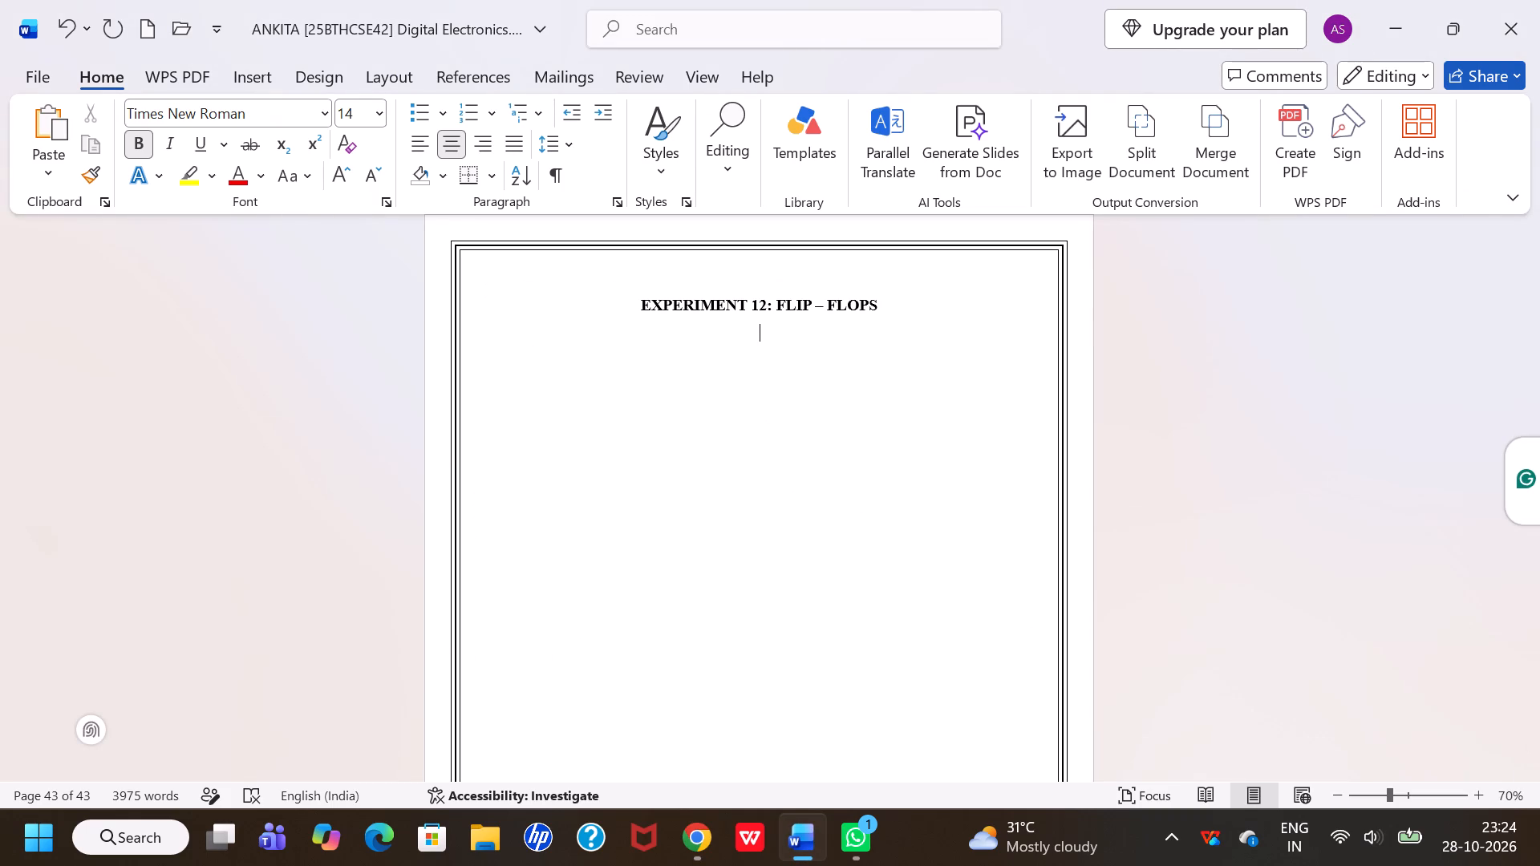
key("ctrl+v")
Remove the bold formatting from the pasted flip-flop circuit definition.
triple_click(532, 343)
left_click(532, 343)
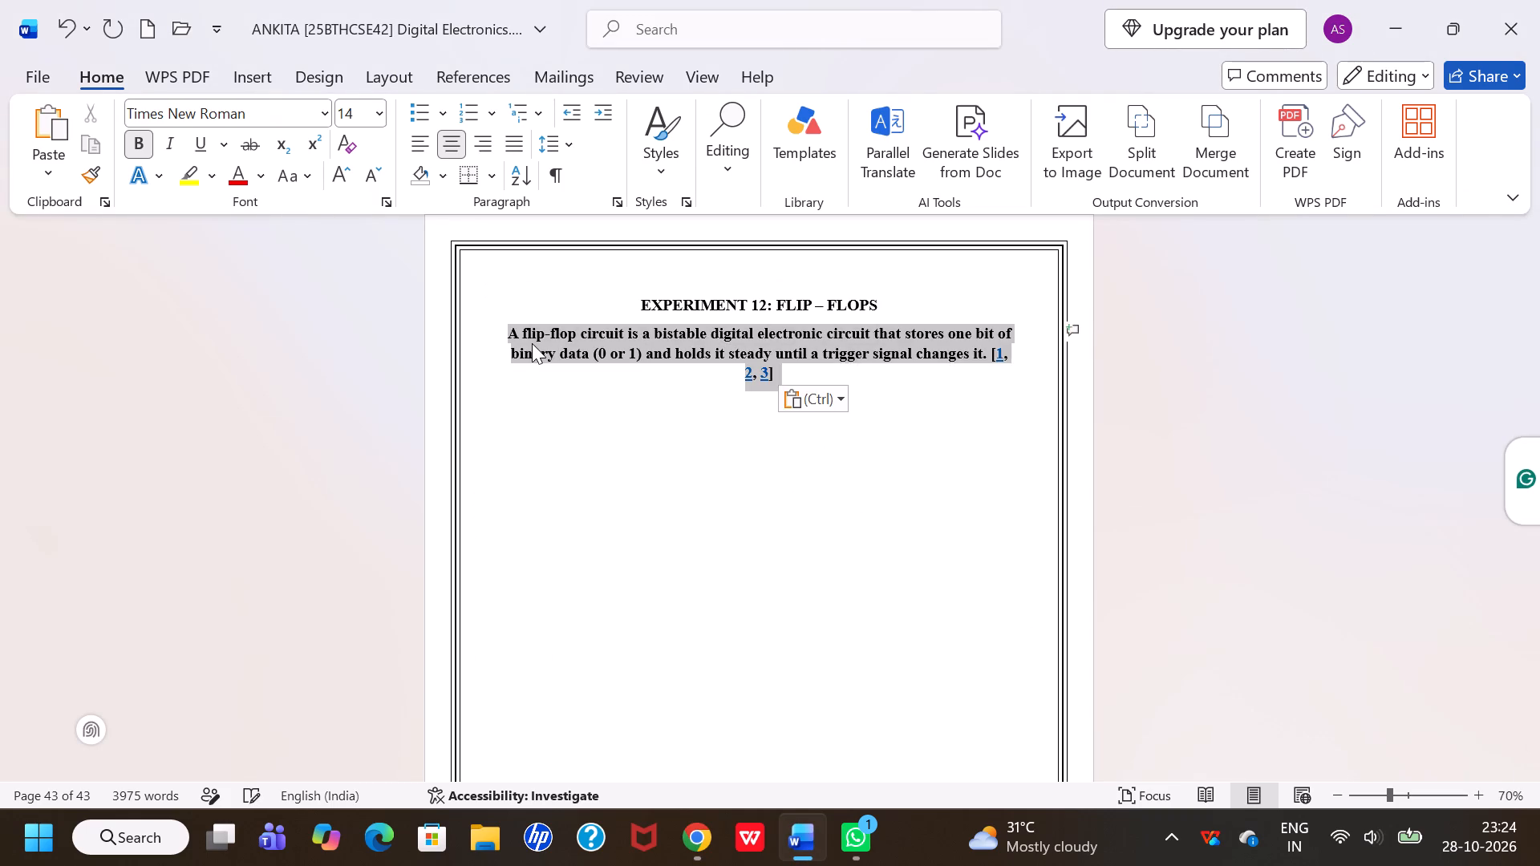
triple_click(532, 343)
left_click(532, 343)
triple_click(532, 343)
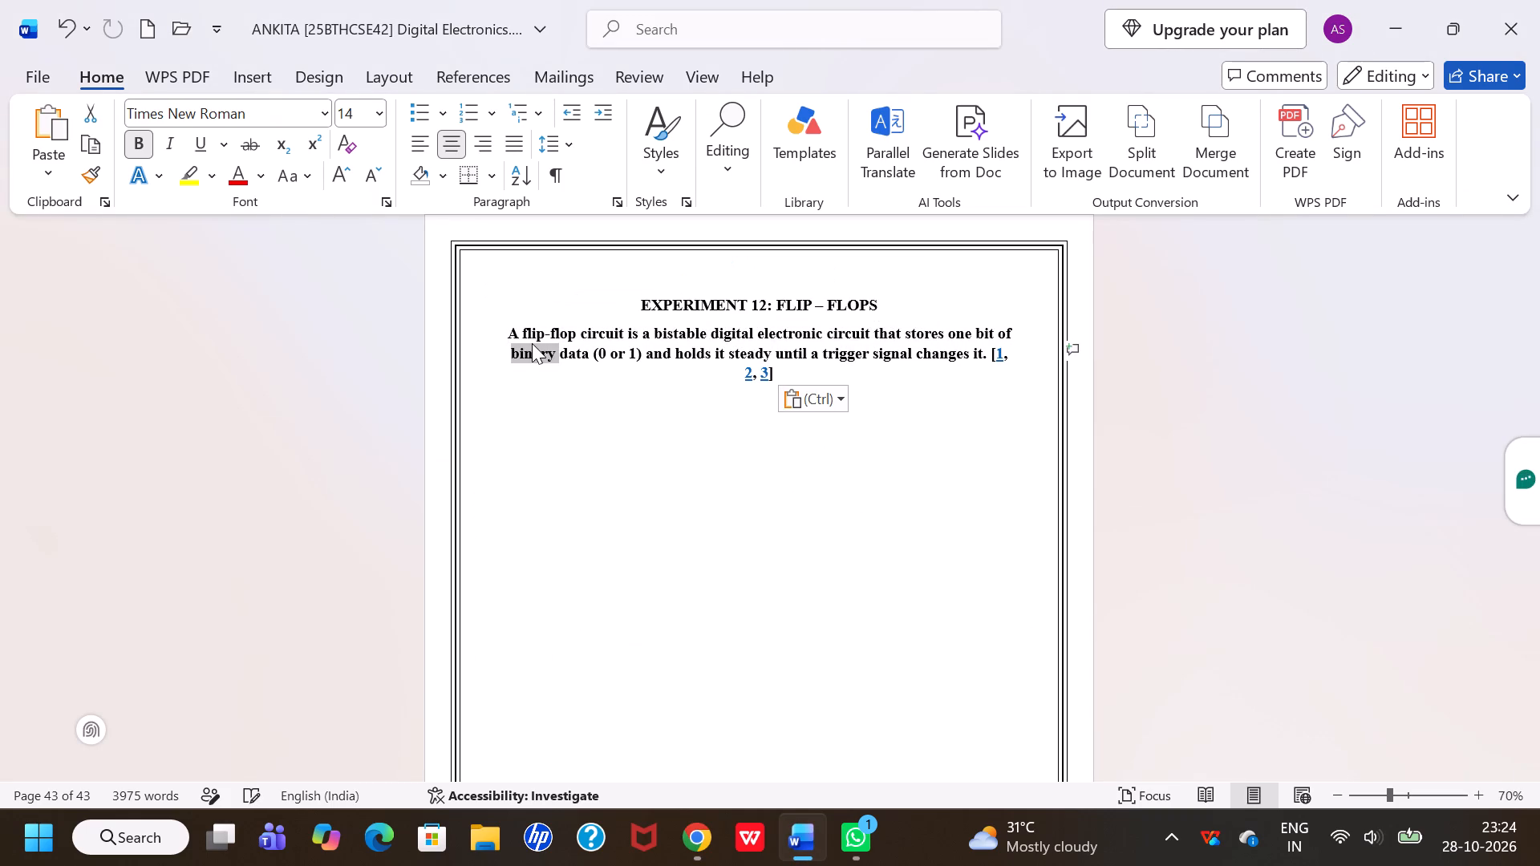
left_click(541, 313)
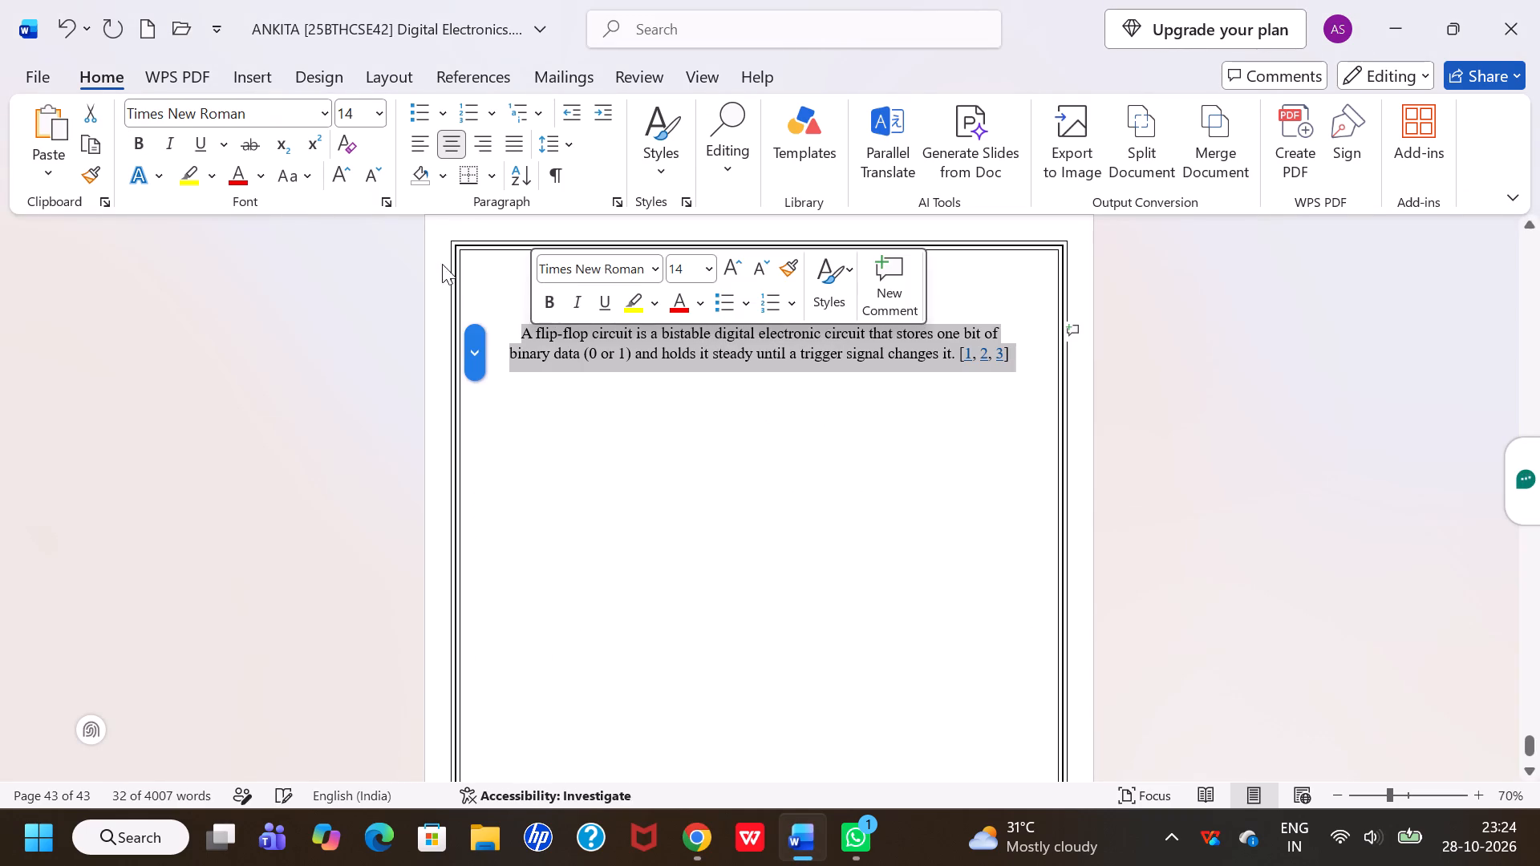
Set the flip-flop circuit definition to font size 12 and align it left.
left_click(710, 277)
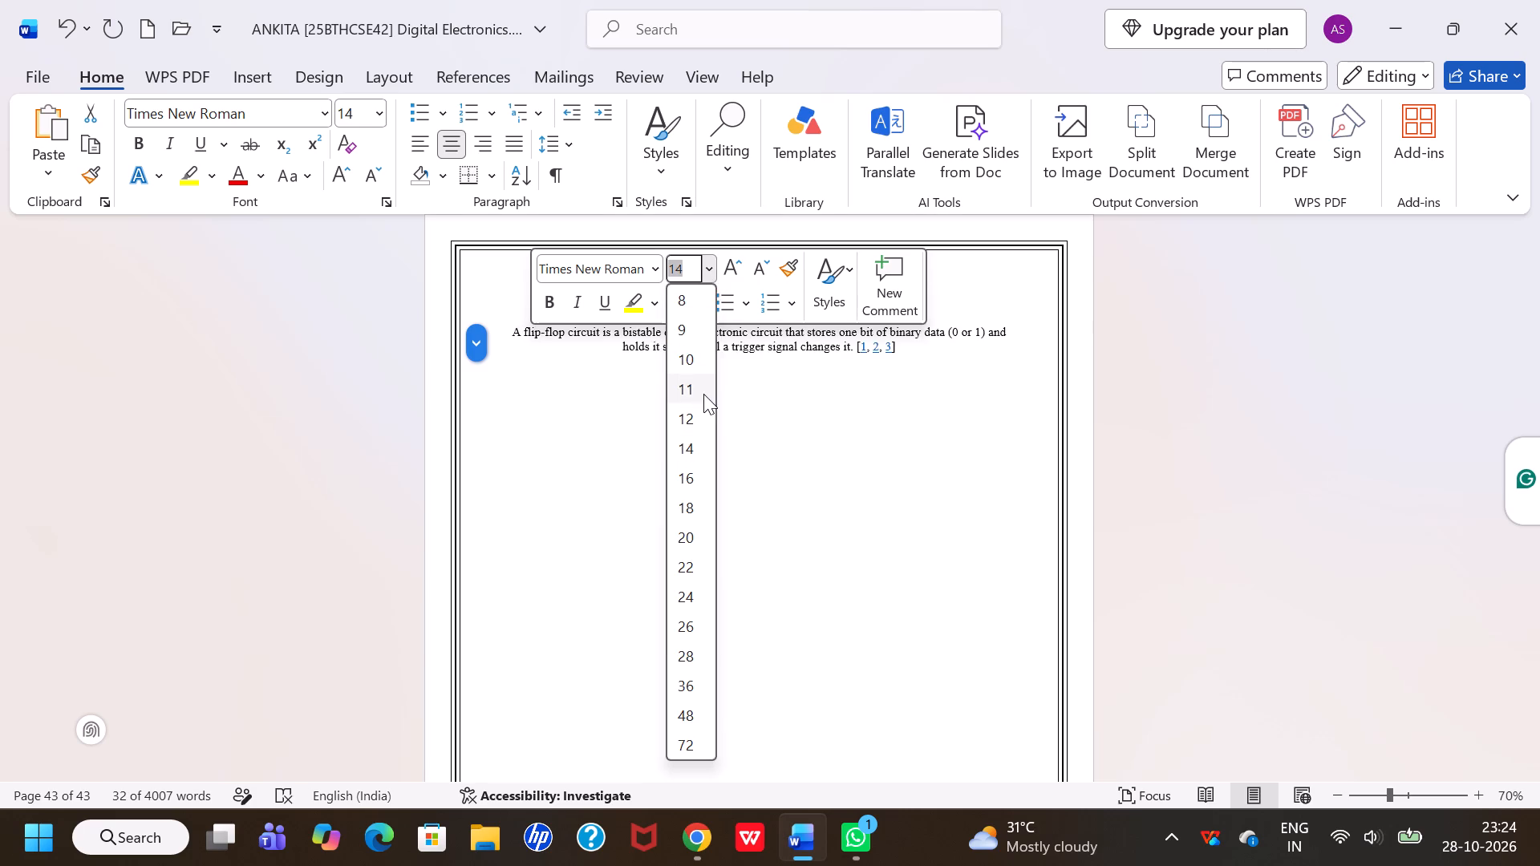
left_click(700, 408)
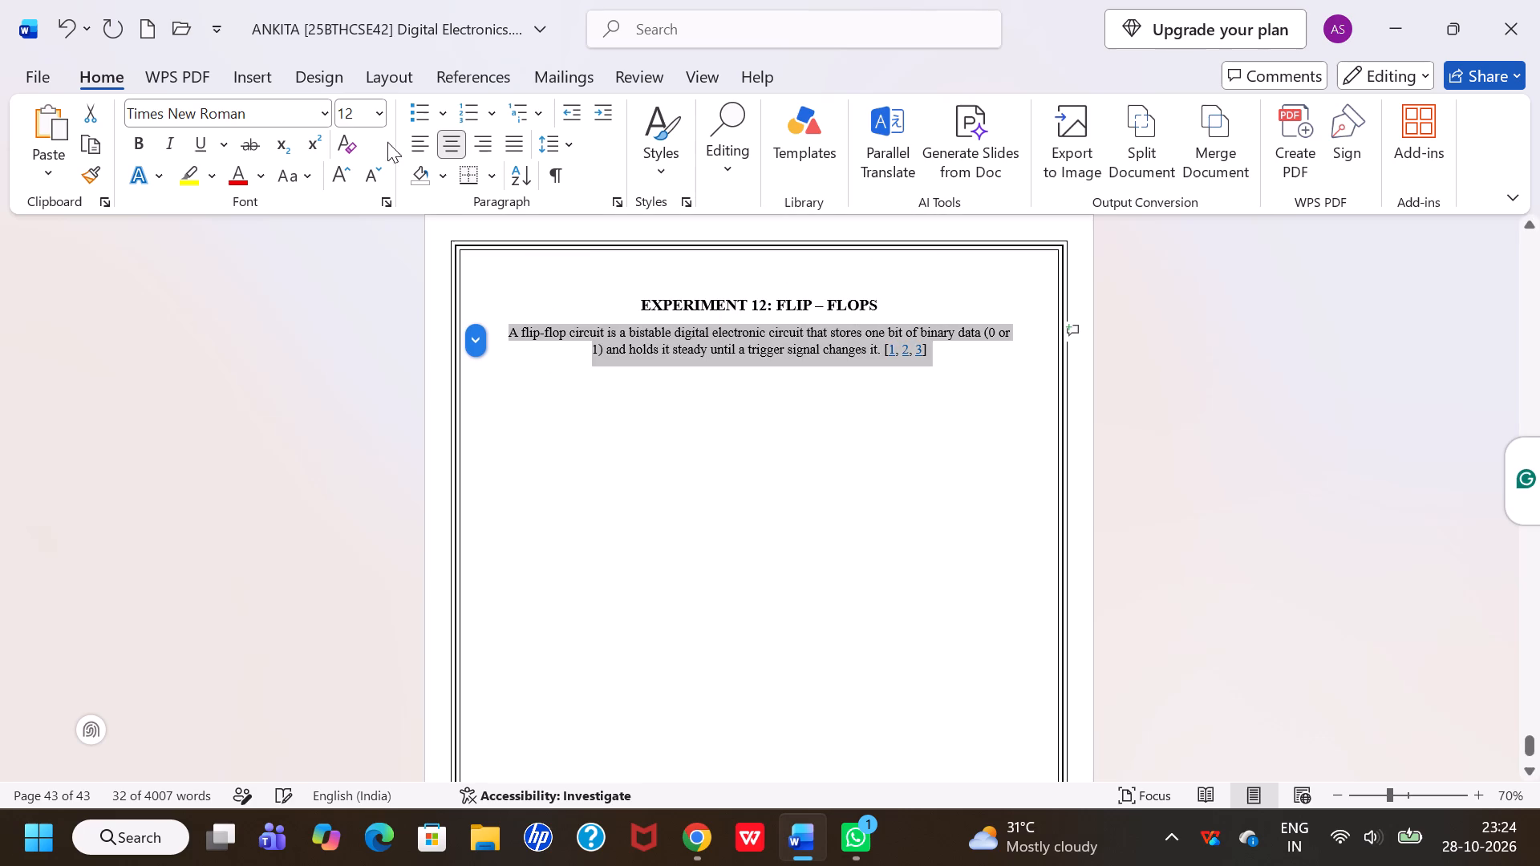
left_click(413, 140)
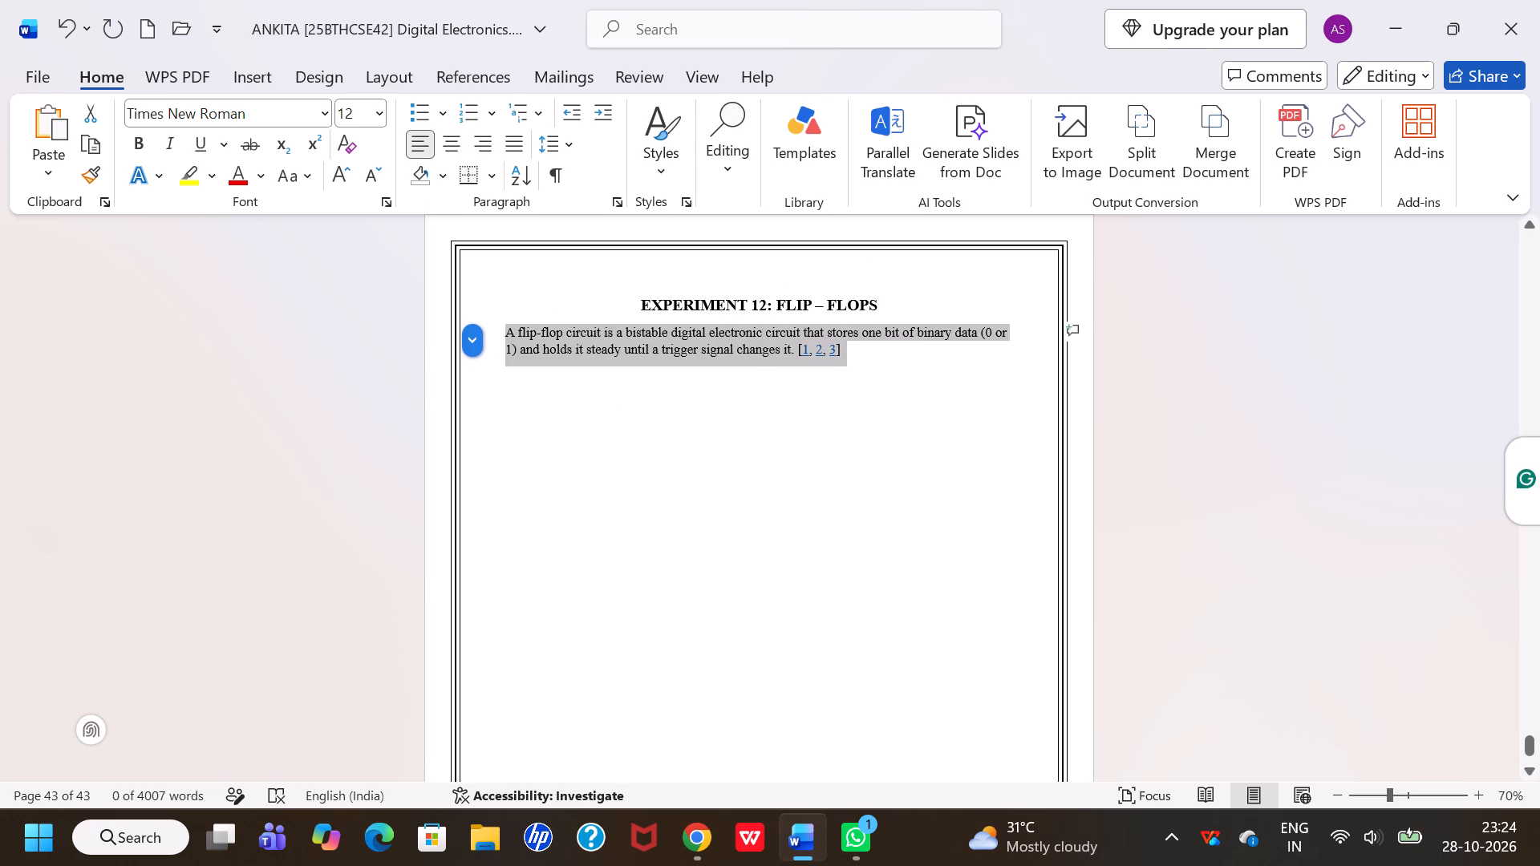
Delete the bracketed citation links 1, 2, 3 at the end of the flip-flop circuit definition.
left_click(861, 348)
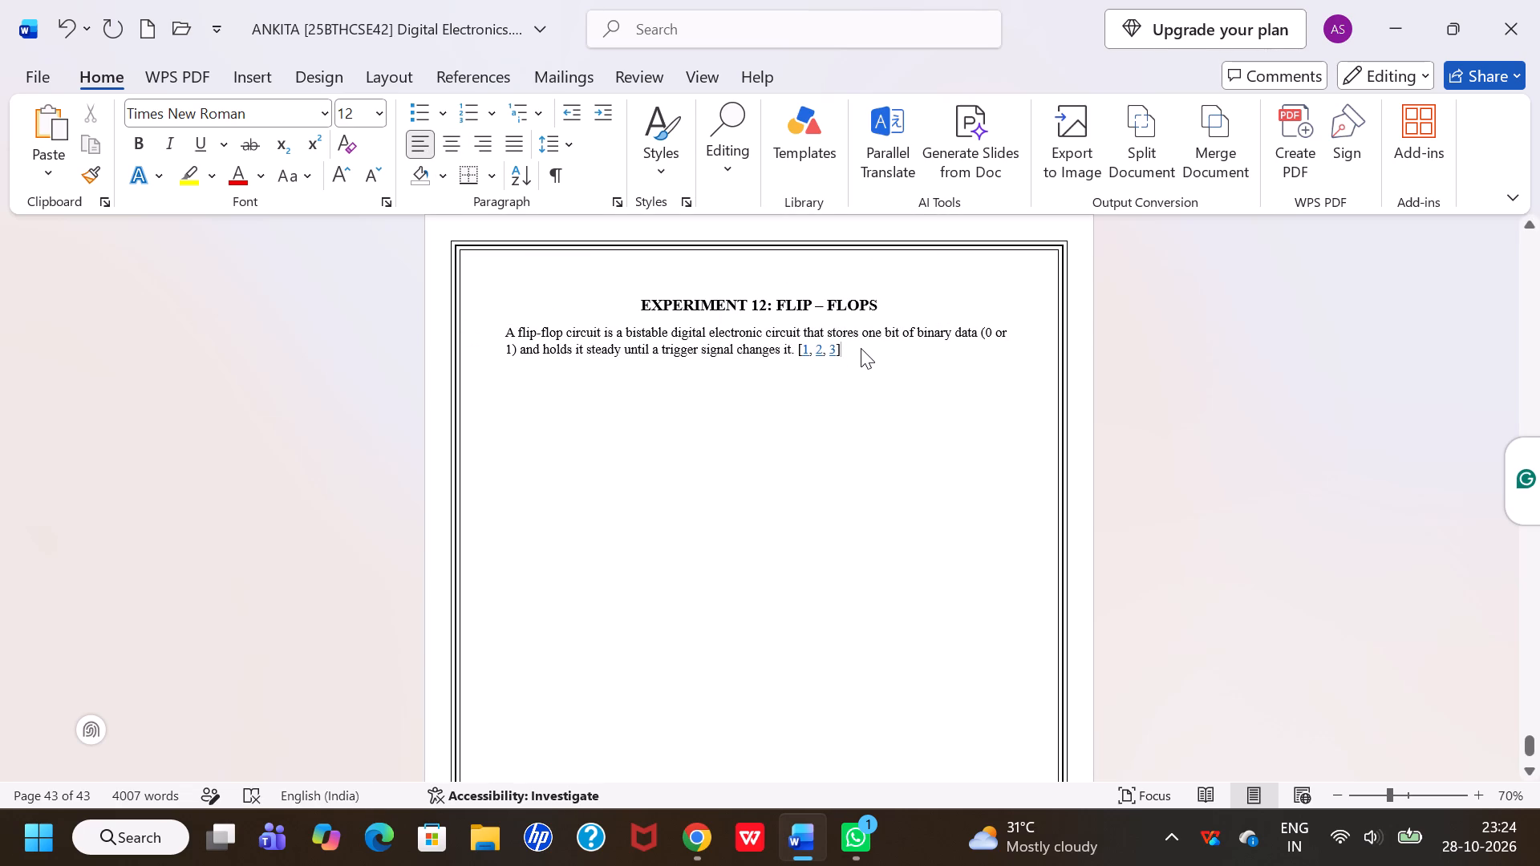
key("BackSpace")
key("BackSpace")
key("BackSpace")
key("BackSpace")
key("BackSpace")
key("BackSpace")
key("BackSpace")
key("BackSpace")
key("BackSpace")
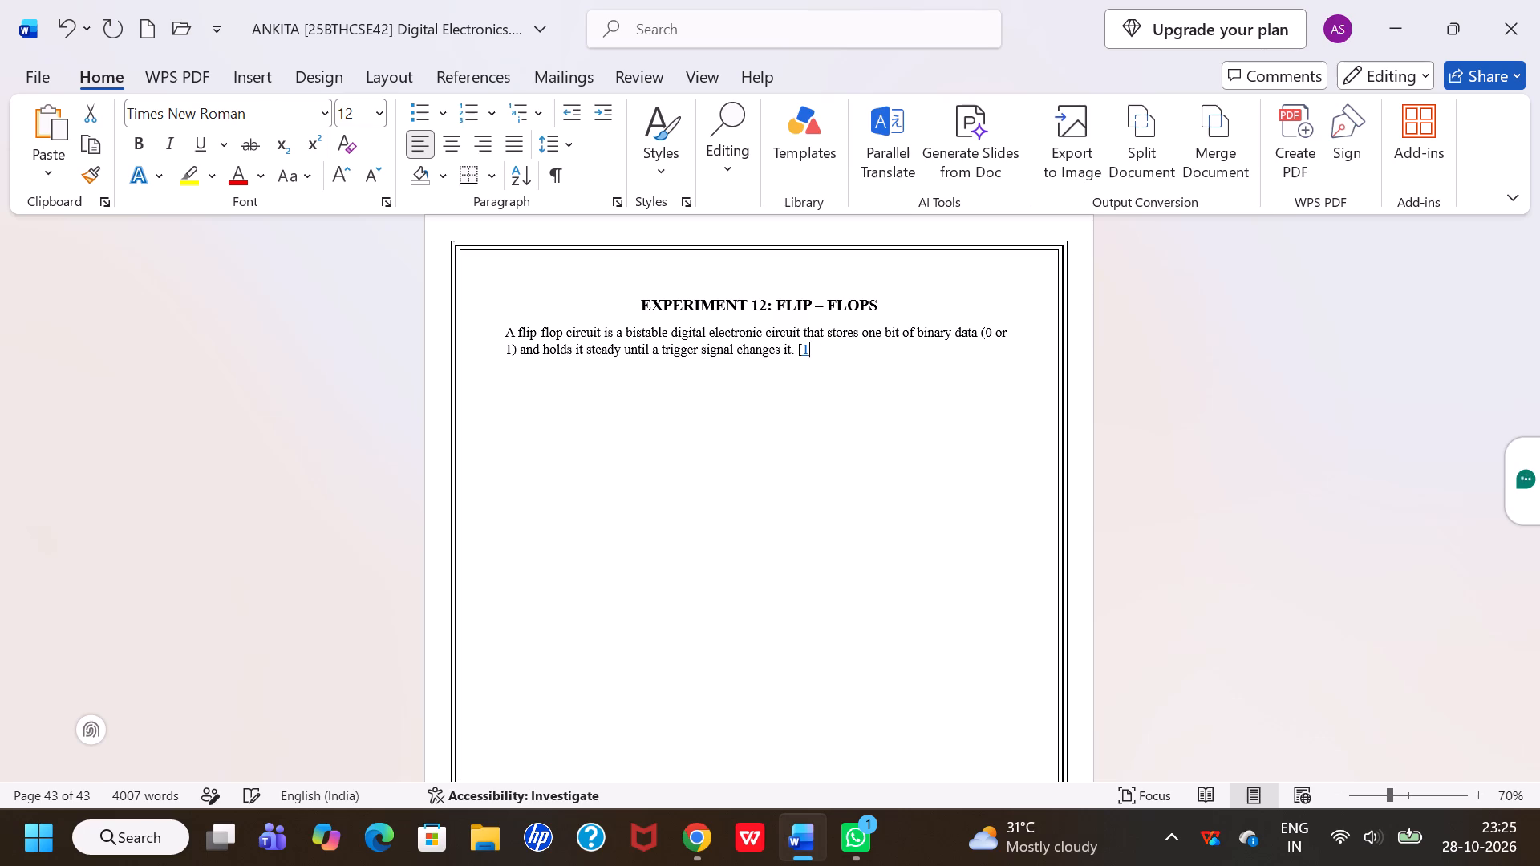
key("BackSpace")
key("BackSpace")
key("BackSpace")
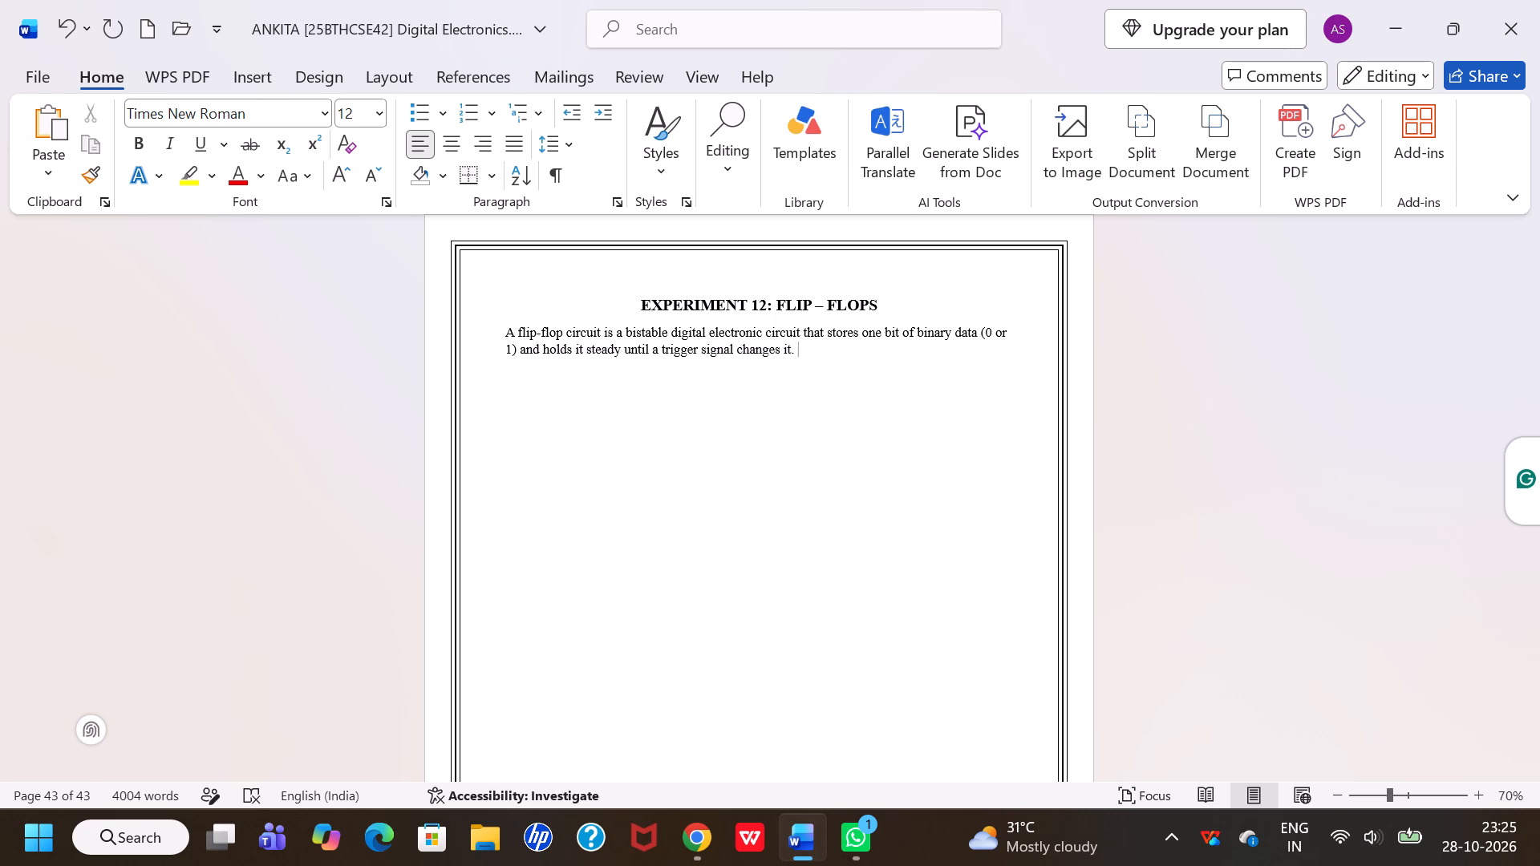
Copy the words "Types of Flip-Flops" from the AI Overview in Chrome onto a new line below the definition in Word.
key("Return")
left_click(702, 832)
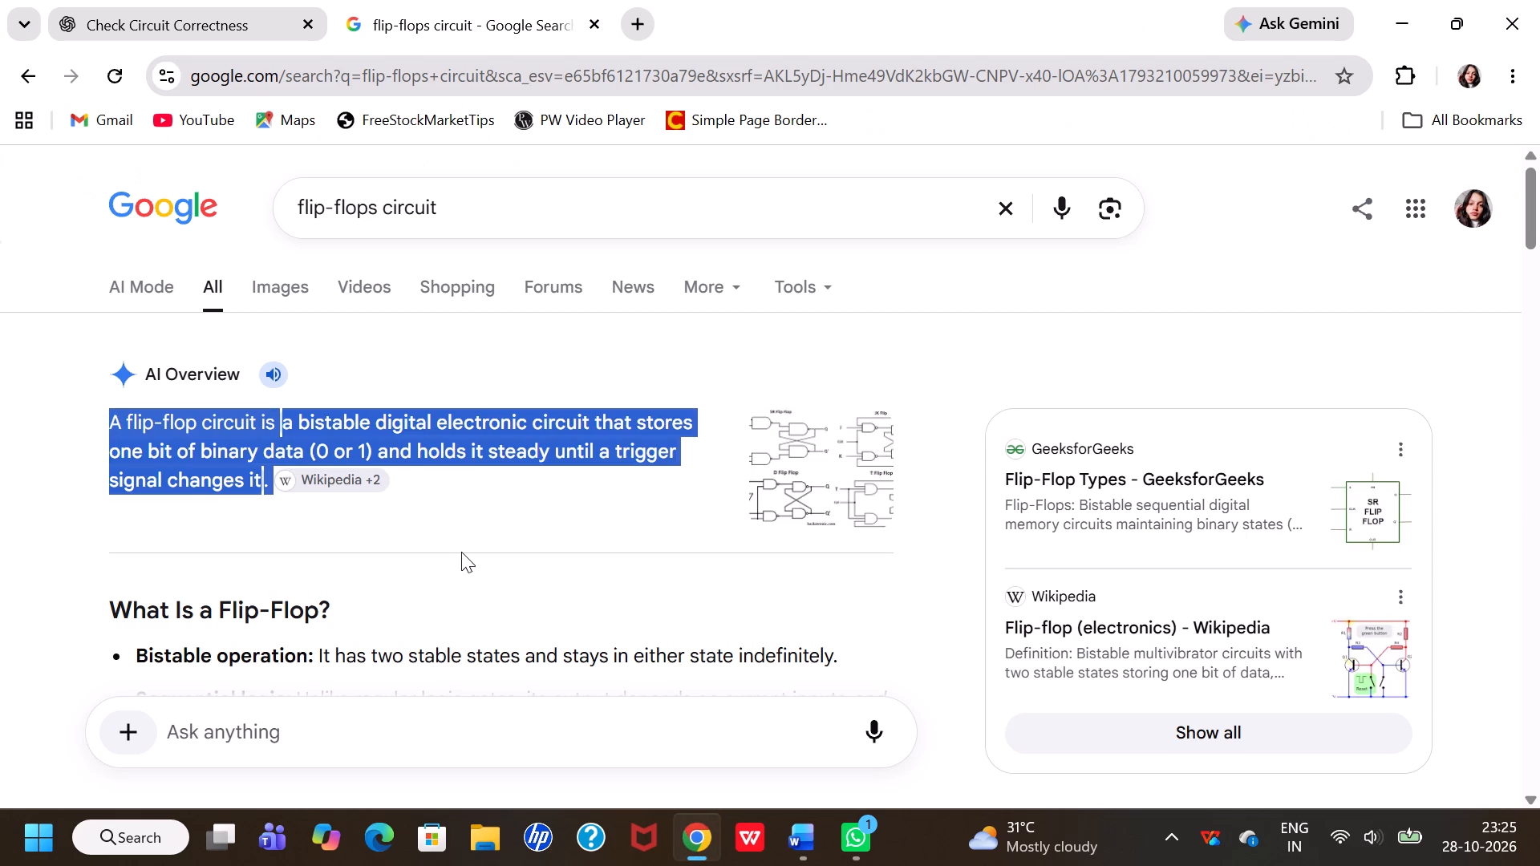
scroll(461, 552, "down", 4)
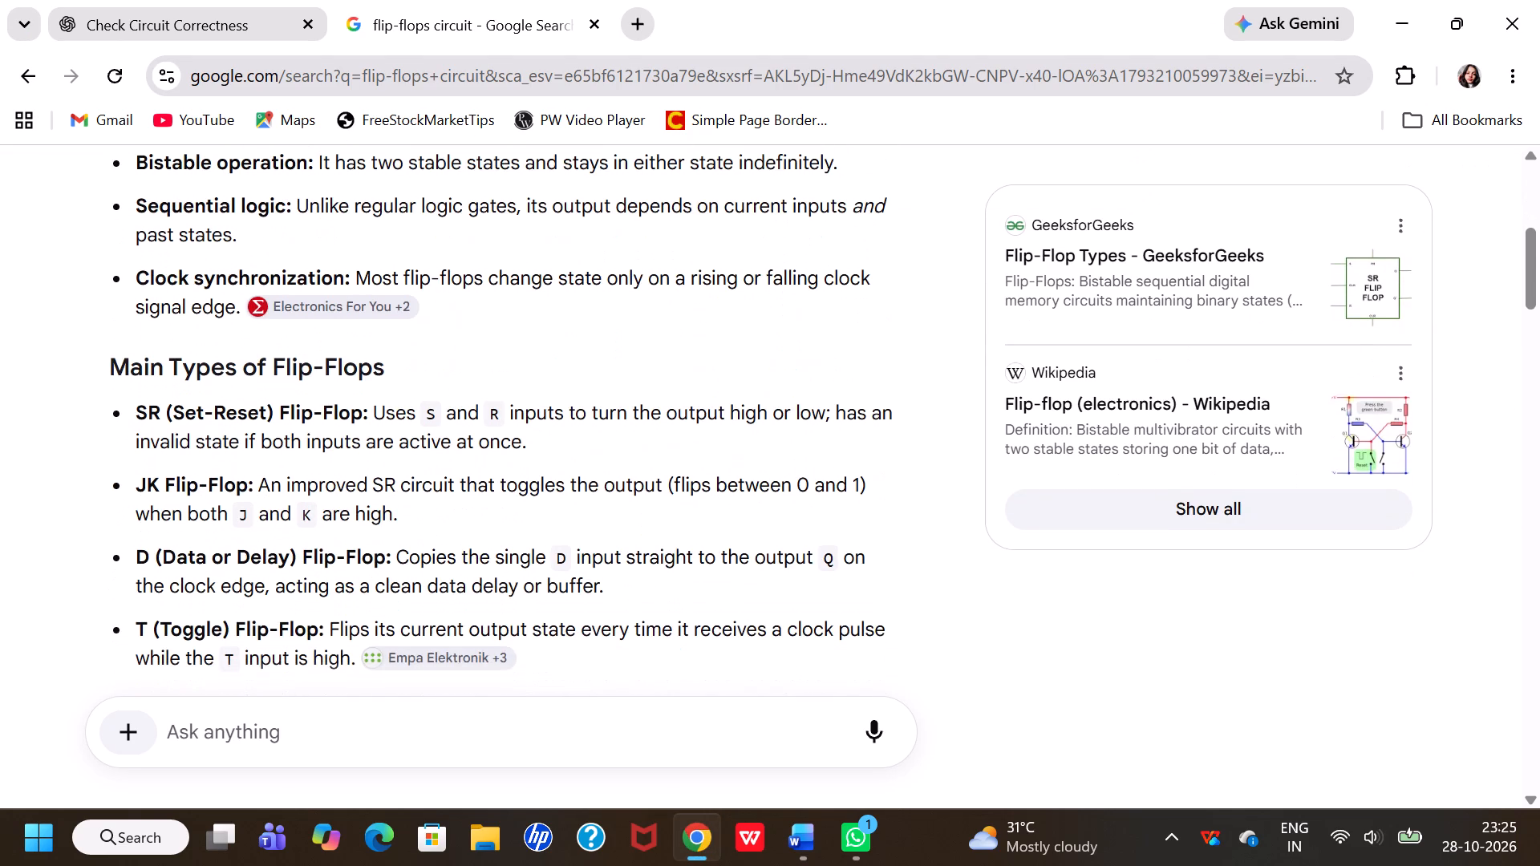
scroll(461, 552, "down", 1)
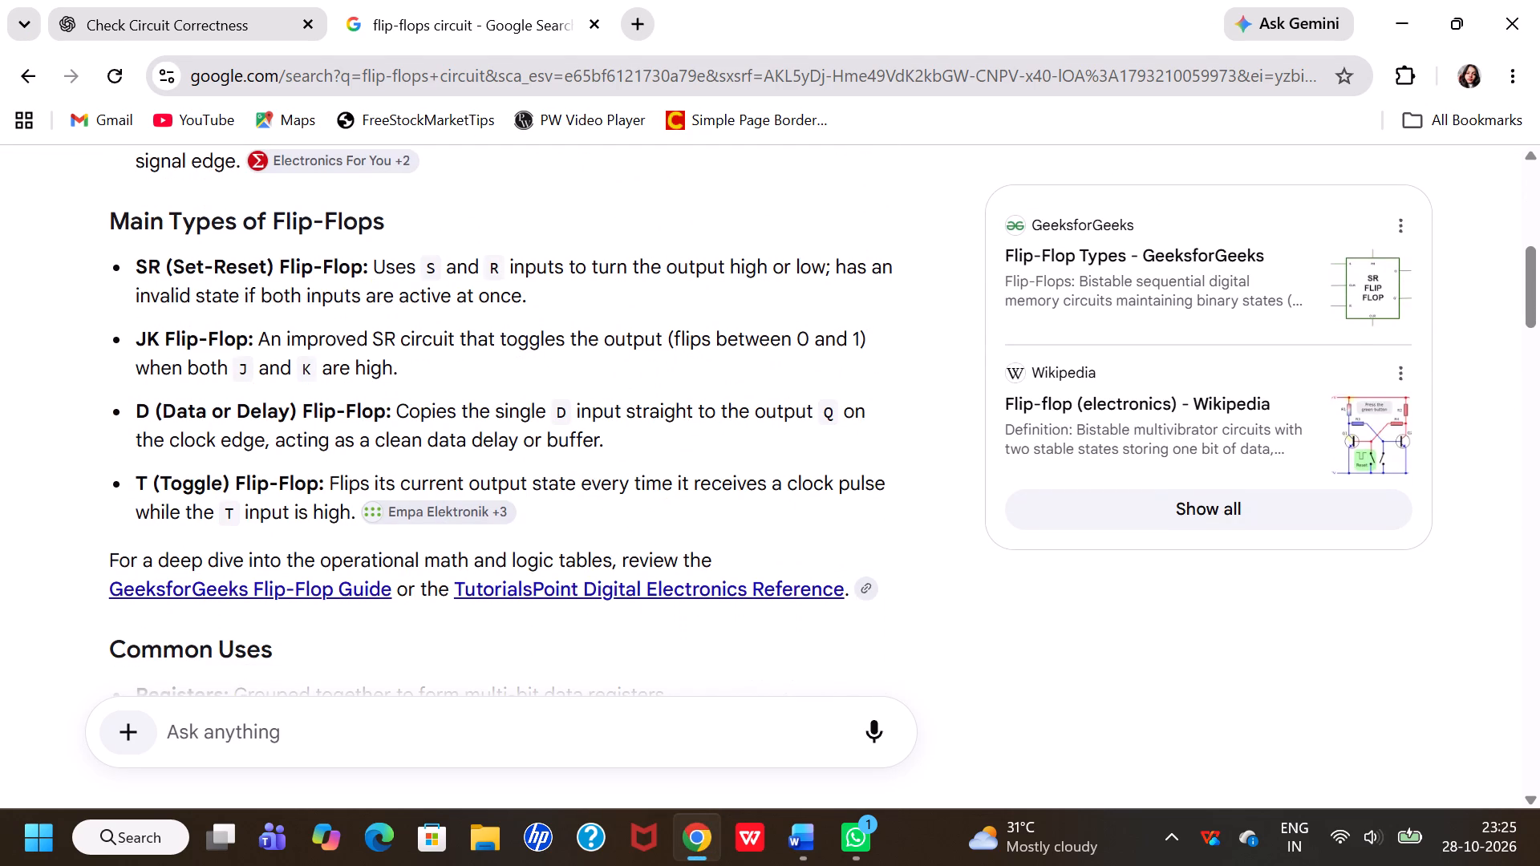
left_click_drag(172, 213, 387, 226)
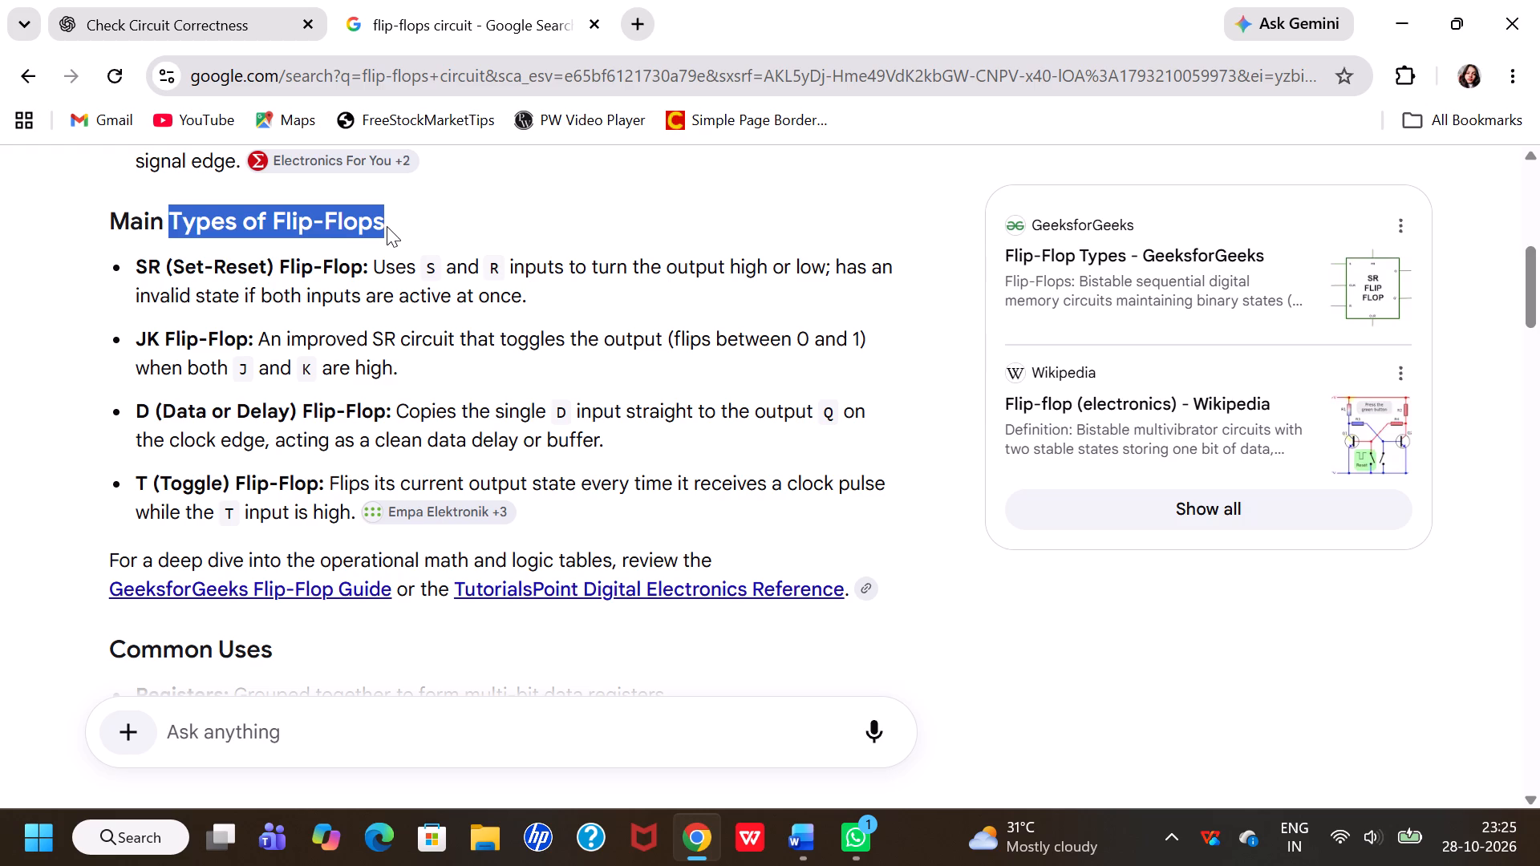
key("ctrl+c")
left_click(825, 844)
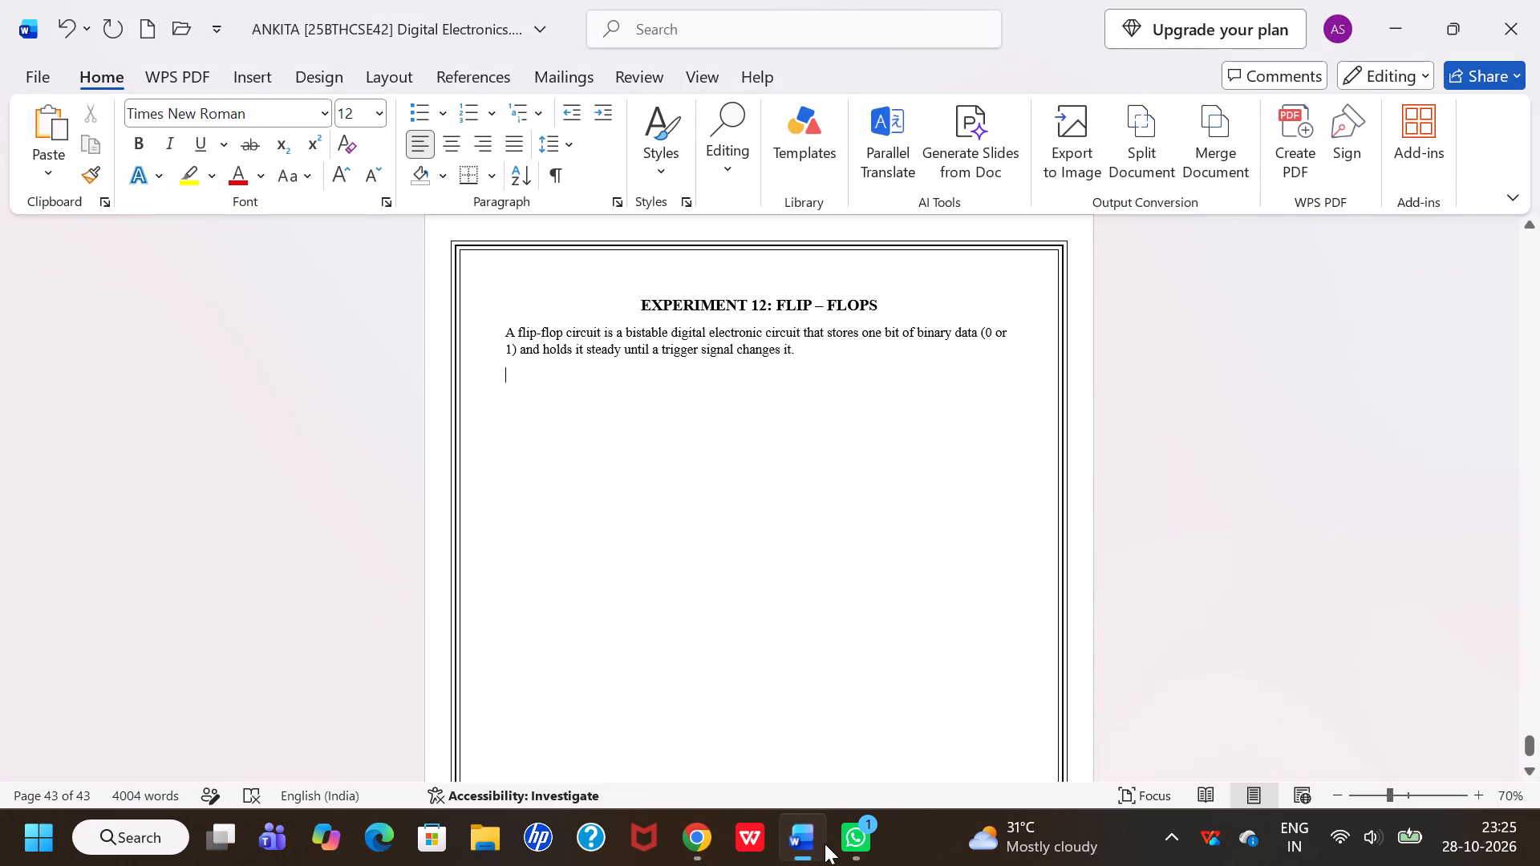
key("ctrl+v")
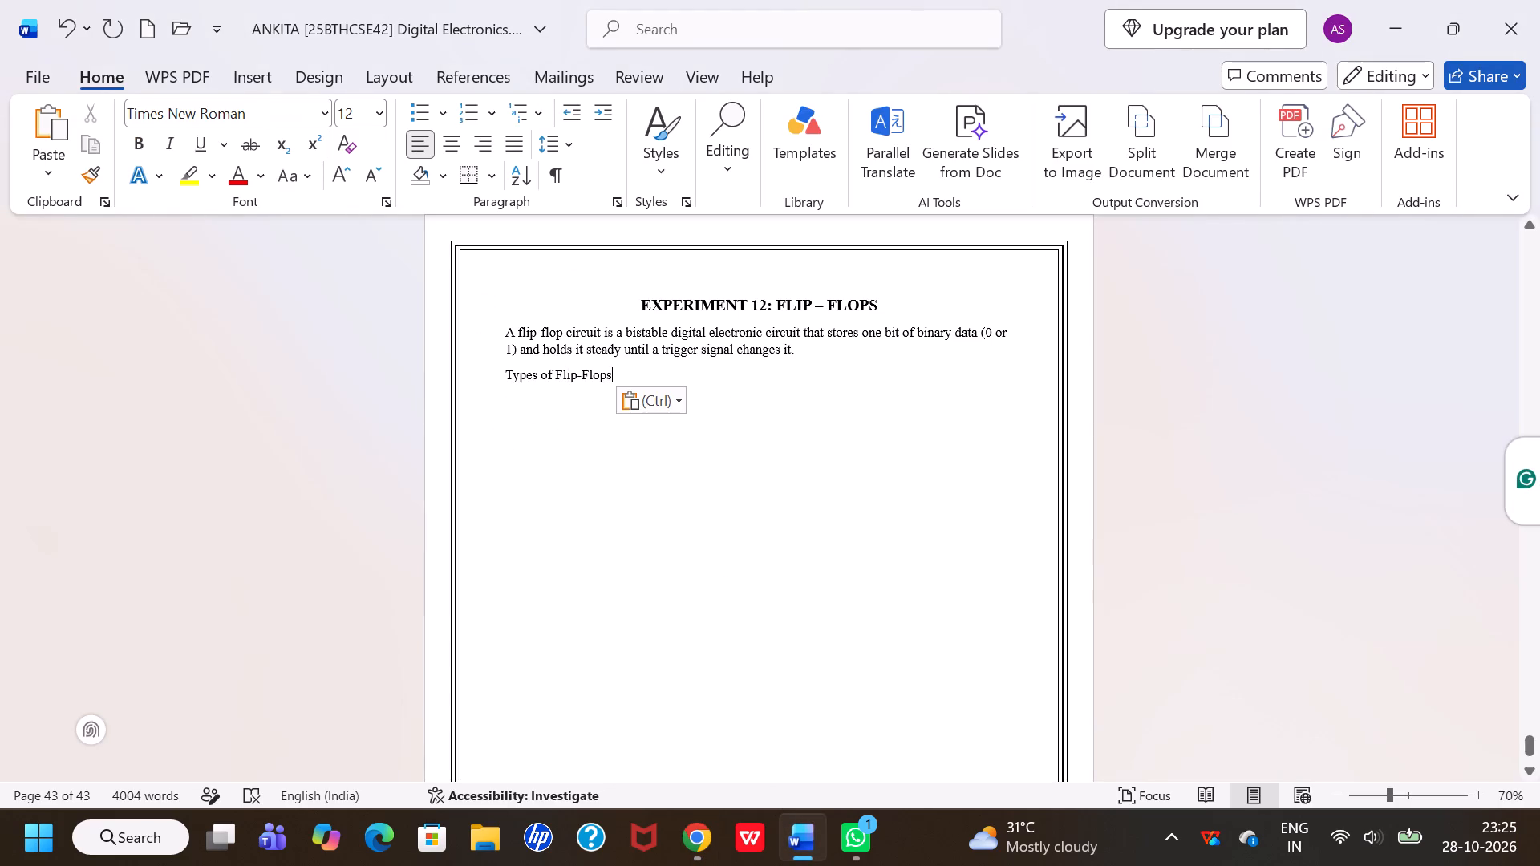
Make the "Types of Flip-Flops" line bold.
triple_click(548, 382)
left_click(548, 382)
triple_click(548, 382)
key("ctrl+b")
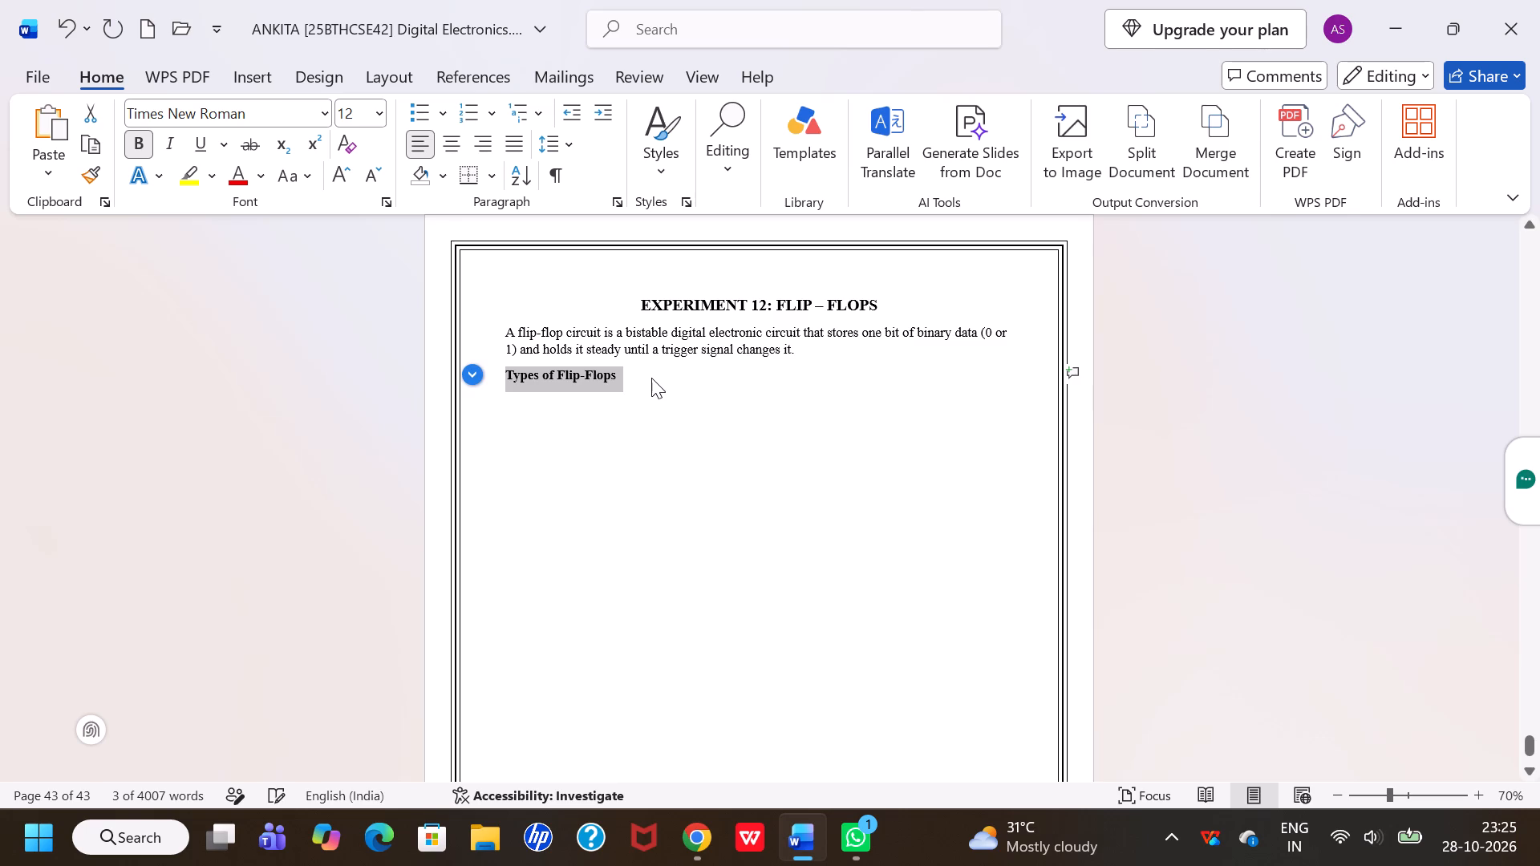
Add four numbered lines, 1. to 4., below the "Types of Flip-Flops" heading.
left_click(651, 378)
key("Return")
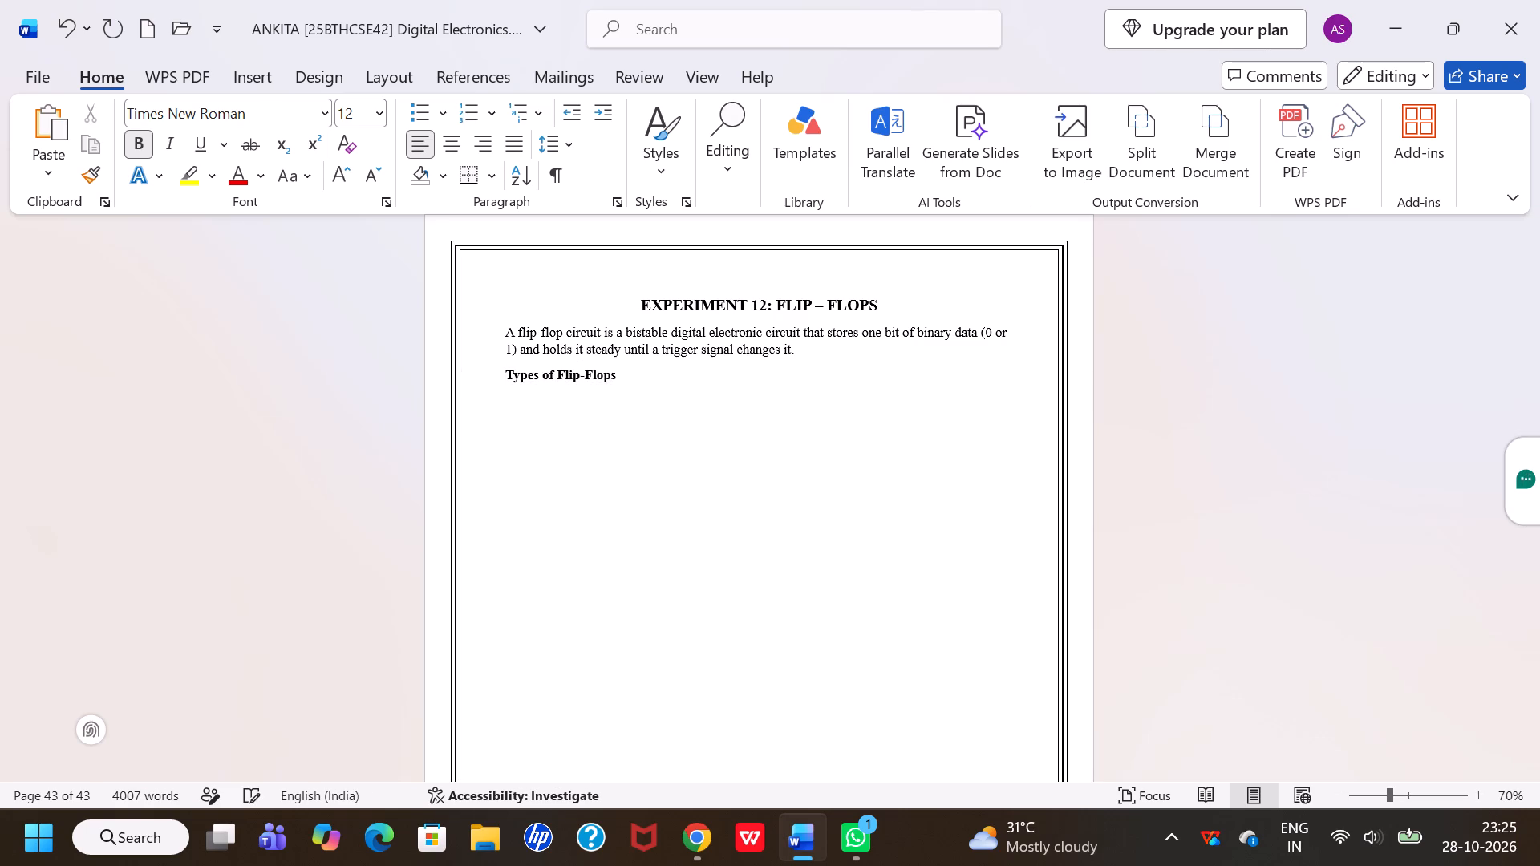
key("1")
key("period")
key("Return")
key("2")
key("period")
key("Return")
key("3")
key("period")
key("Return")
type("4.")
key("Return")
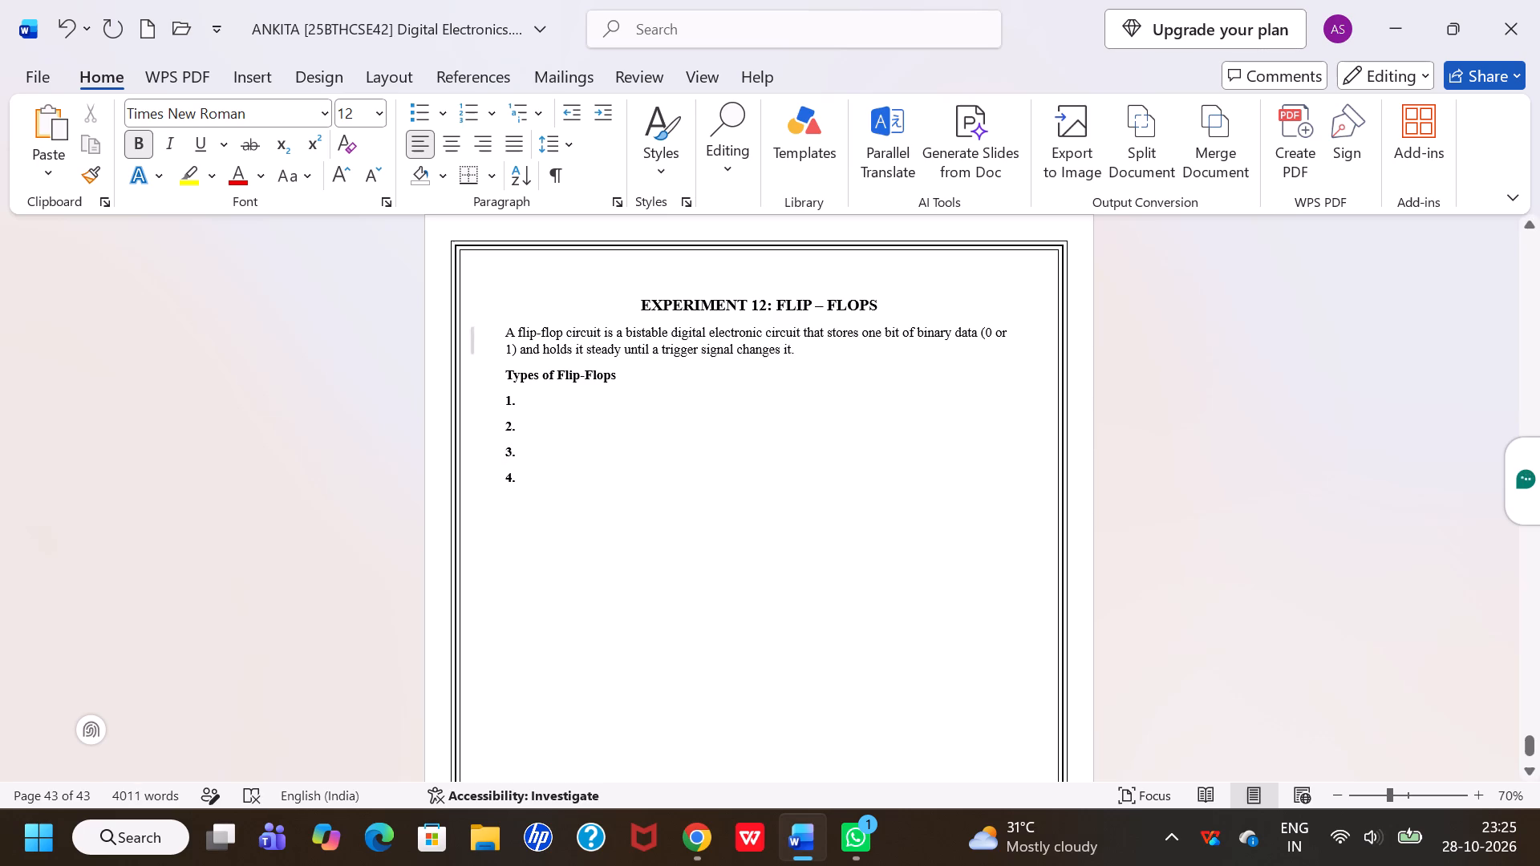
left_click(553, 391)
Copy "SR (Set-Reset) Flip-Flop" from the AI Overview in Chrome into Word as item 1 of the flip-flop types.
left_click(711, 833)
left_click(405, 504)
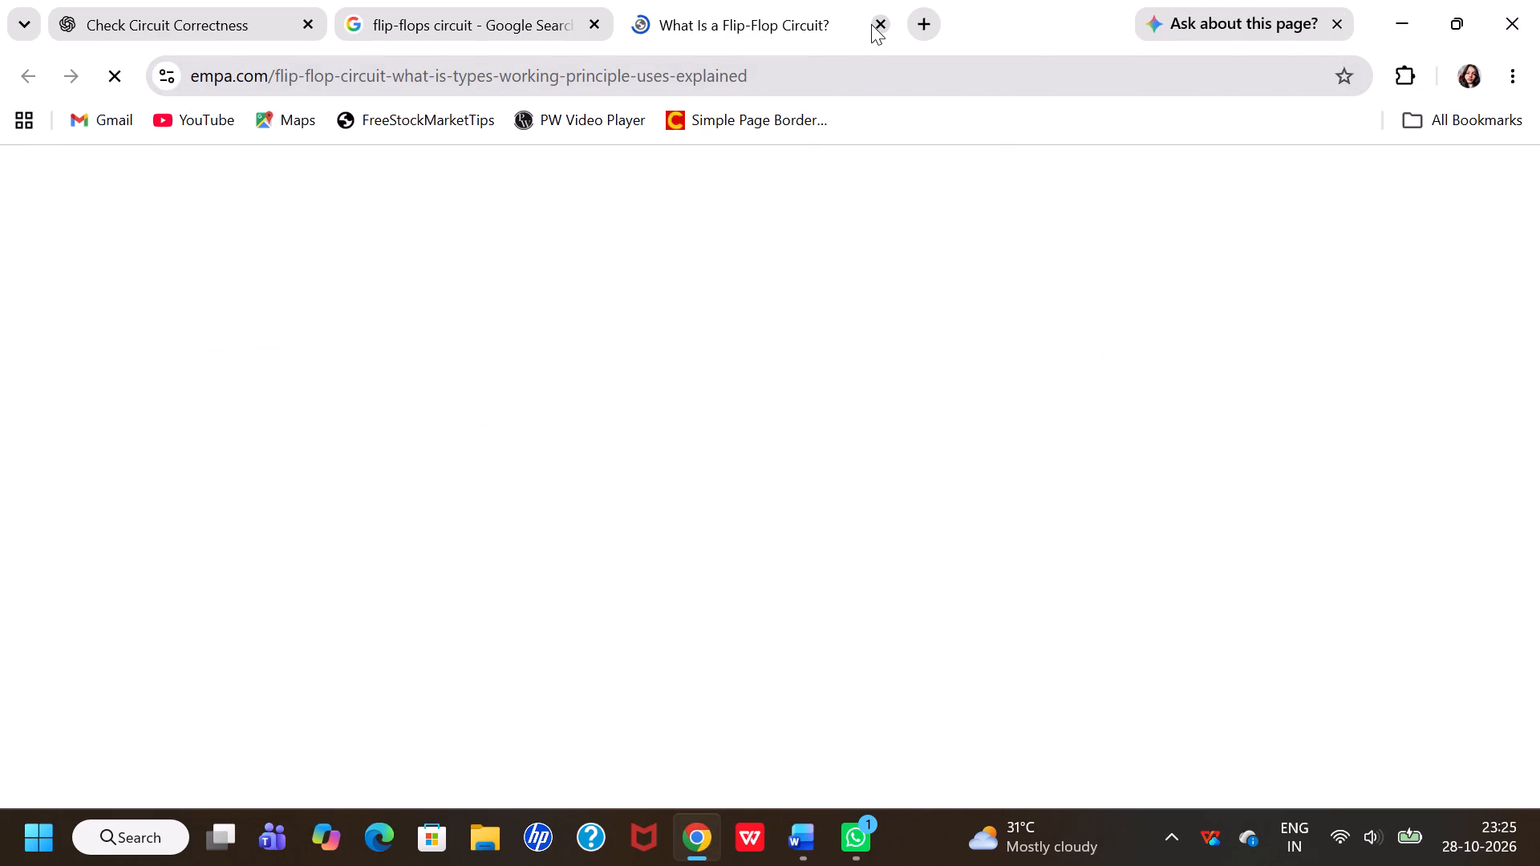
left_click(871, 24)
left_click(444, 298)
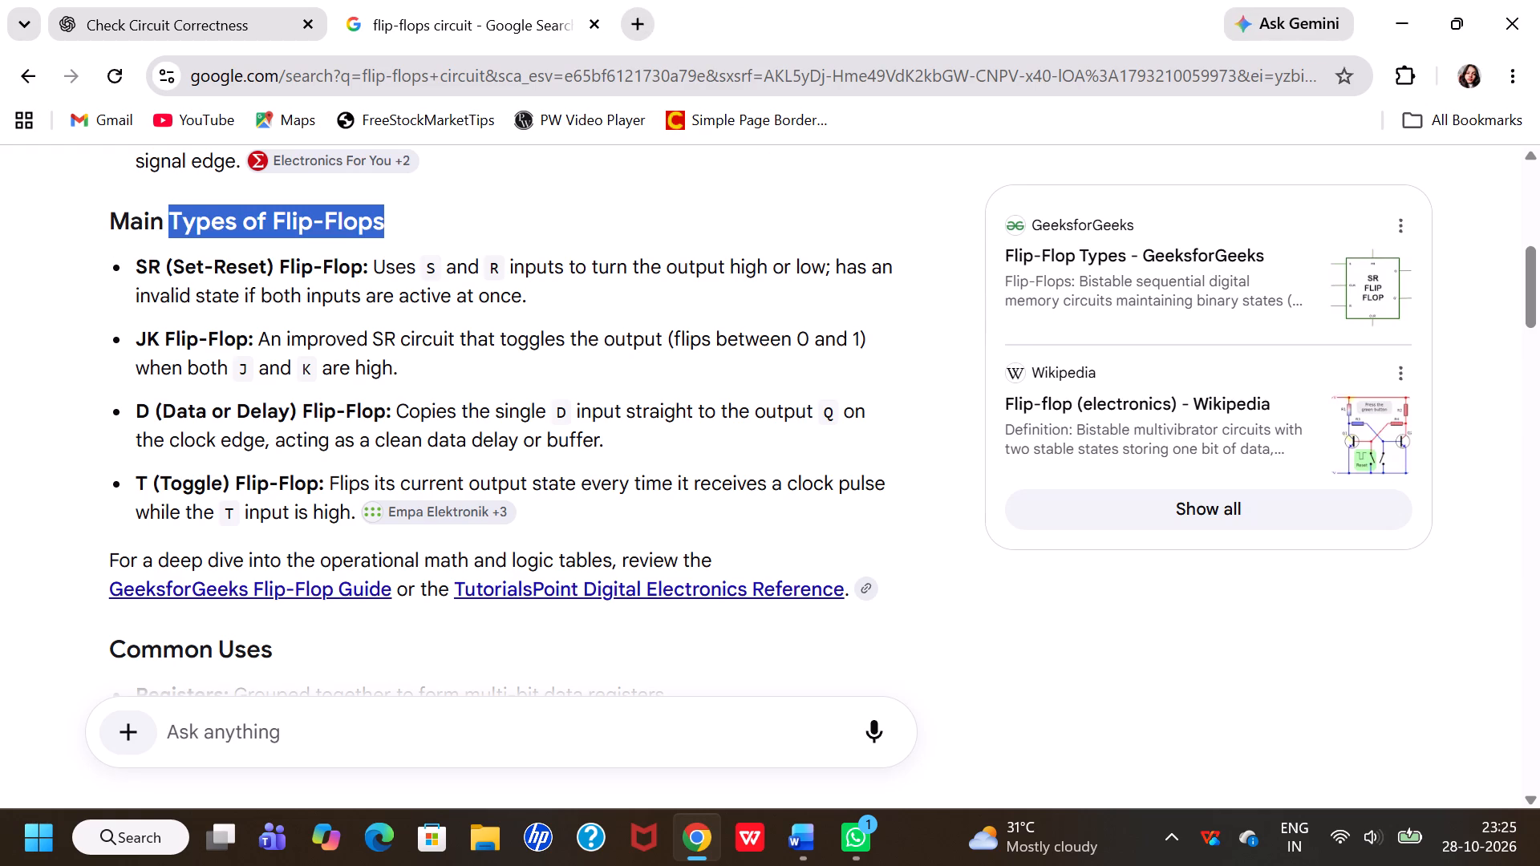
left_click_drag(136, 266, 355, 269)
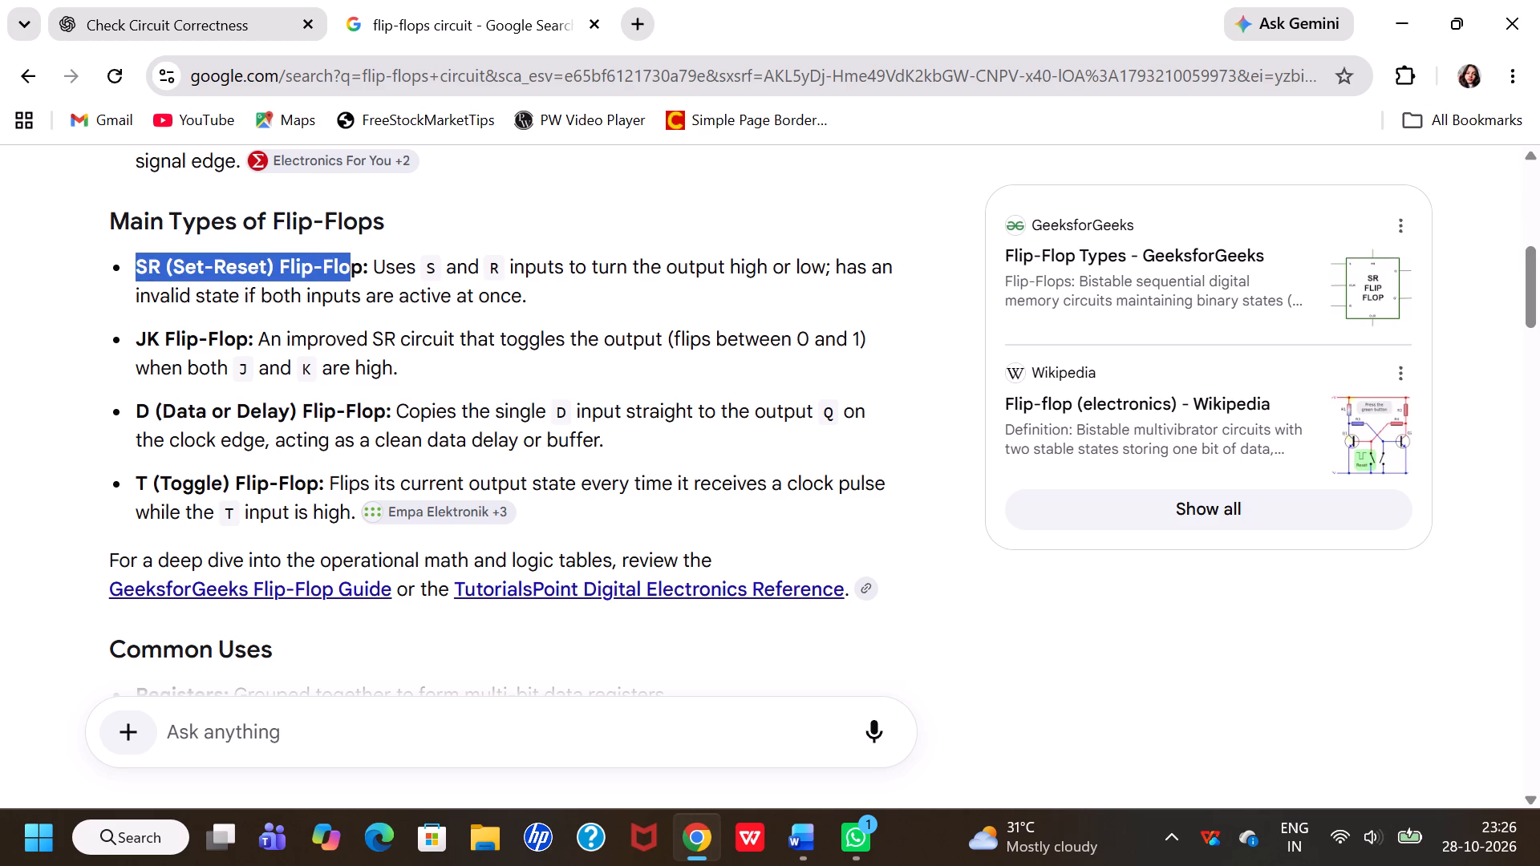
left_click_drag(355, 269, 361, 270)
key("ctrl+c")
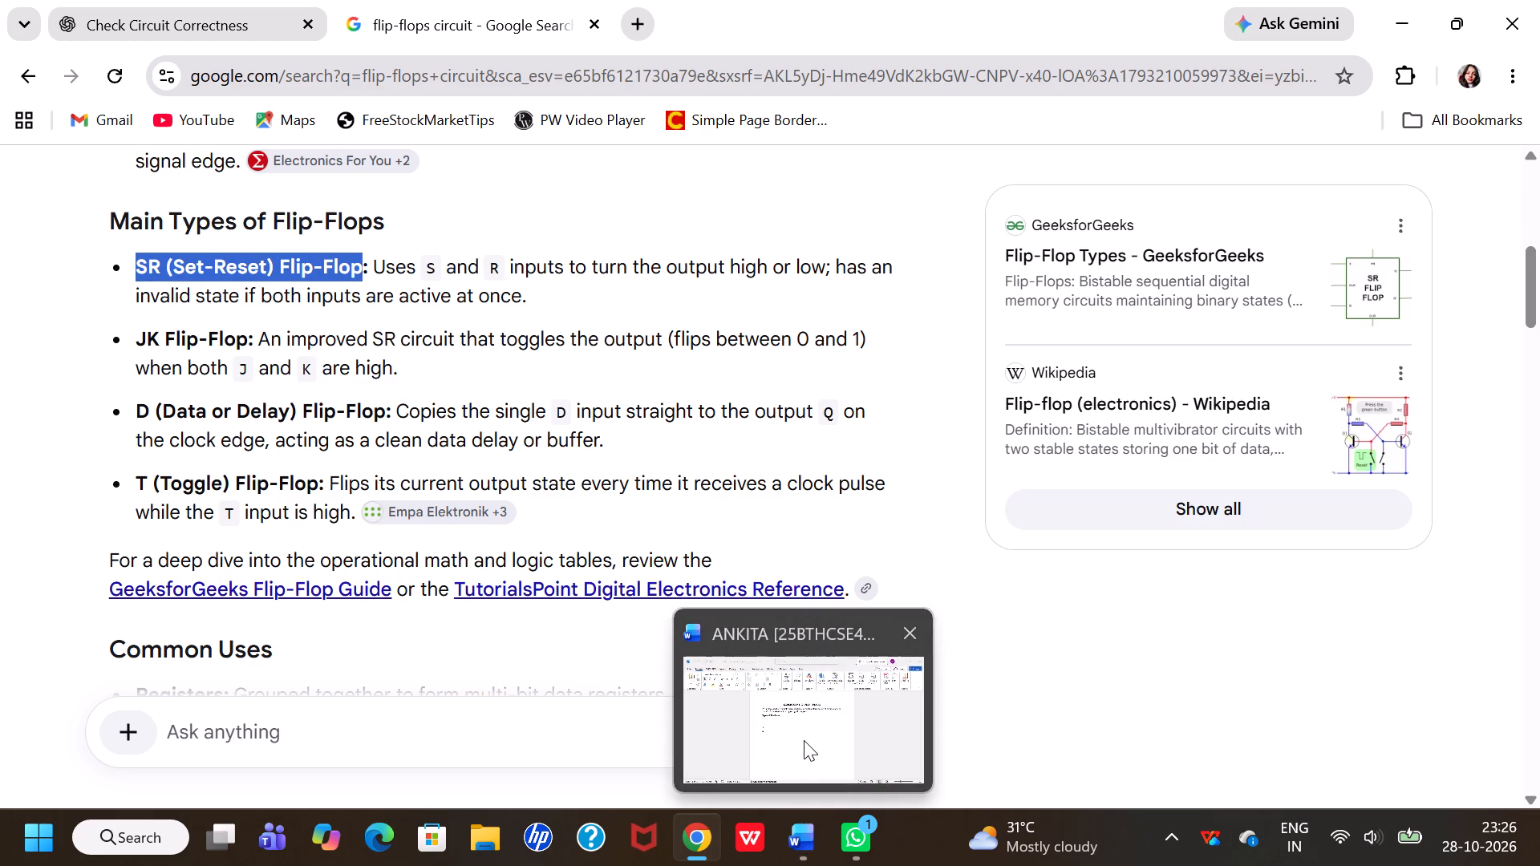
left_click(804, 740)
left_click(530, 399)
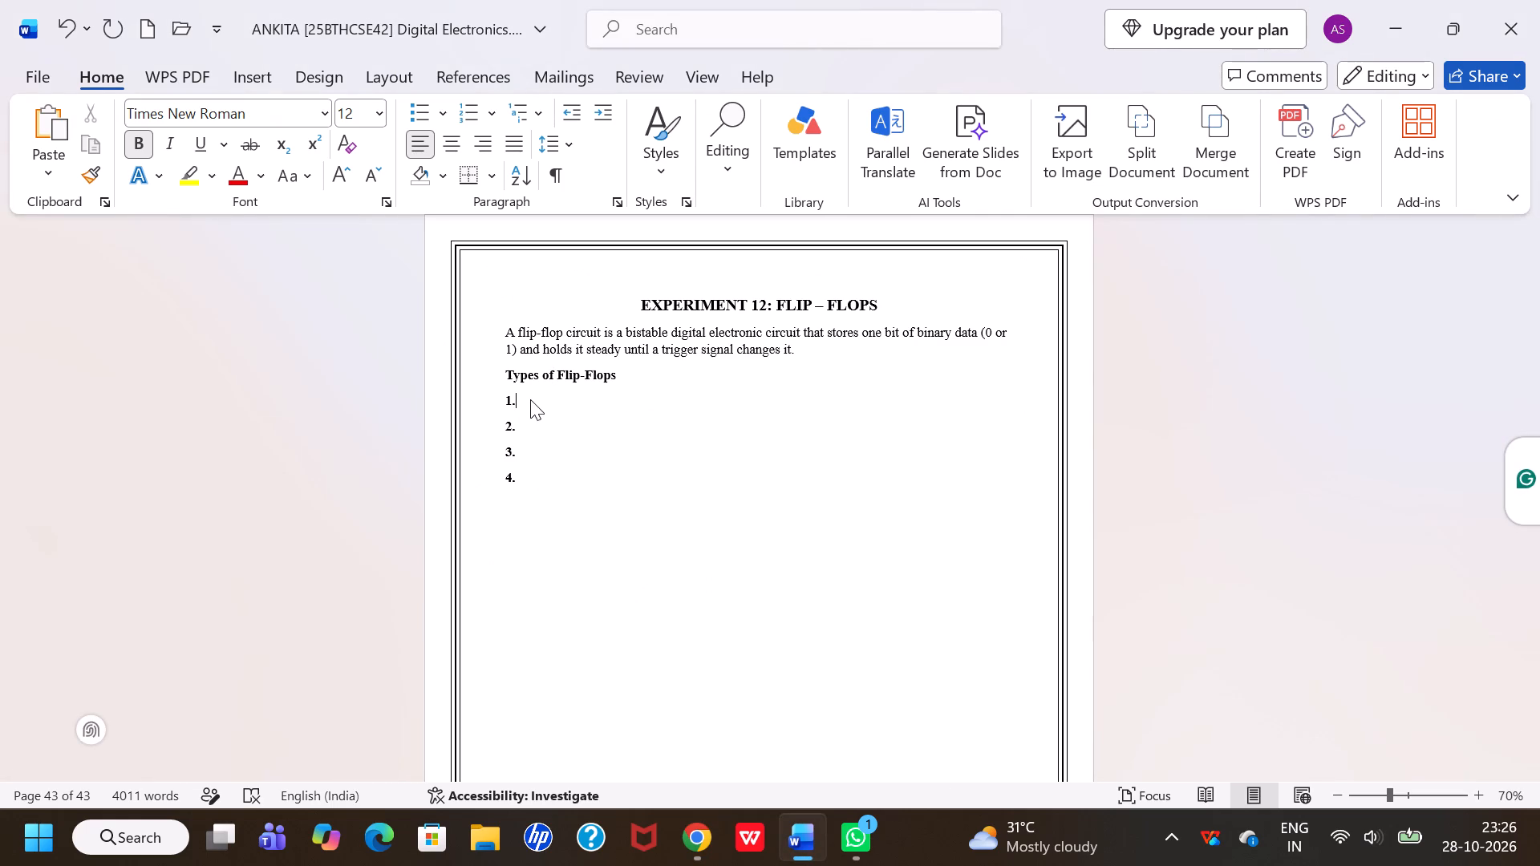
key("space")
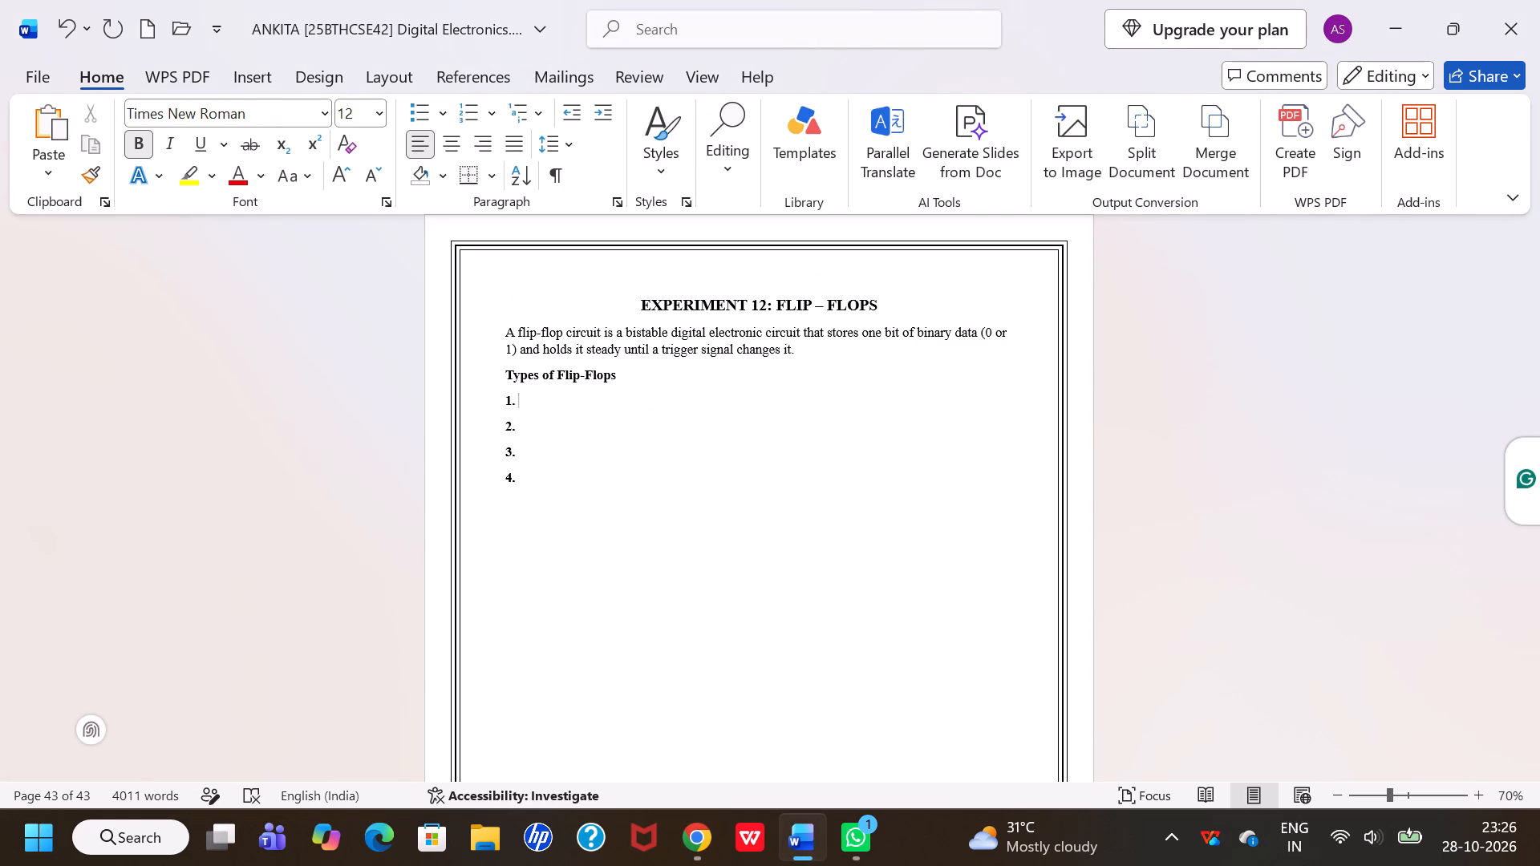
key("ctrl+v")
left_click(530, 399, "ctrl")
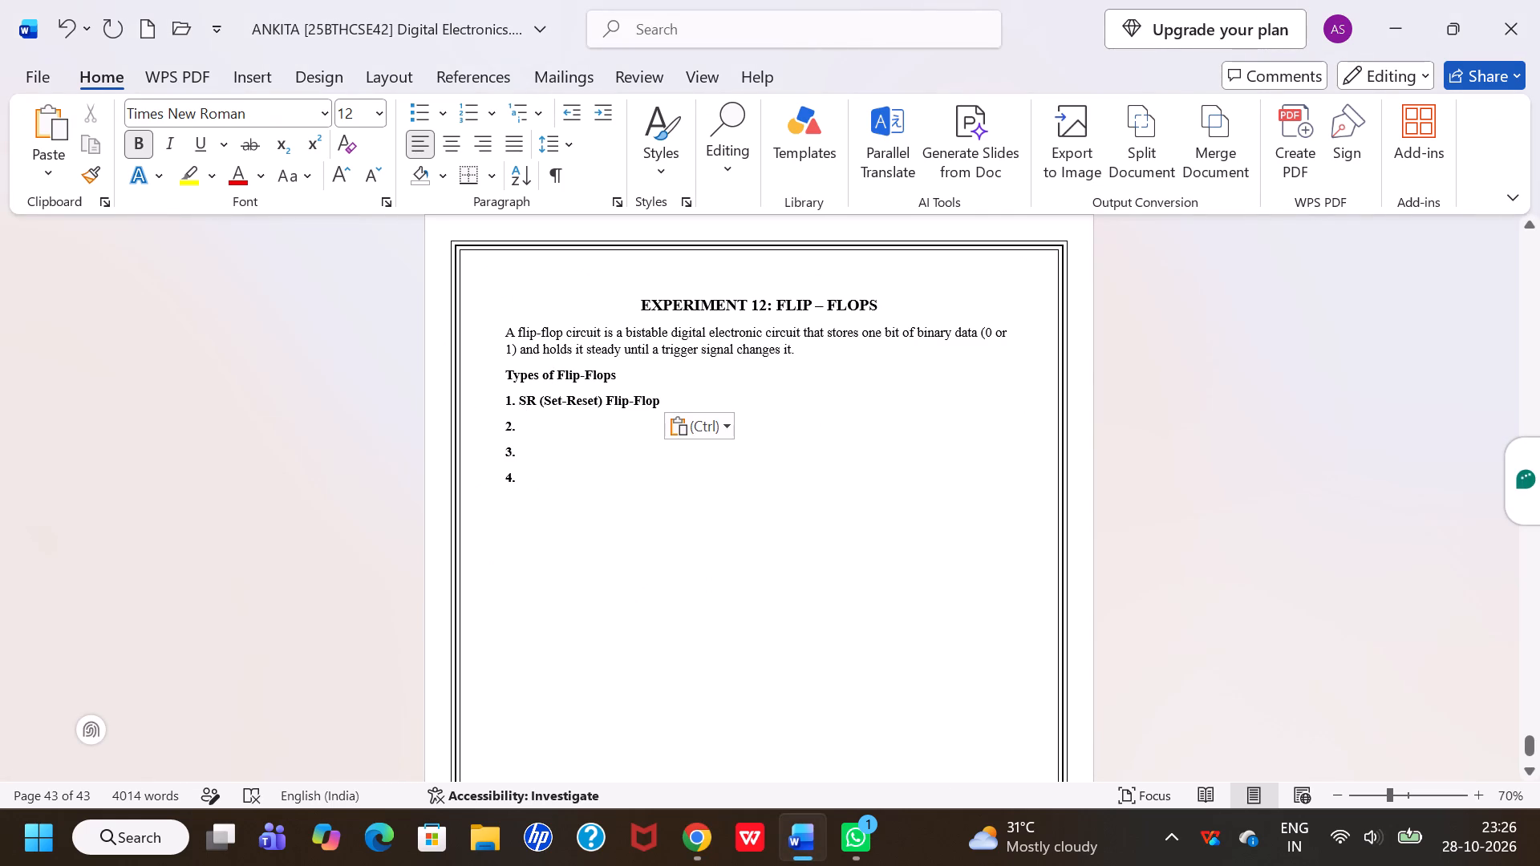
Enter "JK Flip-Flop" as item 2 of the flip-flop types.
left_click(529, 430)
key("space")
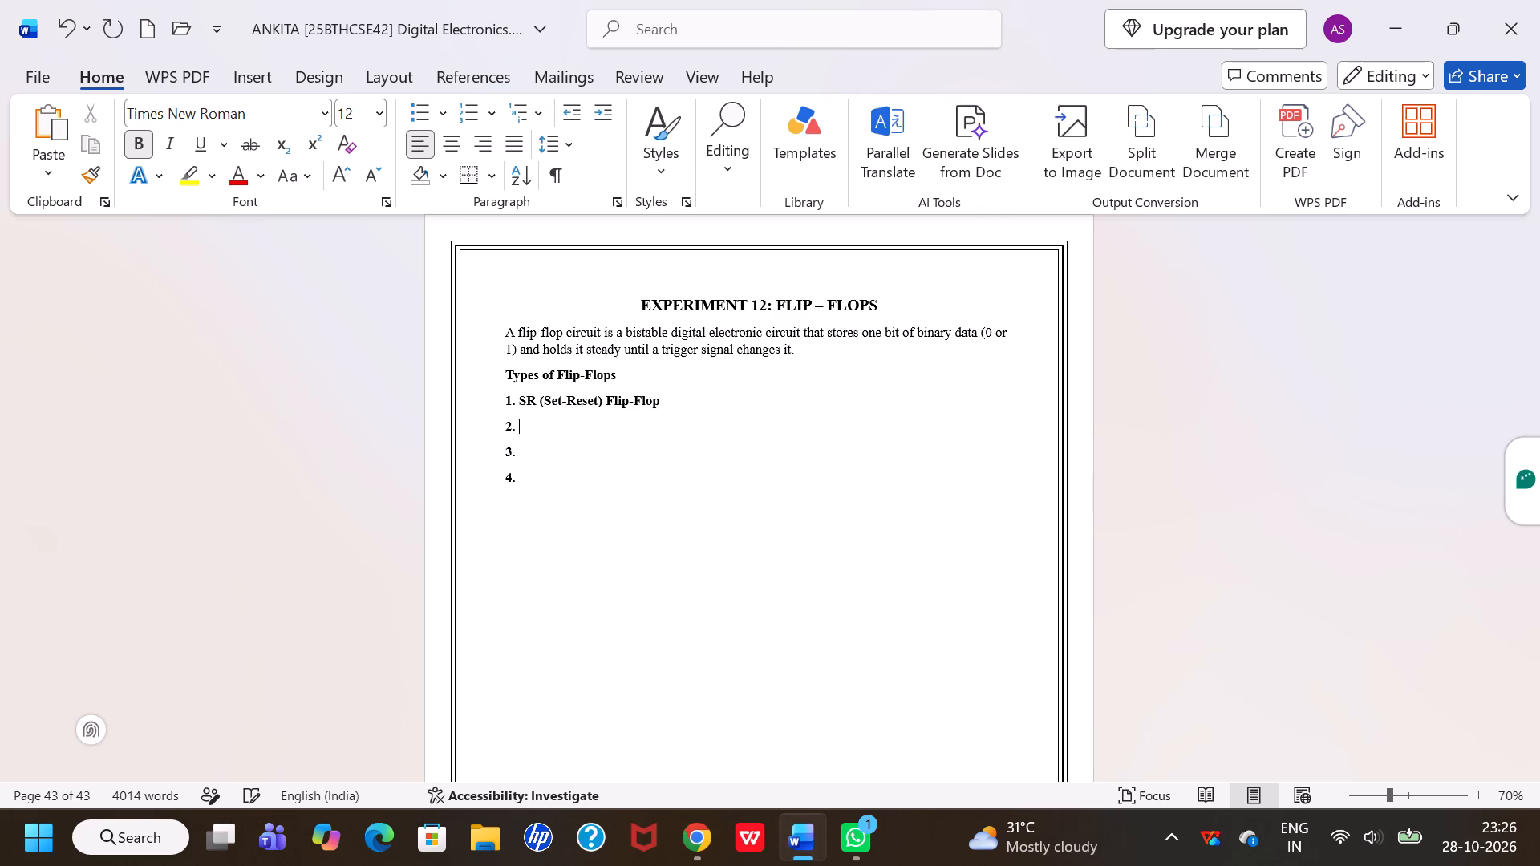
type("JK")
key("space")
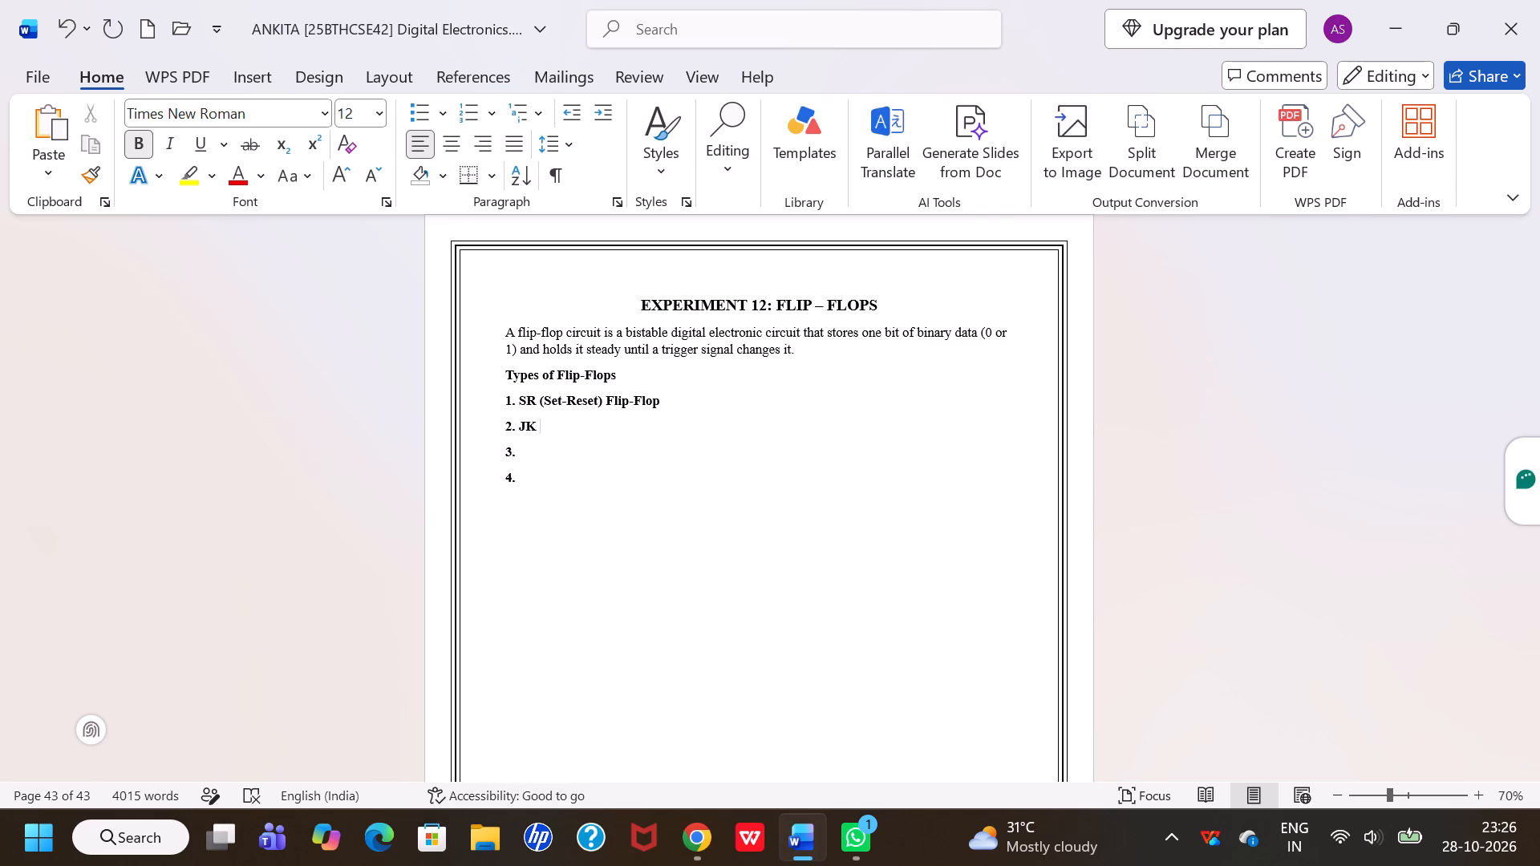
type("li")
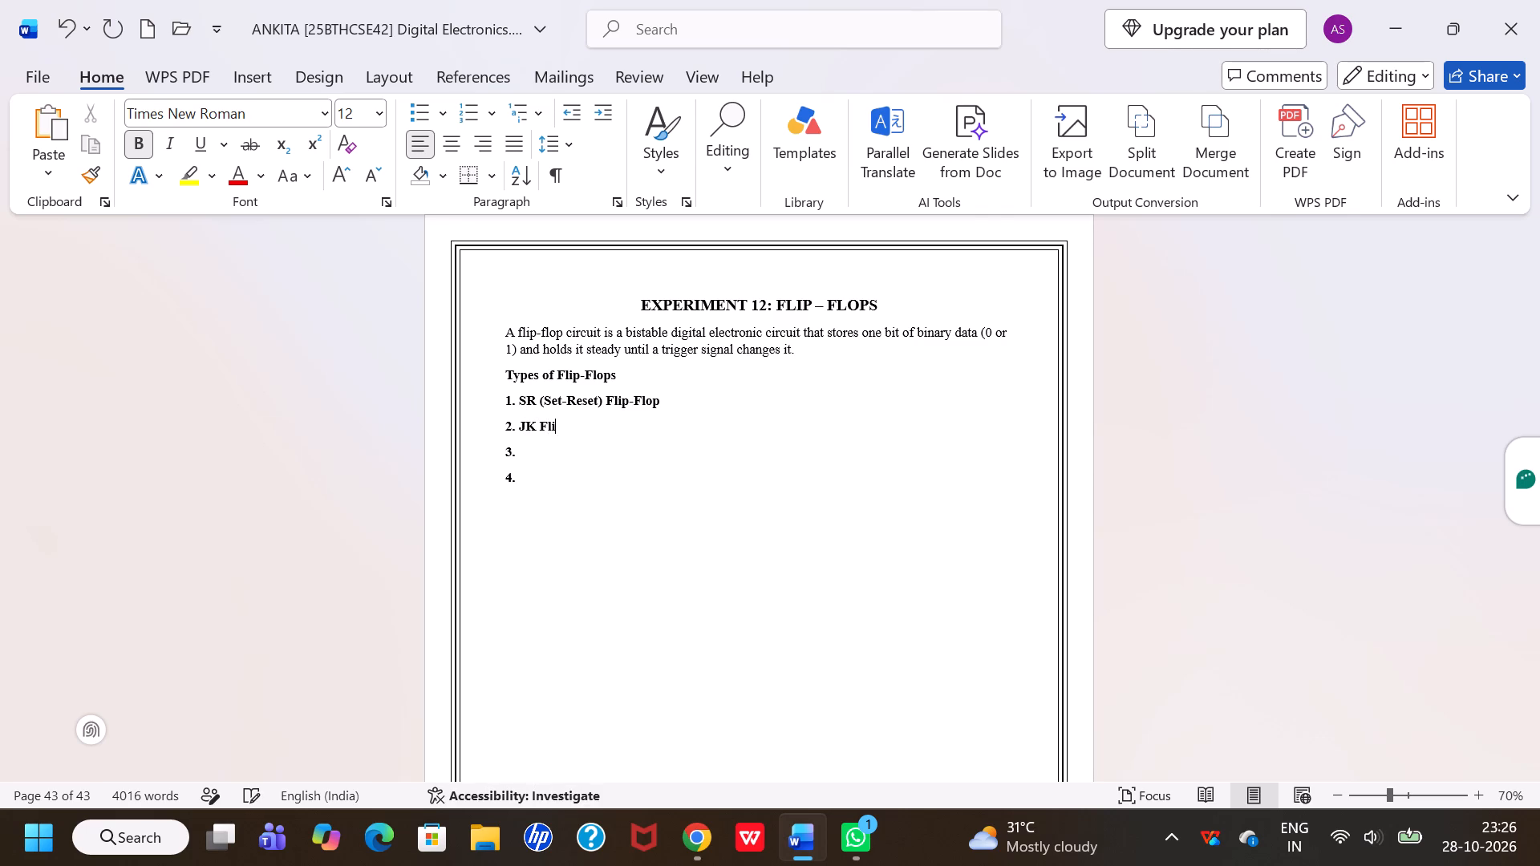
key("p")
key("minus")
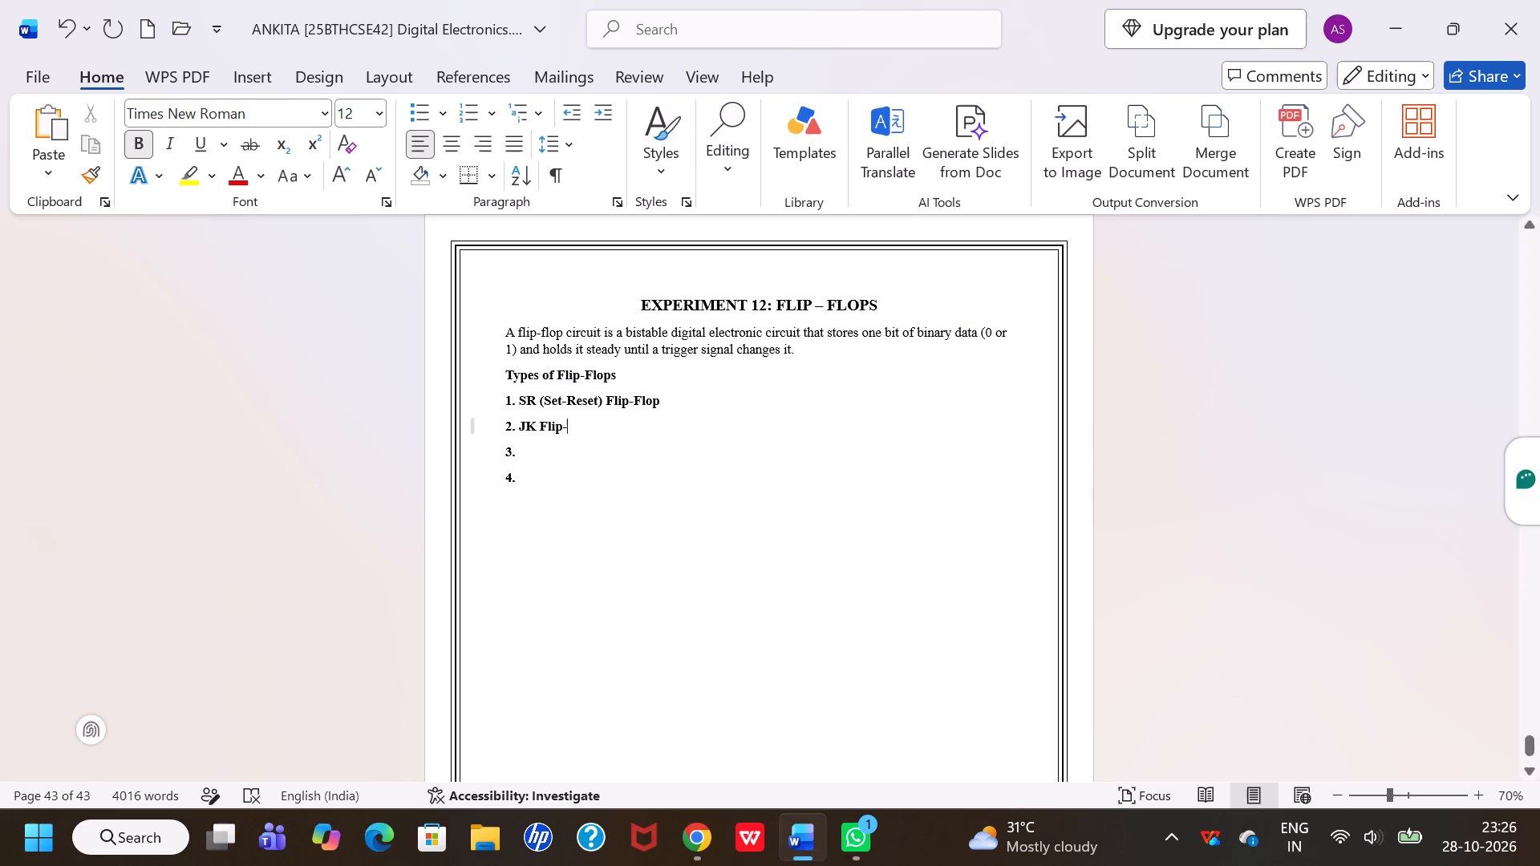
type("FLOP")
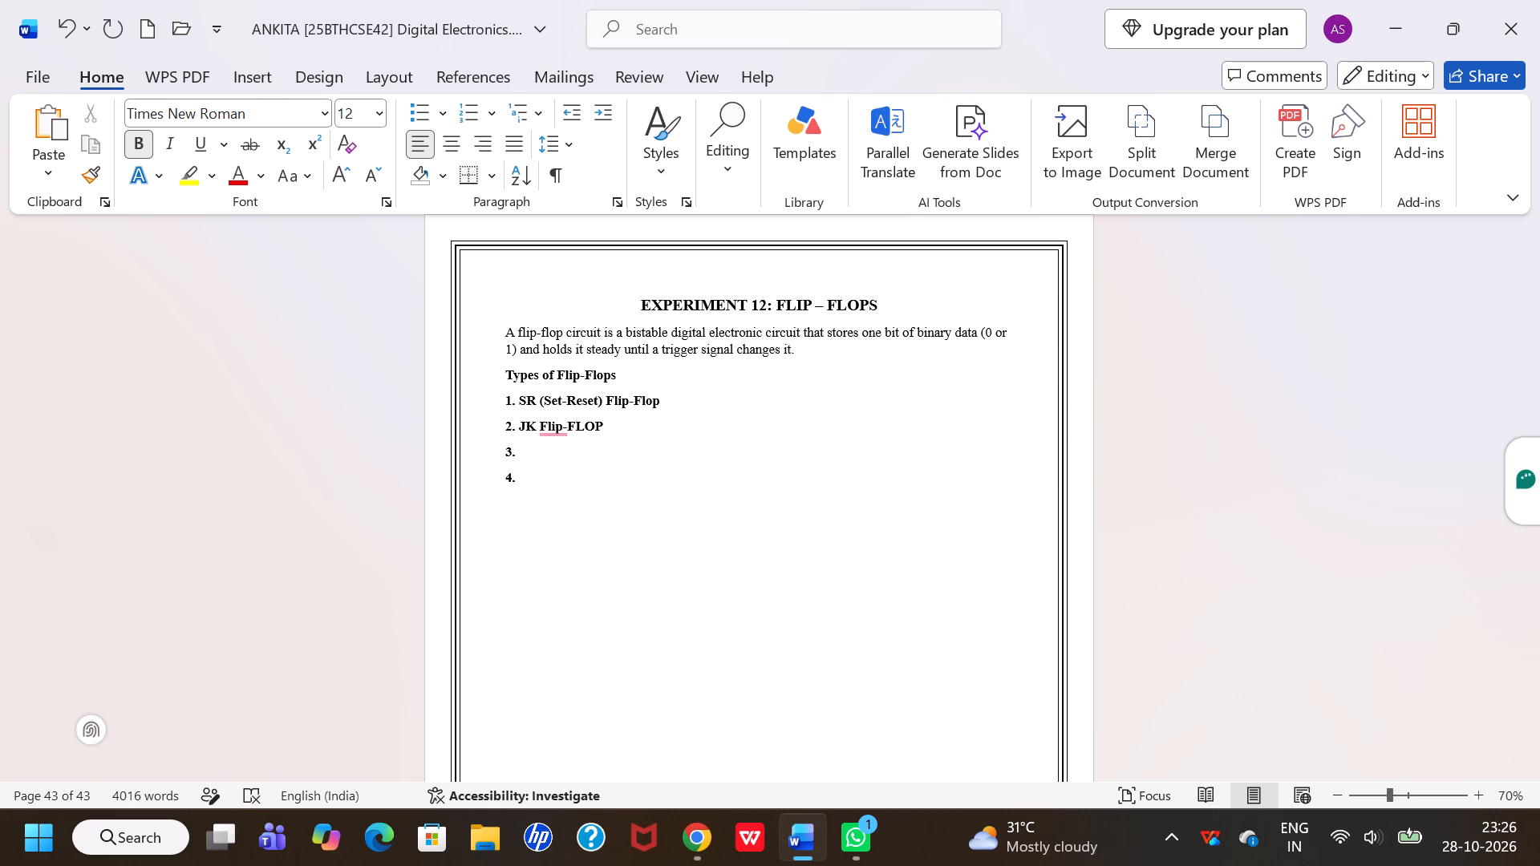
key("BackSpace")
key("BackSpace")
key("BackSpace")
type("lop")
left_click(562, 431)
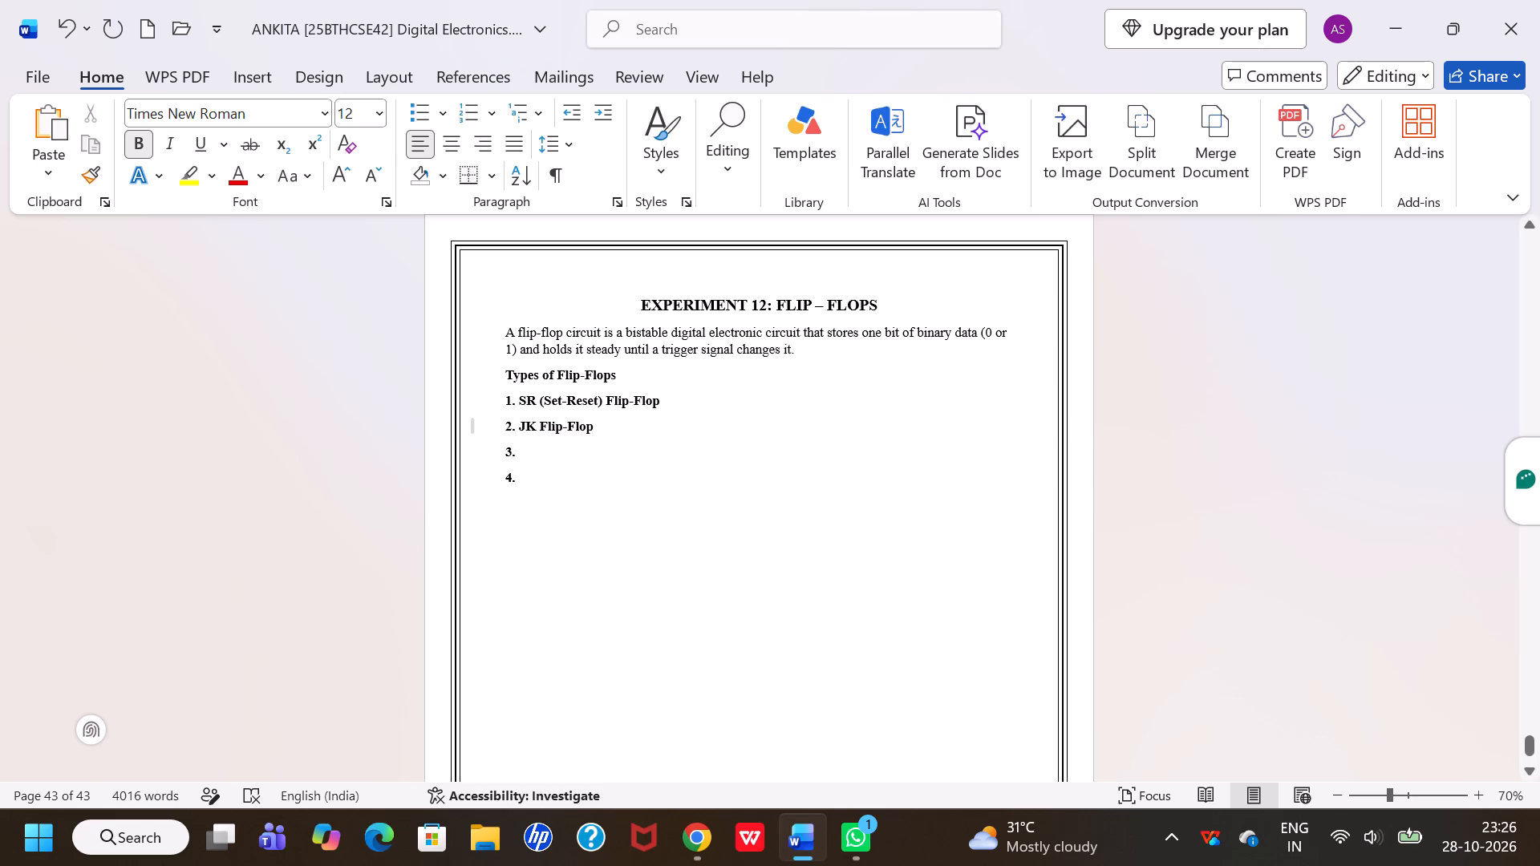
left_click(595, 433)
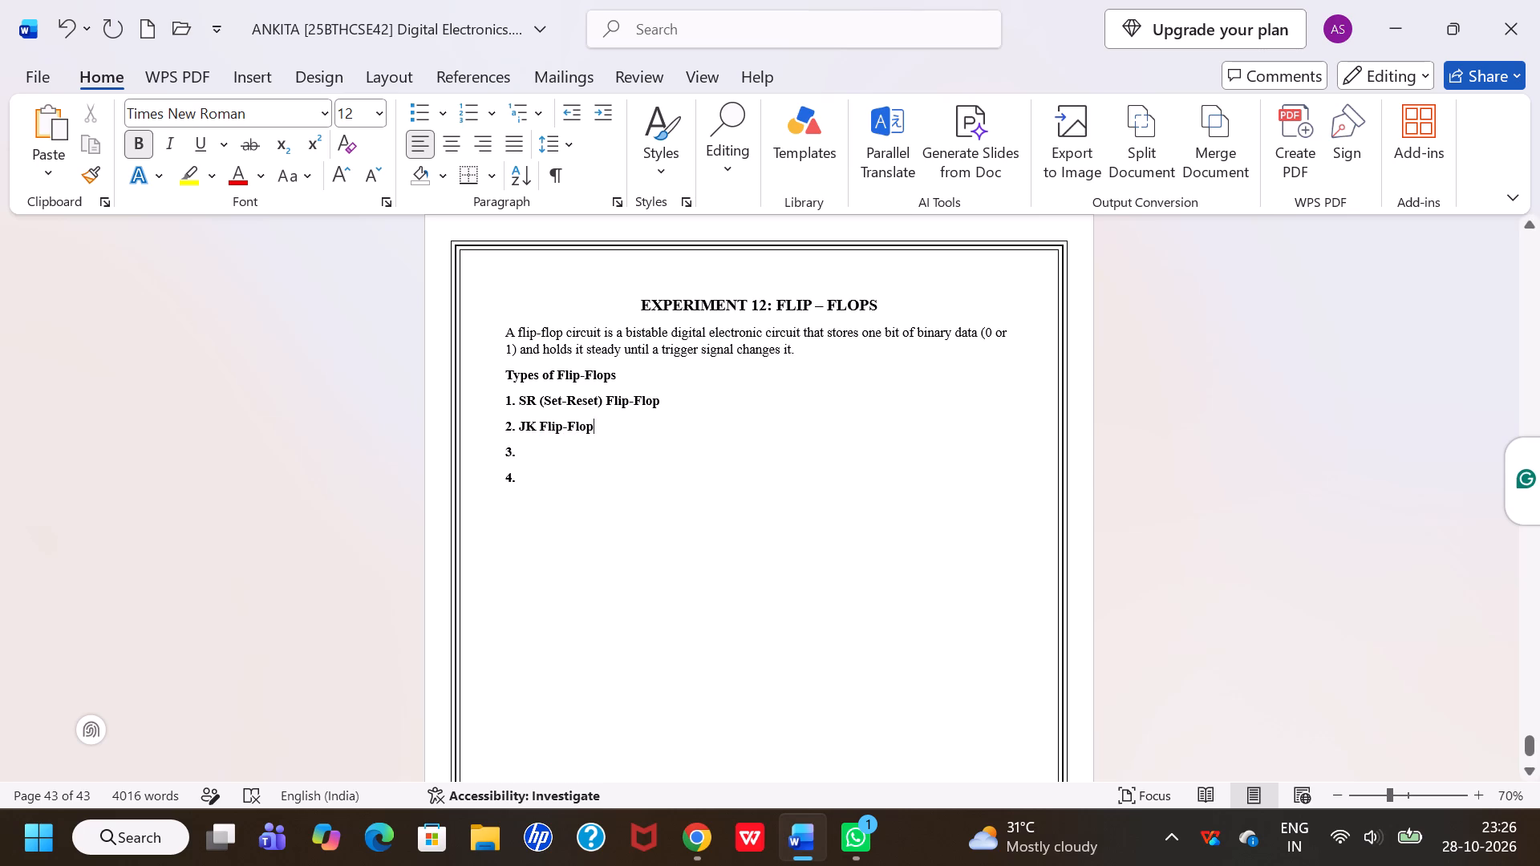
Copy "D (Data or Delay) Flip-Flop" from the AI Overview in Chrome into Word as item 3 of the flip-flop types.
left_click(527, 454)
left_click(703, 814)
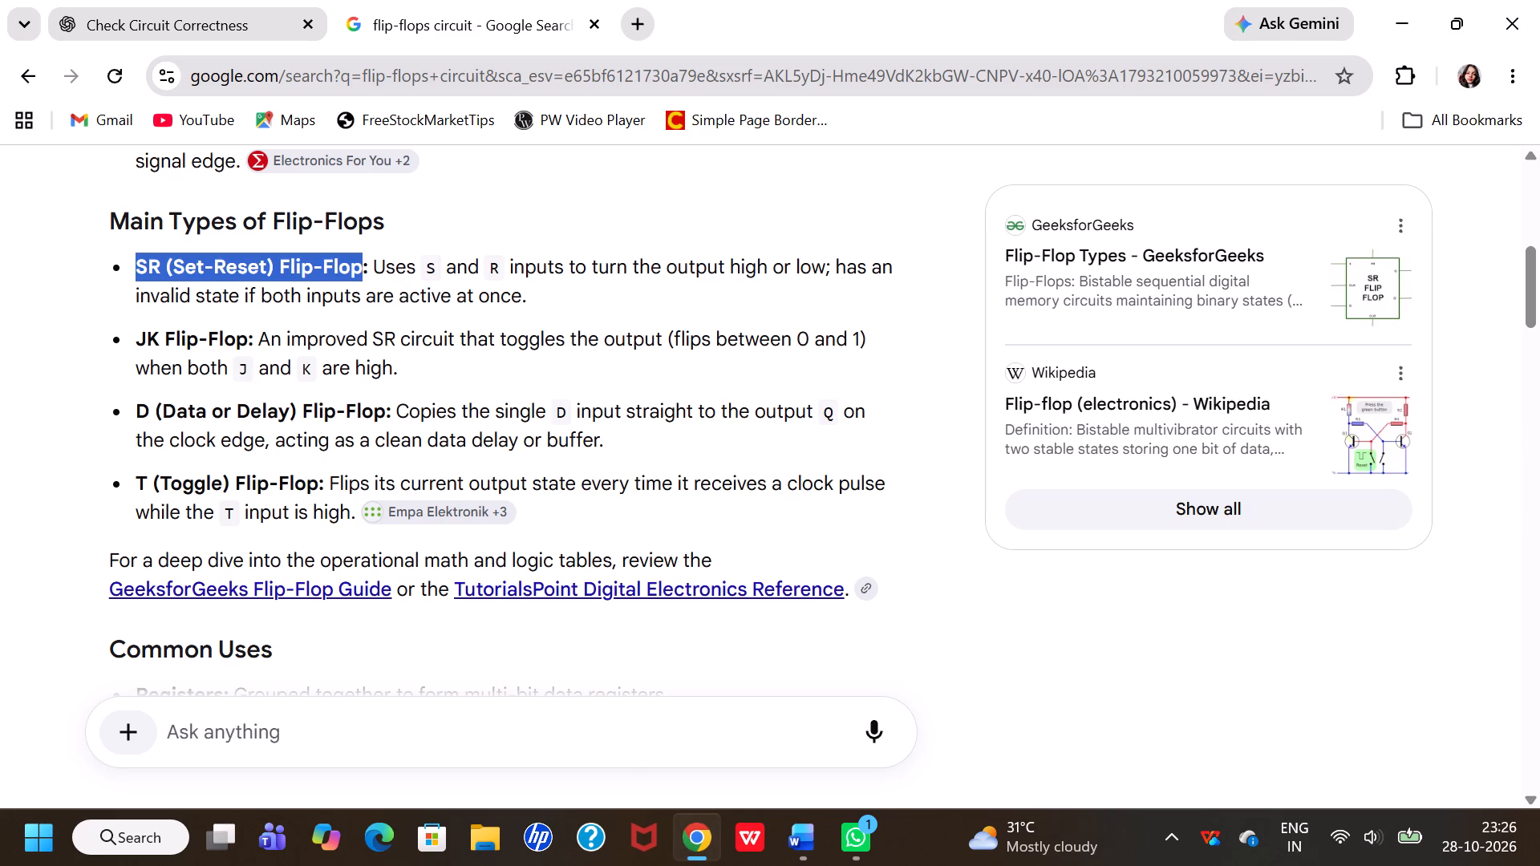
left_click_drag(137, 406, 384, 415)
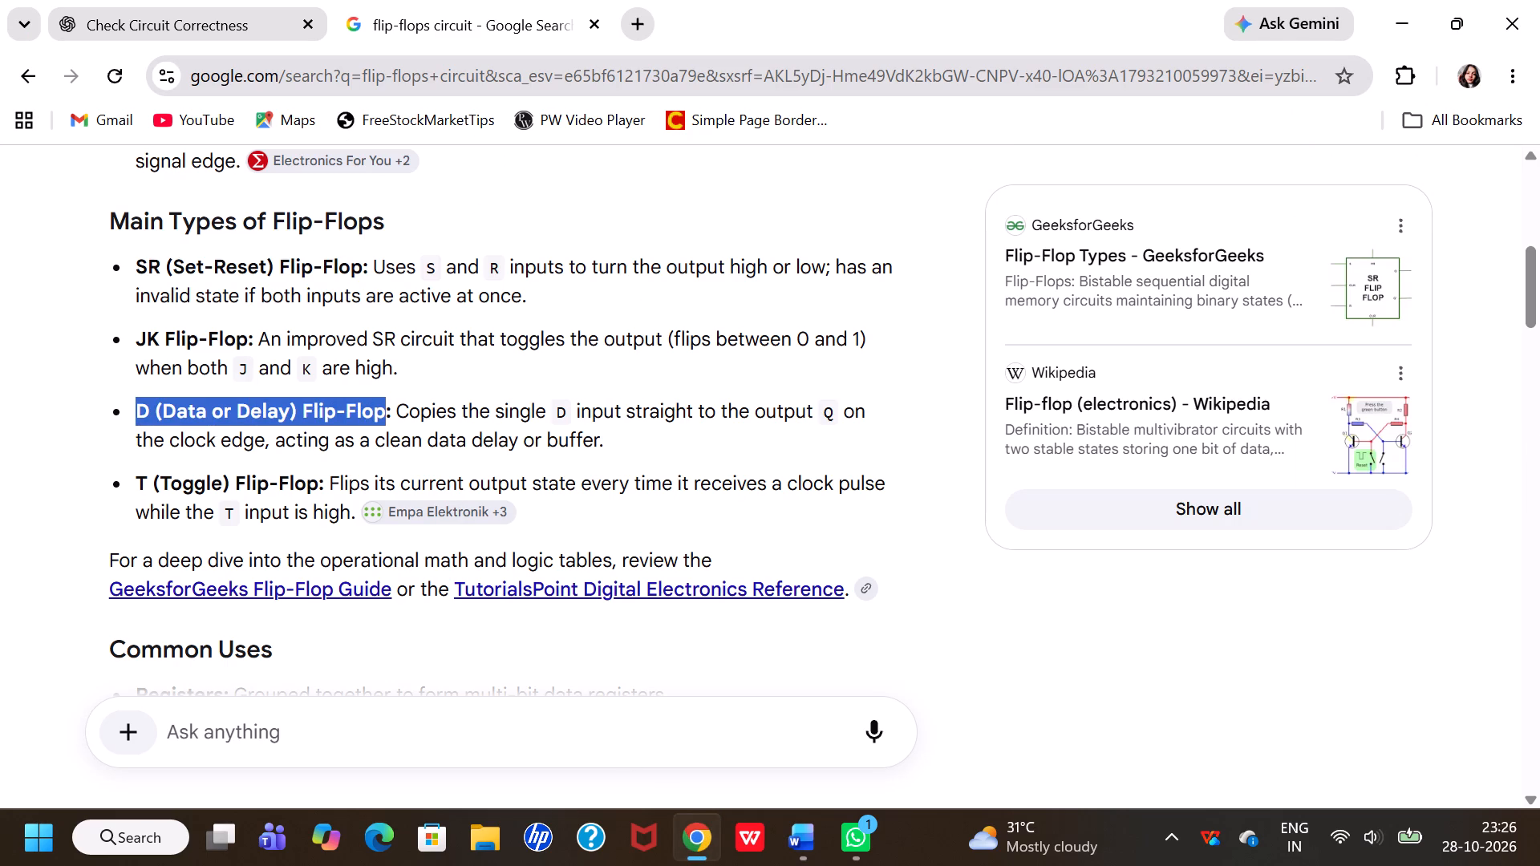
key("ctrl+c")
left_click(792, 840)
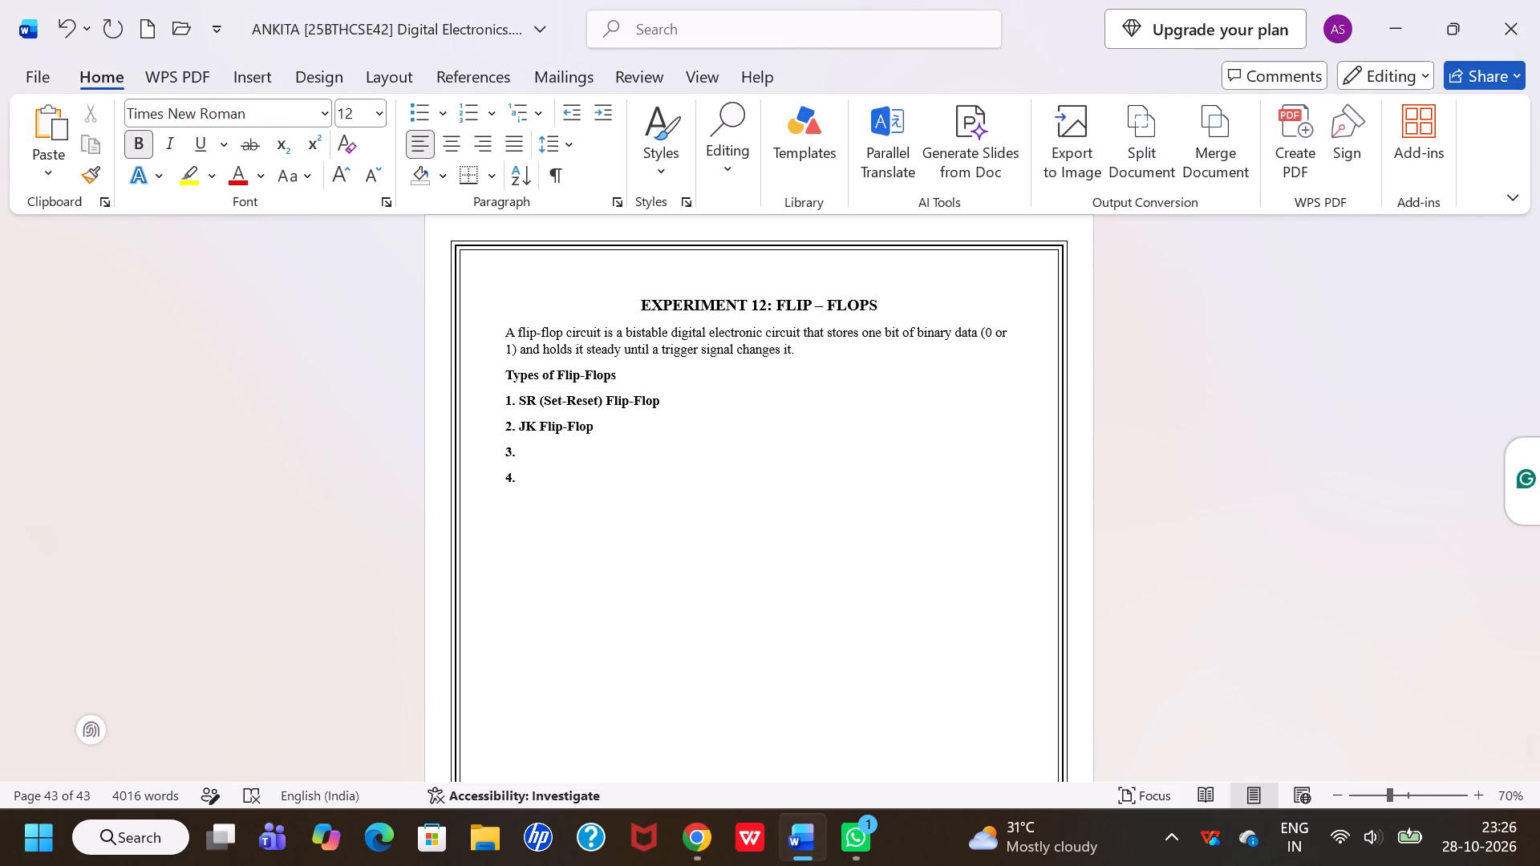
key("space")
key("ctrl+v")
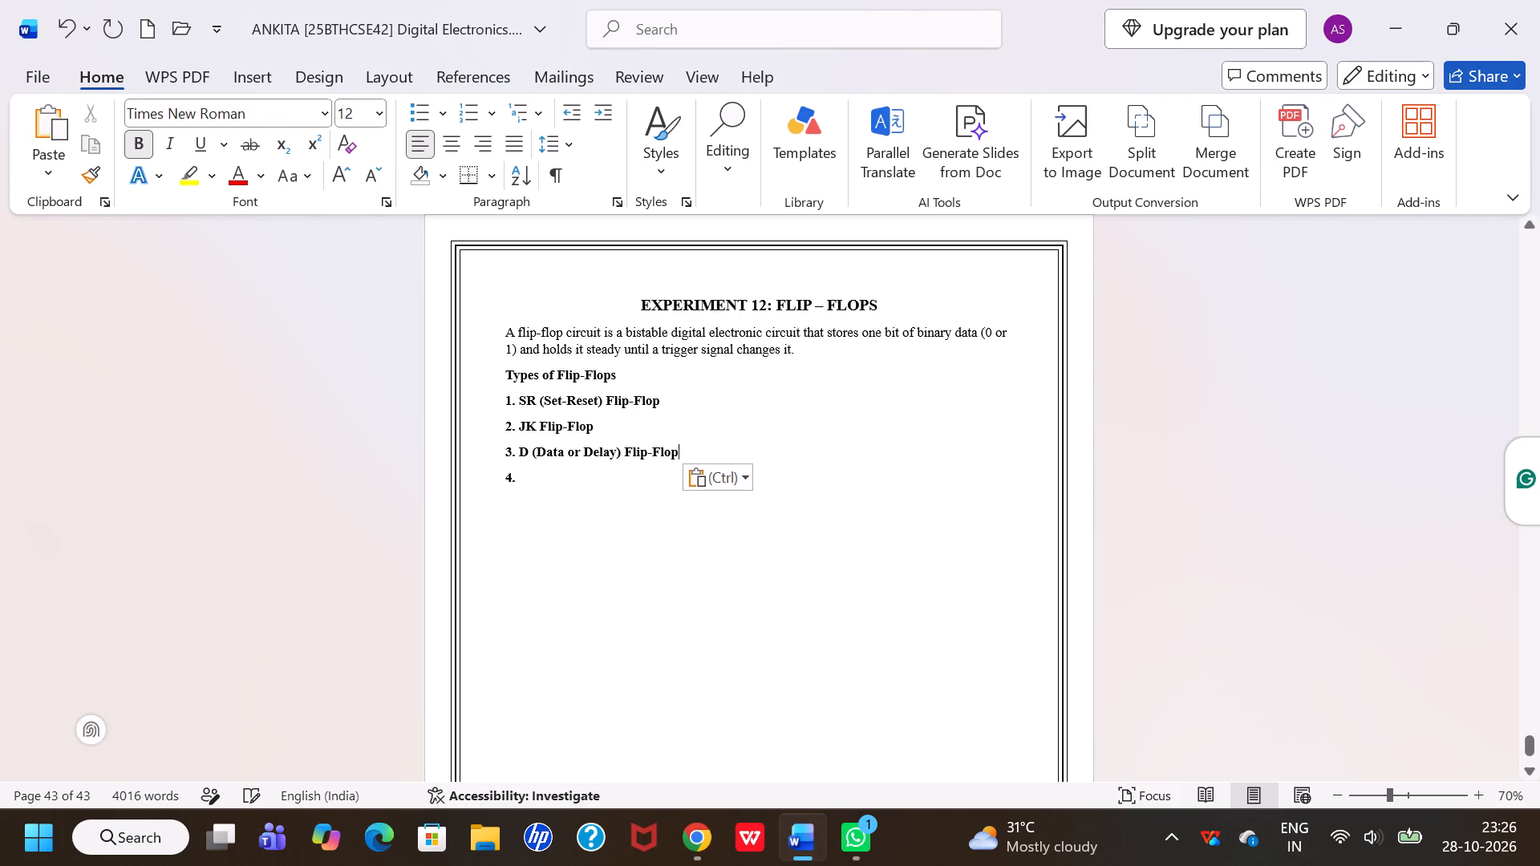
Copy "T (Toggle) Flip-Flop" from the AI Overview in Chrome into Word as item 4 of the flip-flop types.
left_click(707, 831)
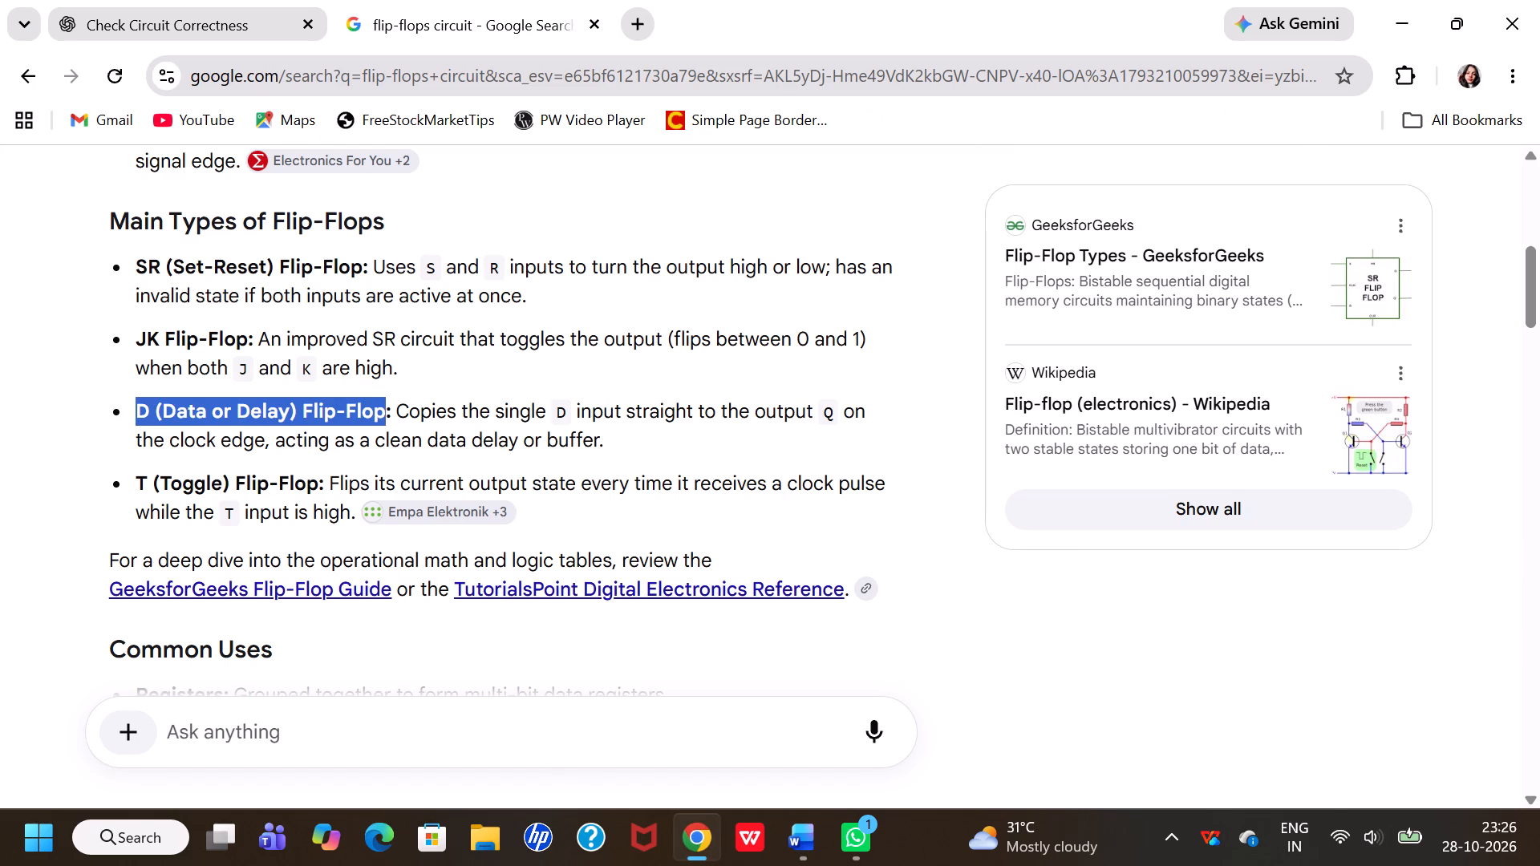
left_click_drag(136, 483, 314, 480)
key("ctrl+c")
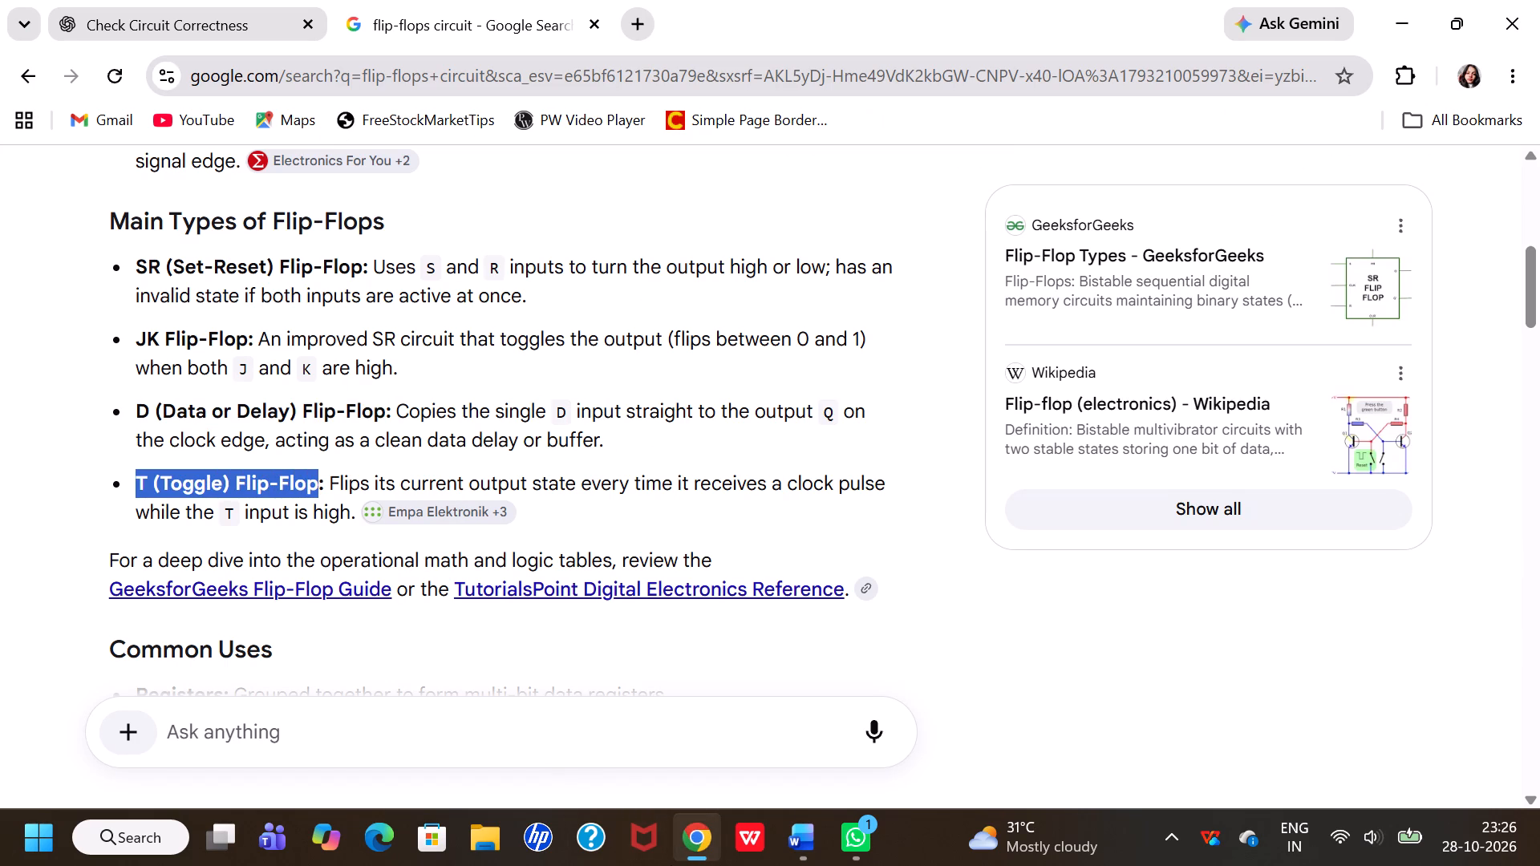
left_click(805, 722)
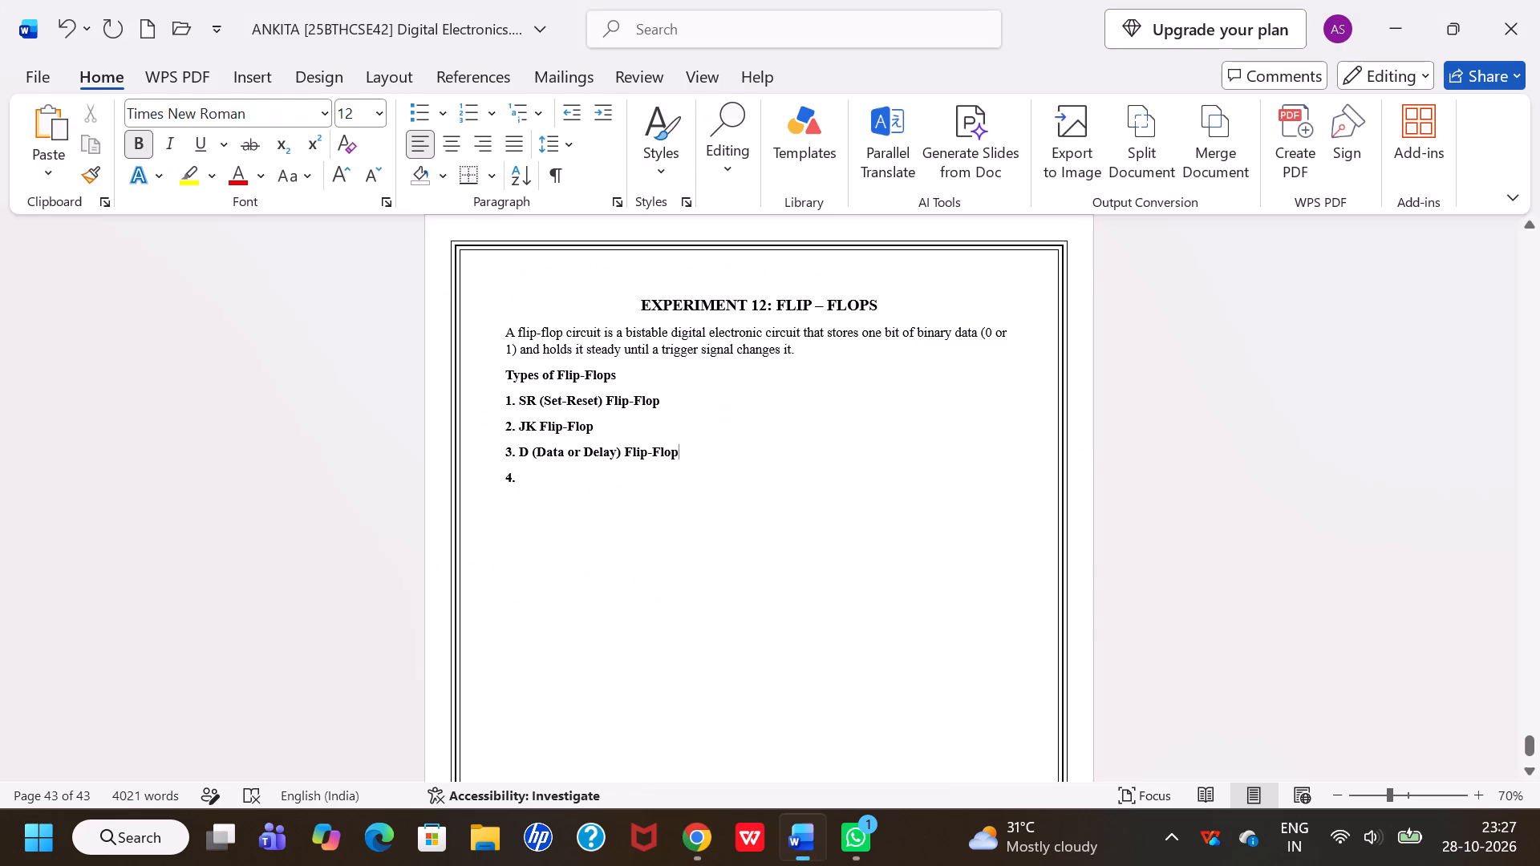
left_click(530, 481)
key("space")
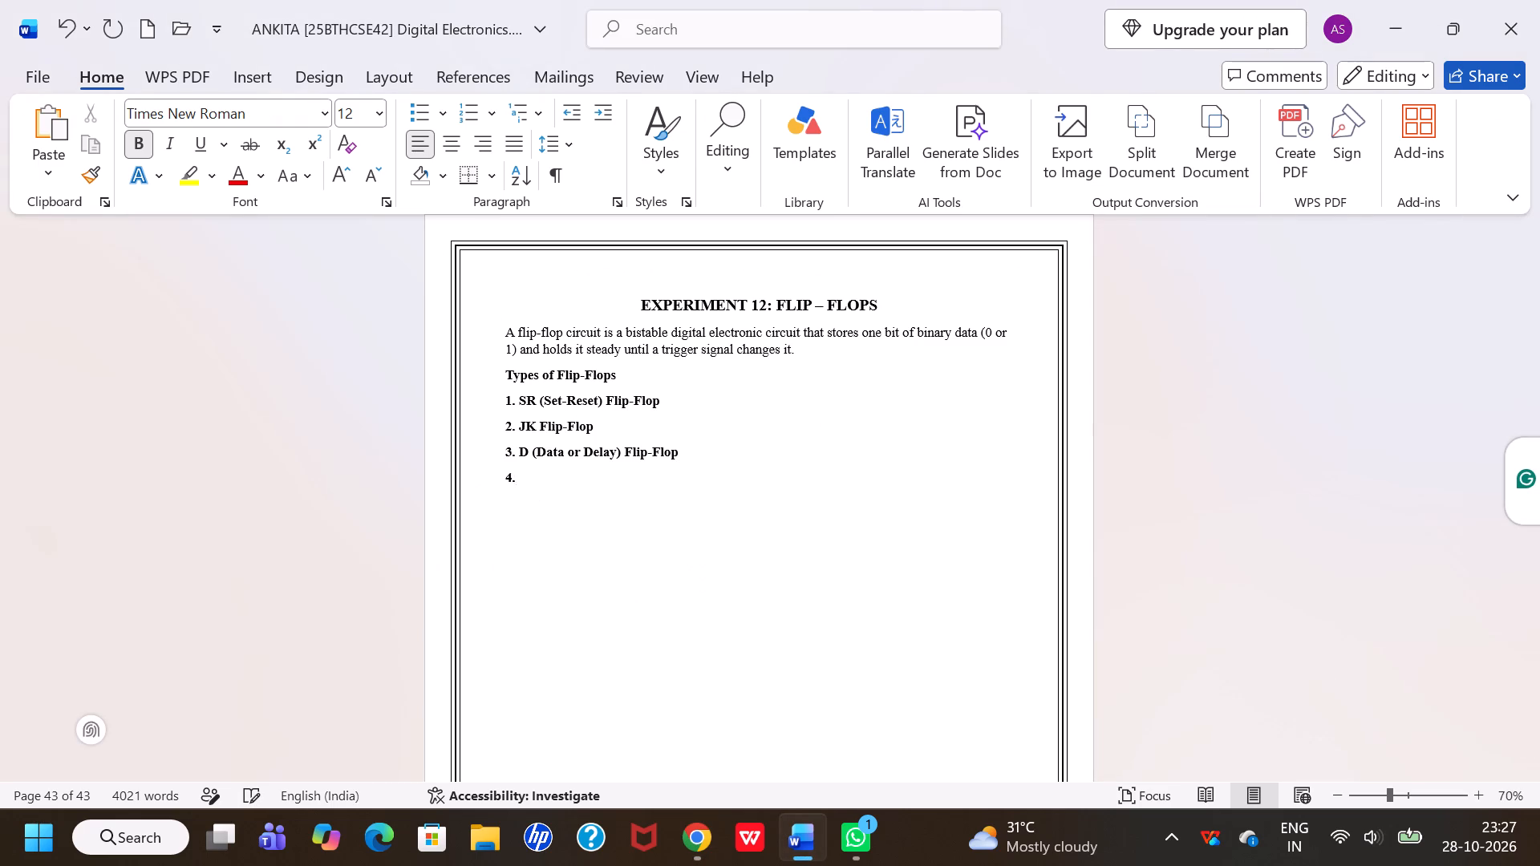
key("ctrl+v")
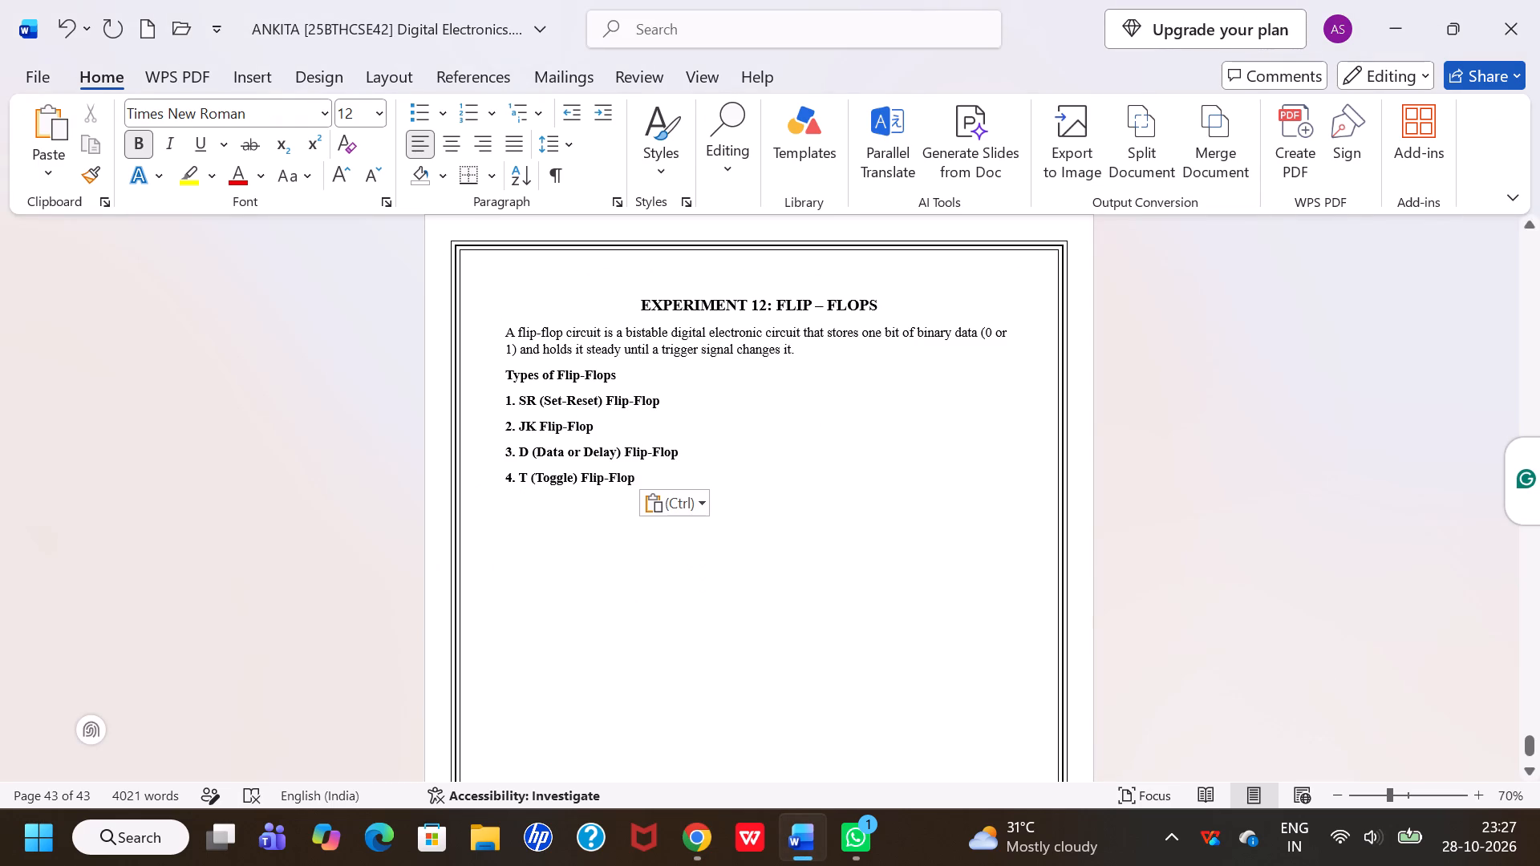
Duplicate the line "1. SR (Set-Reset) Flip-Flop" into the empty space below the list of types.
key("Return")
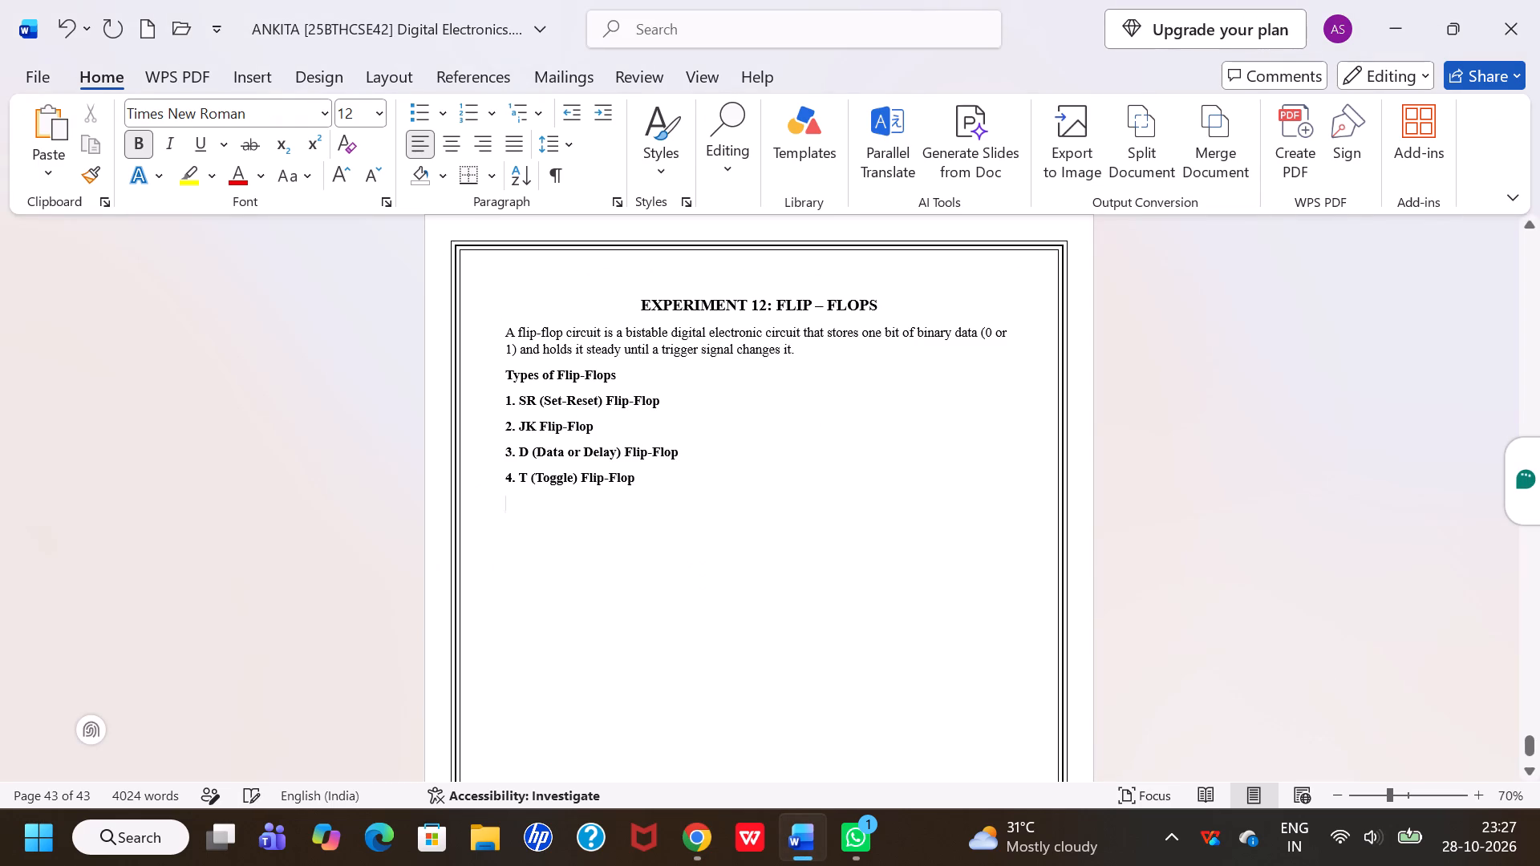
triple_click(568, 397)
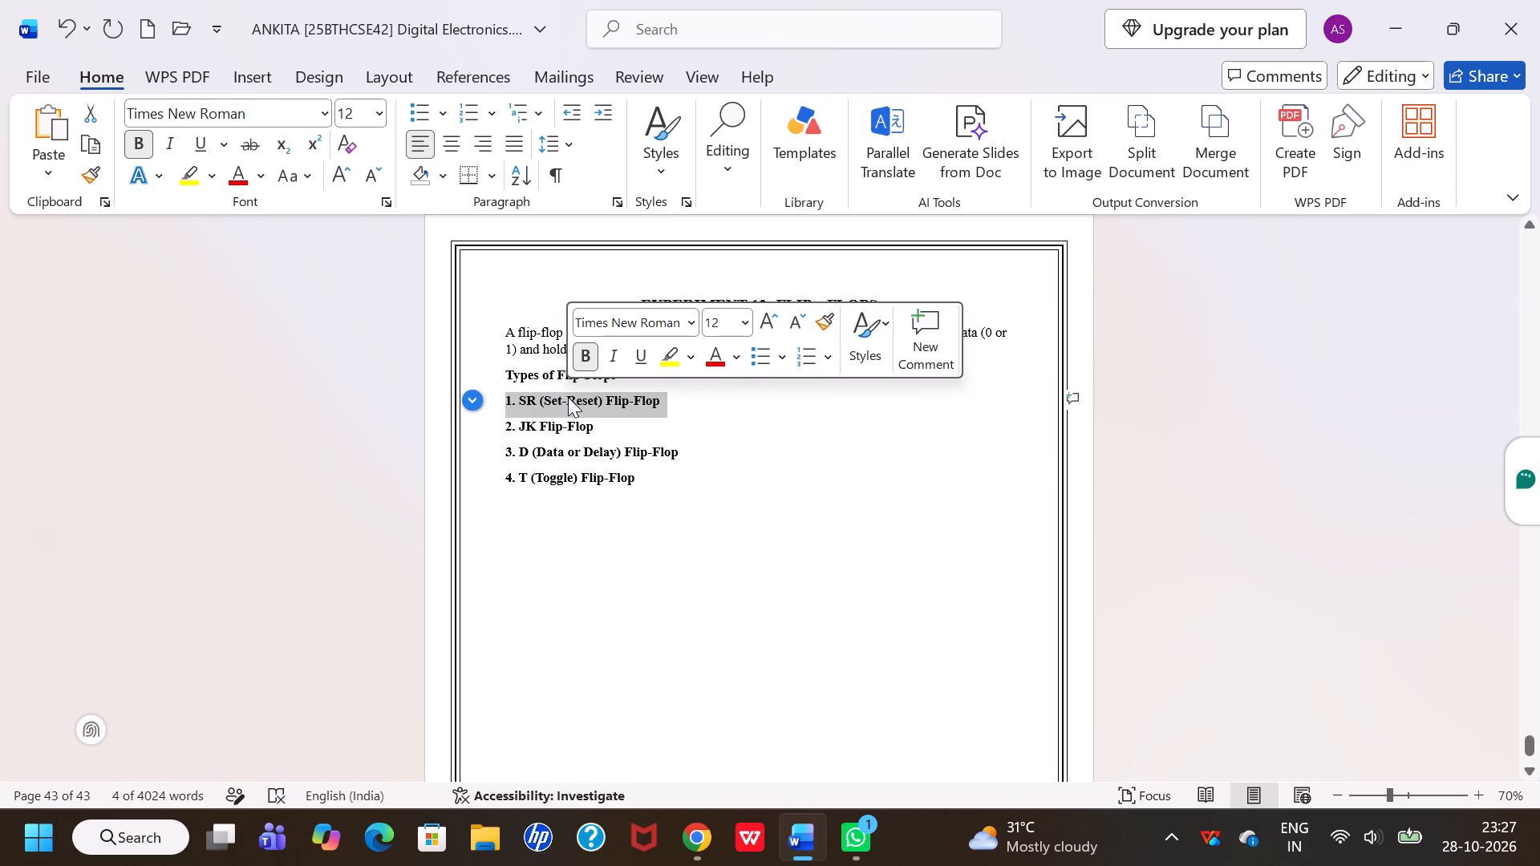
key("ctrl+c")
left_click(714, 547)
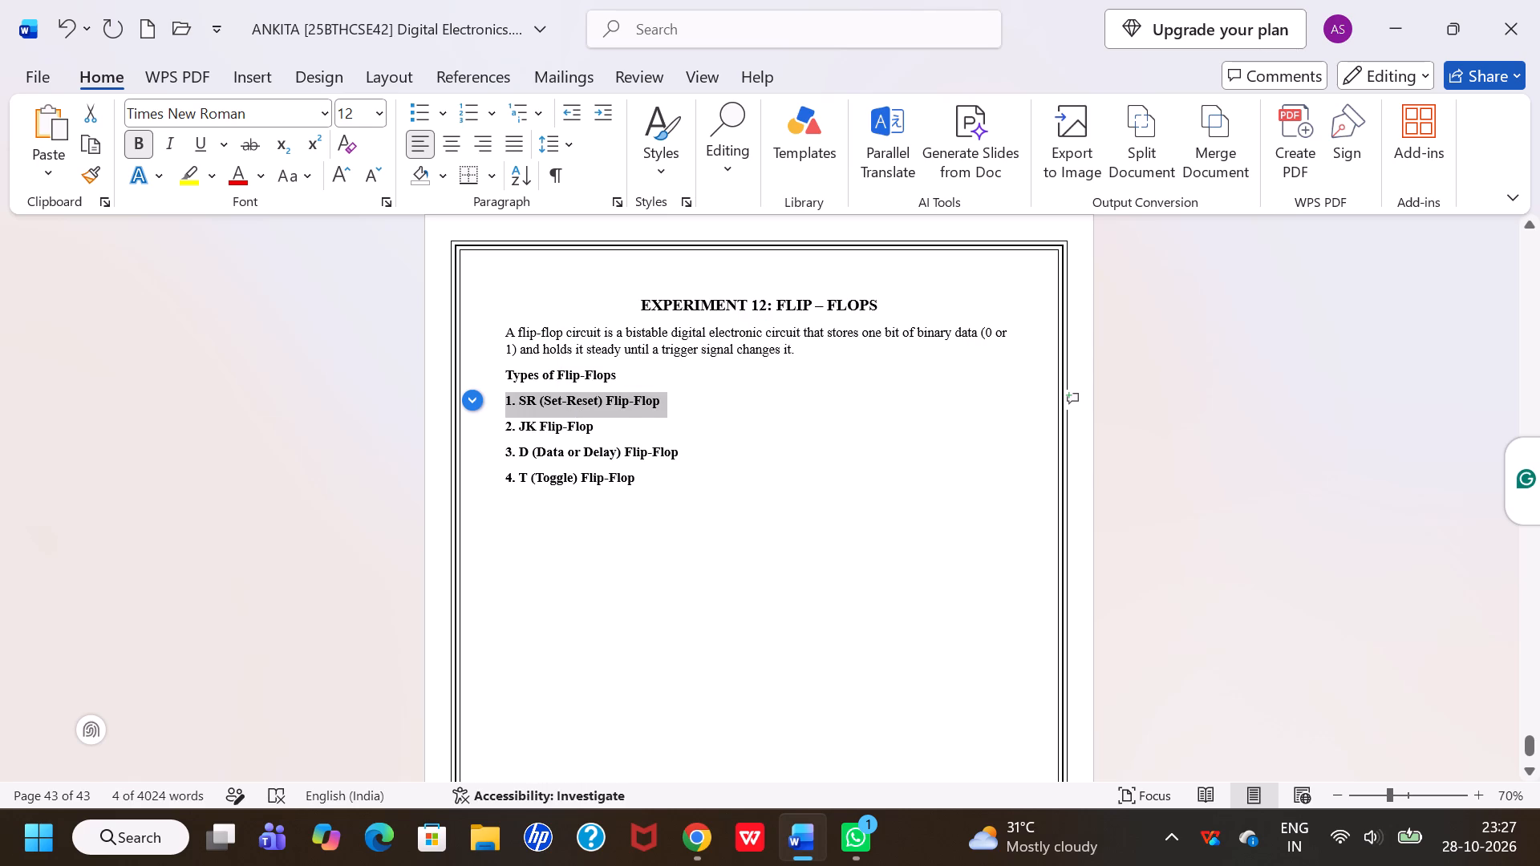
key("ctrl+v")
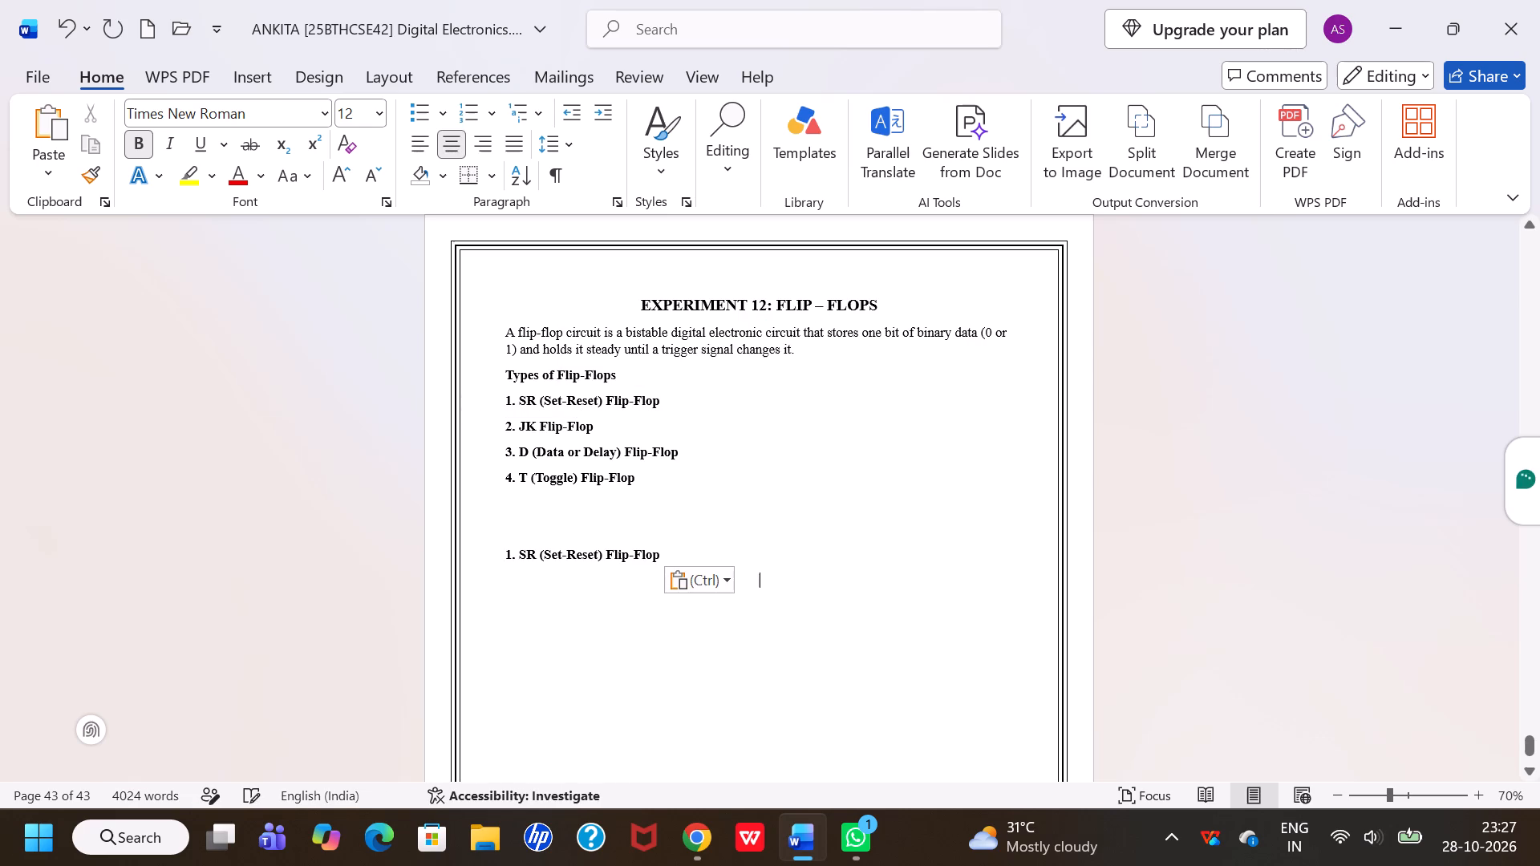
Center the duplicated "1. SR (Set-Reset) Flip-Flop" line and set its font size to 14.
triple_click(582, 563)
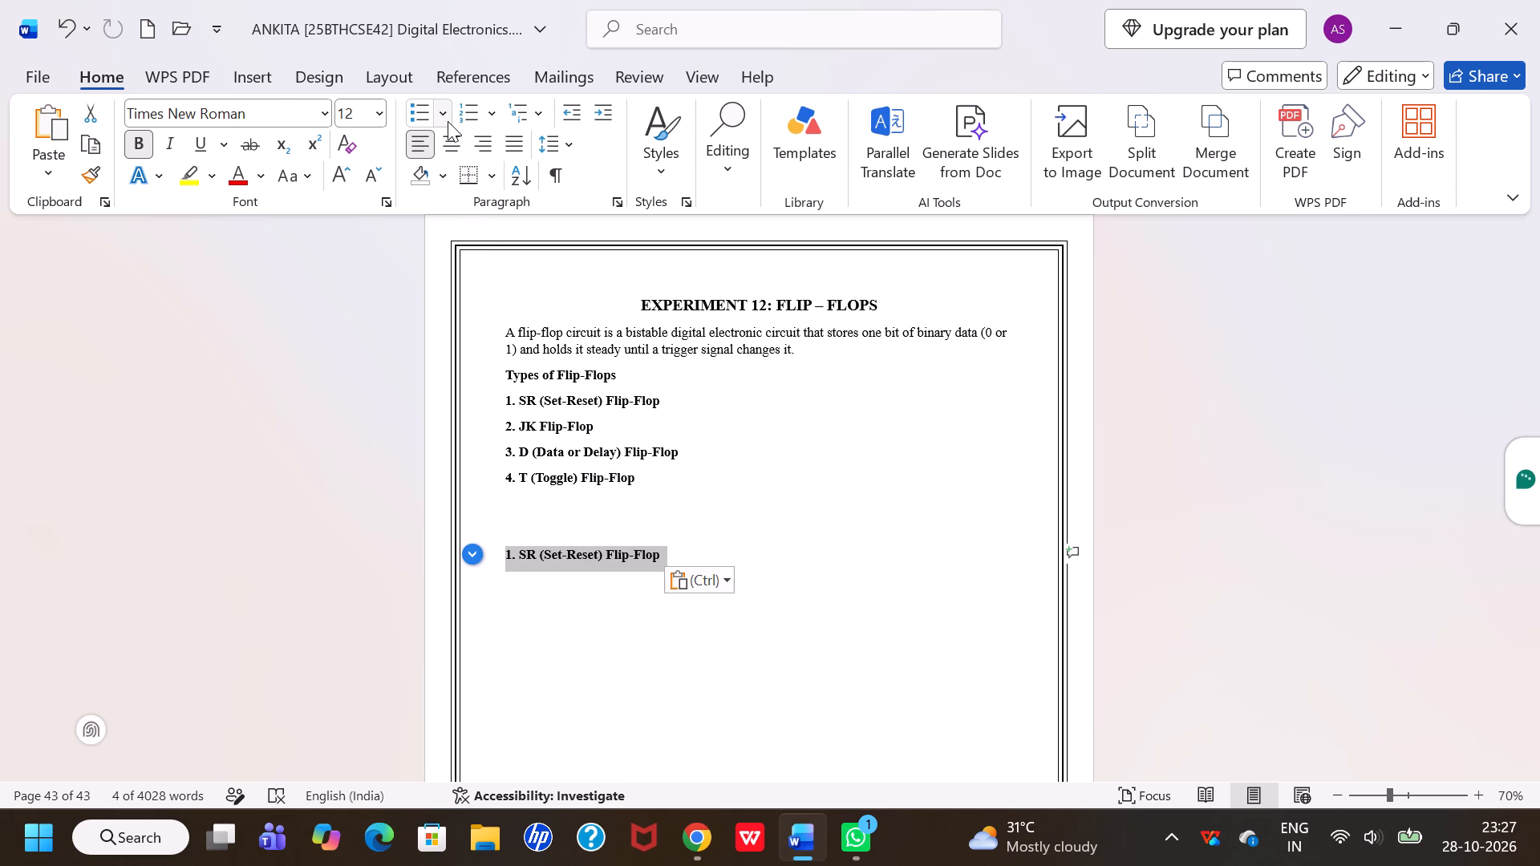
left_click(456, 143)
left_click(381, 119)
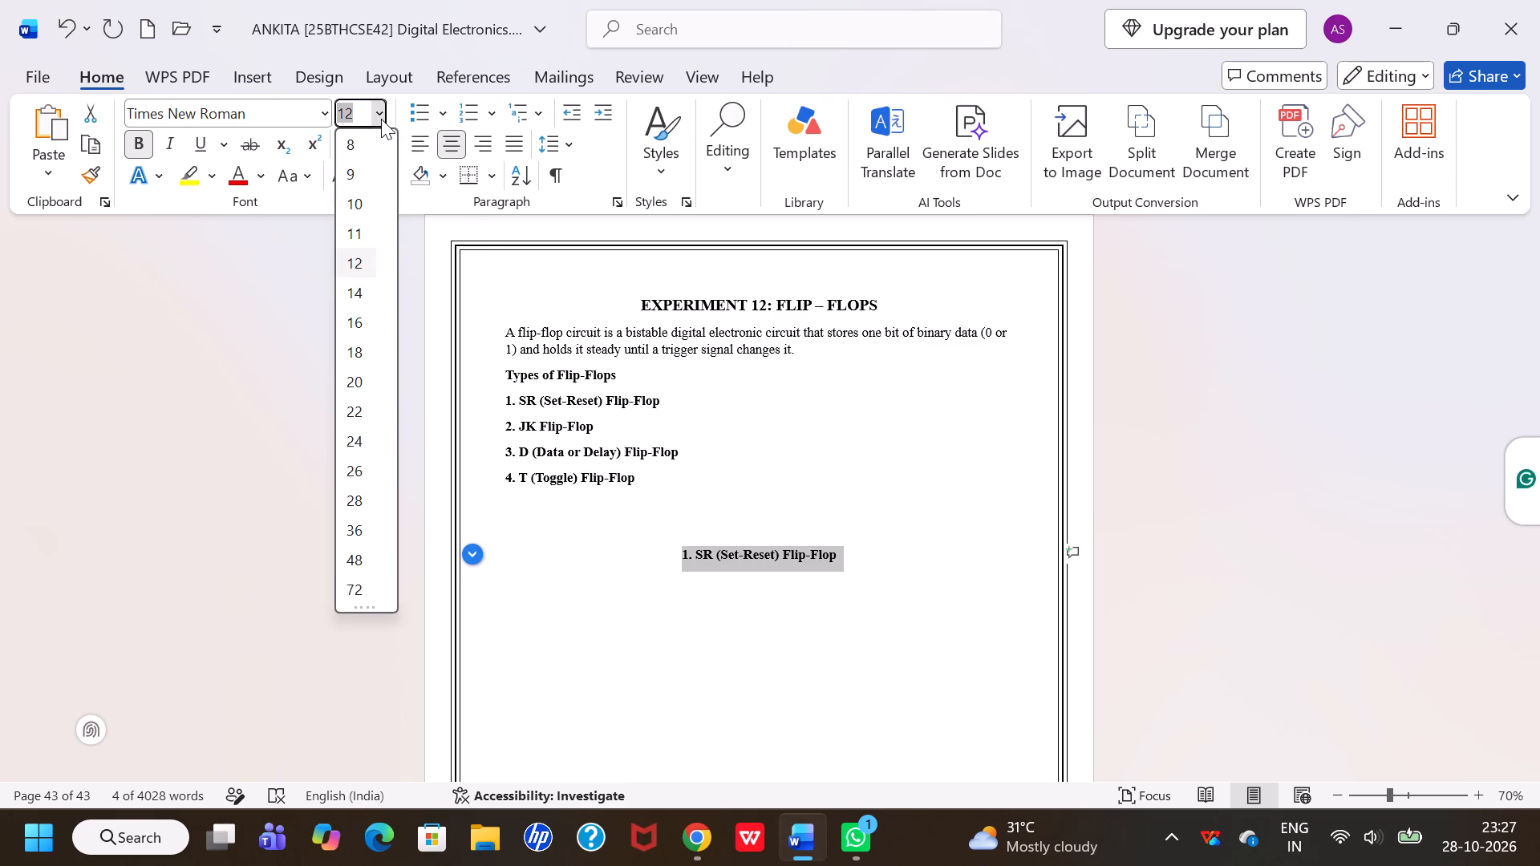
left_click(373, 287)
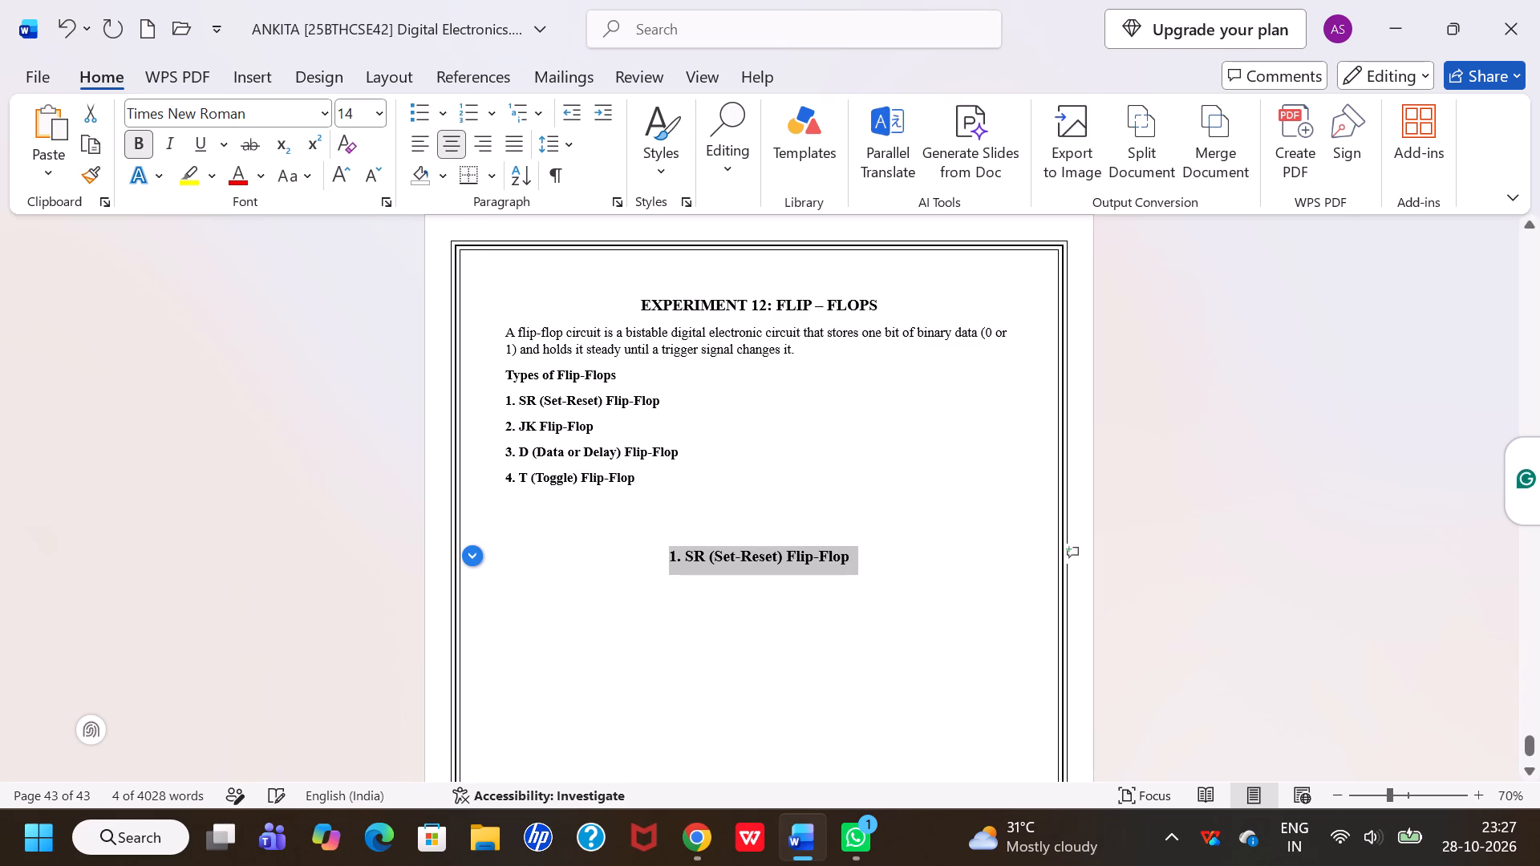
Delete the blank lines between the list of types and the centered "1. SR (Set-Reset) Flip-Flop" heading.
left_click(650, 538)
key("BackSpace")
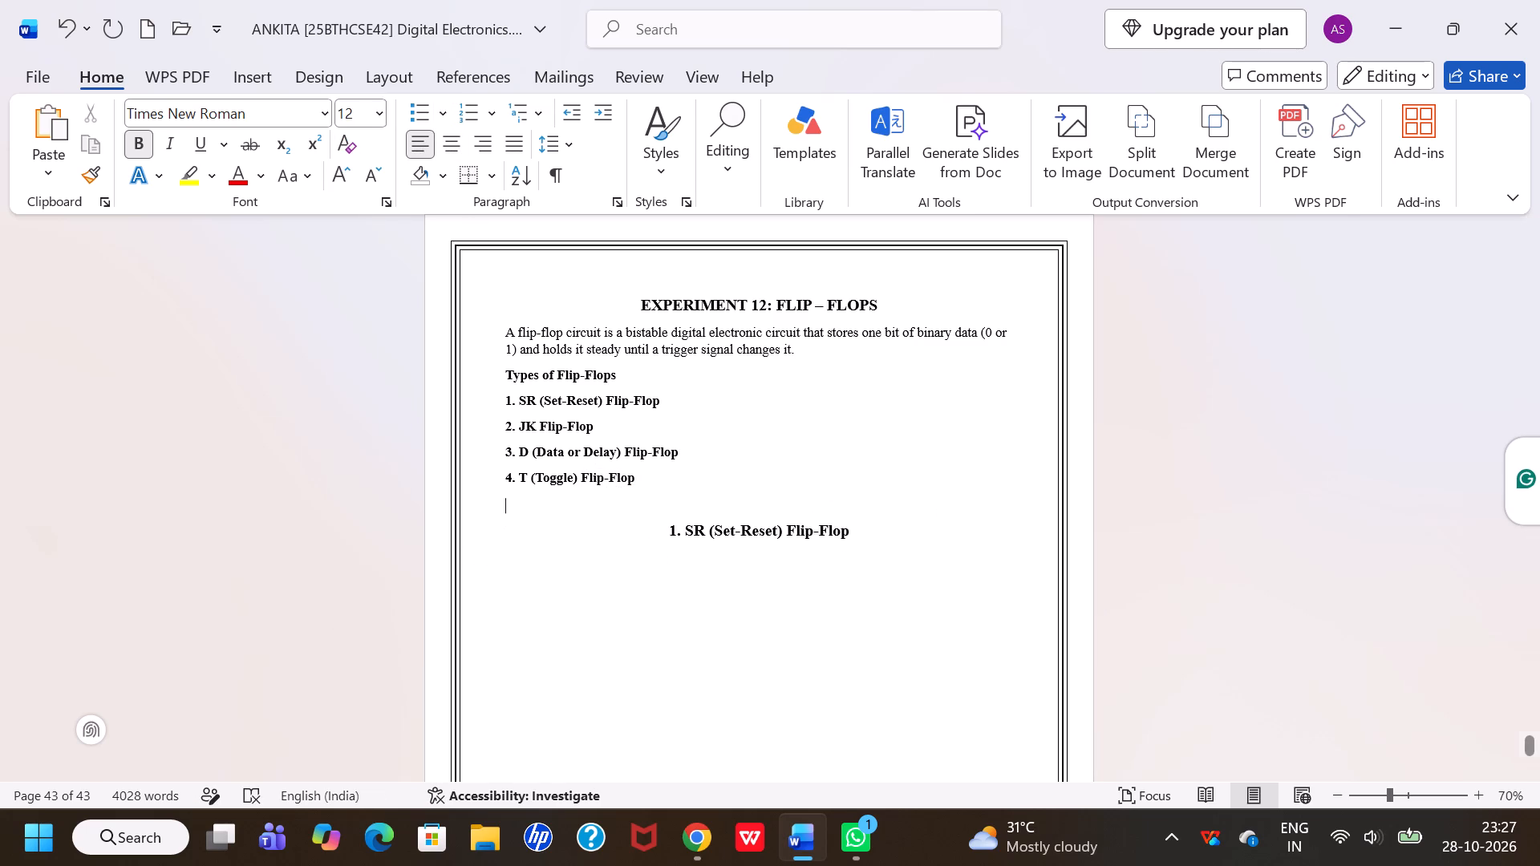
key("BackSpace")
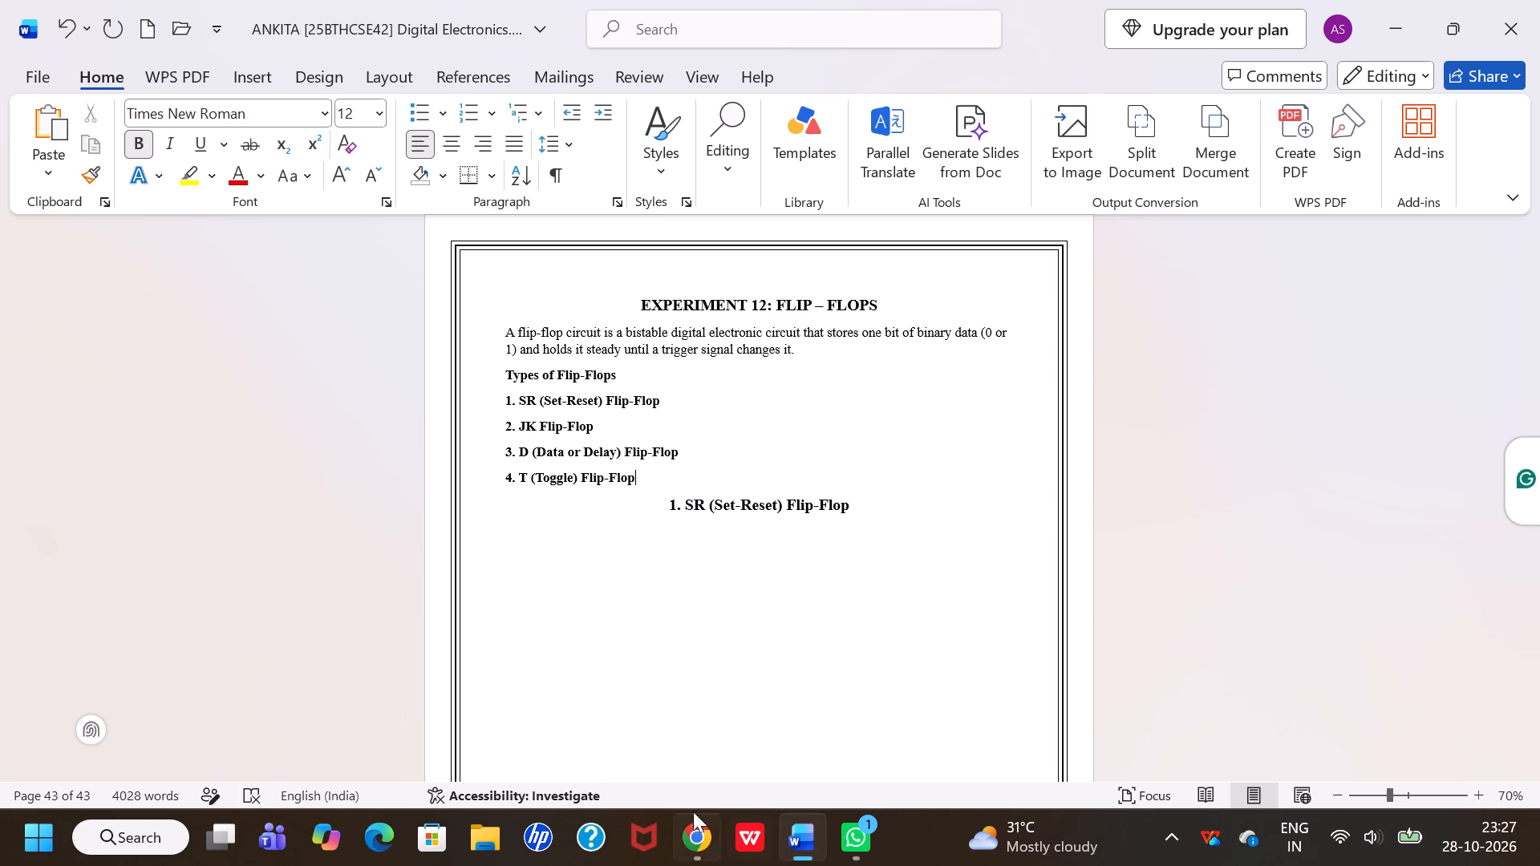
Copy the OBJECTIVE, EQUIPMENT / SOFTWARE and INTRODUCTION block from the BCD to Gray Code Converter experiment to below the centered SR (Set-Reset) Flip-Flop heading.
scroll(750, 507, "up", 7)
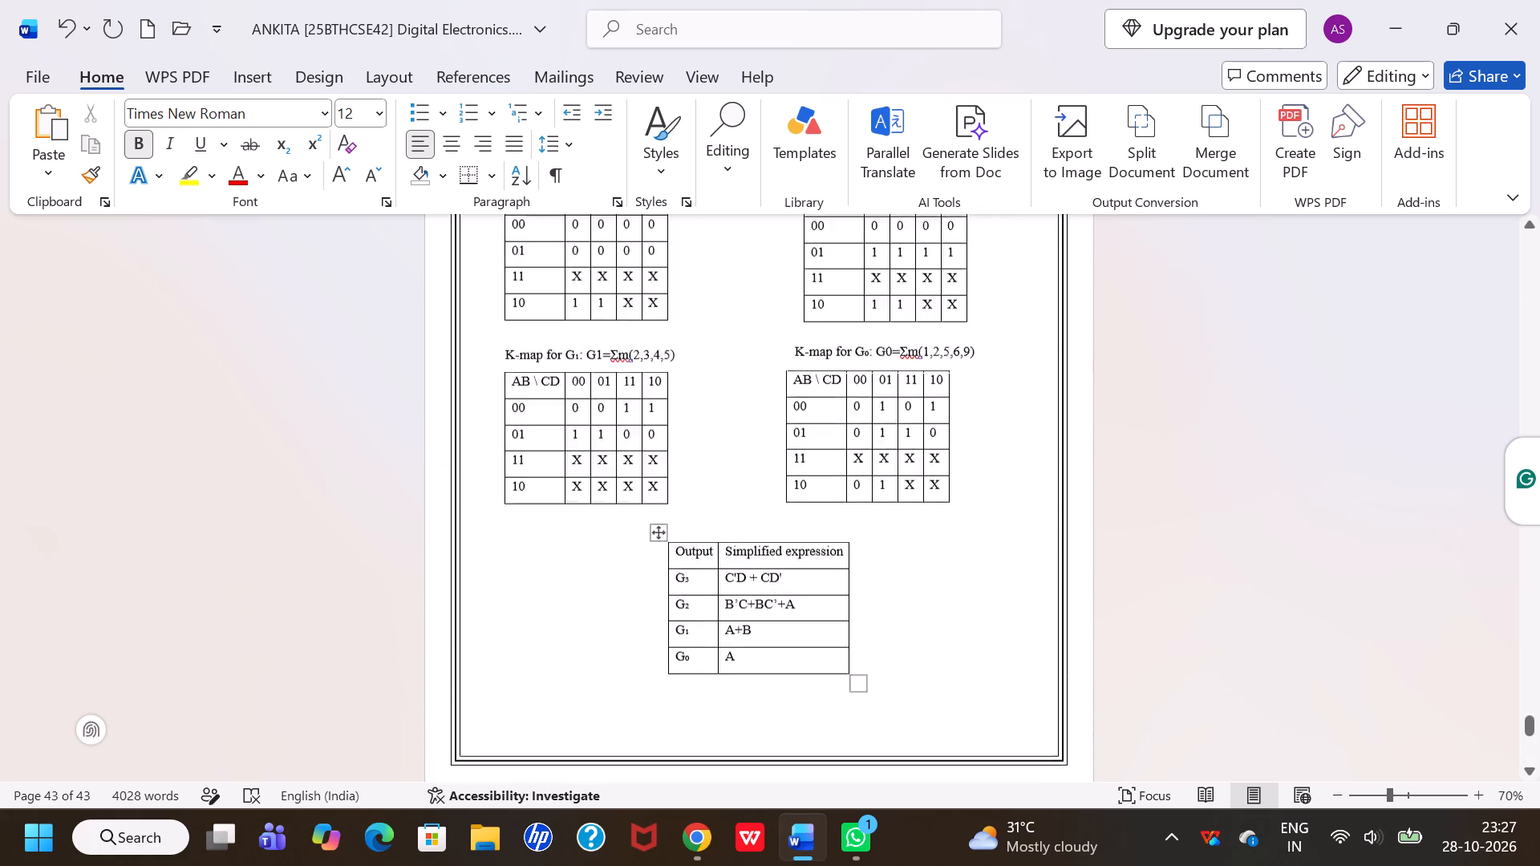
scroll(750, 507, "up", 3)
scroll(750, 507, "down", 2)
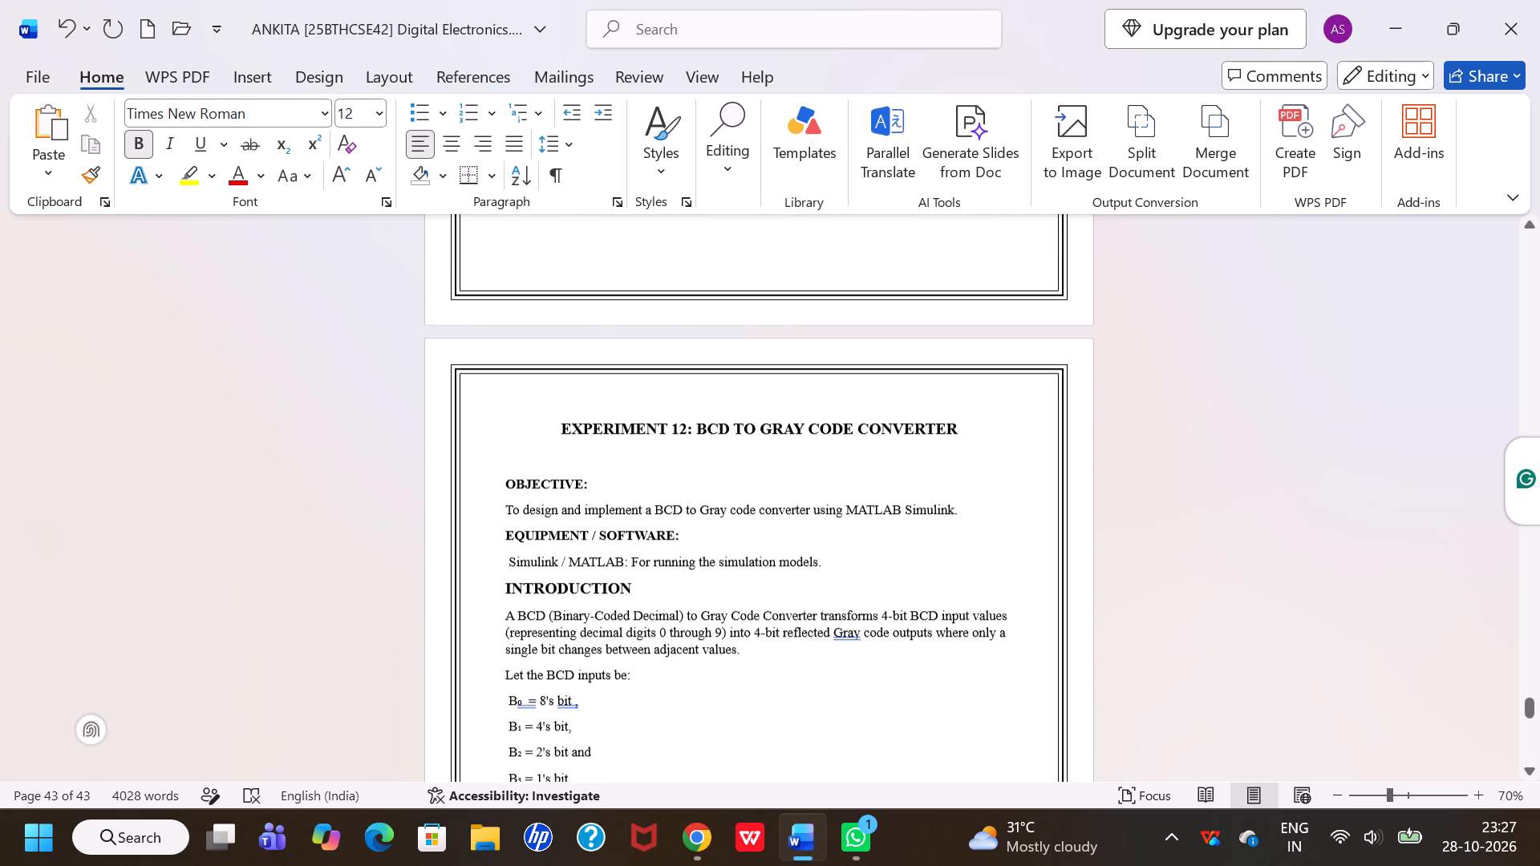
left_click_drag(506, 482, 660, 551)
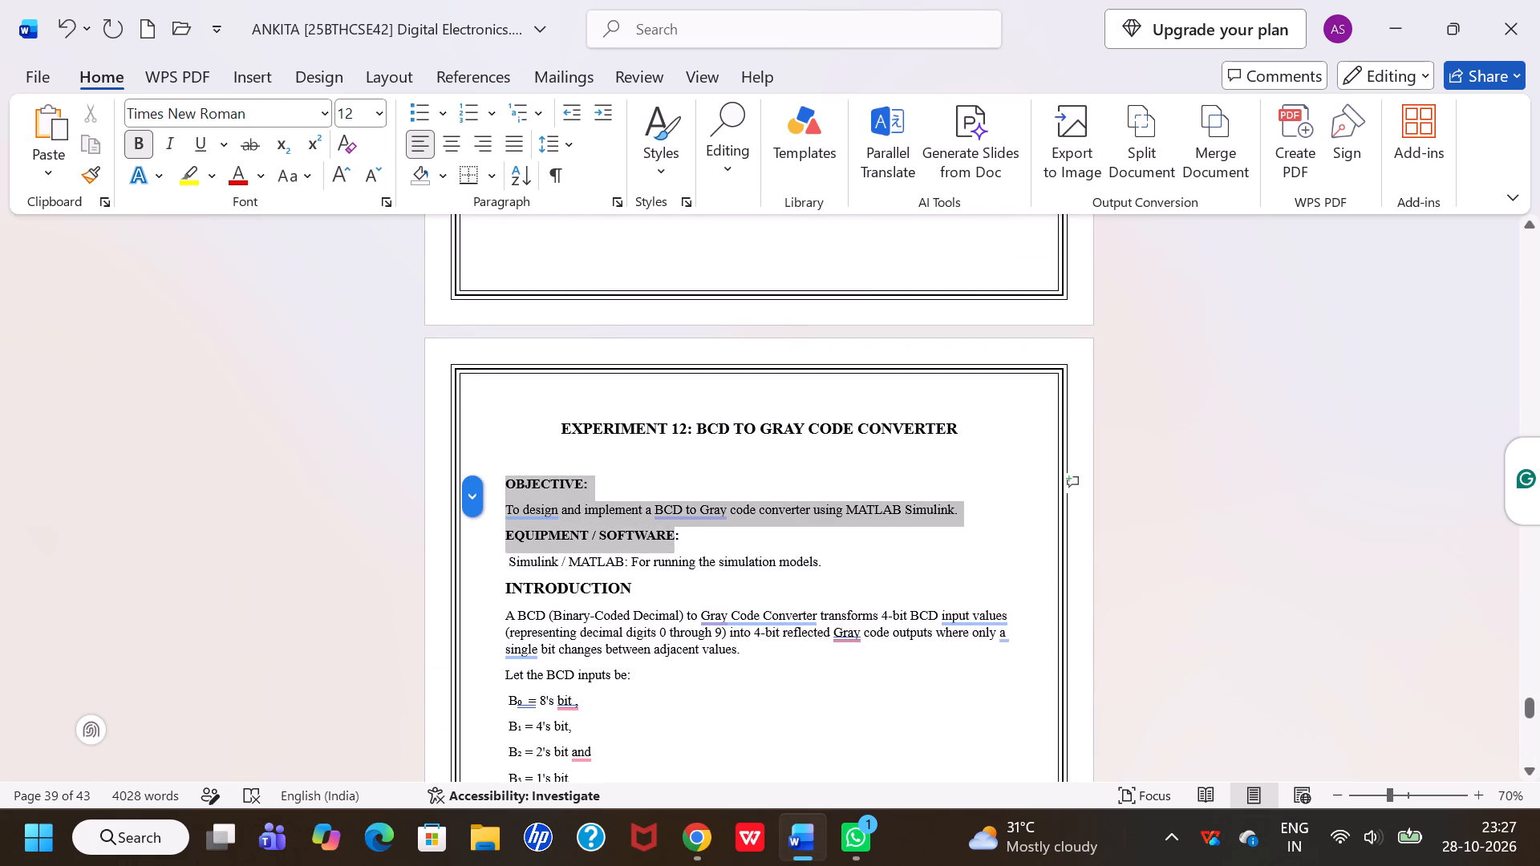
left_click_drag(660, 551, 673, 589)
key("ctrl+c")
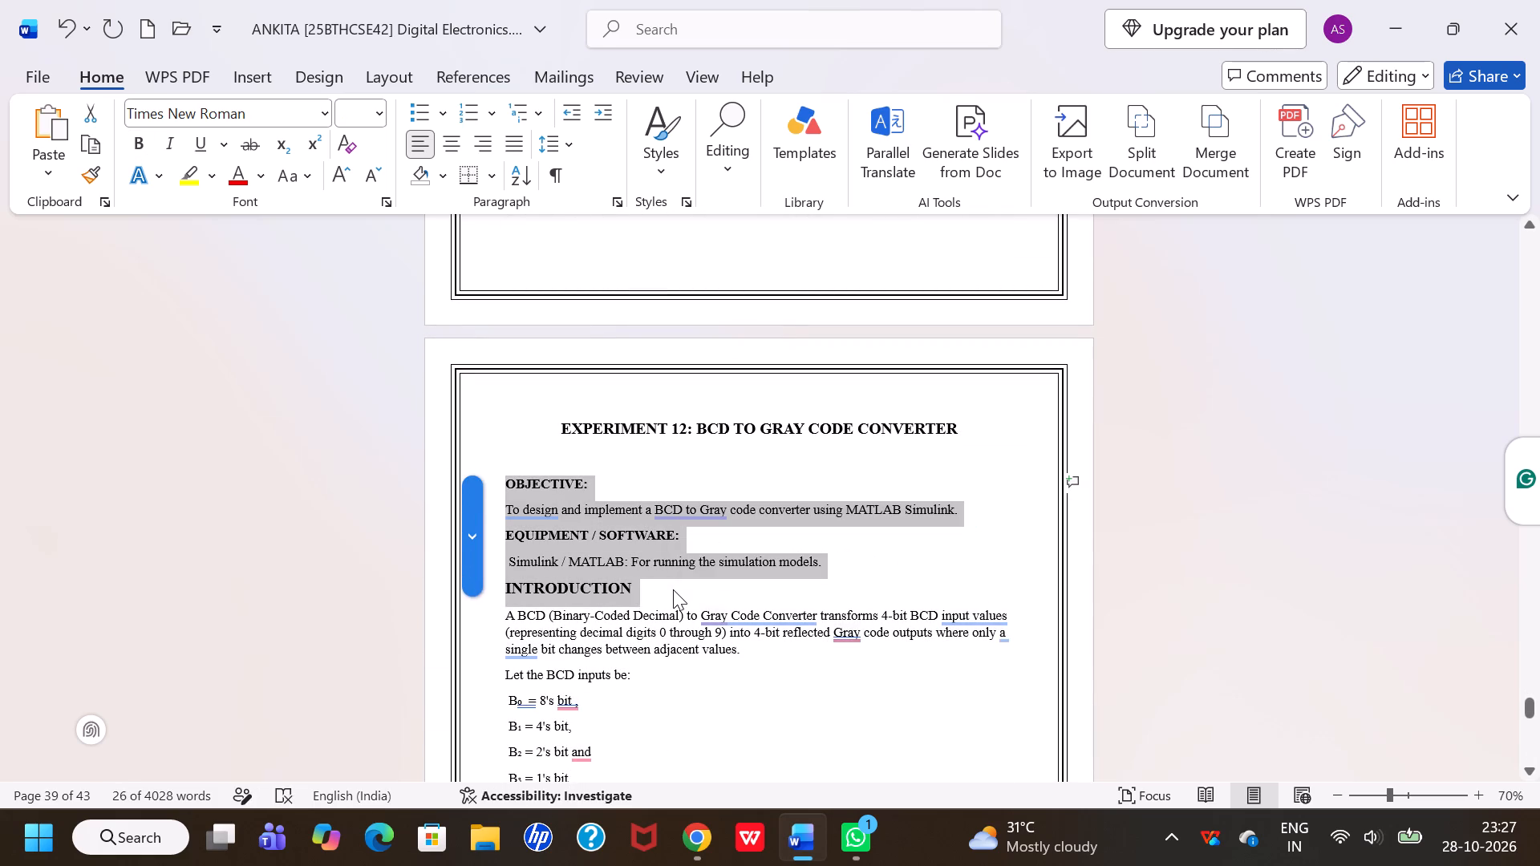
left_click(755, 633)
scroll(755, 633, "down", 9)
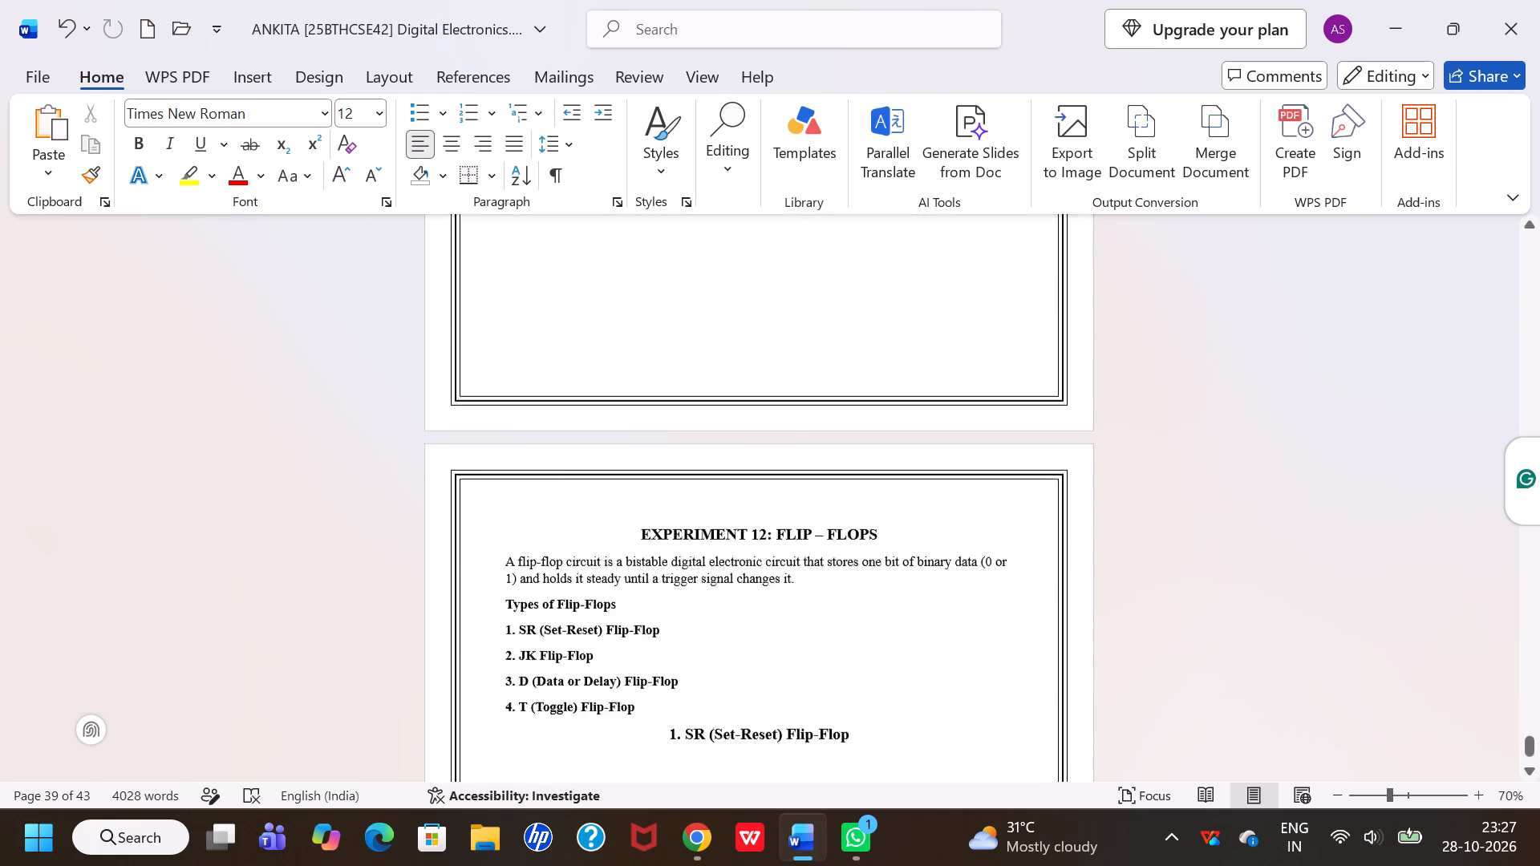
scroll(755, 633, "down", 1)
left_click(580, 511)
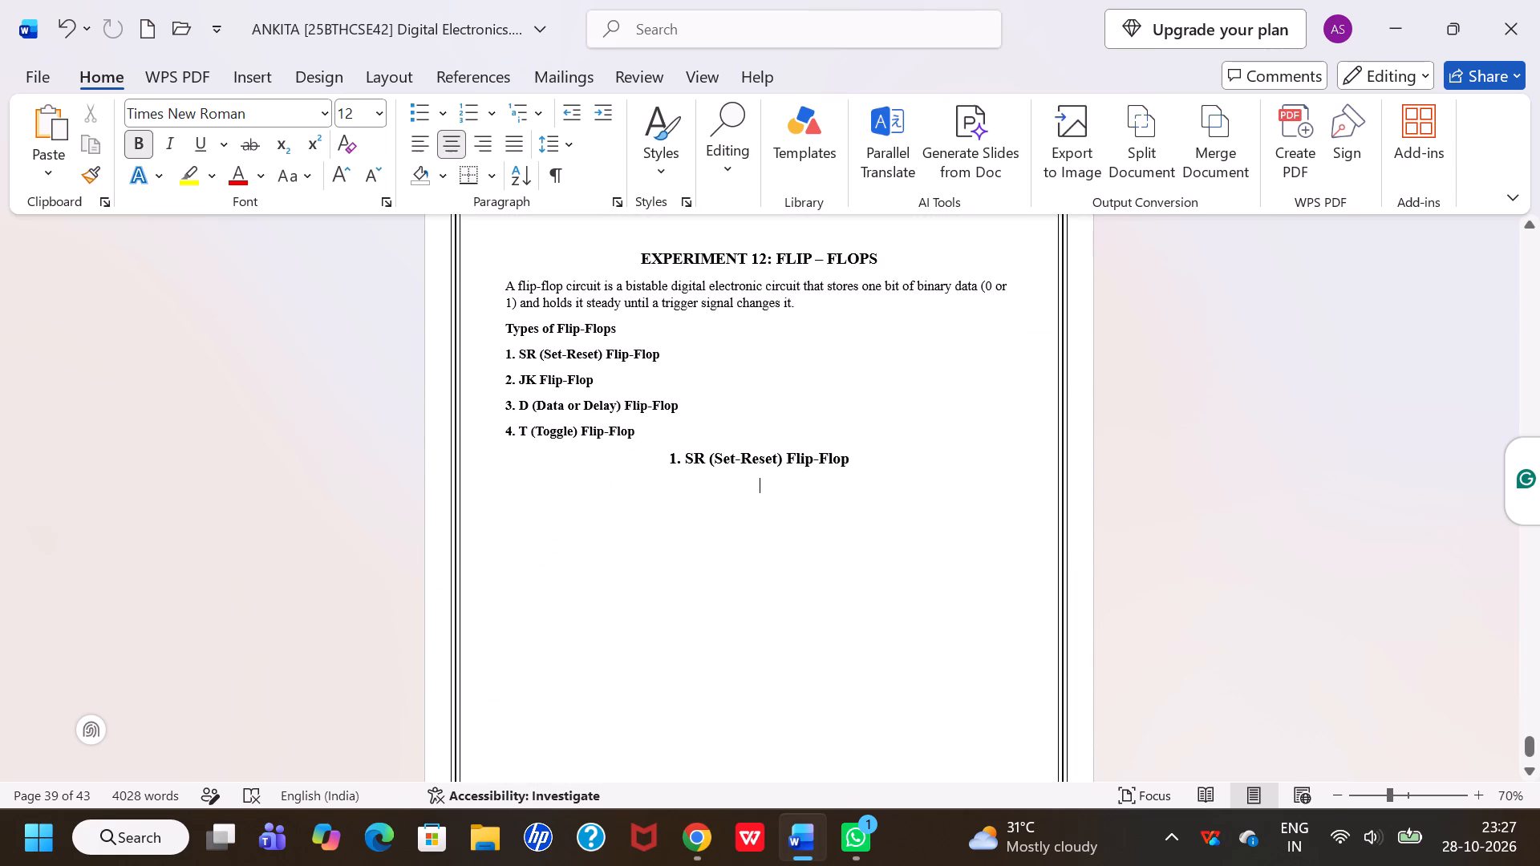
key("ctrl+v")
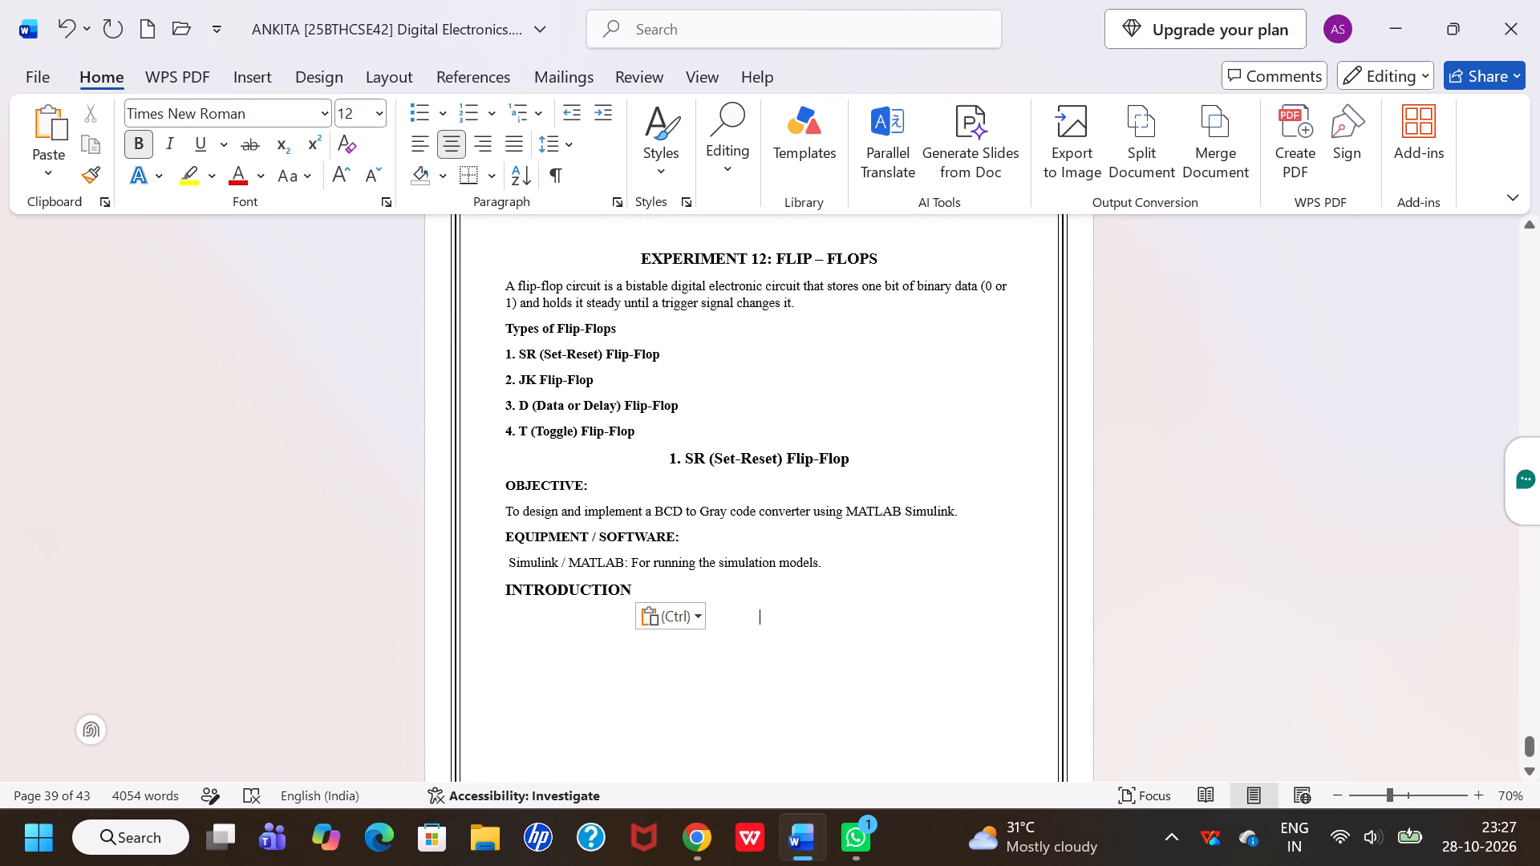
Delete "BCD to Gray code converter" from the objective sentence in the flip-flop section.
left_click(660, 516)
double_click(660, 516)
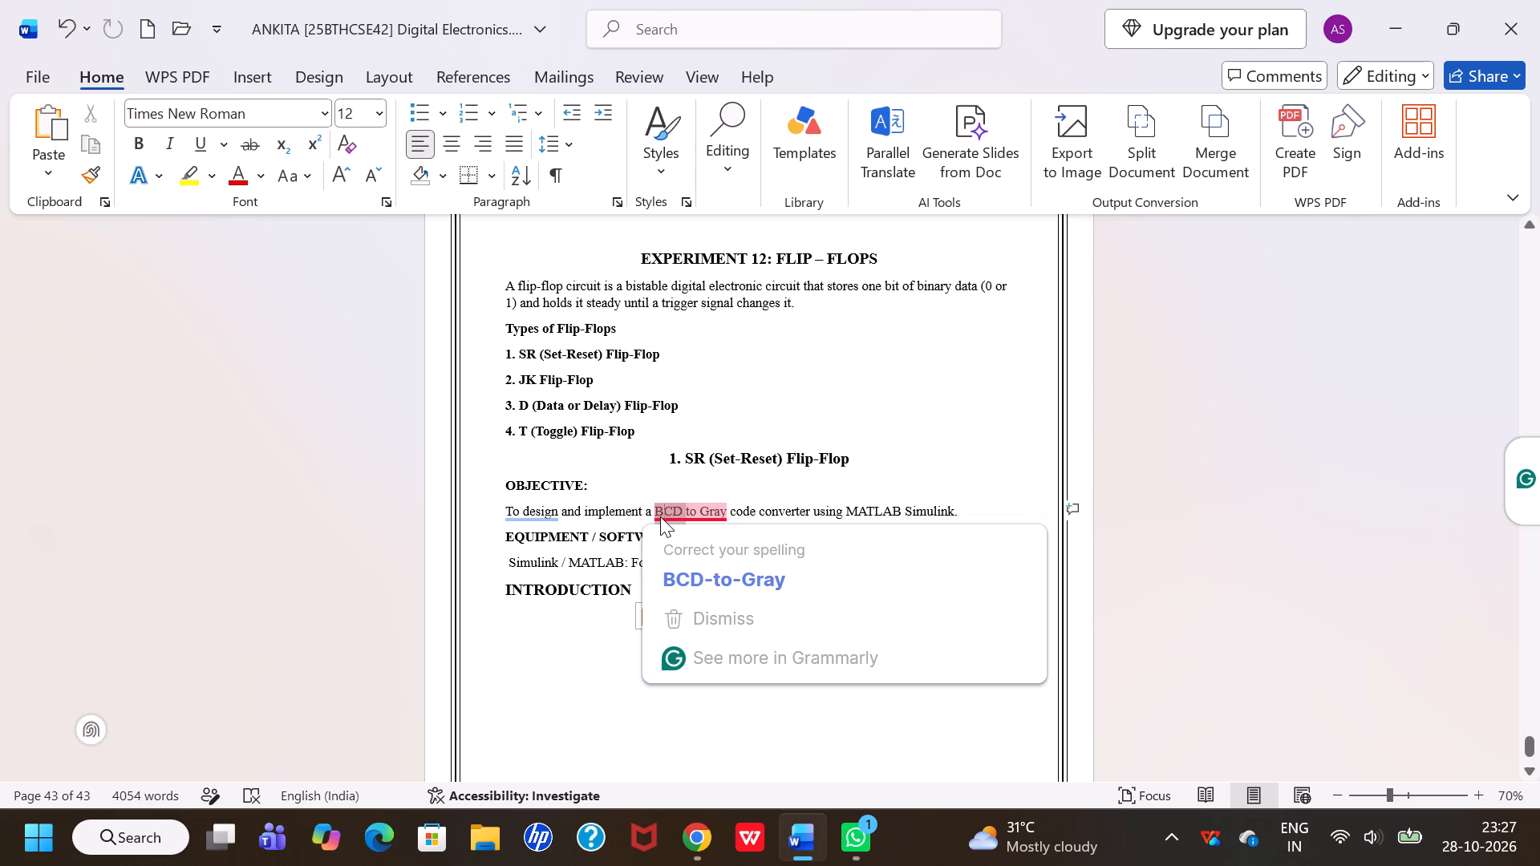
triple_click(660, 516)
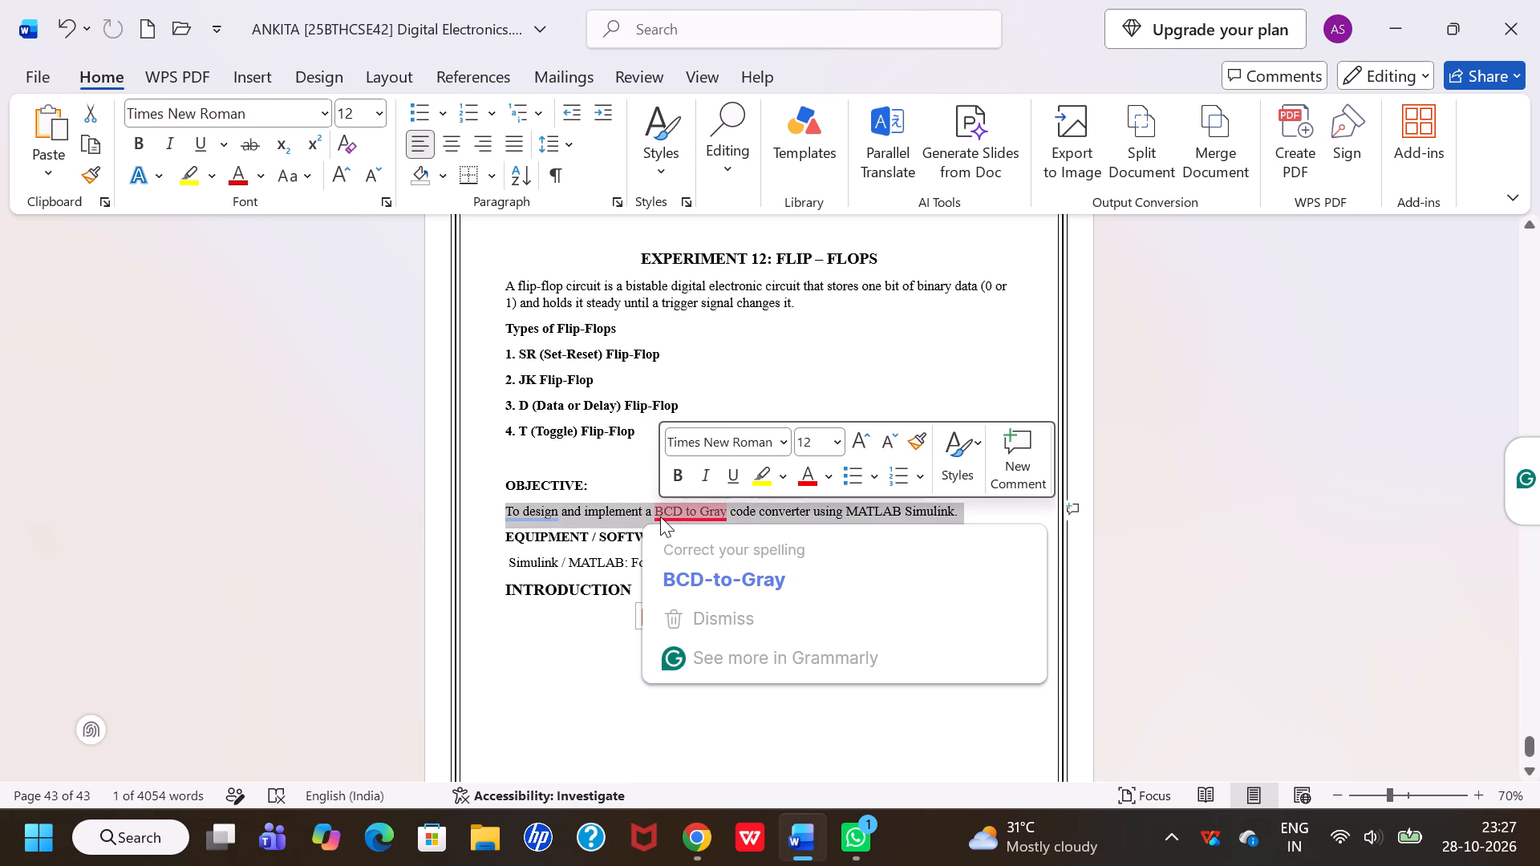
left_click(660, 516)
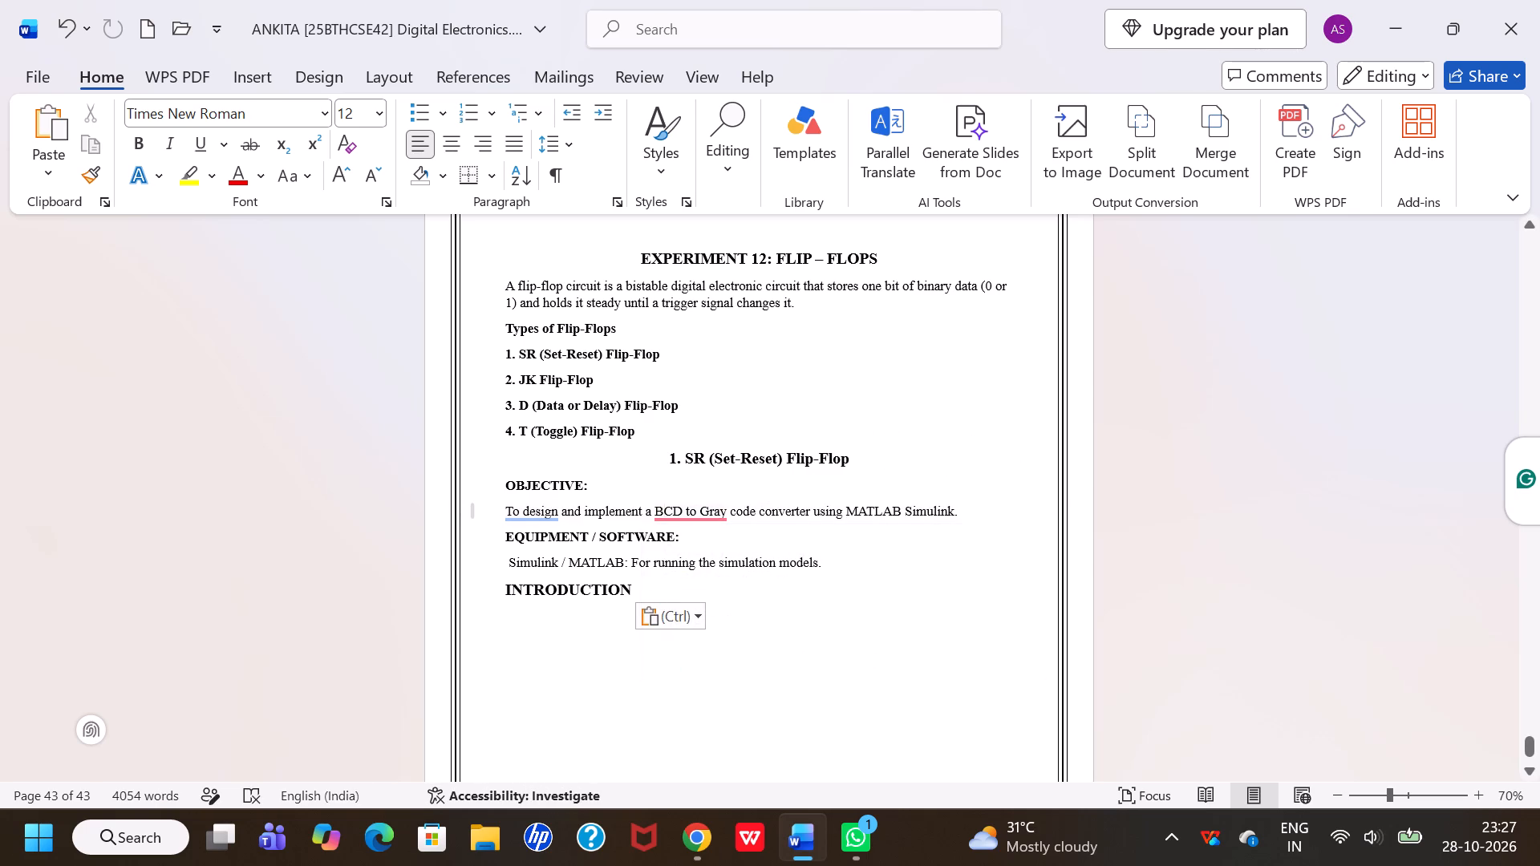
left_click_drag(654, 512, 723, 512)
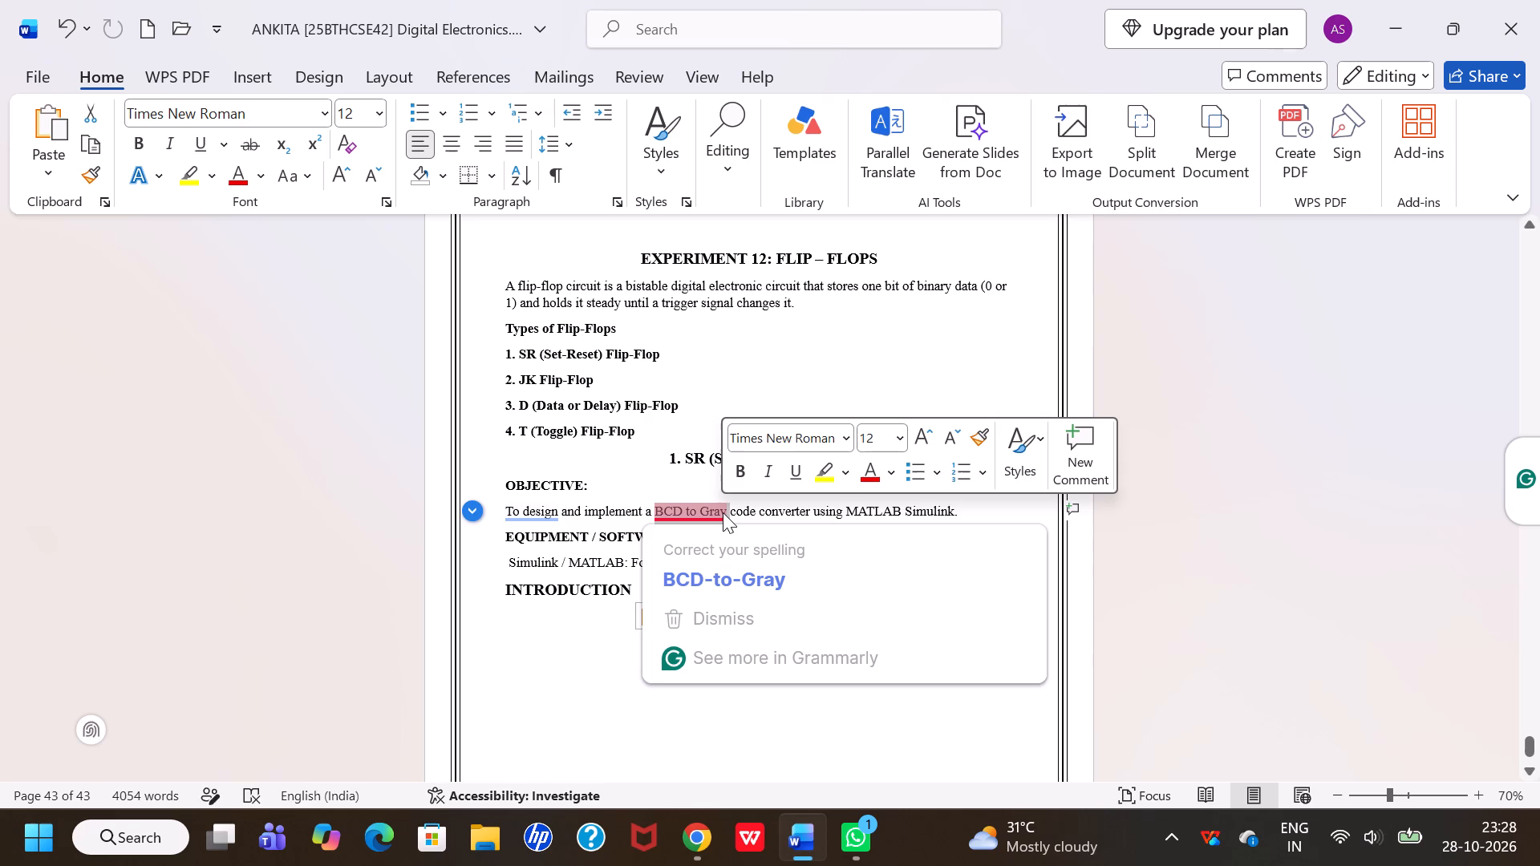
key("BackSpace")
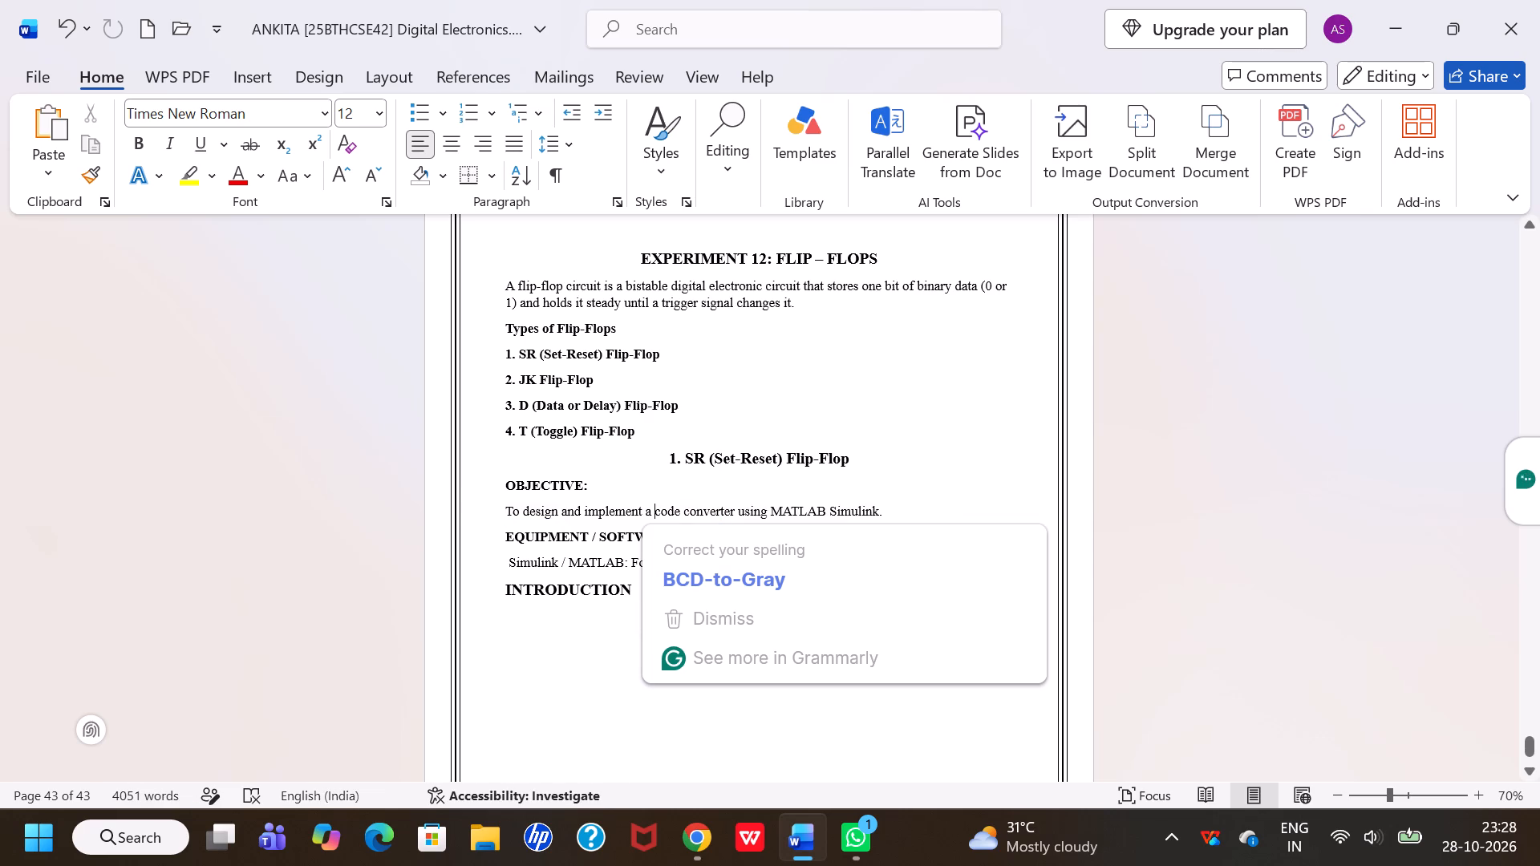
left_click(678, 506)
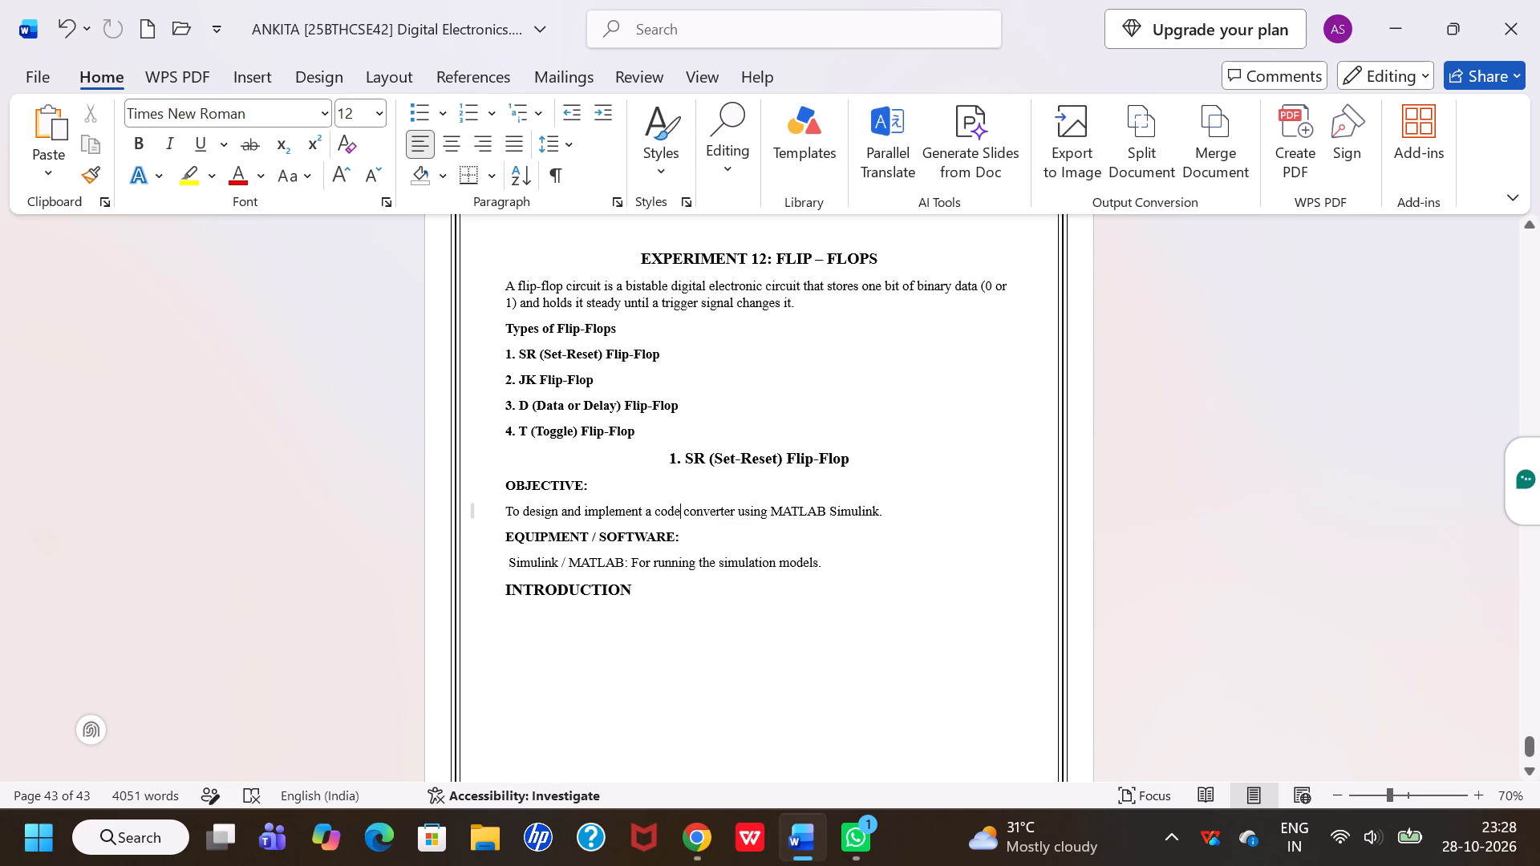
left_click_drag(656, 509, 726, 511)
key("BackSpace")
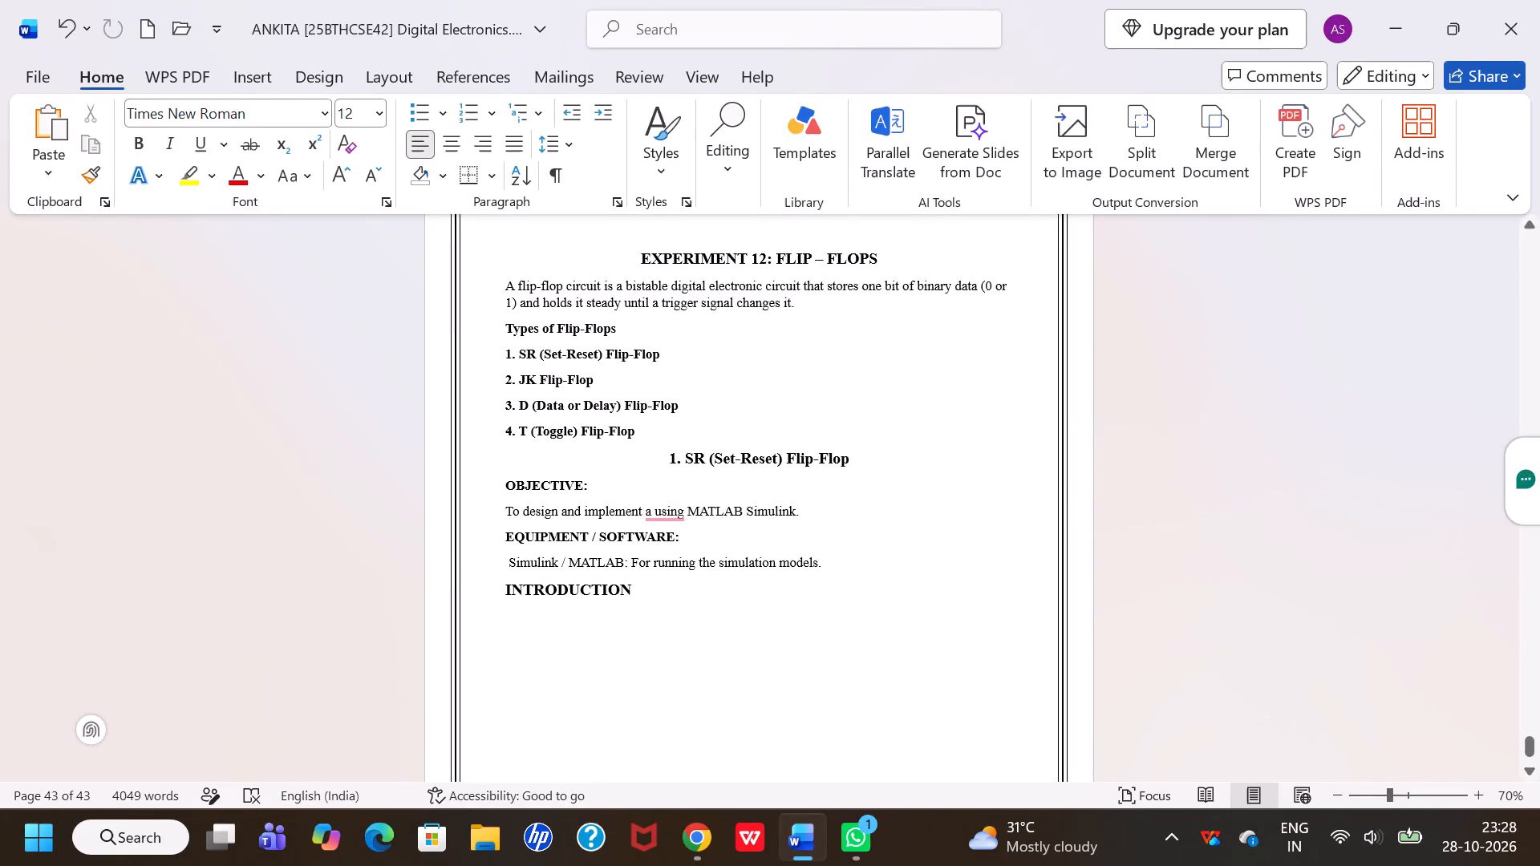
Insert "SR FLIP-FLOP Circuit" before "using MATLAB Simulink" in the objective sentence.
type("SR")
key("space")
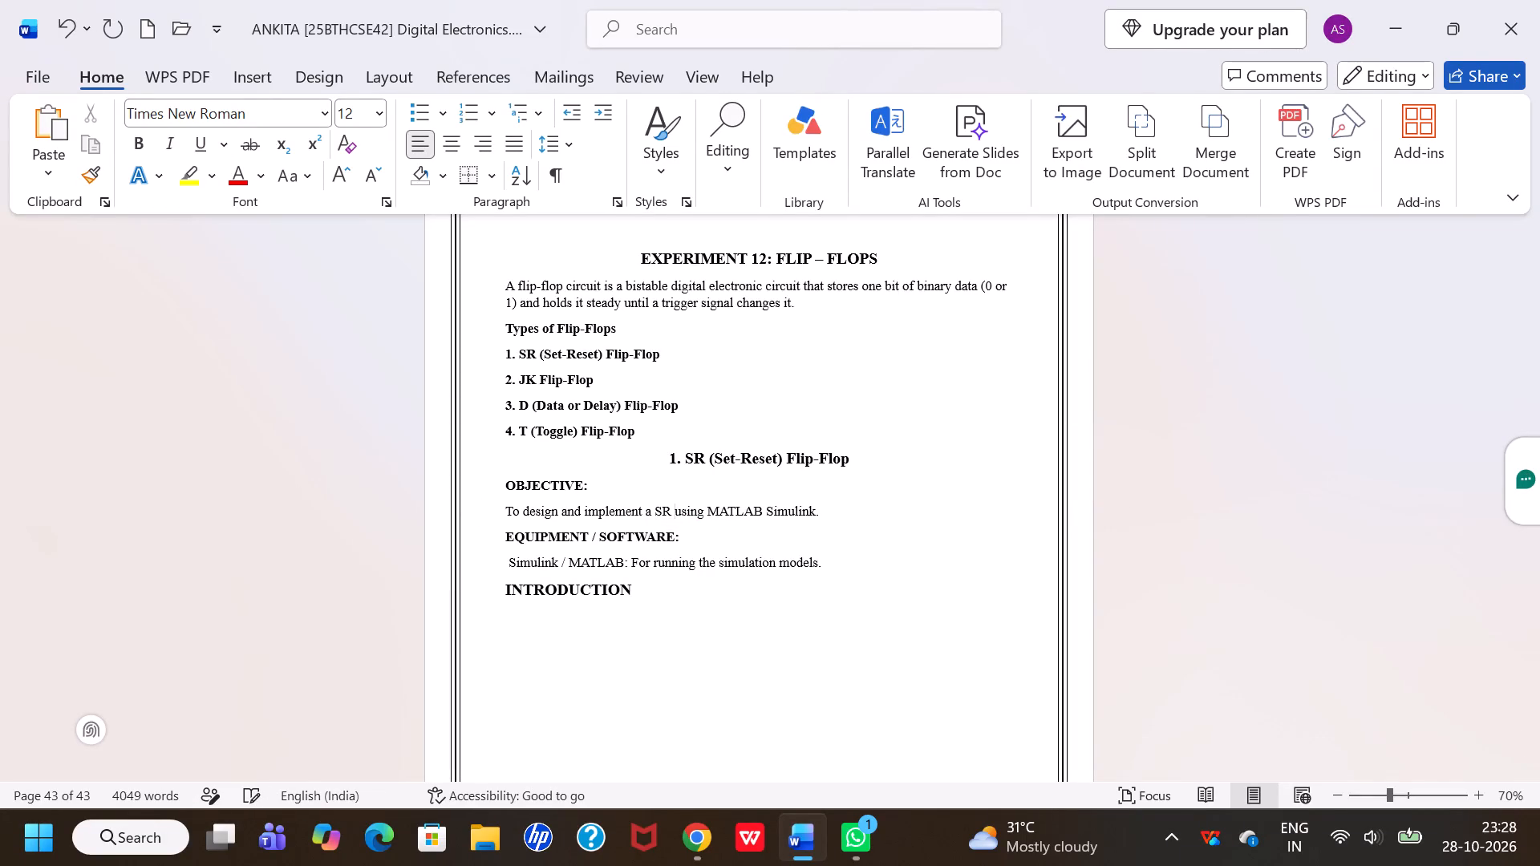
type("FLIP")
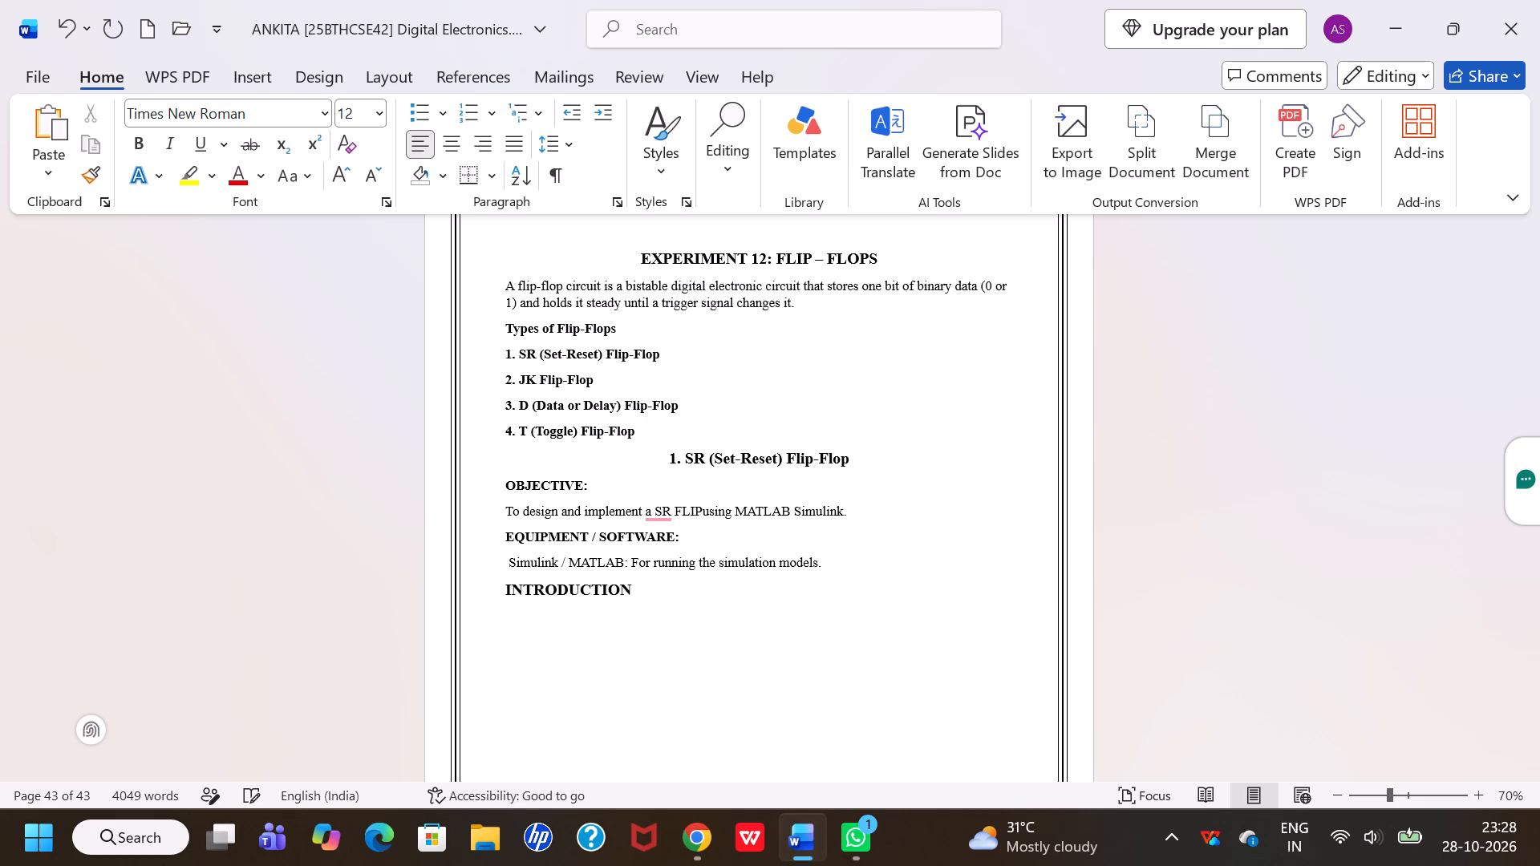
key("space")
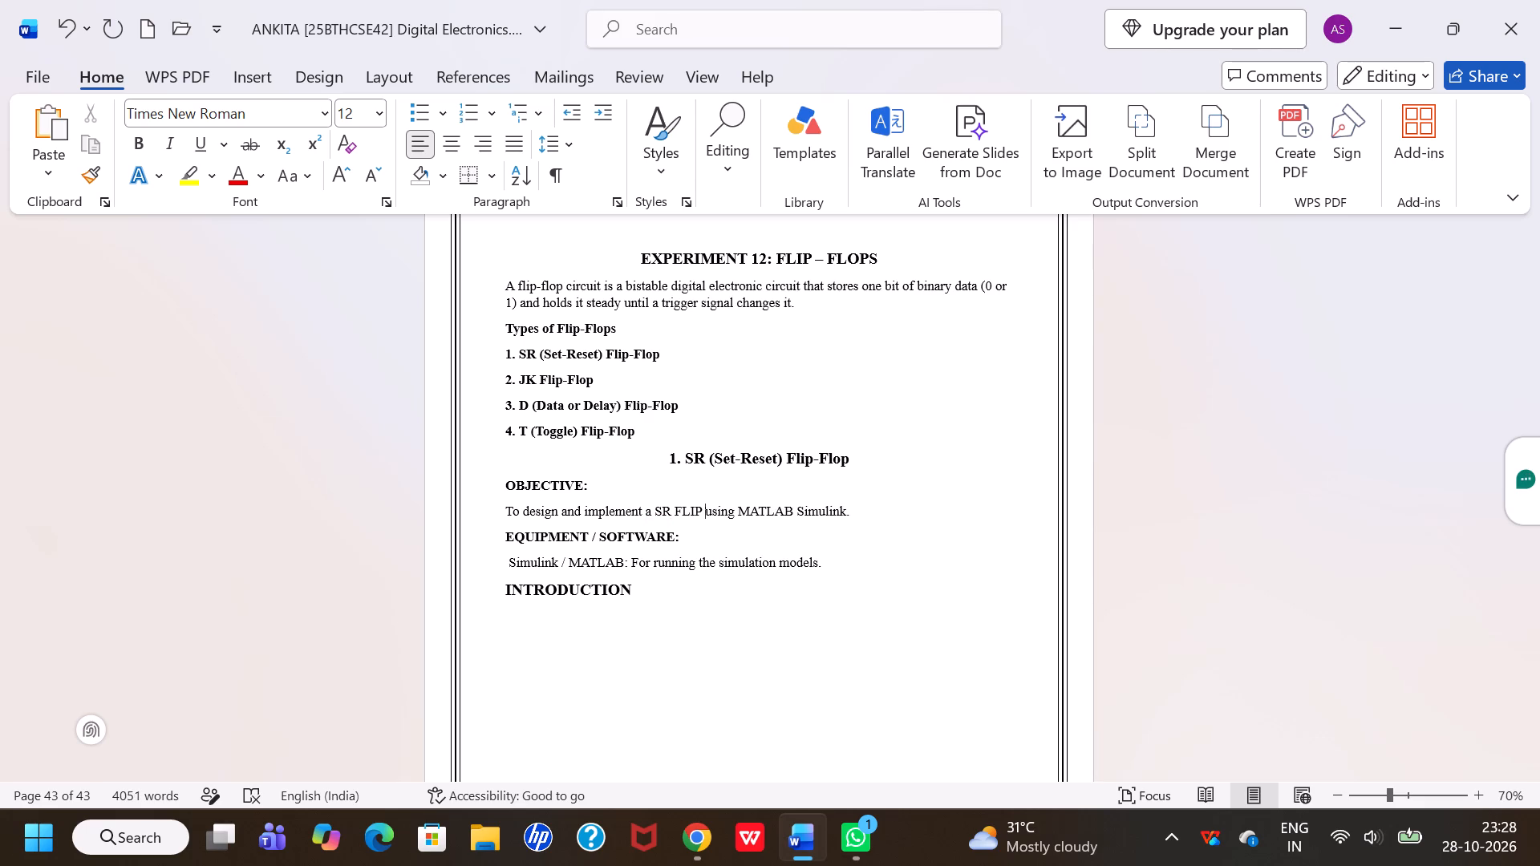
key("BackSpace")
key("minus")
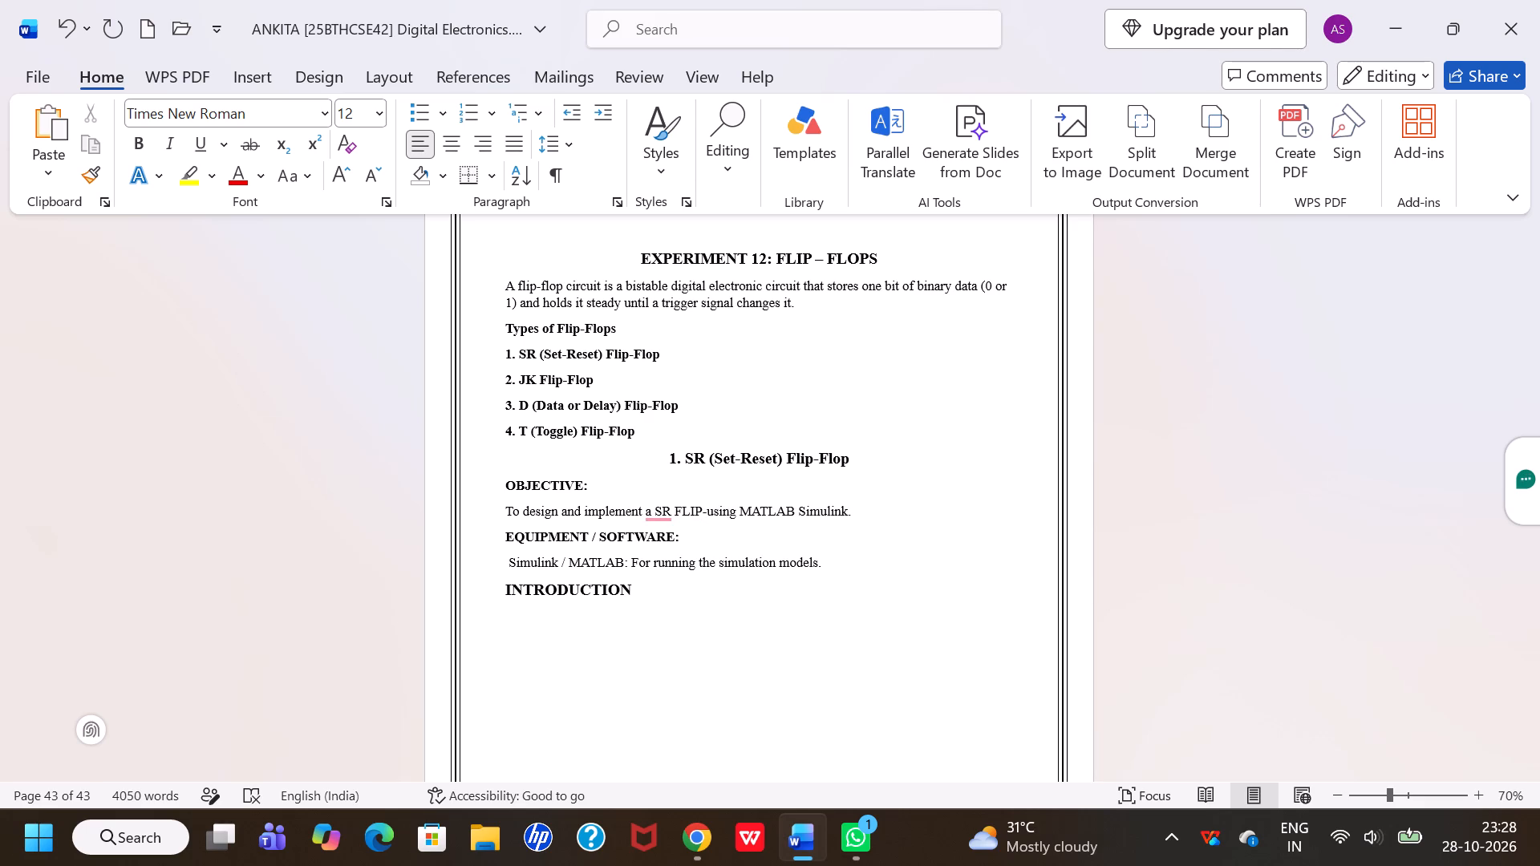
type("FLOP")
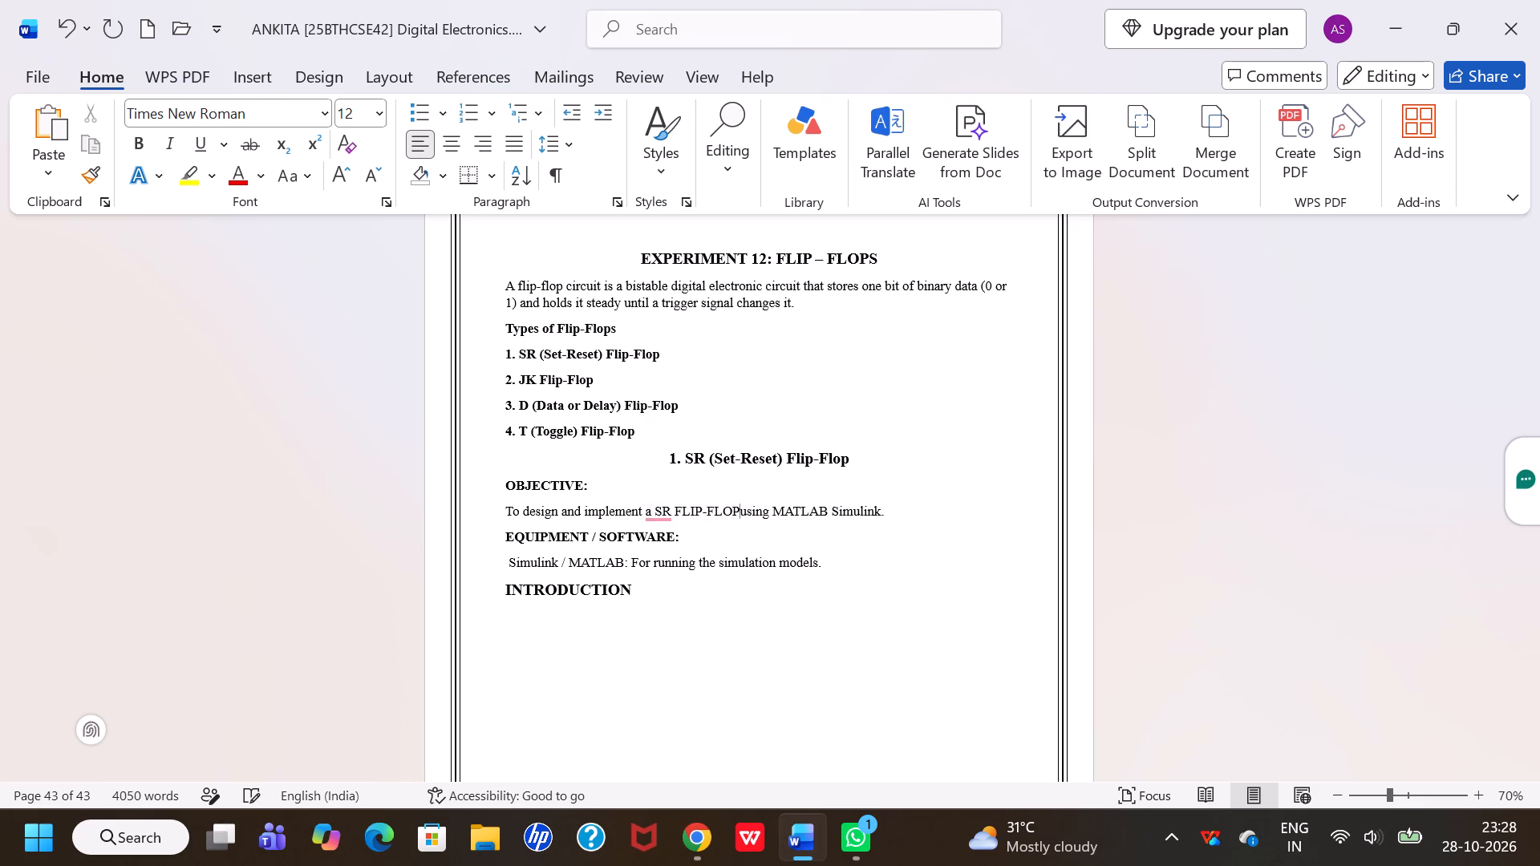
key("space")
type("CIRCUIT")
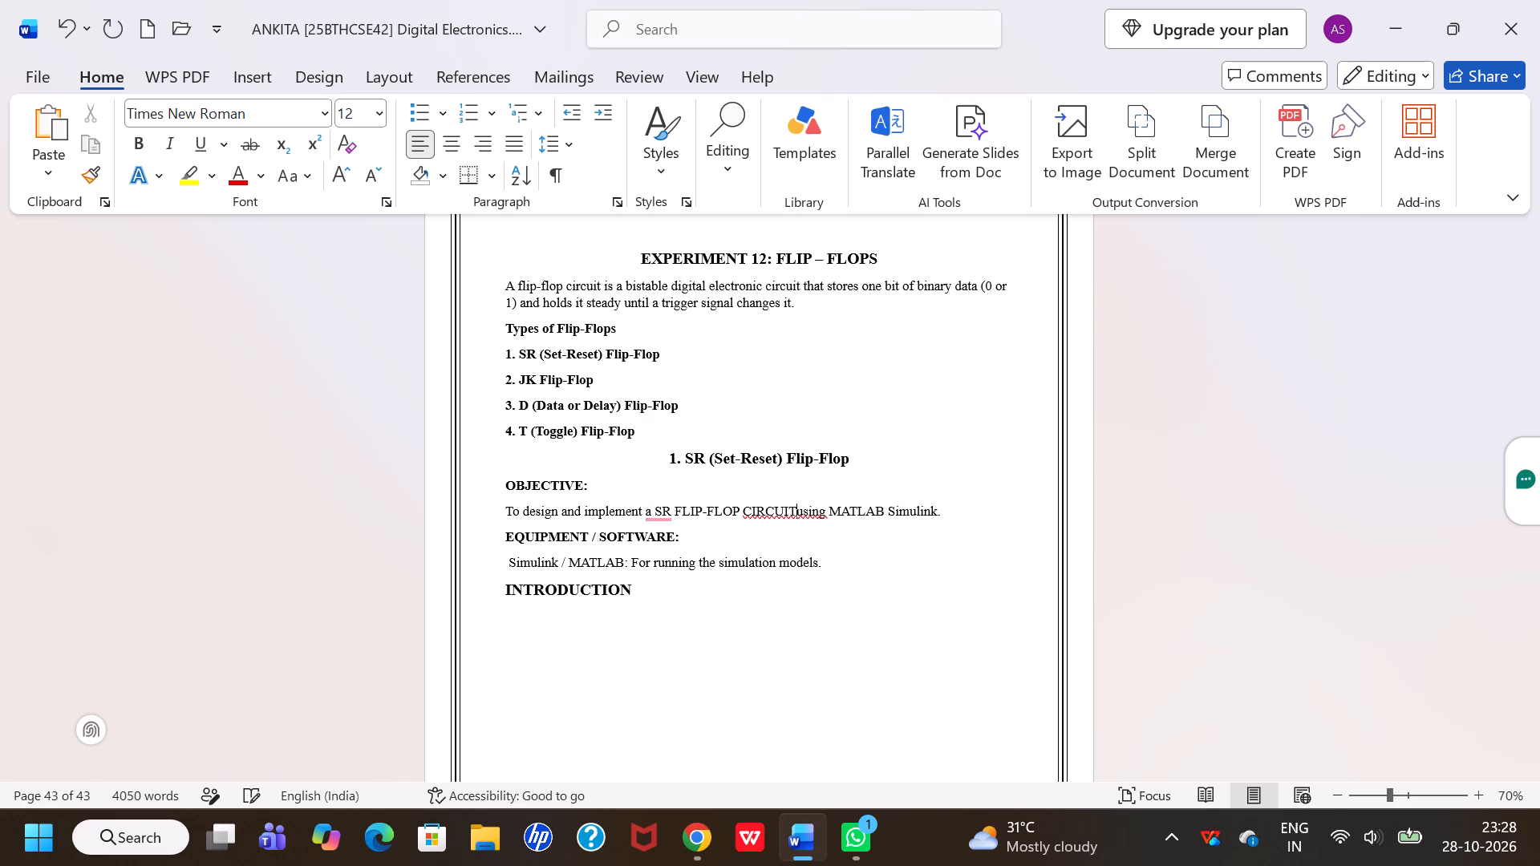
key("BackSpace")
key("BackSpace")
key("BackSpace")
key("BackSpace")
key("BackSpace")
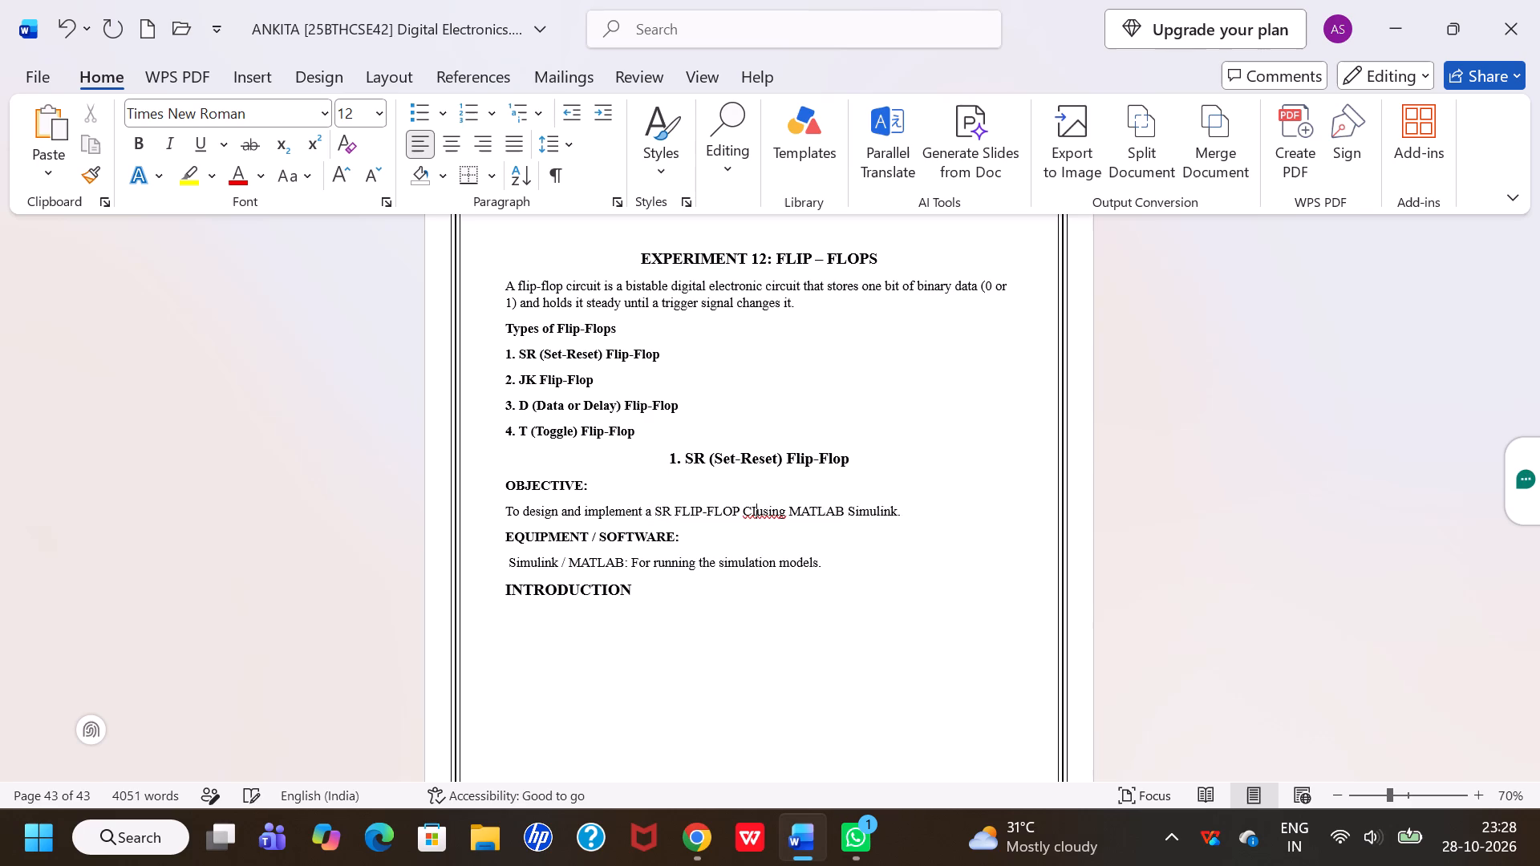
key("BackSpace")
type("ircuit")
key("space")
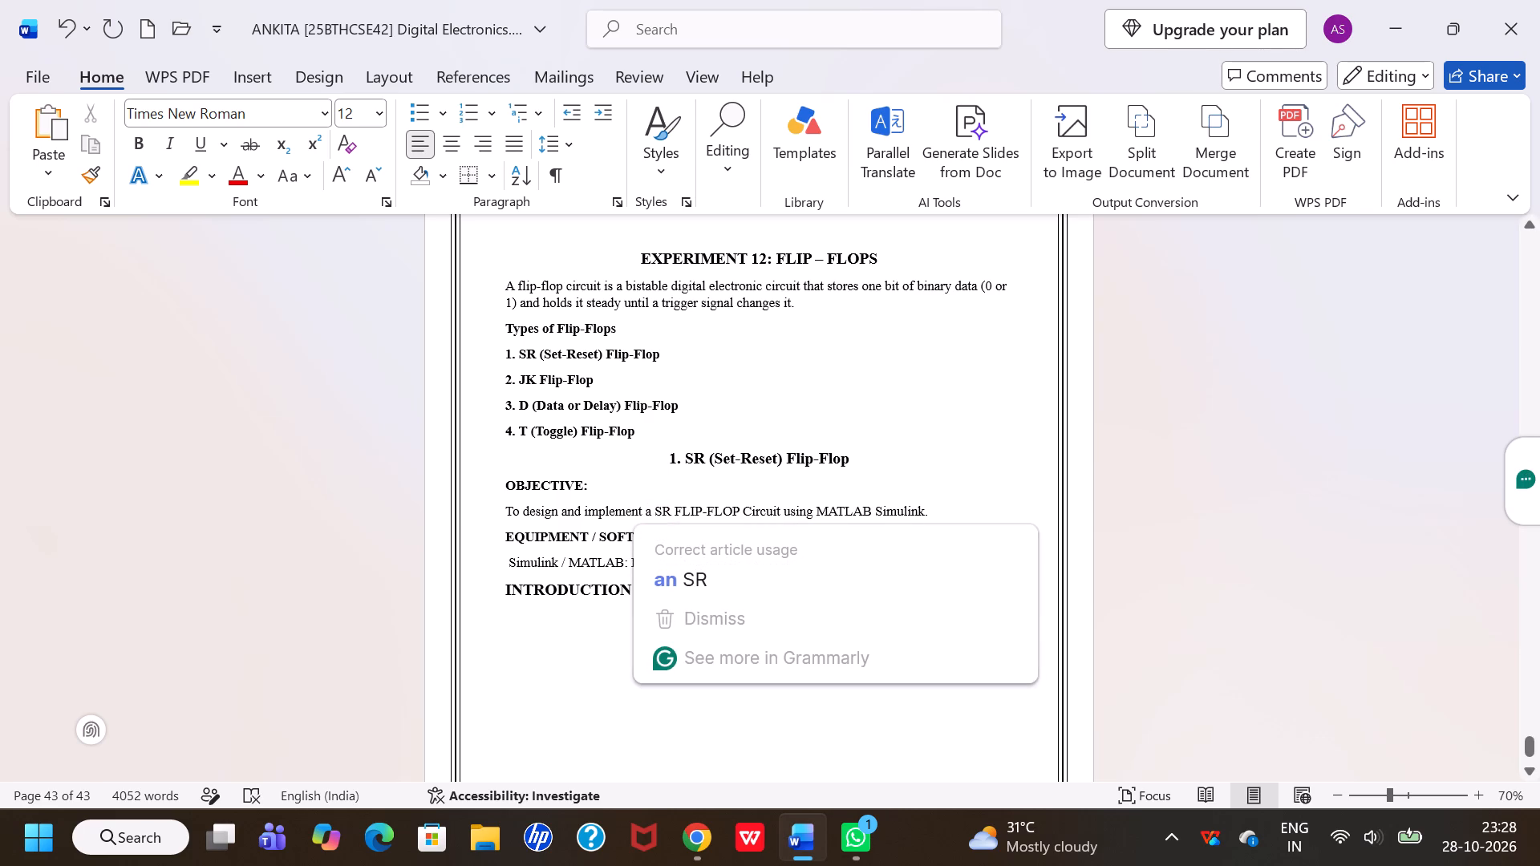
Correct the article before "SR FLIP-FLOP Circuit" in the objective sentence to "an".
left_click(654, 512)
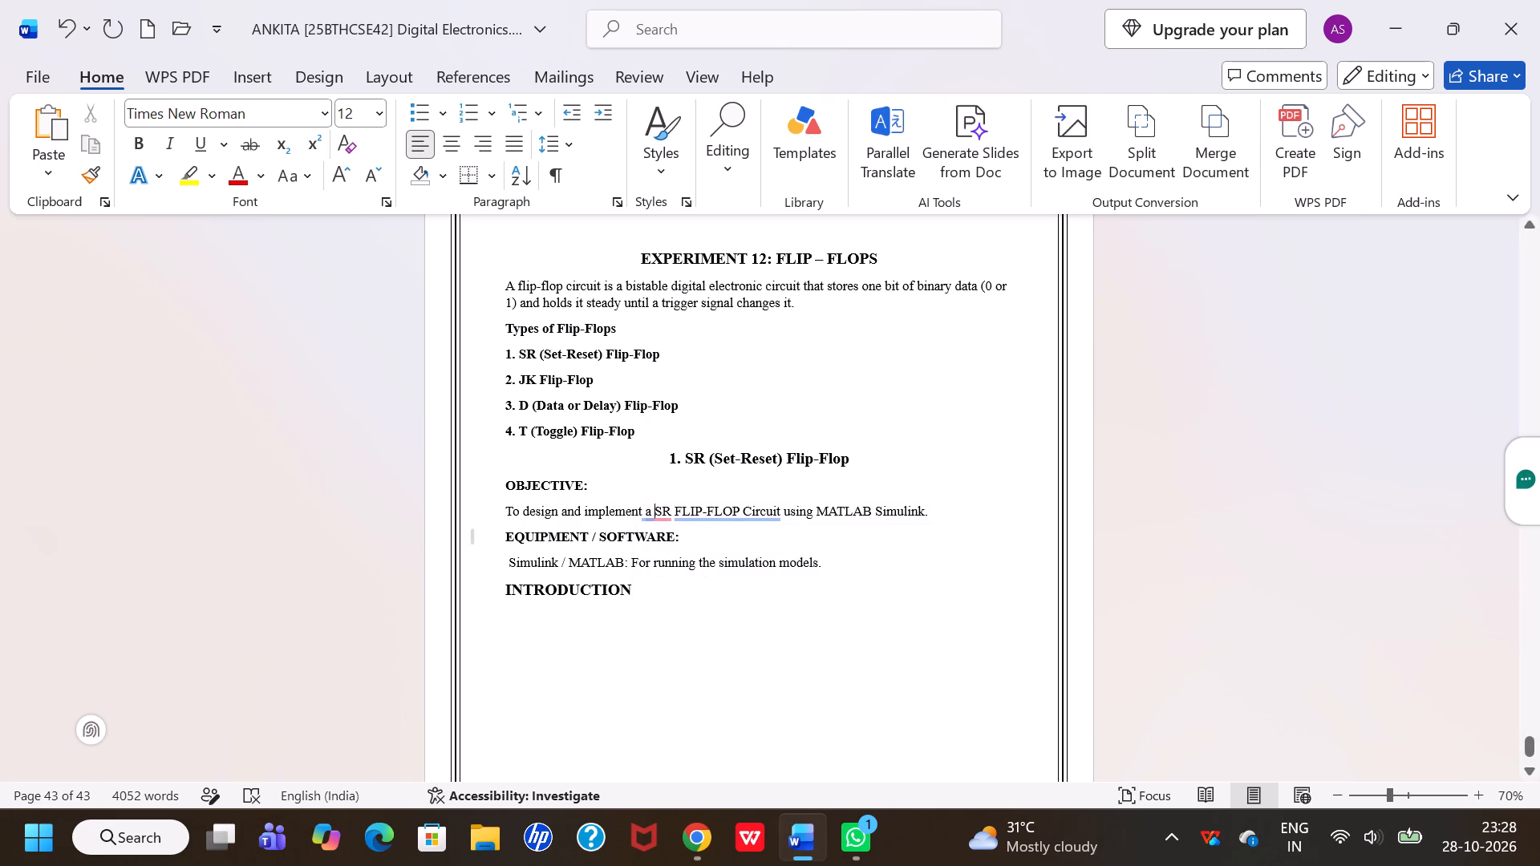
left_click(657, 520)
left_click(679, 582)
left_click(896, 578)
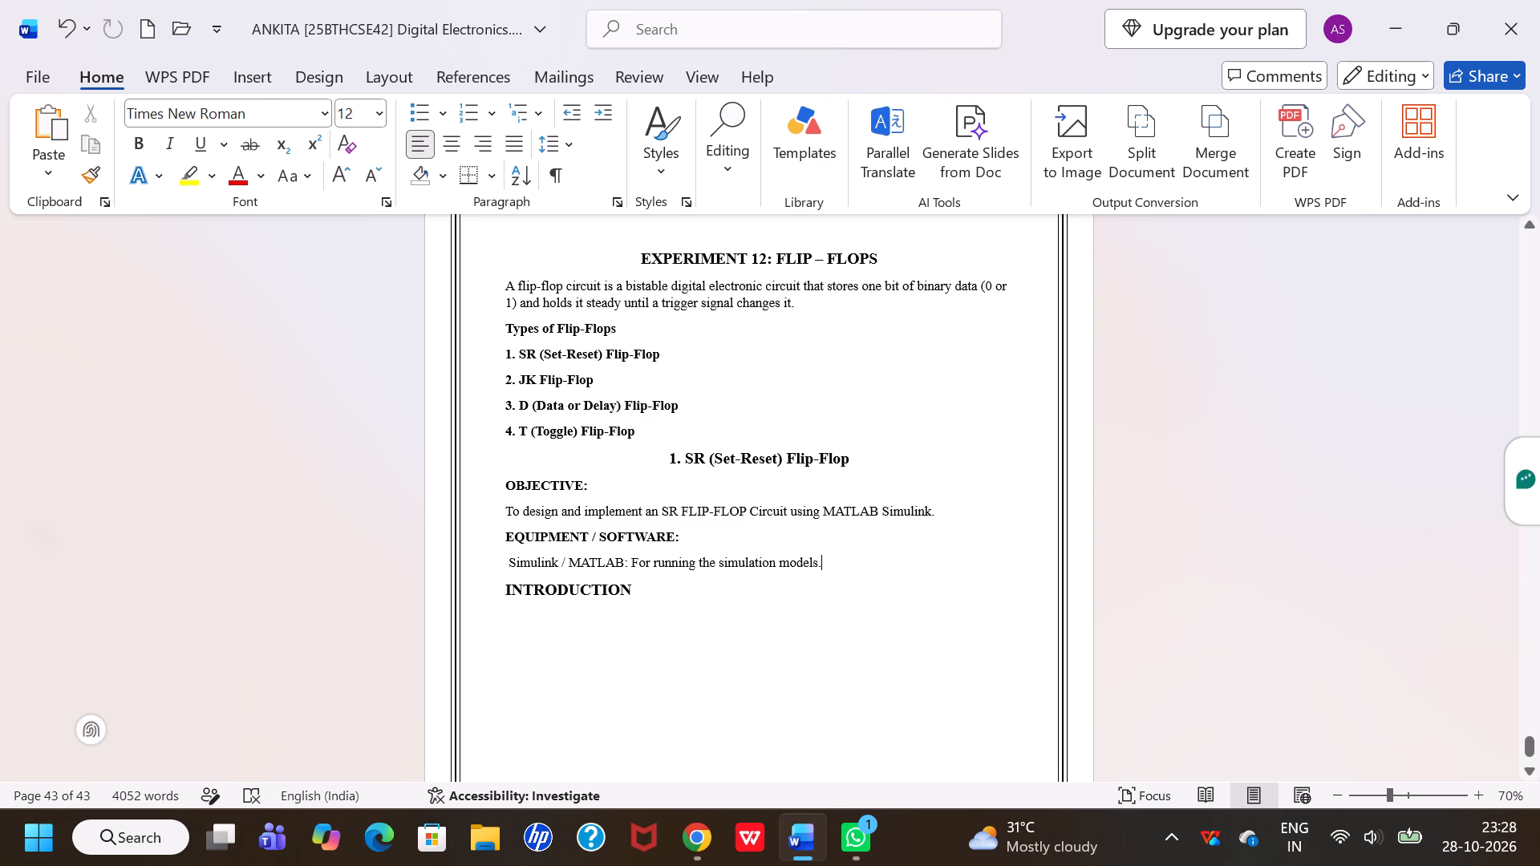
Add a new empty line below the INTRODUCTION heading in the flip-flop section.
left_click(654, 596)
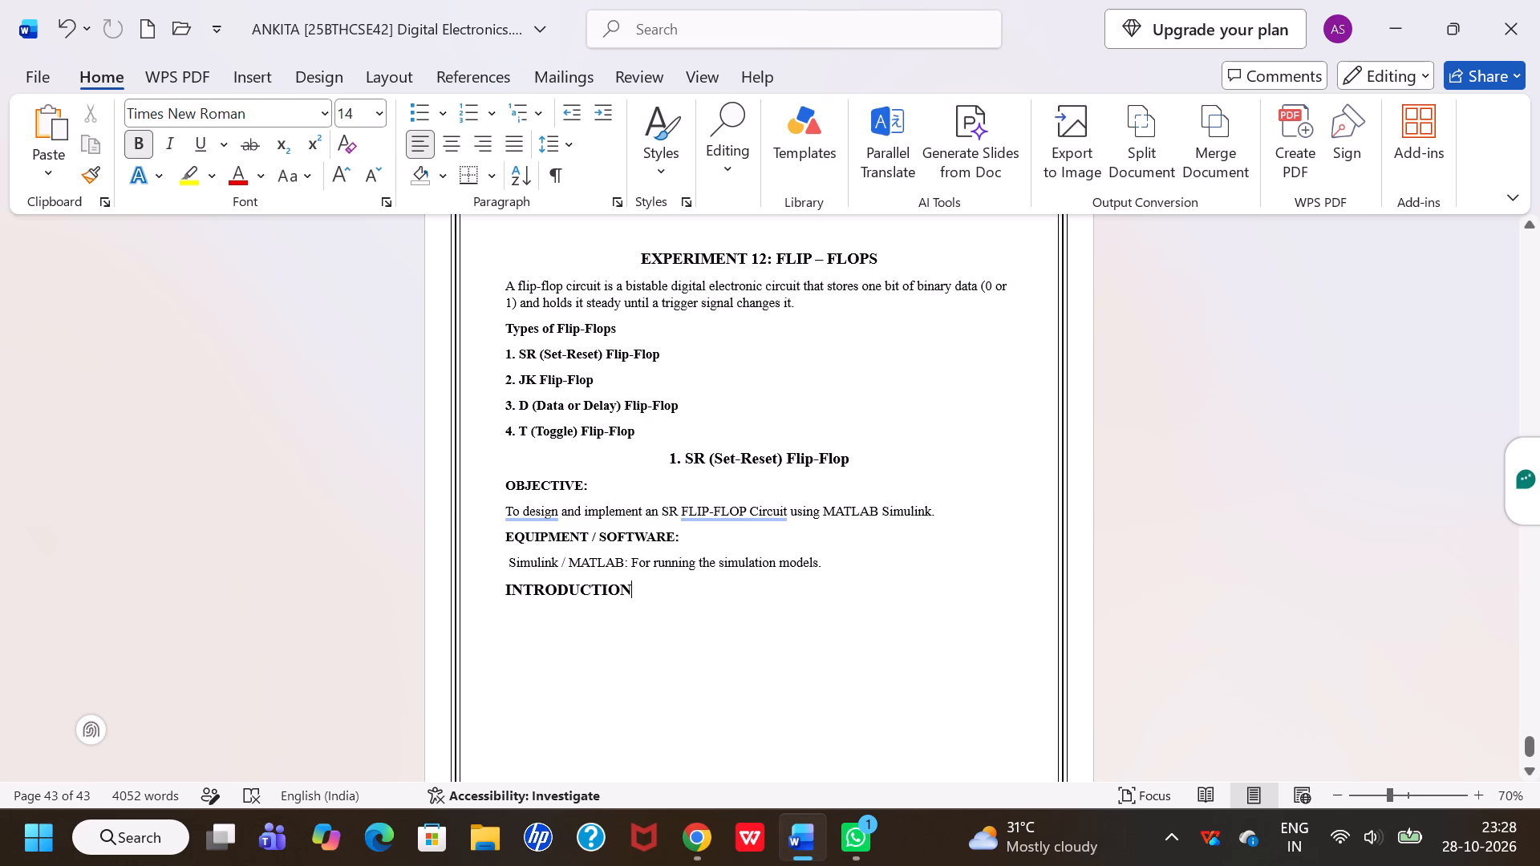
key("Return")
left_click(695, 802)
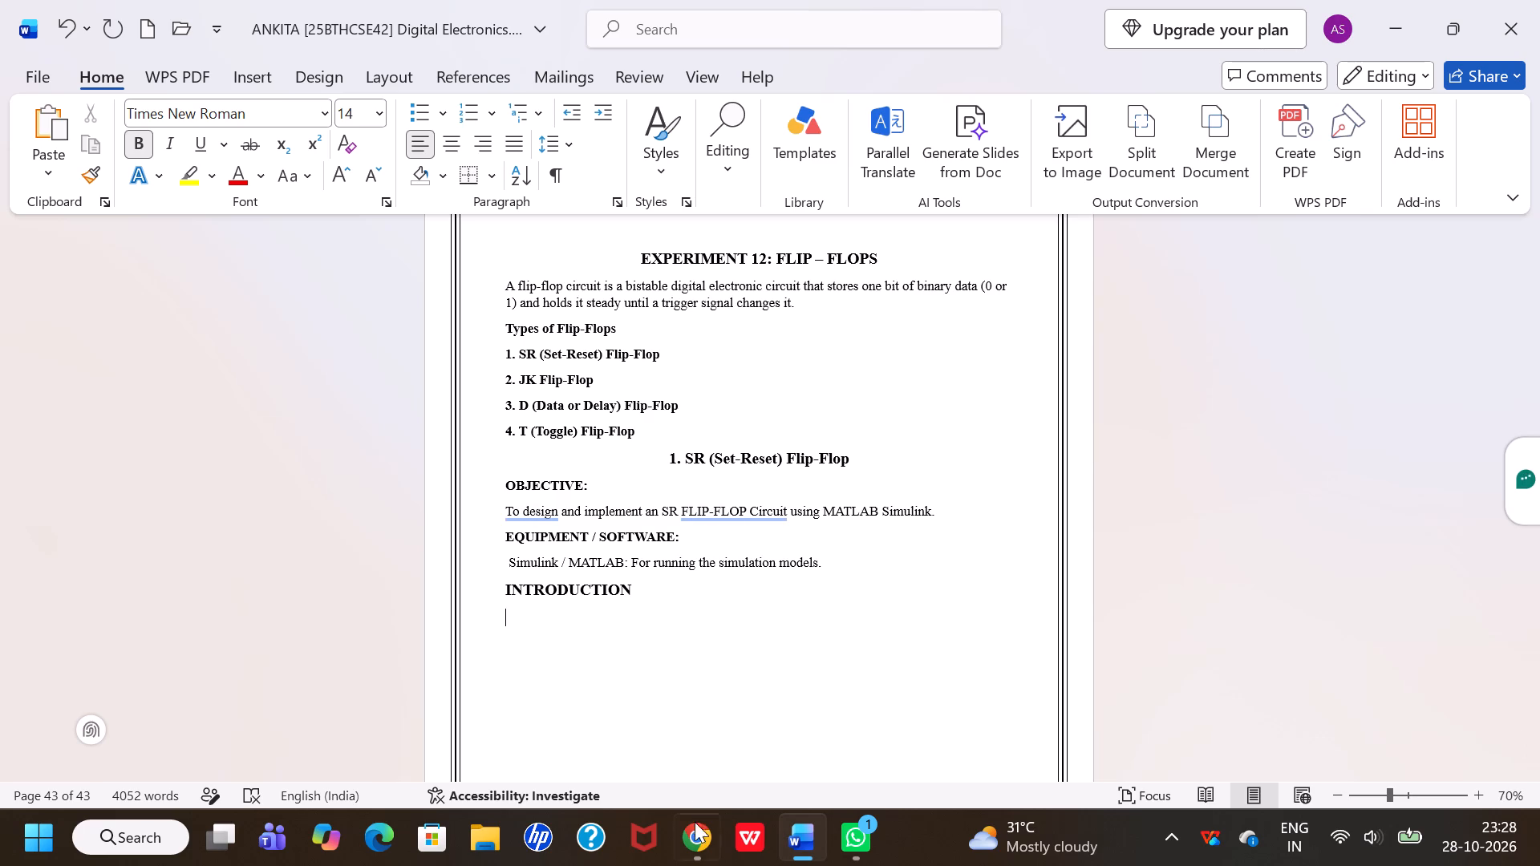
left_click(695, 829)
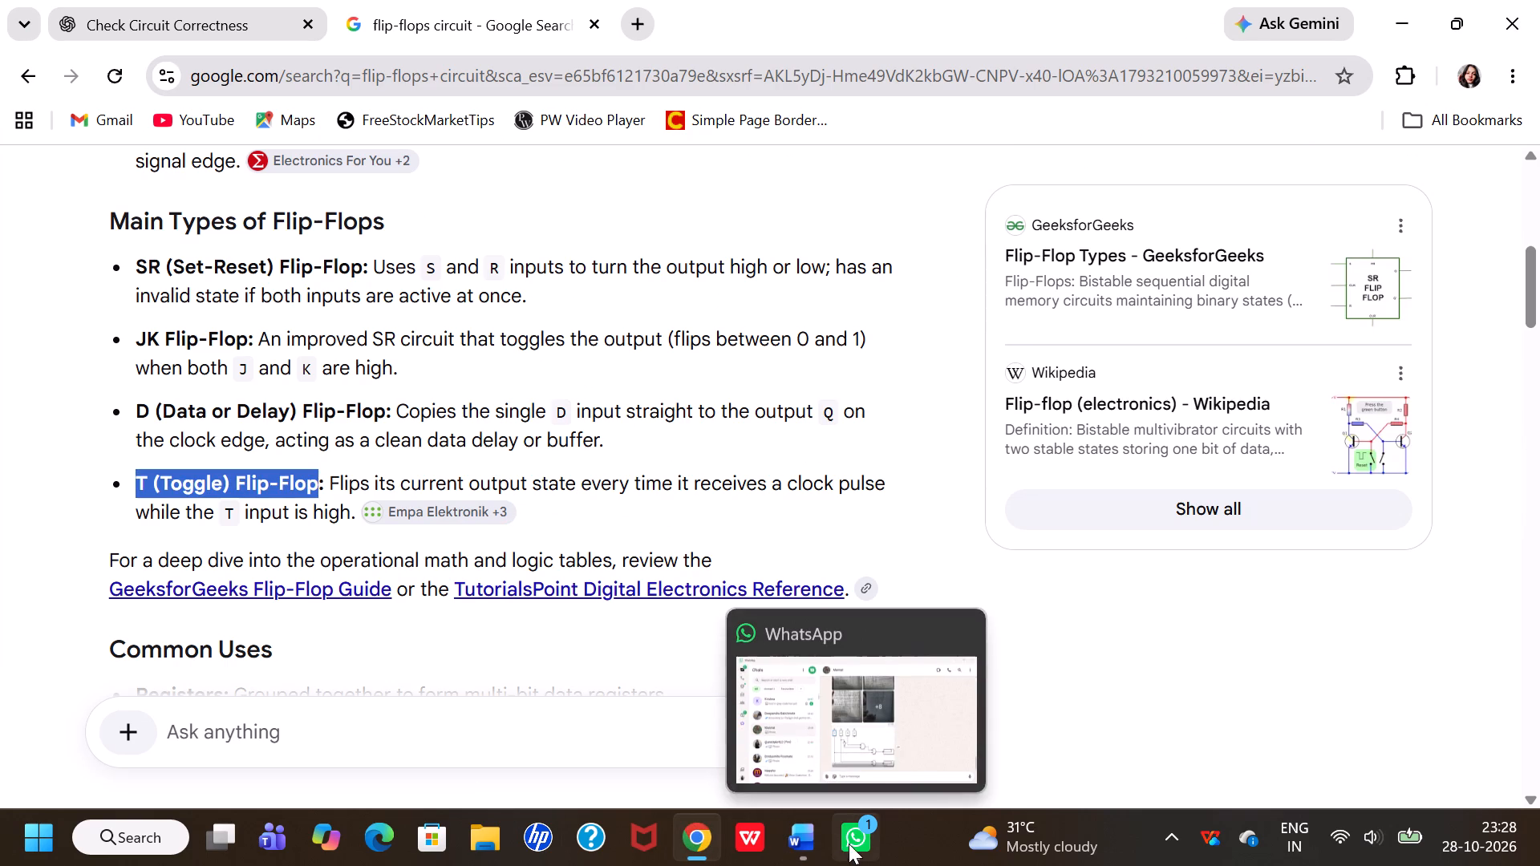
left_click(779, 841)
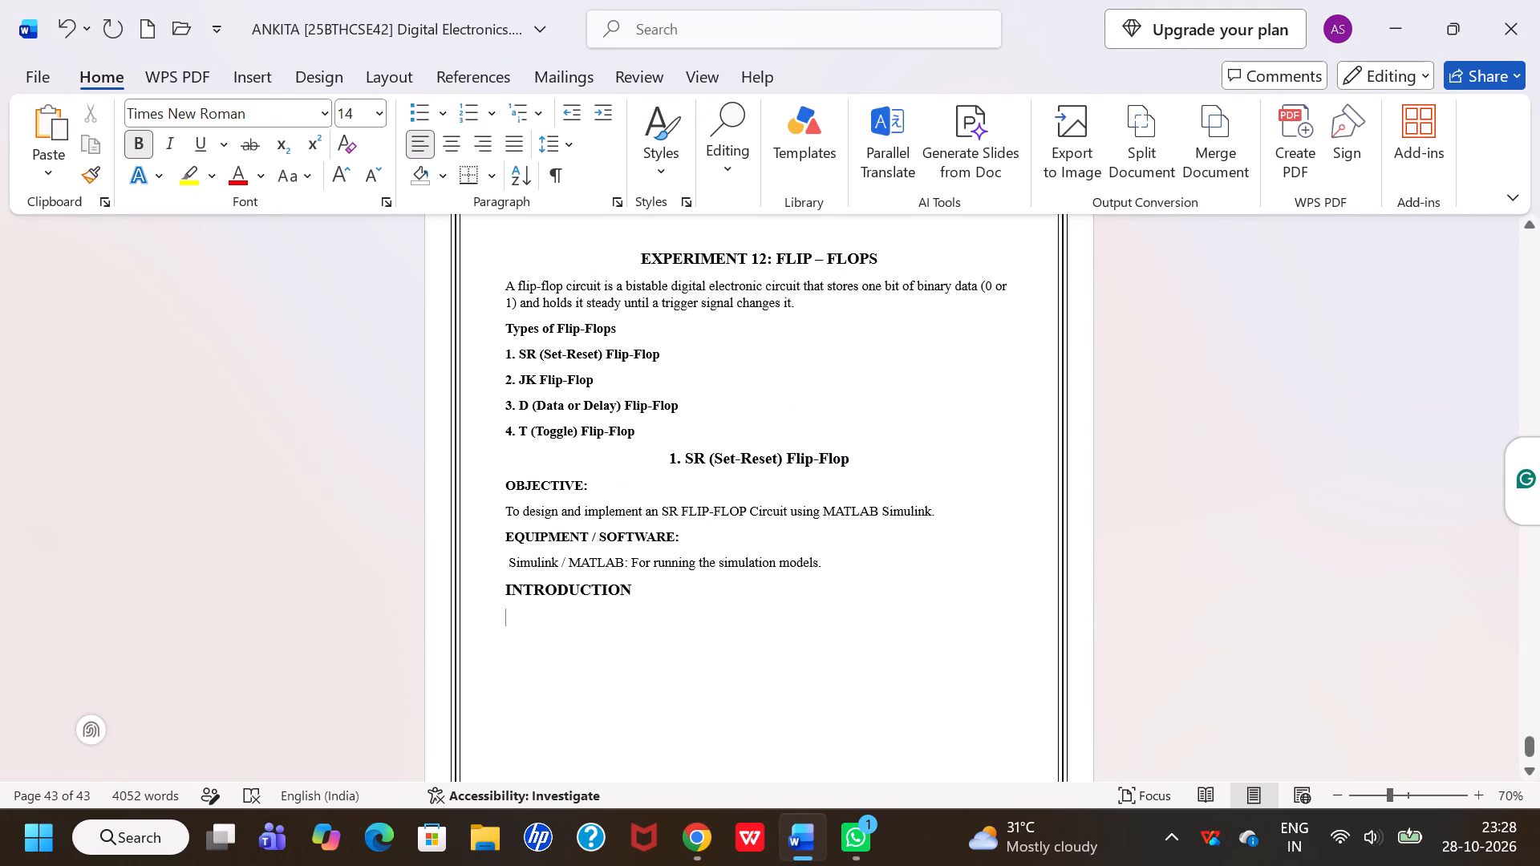
Retitle the centred "1. SR (Set-Reset) Flip-Flop" section heading as "1. JK FLIP-FLOP".
left_click_drag(671, 459, 838, 448)
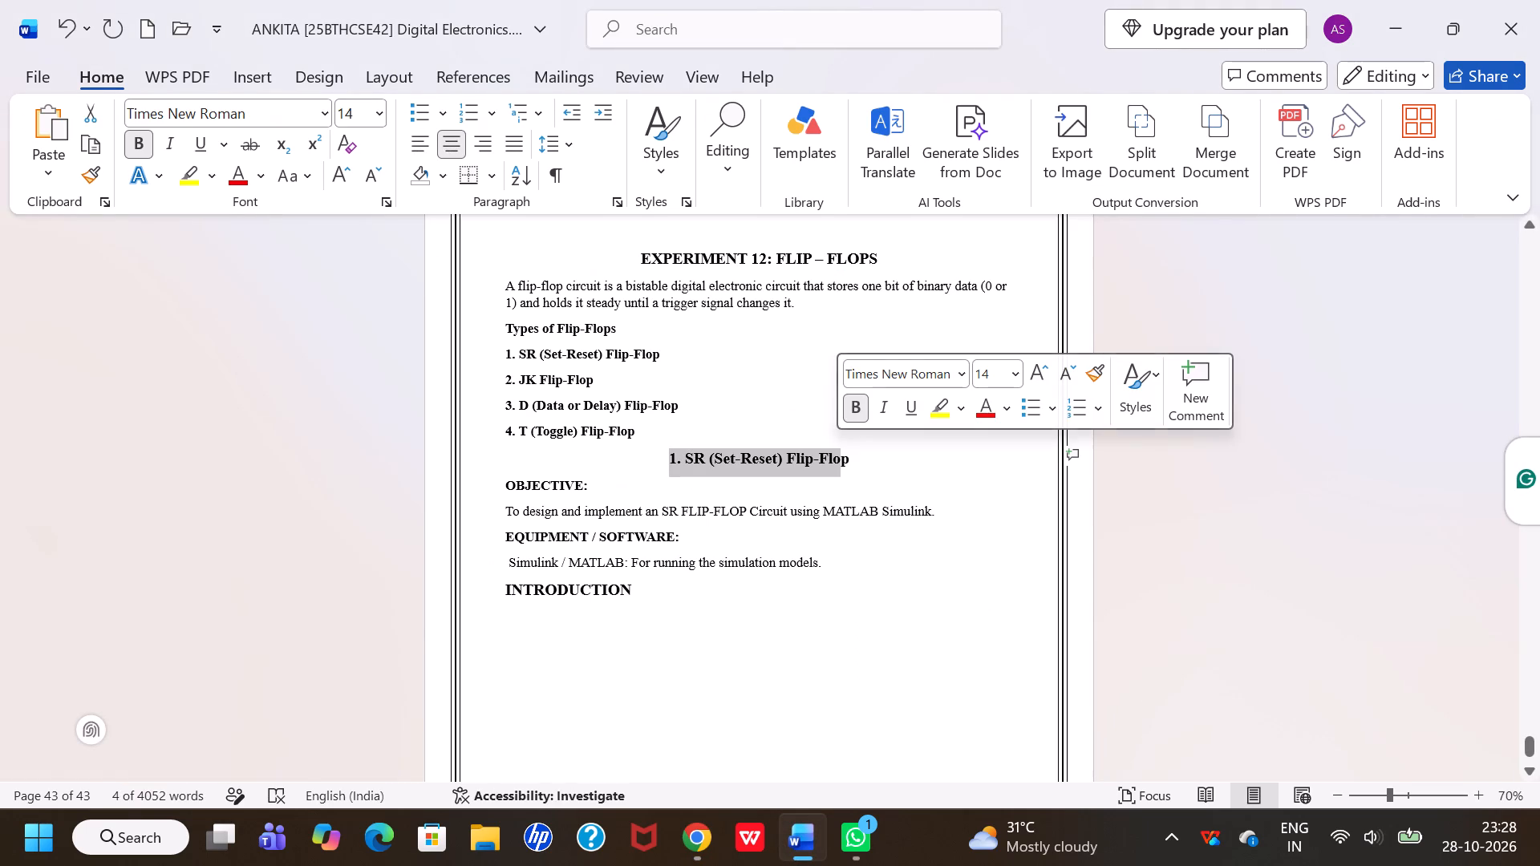
left_click(863, 457)
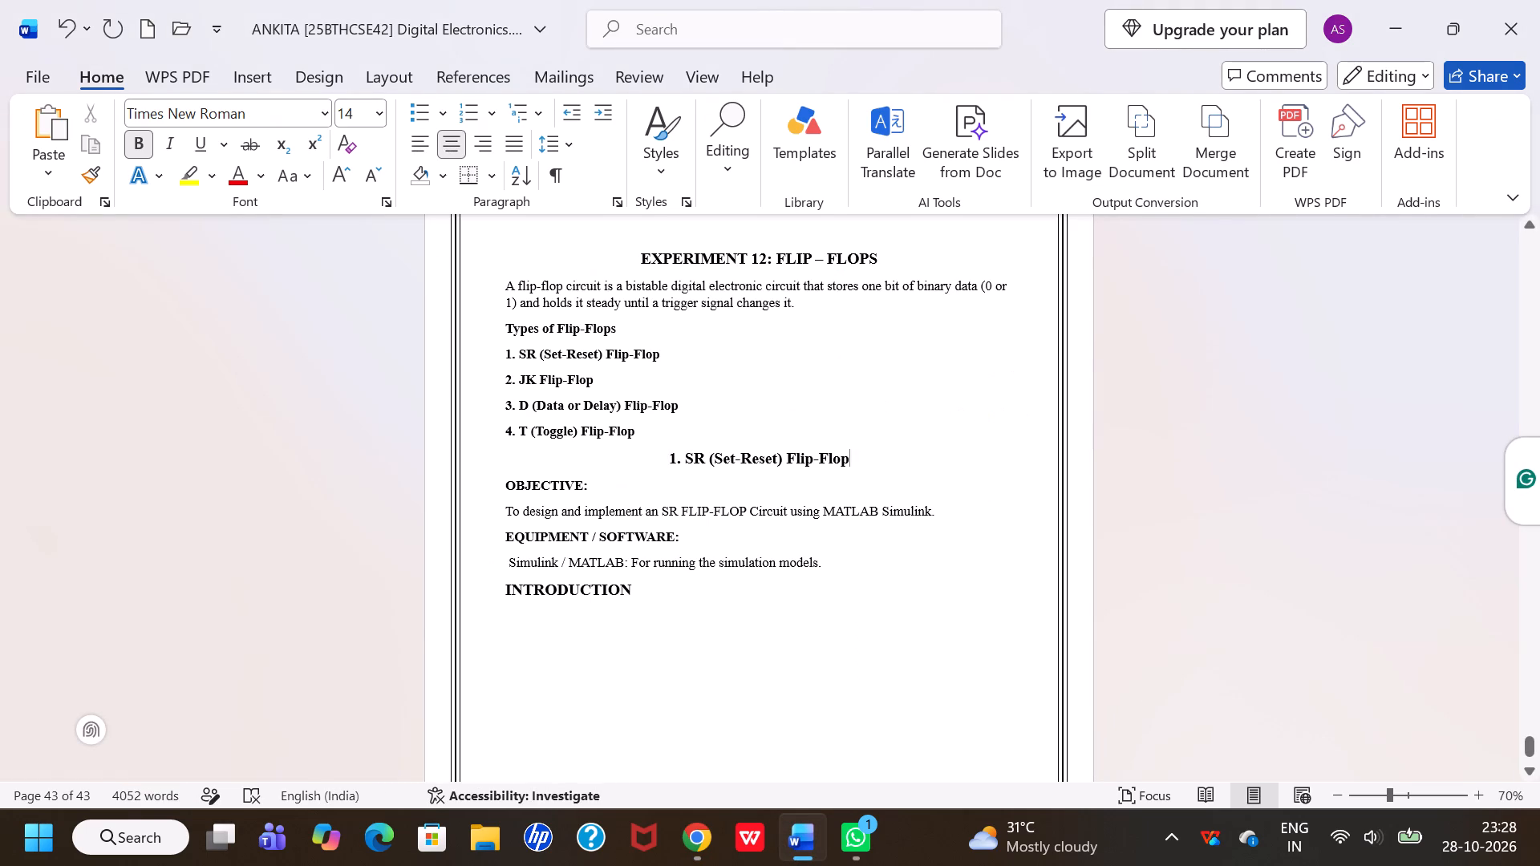
key("BackSpace")
key("BackSpace")
key("BackSpace")
key("BackSpace")
key("BackSpace")
key("BackSpace")
key("BackSpace")
key("BackSpace")
key("BackSpace")
key("BackSpace")
key("BackSpace")
key("BackSpace")
key("BackSpace")
key("BackSpace")
key("BackSpace")
key("BackSpace")
key("BackSpace")
key("BackSpace")
key("BackSpace")
key("BackSpace")
key("BackSpace")
key("BackSpace")
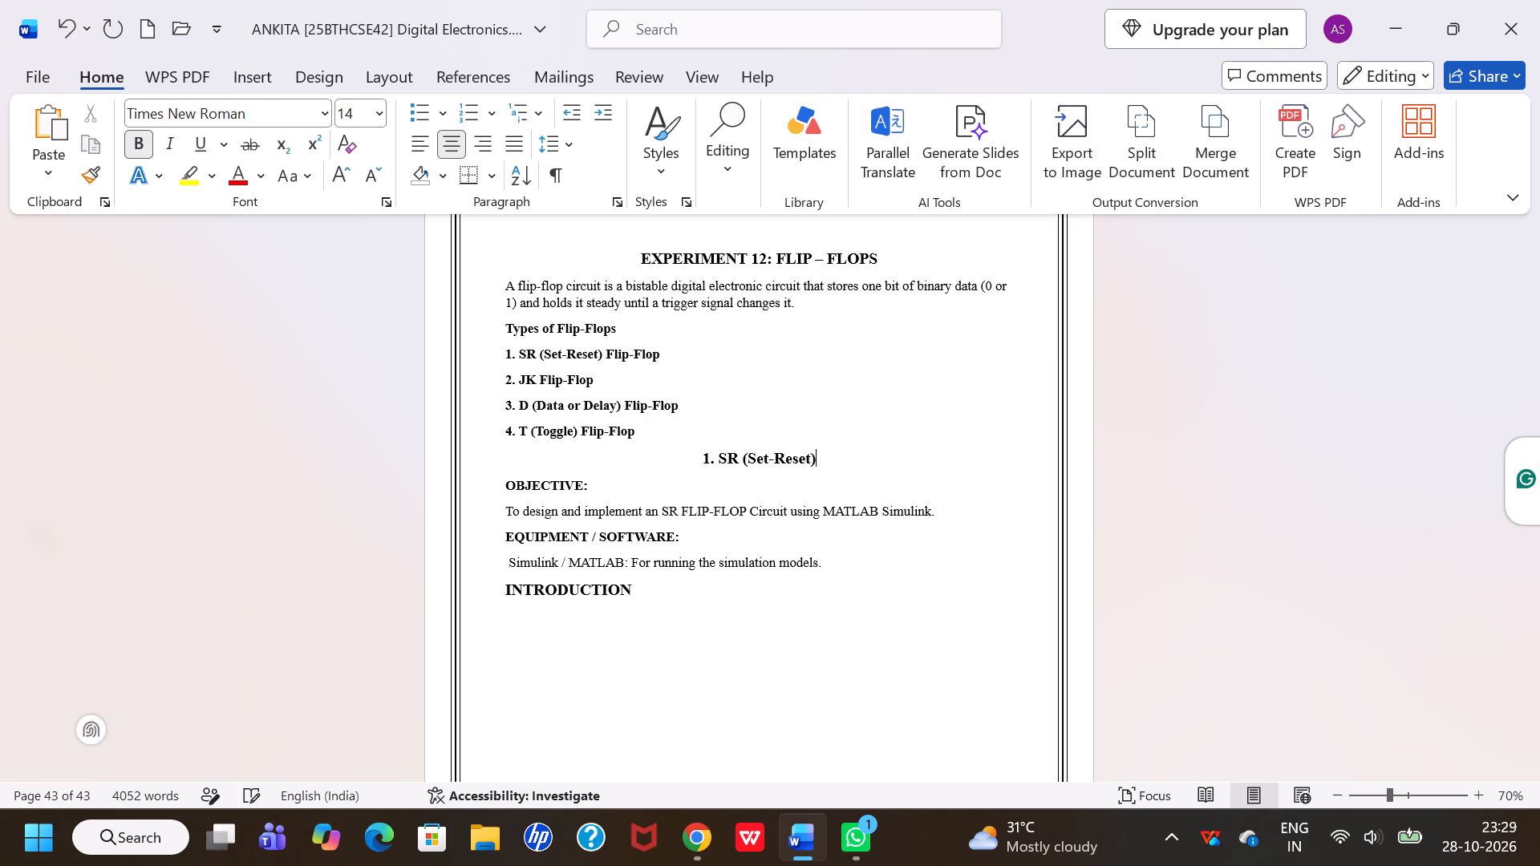
key("BackSpace")
key("BackSpace")
key("BackSpace")
key("BackSpace")
key("BackSpace")
key("BackSpace")
key("BackSpace")
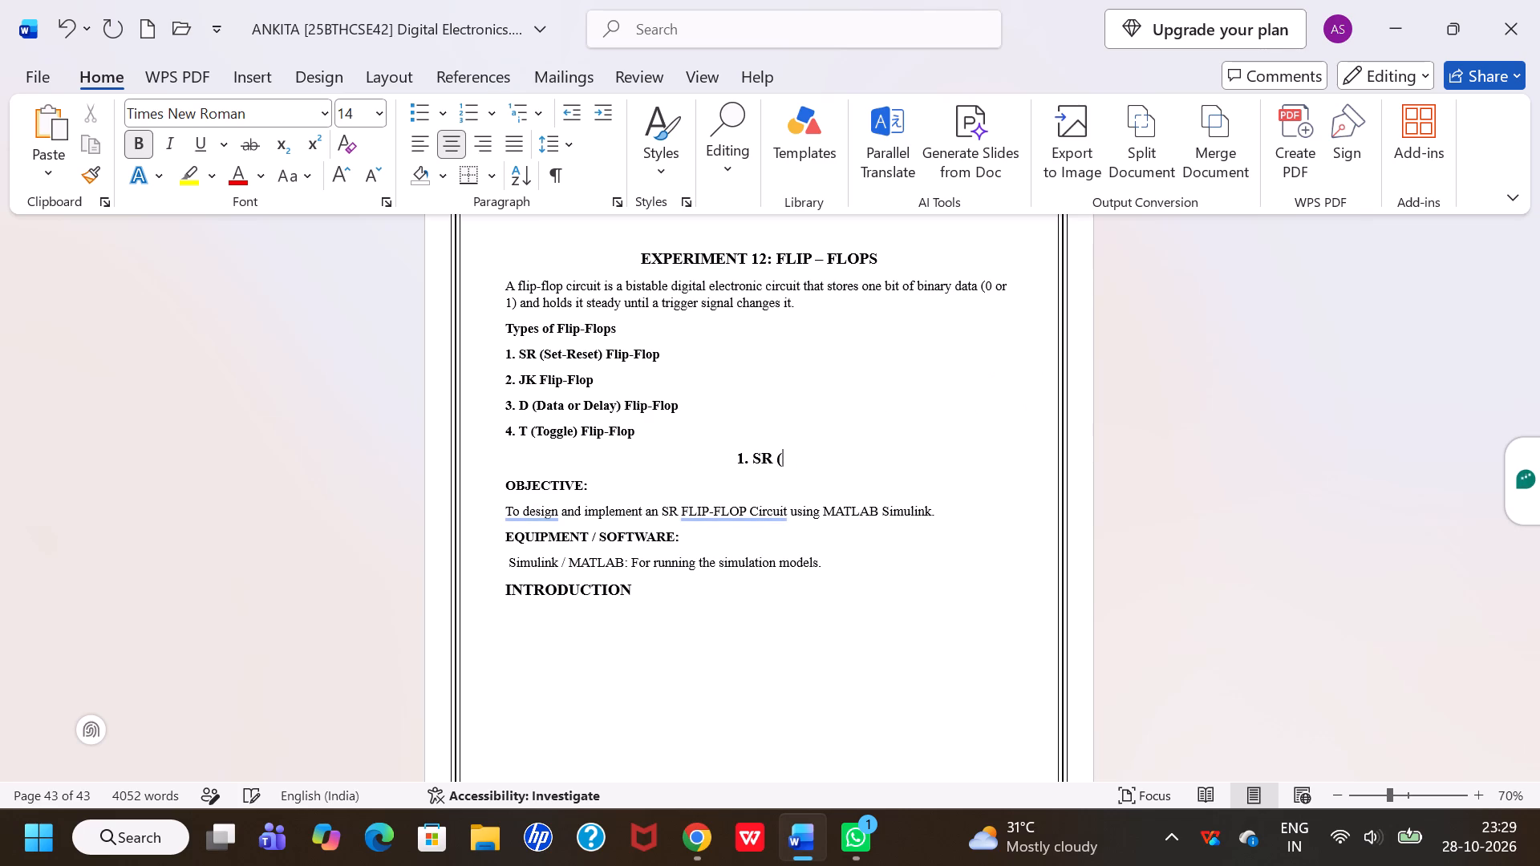
key("BackSpace")
key("BackSpace")
key("BackSpace")
key("BackSpace")
type("FLIP-")
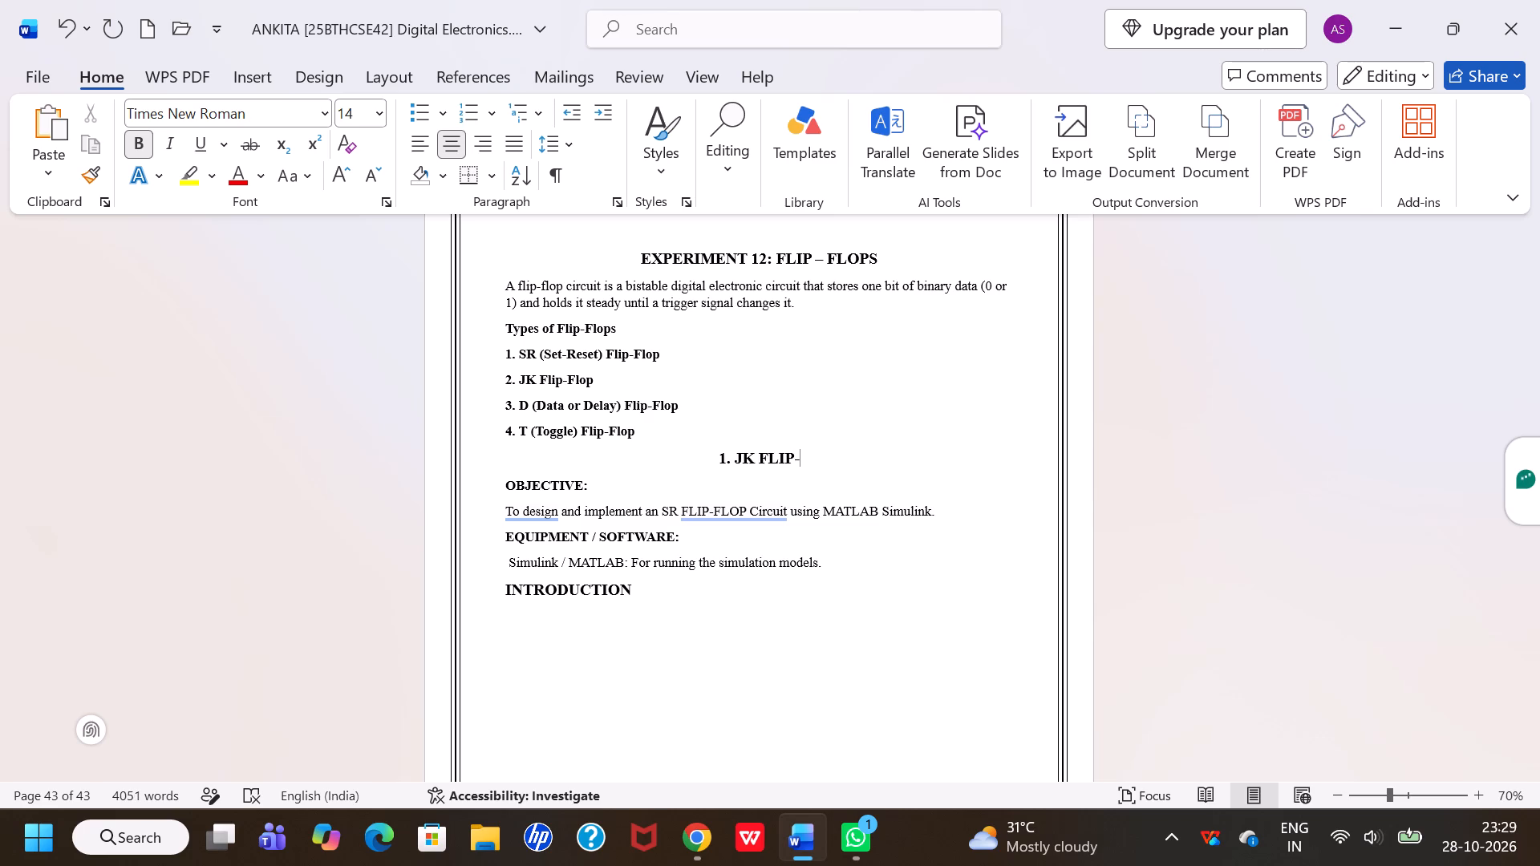
type("FLOP")
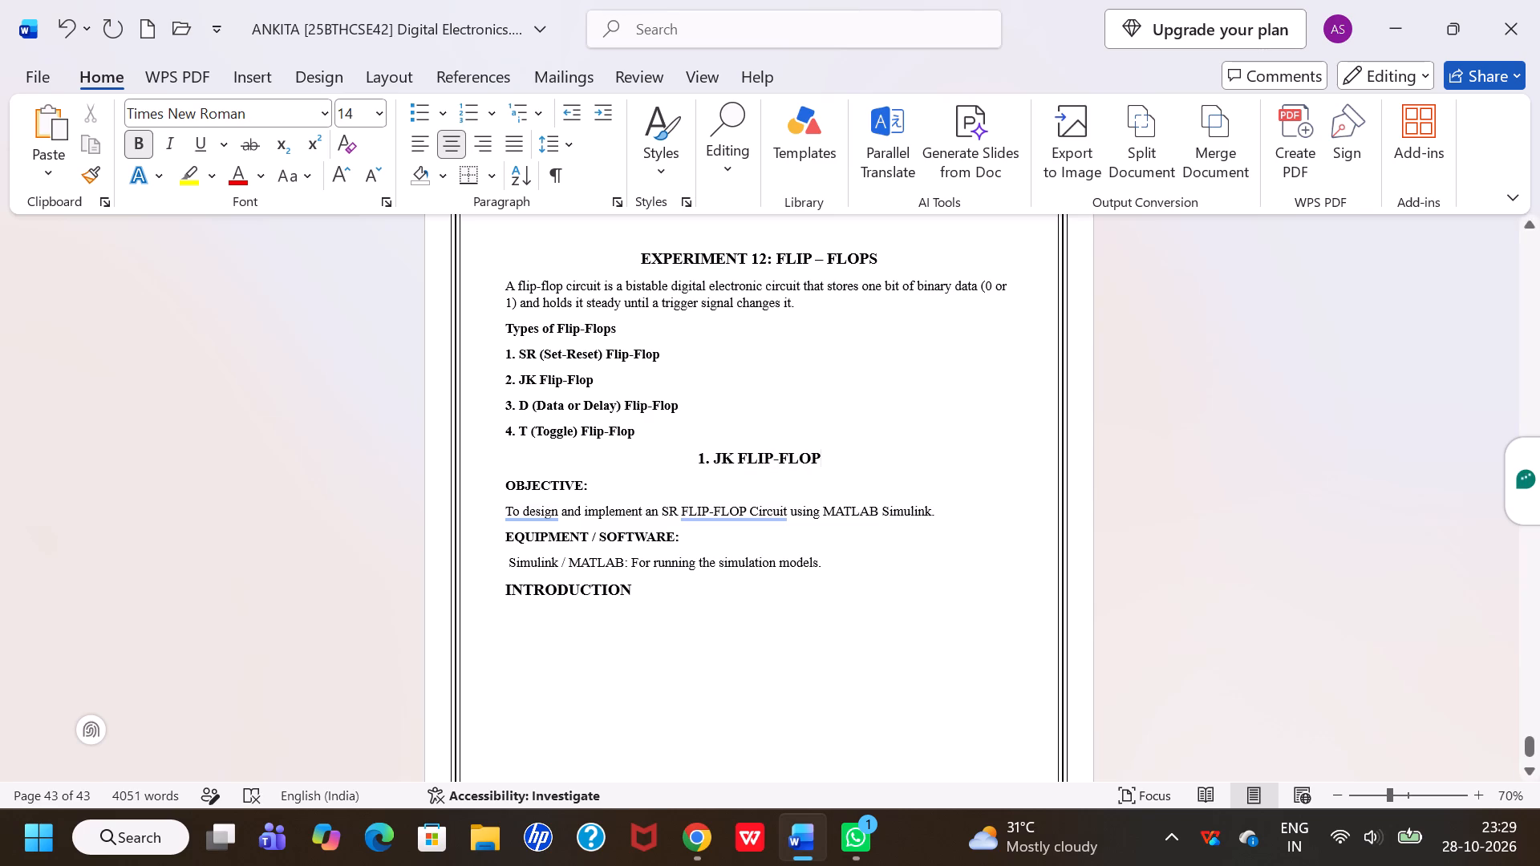
left_click(855, 443)
Replace "SR" with "JK" before "FLIP-FLOP Circuit" in the objective sentence.
left_click(675, 508)
key("BackSpace")
key("BackSpace")
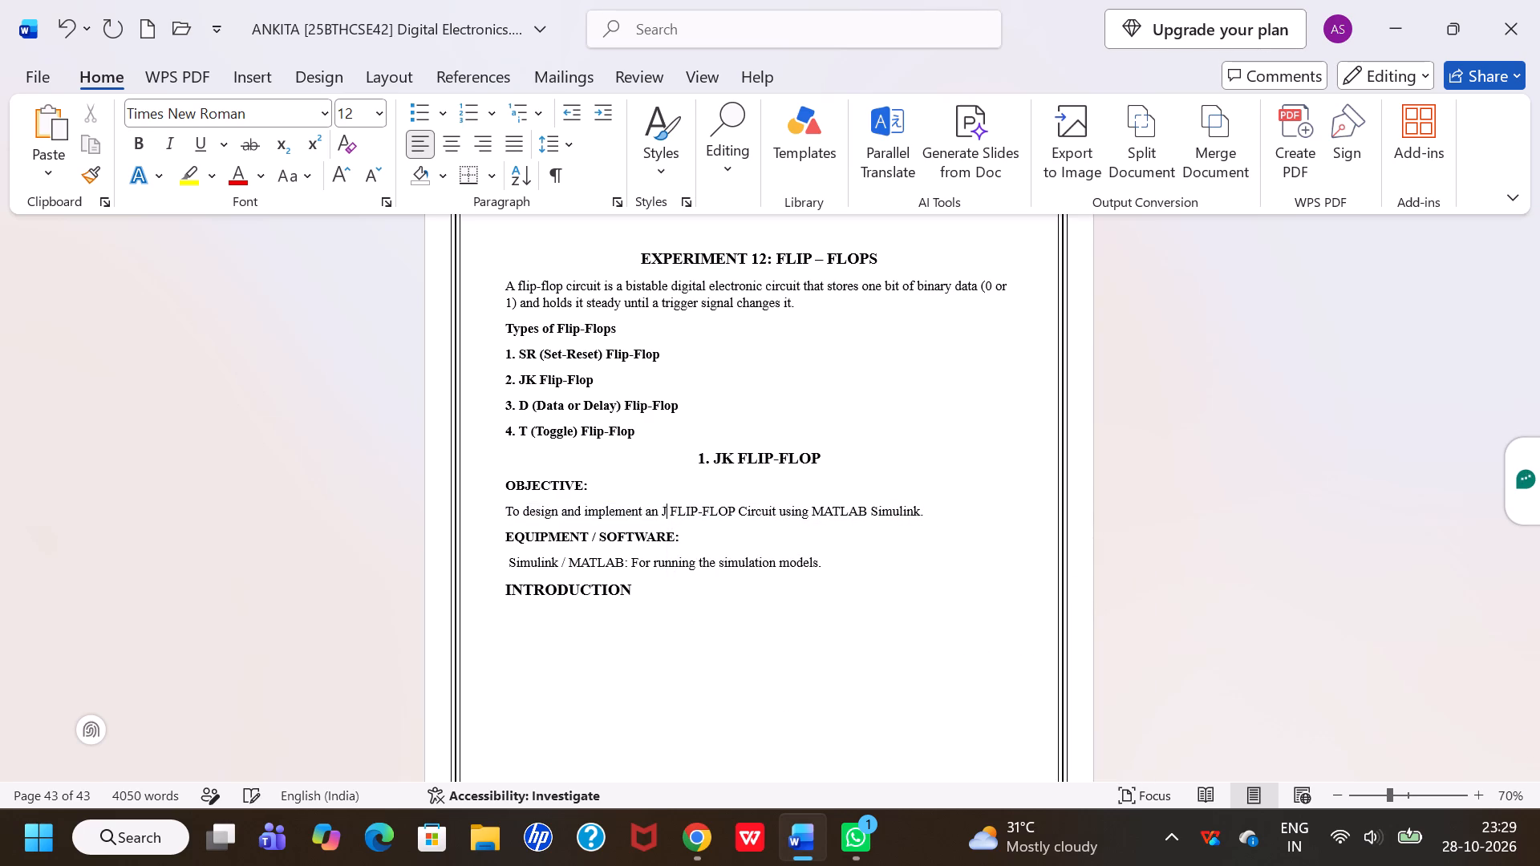
key("k")
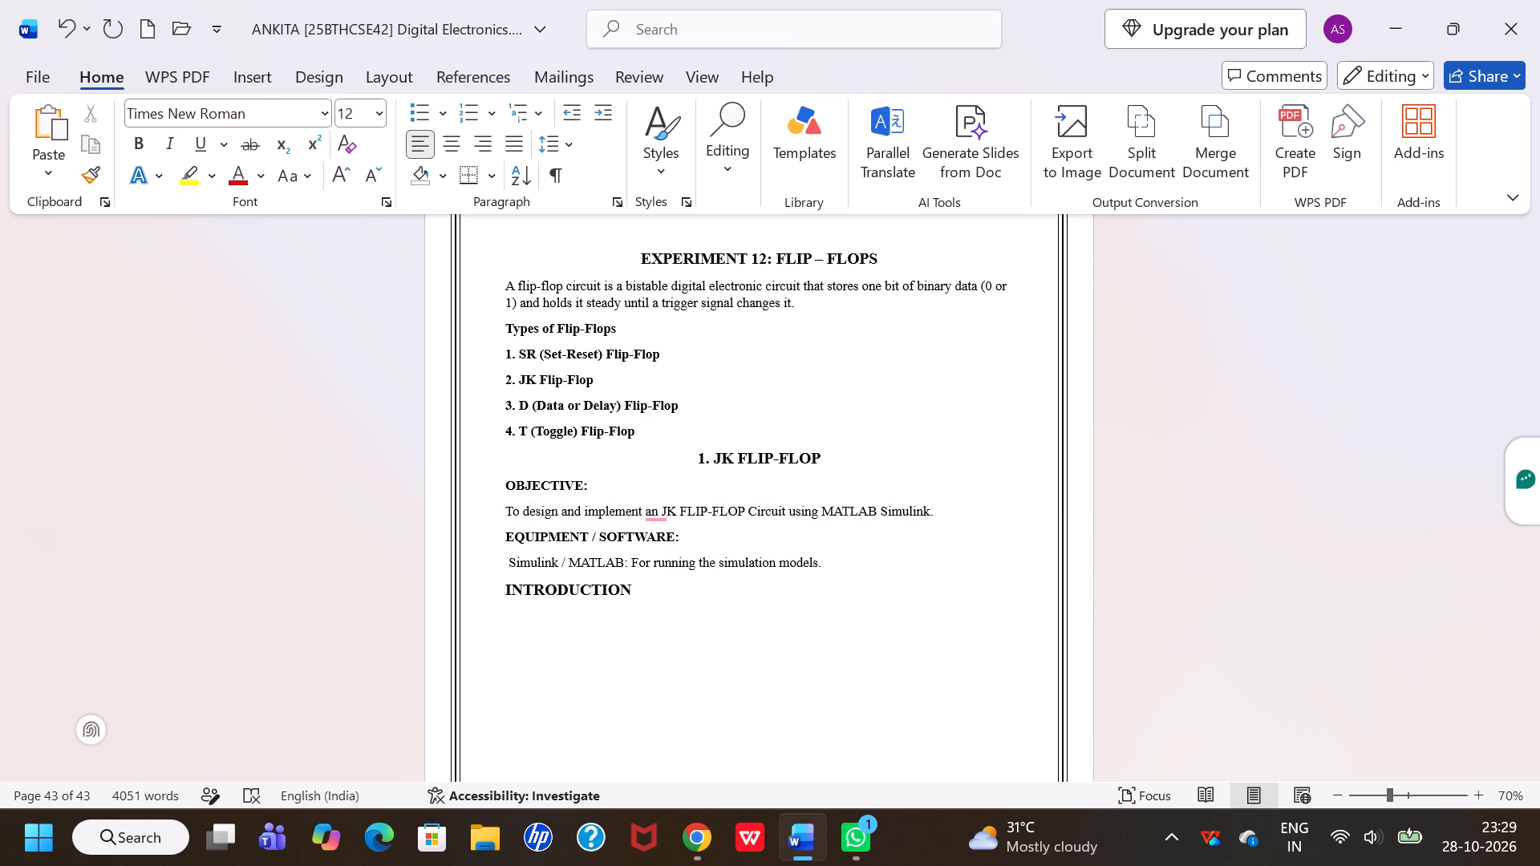
left_click(865, 582)
Correct the article before "JK FLIP-FLOP Circuit" in the objective sentence to "a".
left_click(668, 510)
left_click(673, 569)
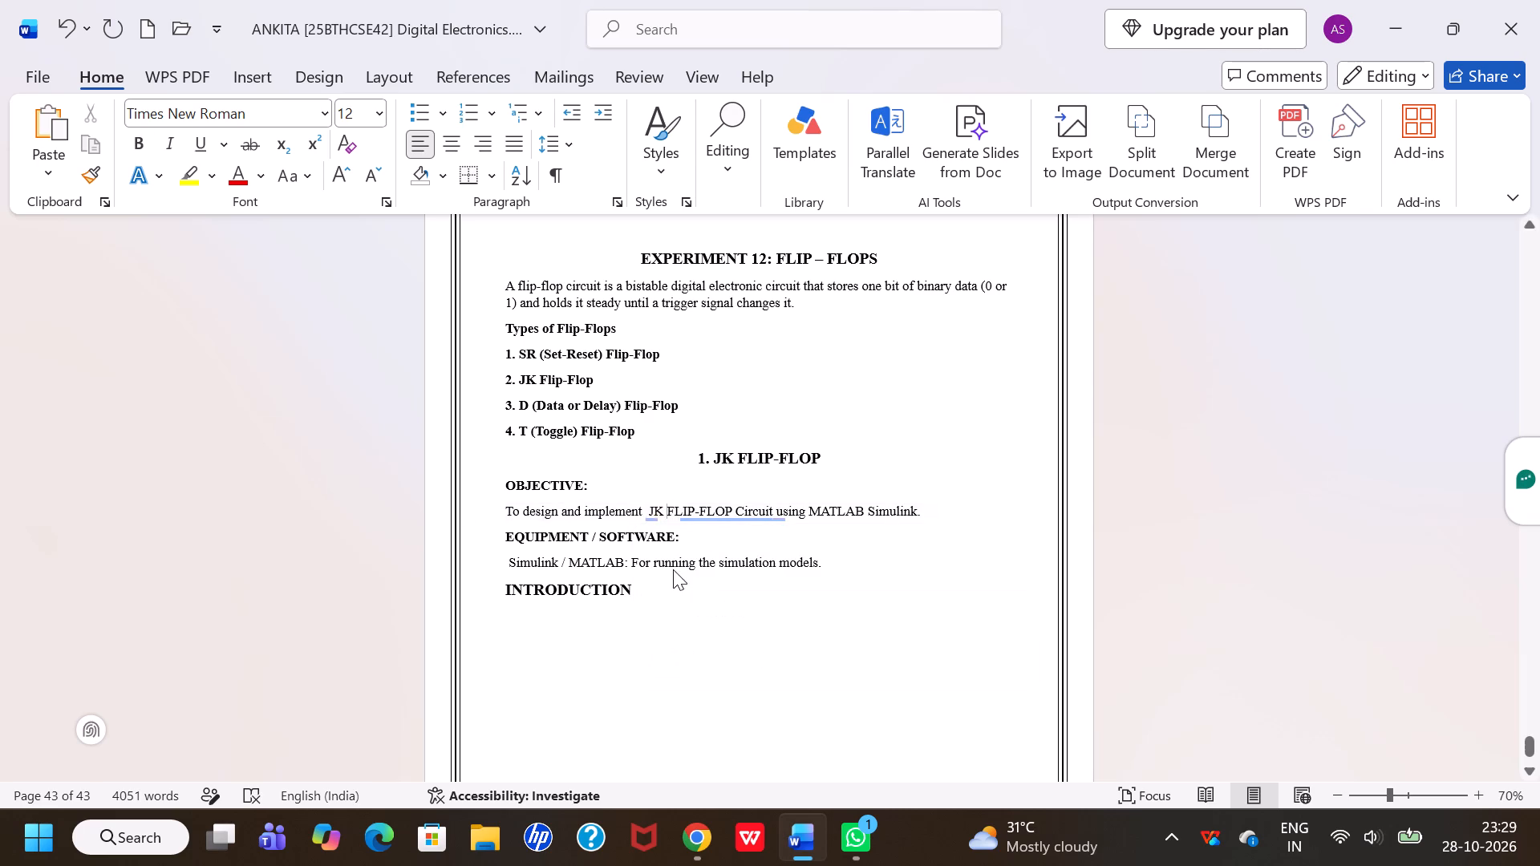
left_click(909, 573)
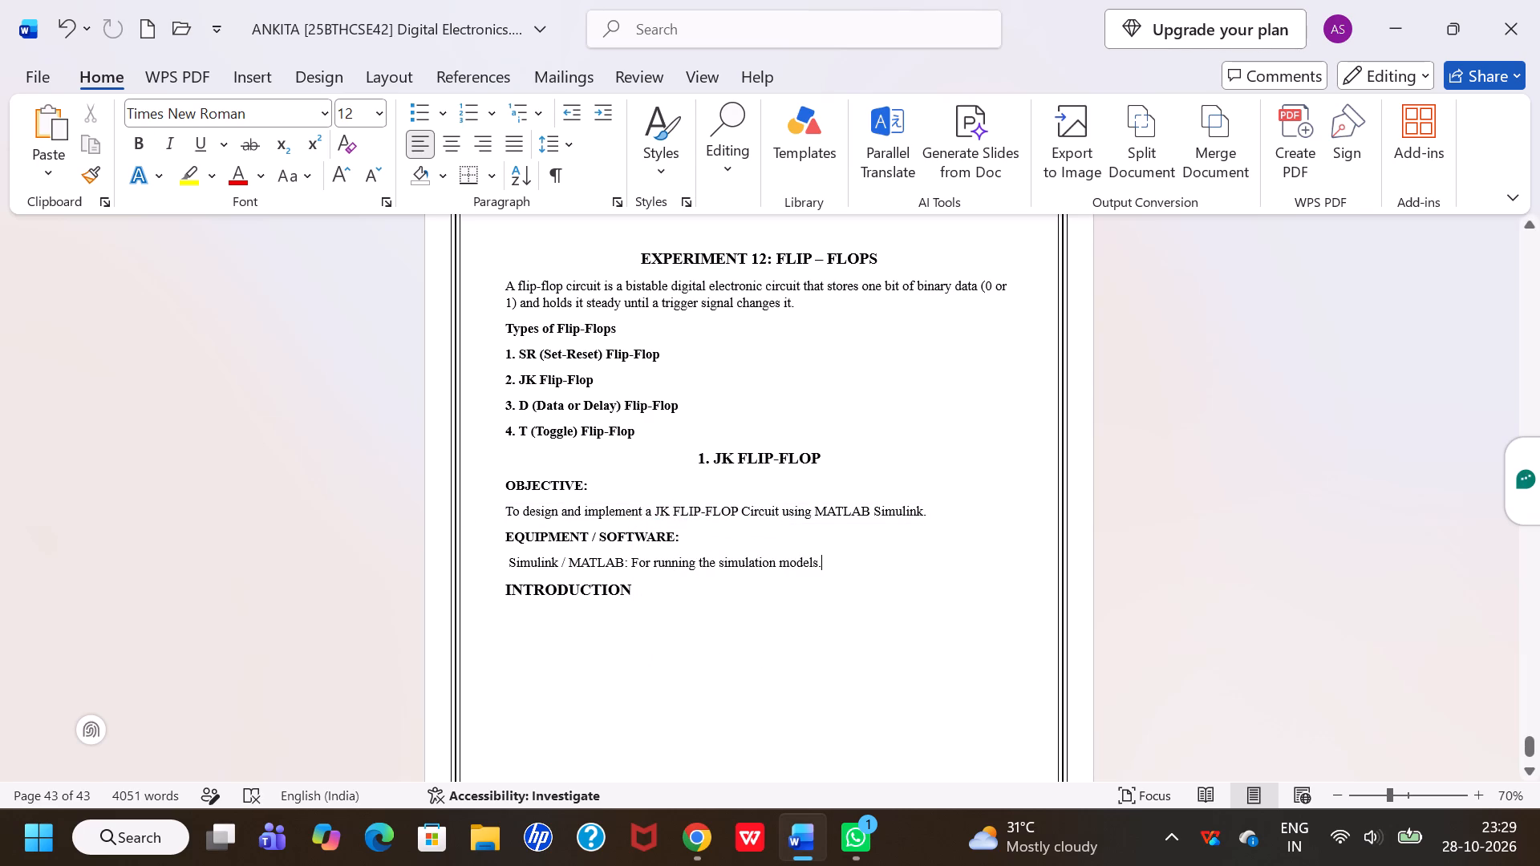
Add another empty line below the INTRODUCTION heading.
left_click(670, 608)
key("Return")
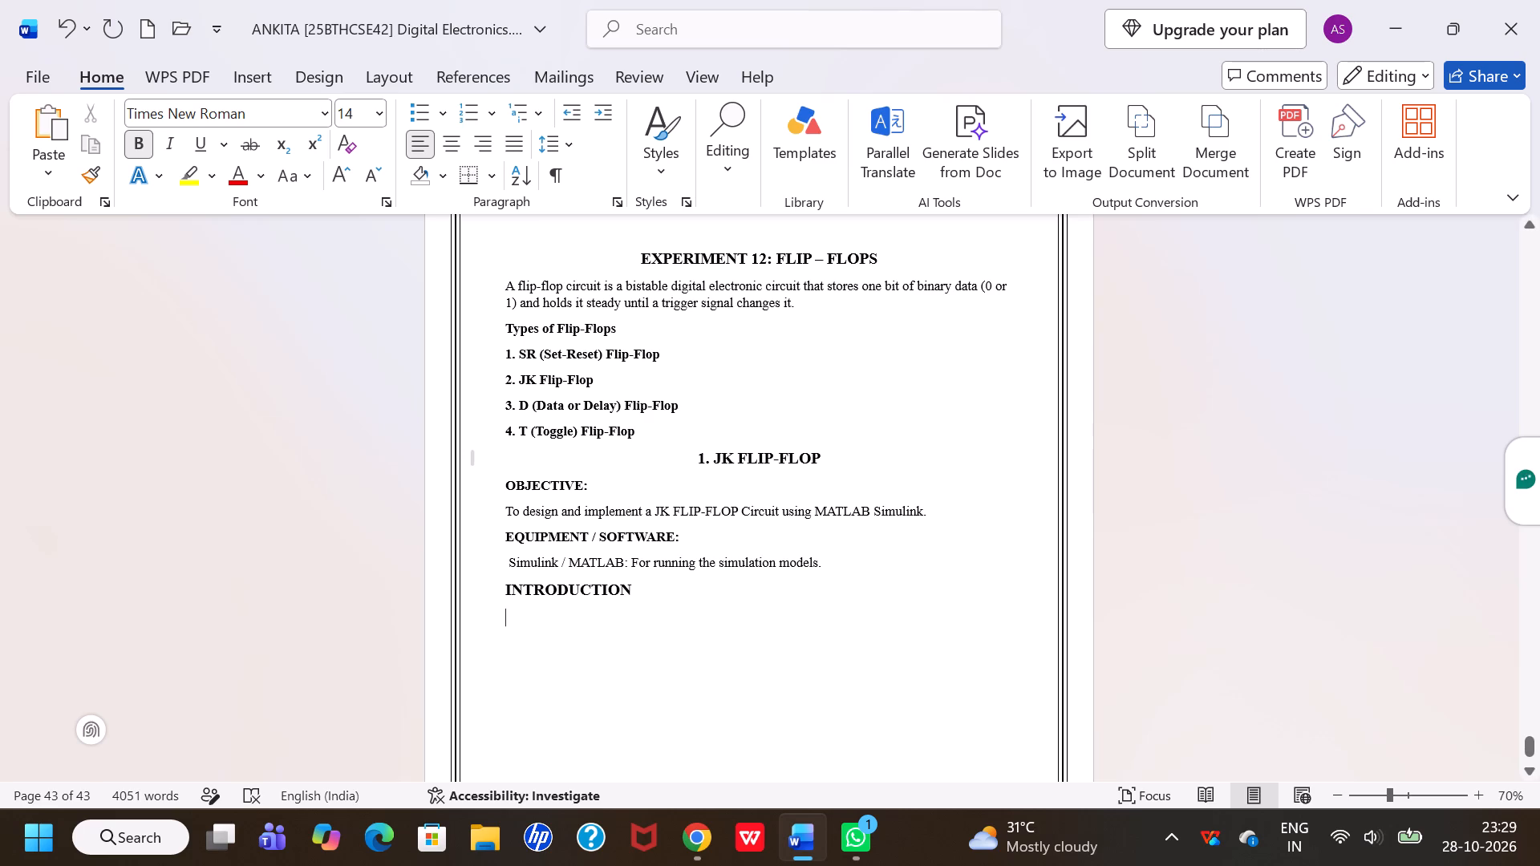
Renumber the JK FLIP-FLOP section heading as 2.
left_click(702, 455)
key("BackSpace")
key("2")
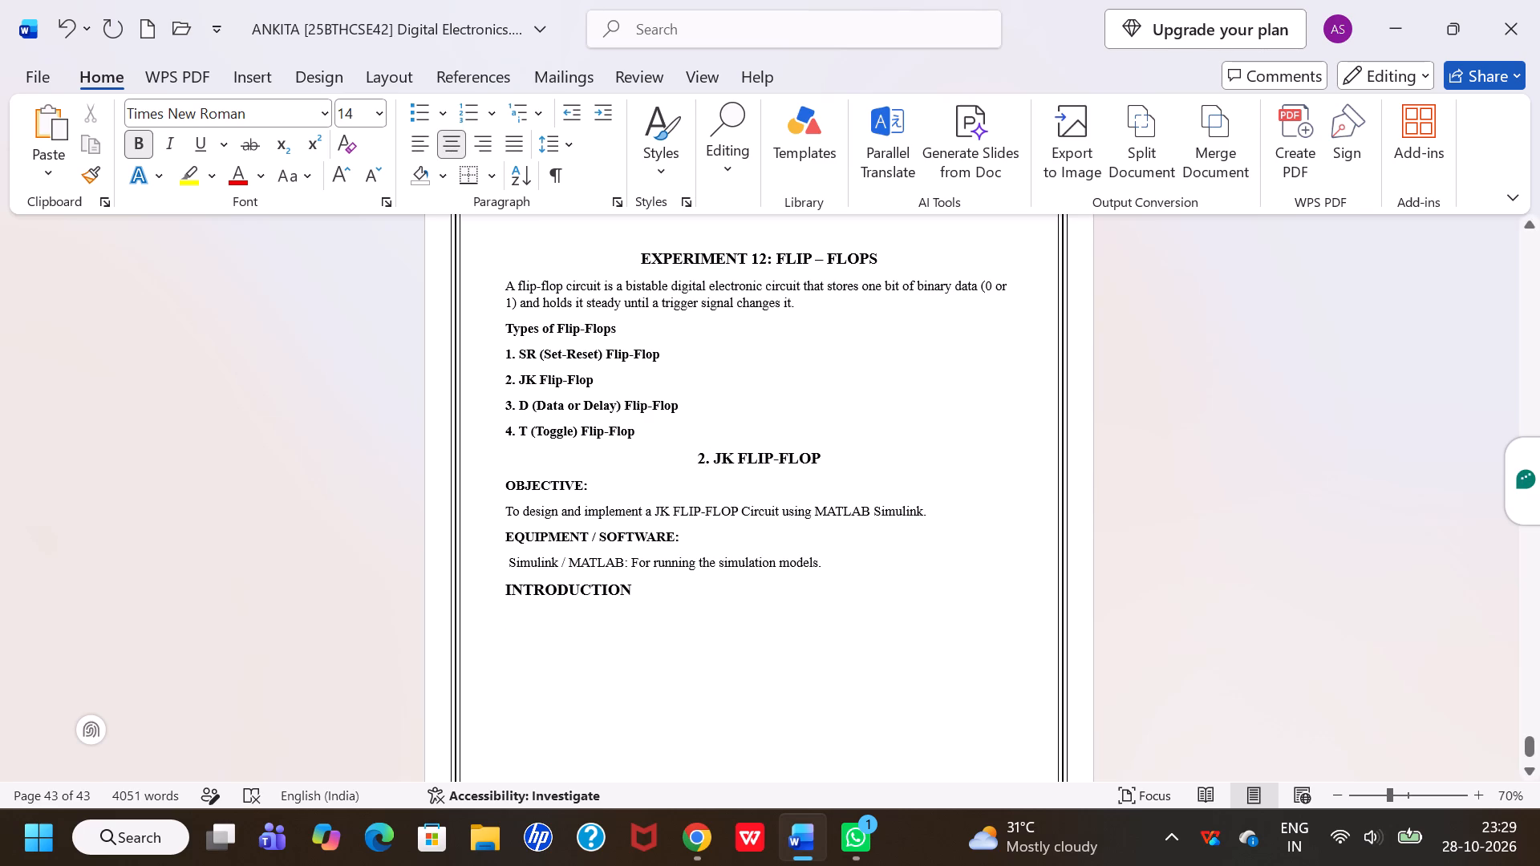
Copy the JK Flip-Flop description, without its label, from the Google results in Chrome and paste it below INTRODUCTION in Word.
left_click(648, 613)
left_click(695, 836)
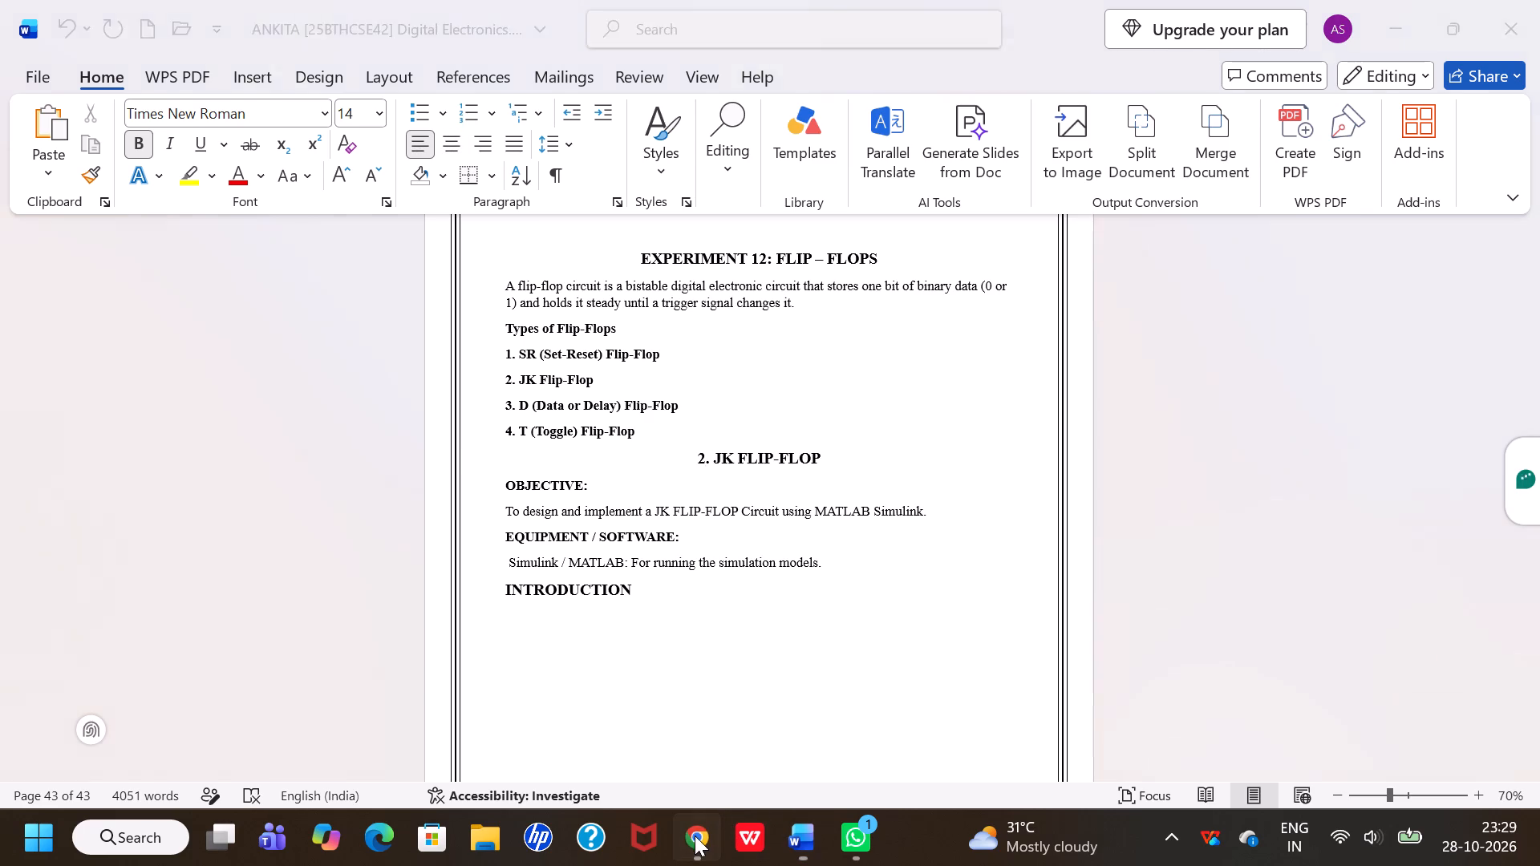
left_click(319, 434)
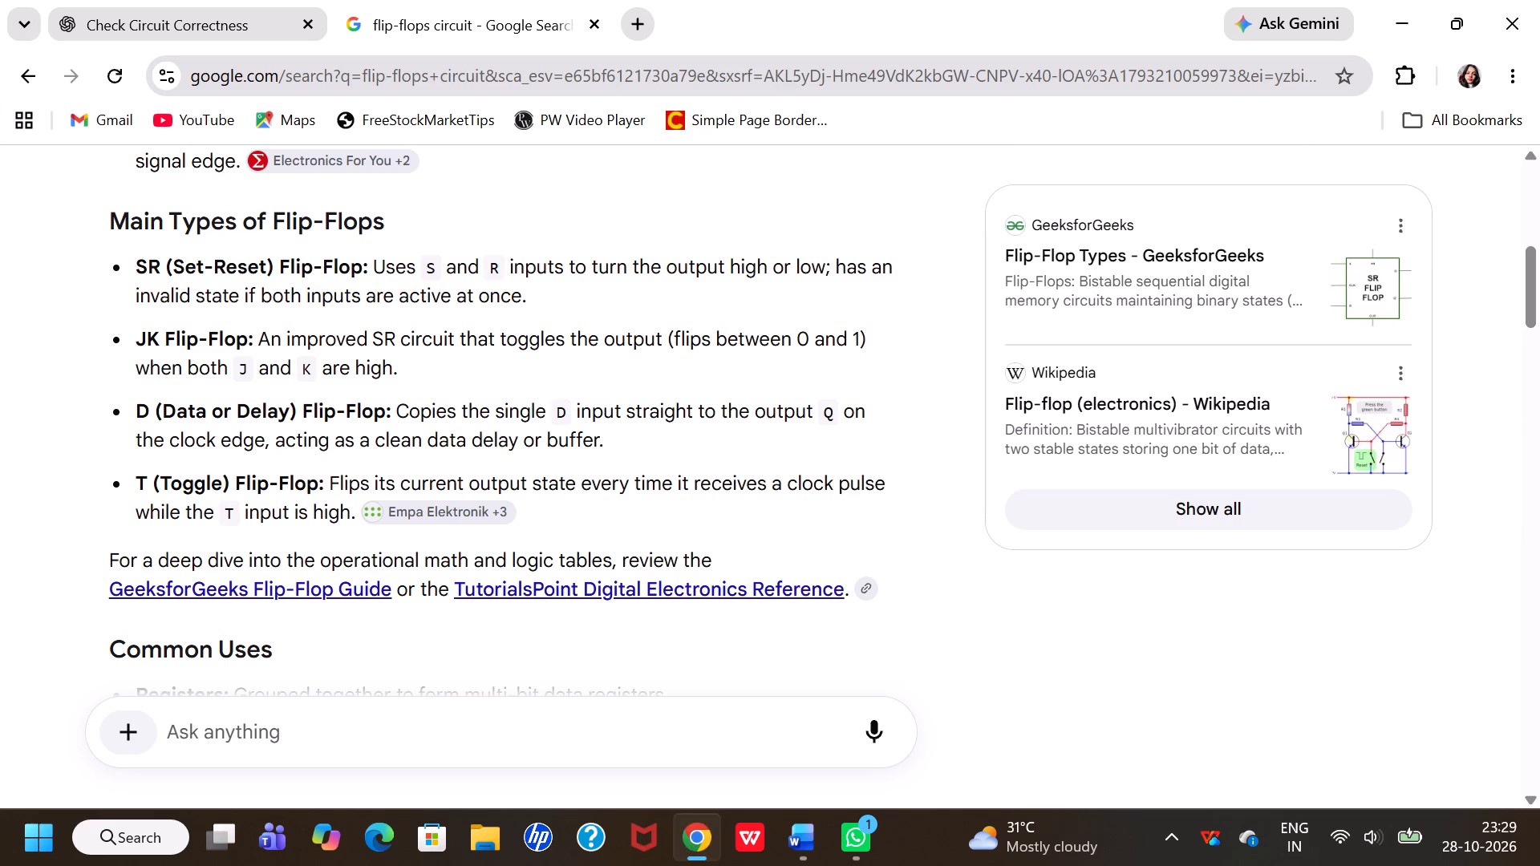
left_click_drag(262, 338, 290, 344)
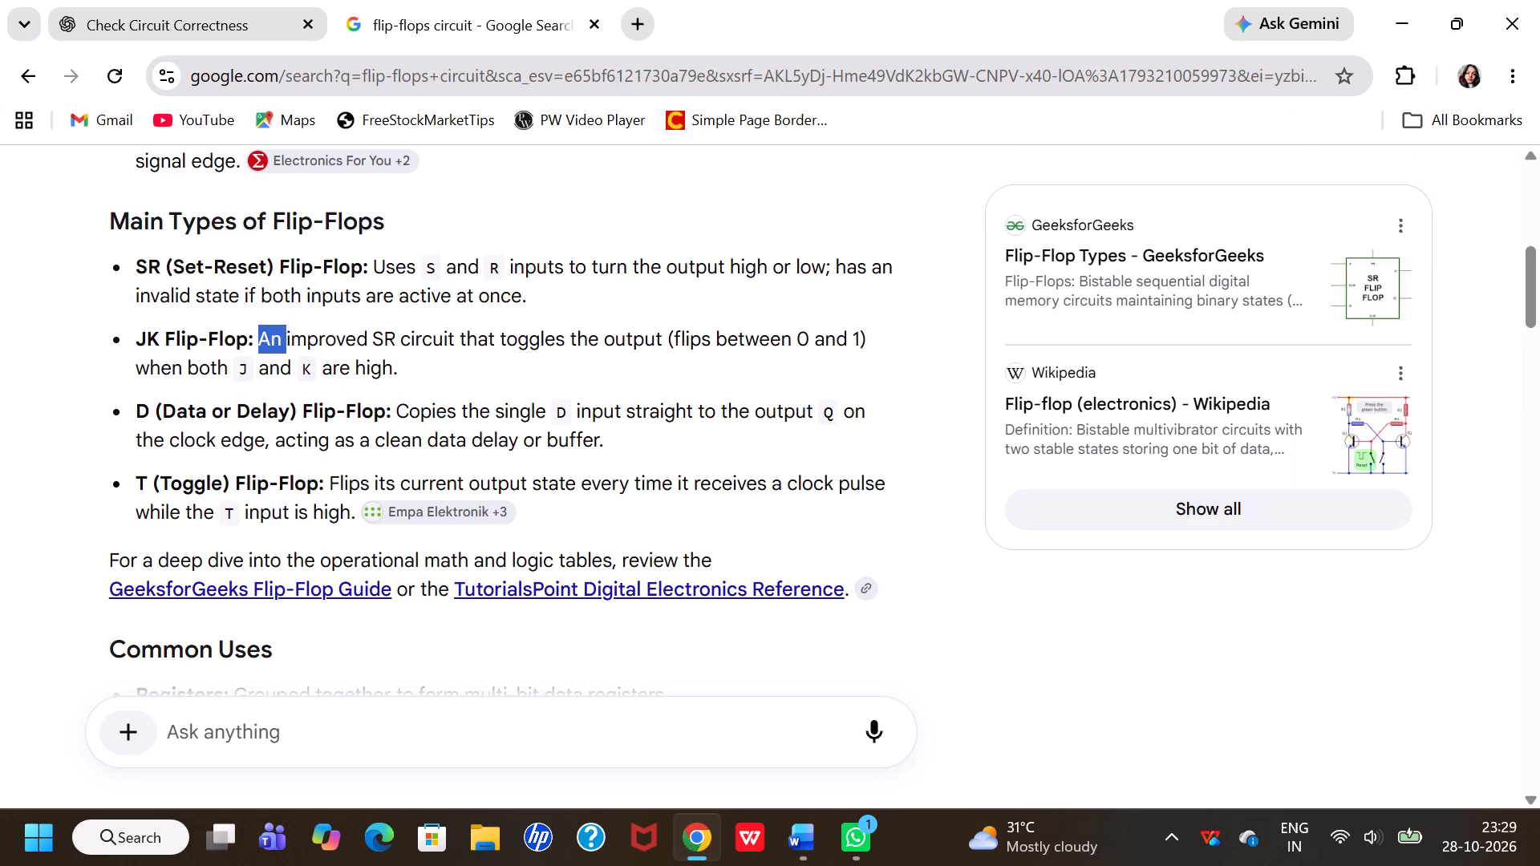
left_click_drag(290, 344, 413, 378)
key("ctrl+c")
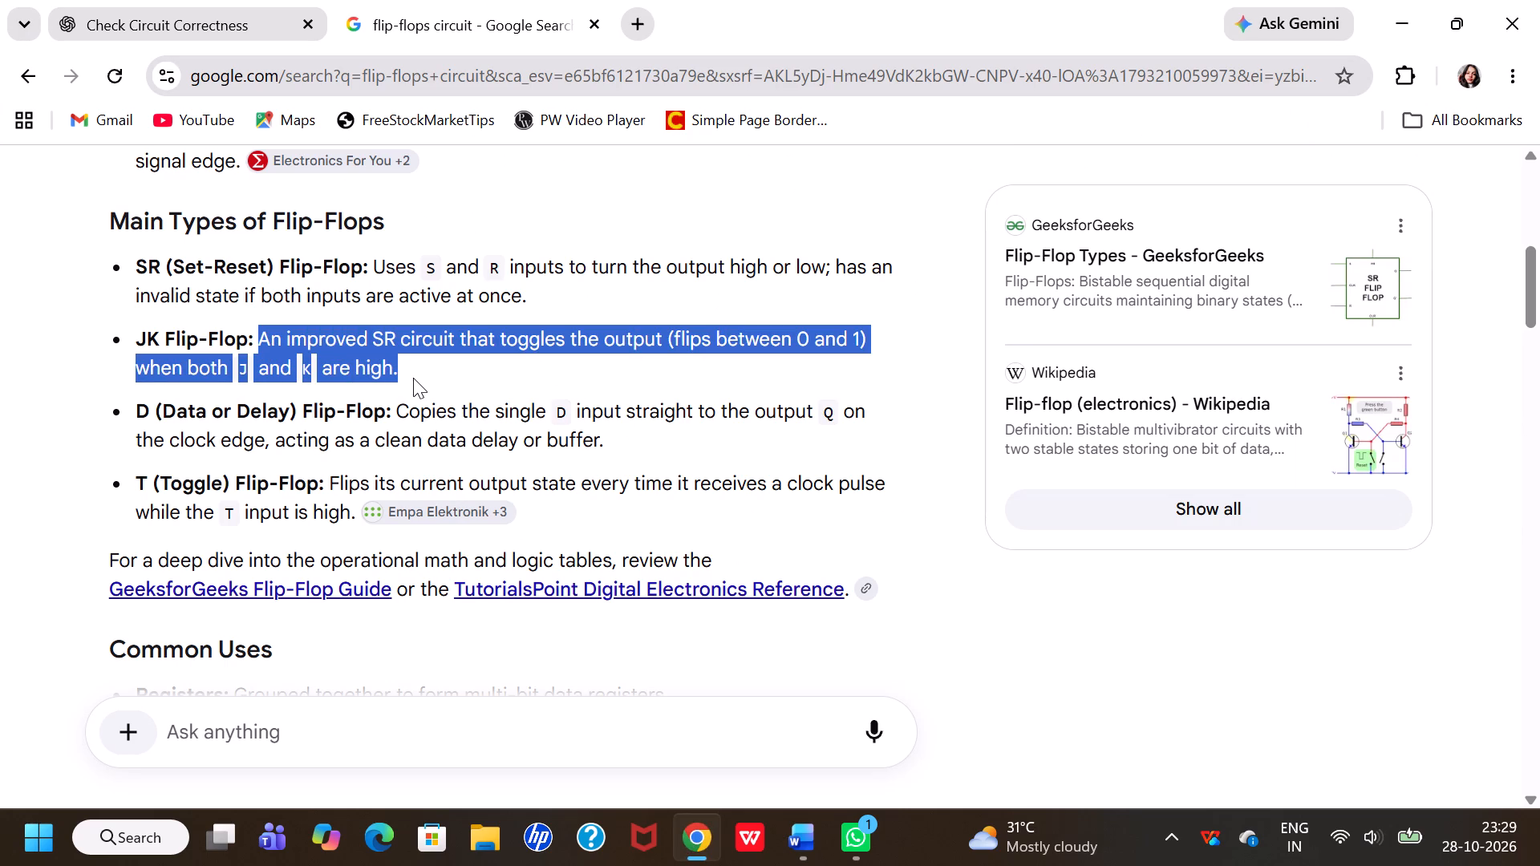
left_click(805, 835)
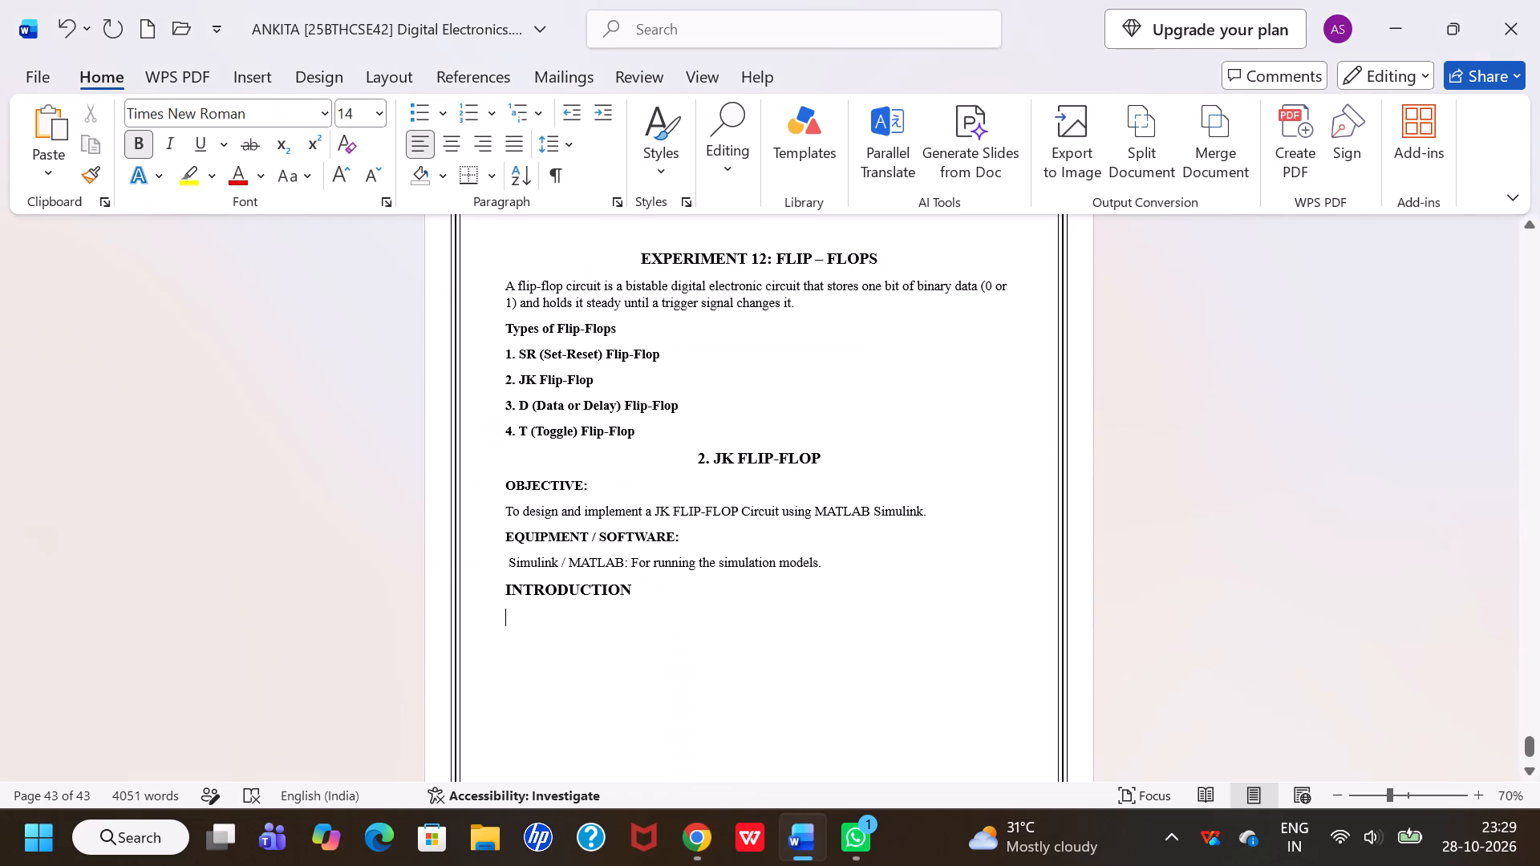
key("ctrl+v")
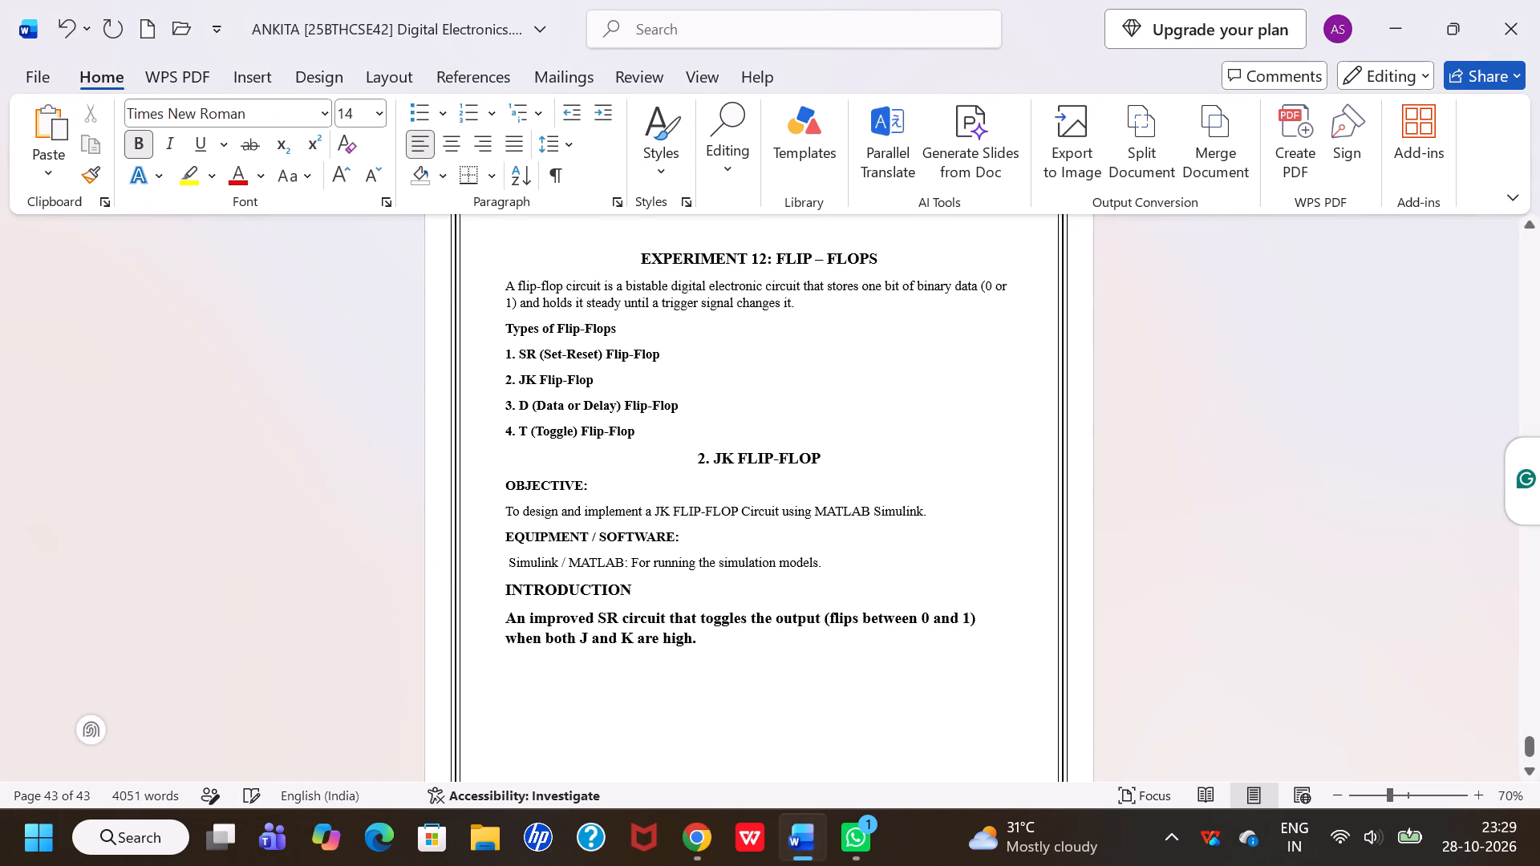
Remove bold from the pasted JK introduction paragraph and set its font size to 12.
triple_click(586, 623)
left_click(586, 623)
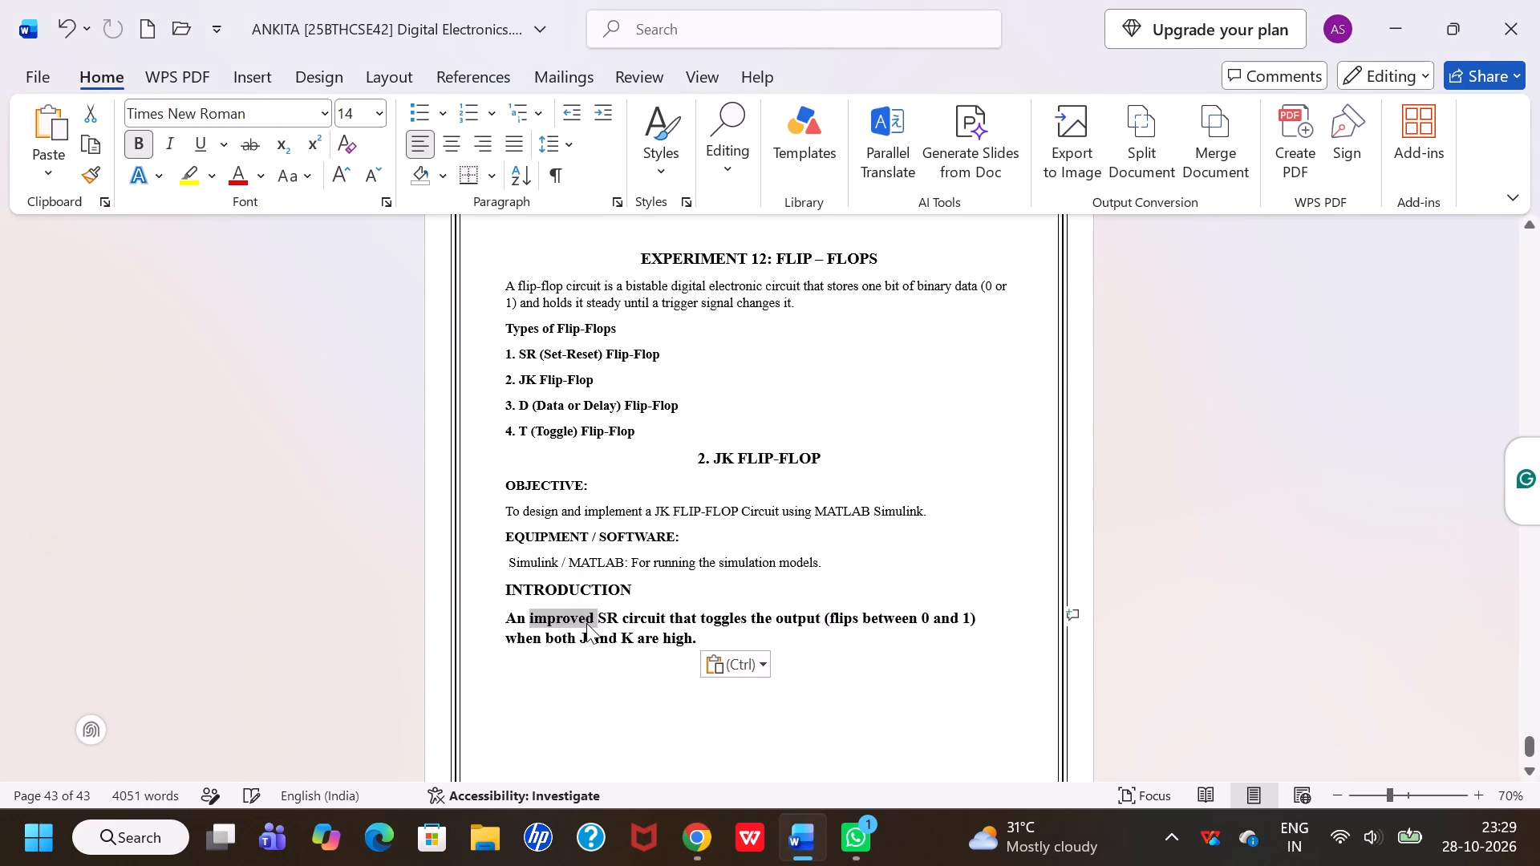
triple_click(586, 623)
key("ctrl+b")
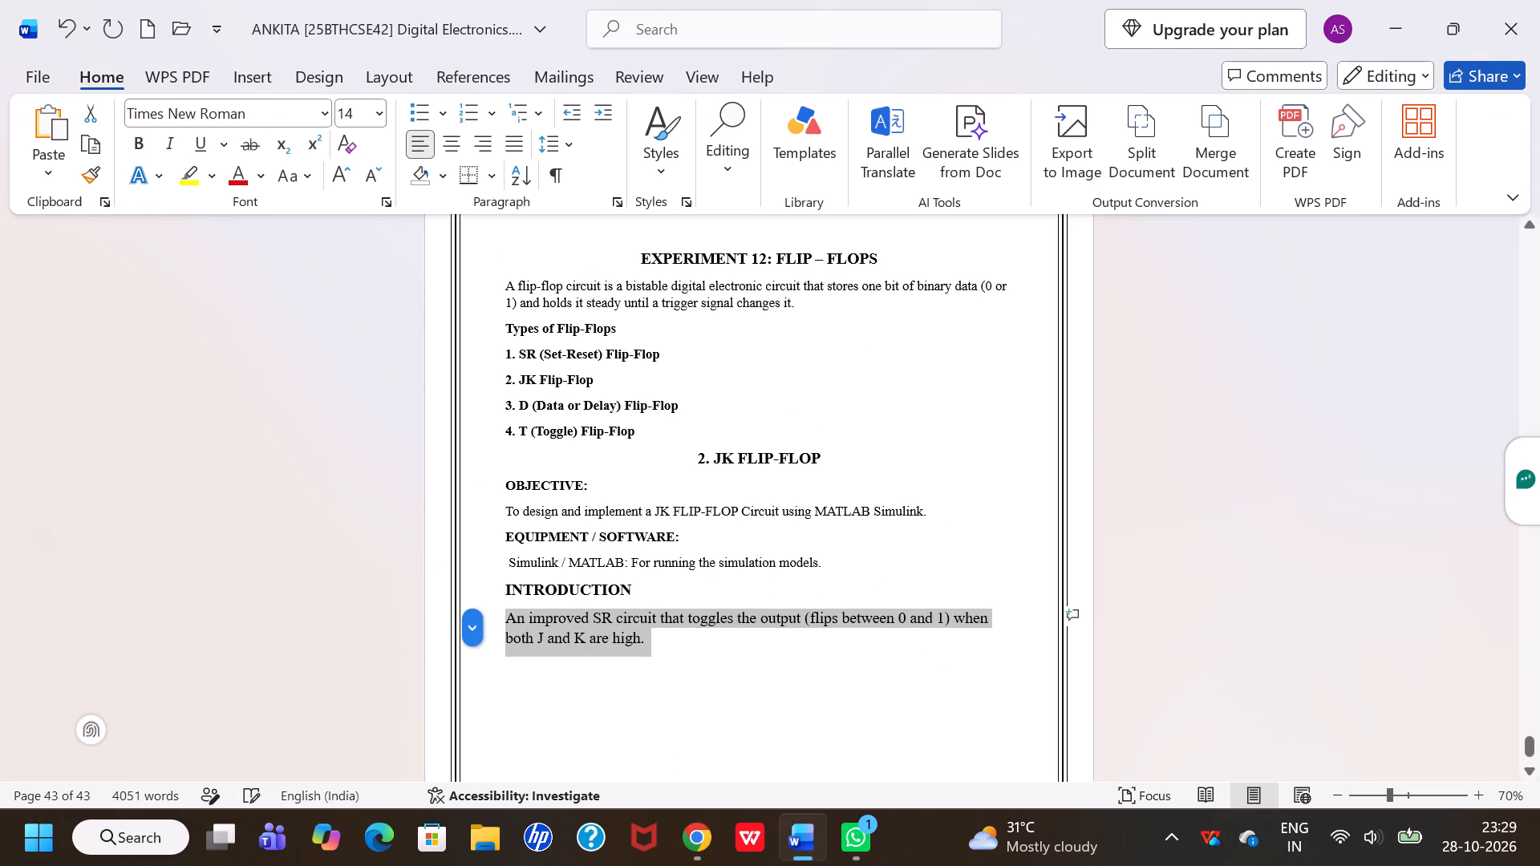
left_click(371, 95)
left_click(379, 117)
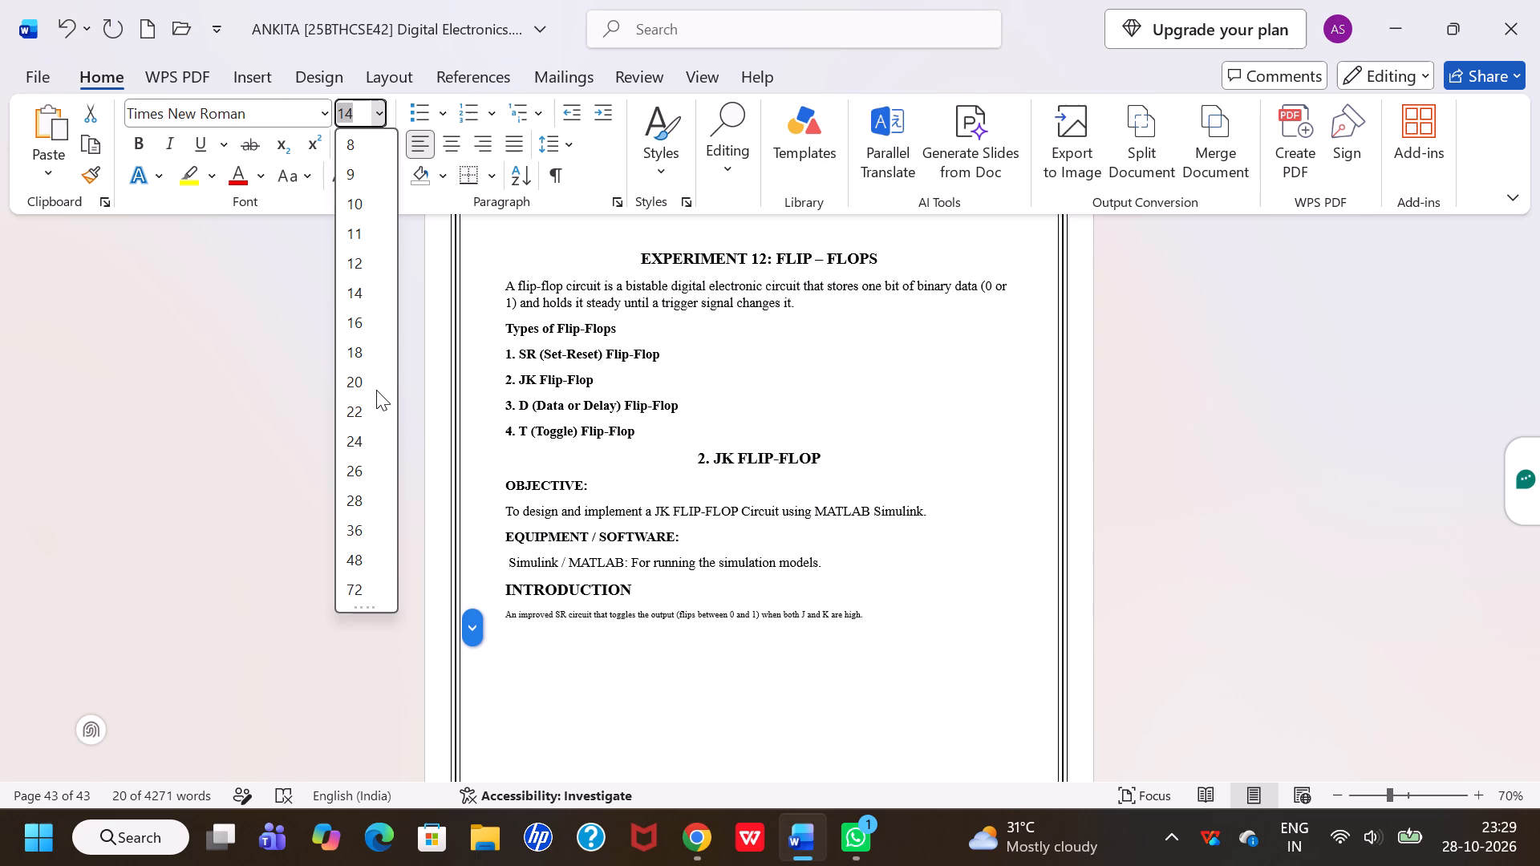
left_click(358, 273)
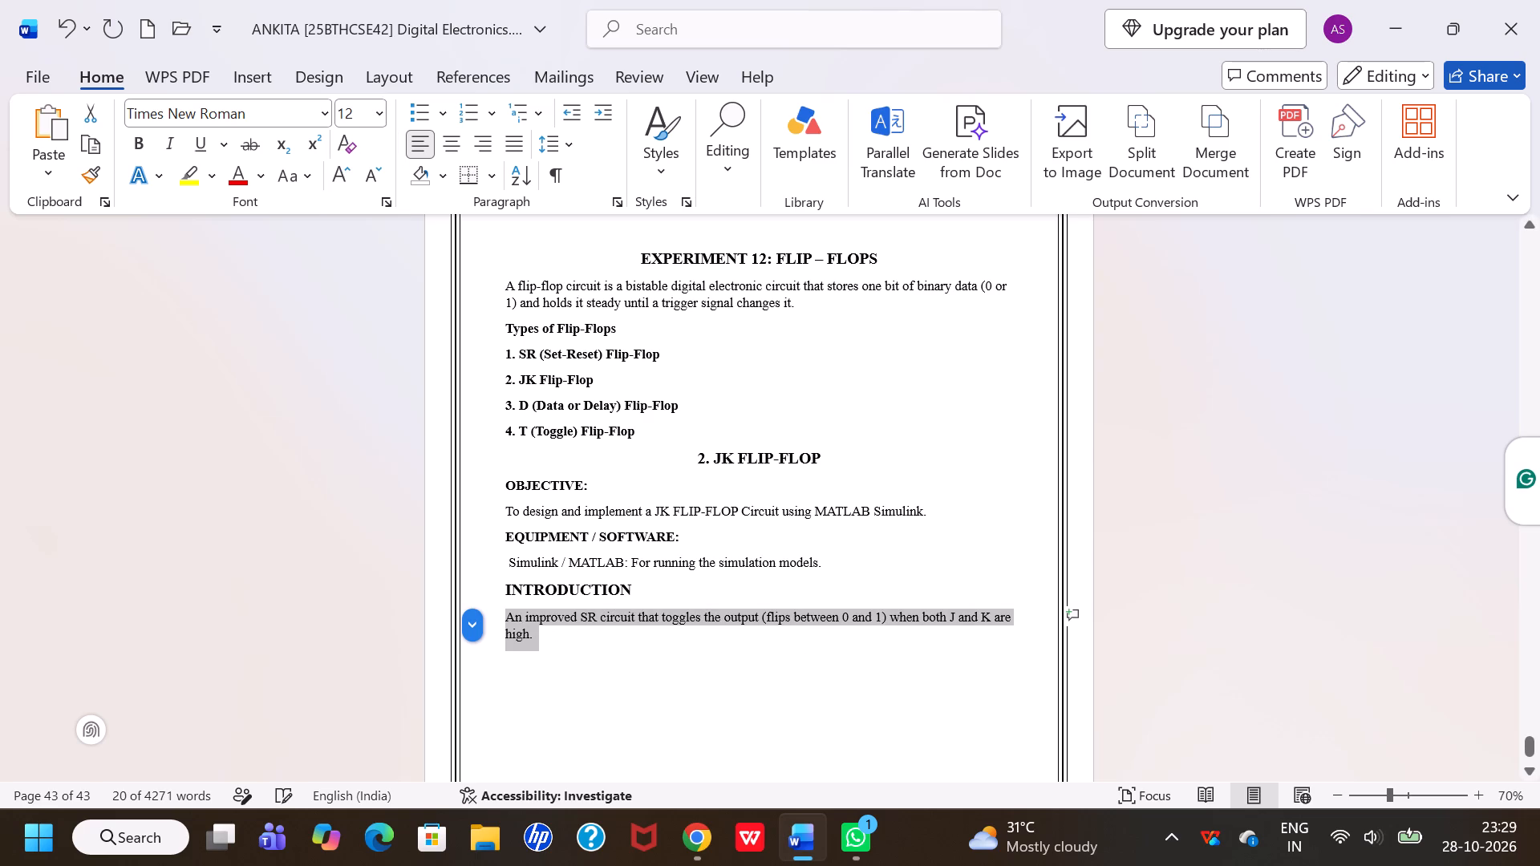
left_click(592, 658)
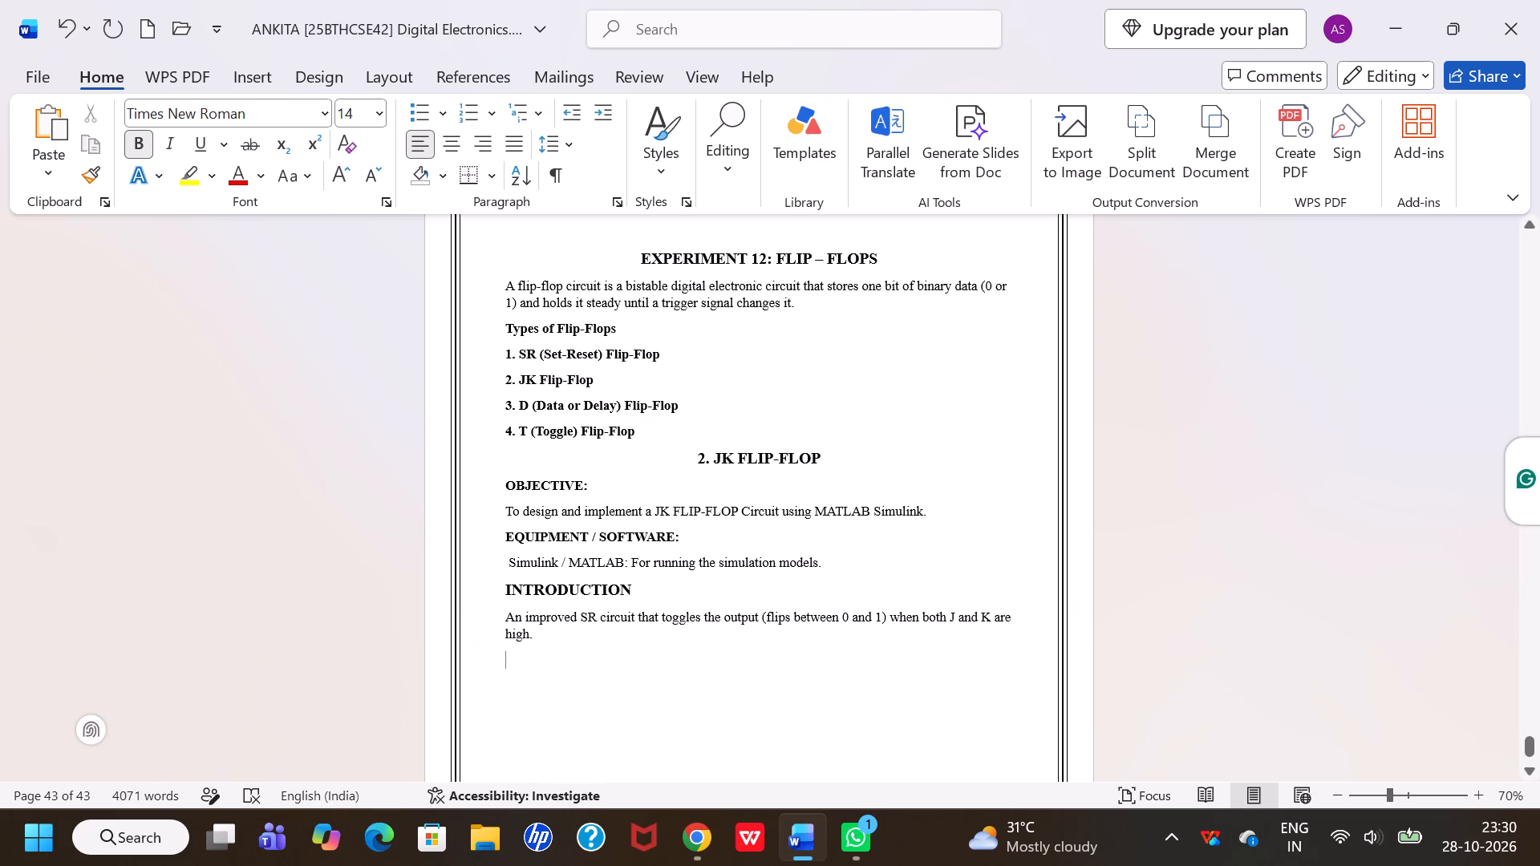
Switch to Chrome and run a Google search for "jk flip flop".
left_click(687, 842)
scroll(553, 552, "down", 2)
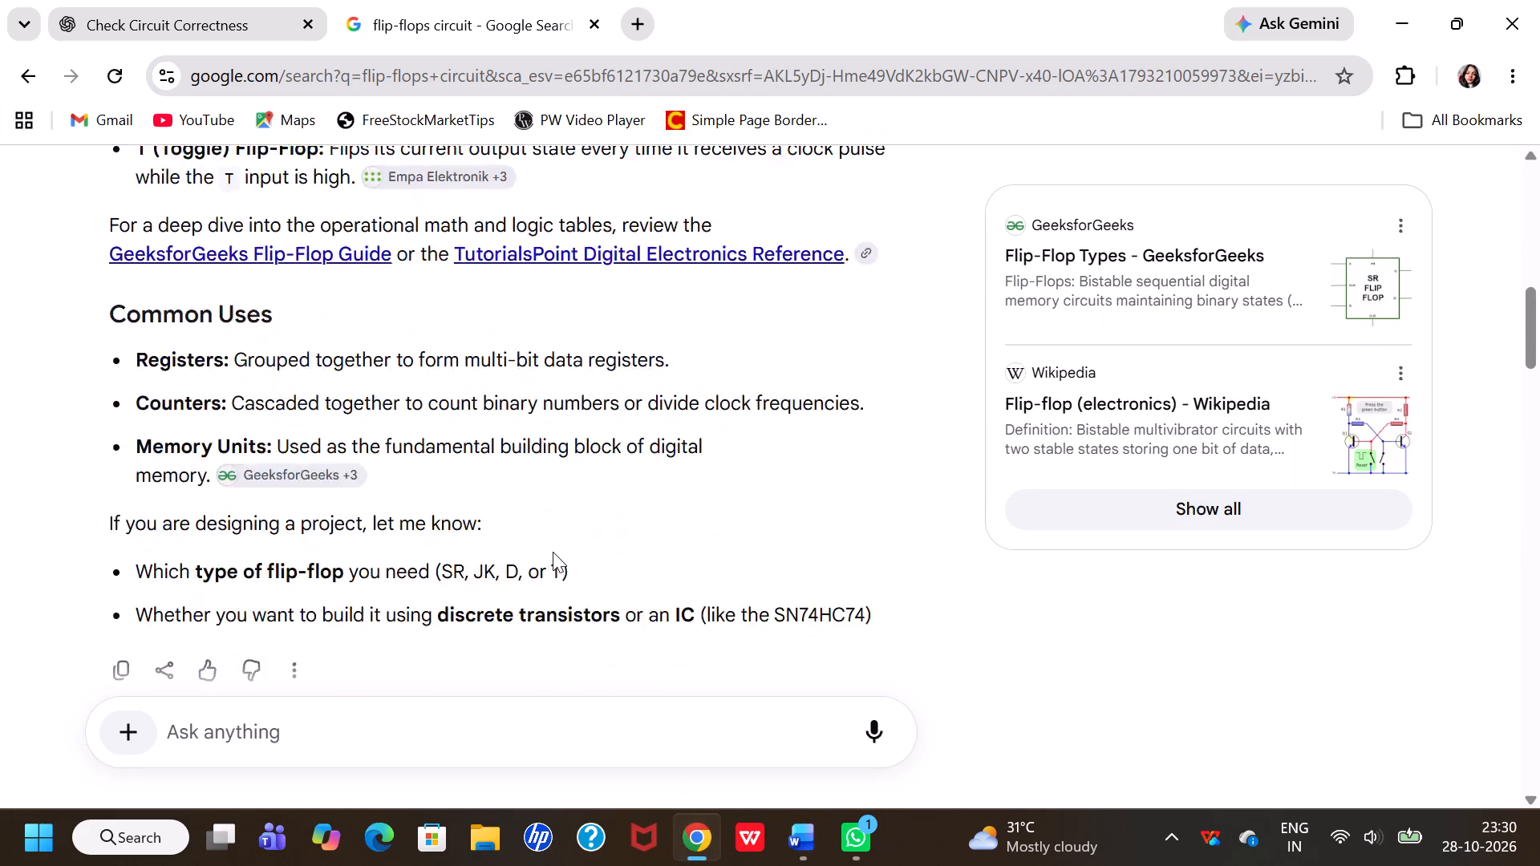
scroll(553, 552, "down", 1)
scroll(552, 614, "up", 1)
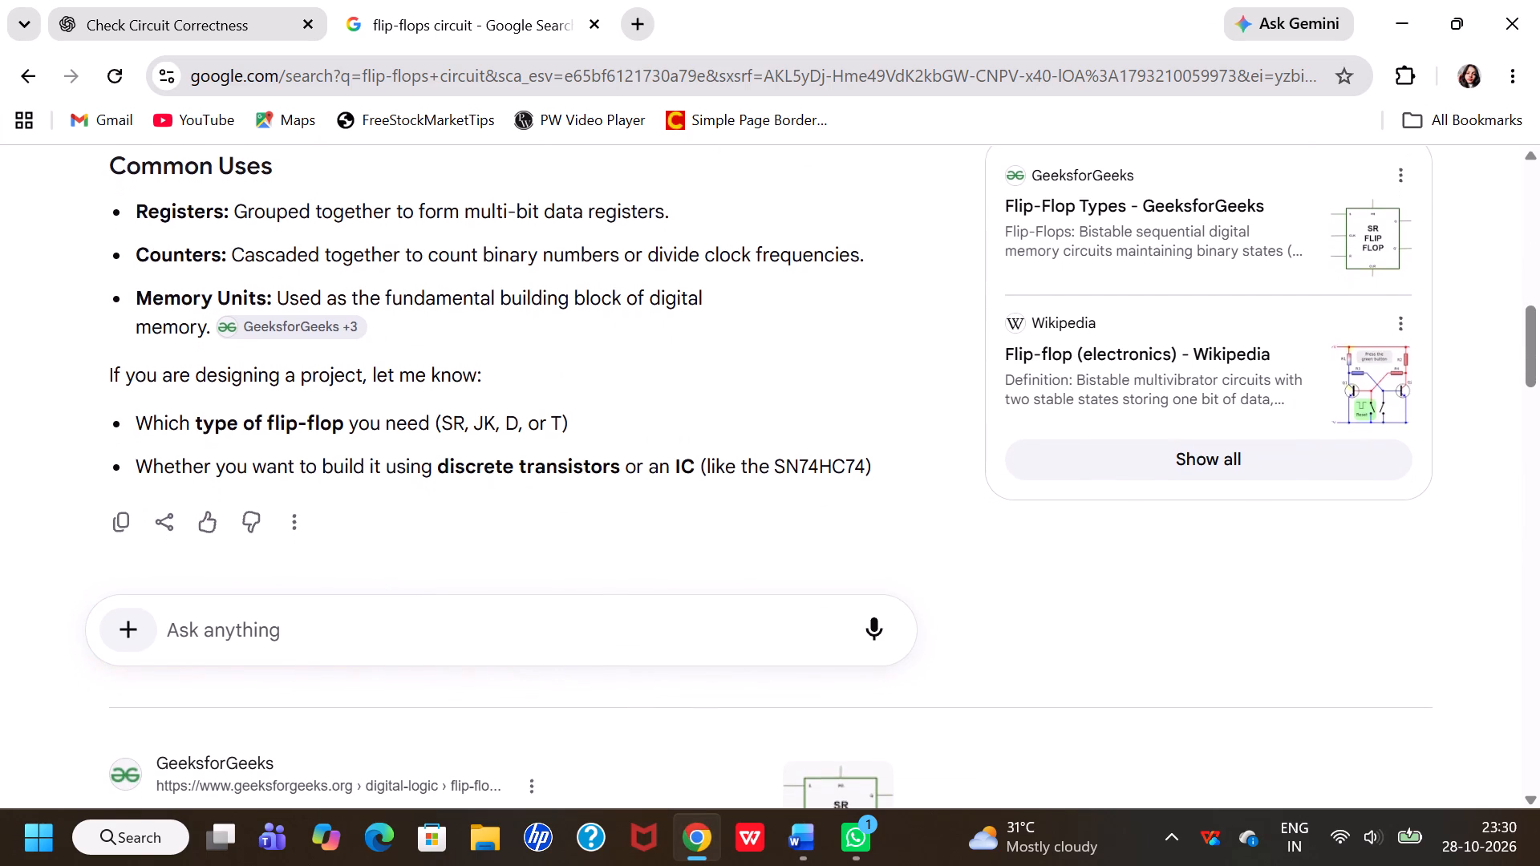
scroll(552, 614, "up", 8)
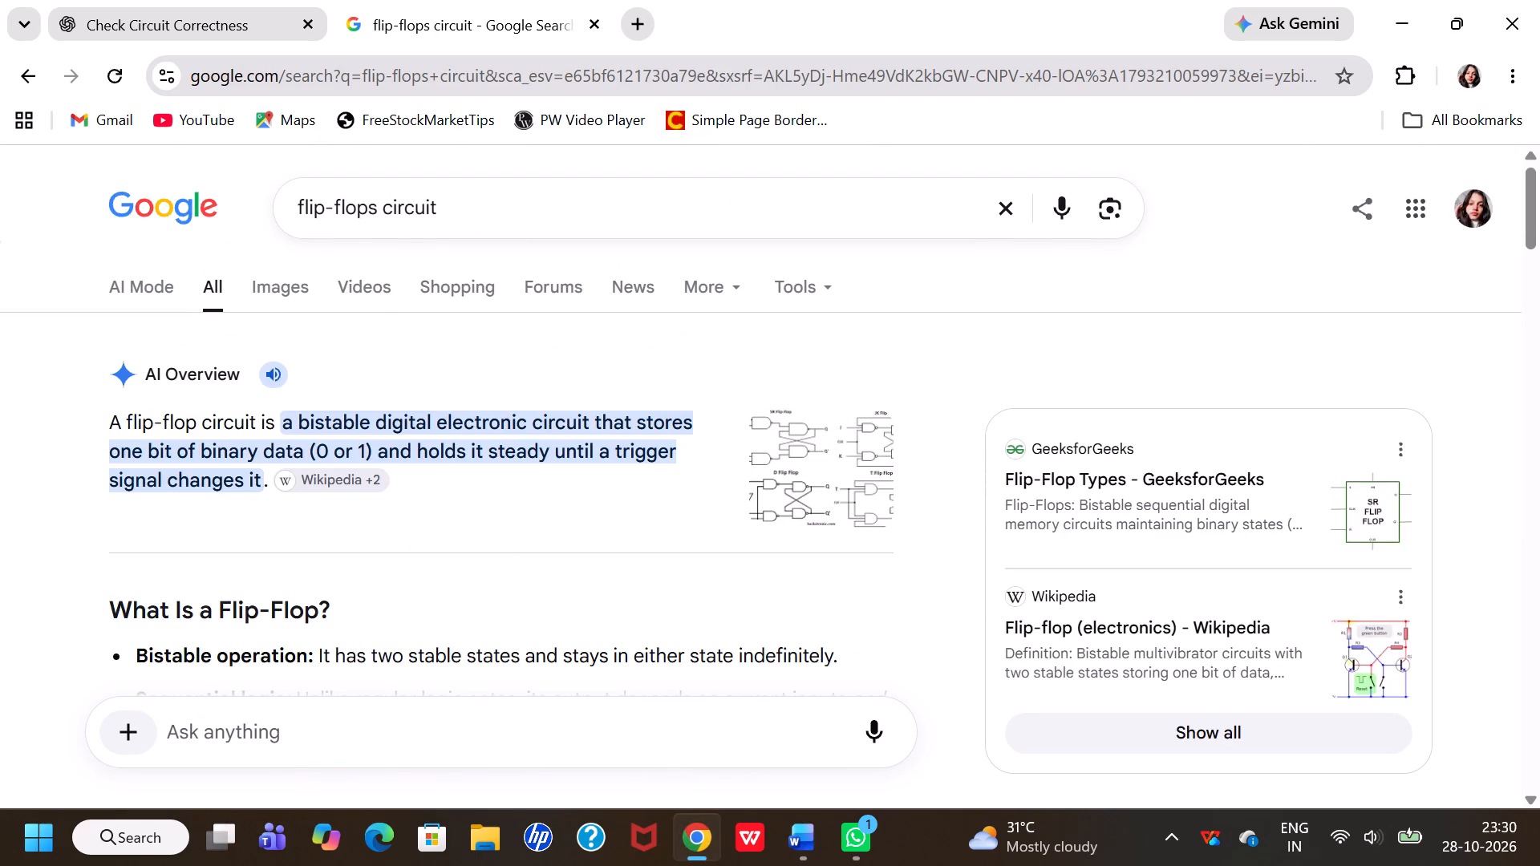
left_click(306, 206)
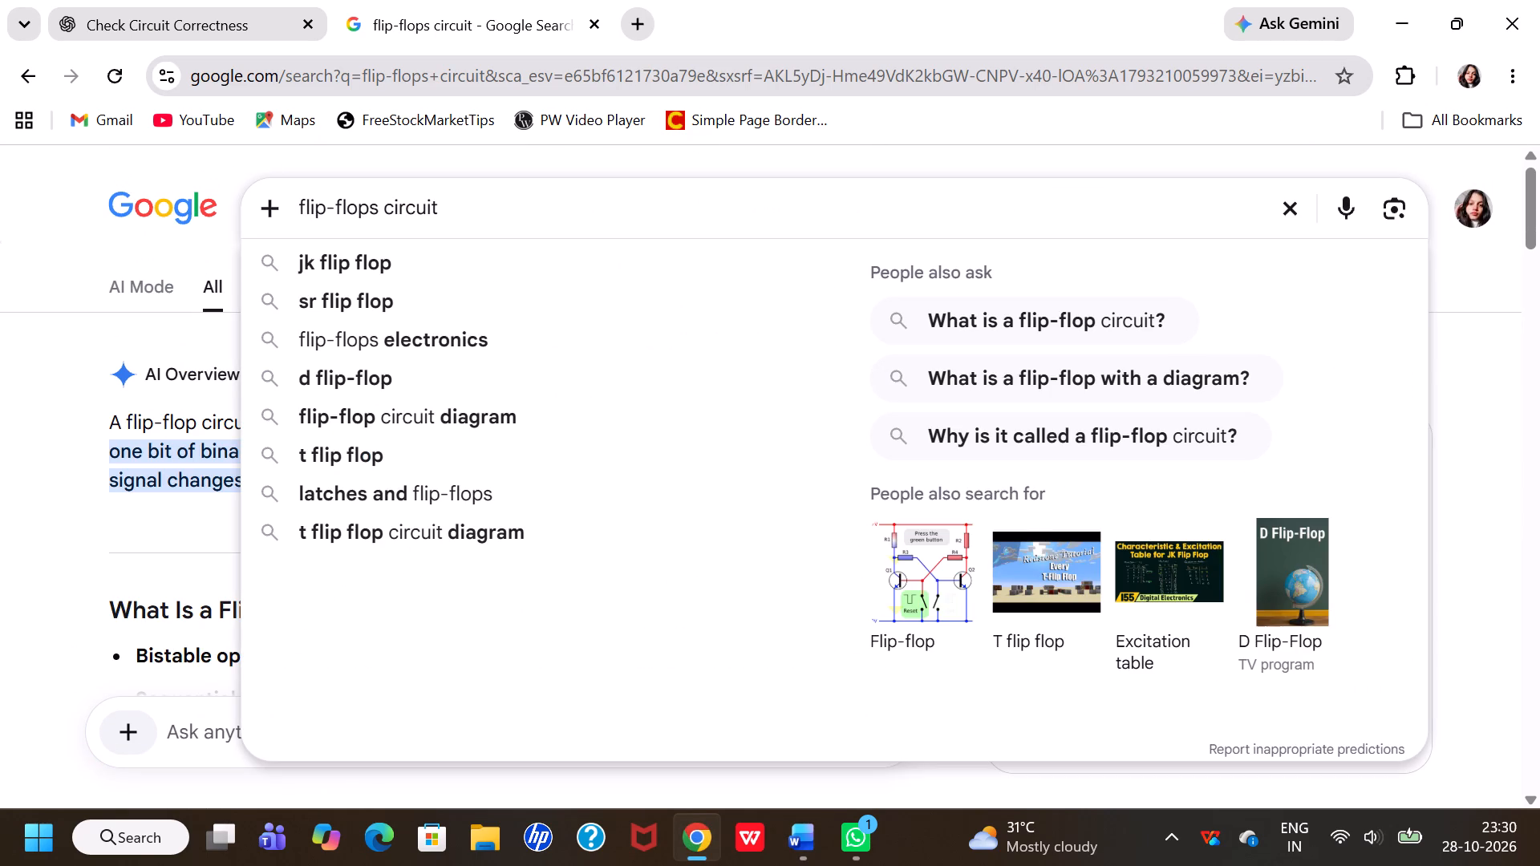
left_click(301, 204)
left_click(337, 273)
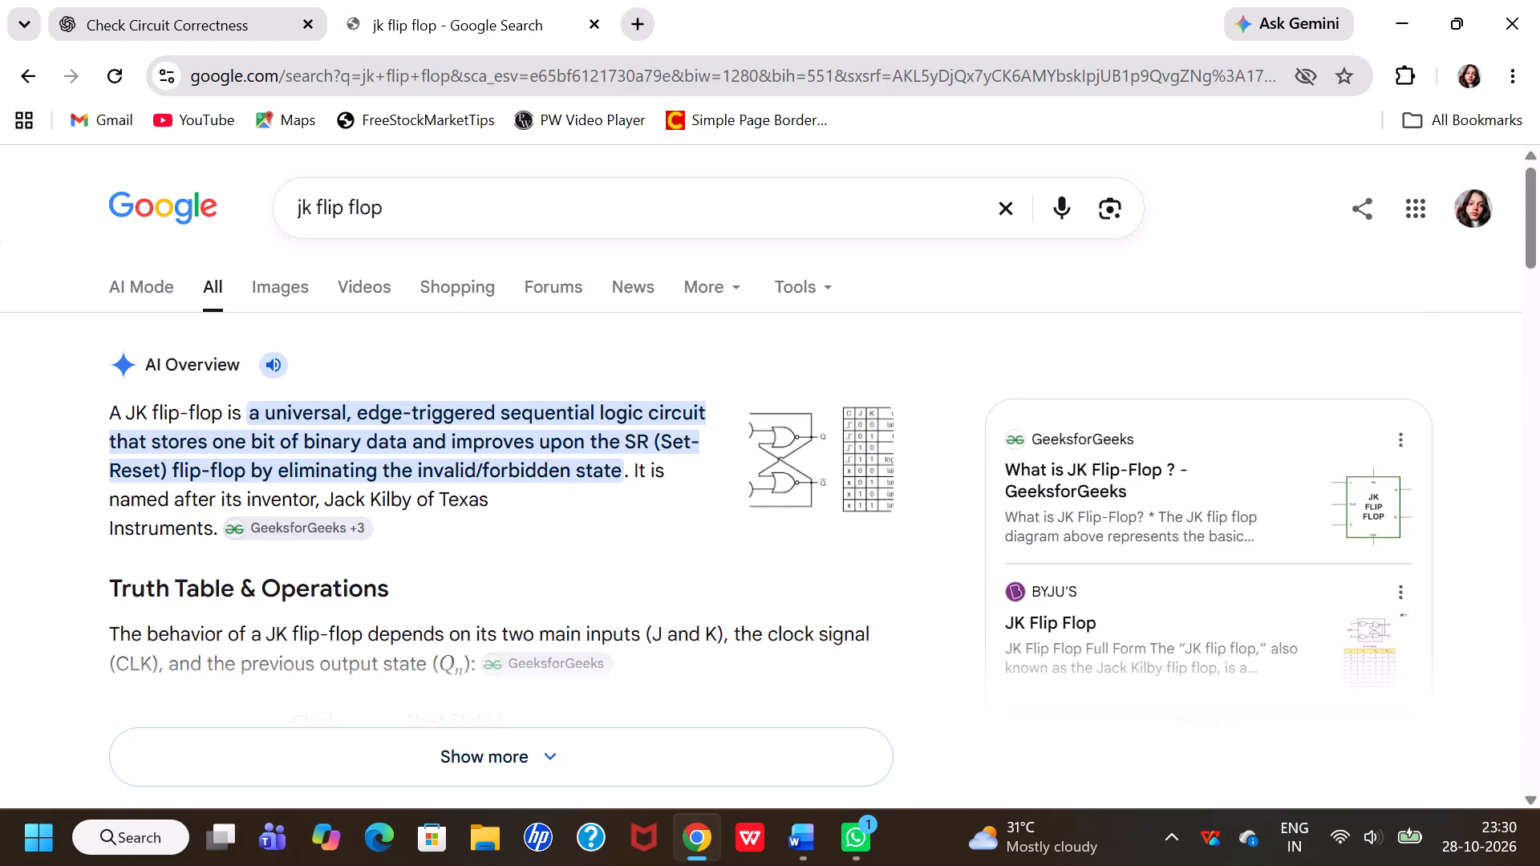
Copy the opening JK flip-flop overview paragraph from the search results and paste it below the existing introduction text in Word.
triple_click(133, 406)
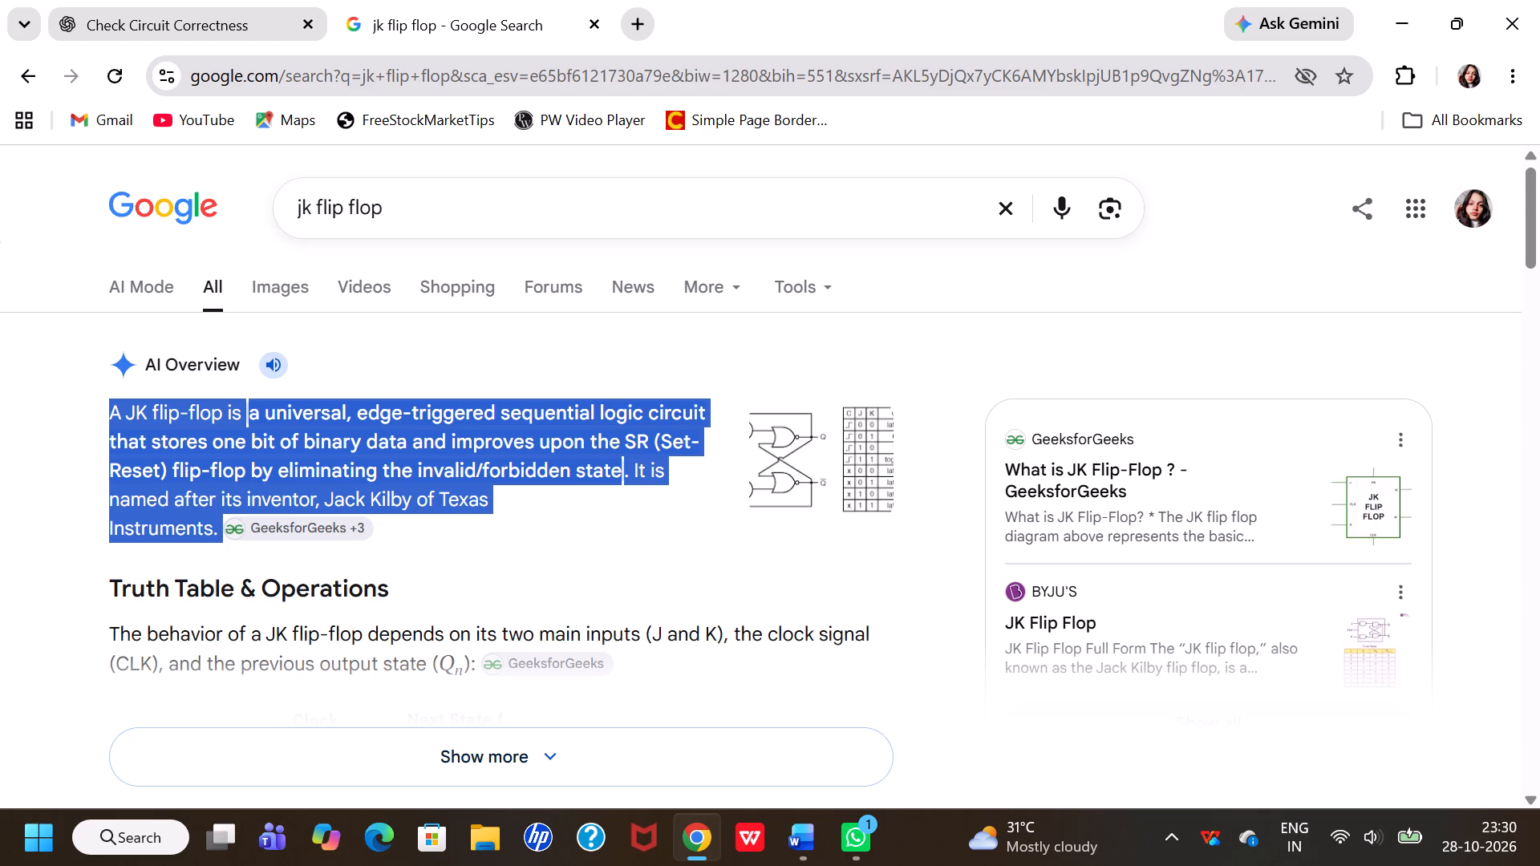
key("ctrl+c")
left_click(815, 832)
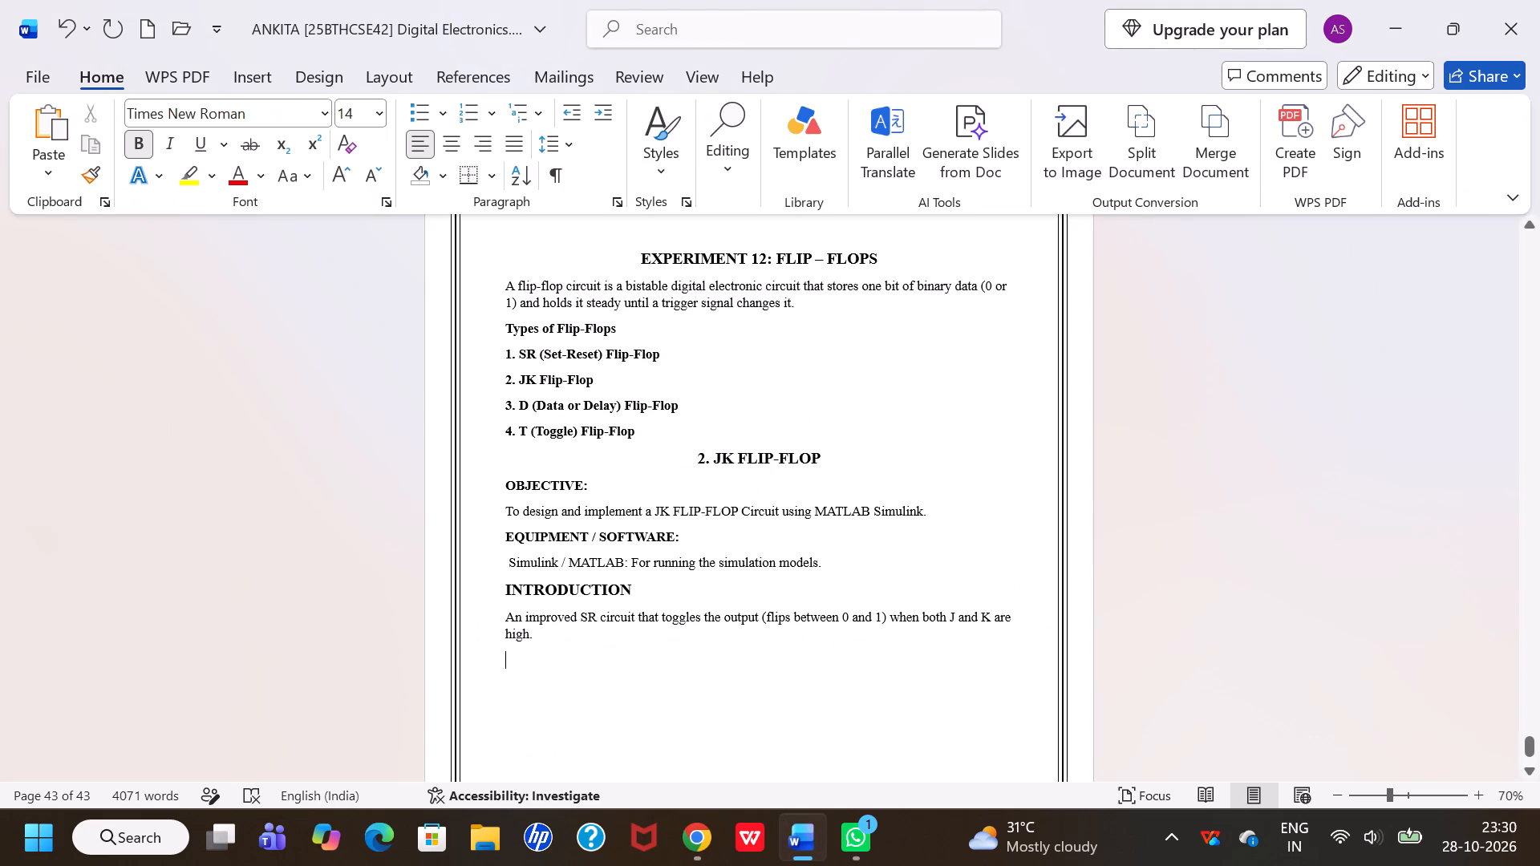
key("ctrl+v")
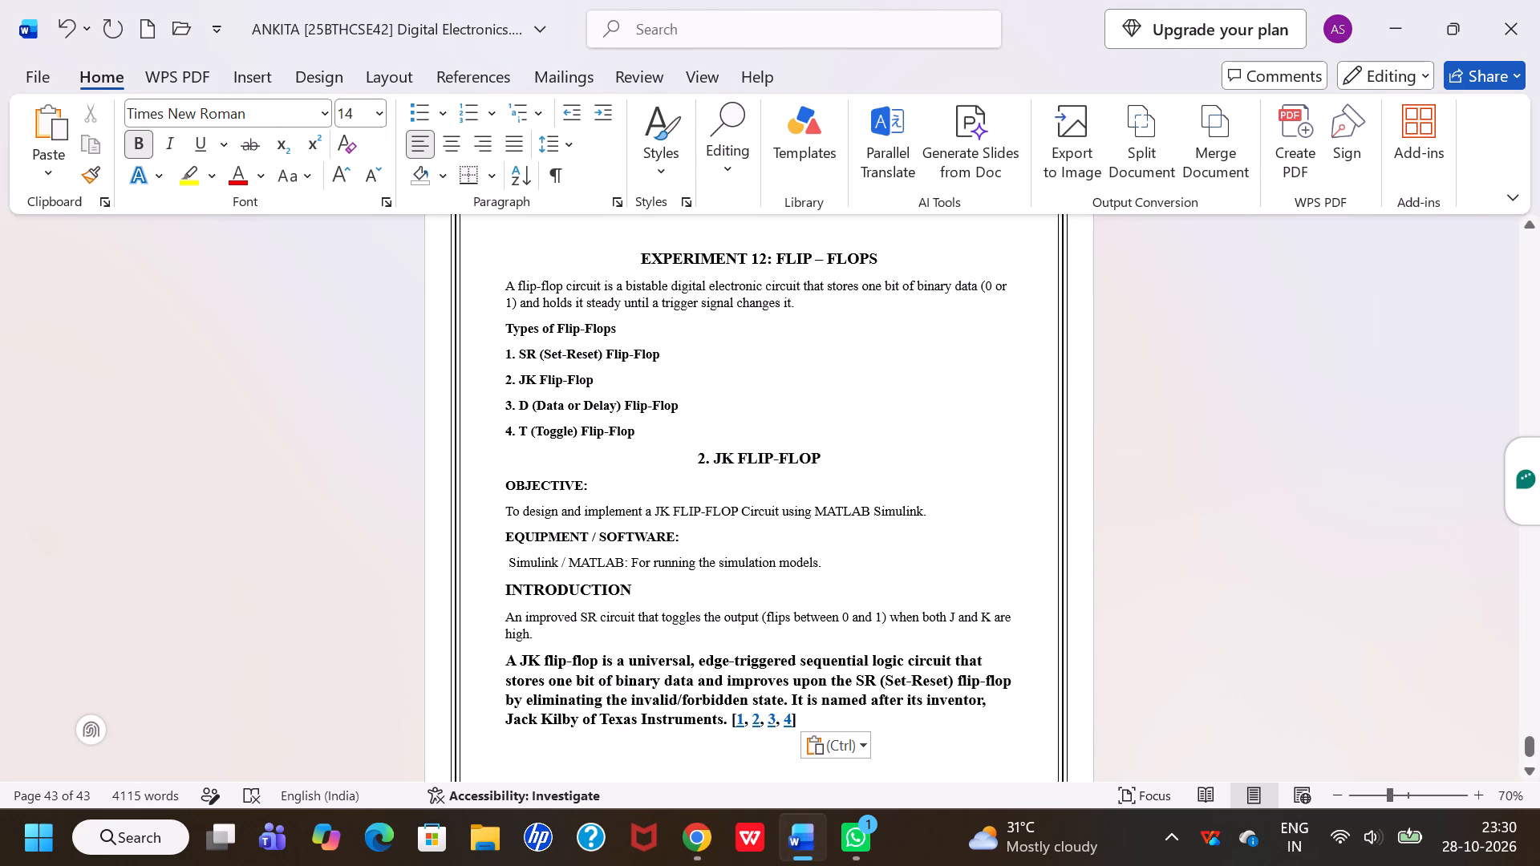
Remove bold from the newly pasted JK flip-flop paragraph and set its font size to 12.
triple_click(534, 666)
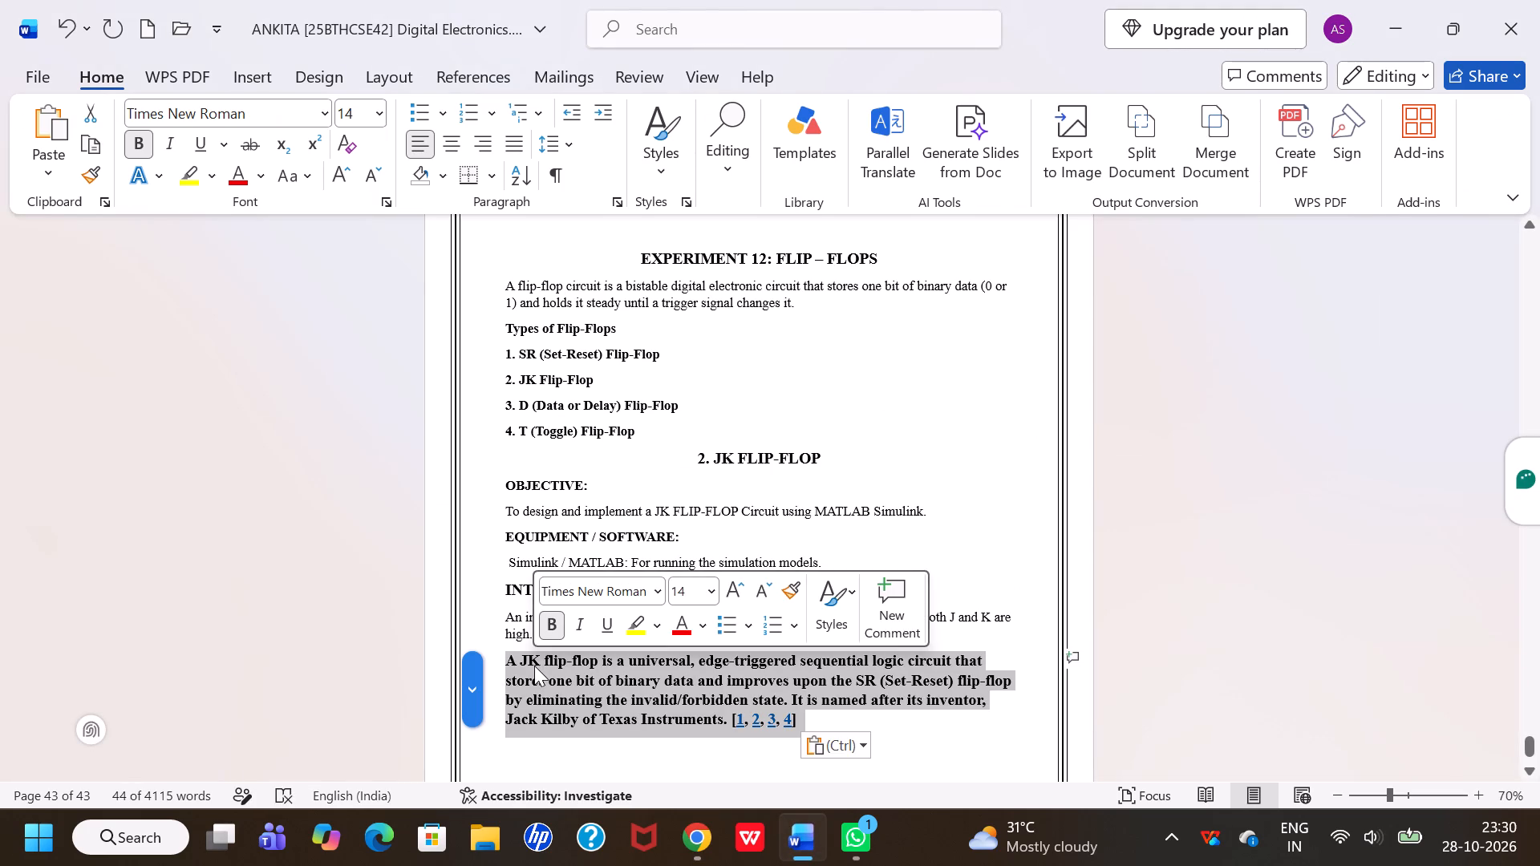
left_click(549, 628)
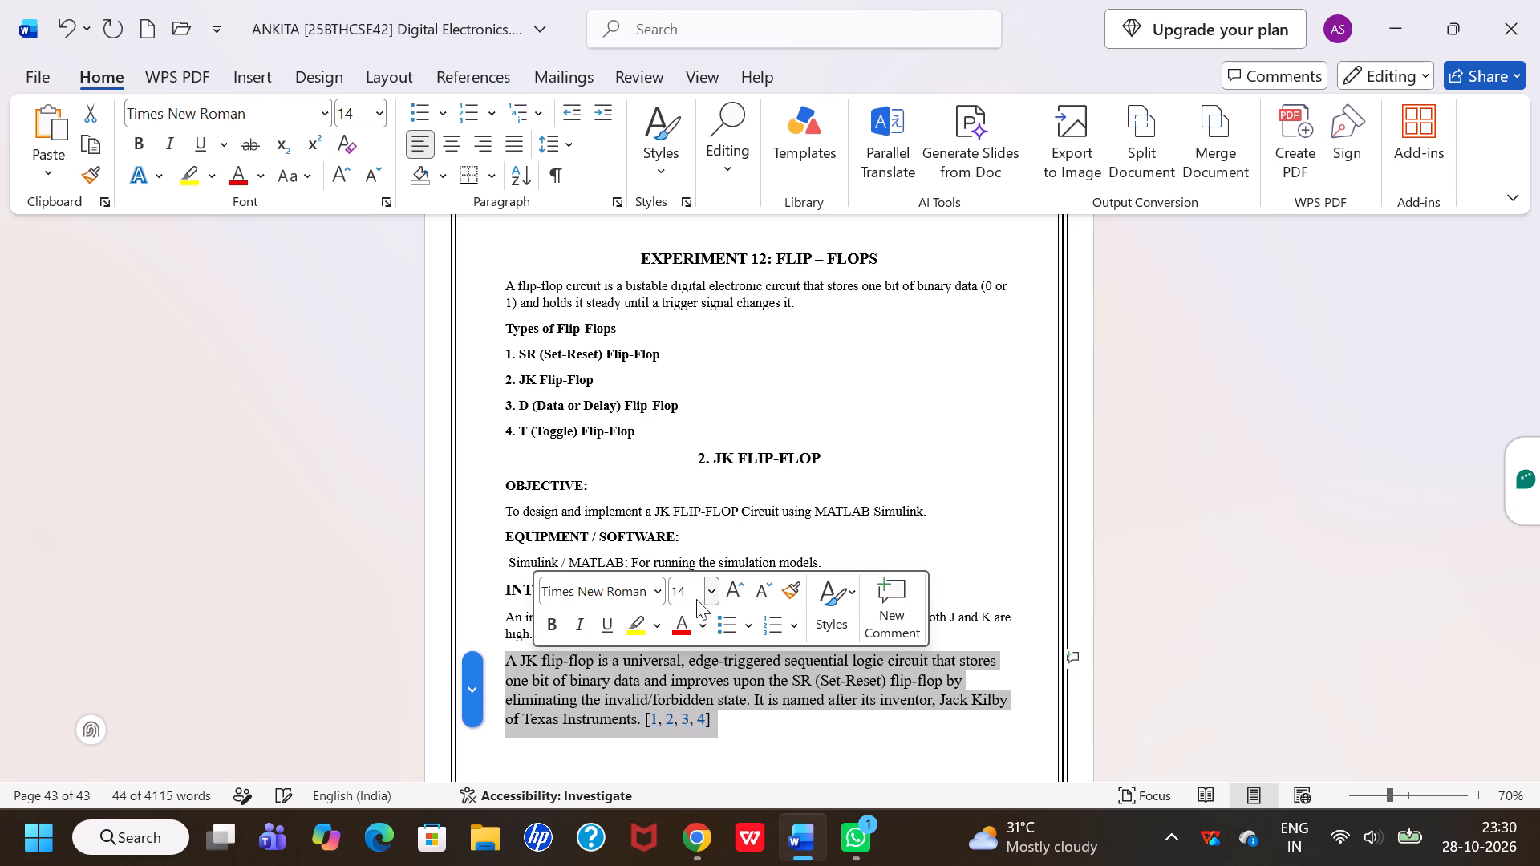
left_click(706, 597)
left_click(695, 238)
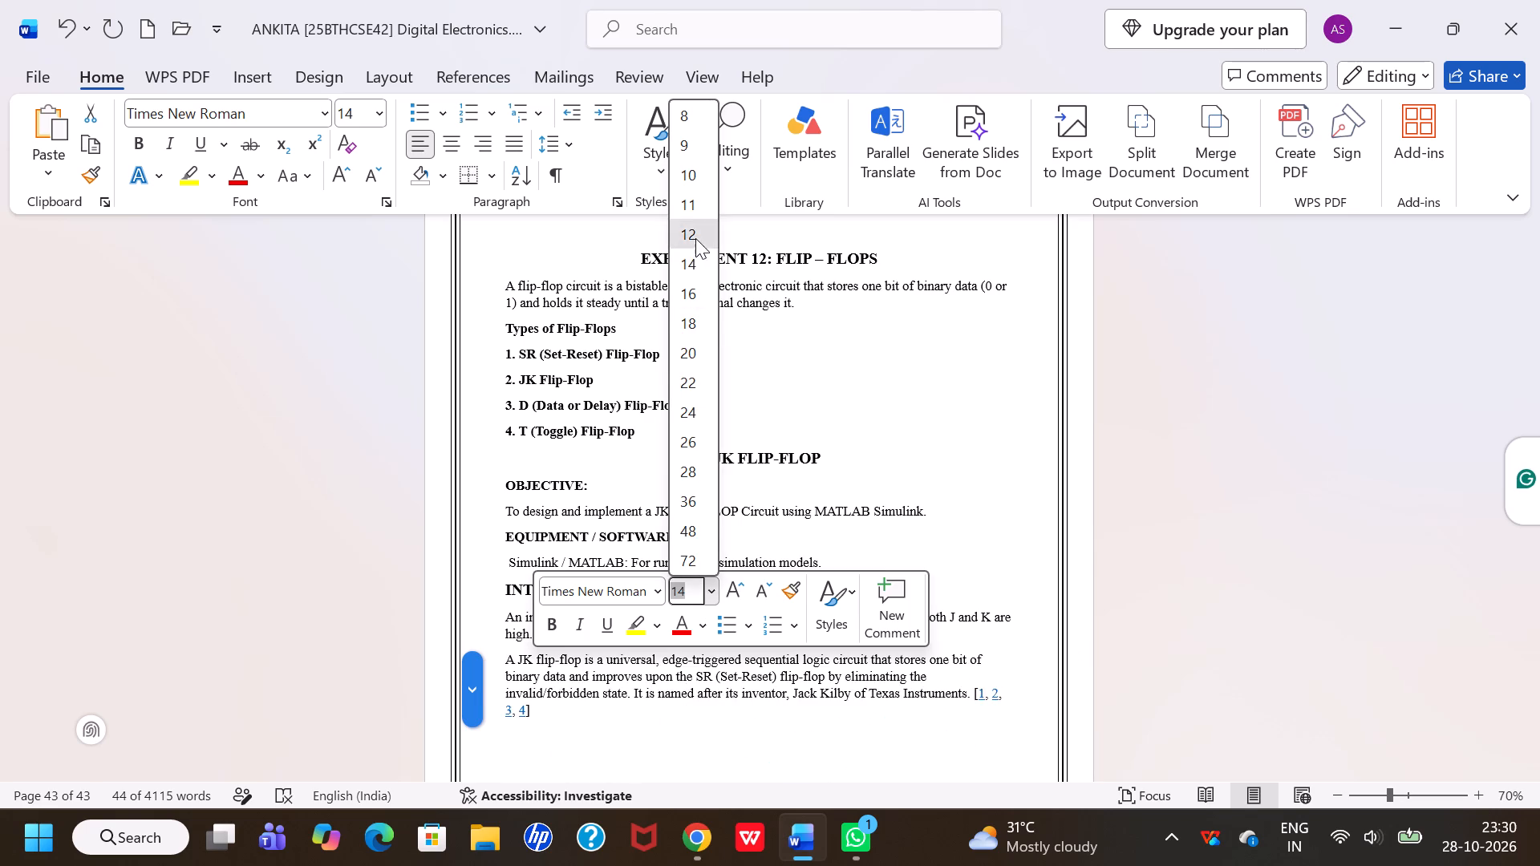
left_click(582, 738)
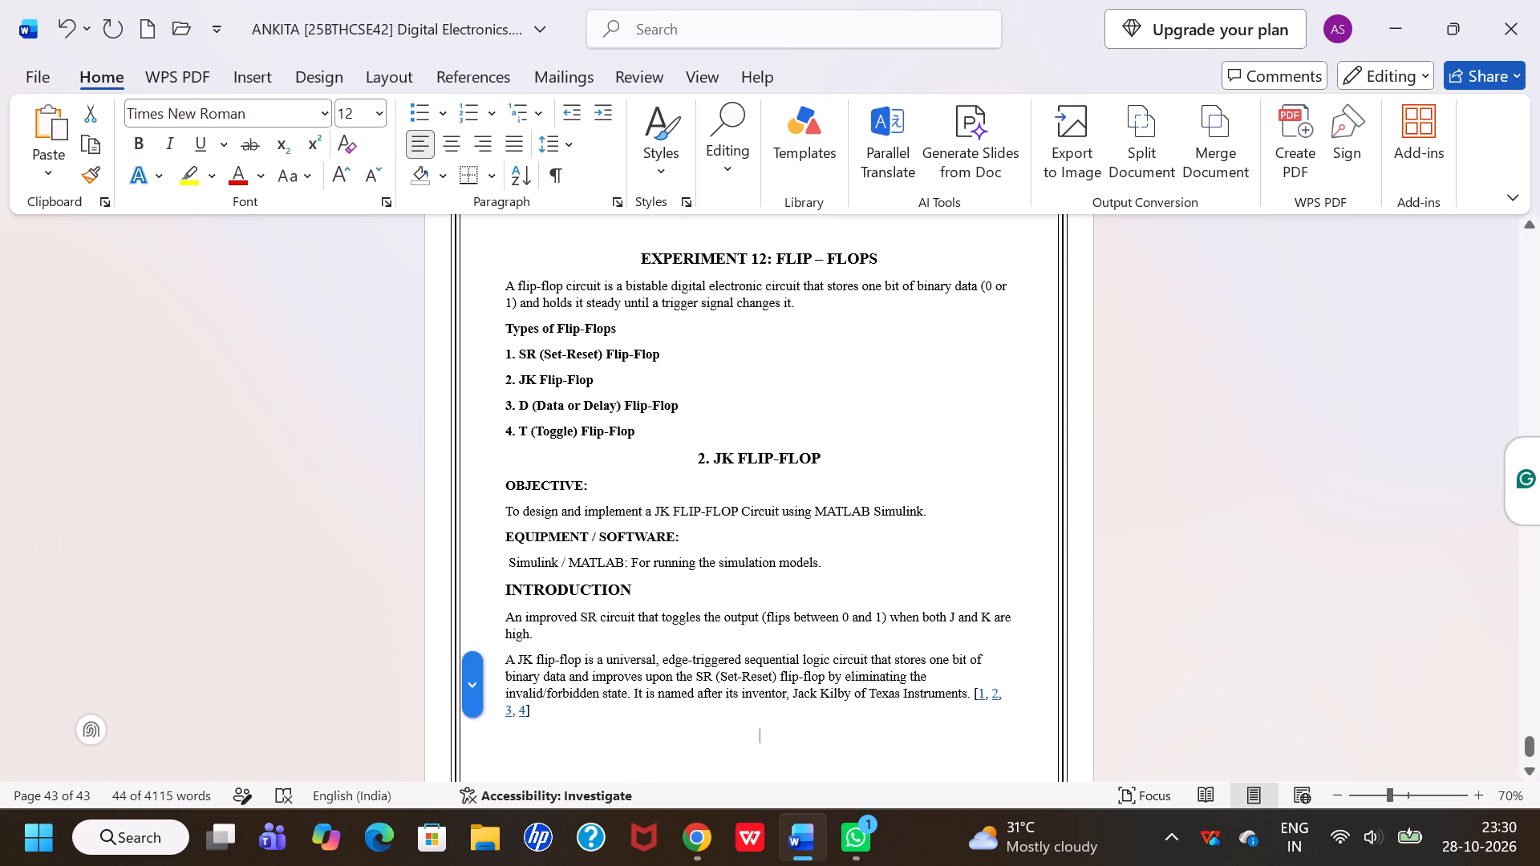
Delete the bracketed citation links 1, 2, 3, 4 from the end of the pasted JK paragraph.
left_click(538, 720)
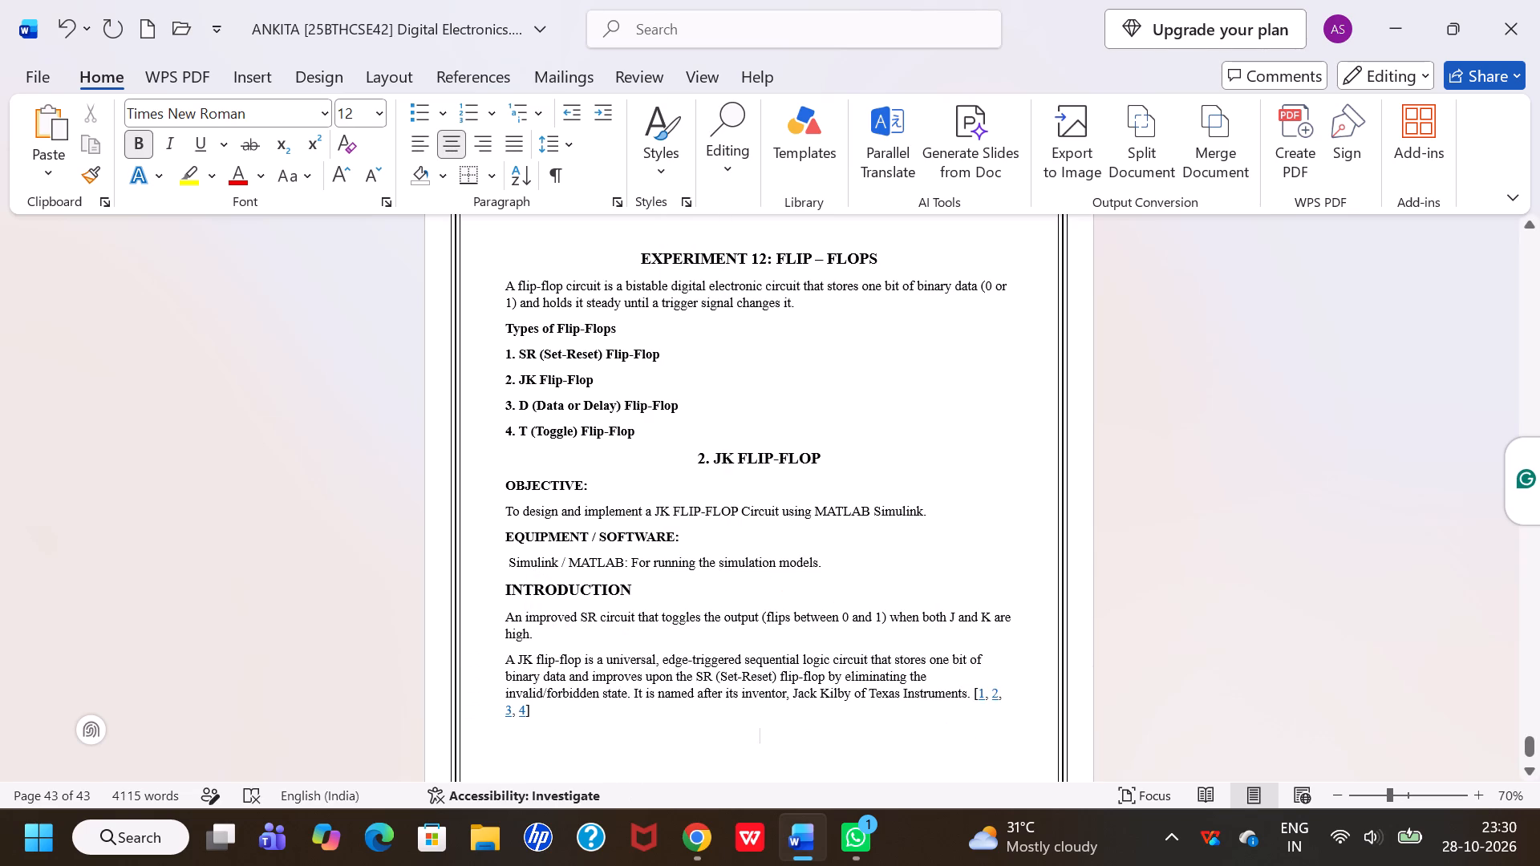
key("BackSpace")
key("BackSpace")
key("BackSpace")
key("BackSpace")
key("BackSpace")
key("BackSpace")
key("BackSpace")
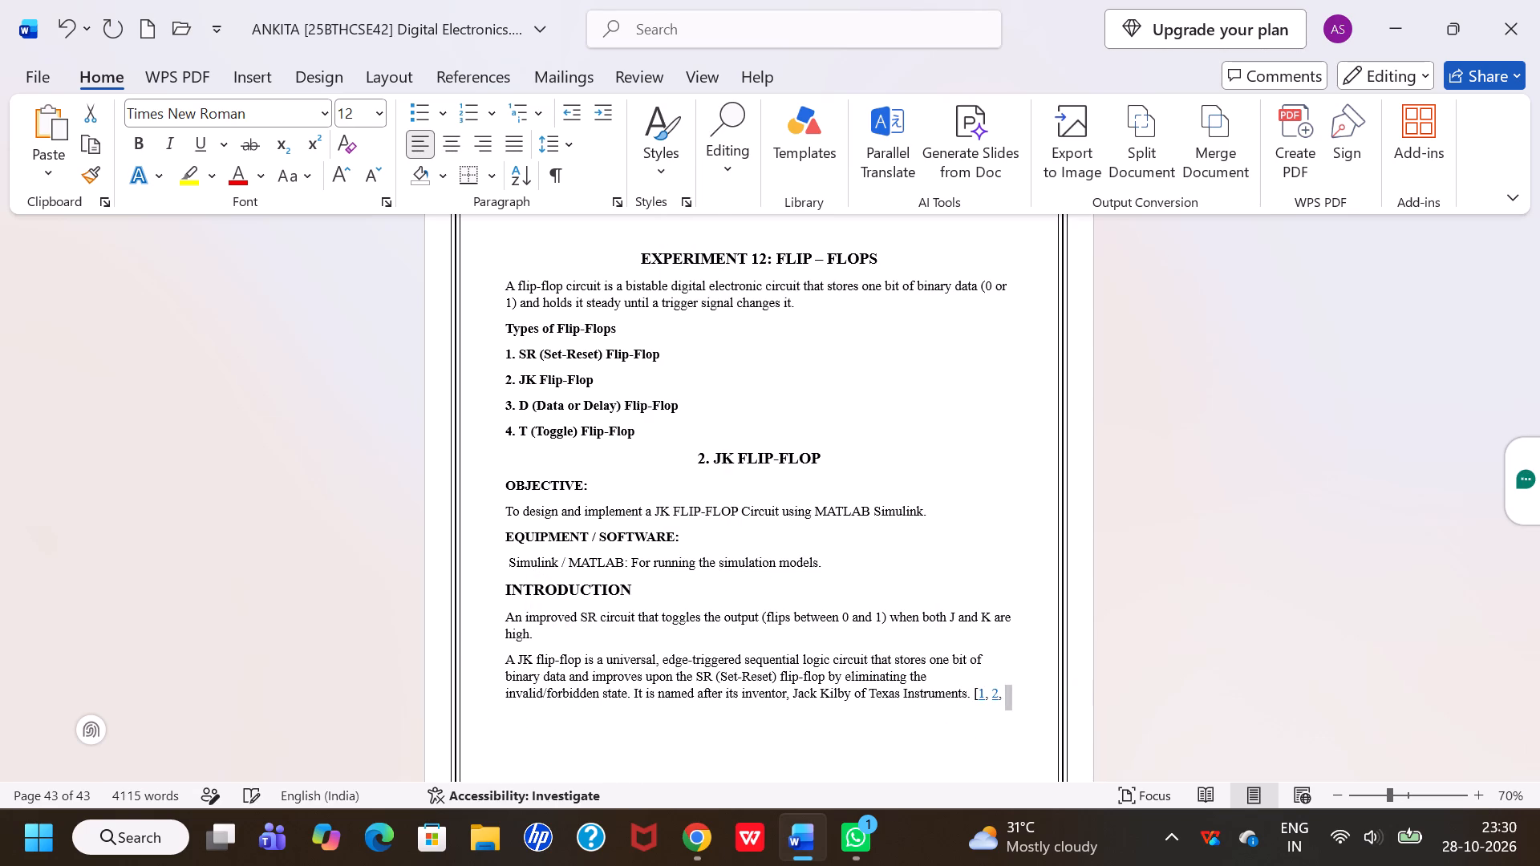
key("BackSpace")
key("BackSpace")
key("BackSpace")
key("BackSpace")
key("BackSpace")
key("BackSpace")
key("BackSpace")
key("BackSpace")
key("BackSpace")
Split the sentence beginning "It is named after its inventor" into its own paragraph.
left_click(634, 692)
key("Return")
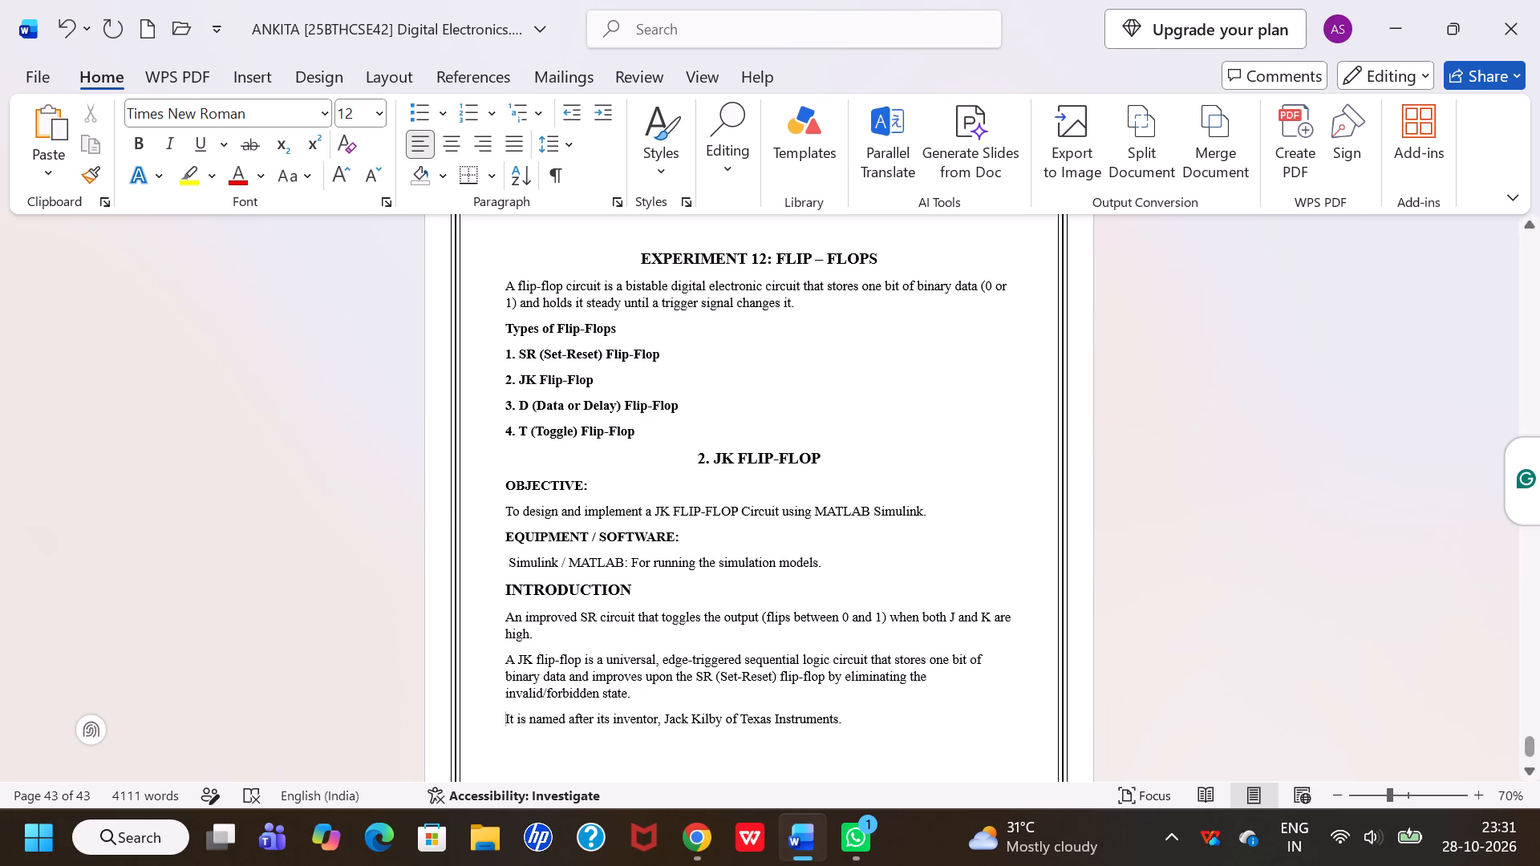
Go back to the "flip-flops circuit" results in Chrome and examine the overview's main types of flip-flops.
left_click(693, 838)
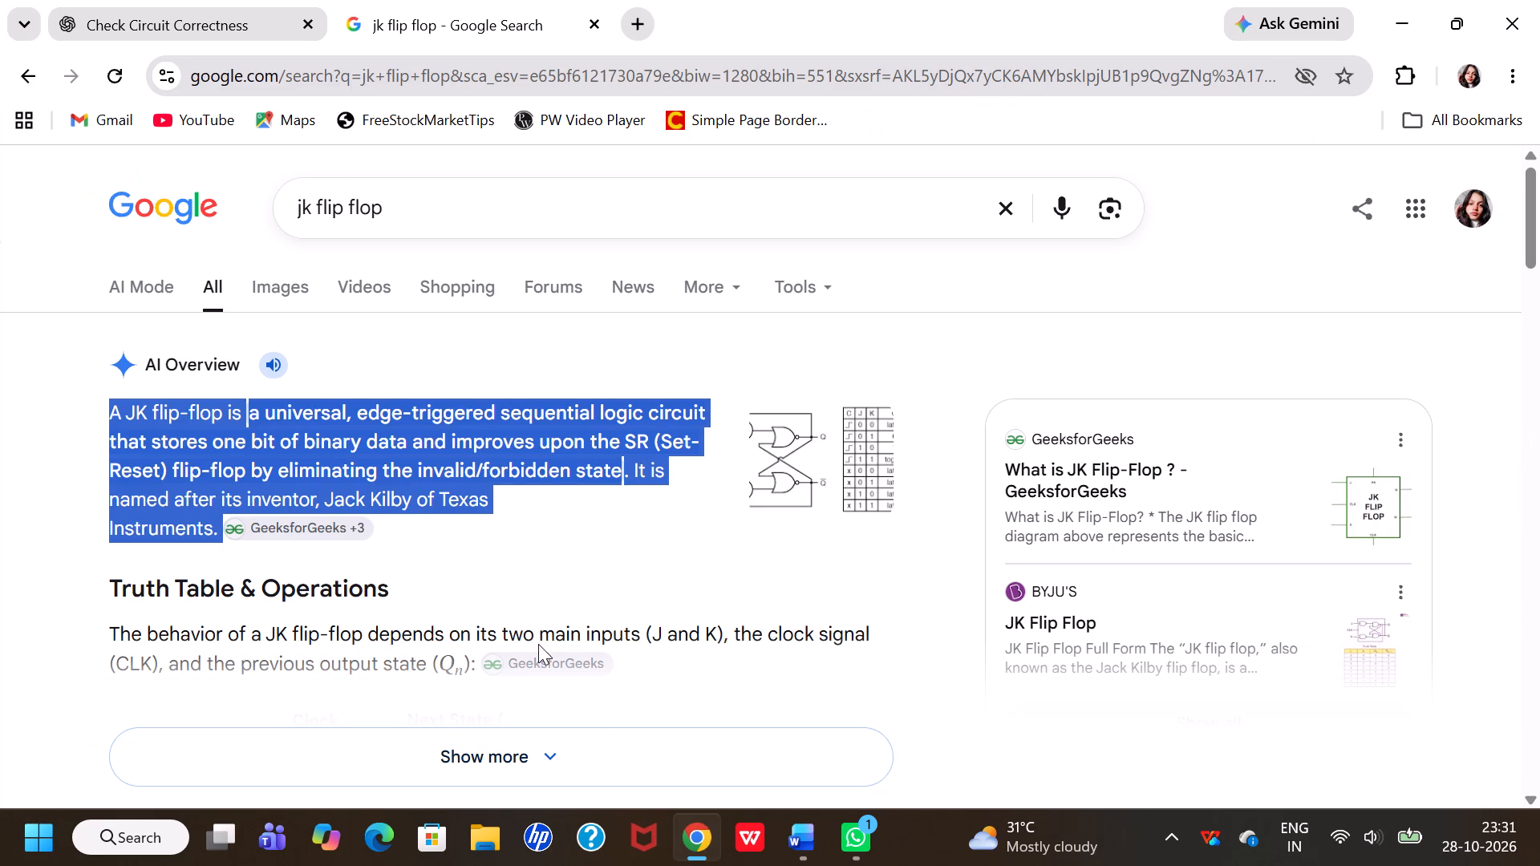
left_click(23, 77)
scroll(355, 493, "down", 1)
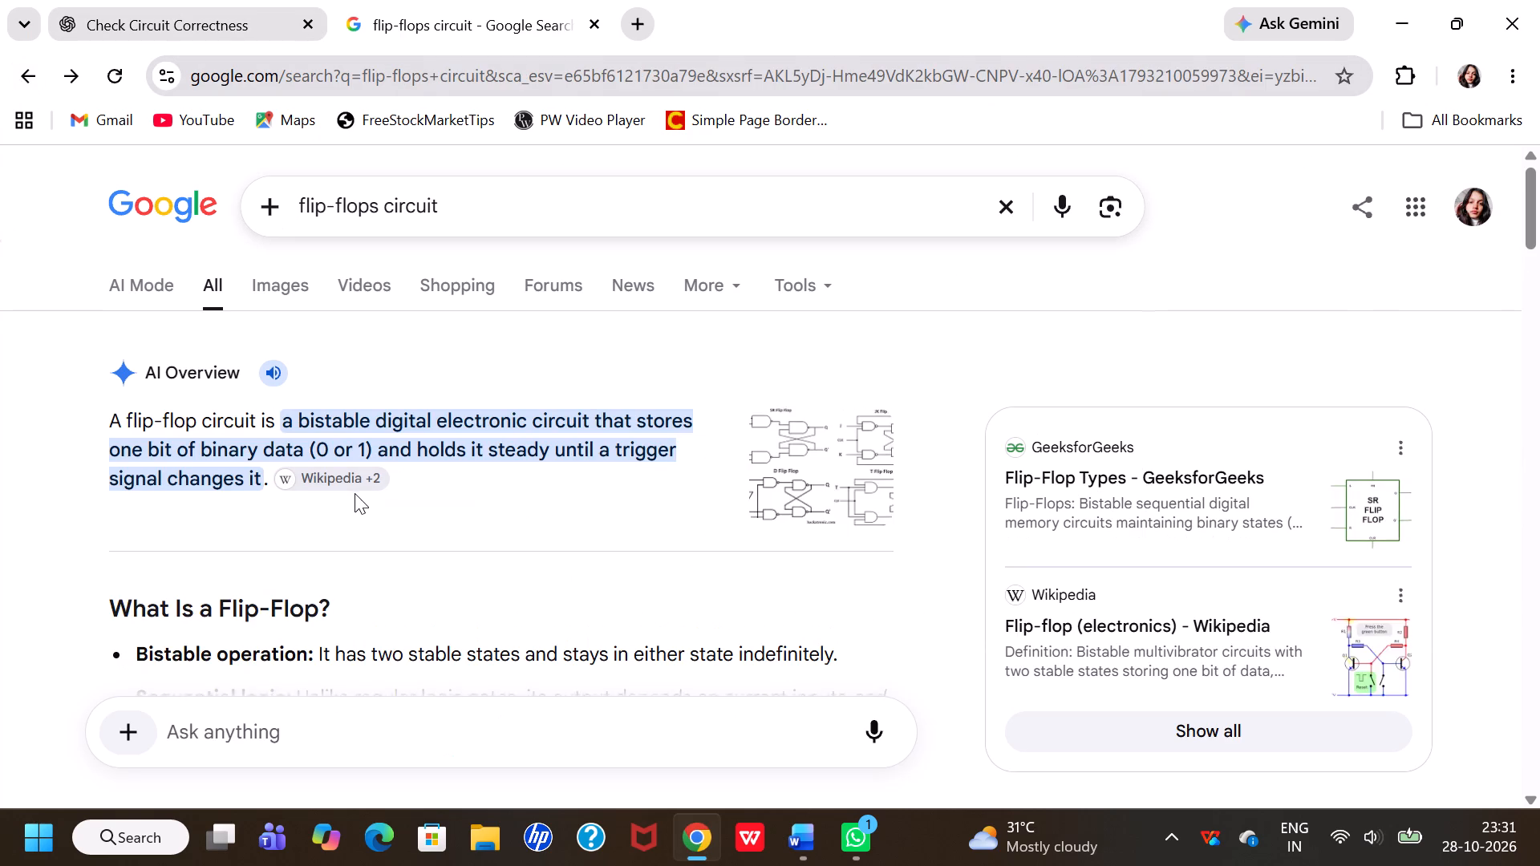
scroll(355, 493, "down", 3)
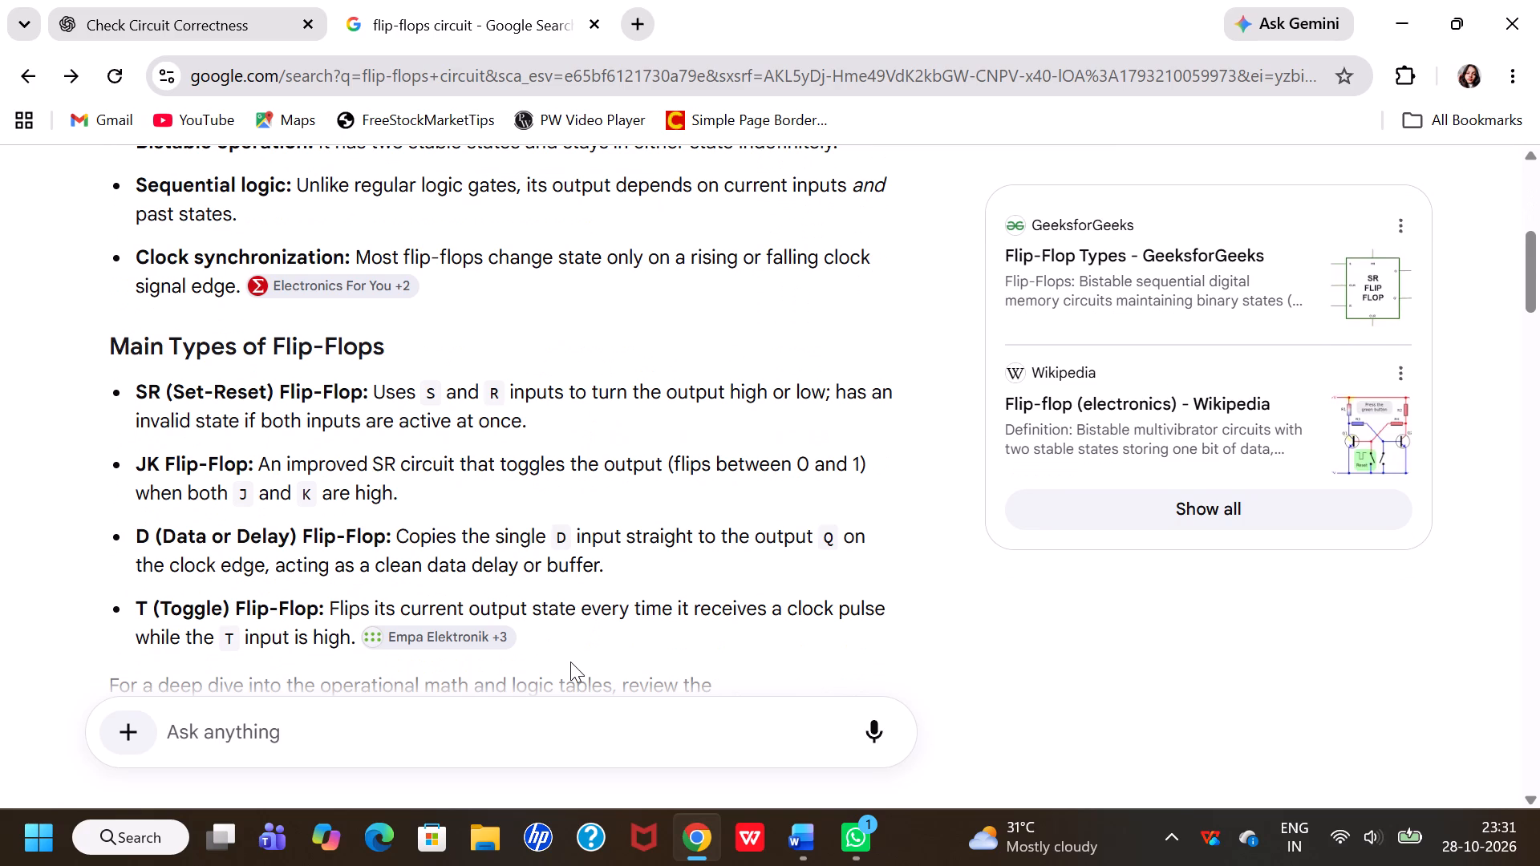
left_click(827, 751)
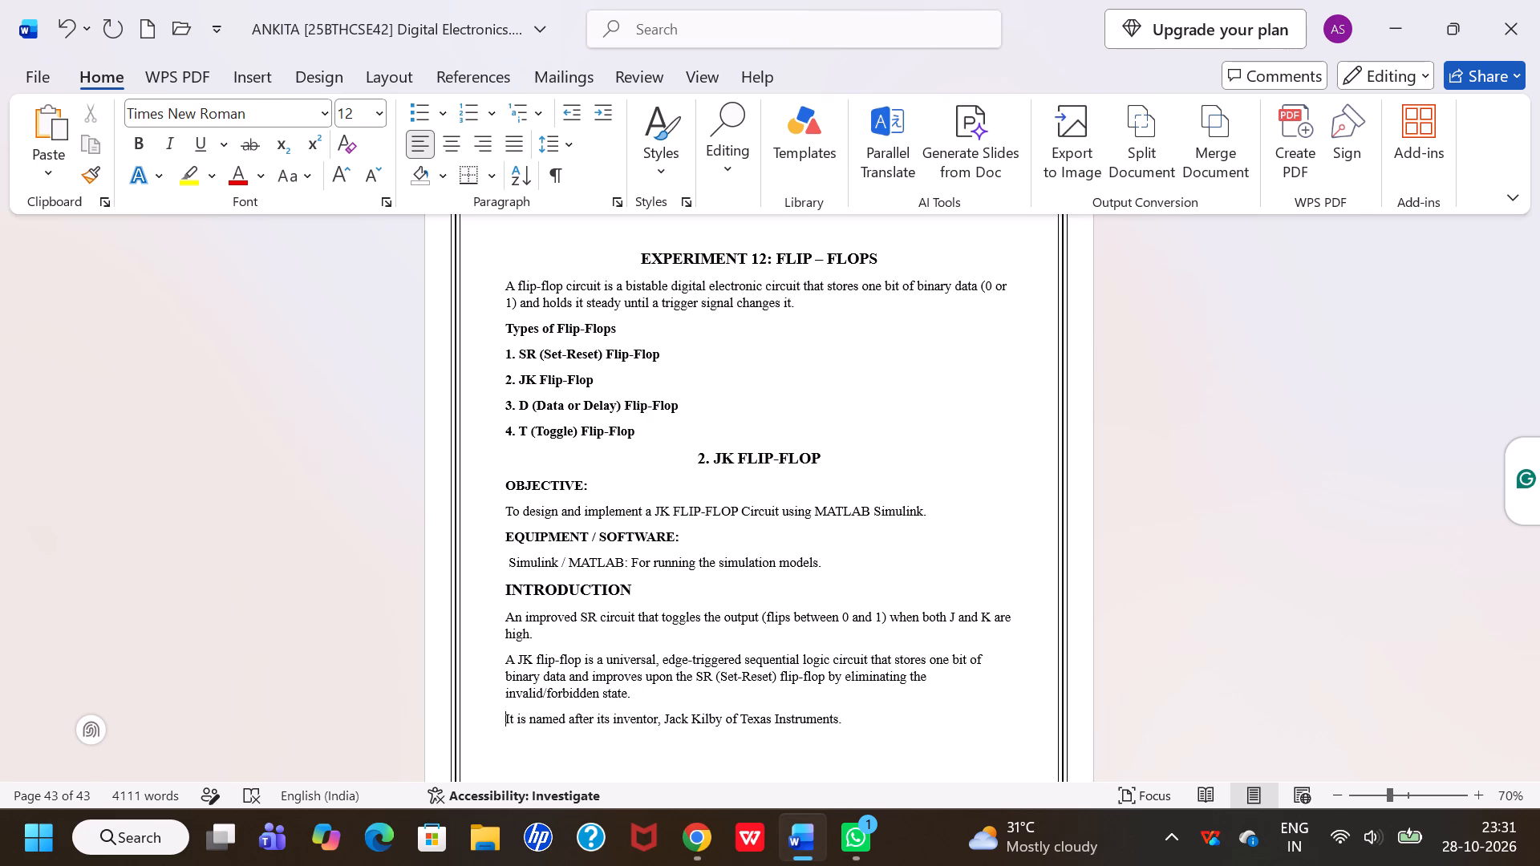
left_click(705, 832)
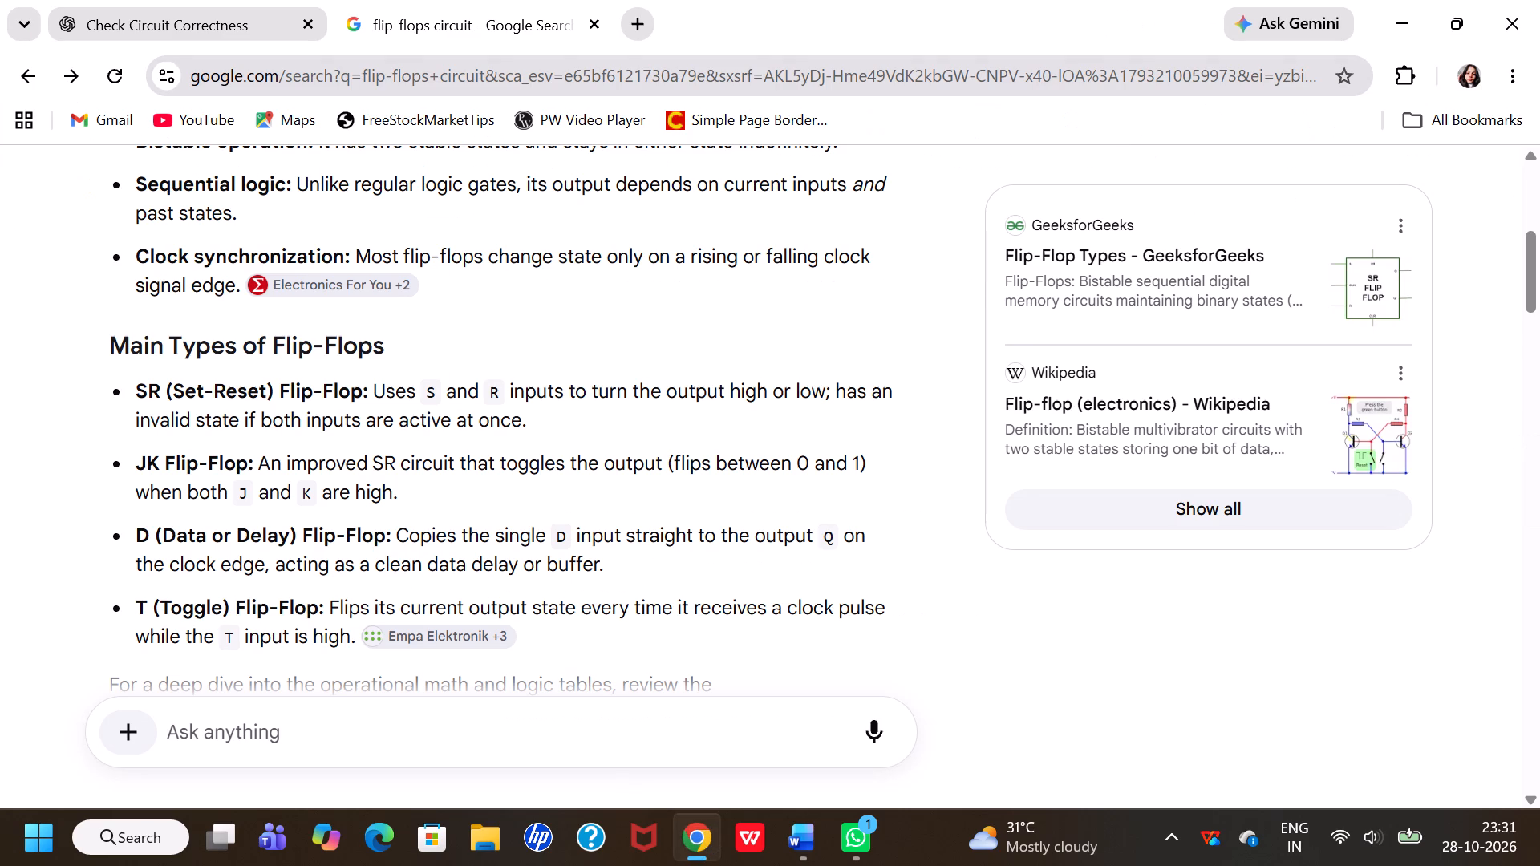
Copy the full JK truth table from the expanded "jk flip flop" overview in Chrome and paste it below the introduction in Word.
left_click(80, 76)
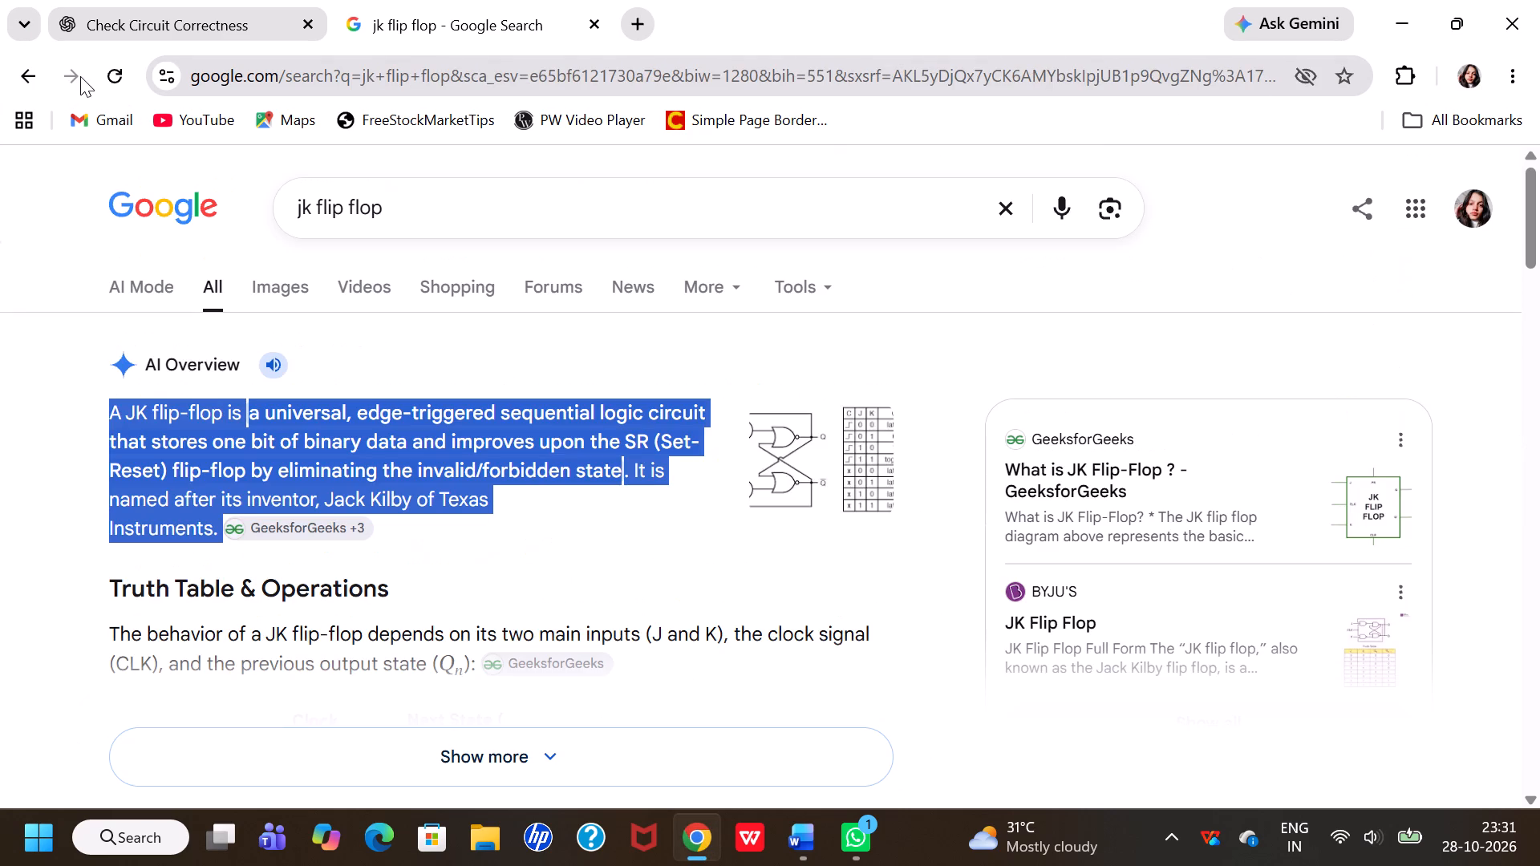
left_click(440, 566)
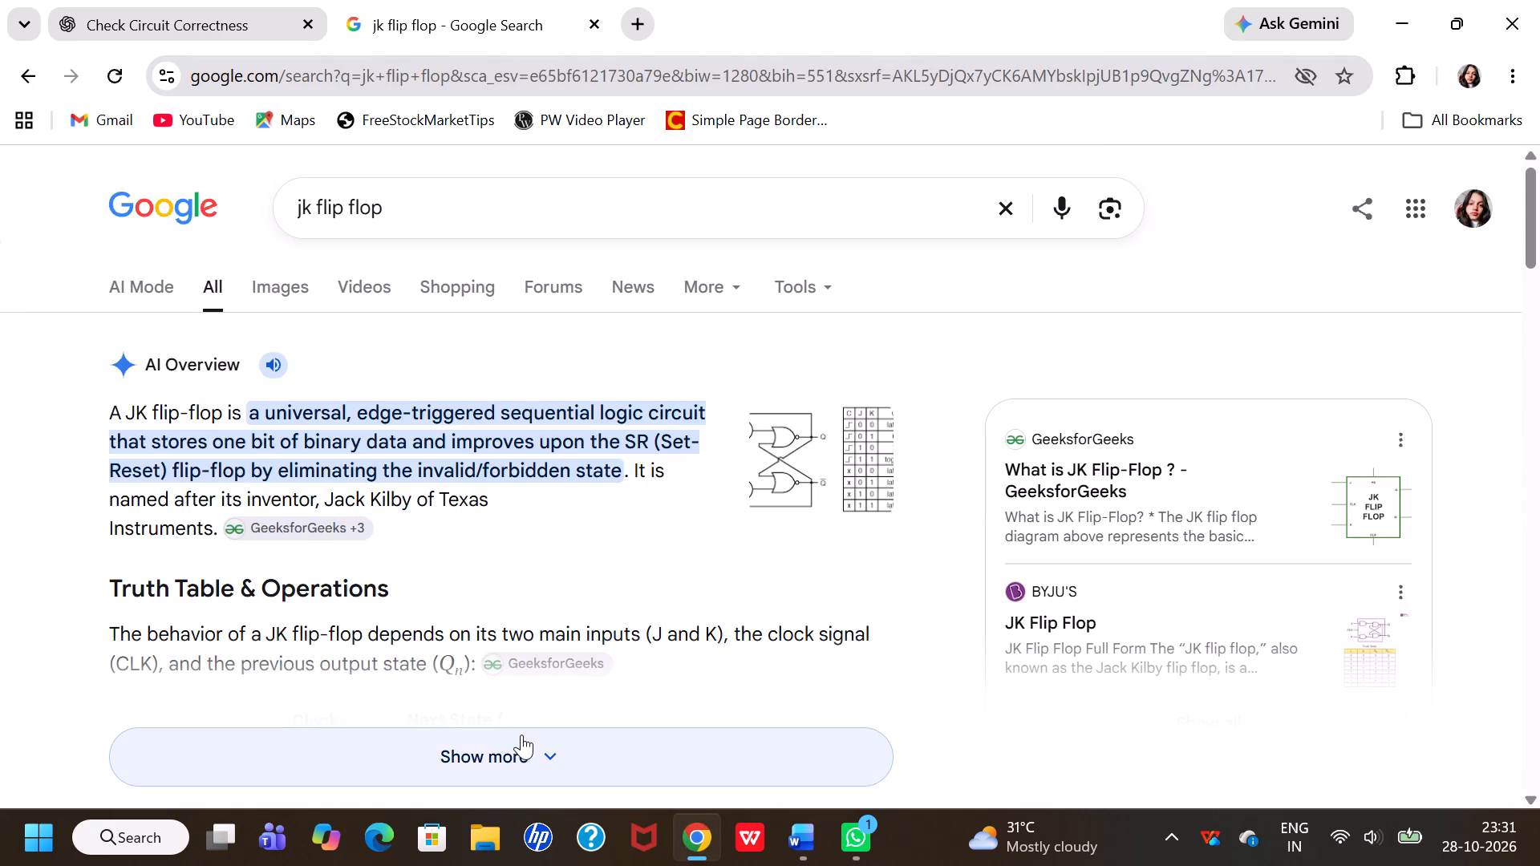
left_click(521, 735)
scroll(521, 735, "down", 3)
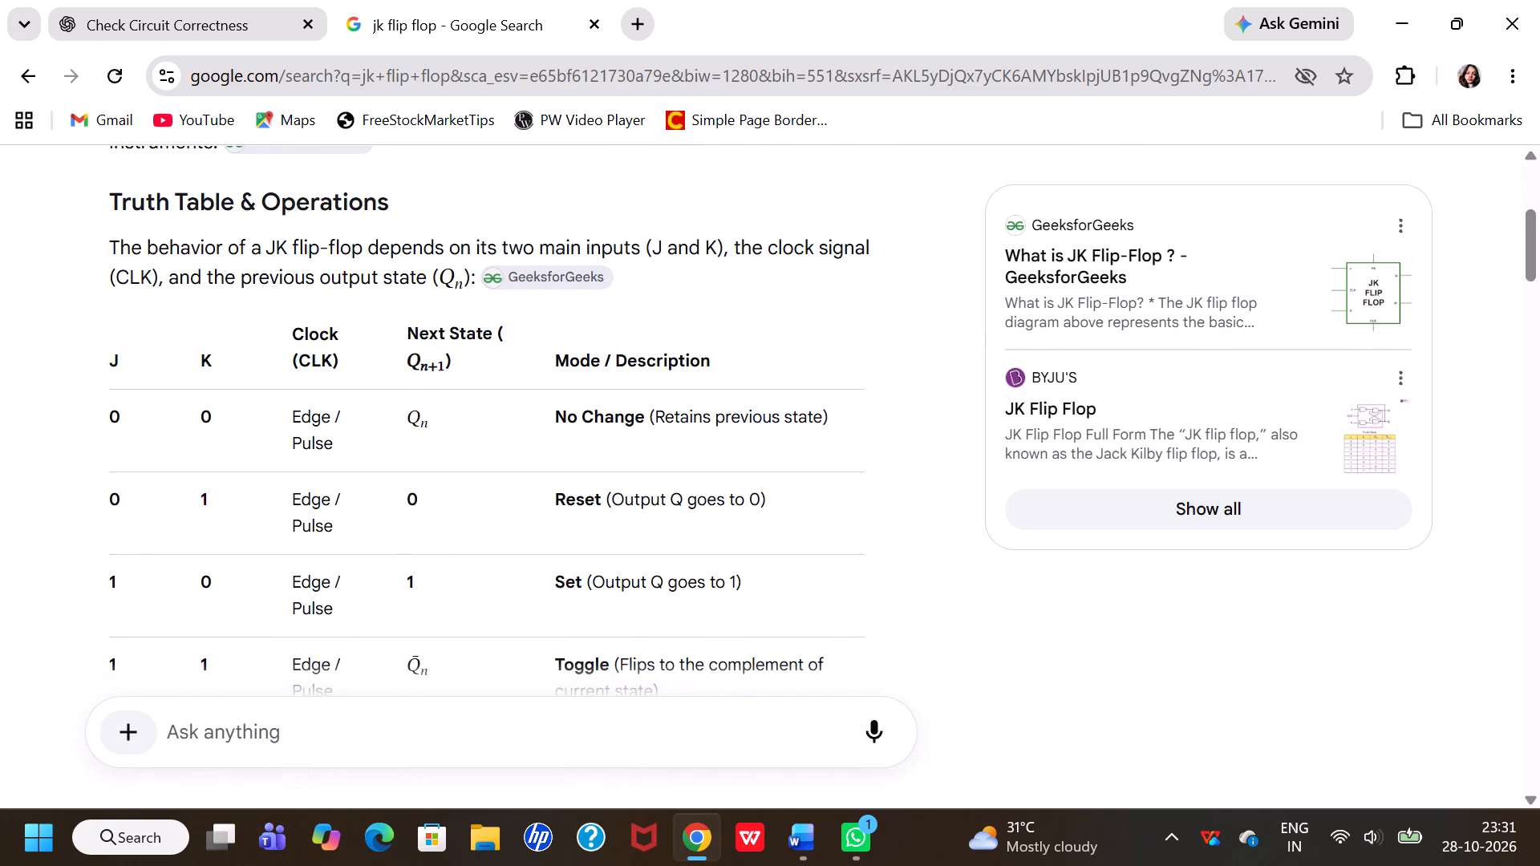
scroll(521, 735, "down", 1)
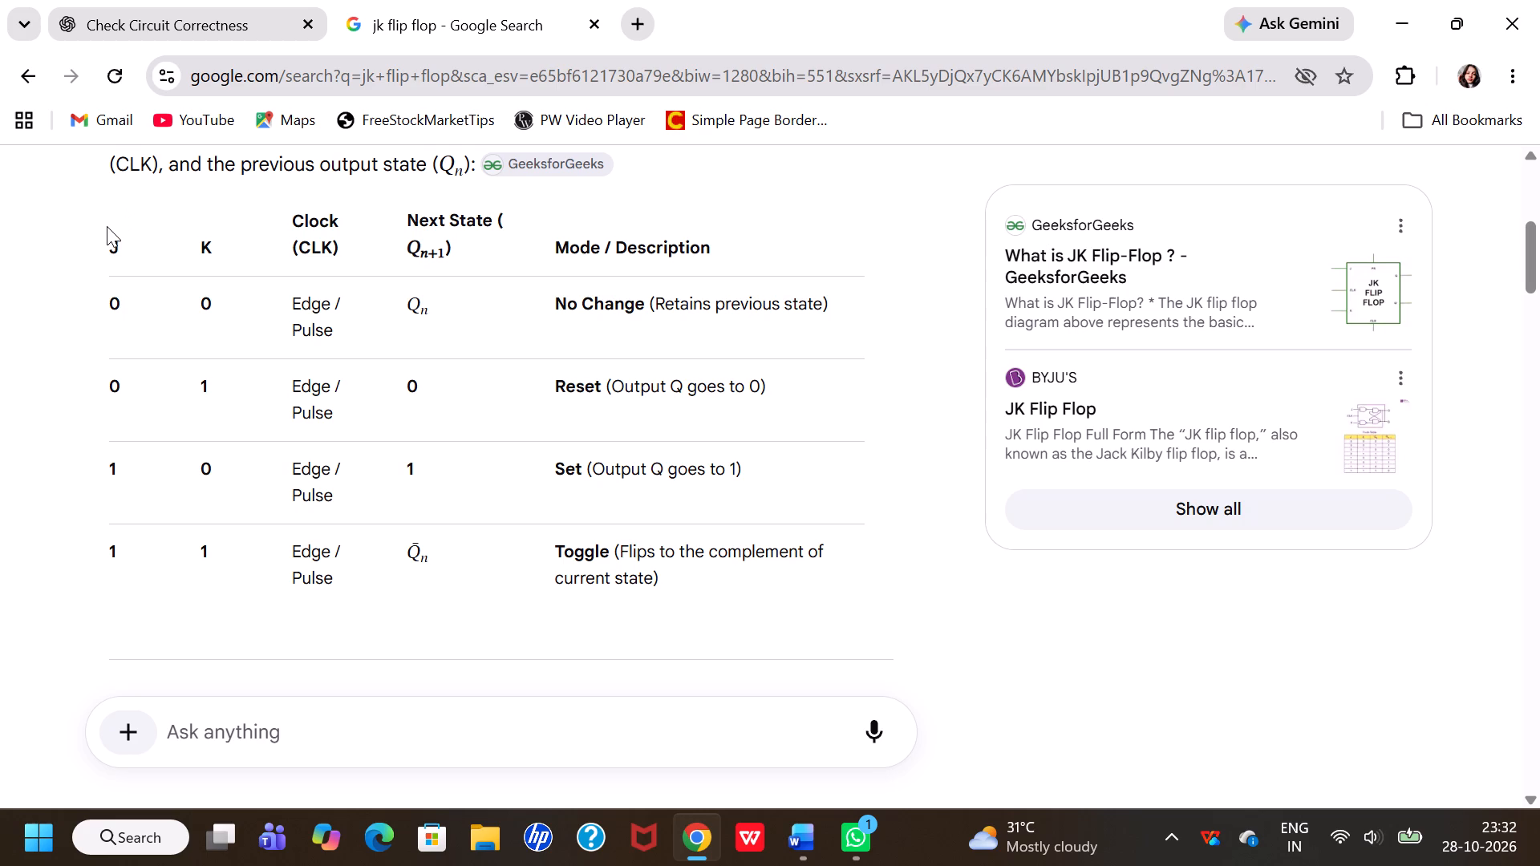
left_click_drag(105, 214, 645, 431)
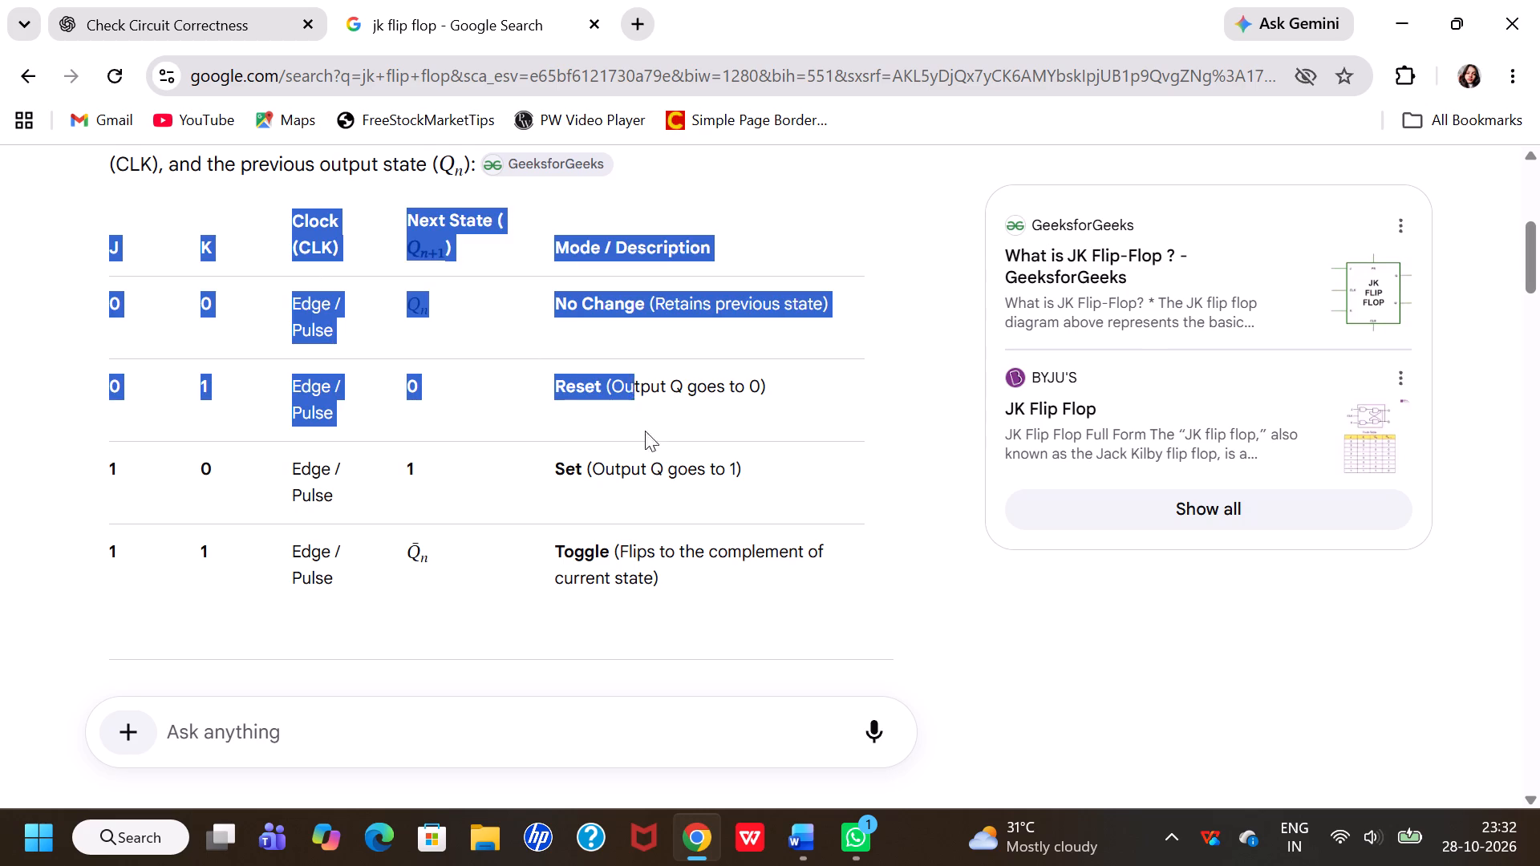
left_click_drag(645, 431, 914, 548)
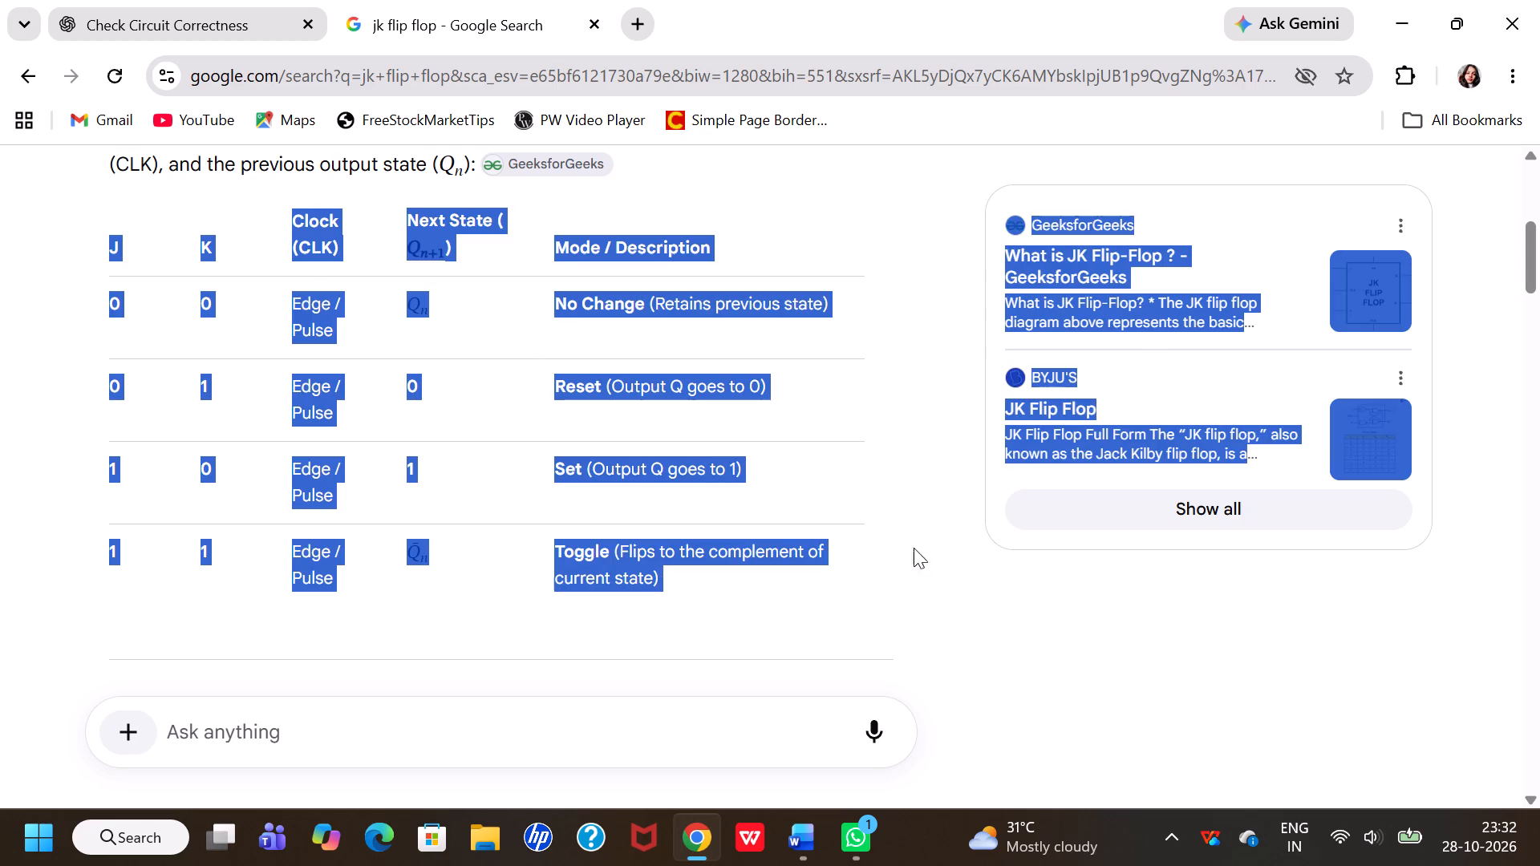
left_click_drag(914, 548, 869, 566)
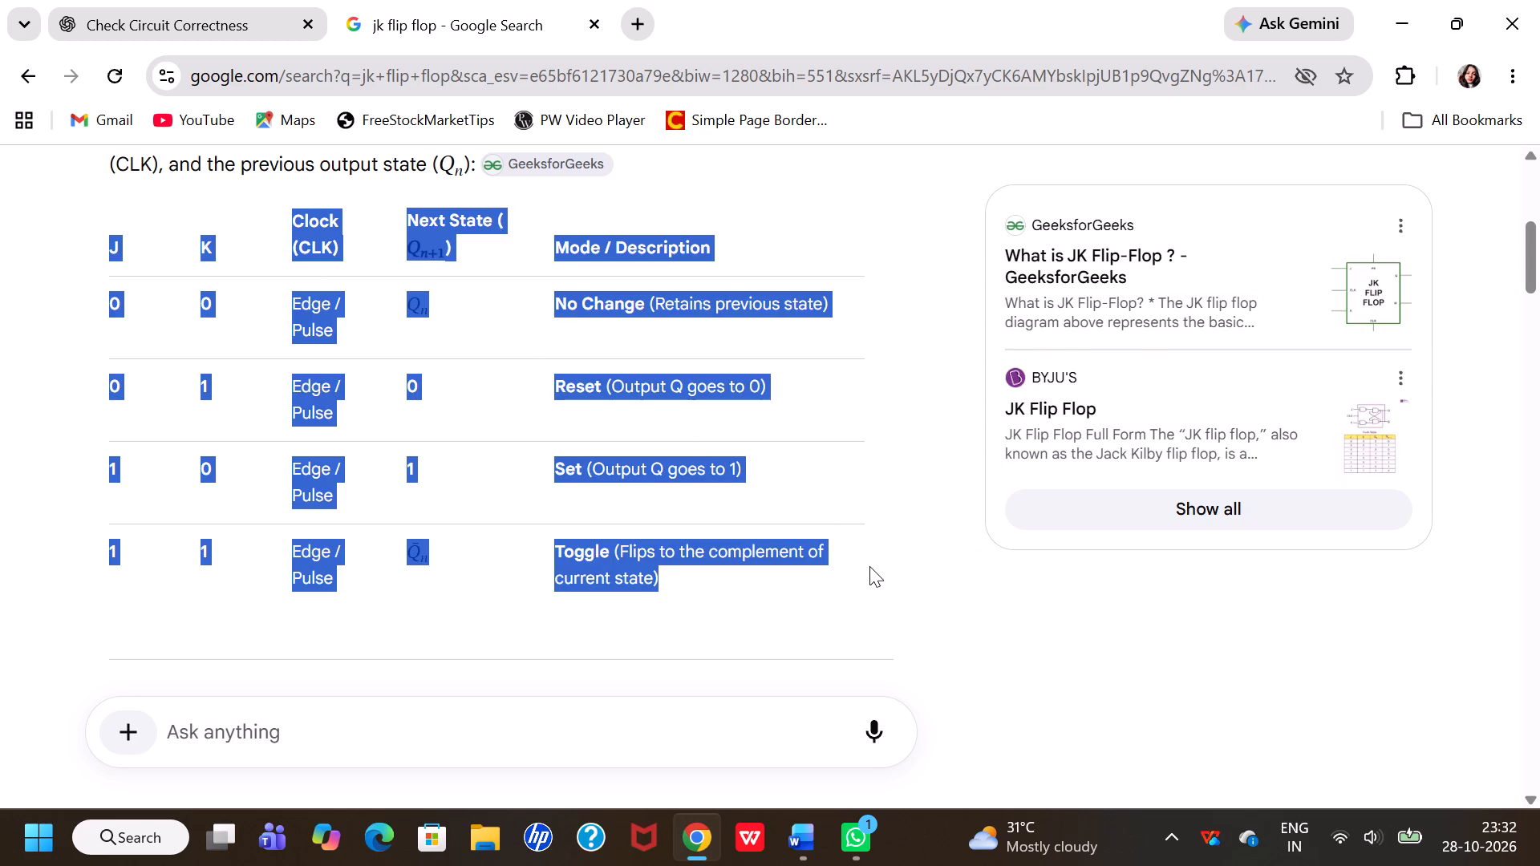
key("ctrl+c")
left_click(784, 840)
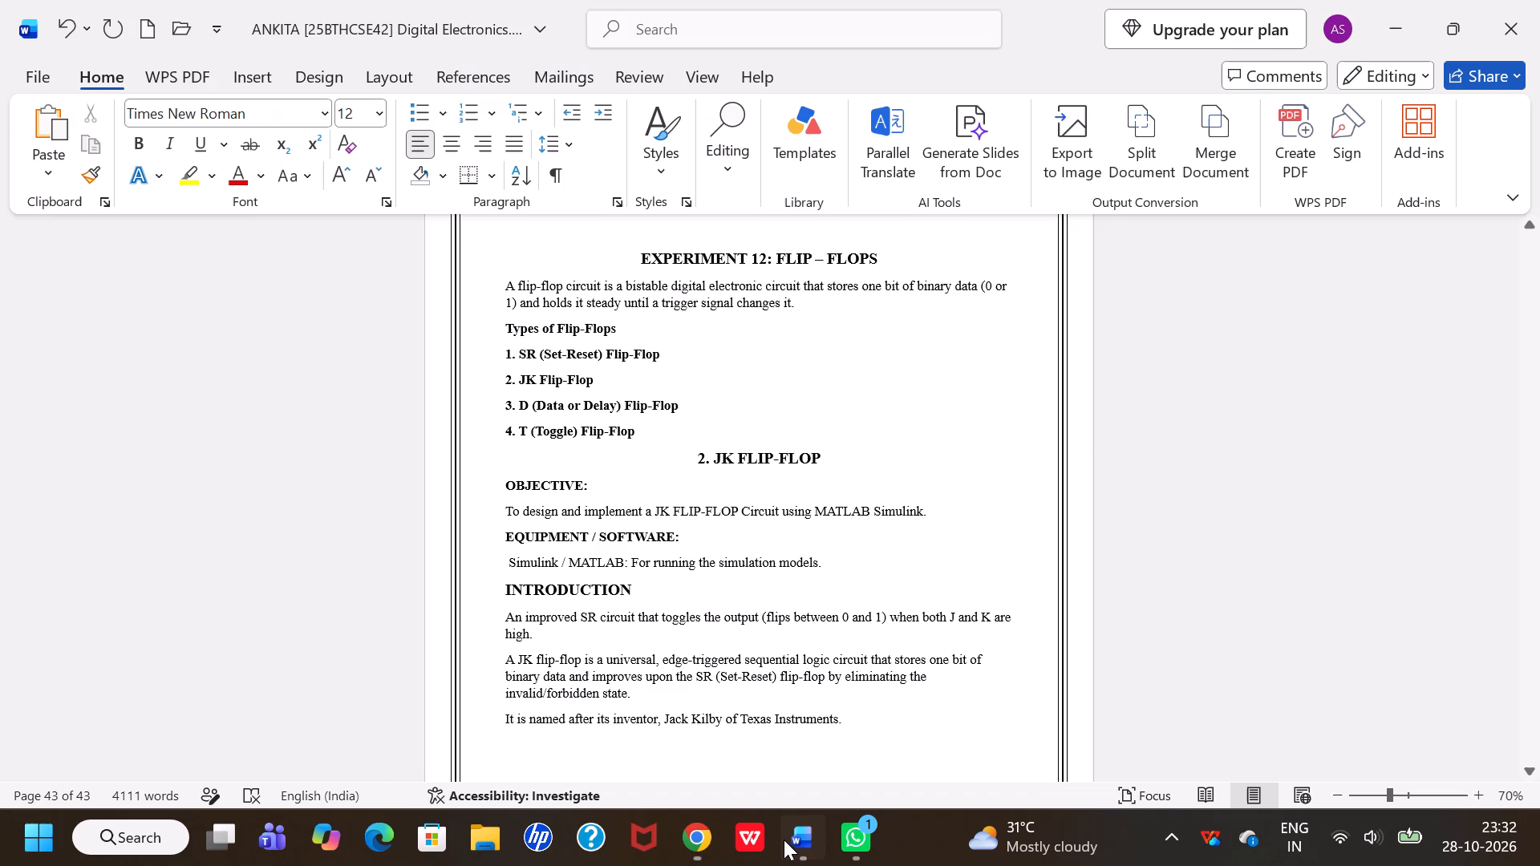
scroll(655, 653, "down", 1)
left_click(513, 497)
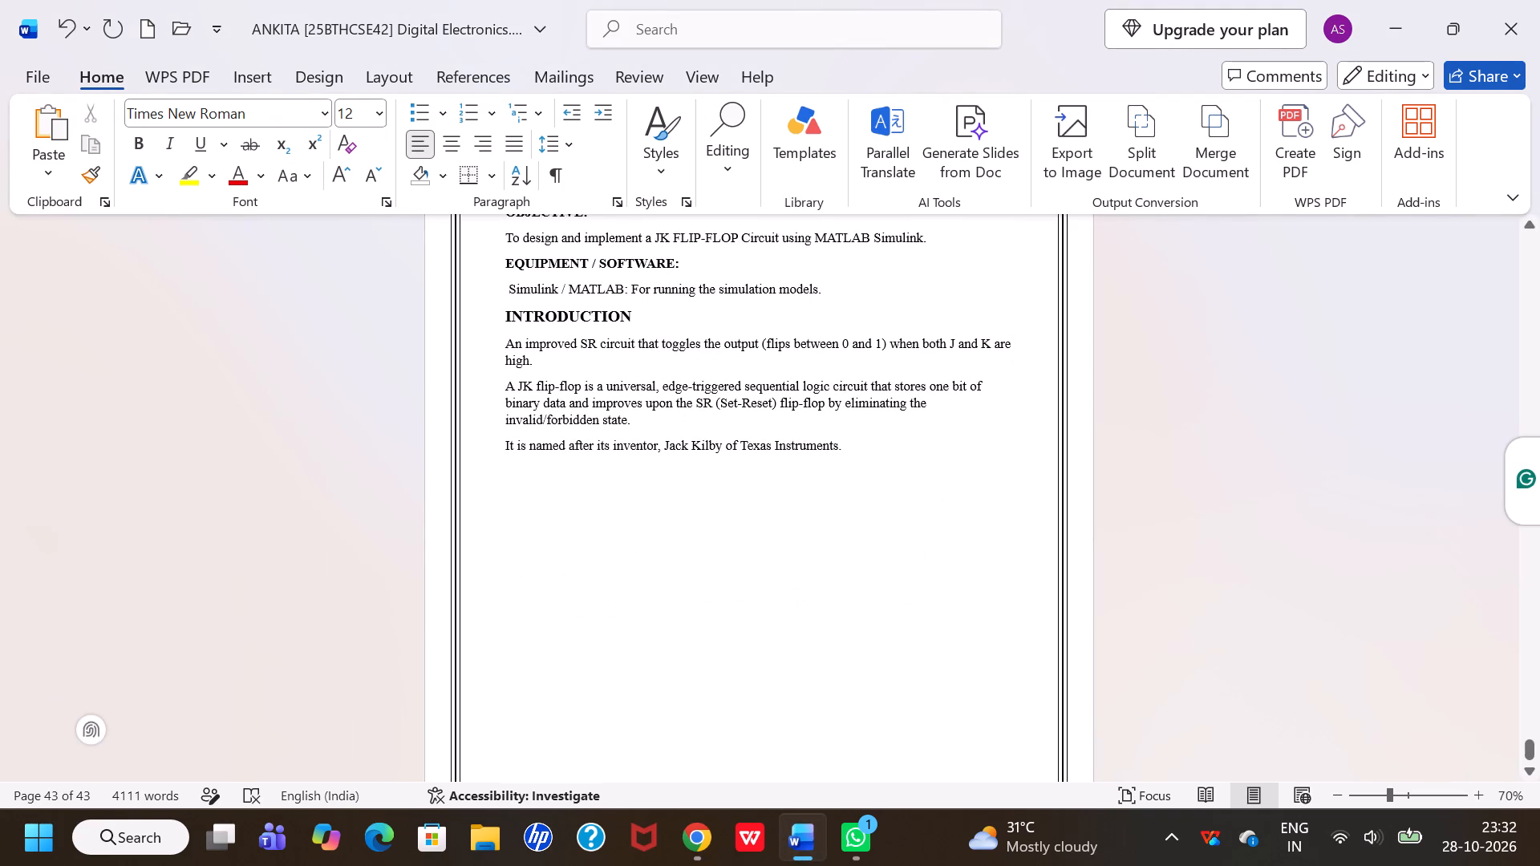
key("ctrl+v")
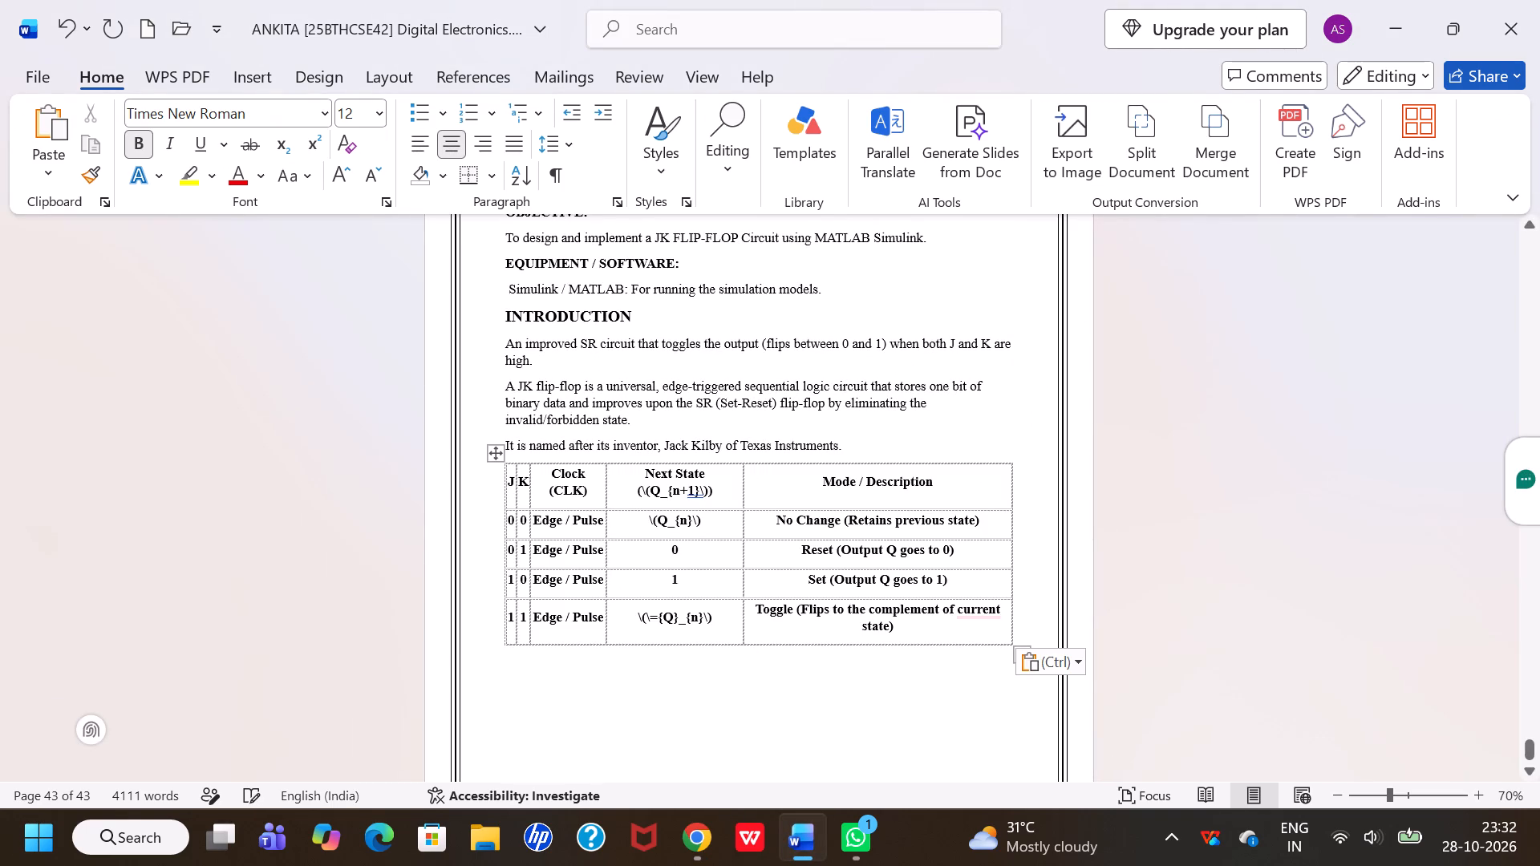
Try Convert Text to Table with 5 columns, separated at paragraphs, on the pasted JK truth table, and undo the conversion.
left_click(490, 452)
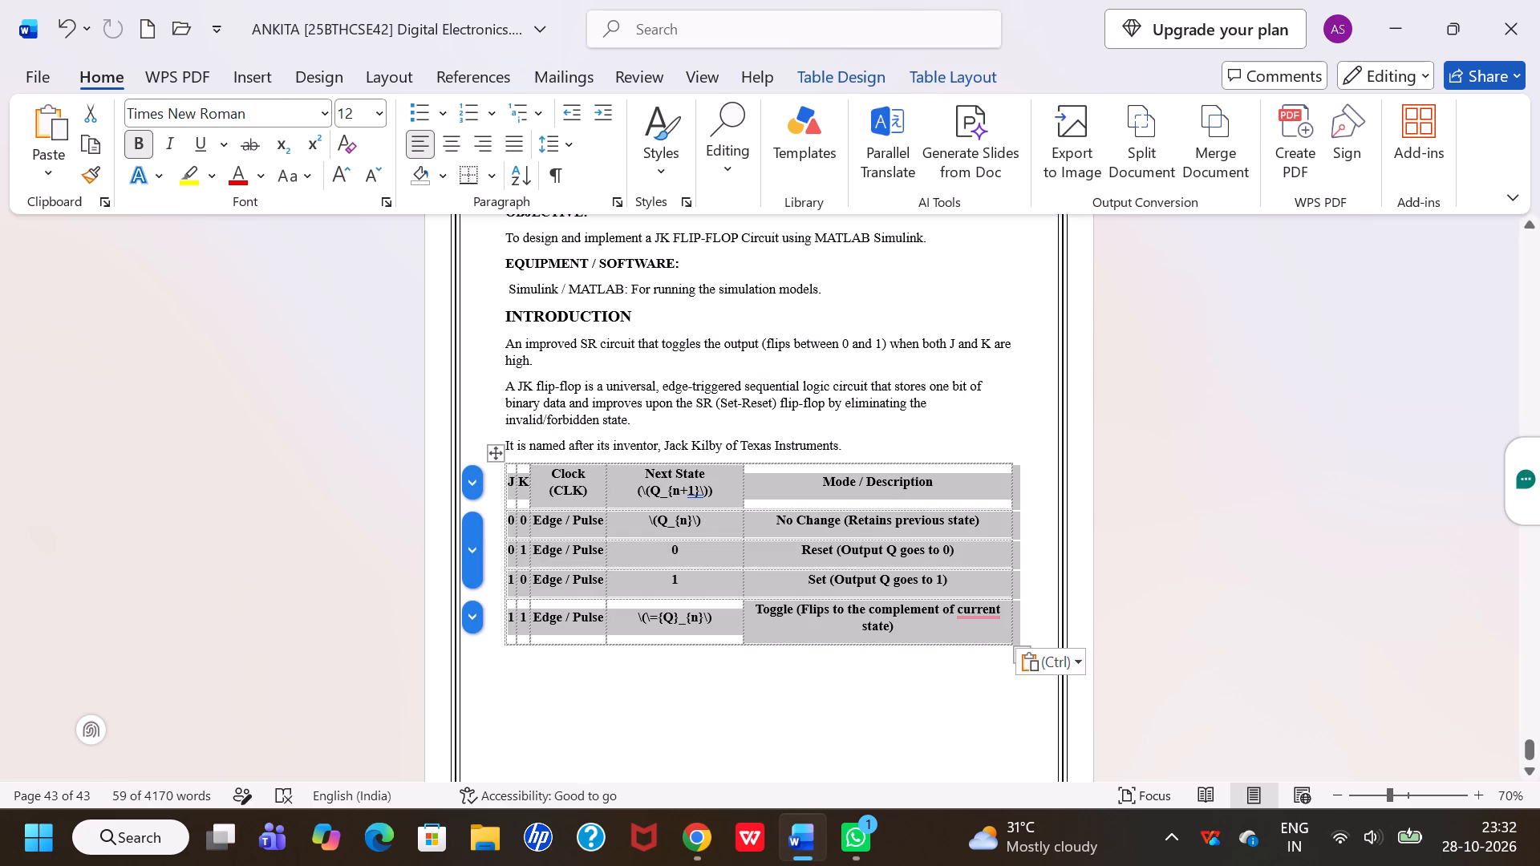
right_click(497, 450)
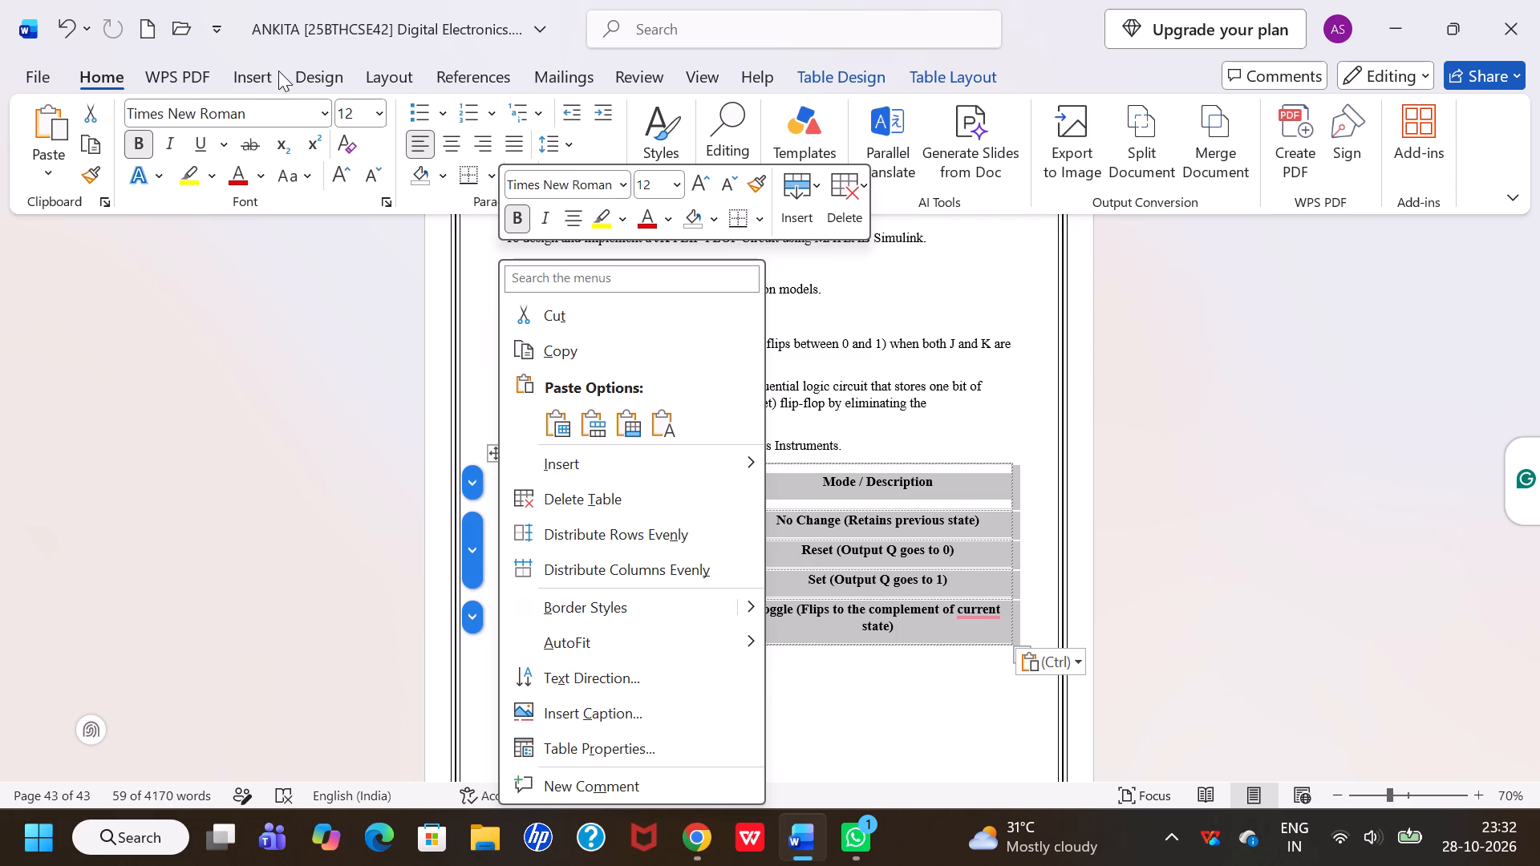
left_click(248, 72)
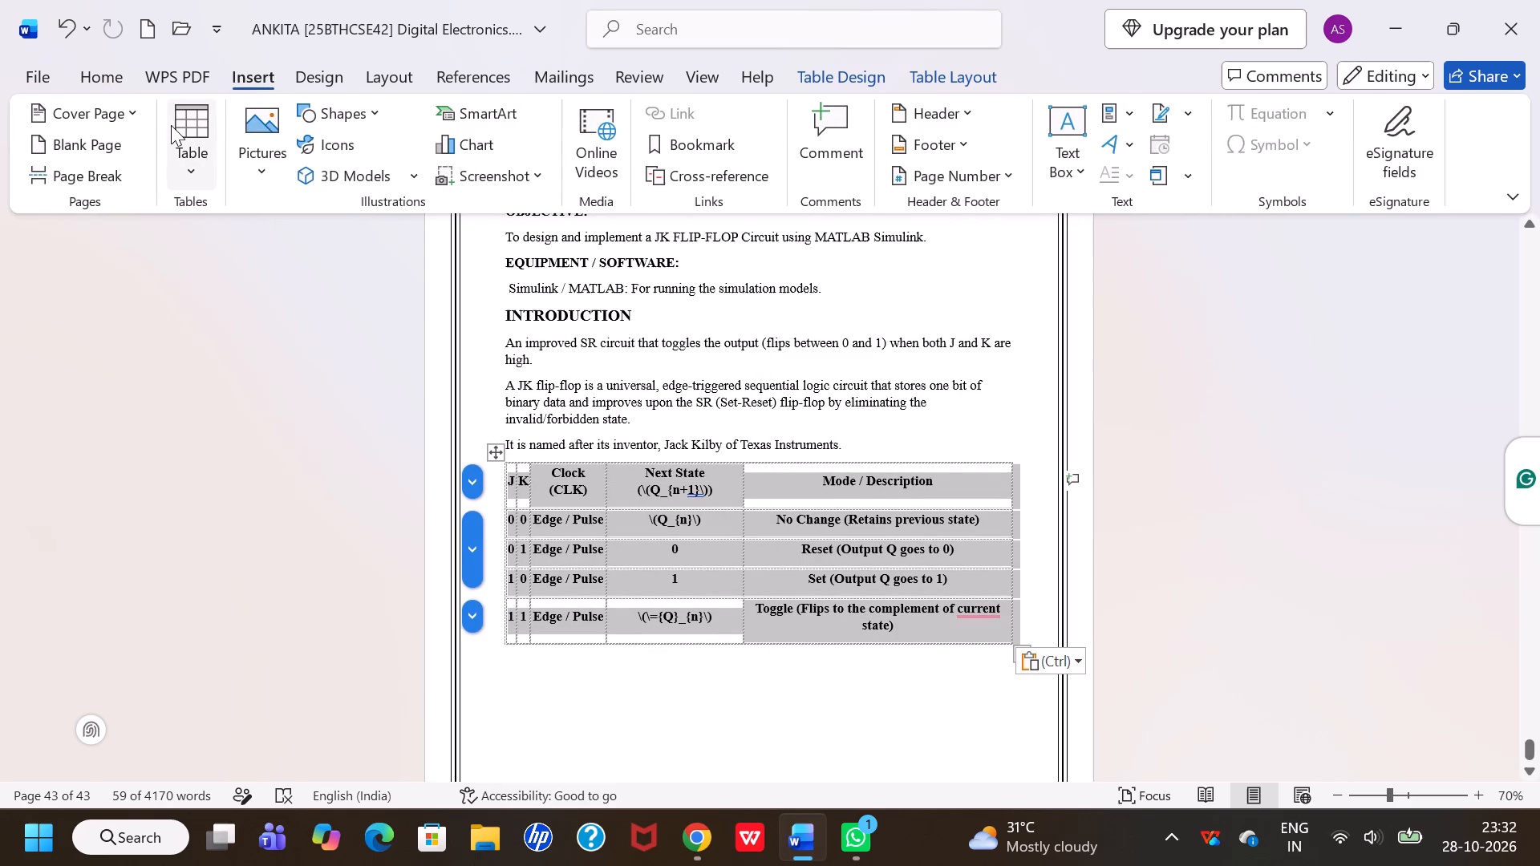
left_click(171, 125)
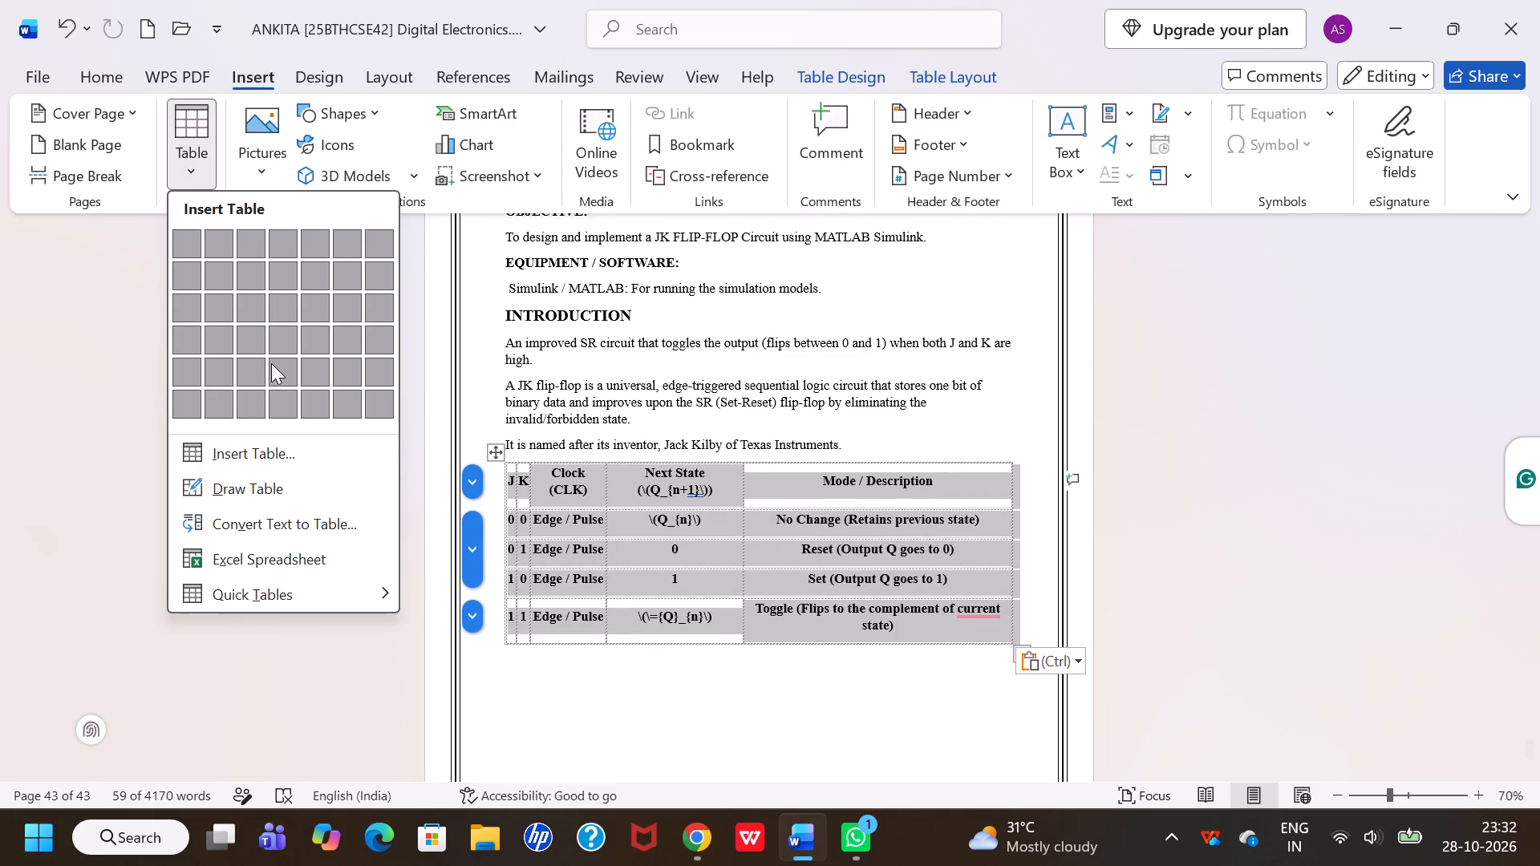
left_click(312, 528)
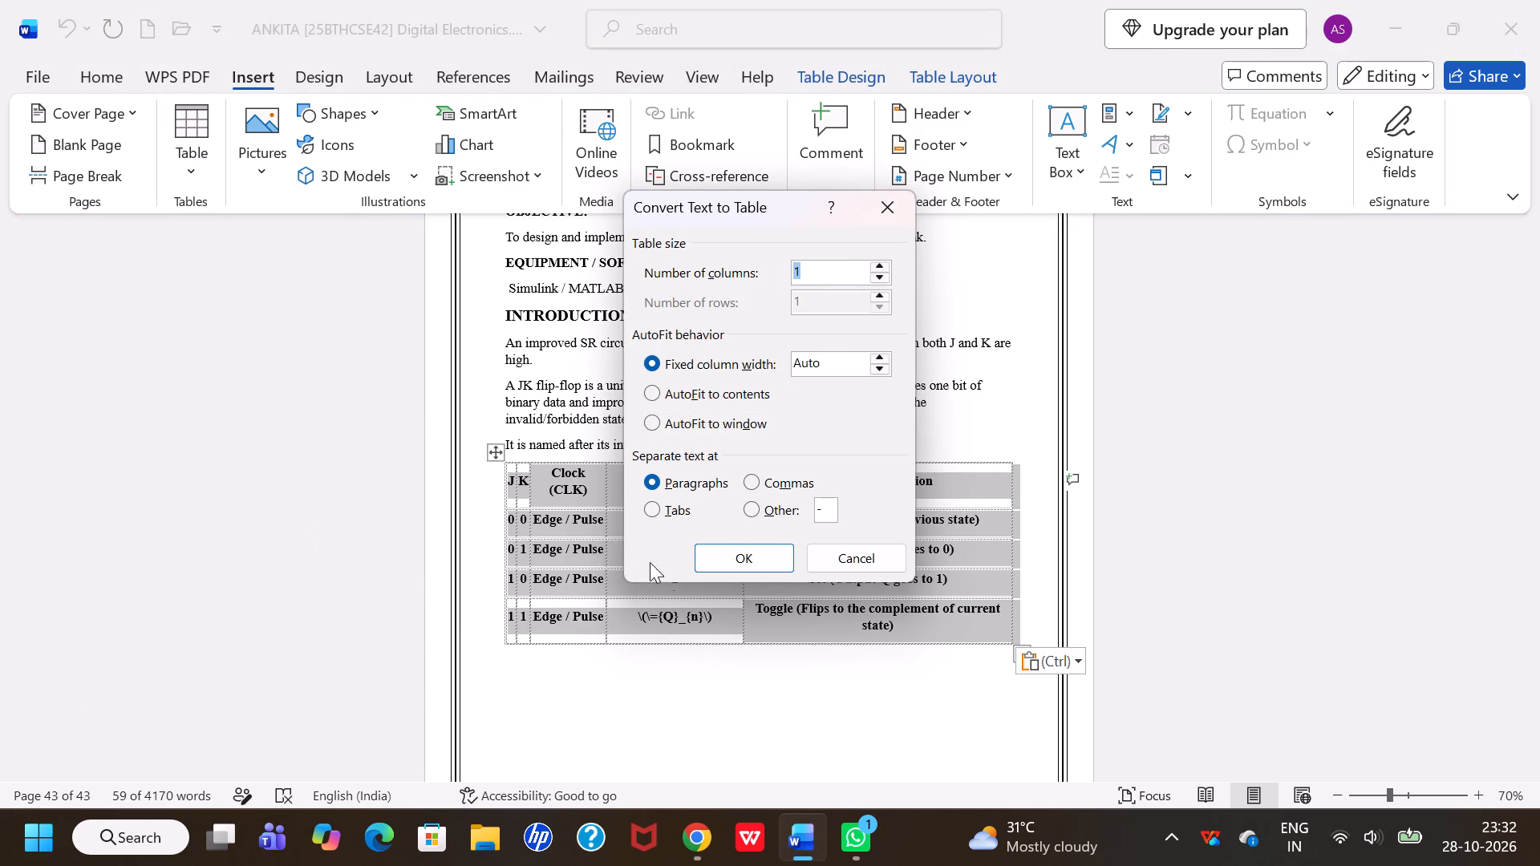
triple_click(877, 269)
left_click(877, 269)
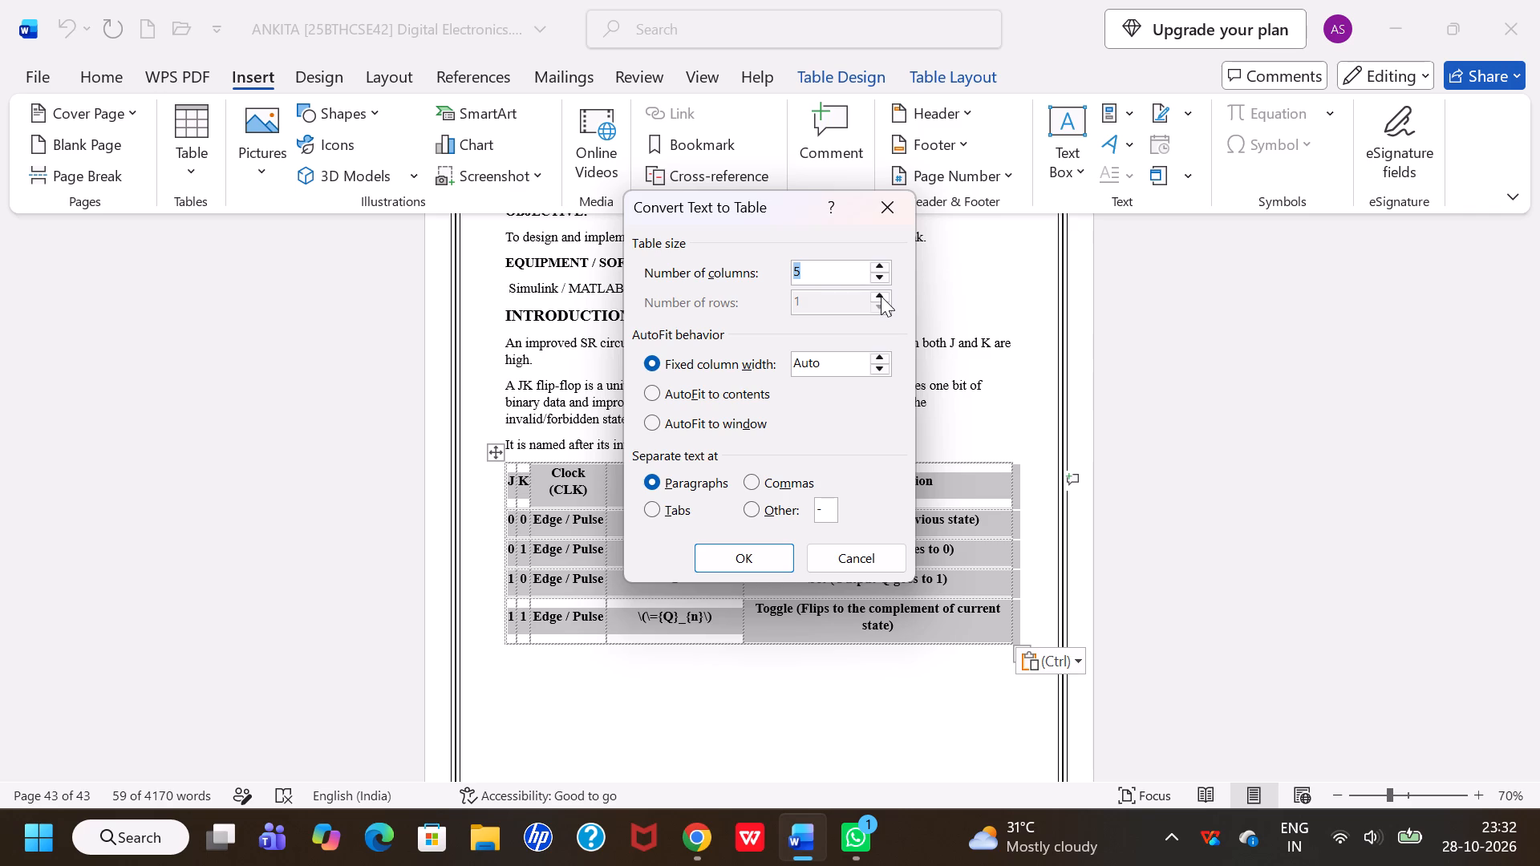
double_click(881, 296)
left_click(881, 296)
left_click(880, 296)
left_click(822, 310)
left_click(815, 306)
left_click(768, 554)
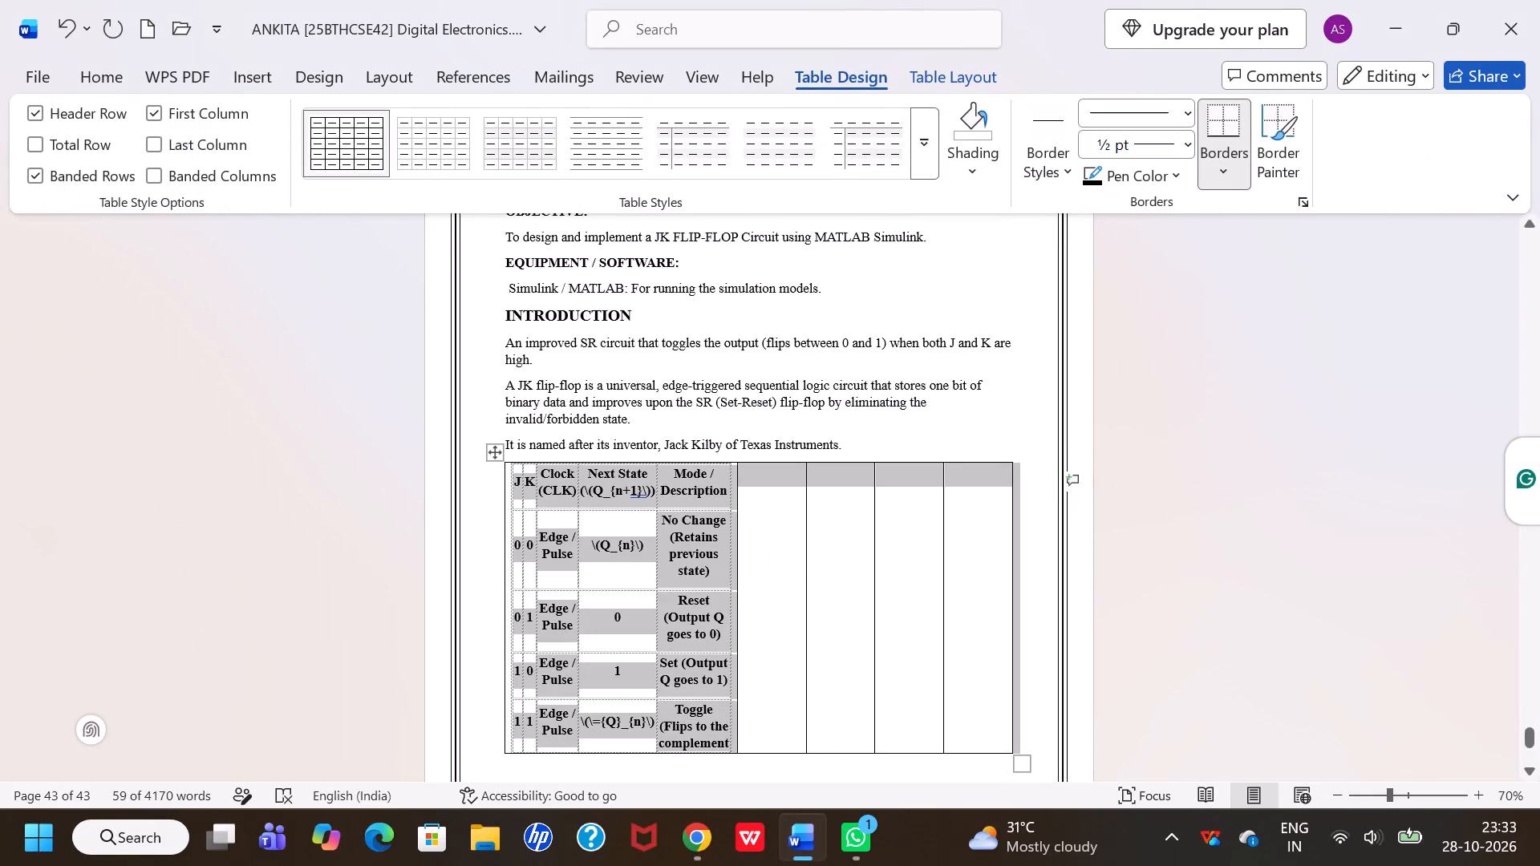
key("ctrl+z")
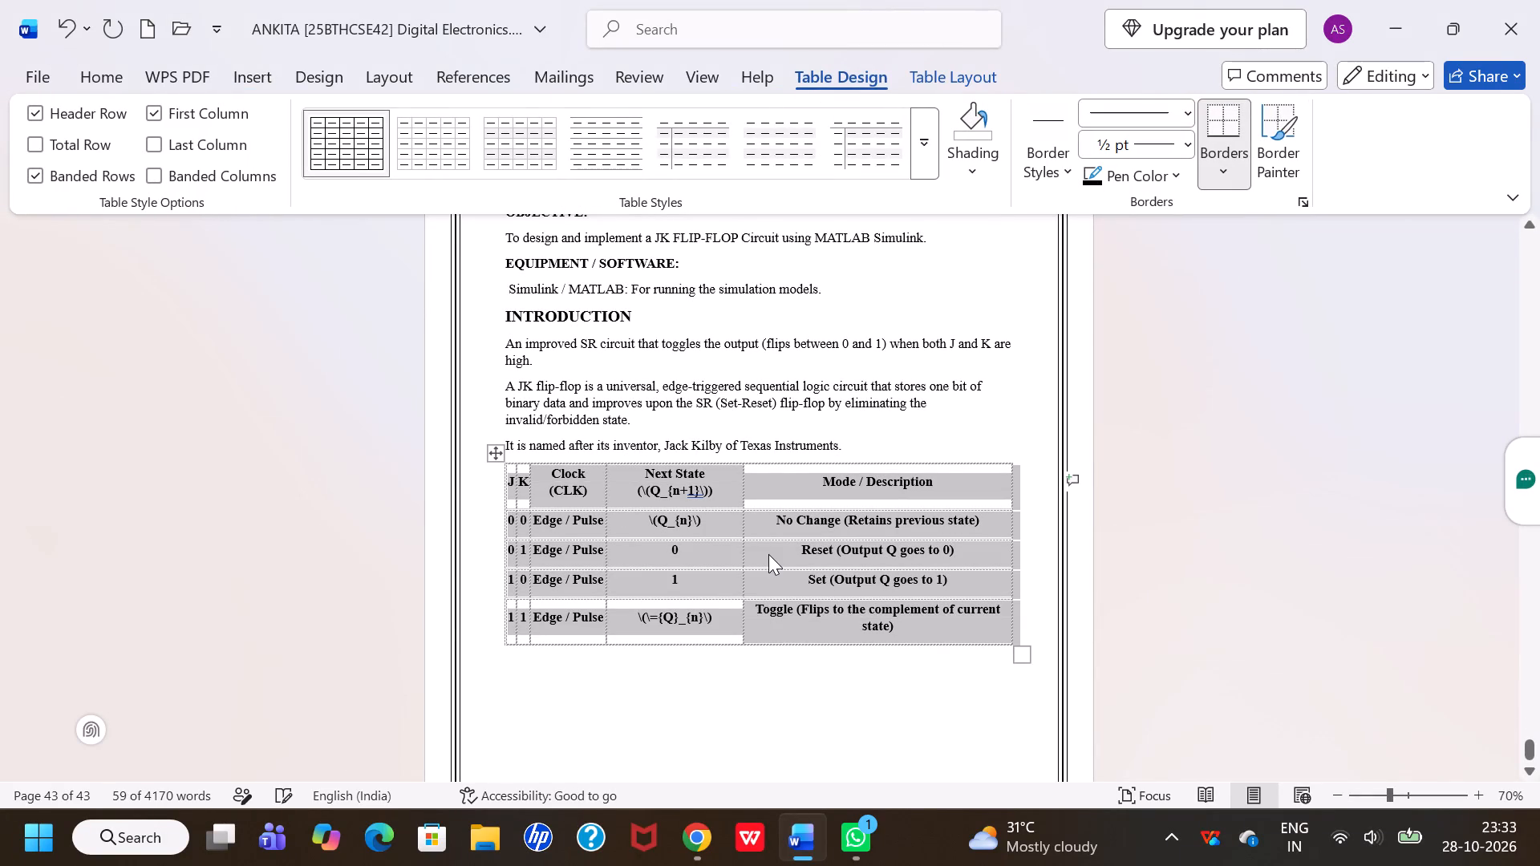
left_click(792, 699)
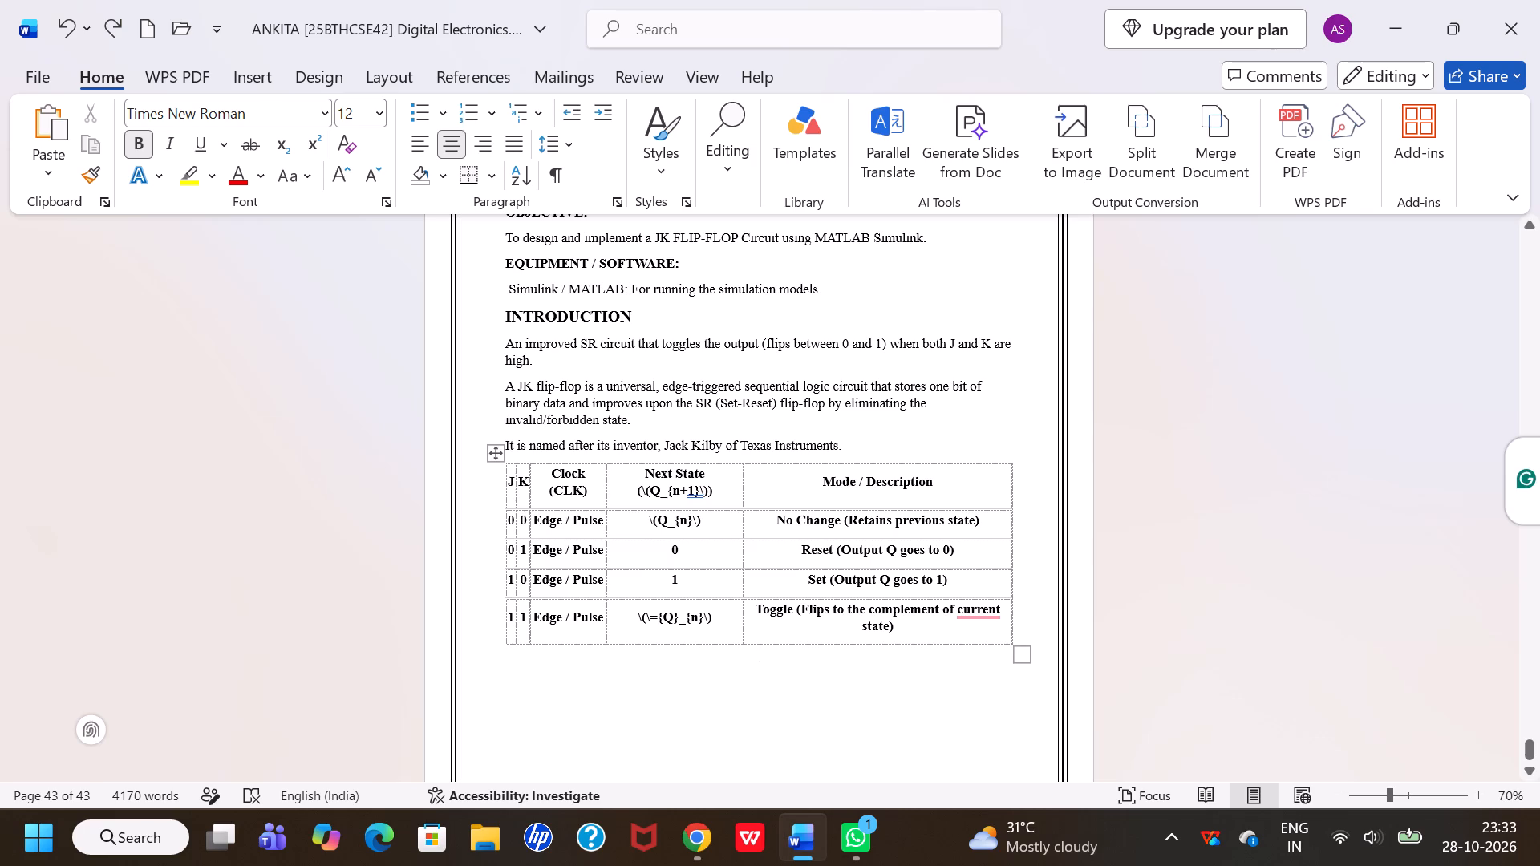
Adjust the truth table's column widths, widening the J, K and Clock (CLK) columns so their headings fit on one line.
left_click_drag(529, 494, 566, 494)
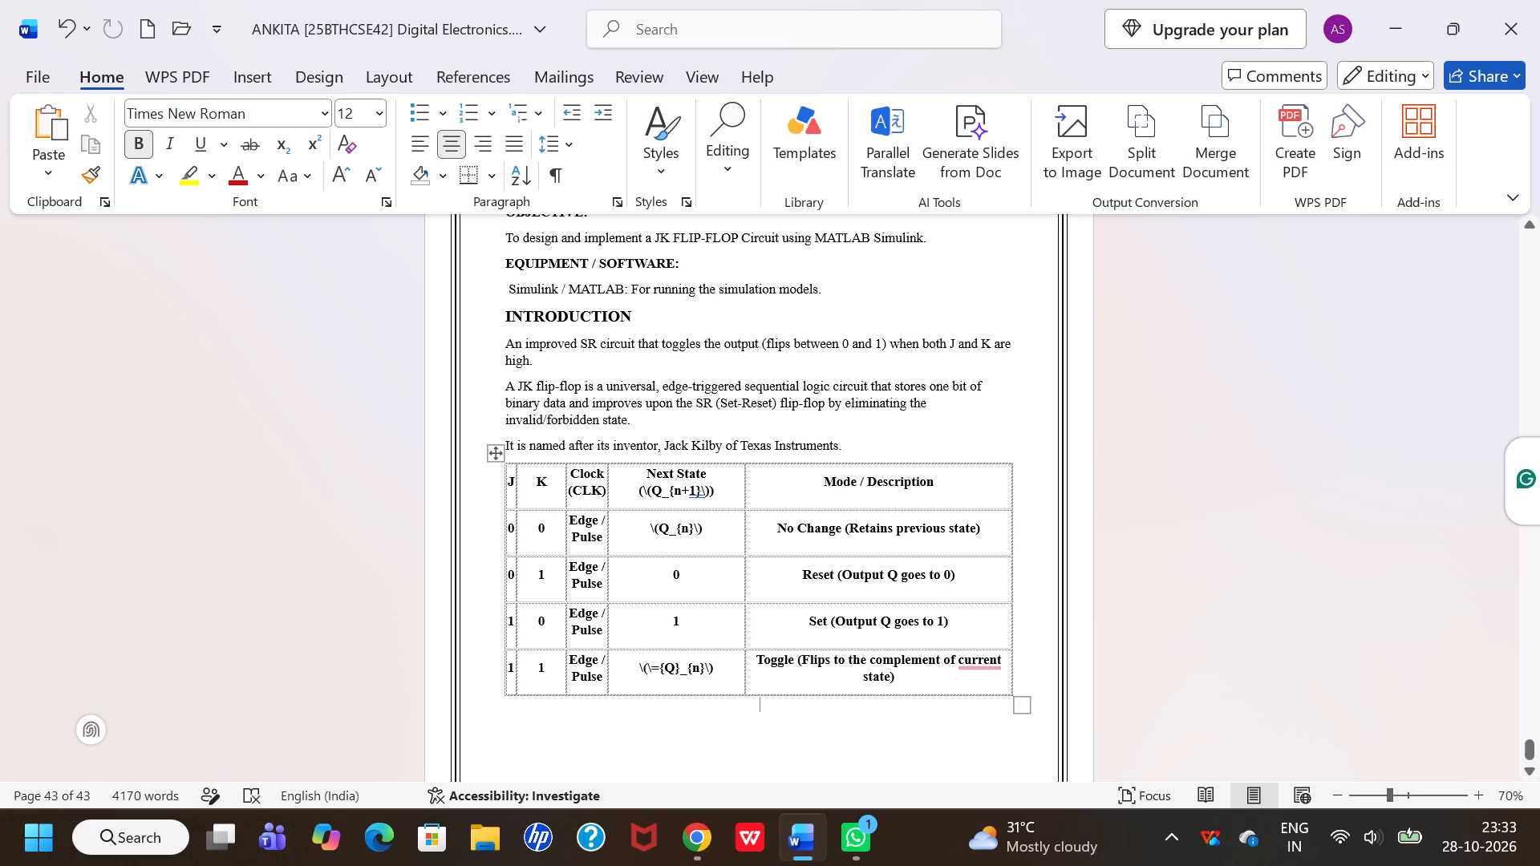
left_click_drag(744, 489, 817, 506)
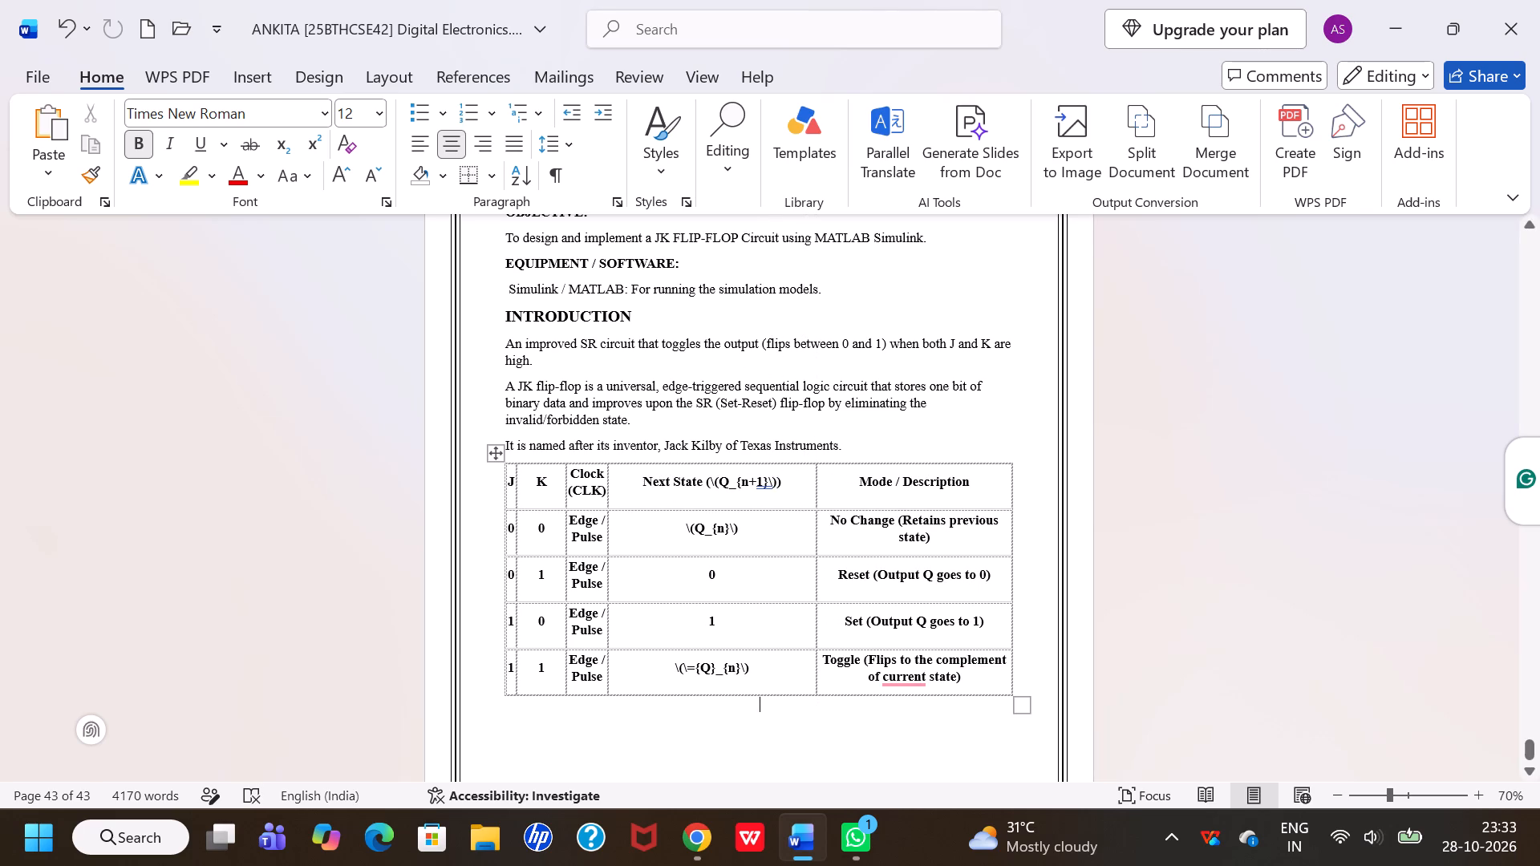
left_click_drag(607, 495, 670, 496)
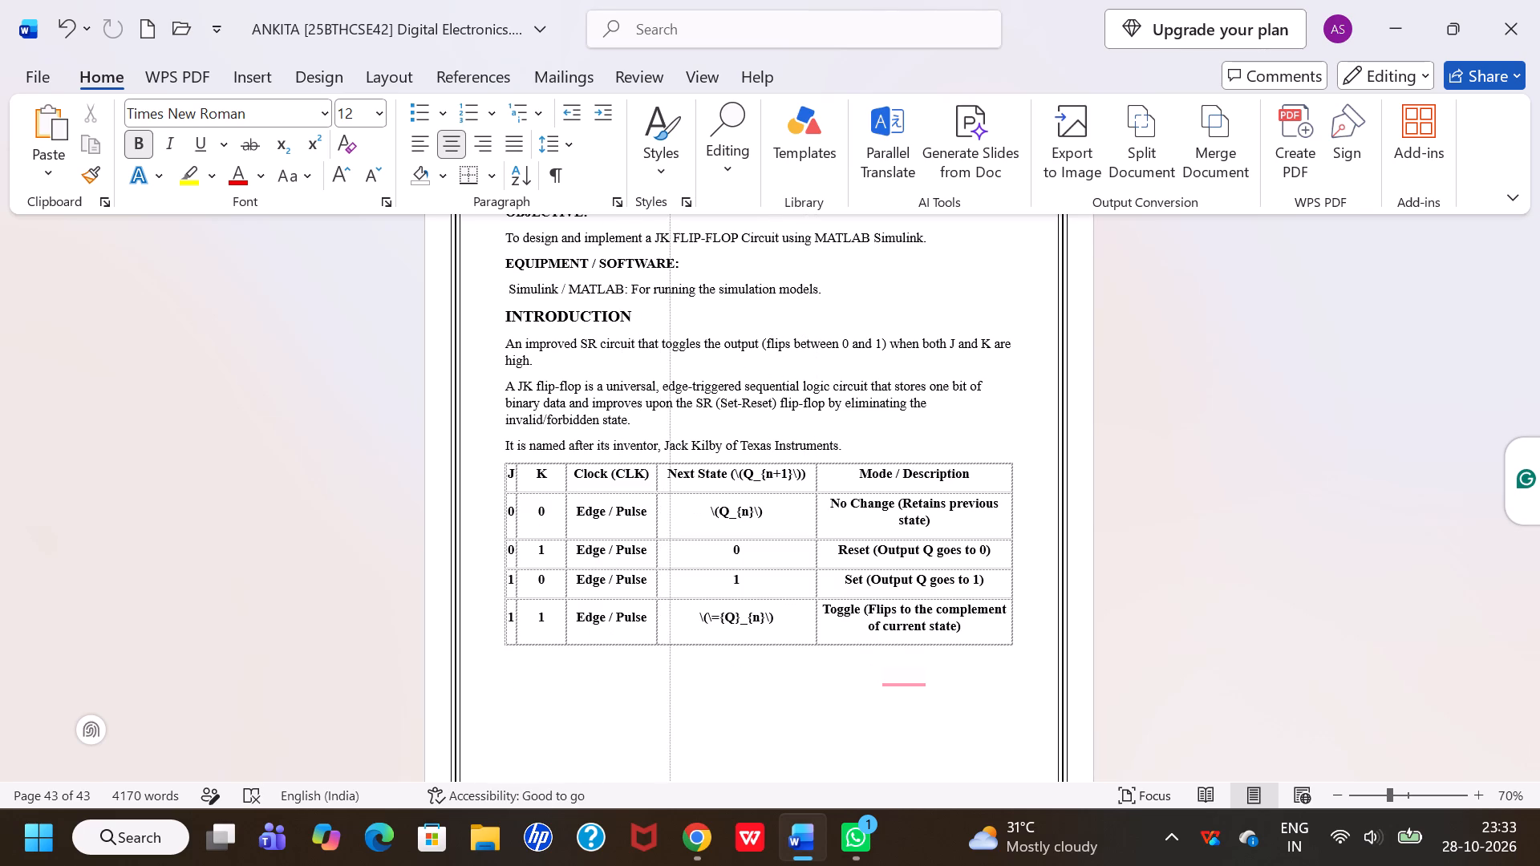
left_click_drag(670, 496, 672, 496)
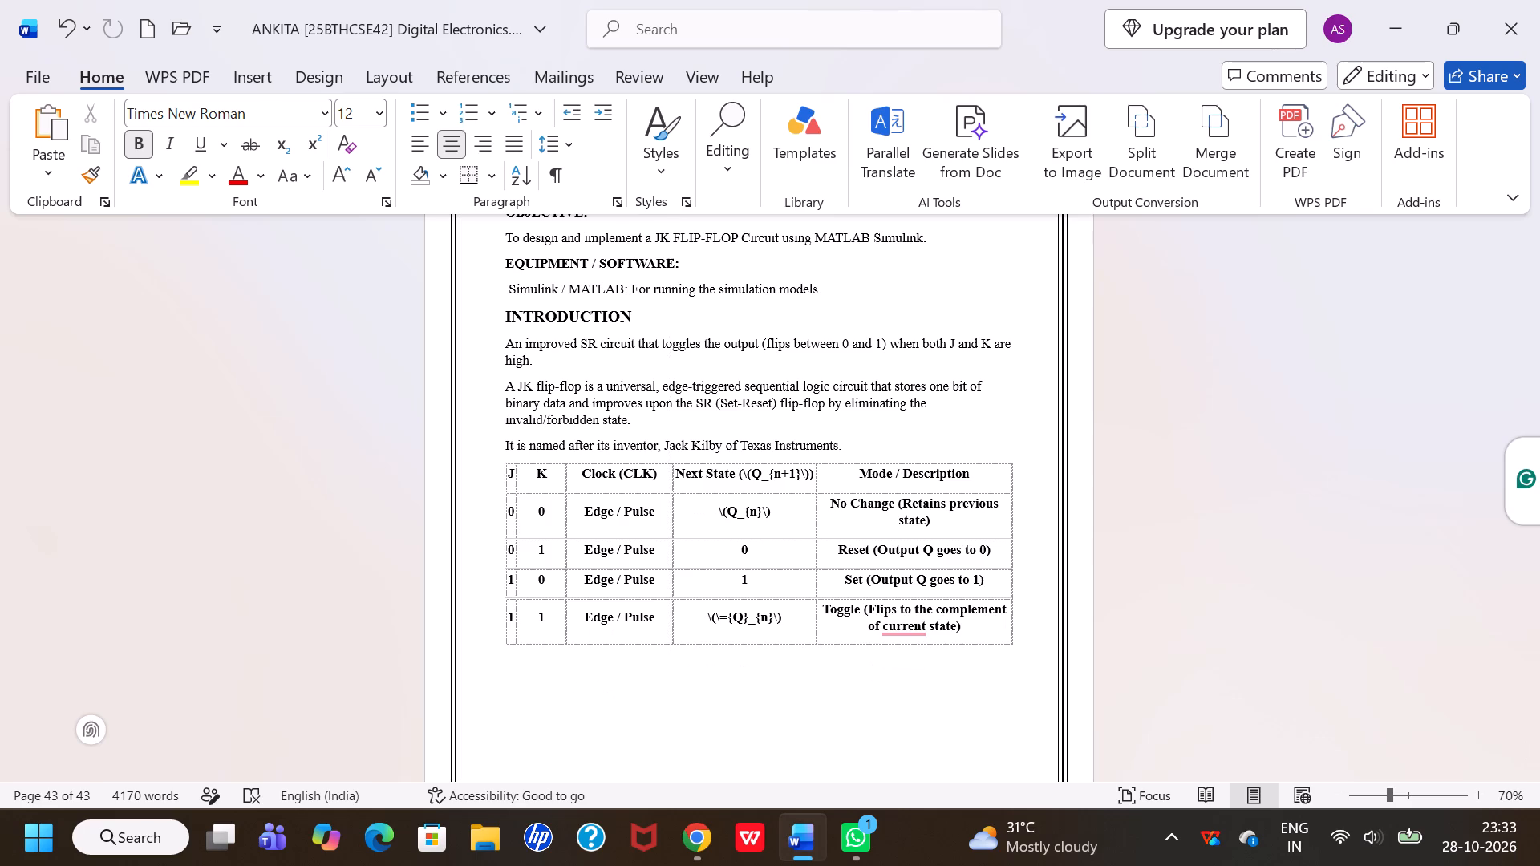
left_click_drag(565, 486, 575, 485)
left_click_drag(575, 485, 590, 486)
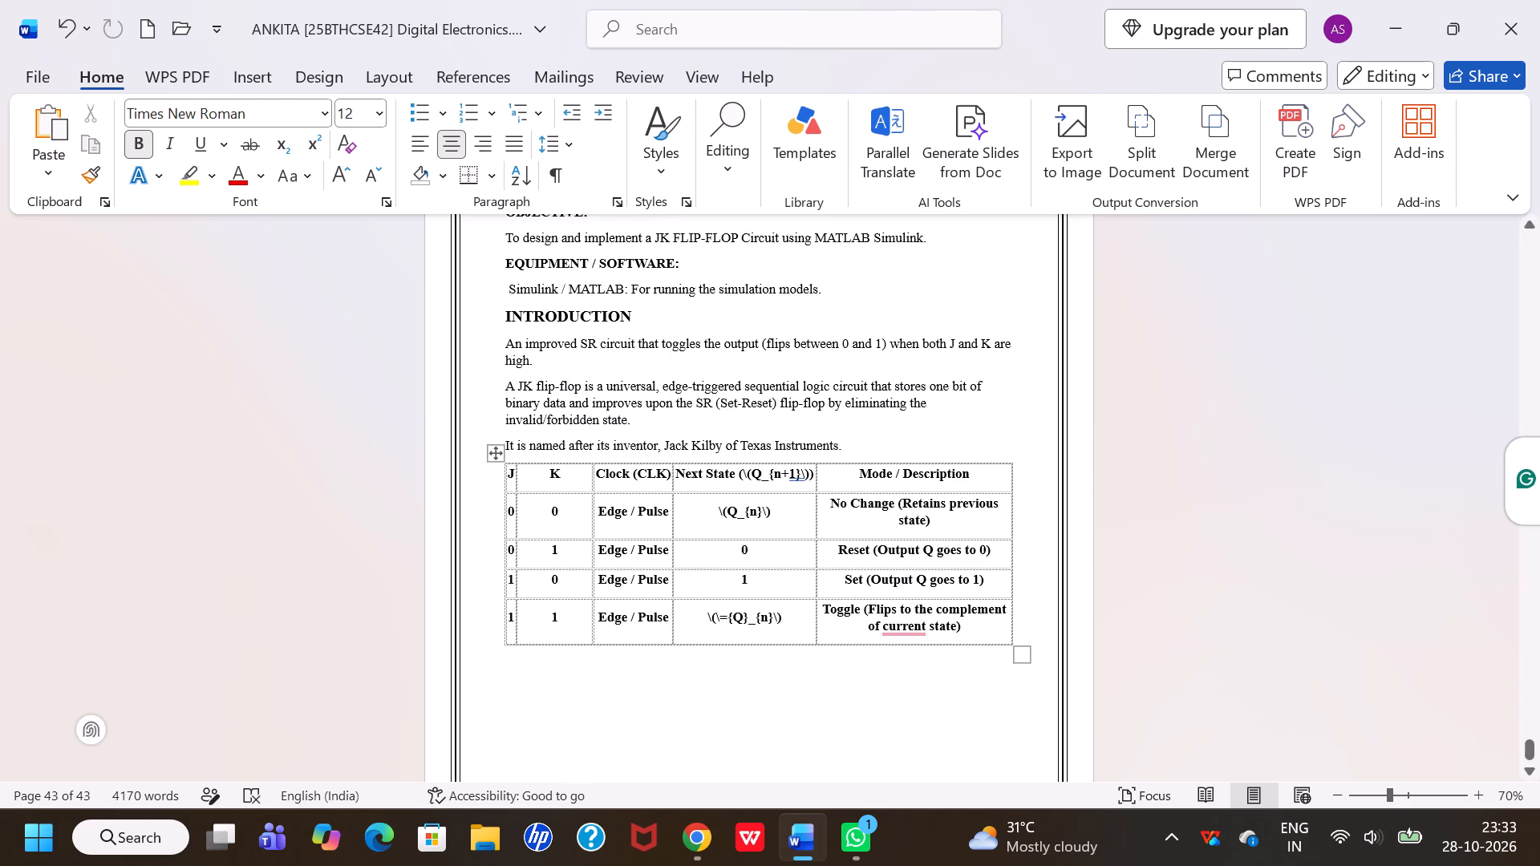
left_click_drag(516, 481, 540, 484)
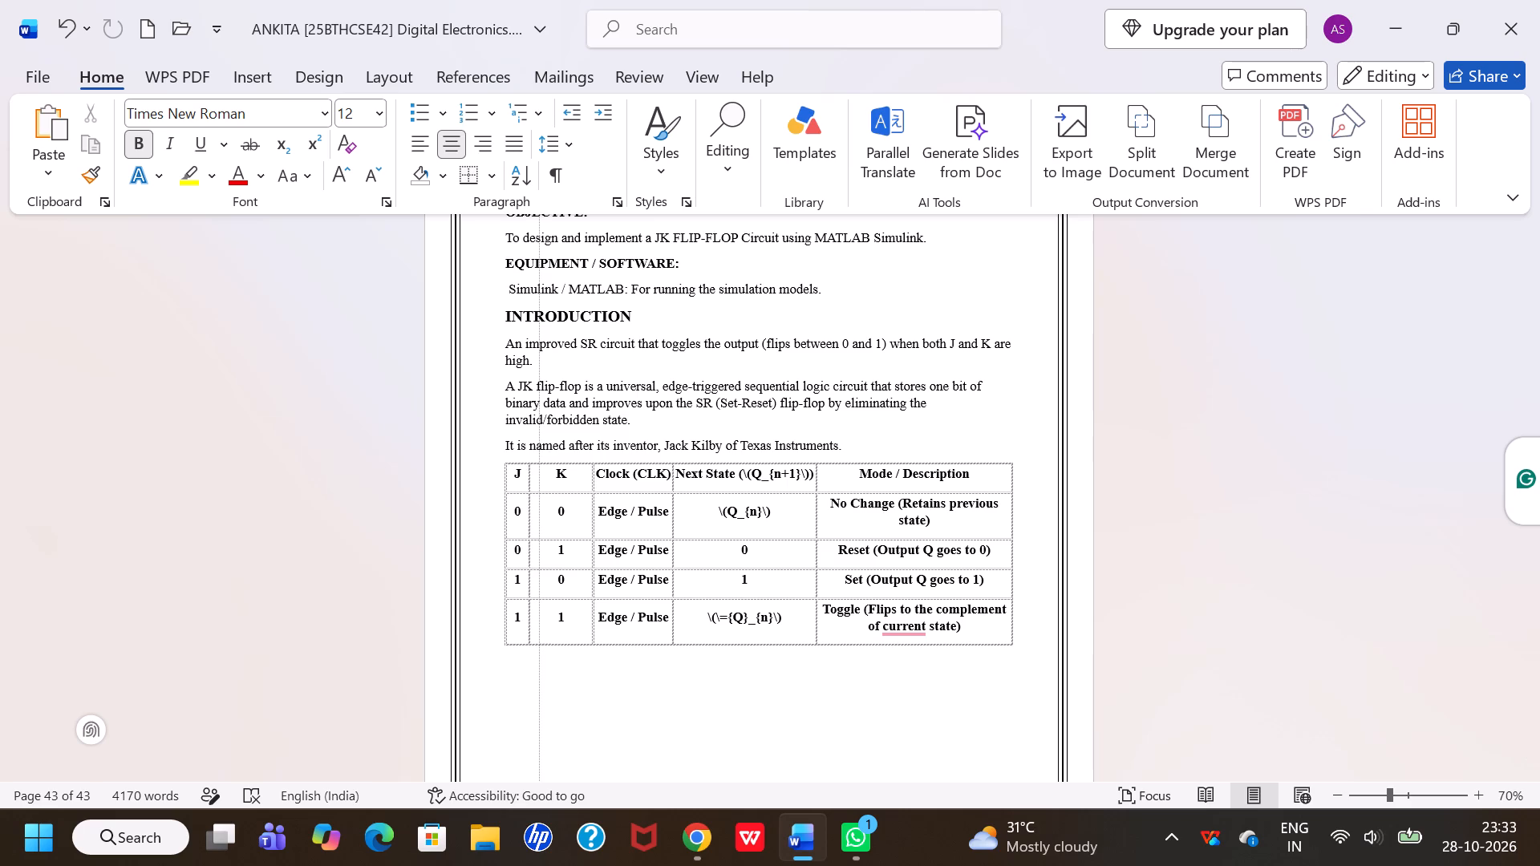
left_click_drag(540, 484, 548, 484)
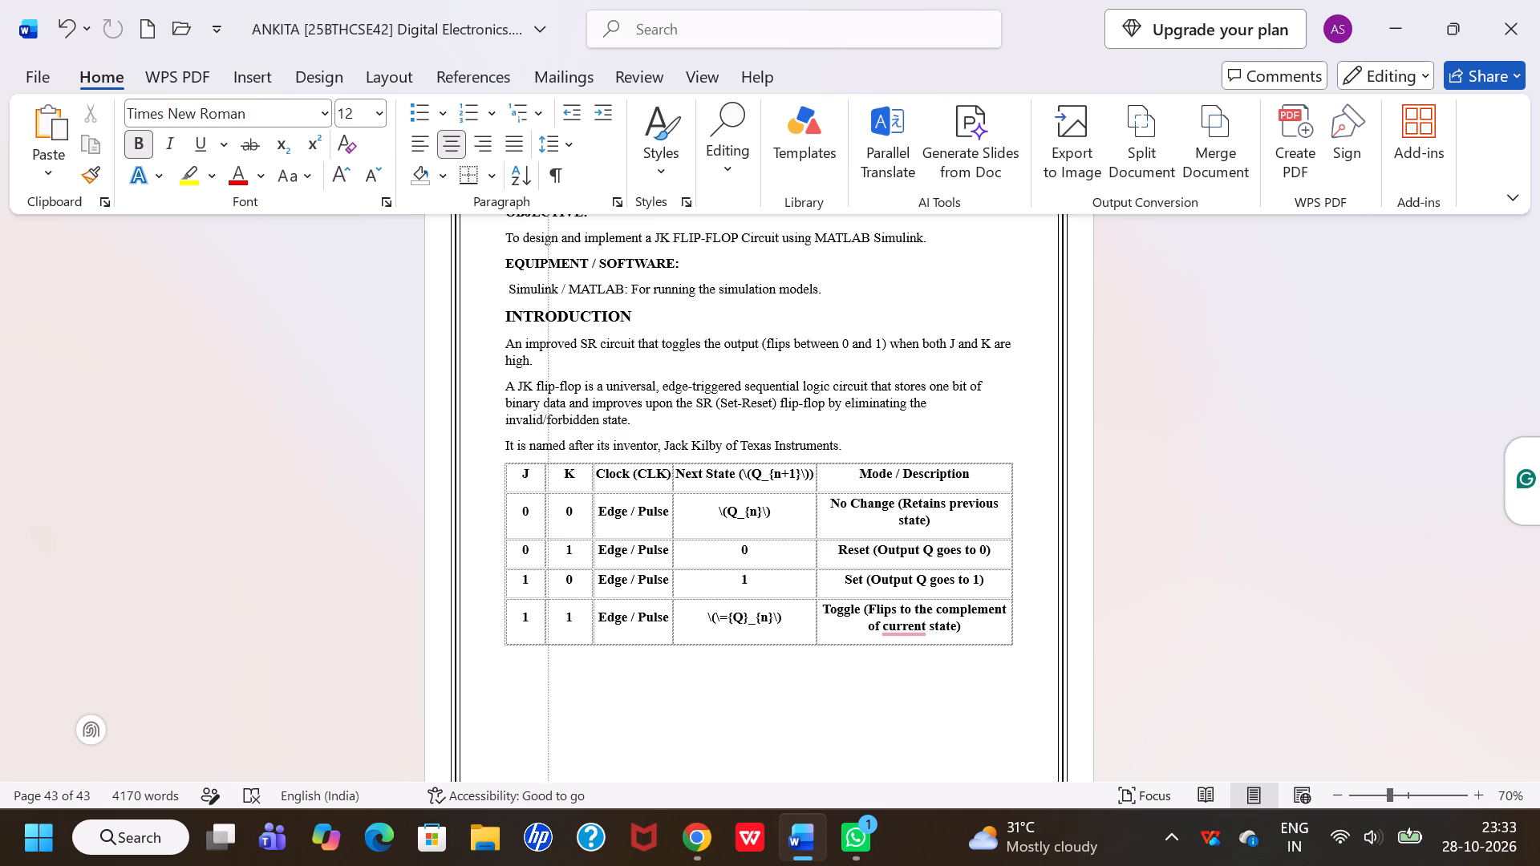
left_click_drag(548, 484, 547, 484)
left_click(547, 484)
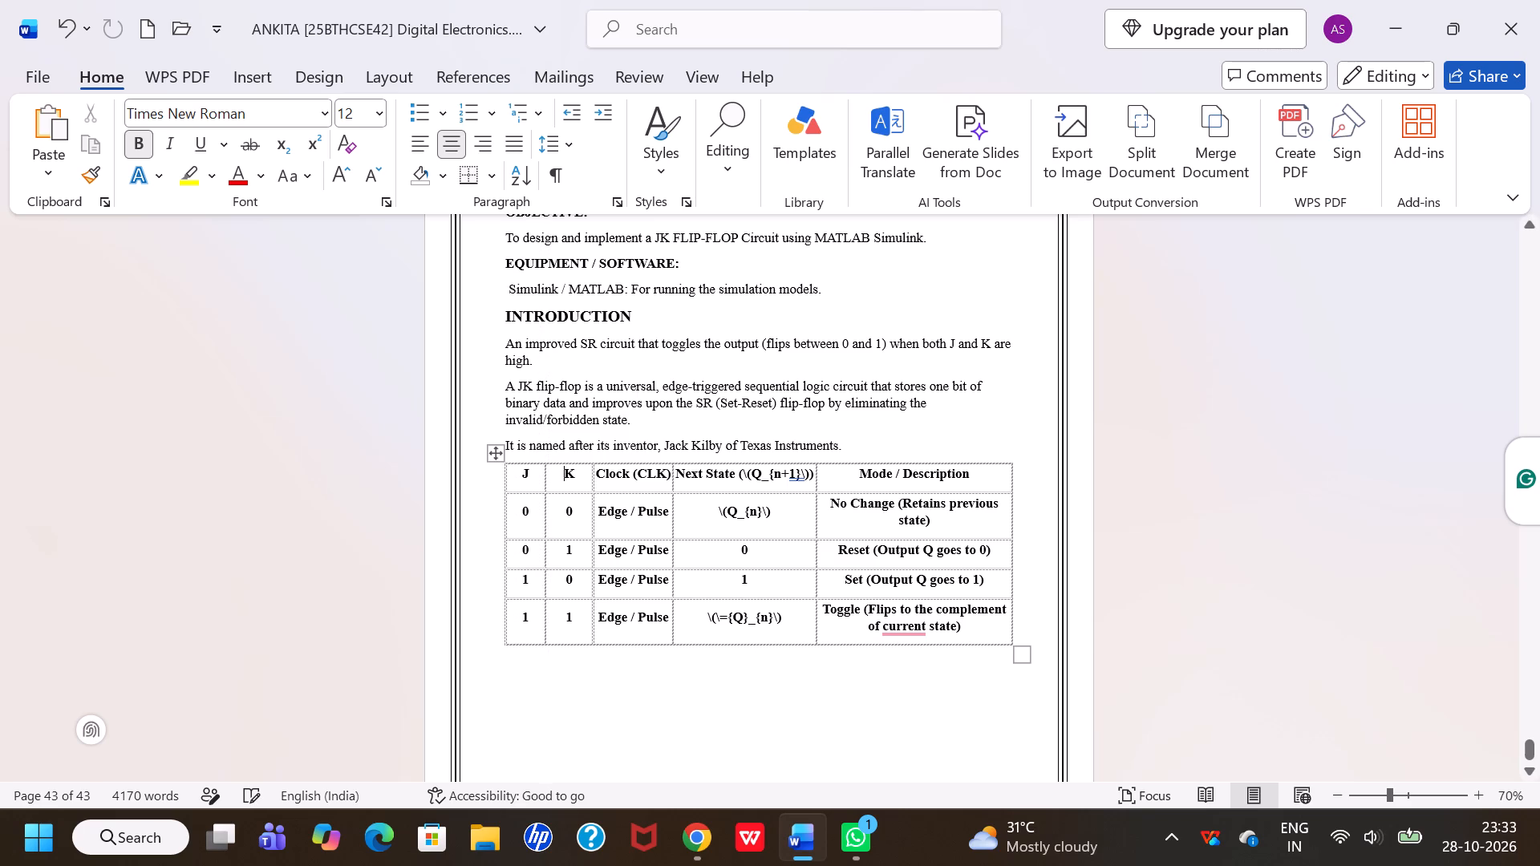
left_click(543, 483)
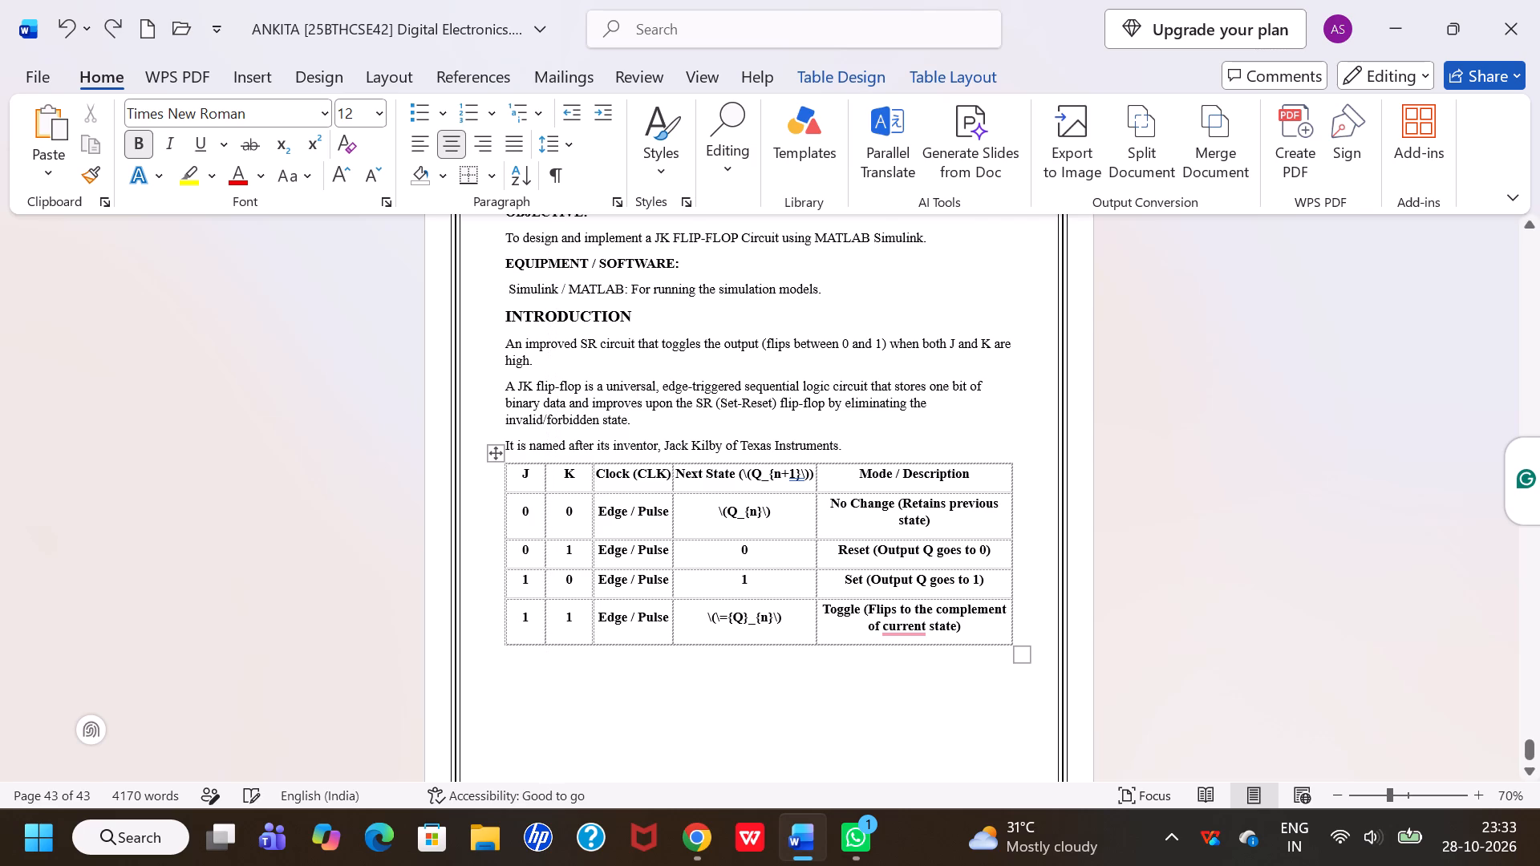
left_click(590, 484)
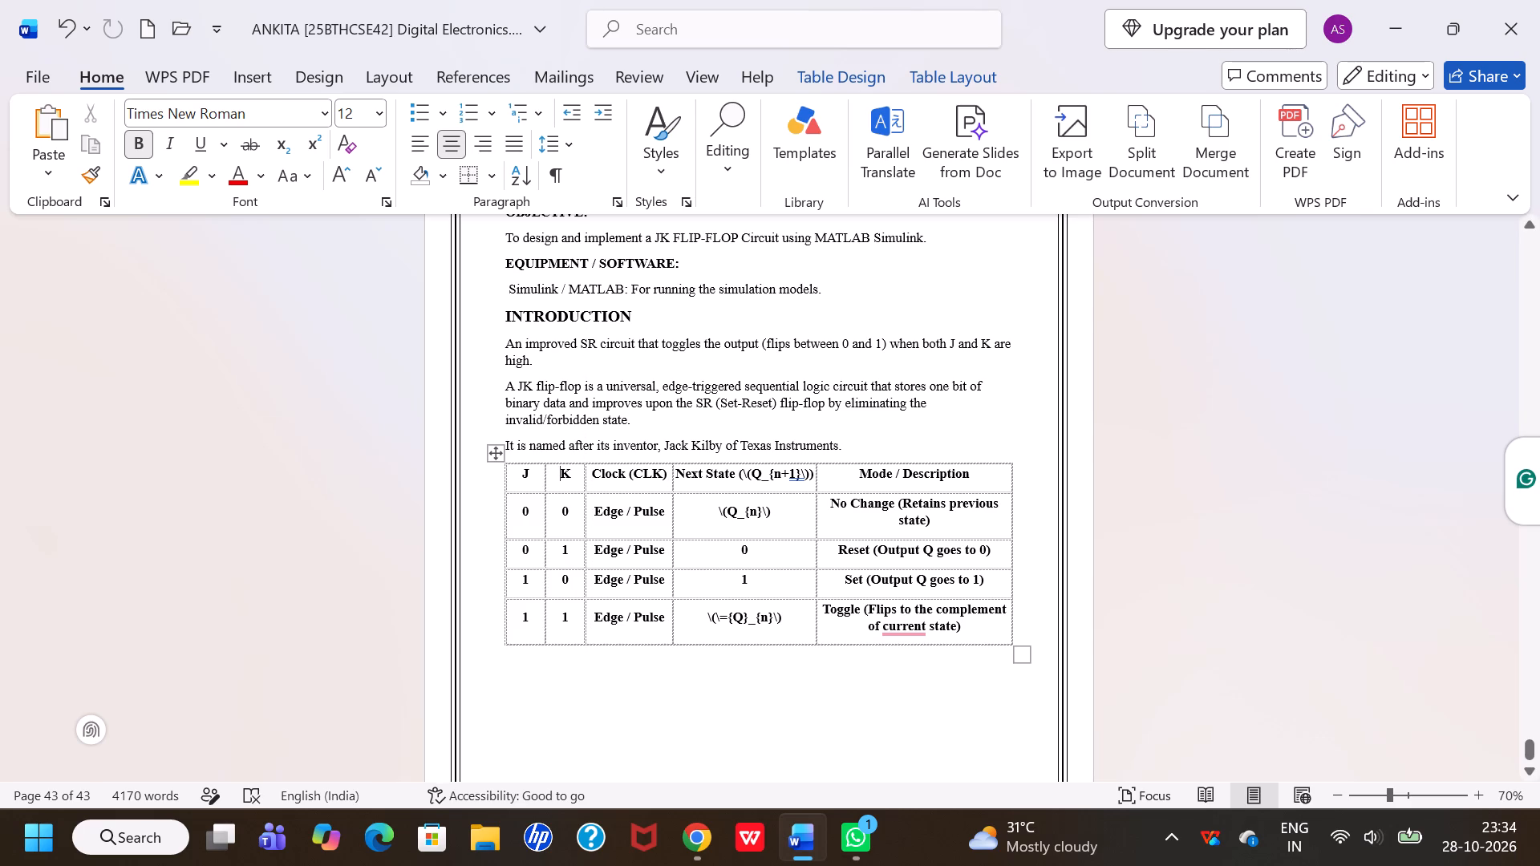
Add a bold, centred heading "TRUTH TABLE" on its own line between the inventor sentence and the table.
left_click(845, 445)
key("Return")
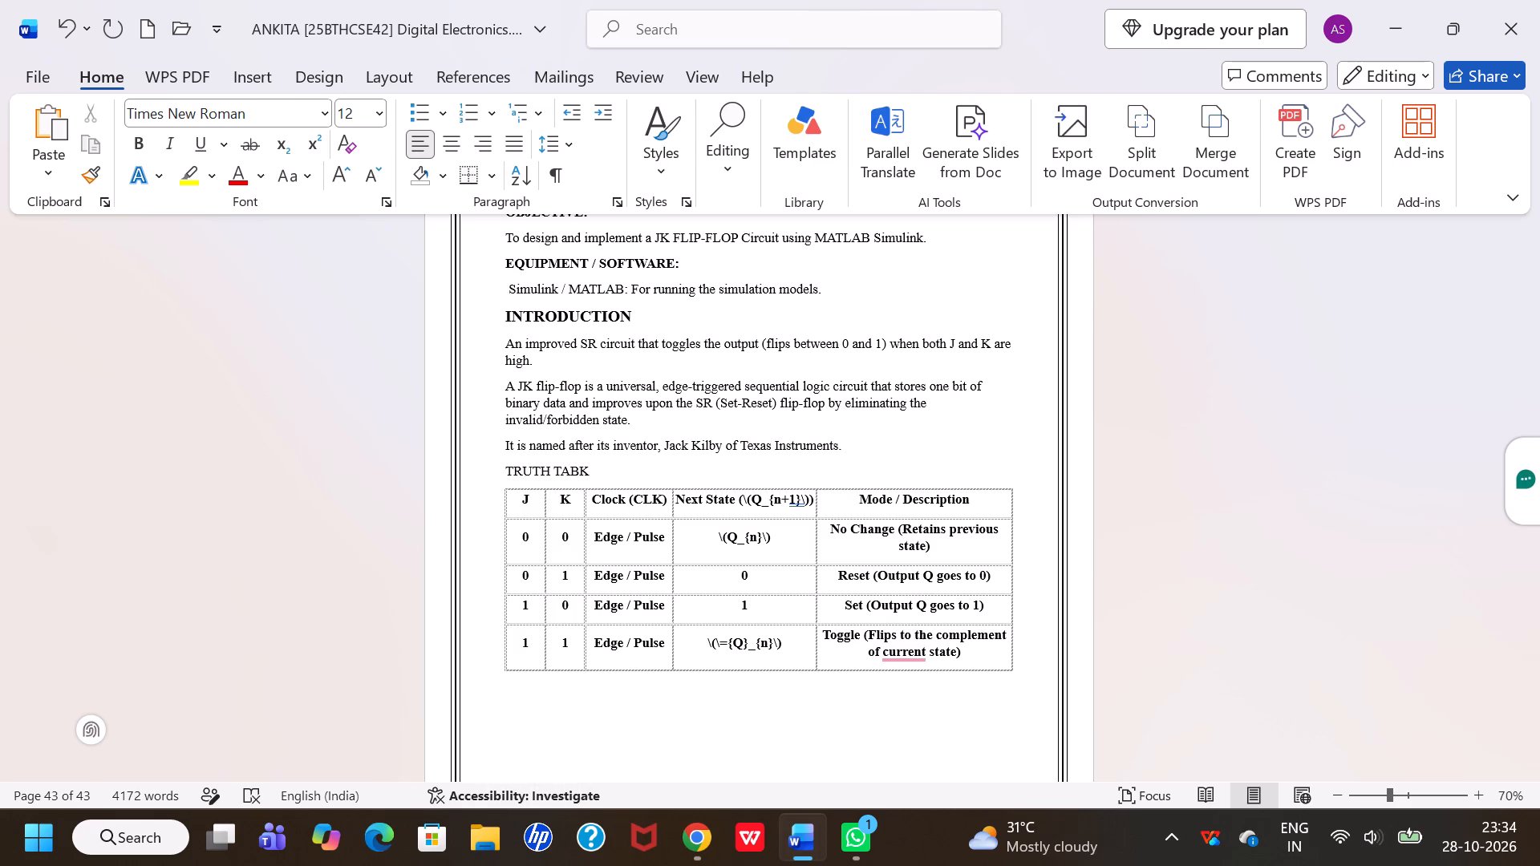
key("BackSpace")
type("LE")
triple_click(582, 470)
left_click(594, 439)
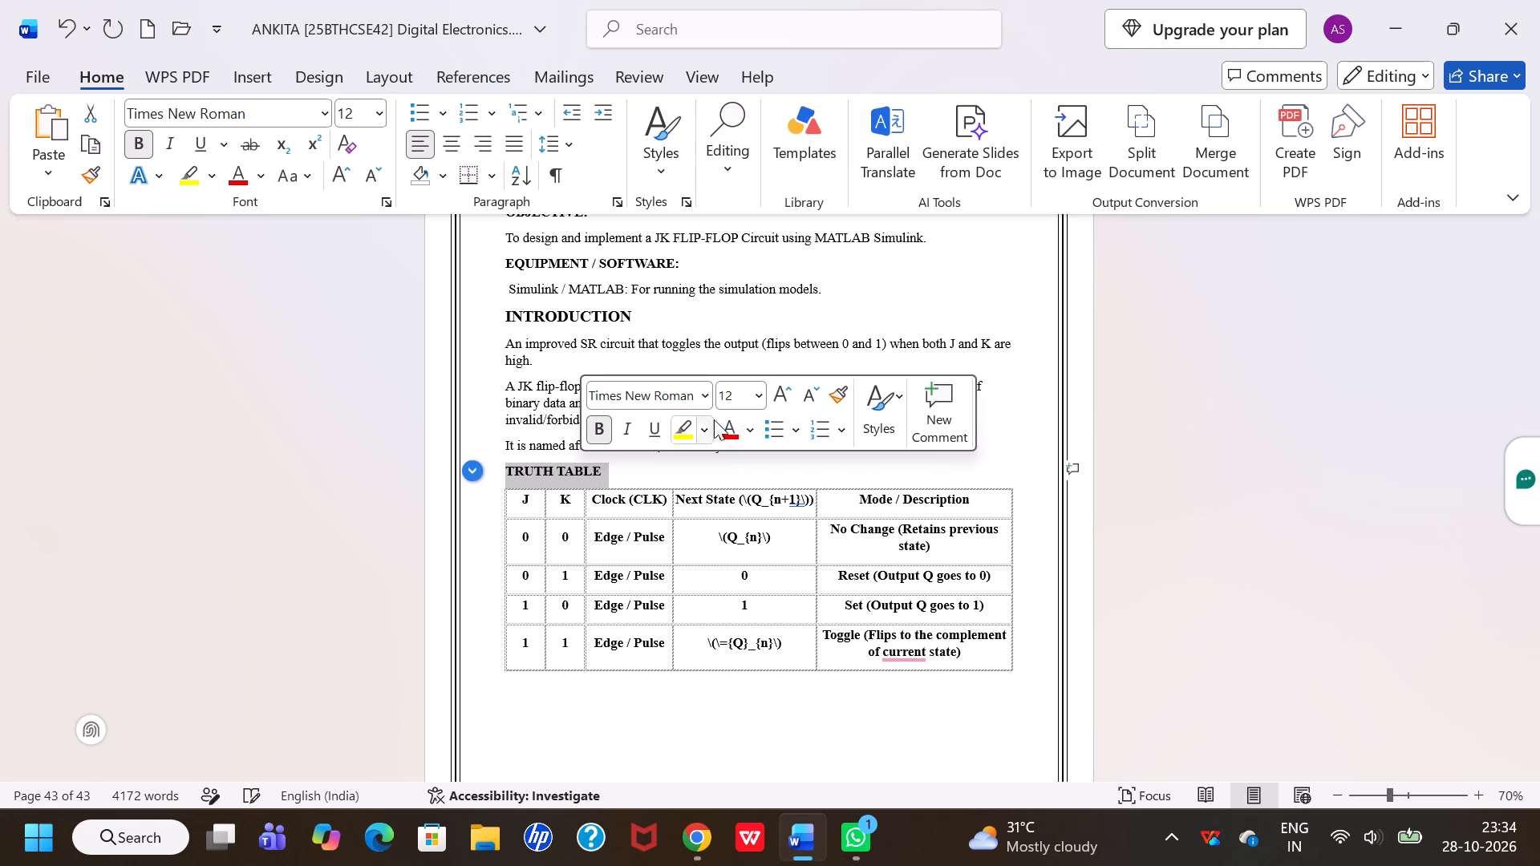
left_click(444, 144)
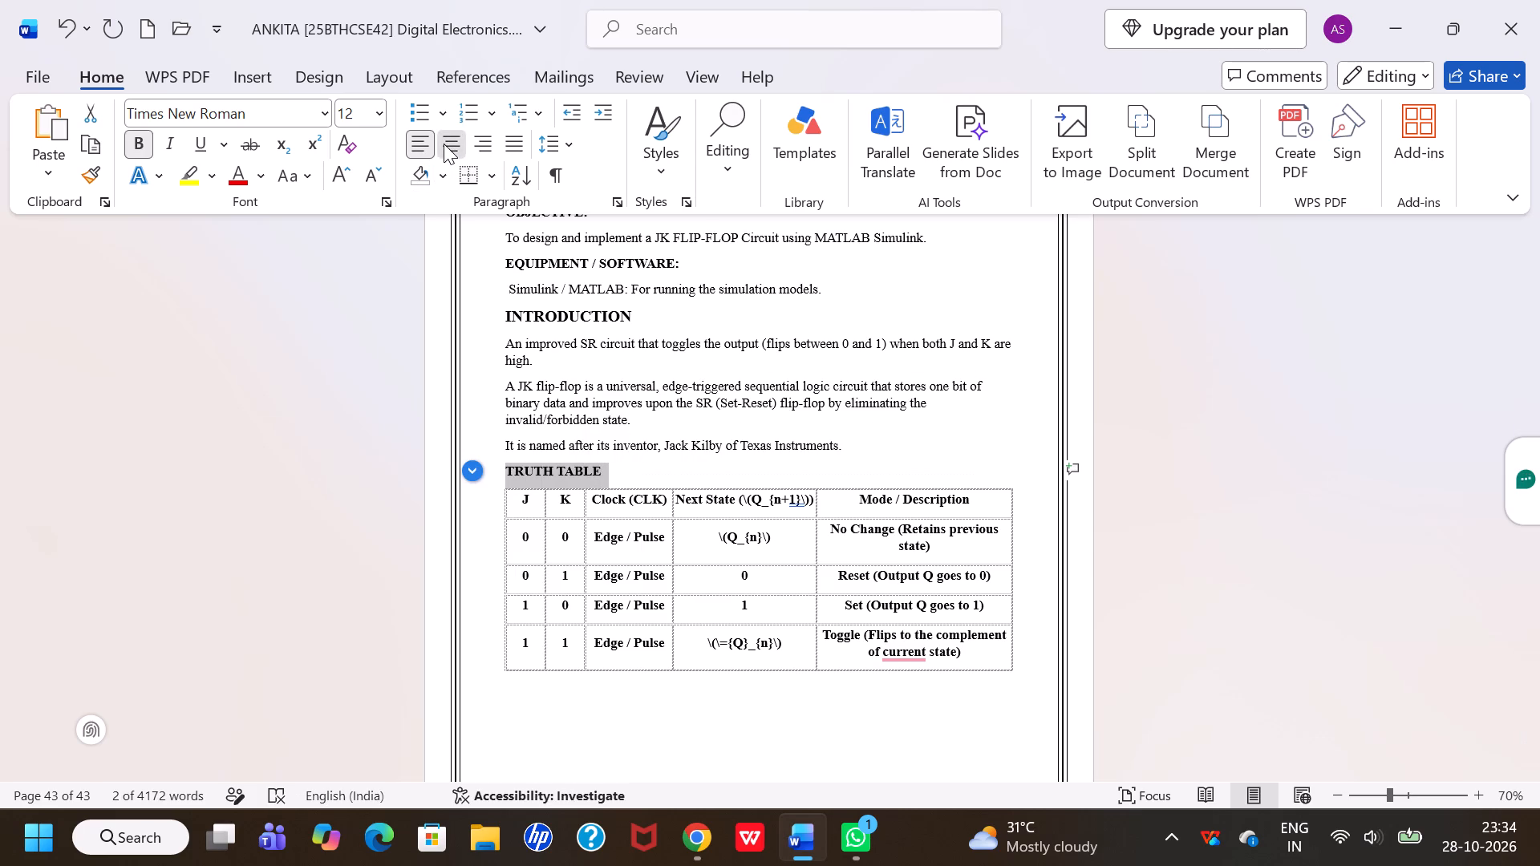
left_click(780, 701)
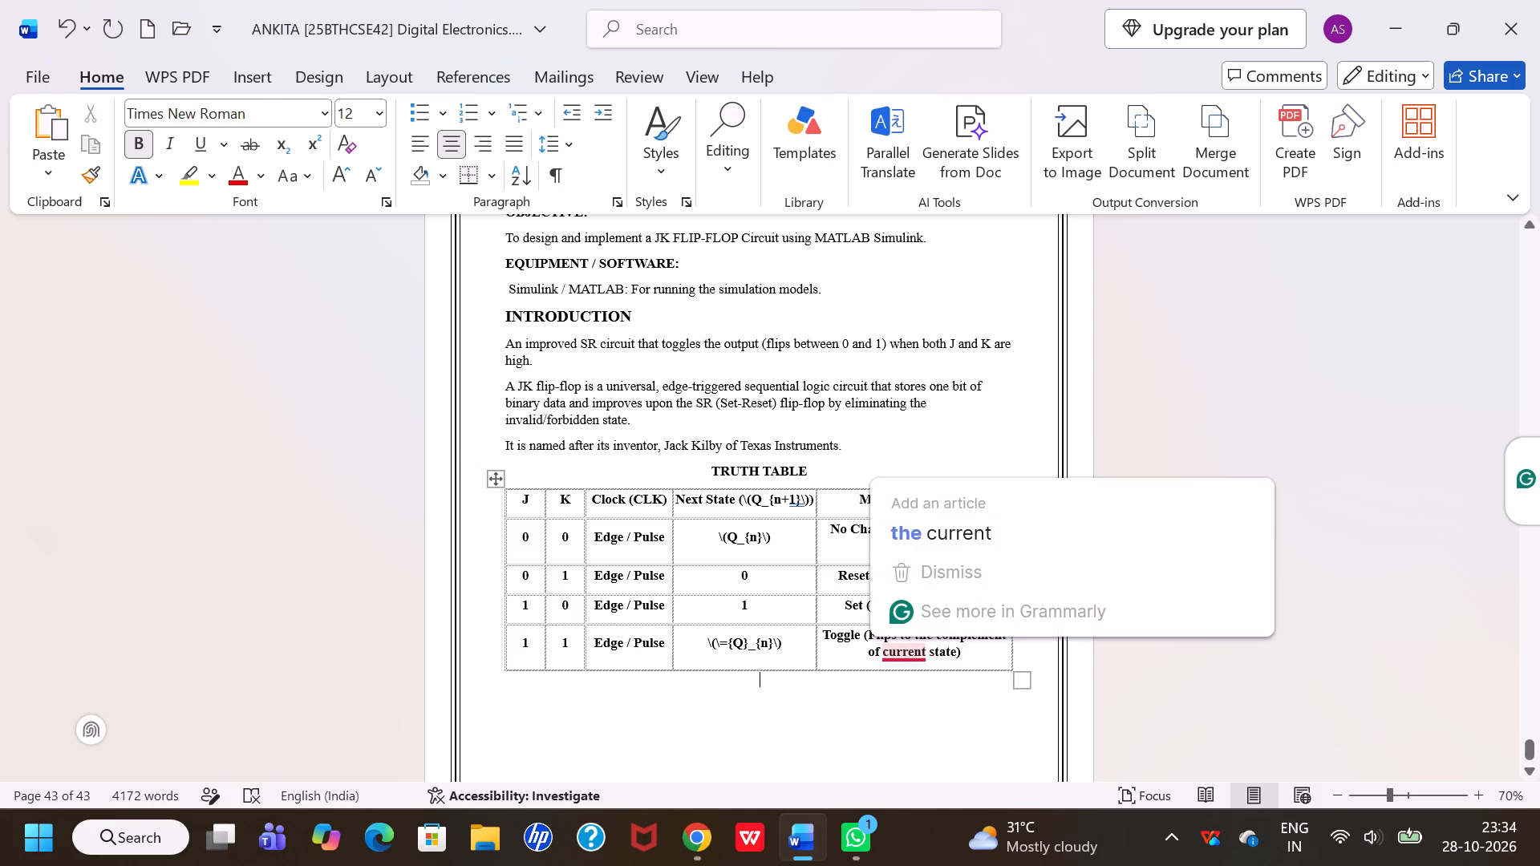
Accept the grammar suggestion "the current" in the Toggle description of the truth table's last row.
left_click(943, 536)
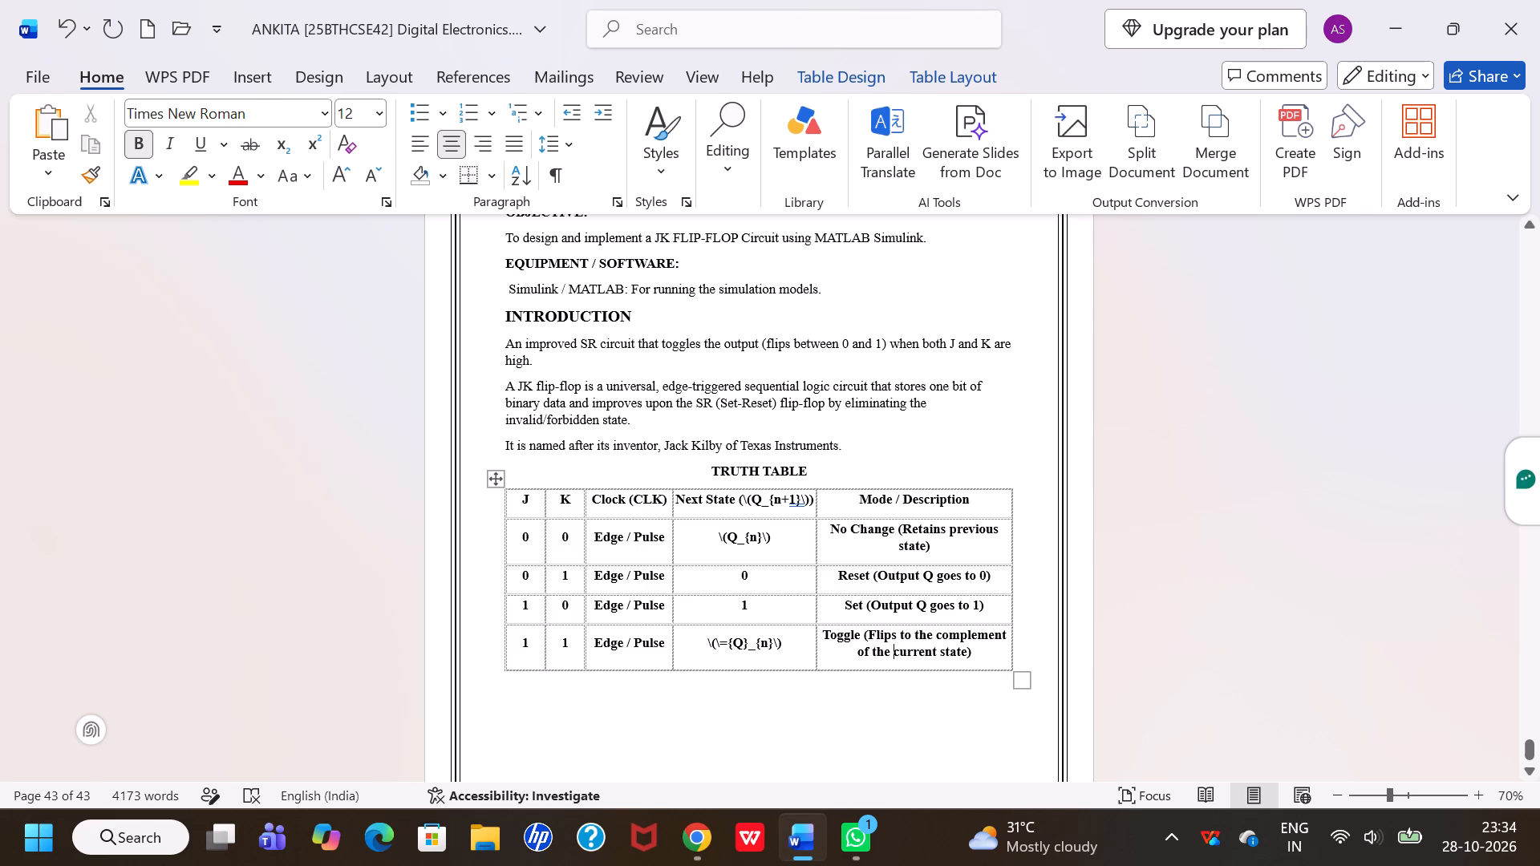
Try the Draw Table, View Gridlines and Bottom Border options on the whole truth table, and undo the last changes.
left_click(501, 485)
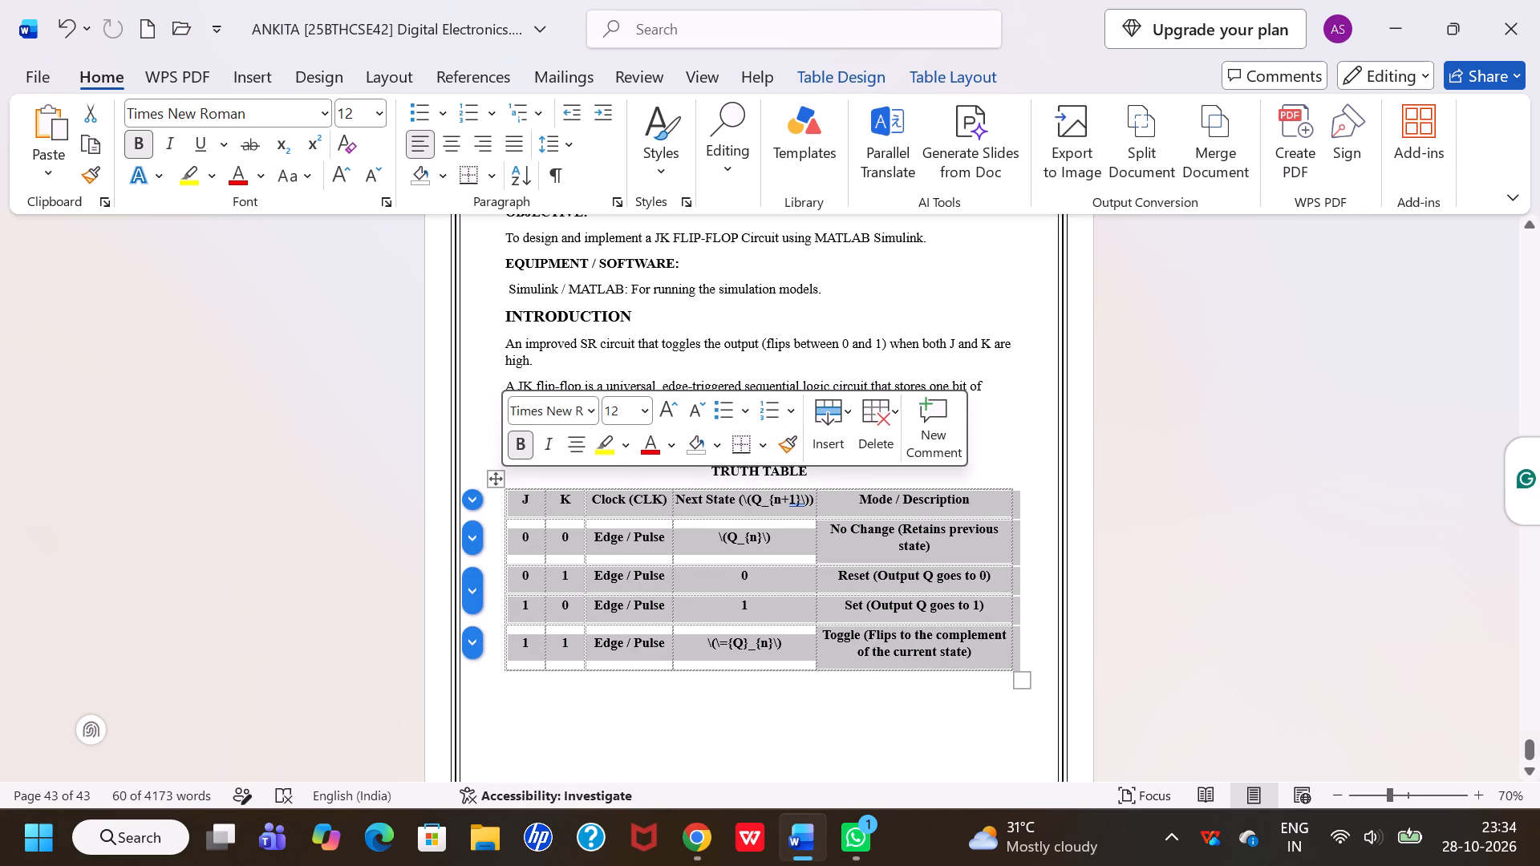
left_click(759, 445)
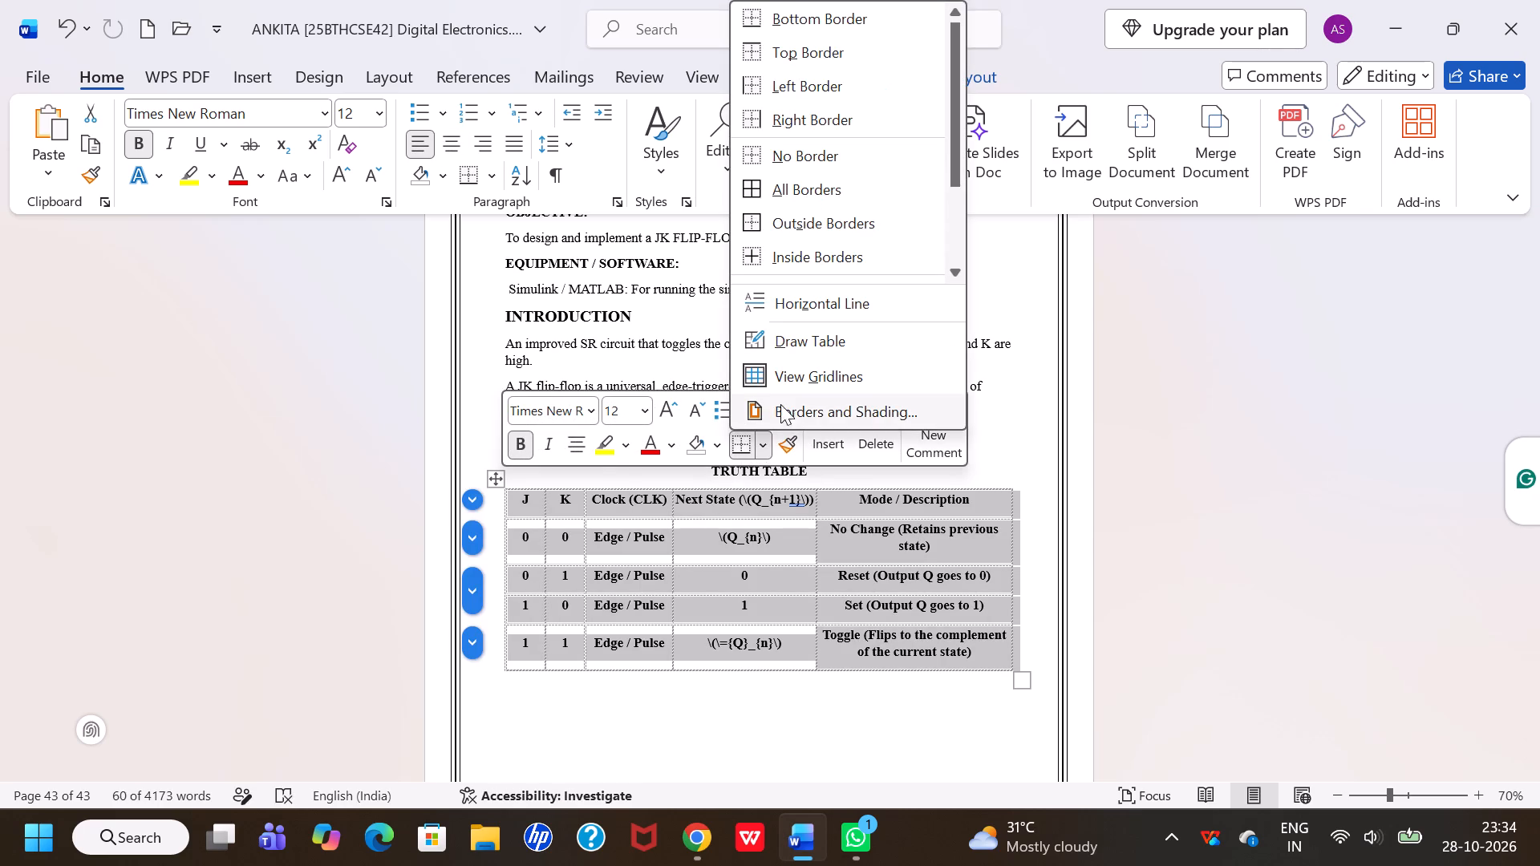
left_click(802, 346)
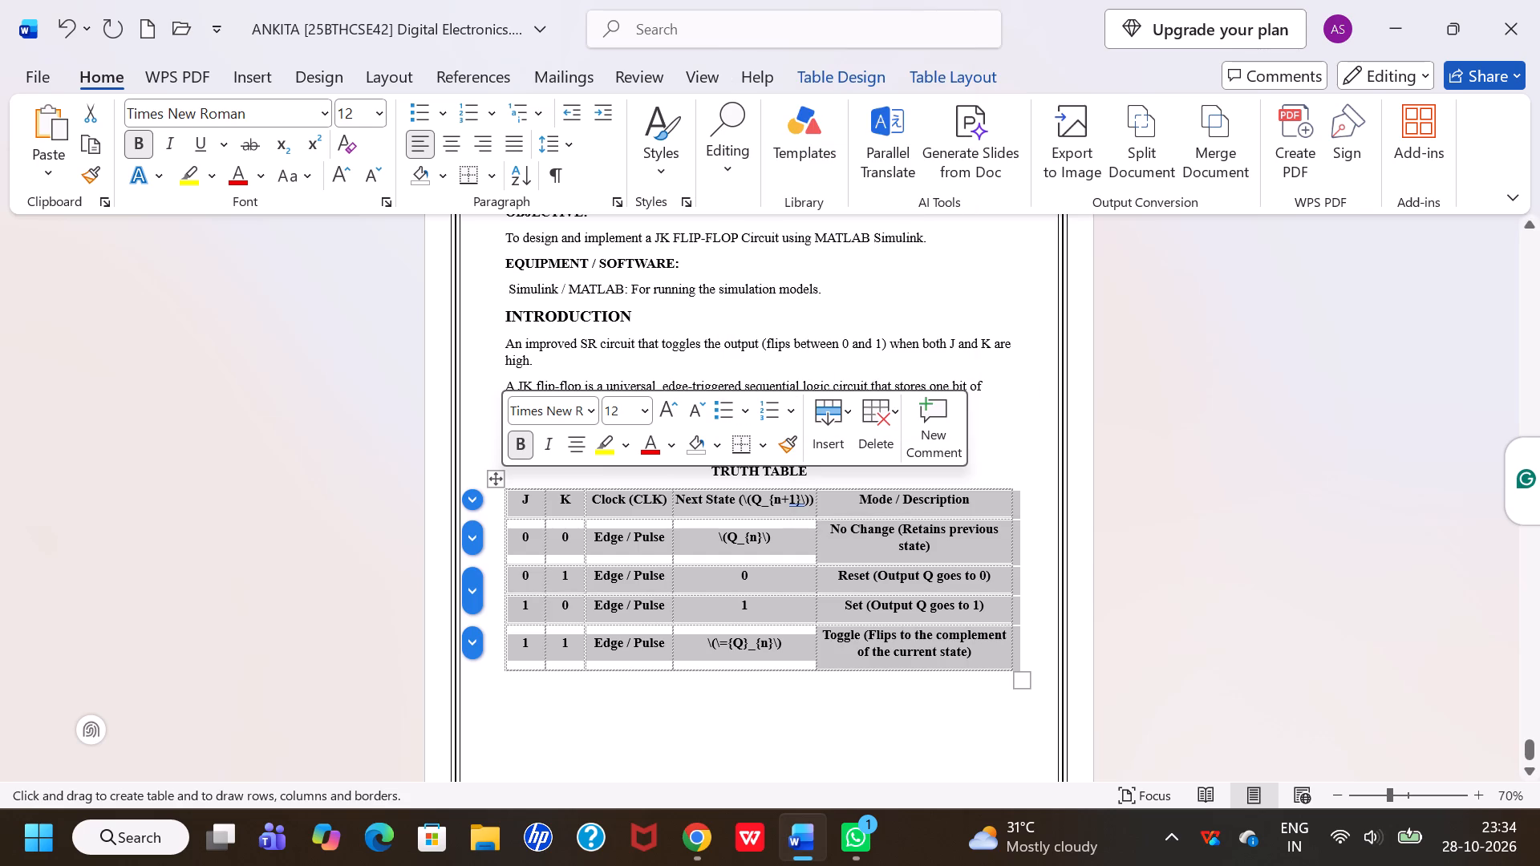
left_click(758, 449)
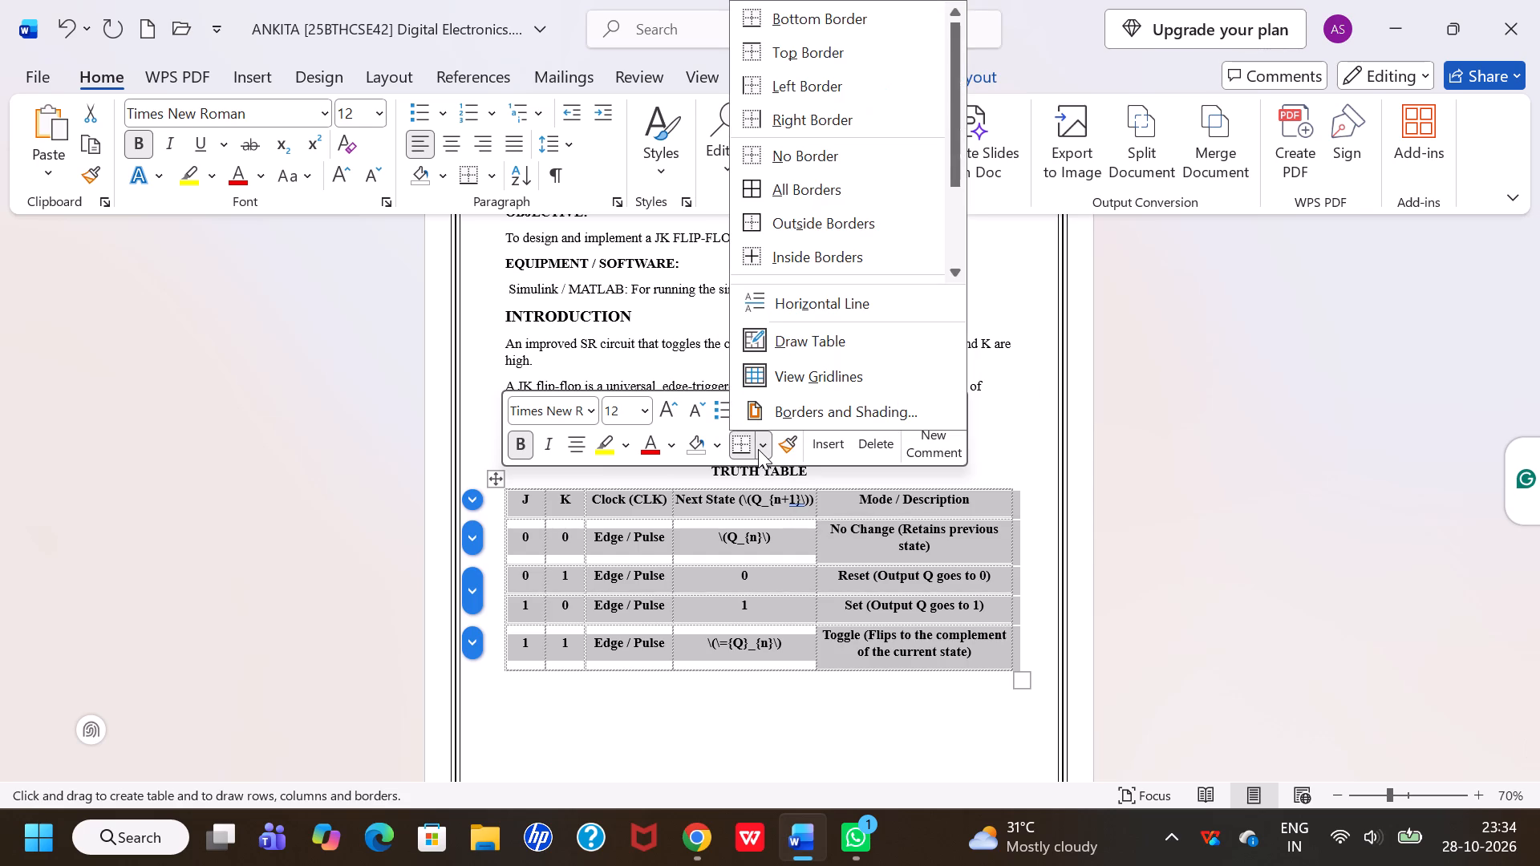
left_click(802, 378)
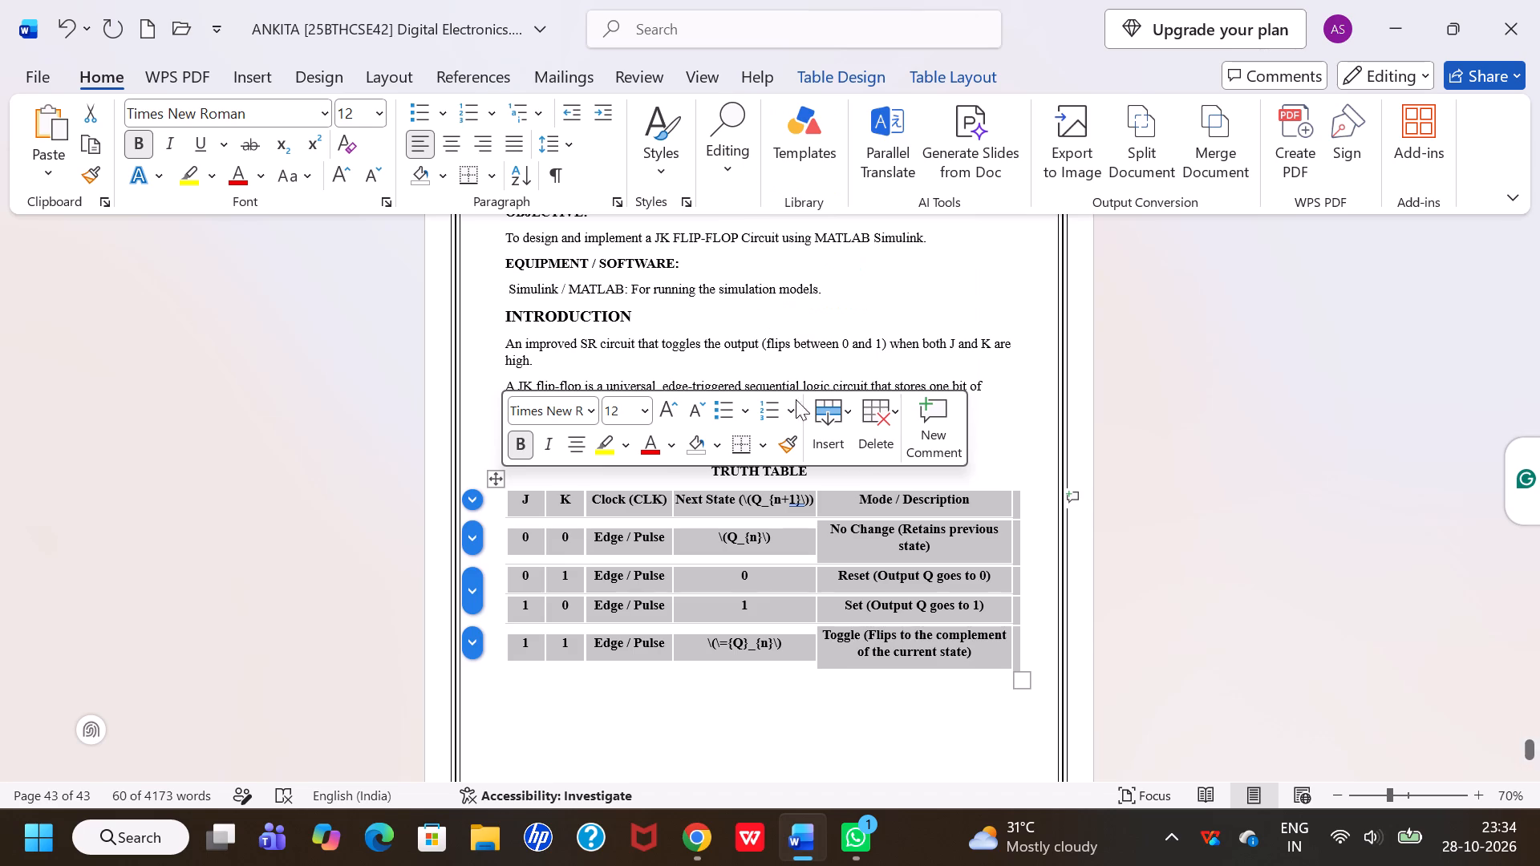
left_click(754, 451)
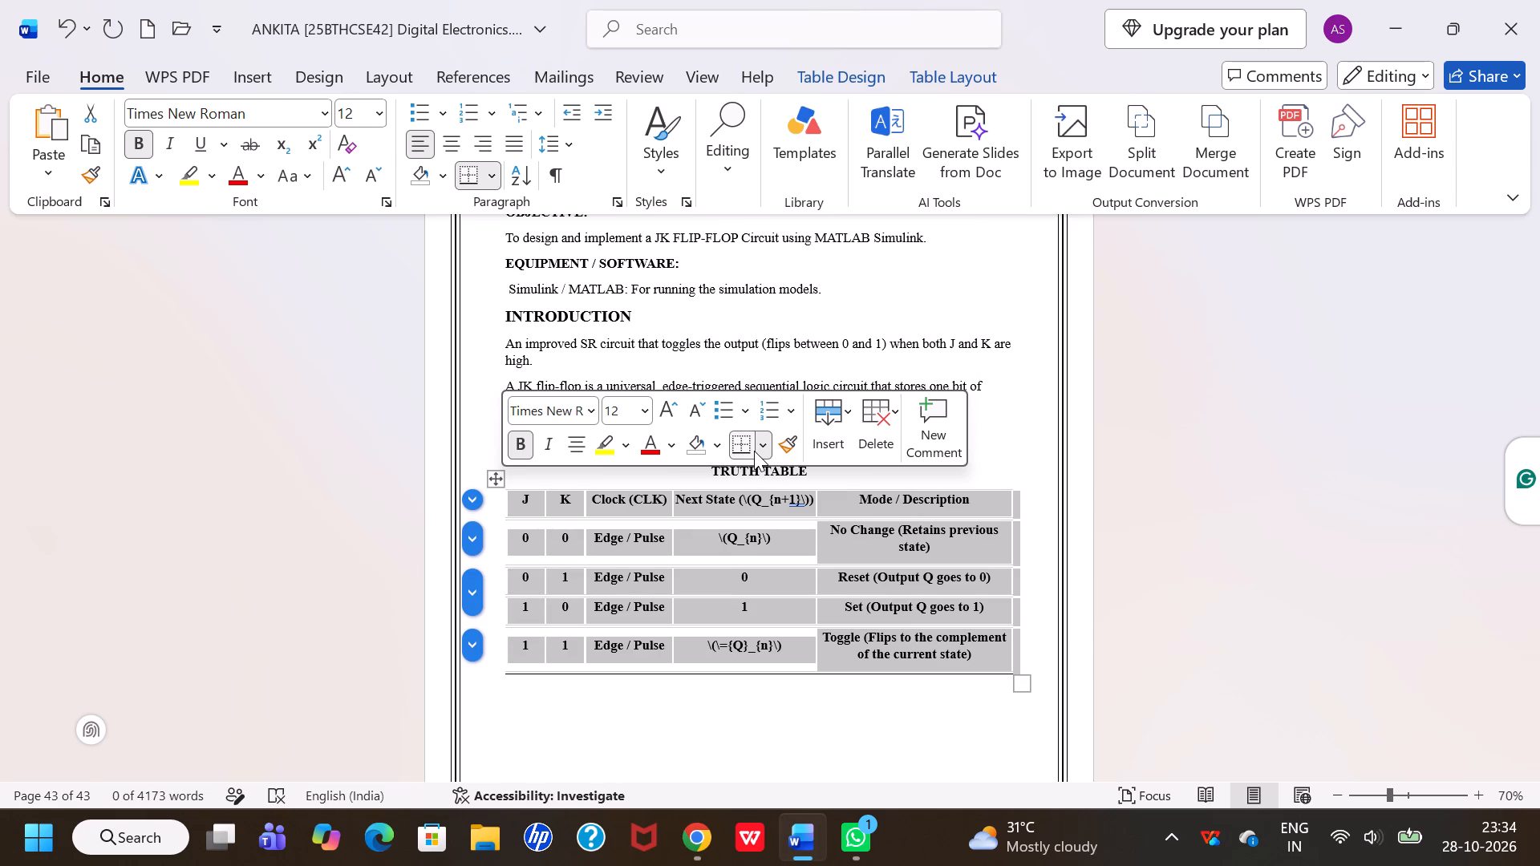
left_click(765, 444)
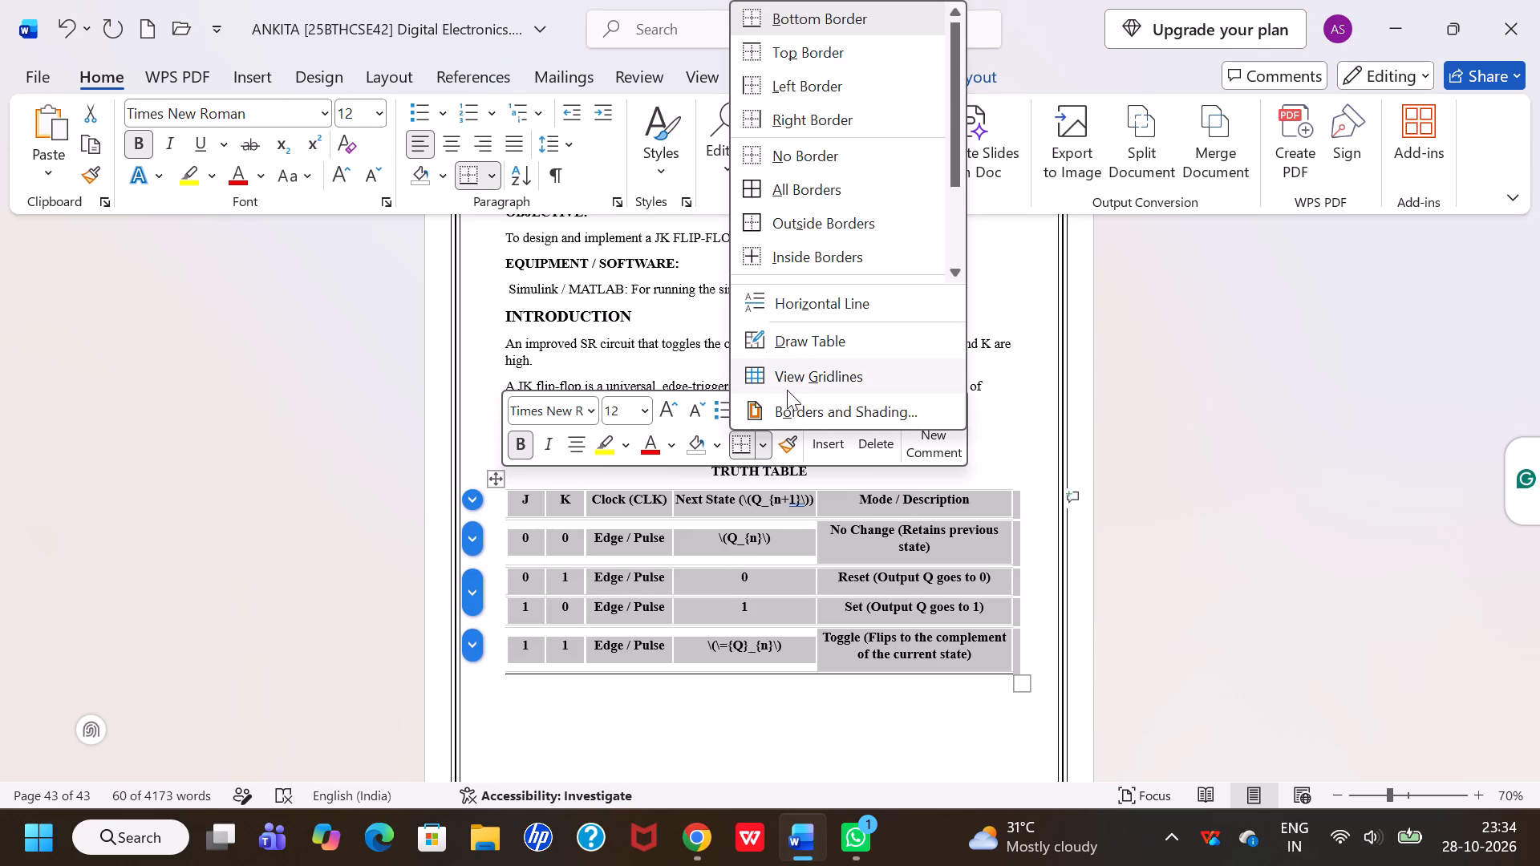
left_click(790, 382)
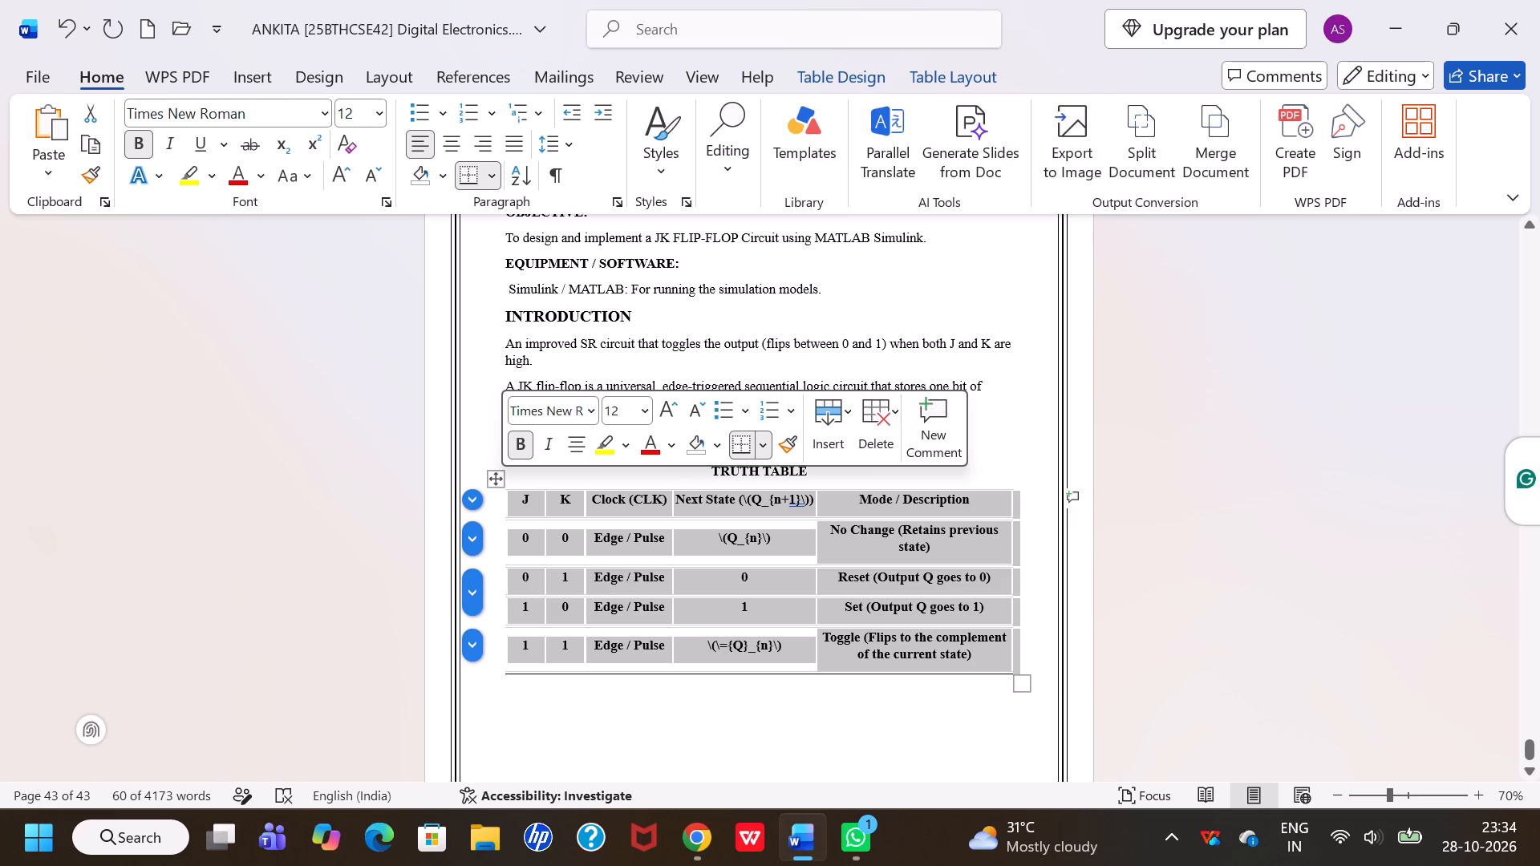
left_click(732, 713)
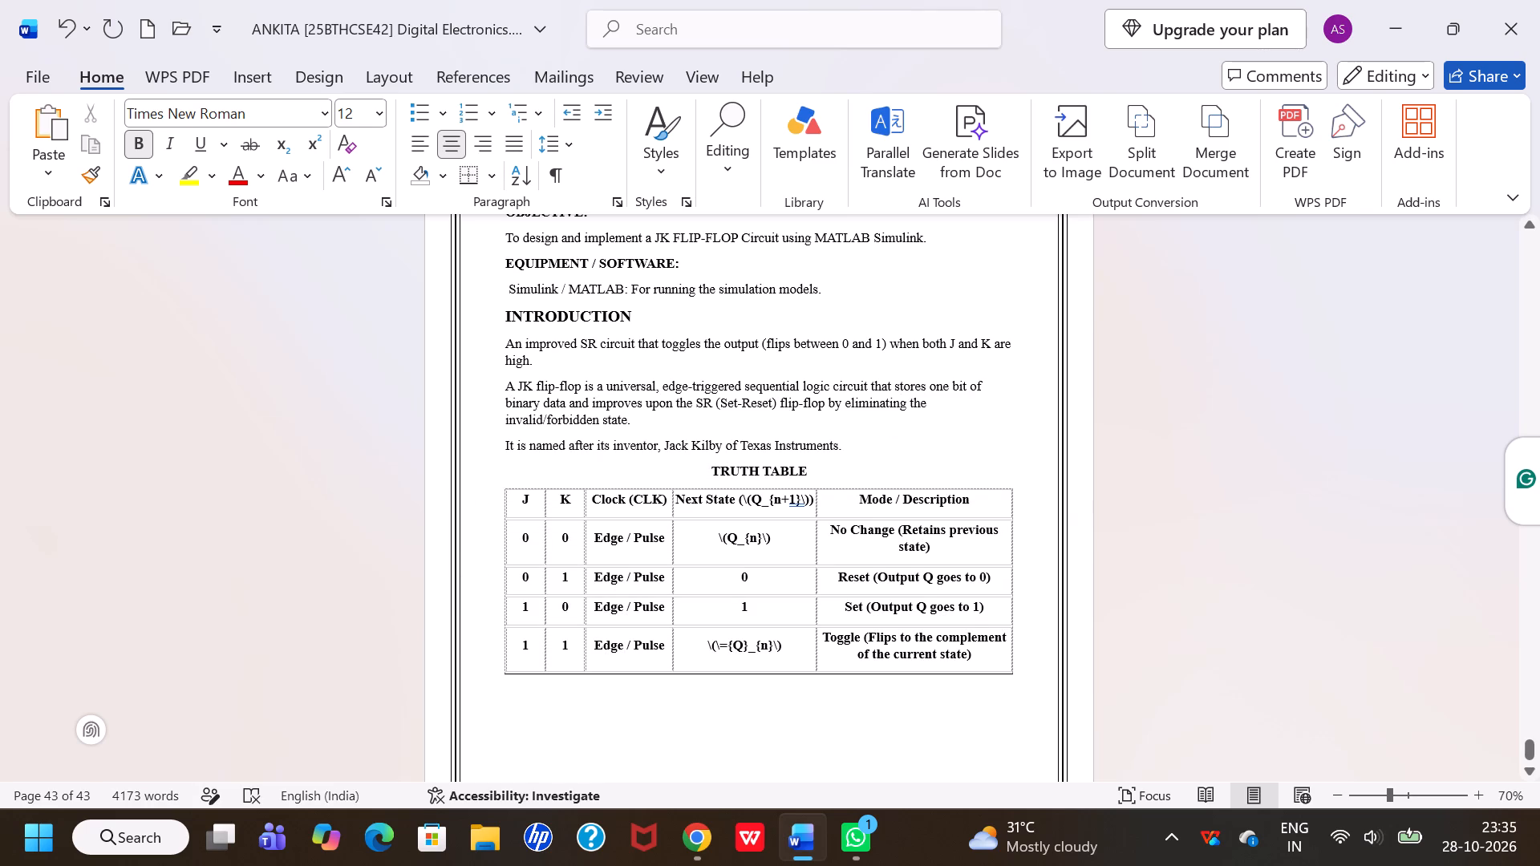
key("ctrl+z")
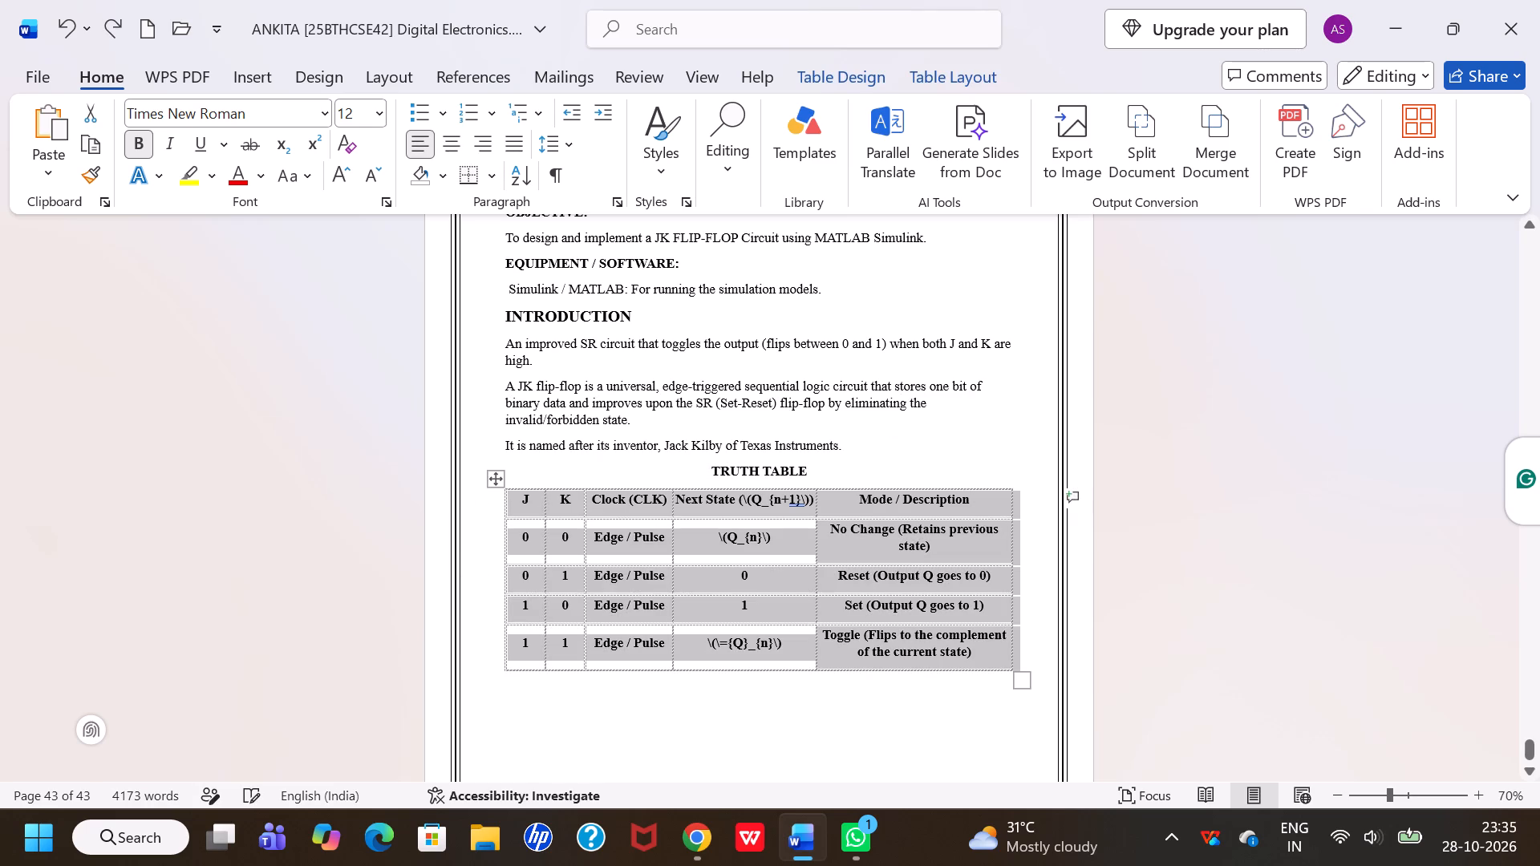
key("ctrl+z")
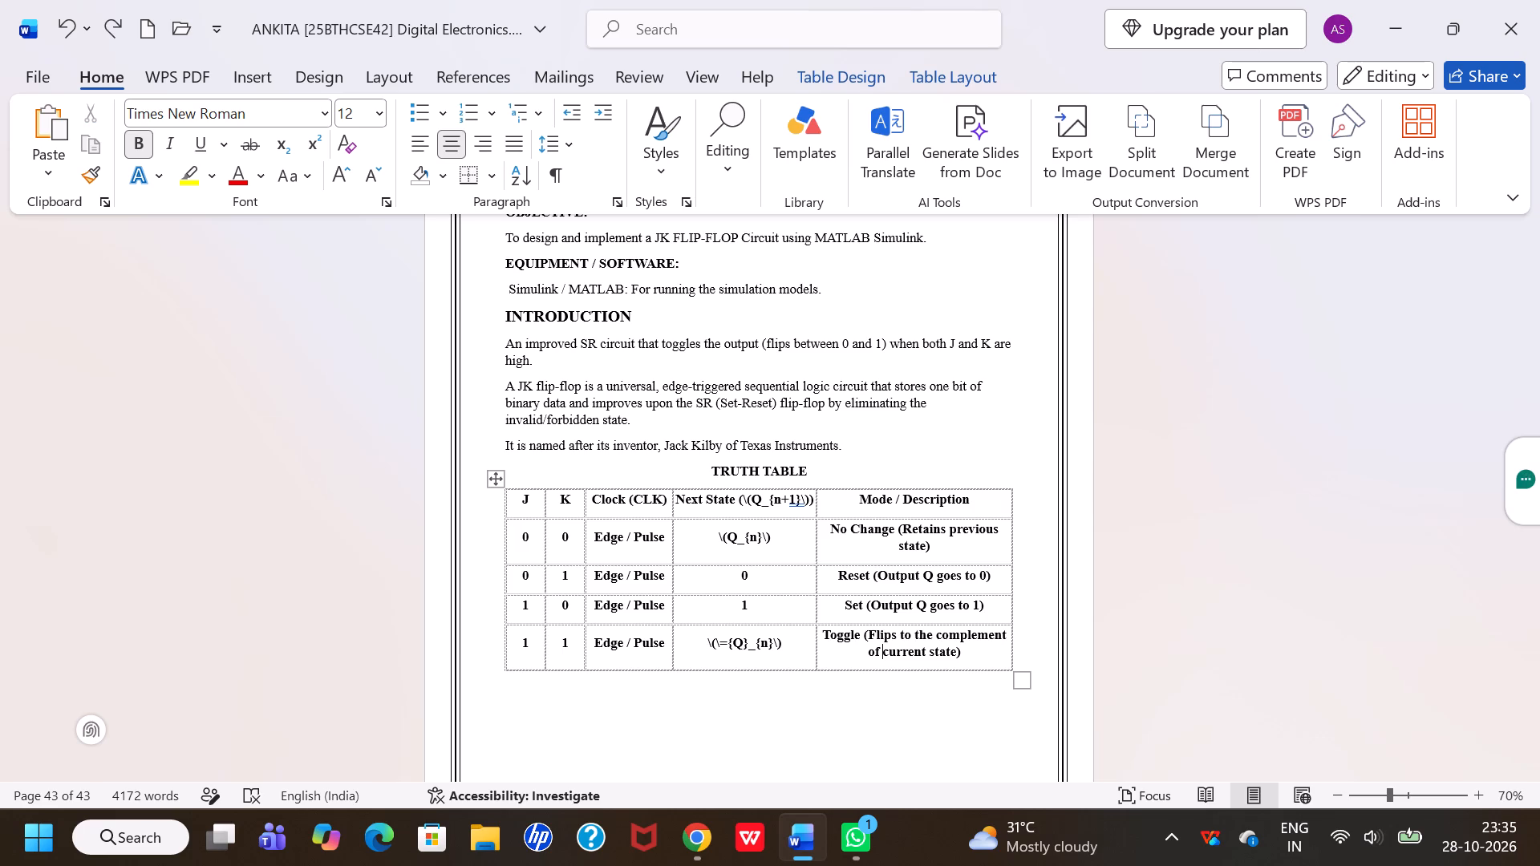
Apply All Borders to the whole JK flip-flop truth table.
left_click(722, 535)
left_click(498, 473)
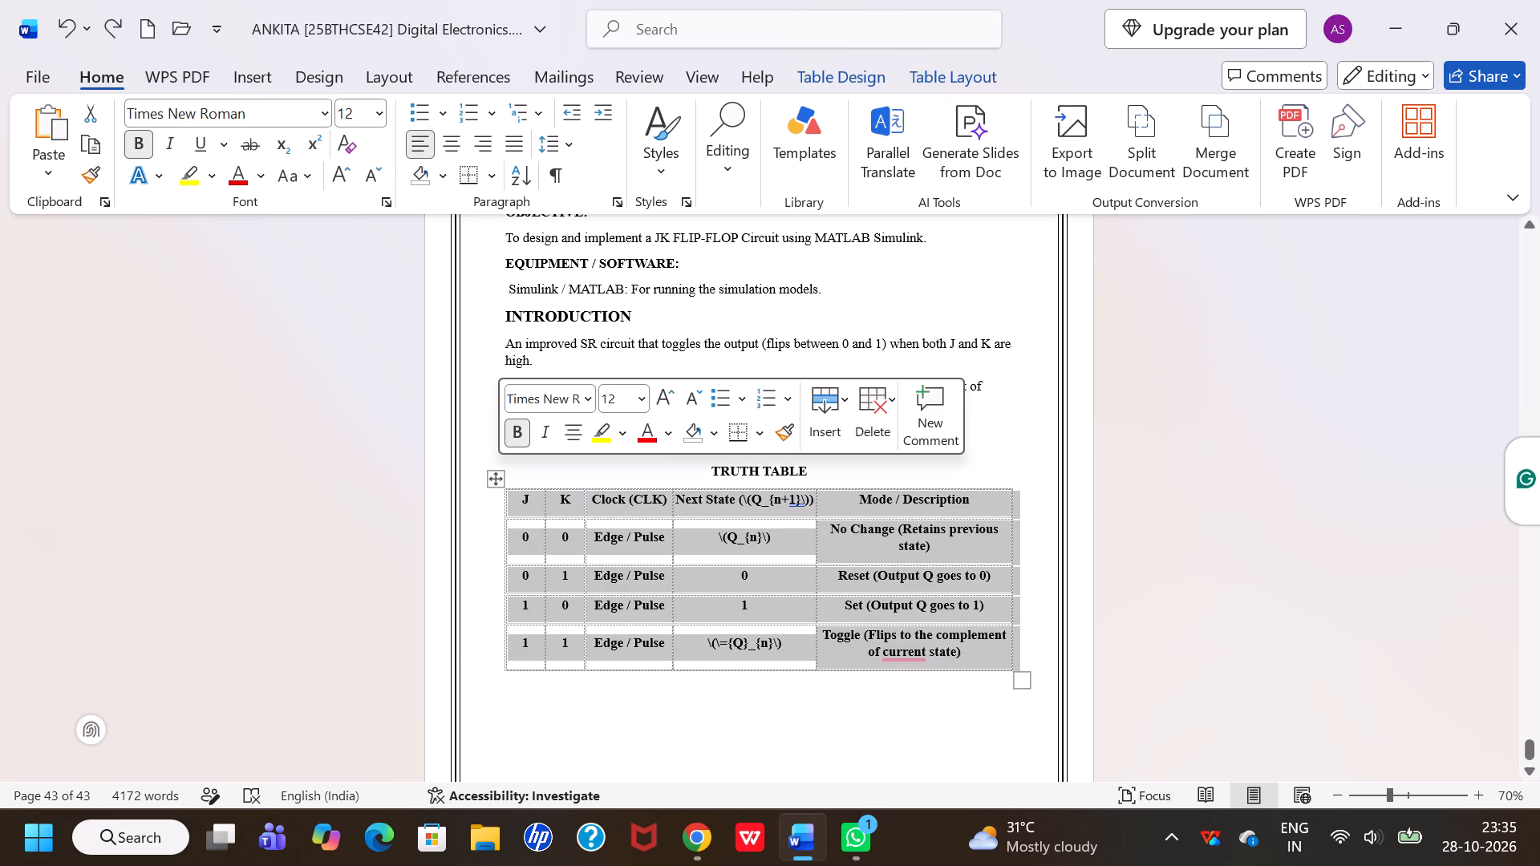
left_click(763, 435)
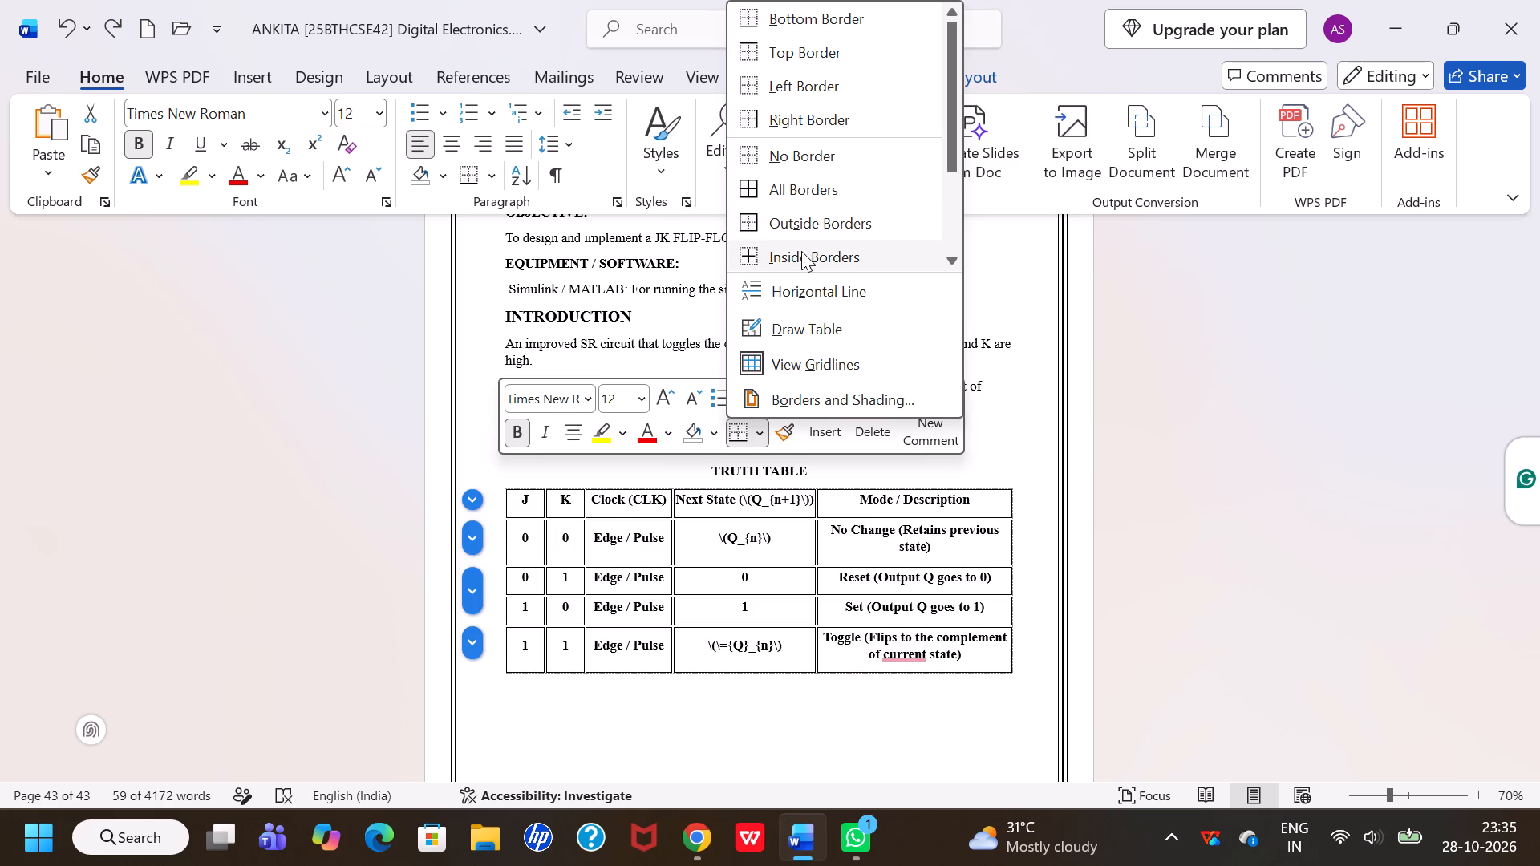
left_click(800, 188)
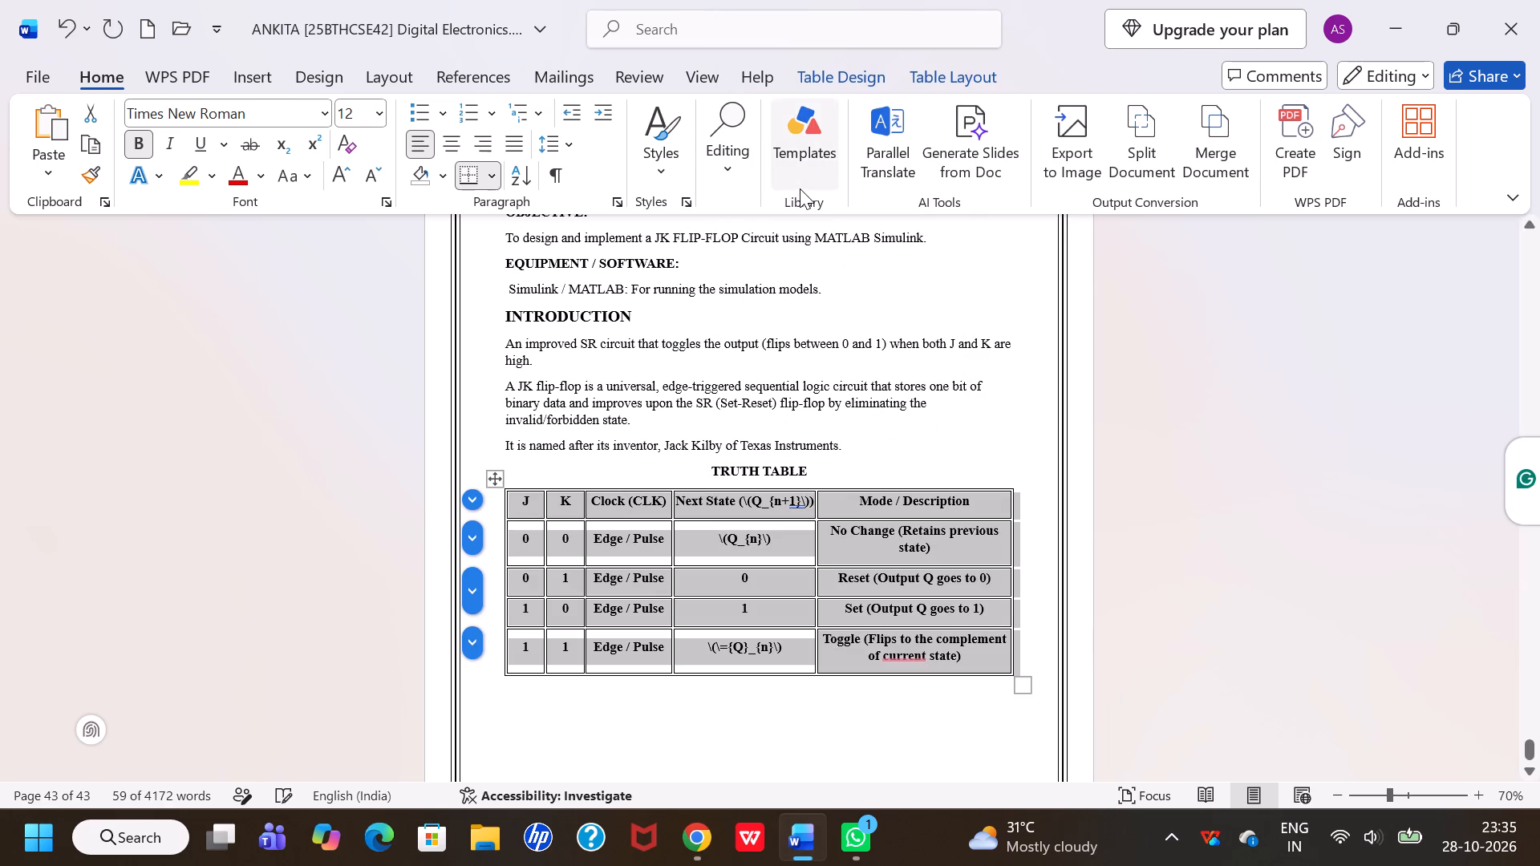
left_click(989, 435)
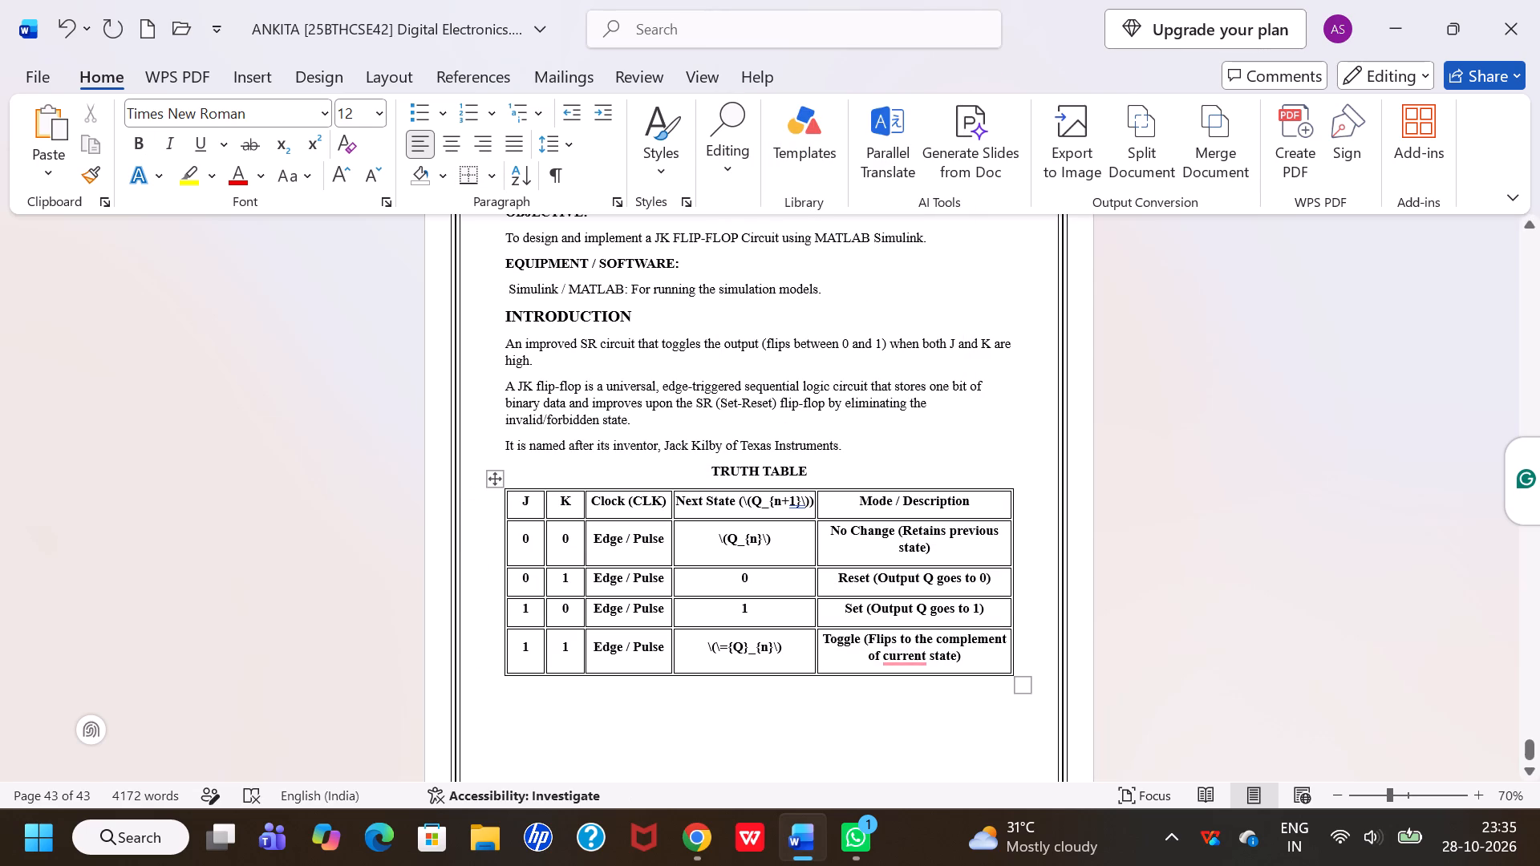
Accept the grammar suggestion "the current" in the Toggle description of the truth table's last row.
left_click(906, 659)
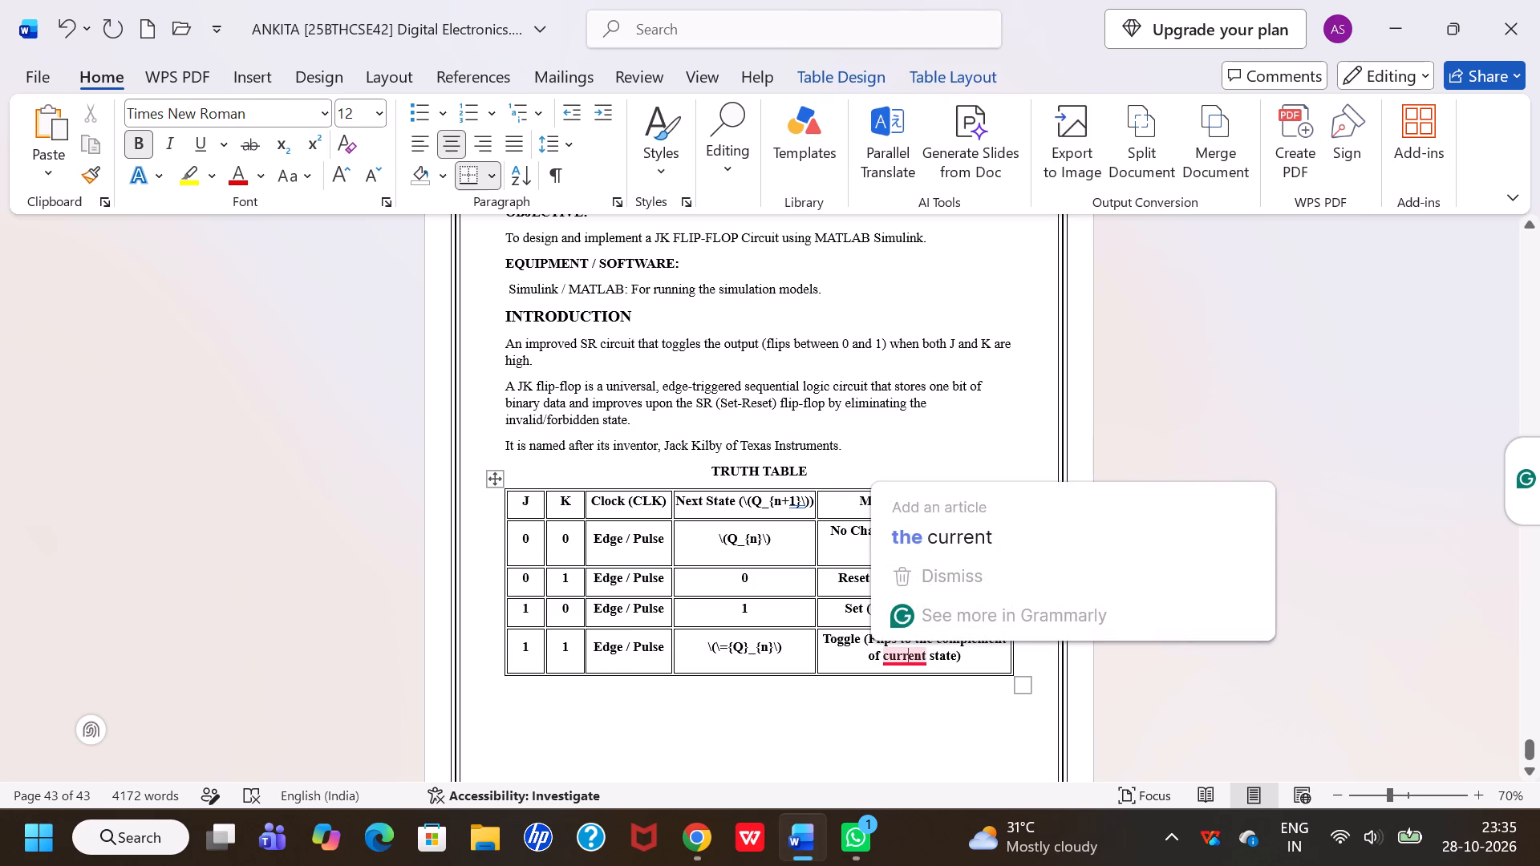
left_click(935, 548)
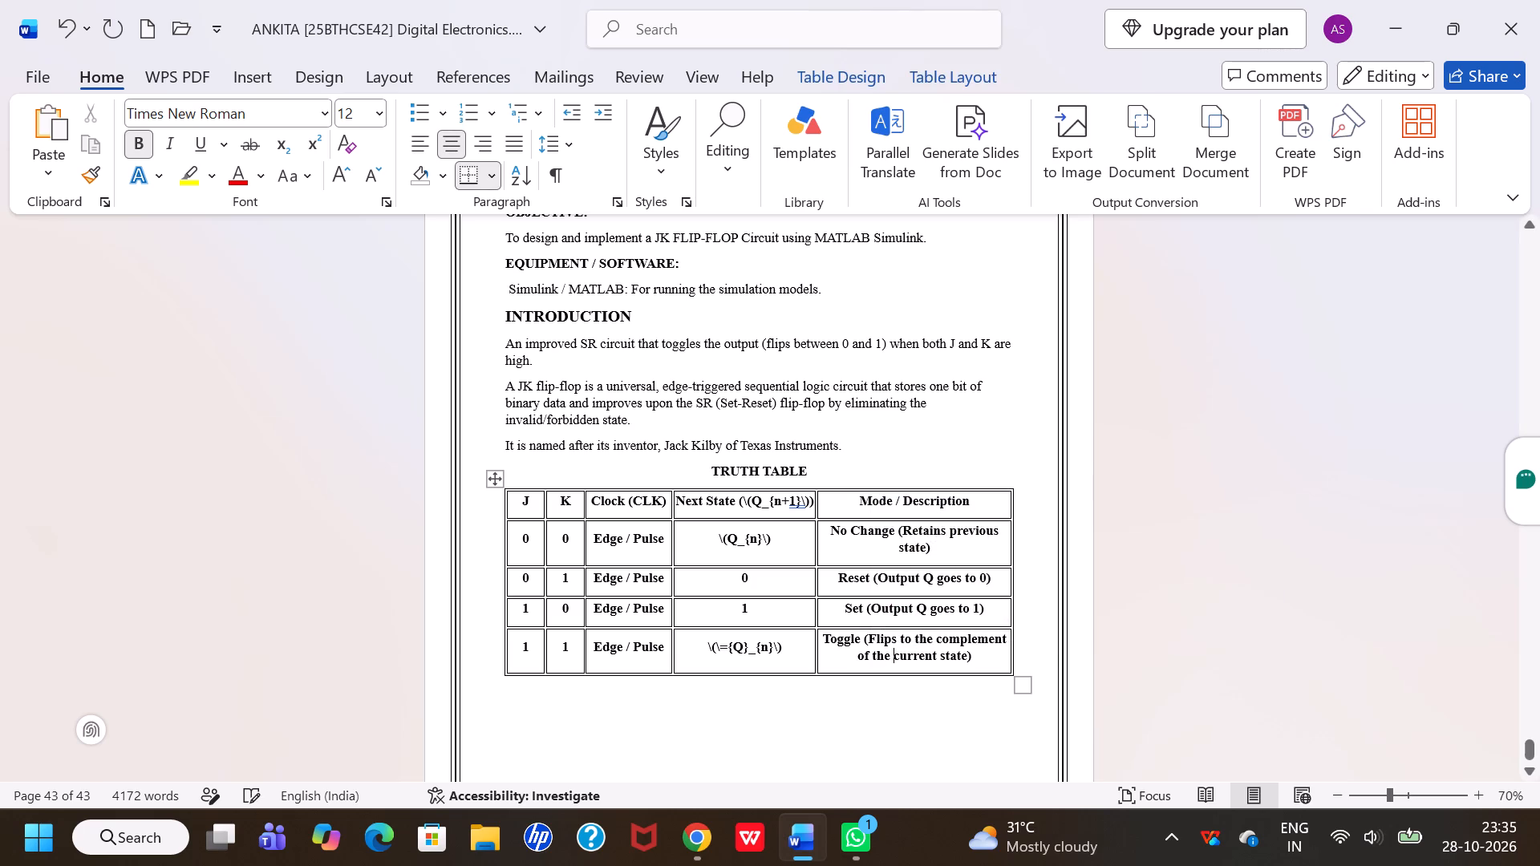
left_click(892, 781)
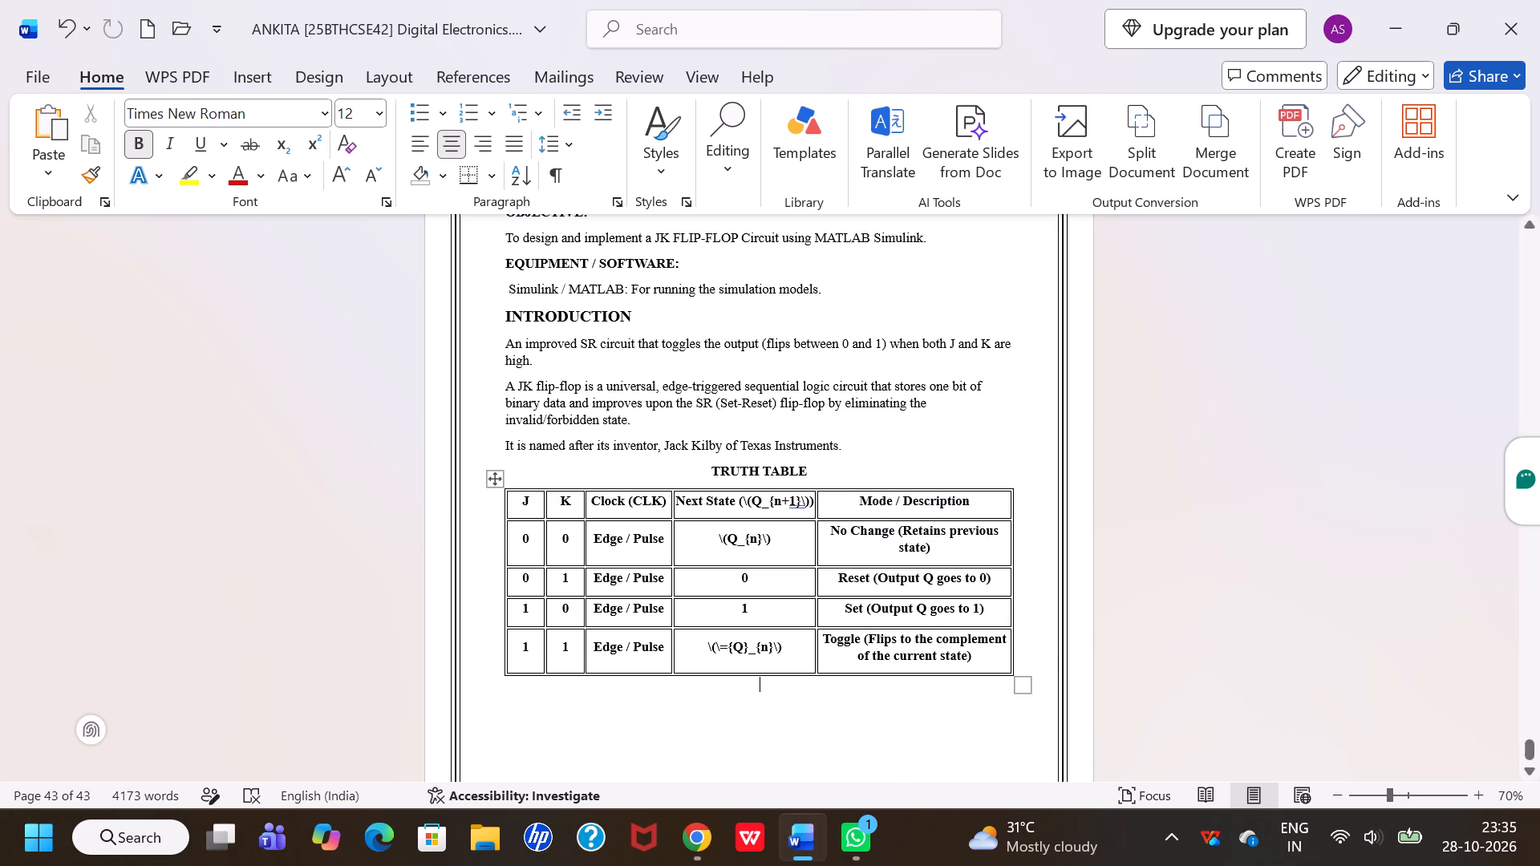
Accept the spacing suggestion "1 \" for the flagged text in the truth table's Next State column heading.
left_click(802, 504)
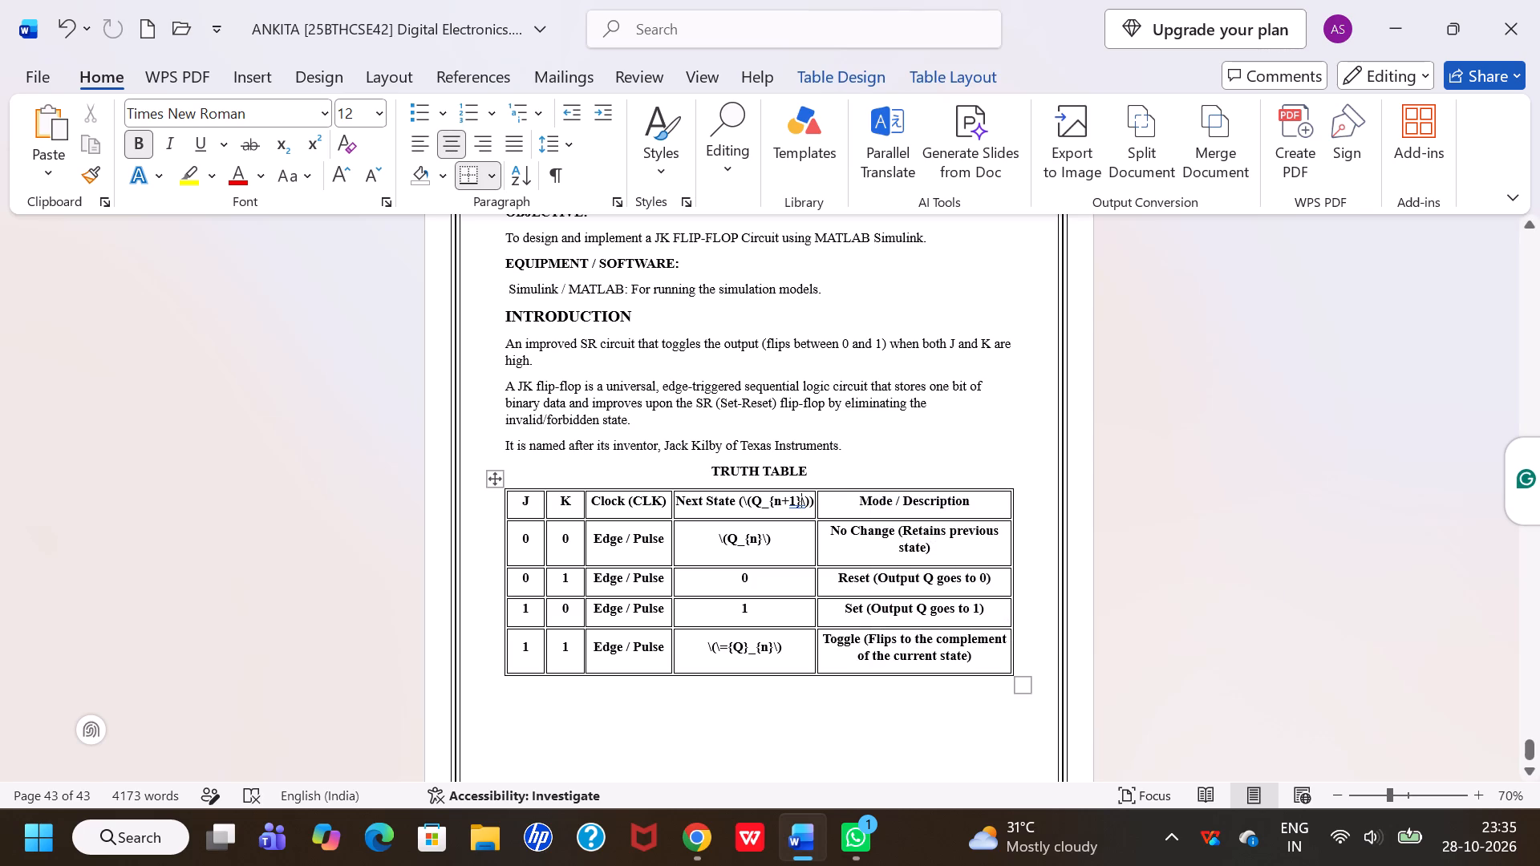
left_click(802, 504)
right_click(802, 504)
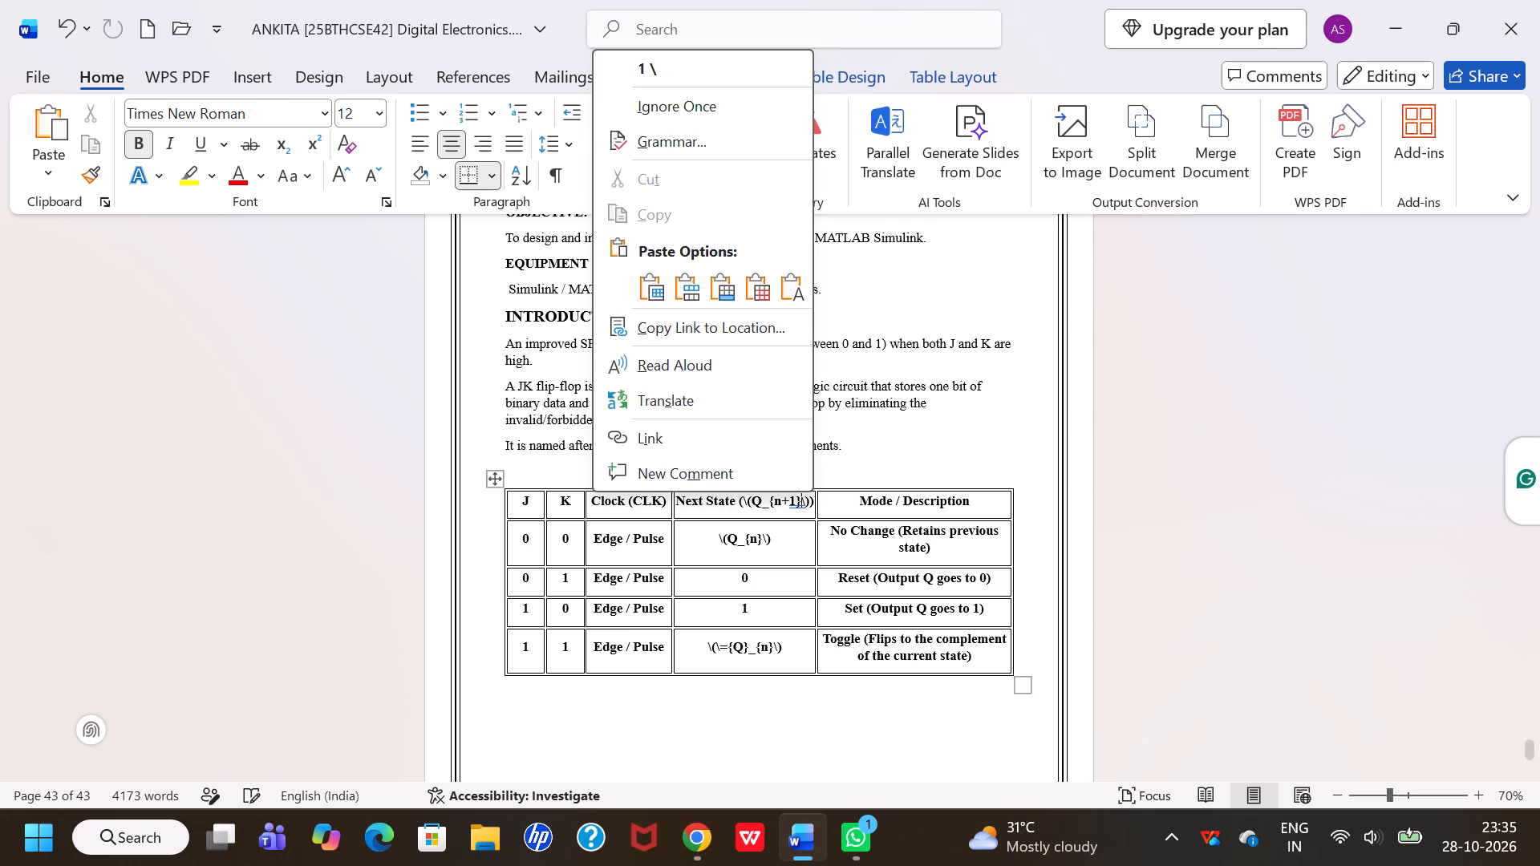
left_click(649, 59)
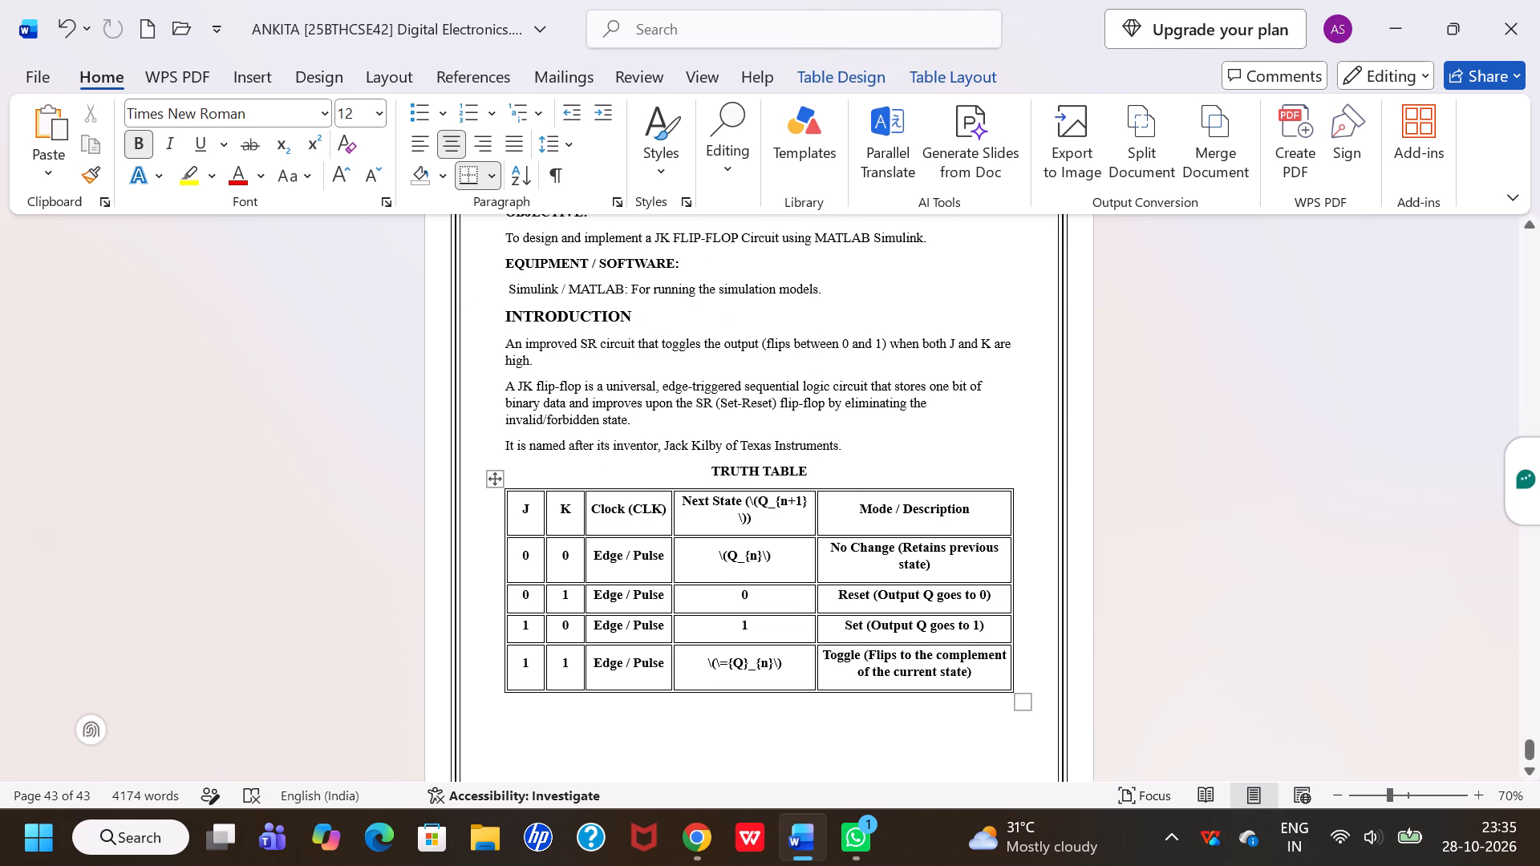
Extend the JK truth table's left edge outward and shift the inner borders to make the J and K columns equally narrow.
left_click_drag(503, 515, 494, 516)
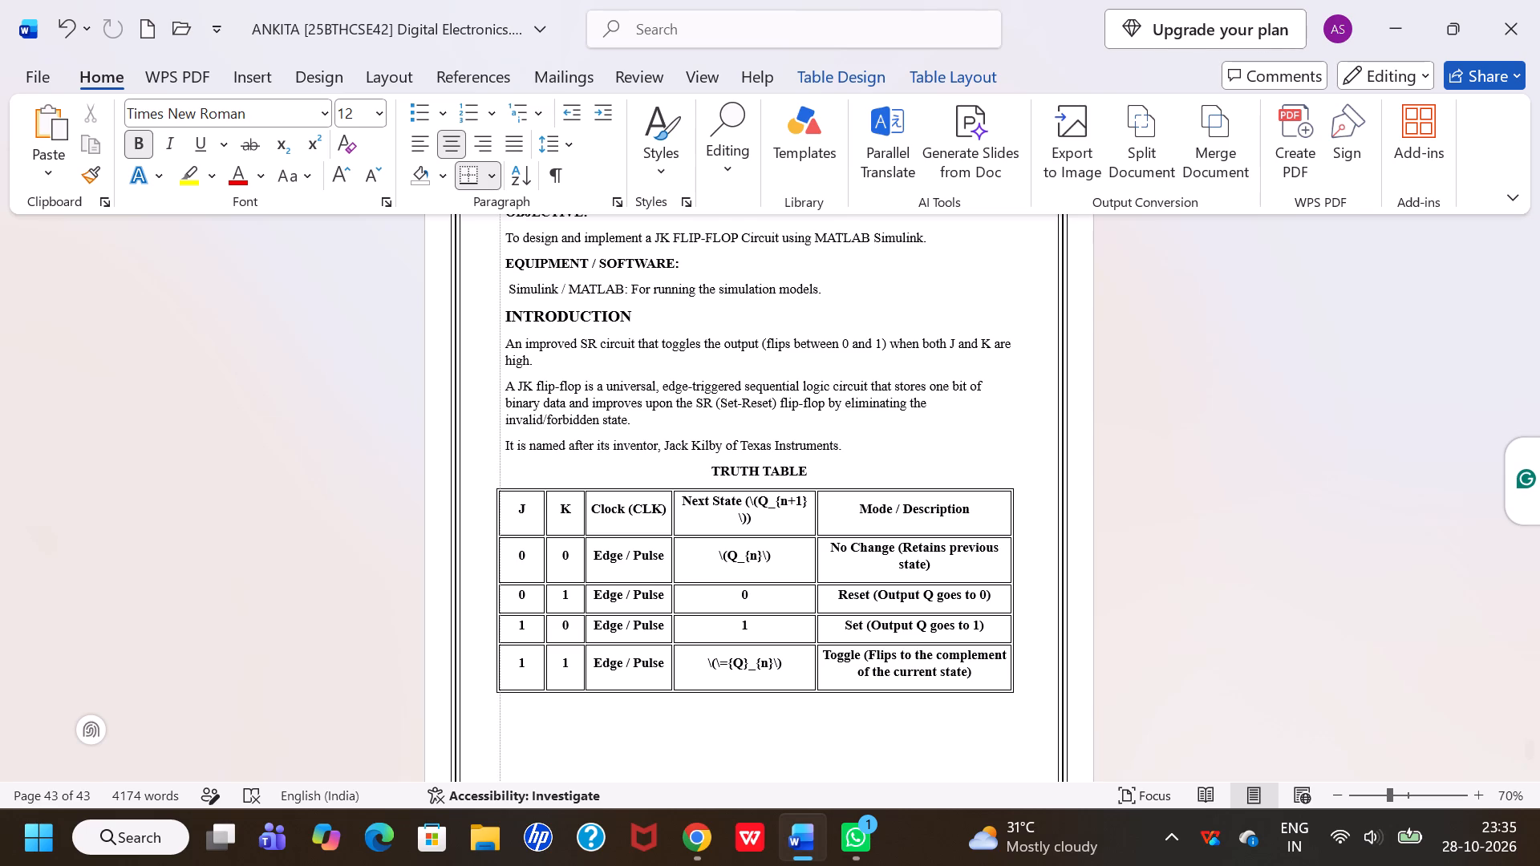
left_click_drag(494, 516, 491, 514)
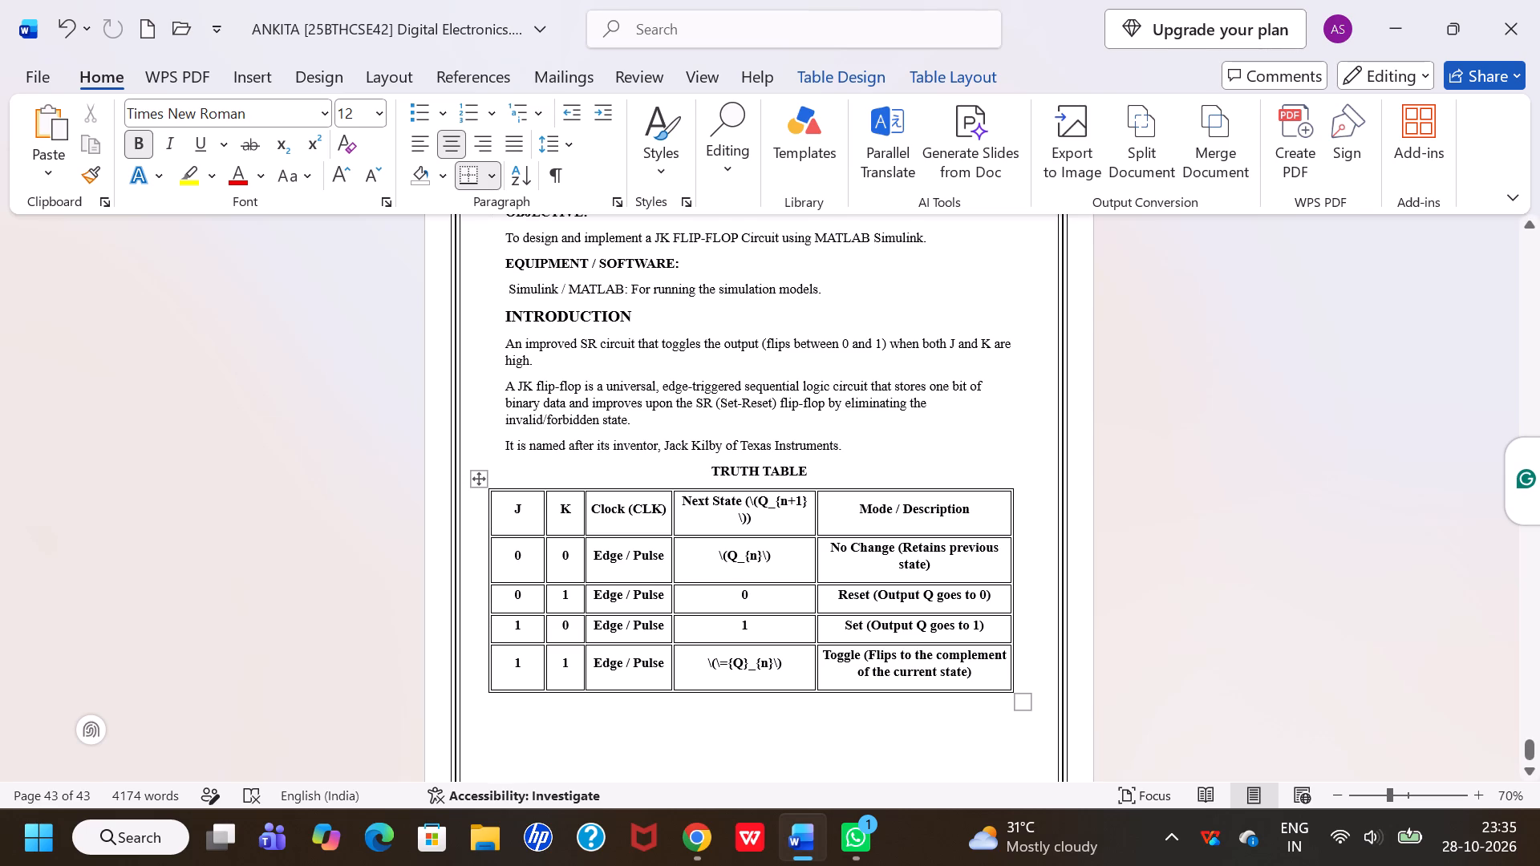
left_click_drag(544, 515, 531, 512)
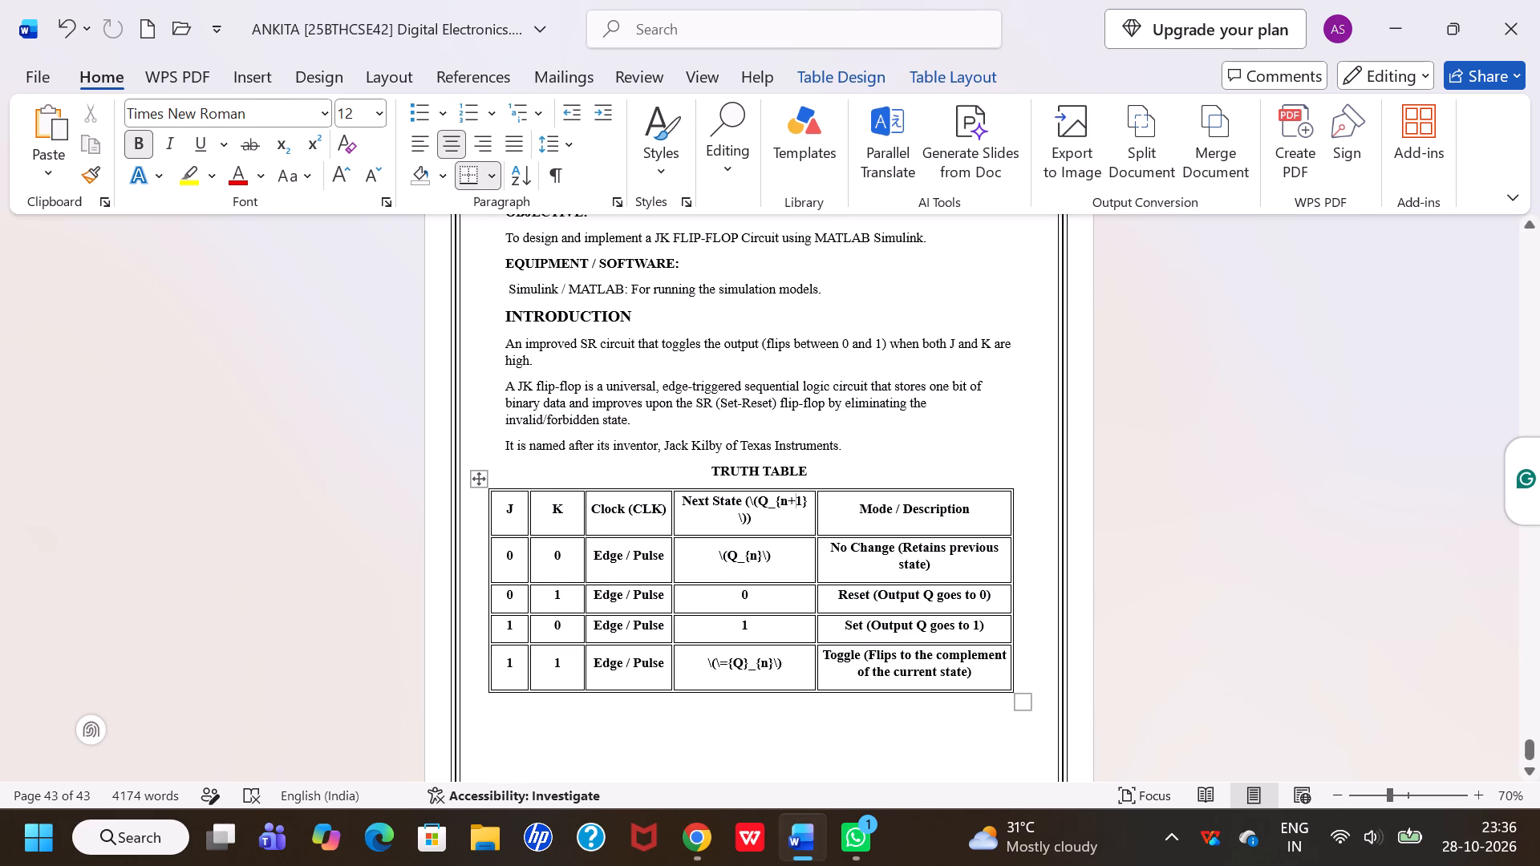
left_click(584, 513)
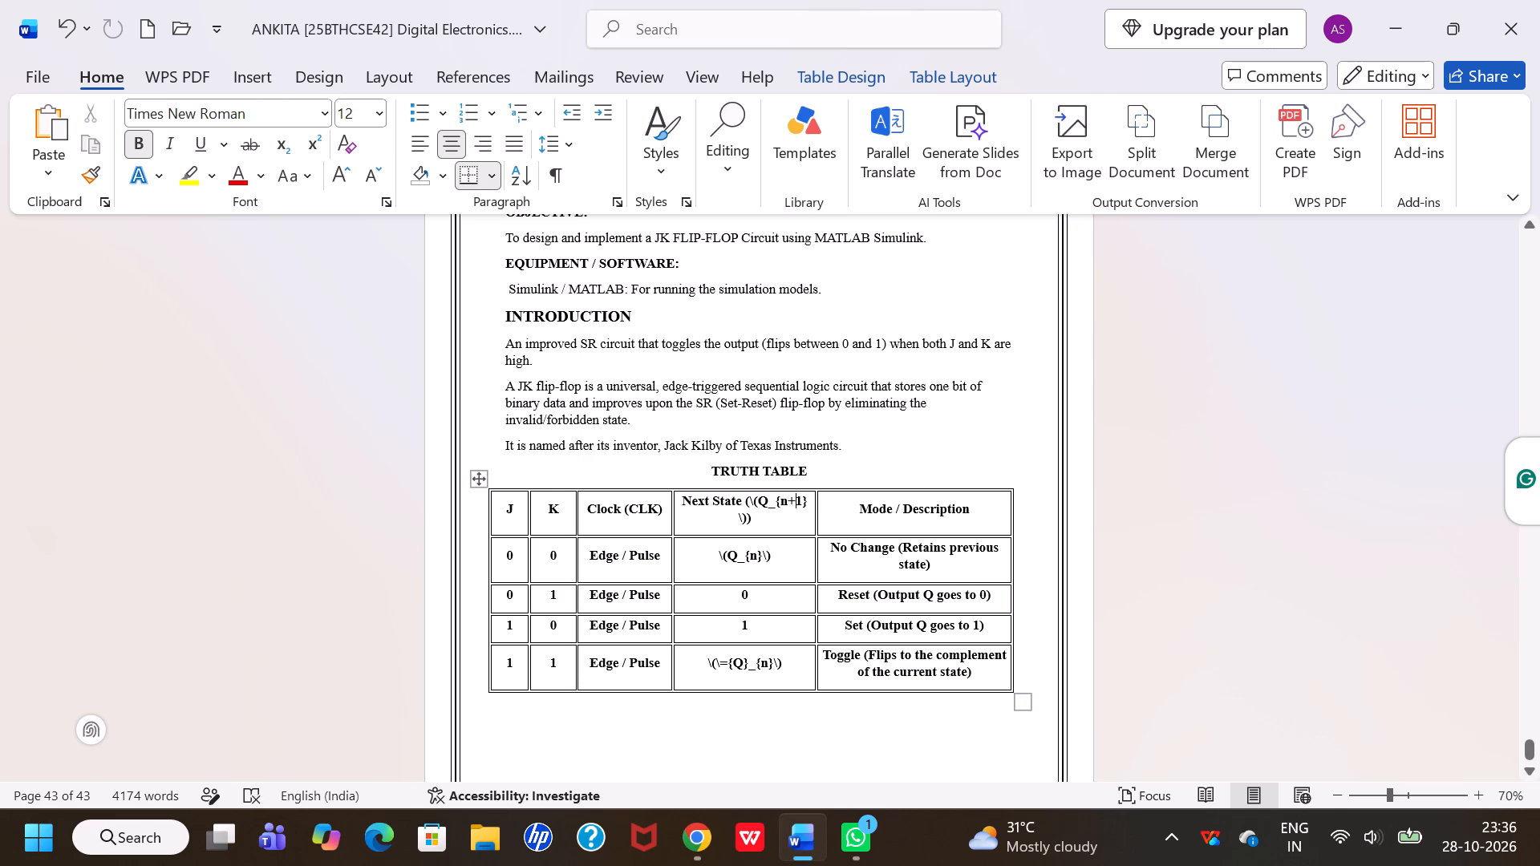
left_click_drag(573, 511, 564, 507)
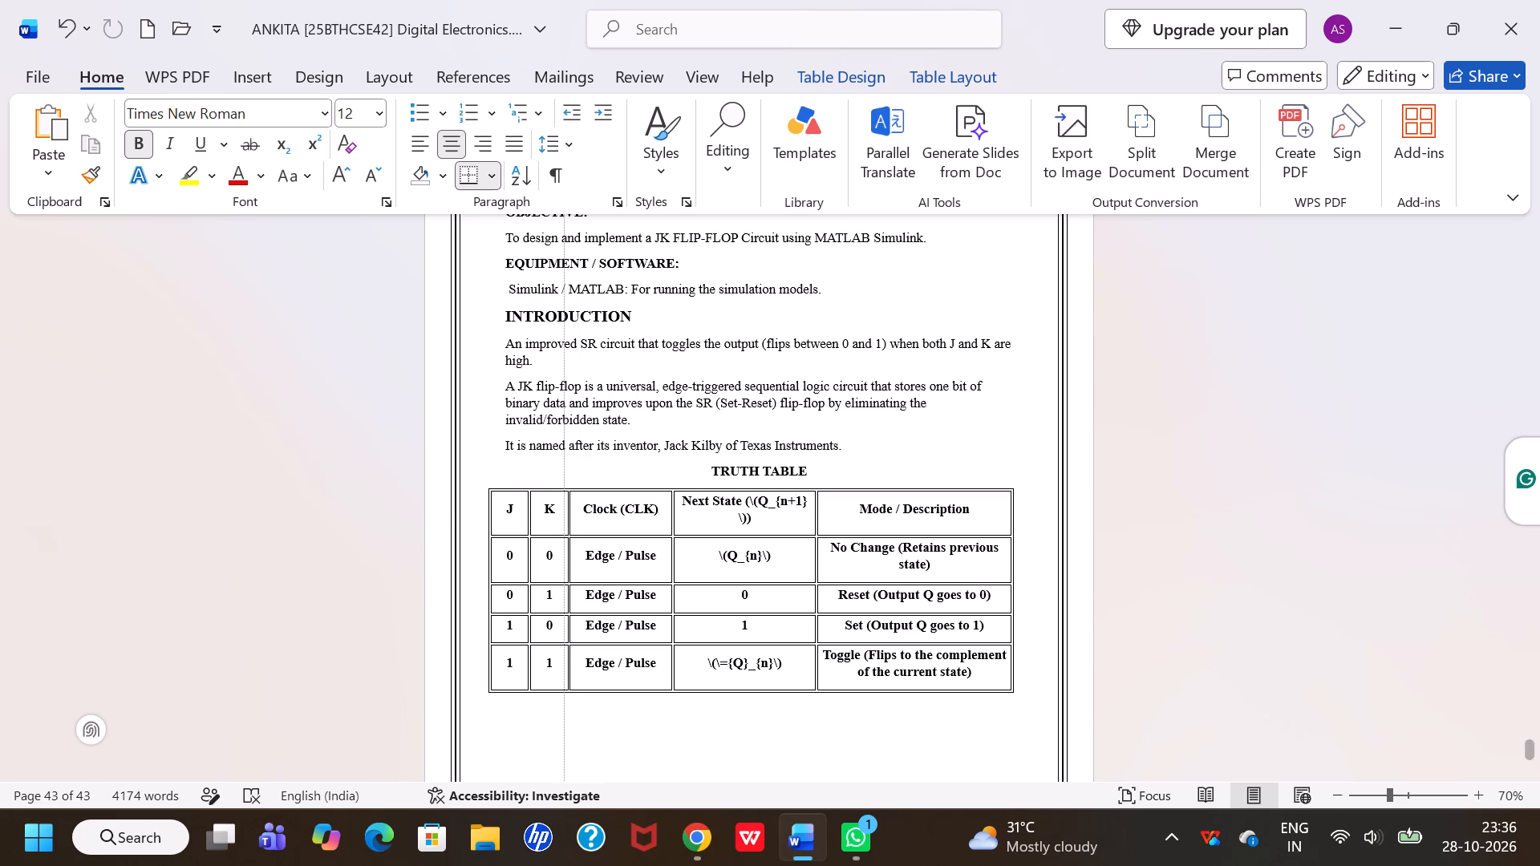
left_click_drag(564, 507, 570, 504)
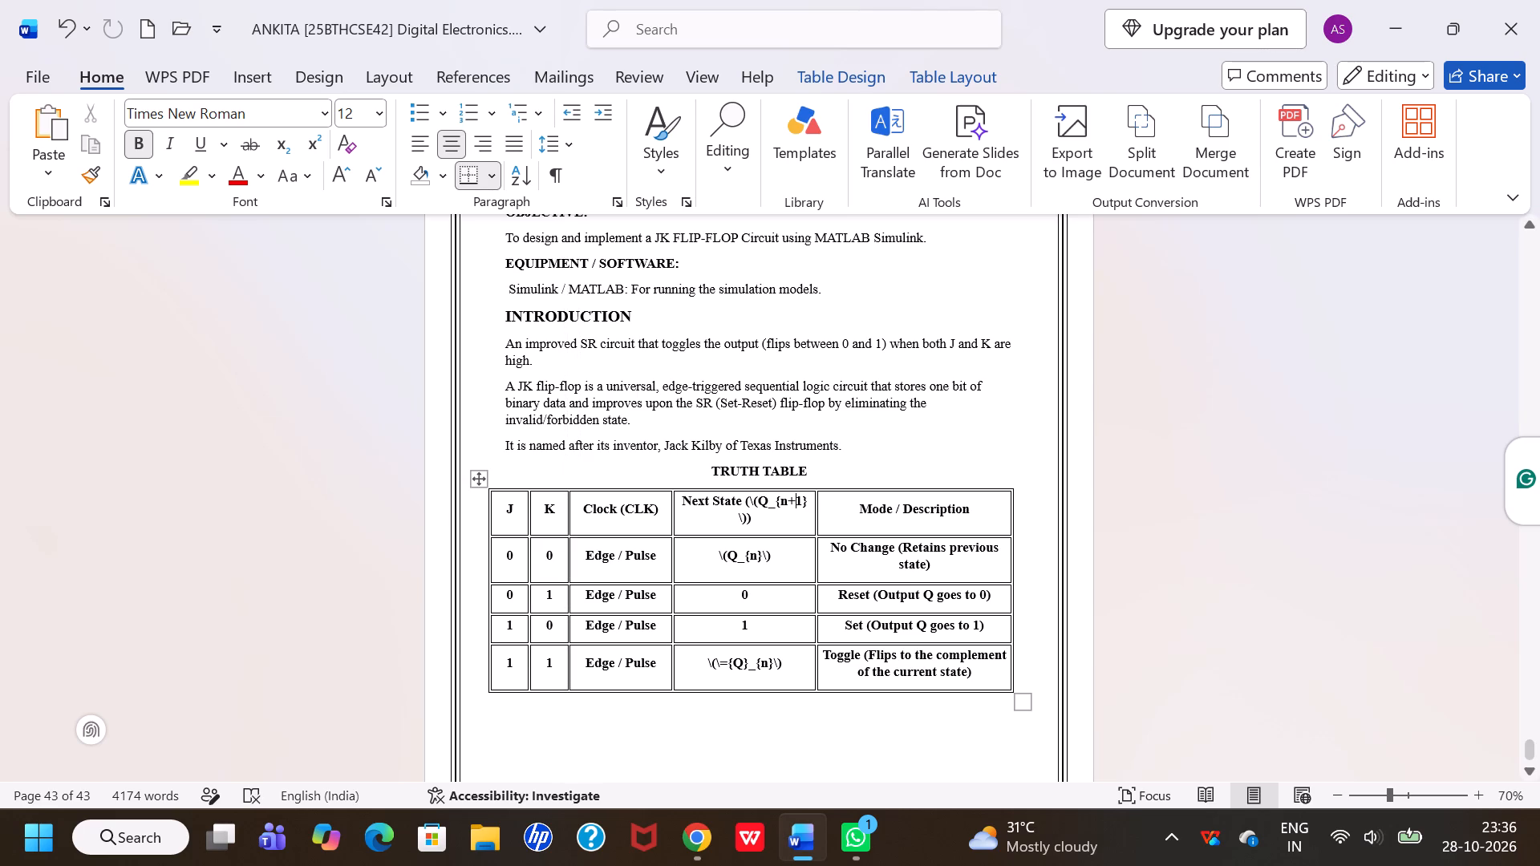
Widen the Next State column so its heading fits on one line, and extend the Mode / Description column's outer edge slightly.
left_click(671, 511)
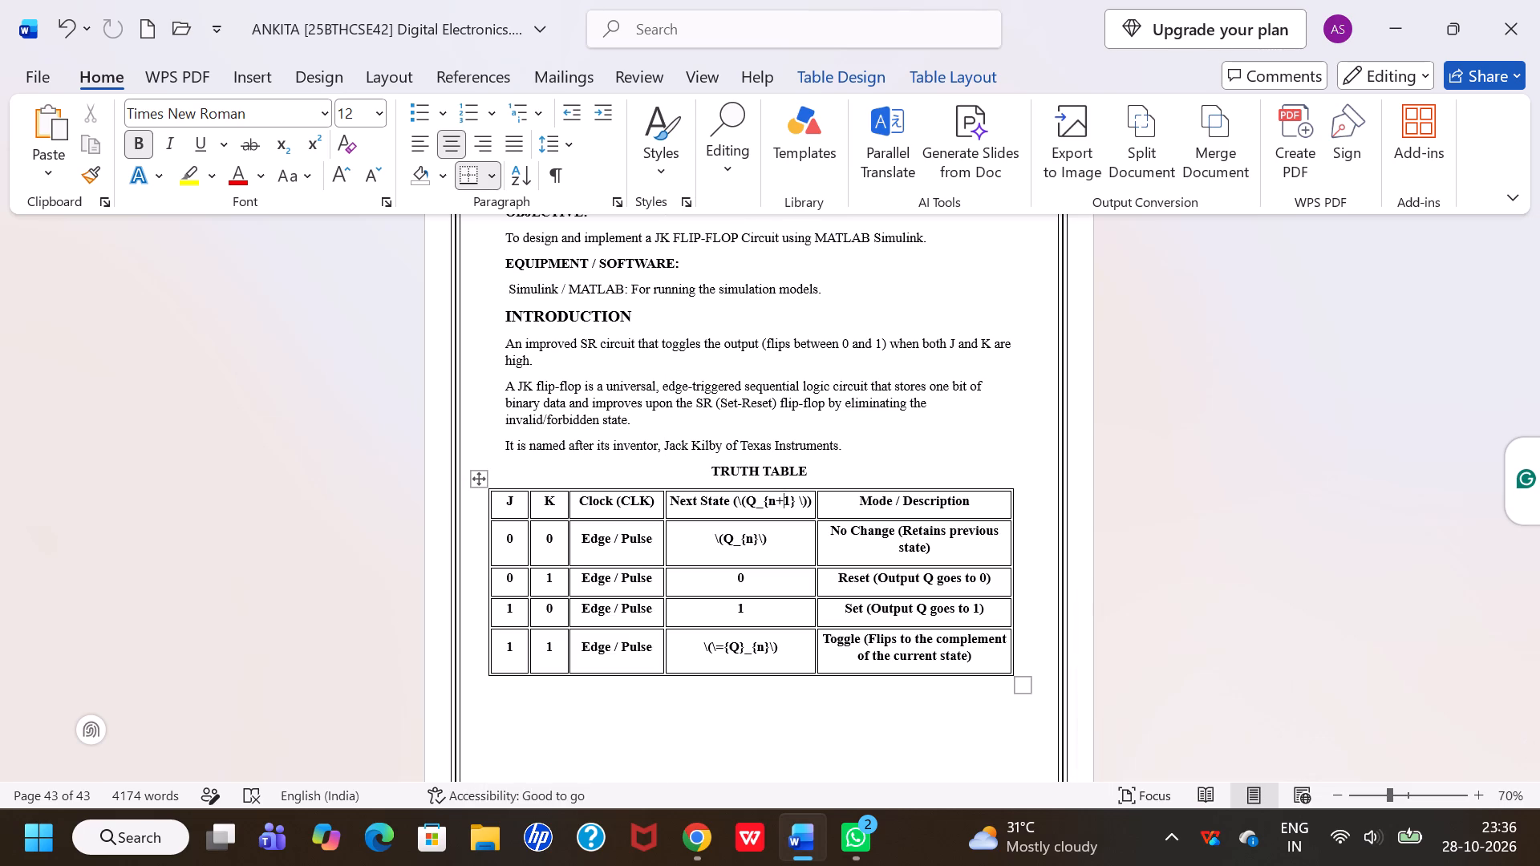
left_click_drag(663, 505, 661, 505)
left_click_drag(661, 505, 654, 505)
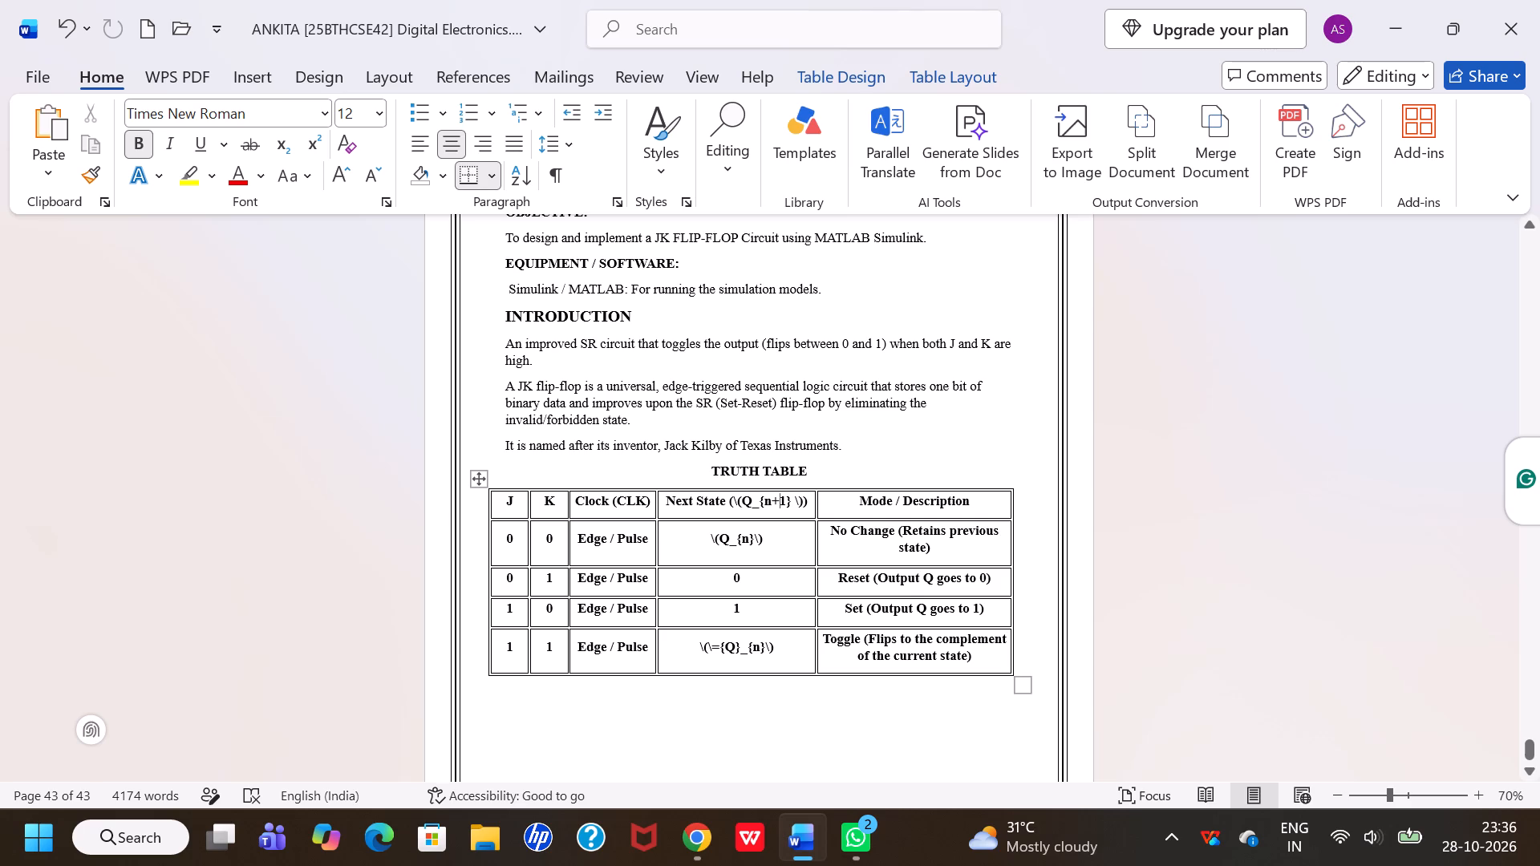
left_click_drag(1011, 501, 1021, 501)
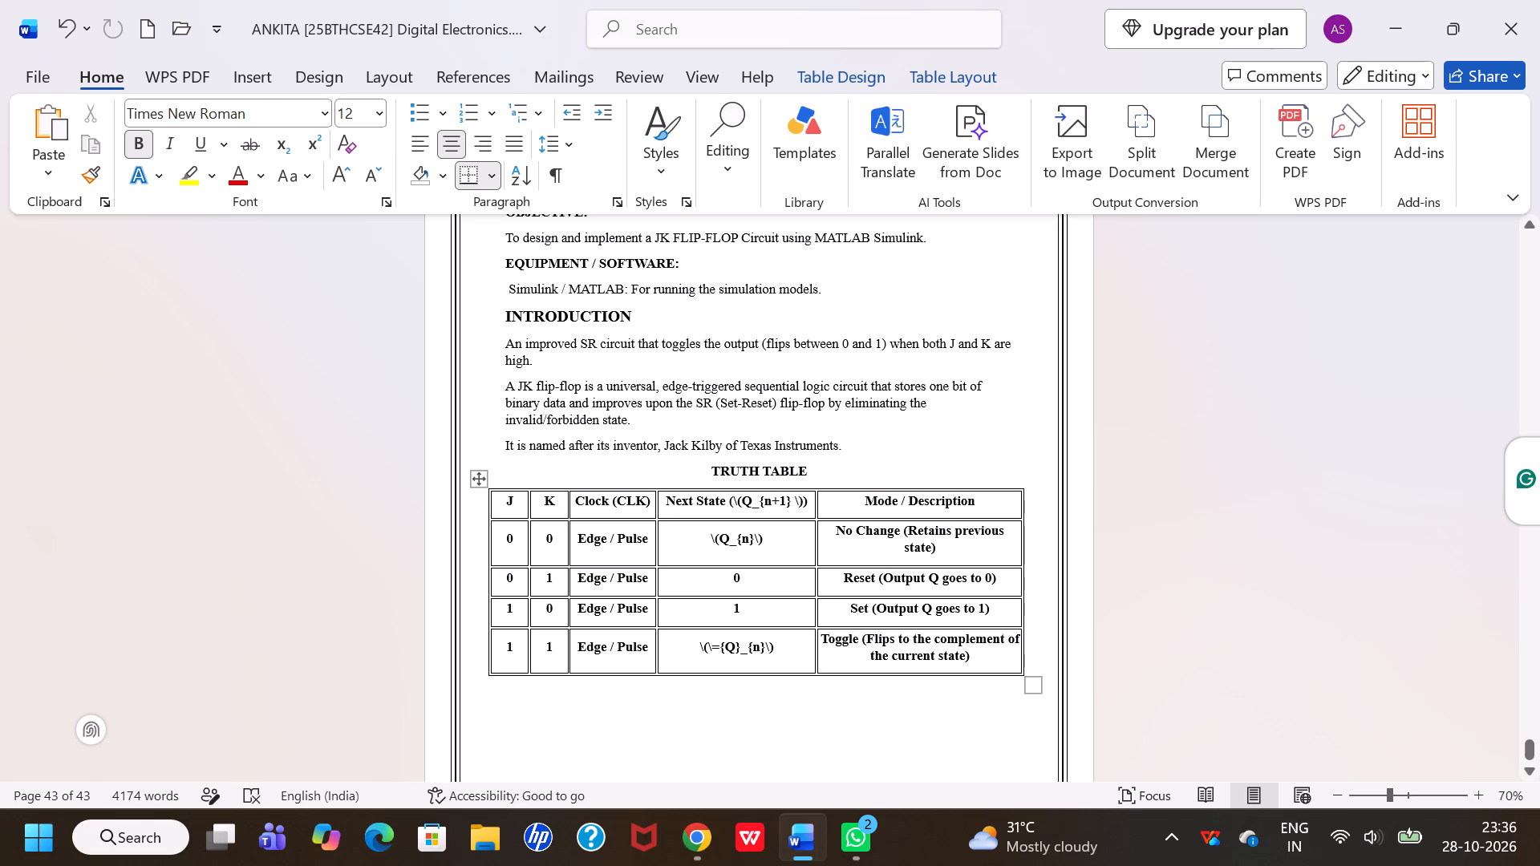
left_click(869, 744)
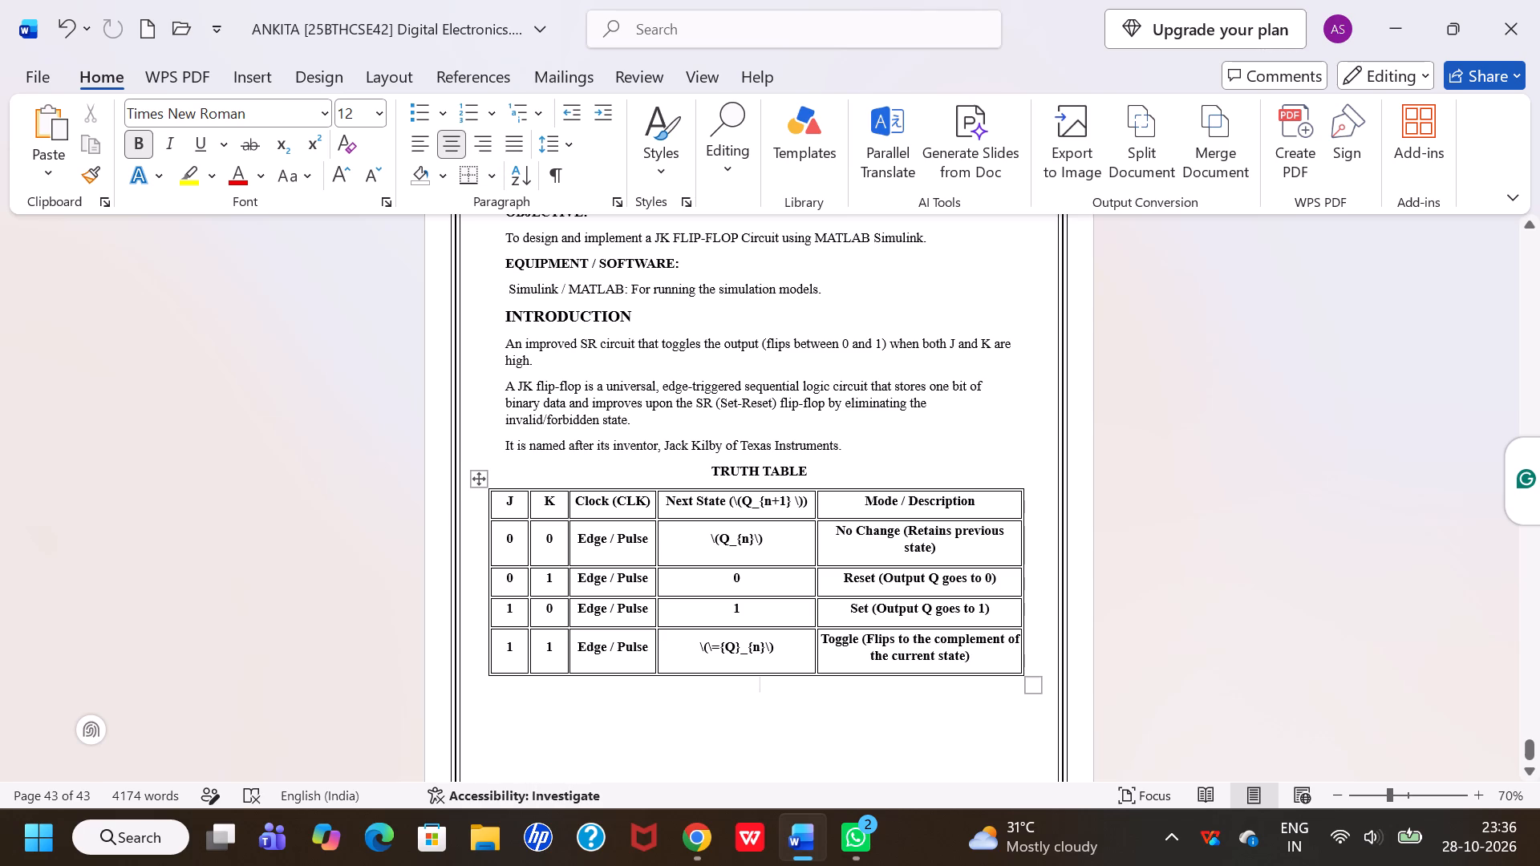
Check the JK truth table notation in Chrome and reduce the Next State entry for J=0, K=0 in Word to Qn.
left_click(699, 819)
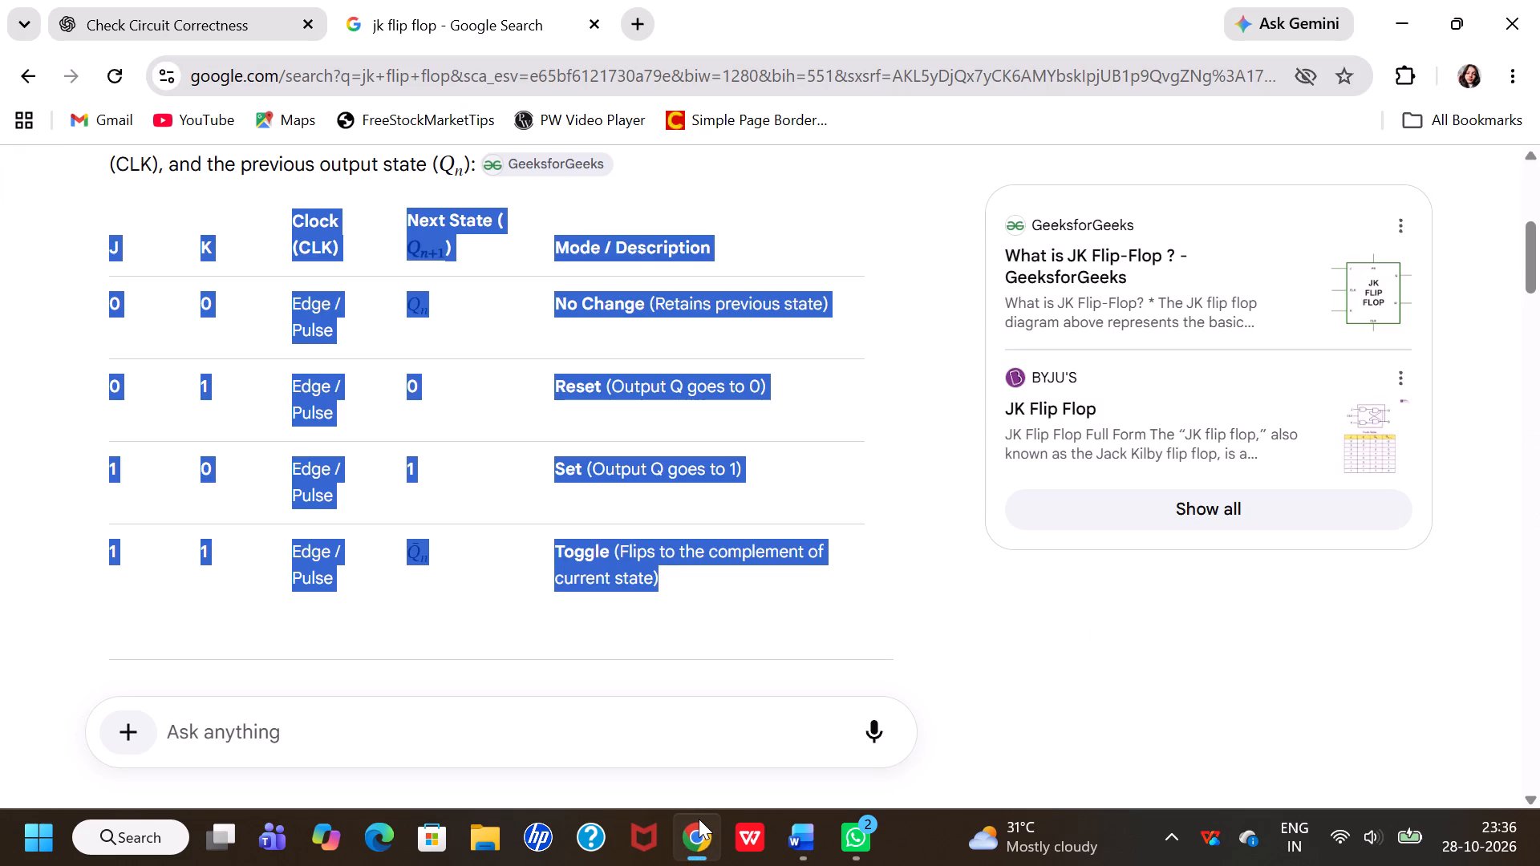
left_click(635, 741)
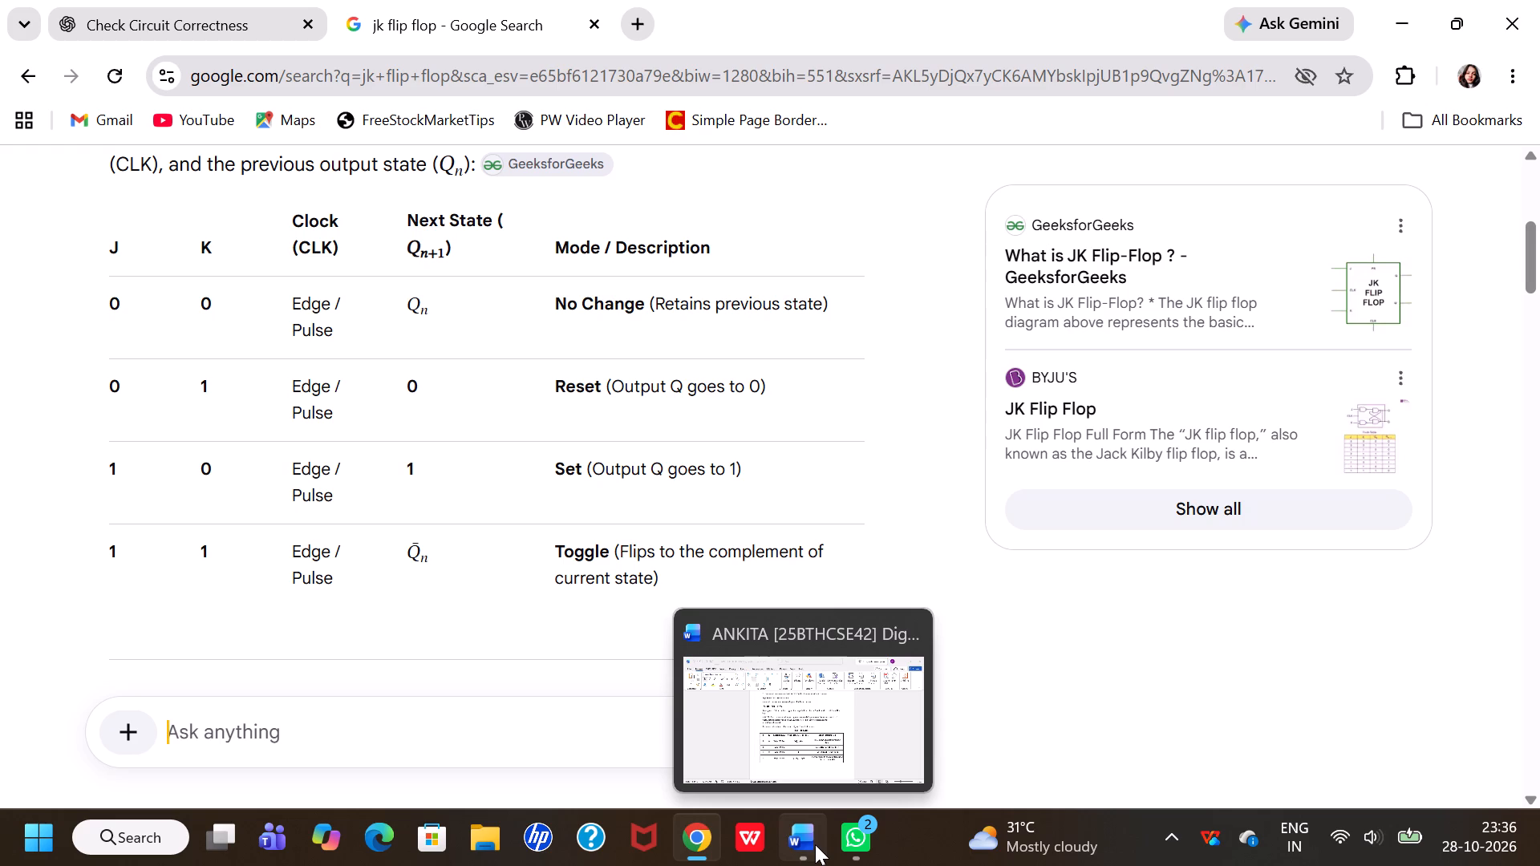
left_click(818, 764)
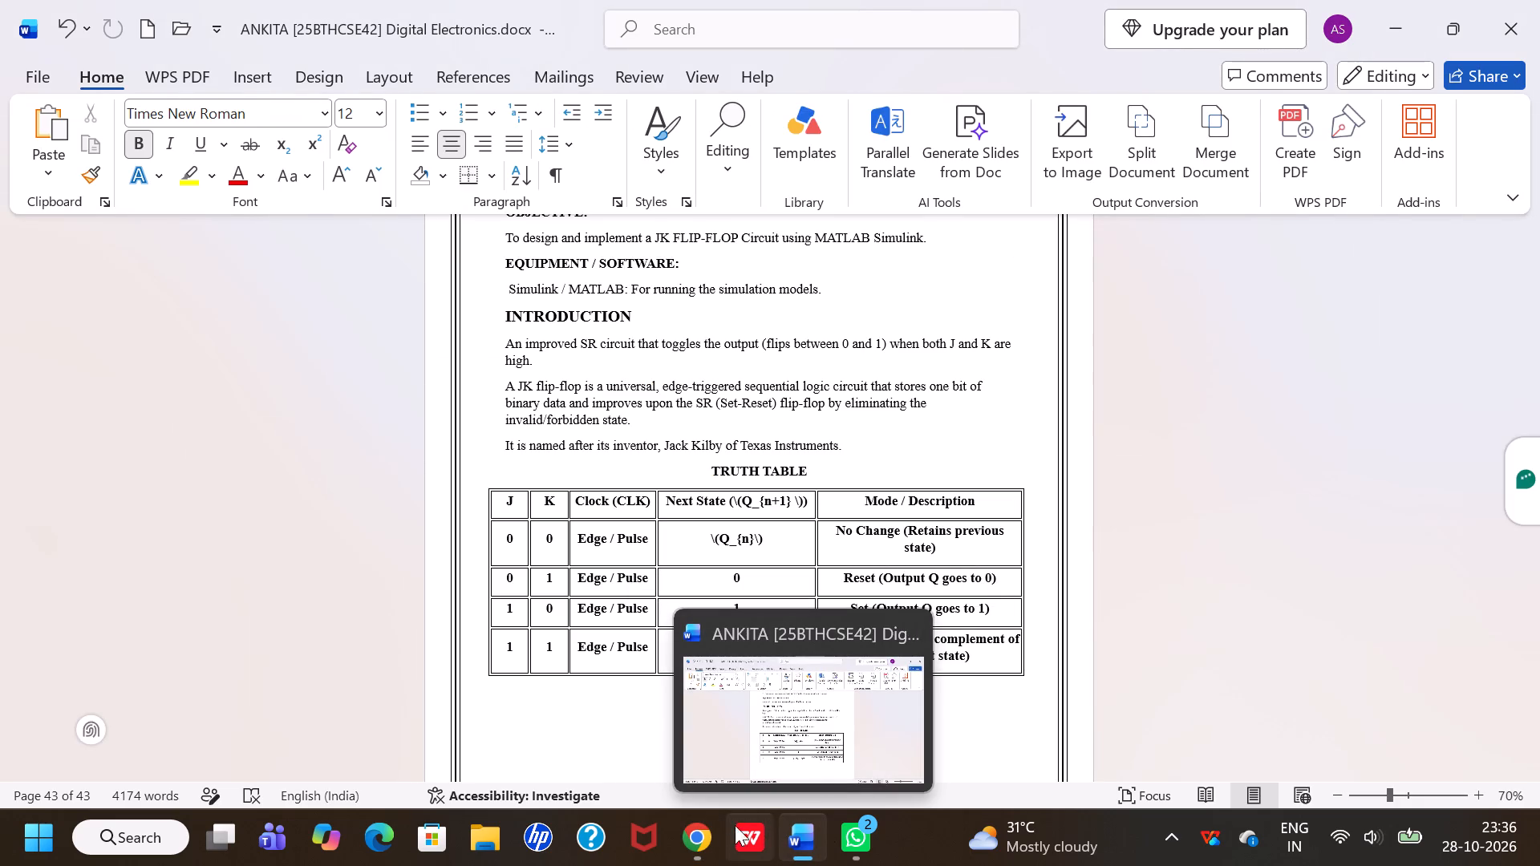
left_click(712, 833)
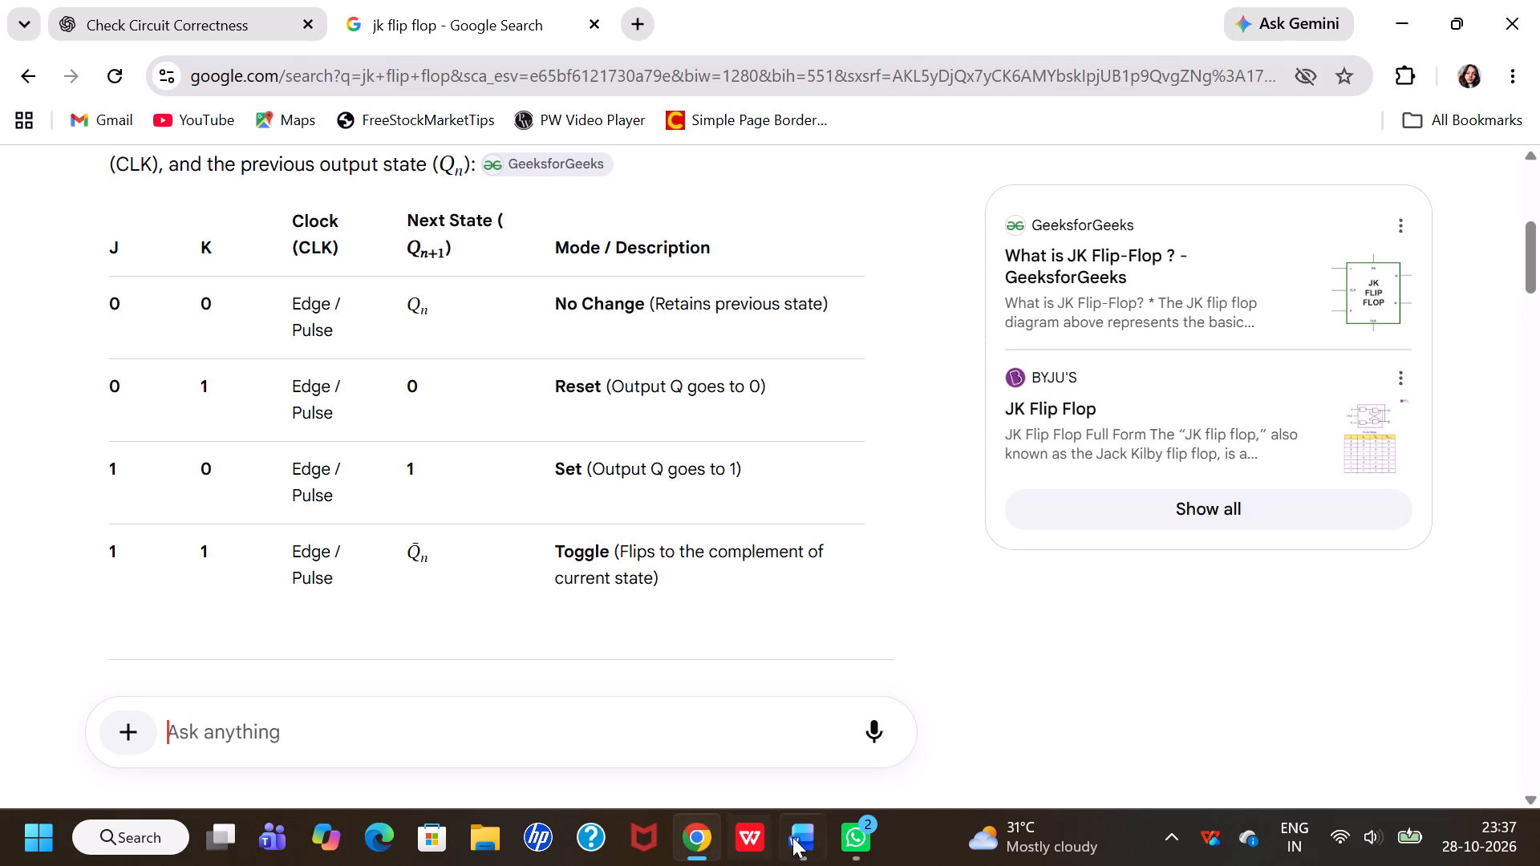
left_click(801, 837)
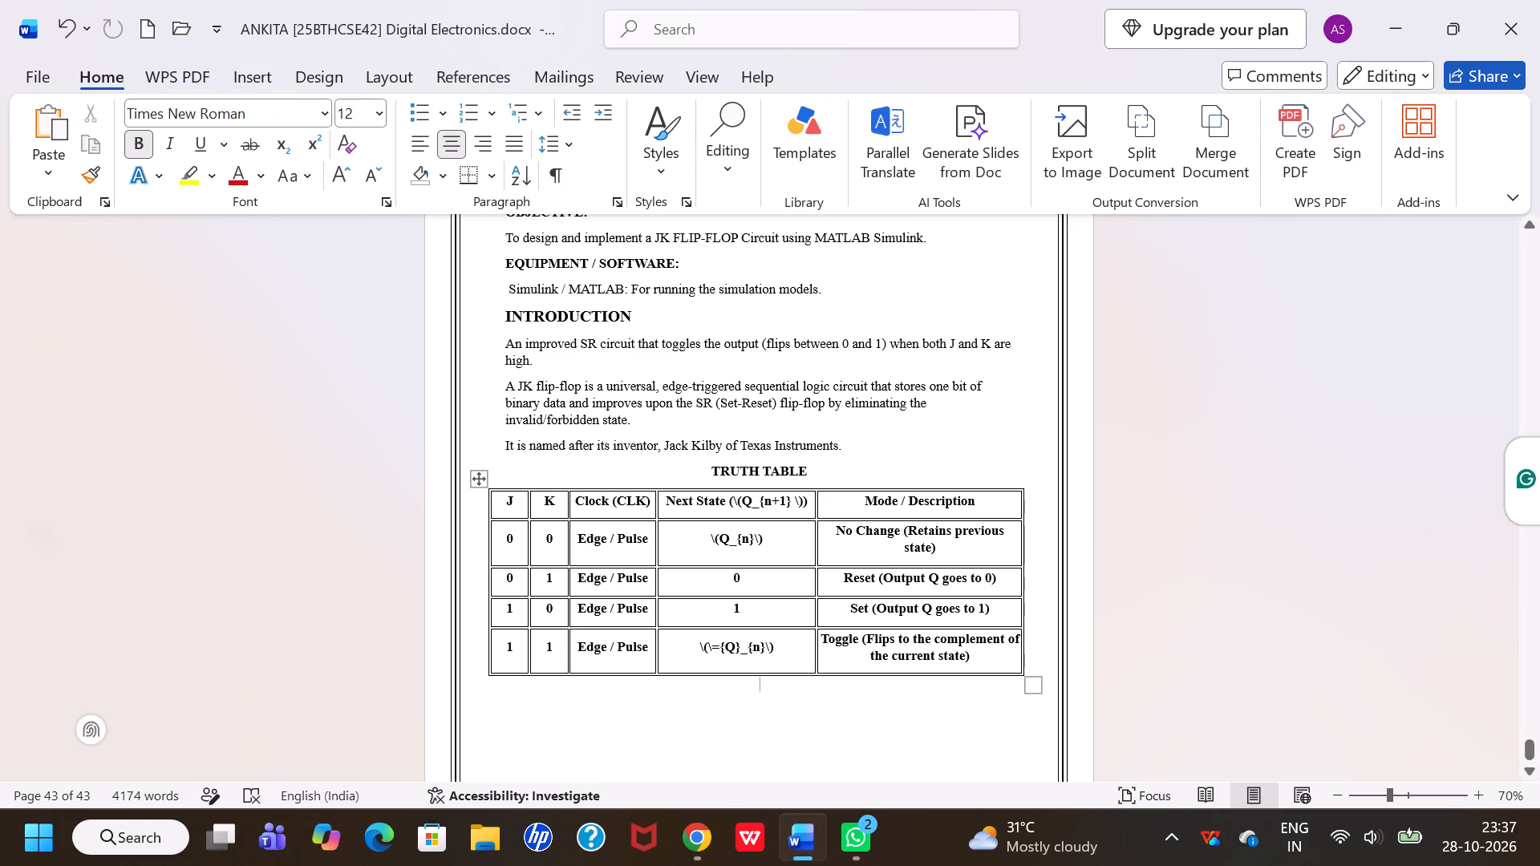
left_click(764, 541)
left_click(764, 541)
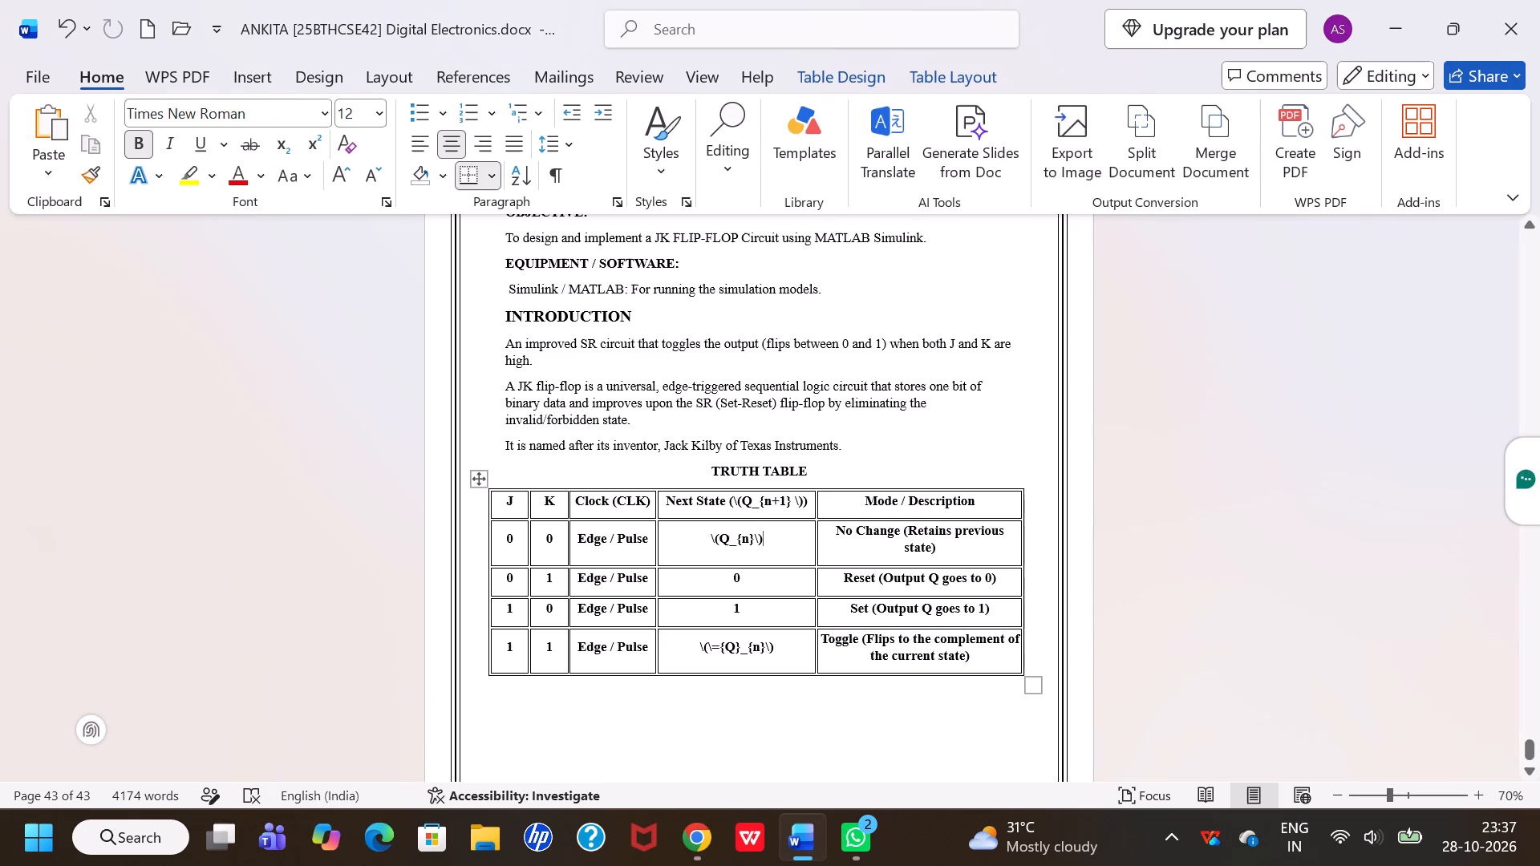
key("BackSpace")
key("BackSpace")
key("BackSpace")
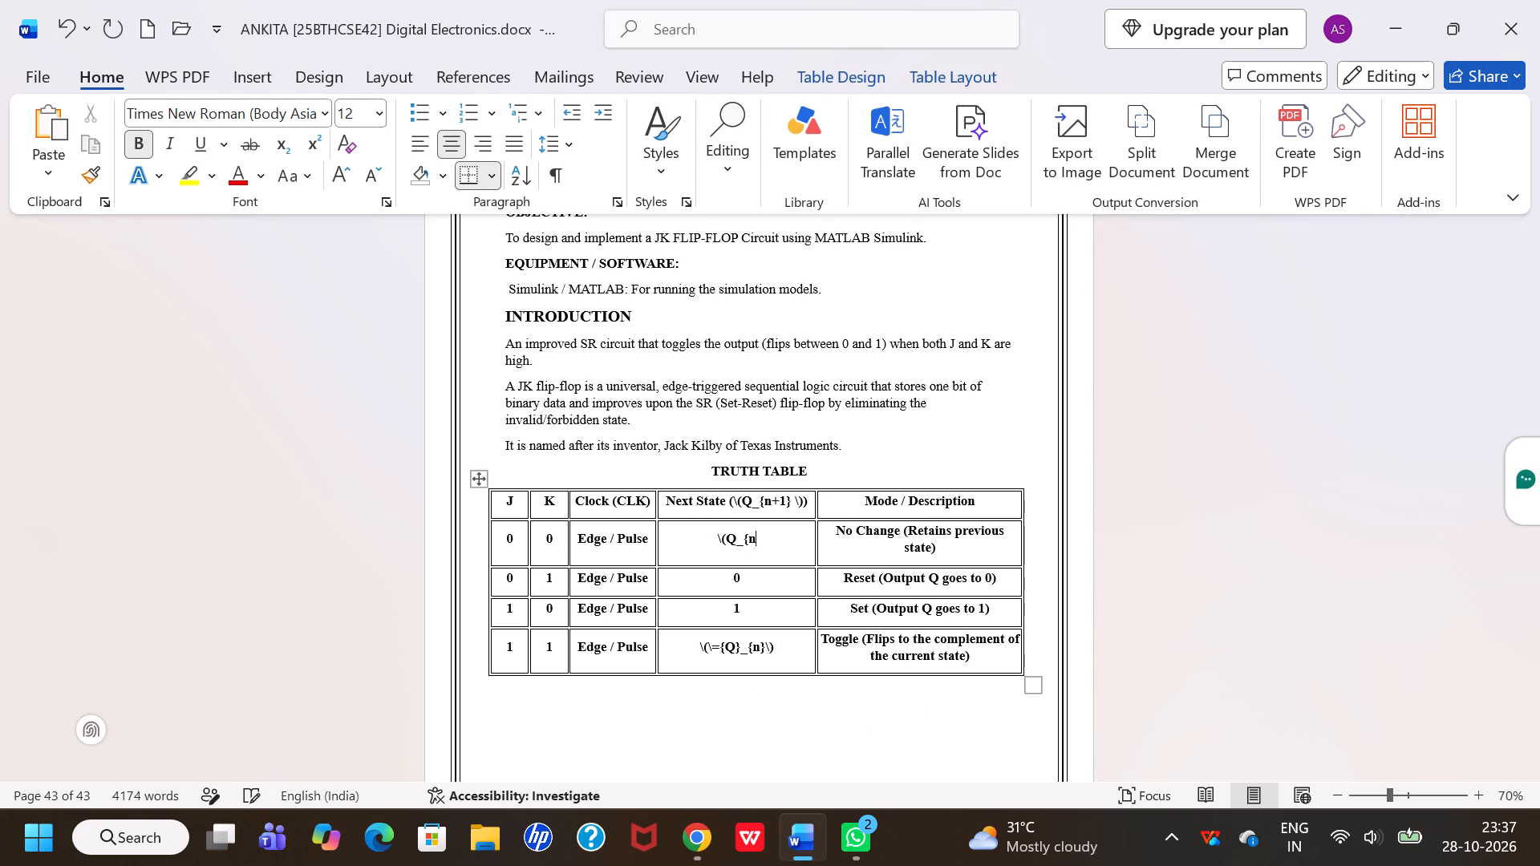
left_click(750, 538)
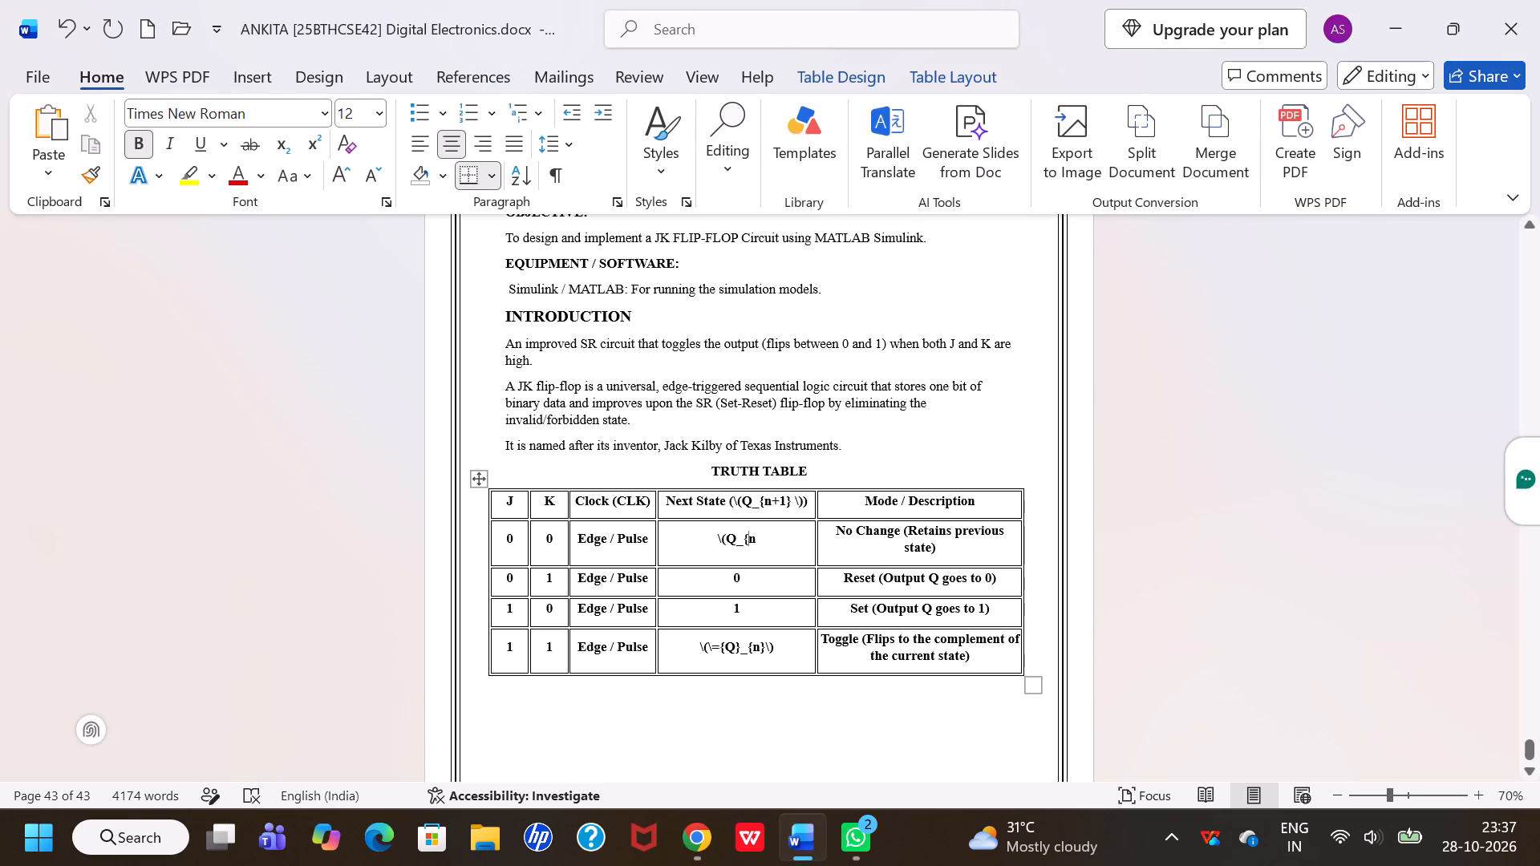
key("BackSpace")
key("BackSpace")
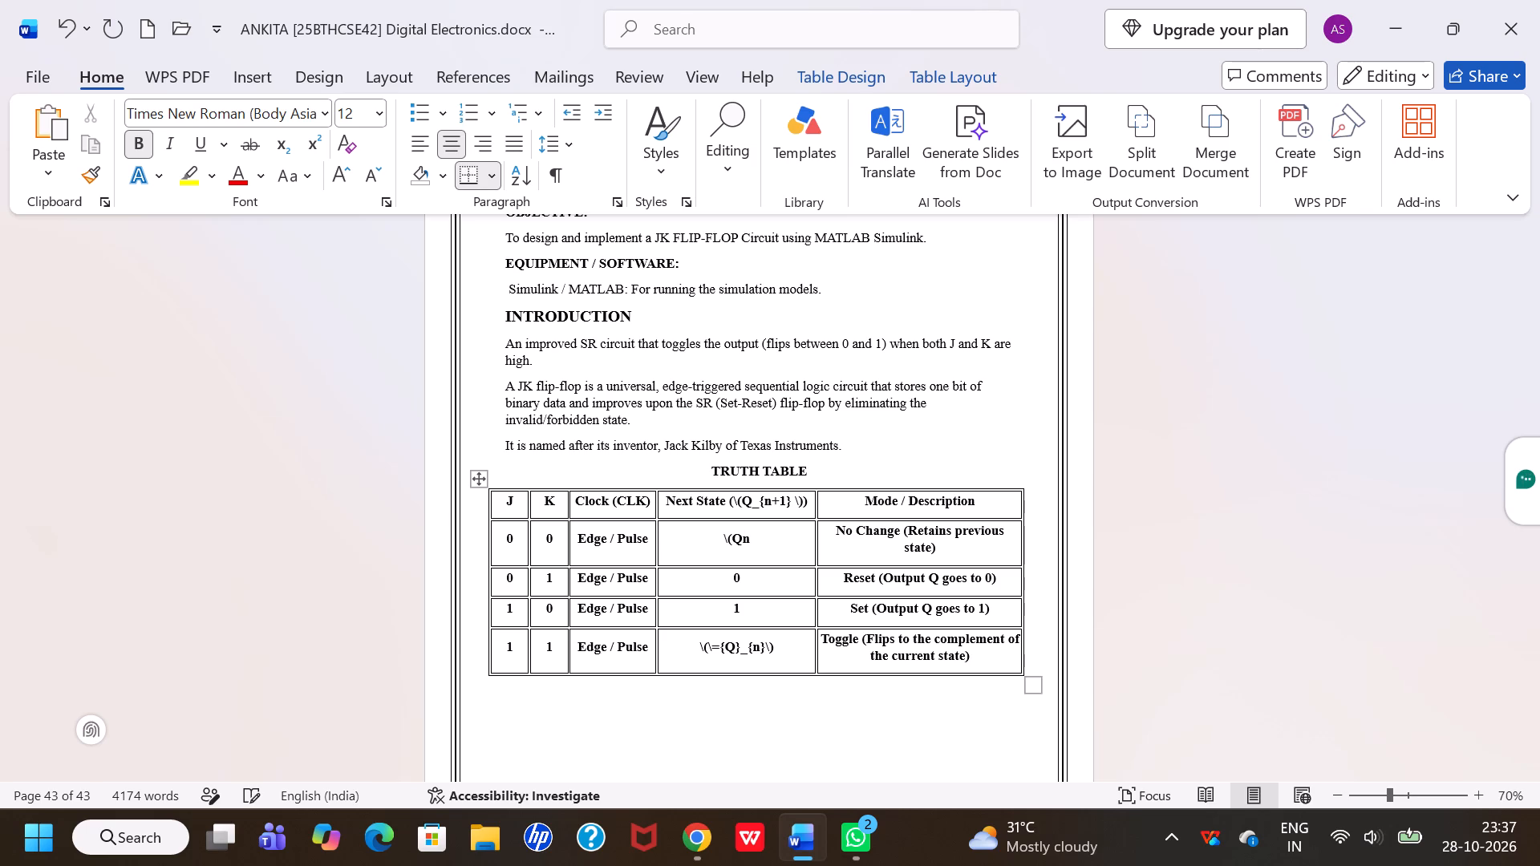
left_click(731, 536)
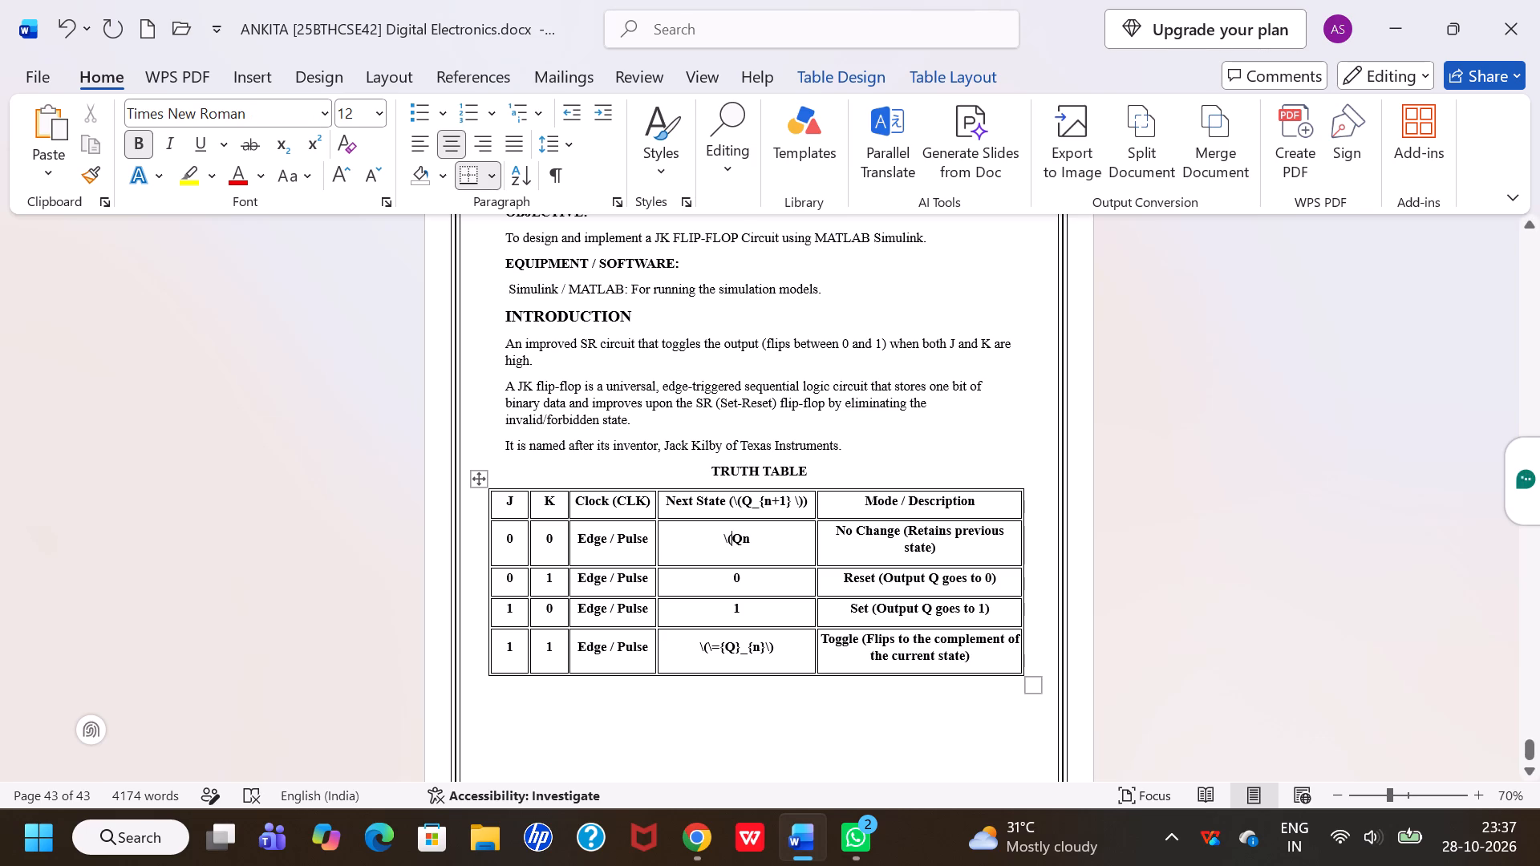
key("BackSpace")
key("BackSpace")
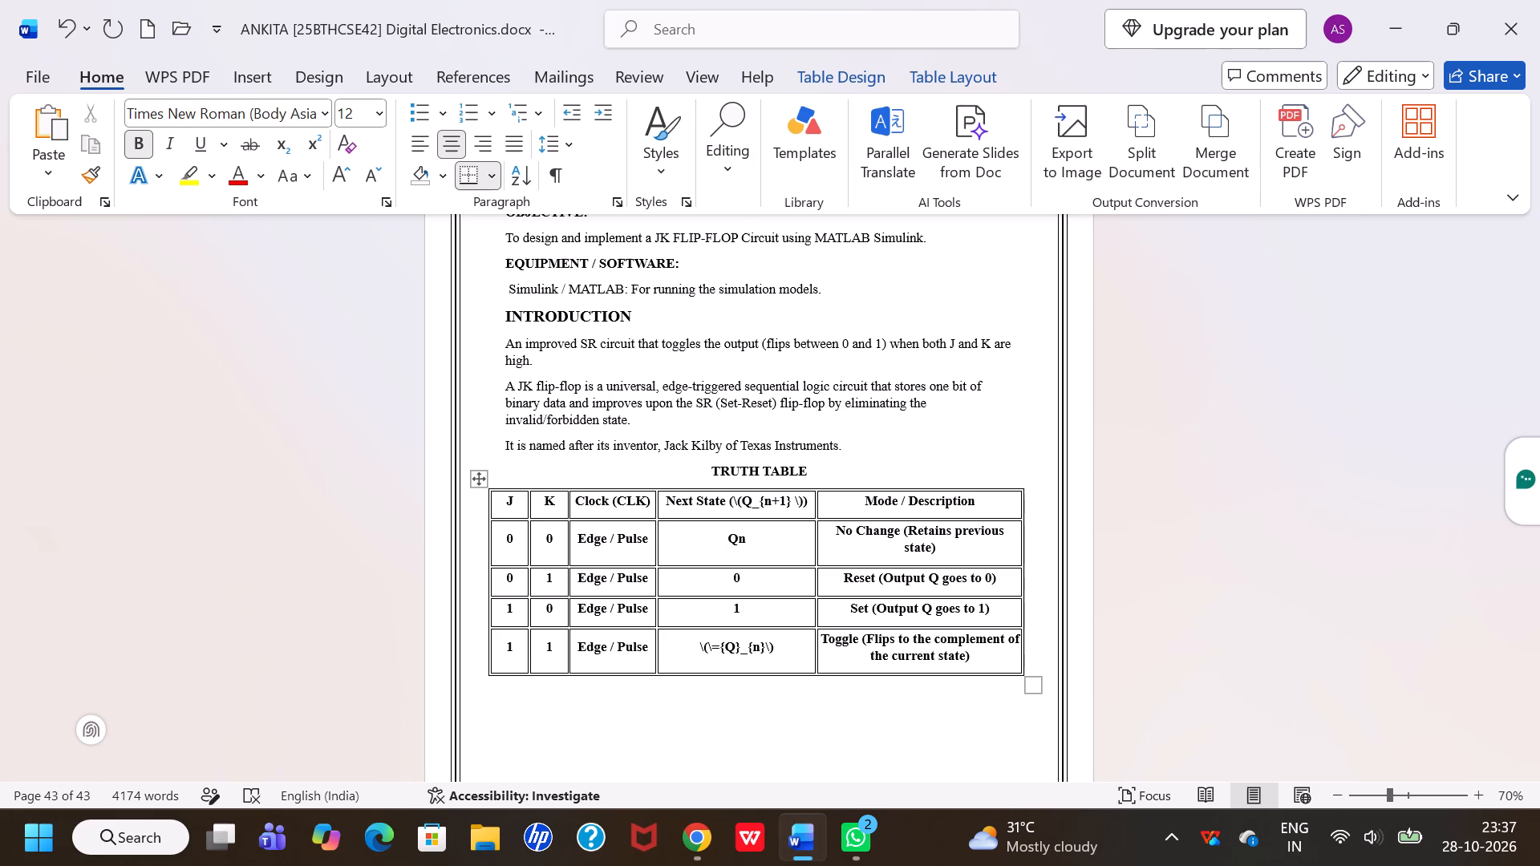
Strip the slashes, brackets, braces and underscore from the Next State entry for J=1, K=1, leaving Qn.
left_click(721, 646)
key("BackSpace")
key("BackSpace")
key("BackSpace")
key("BackSpace")
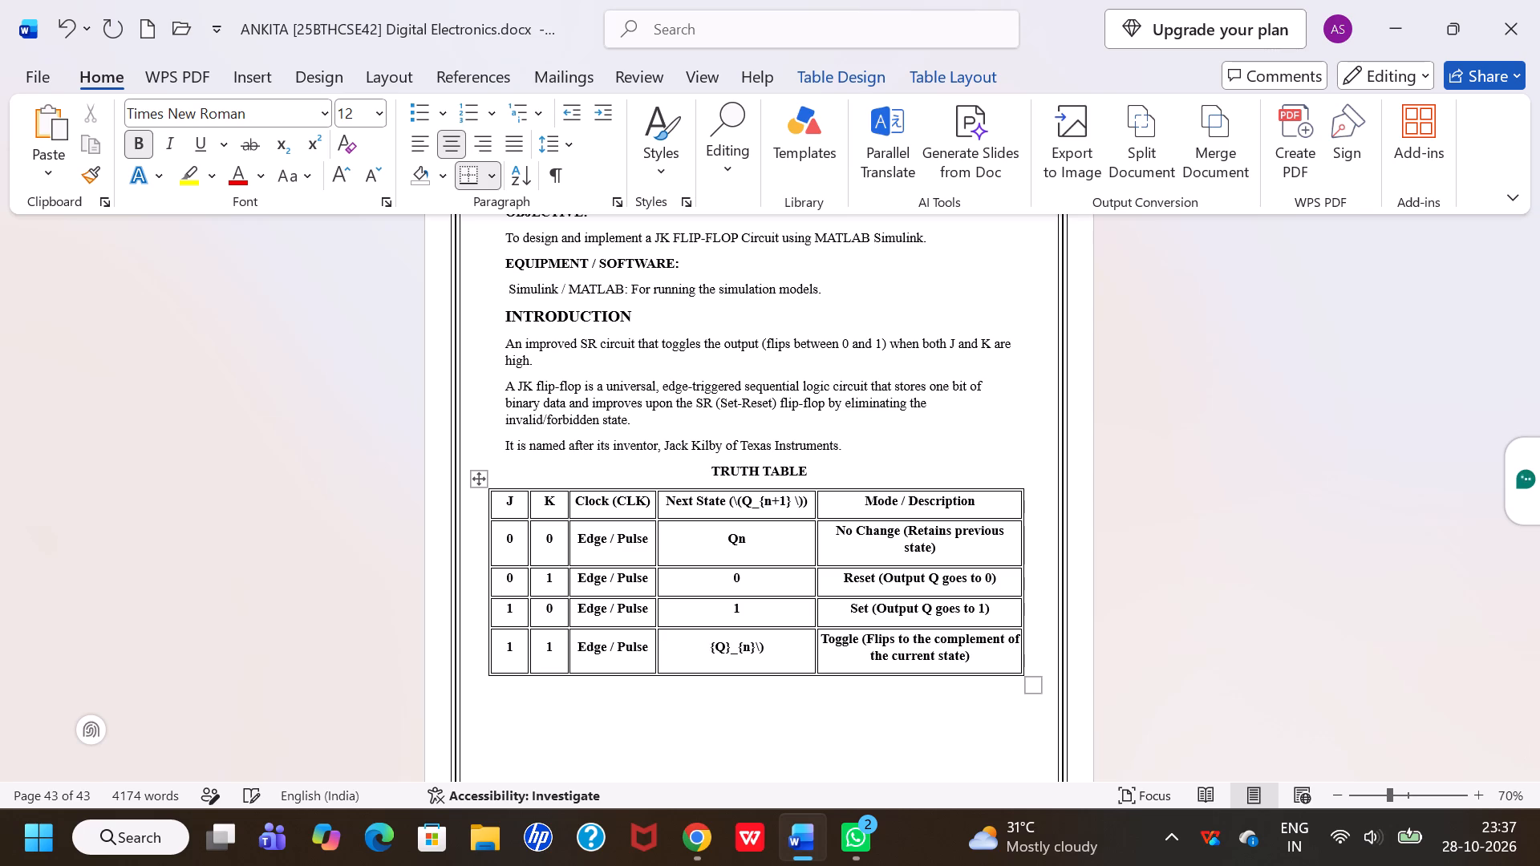
key("BackSpace")
key("ctrl+z")
left_click(768, 649)
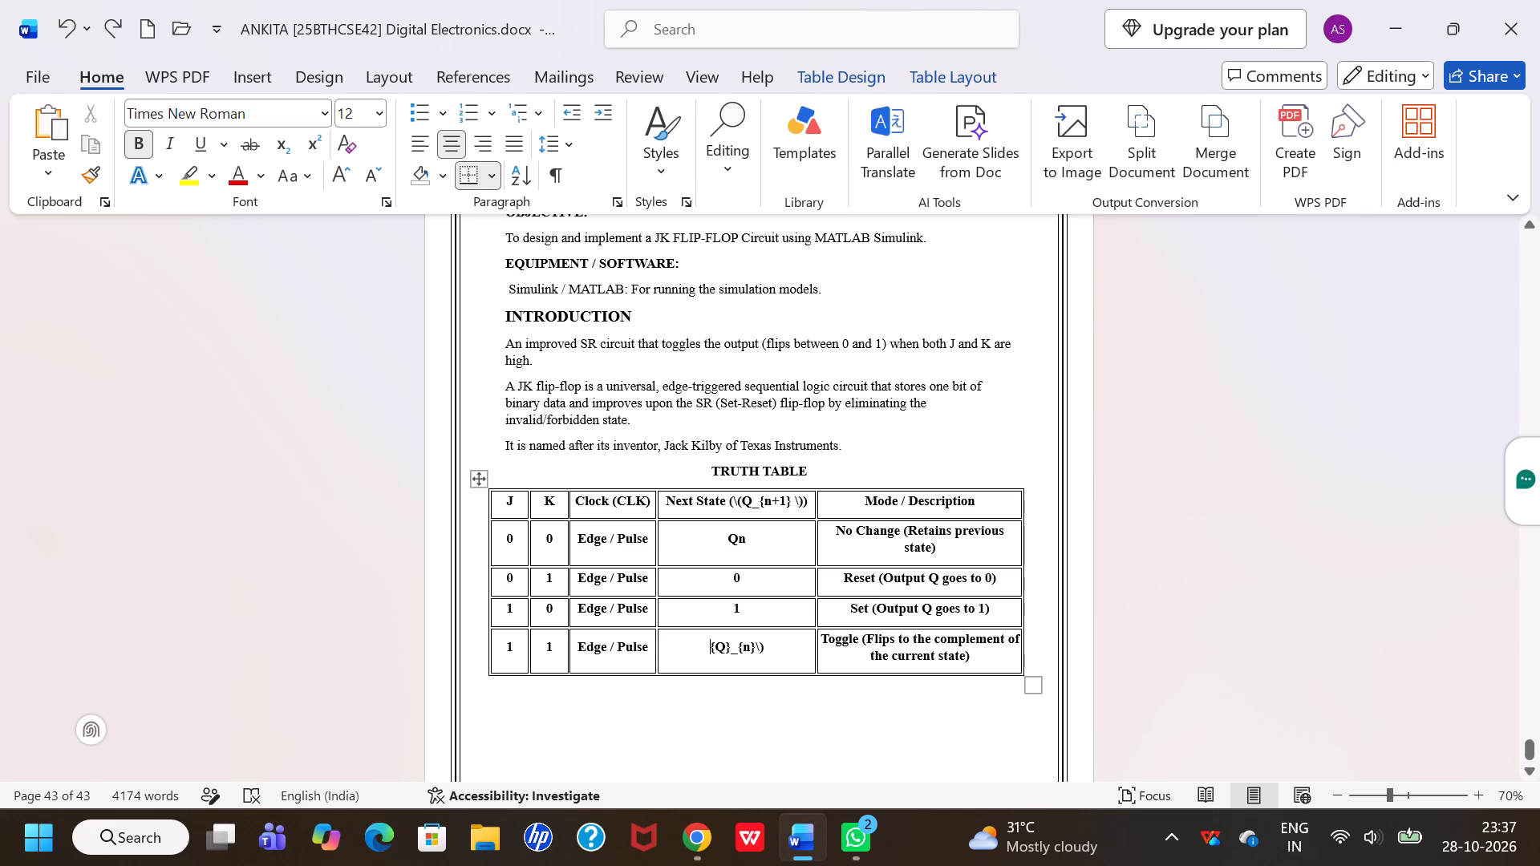
key("BackSpace")
key("BackSpace")
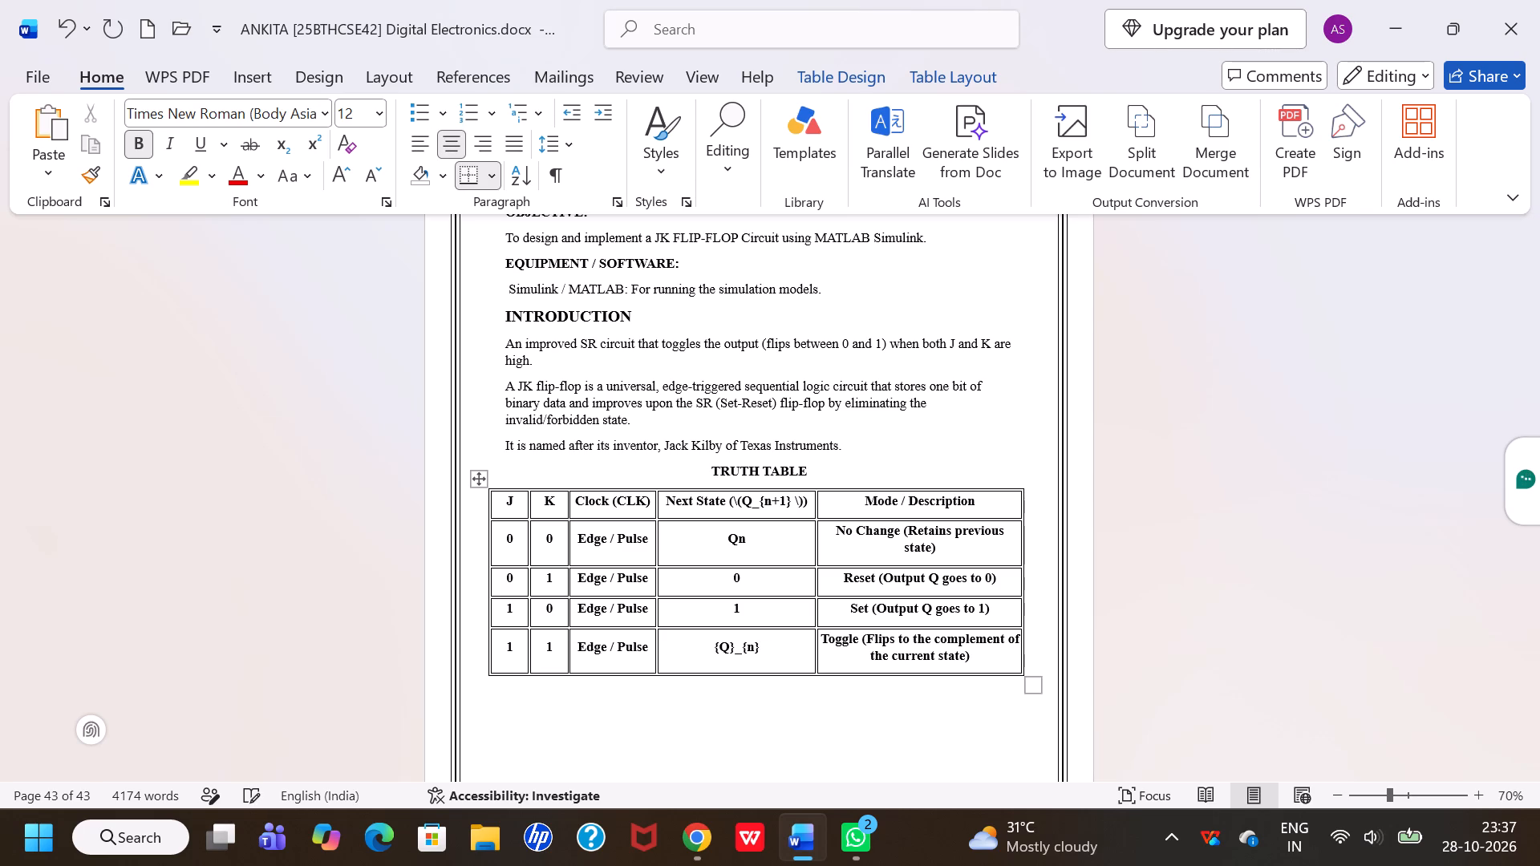
left_click(746, 644)
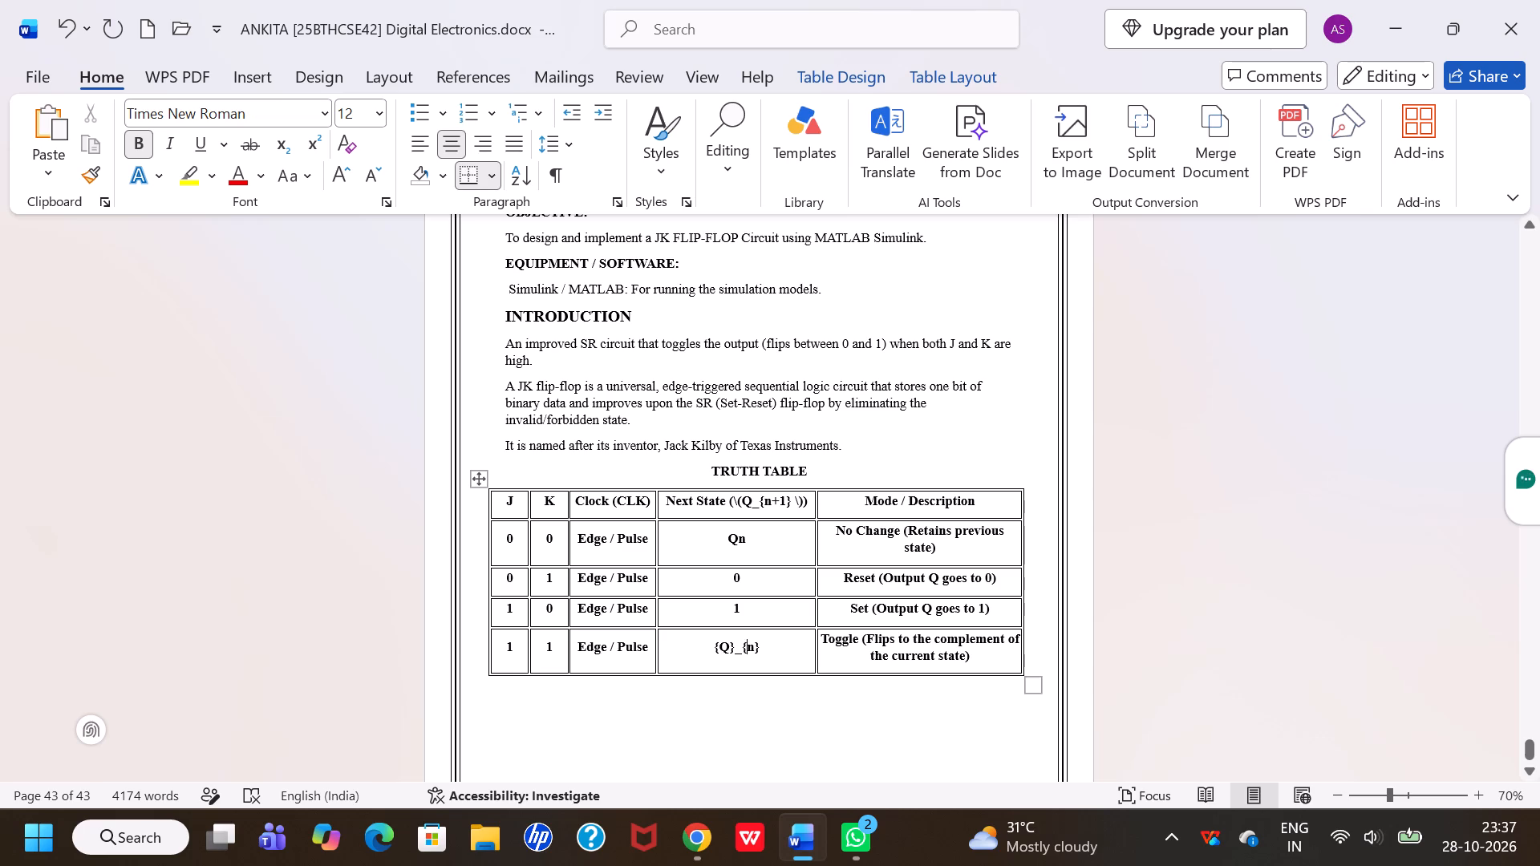
key("BackSpace")
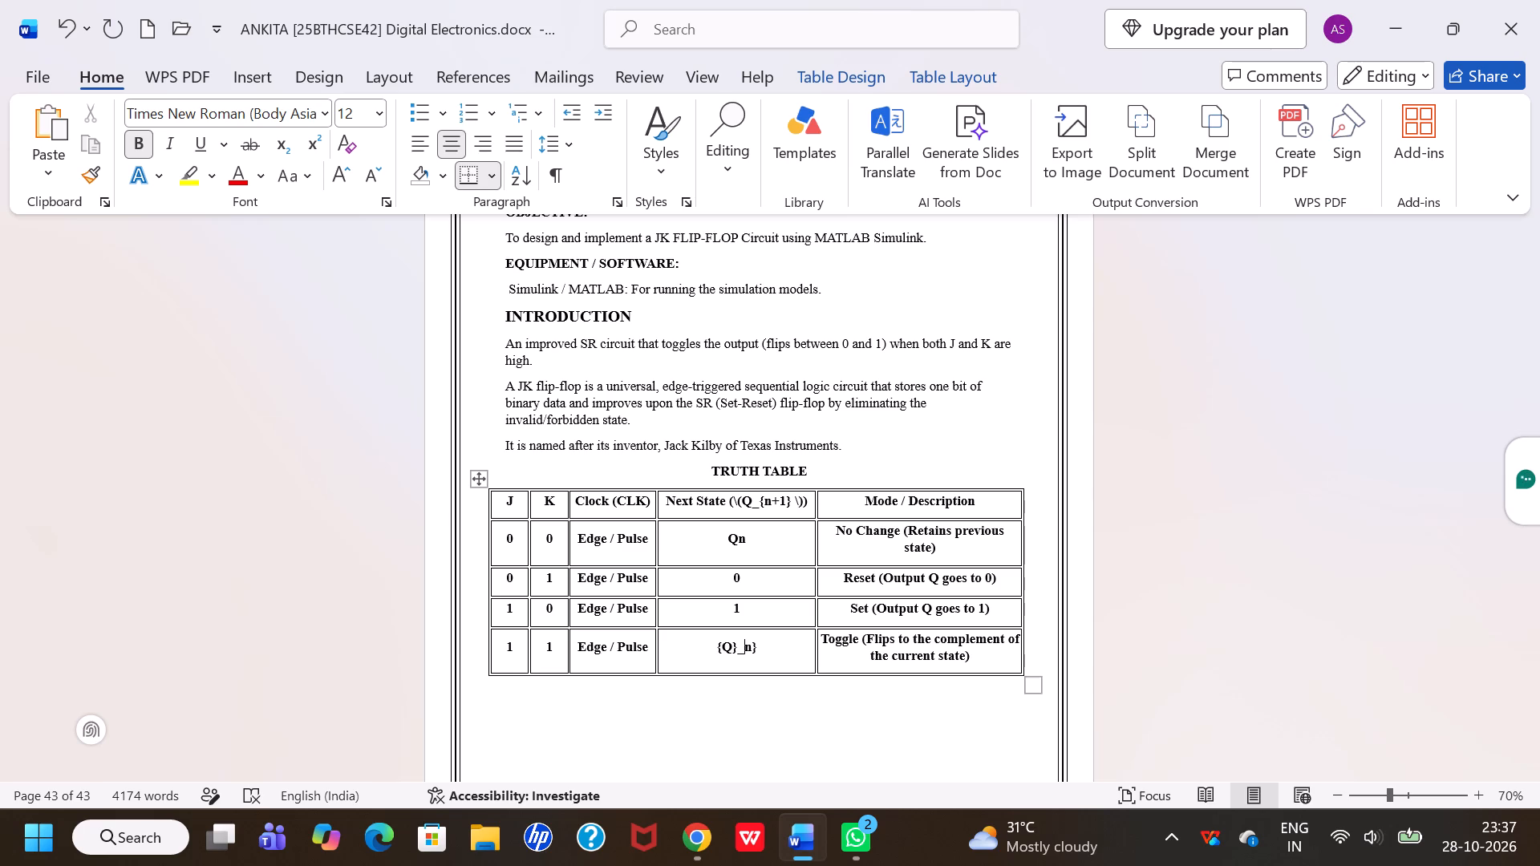
key("BackSpace")
key("BackSpace")
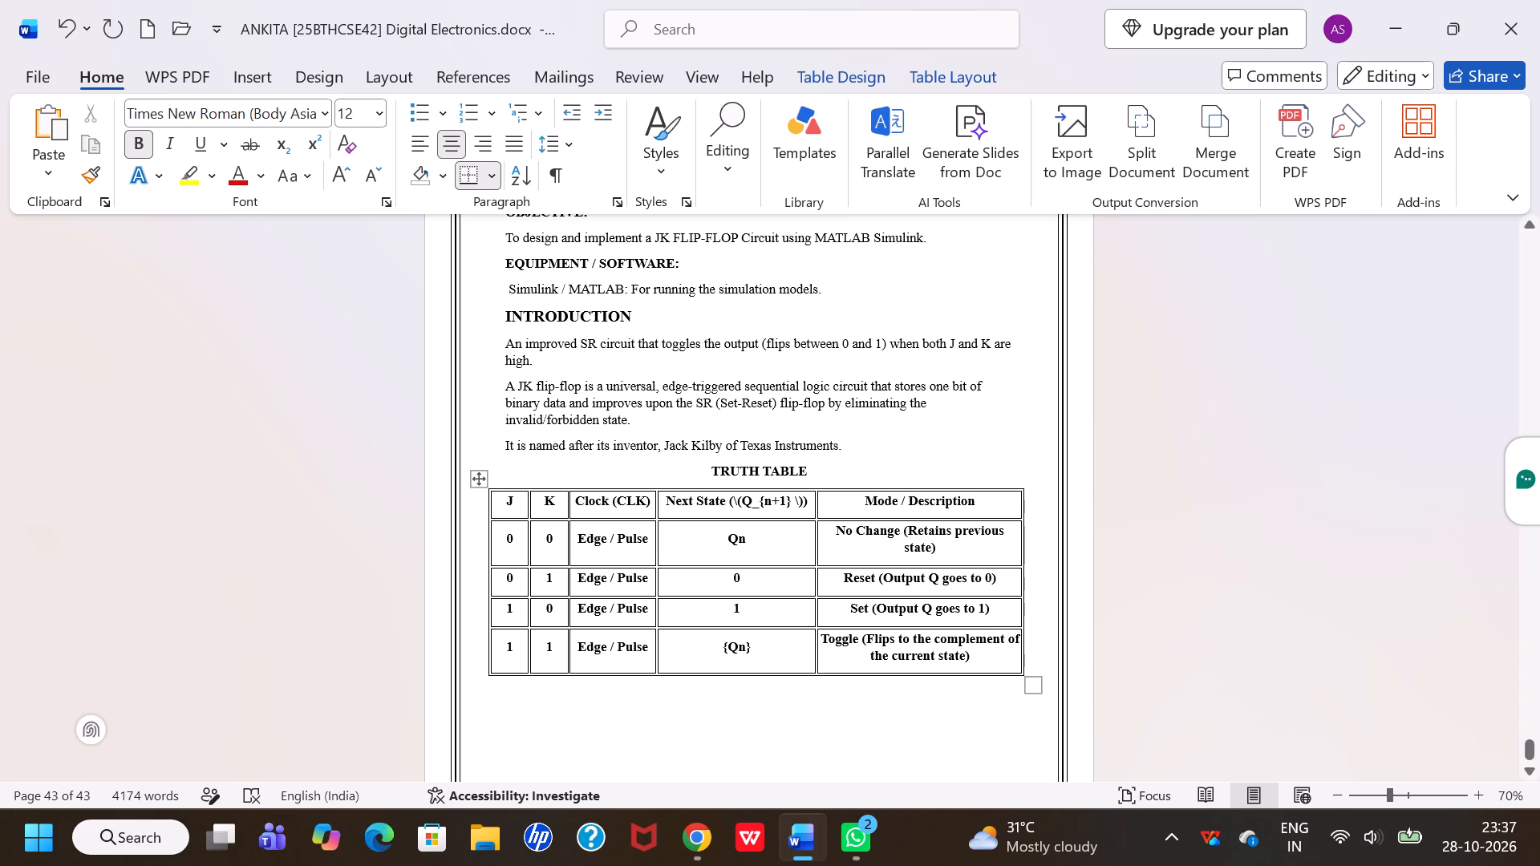
left_click(729, 641)
key("BackSpace")
left_click(757, 645)
key("BackSpace")
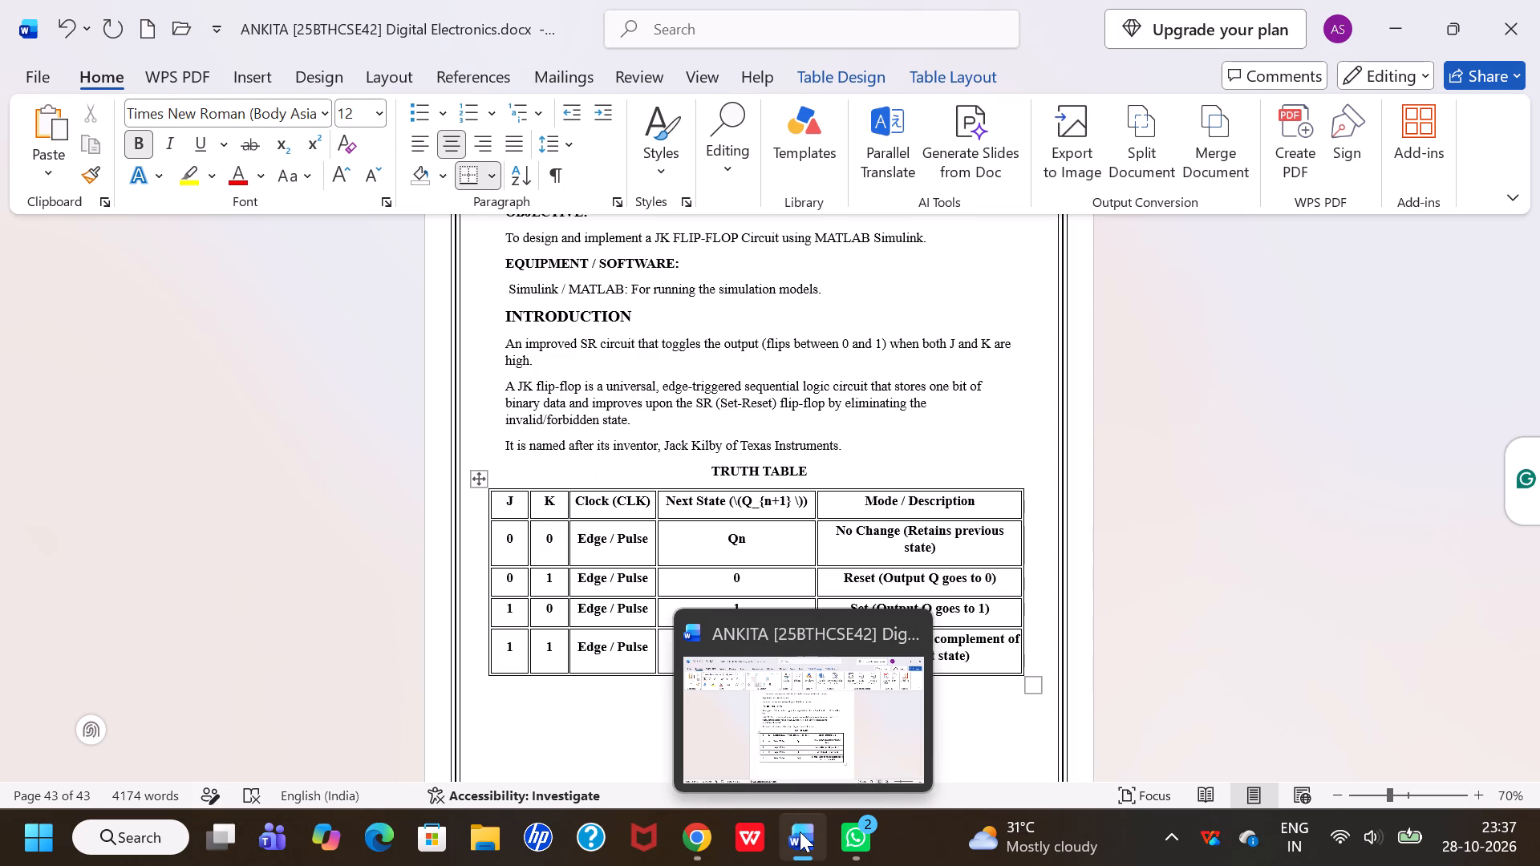
Check the complement notation in Chrome and add an apostrophe to the last row's Next State entry, making it Q’n.
left_click(800, 832)
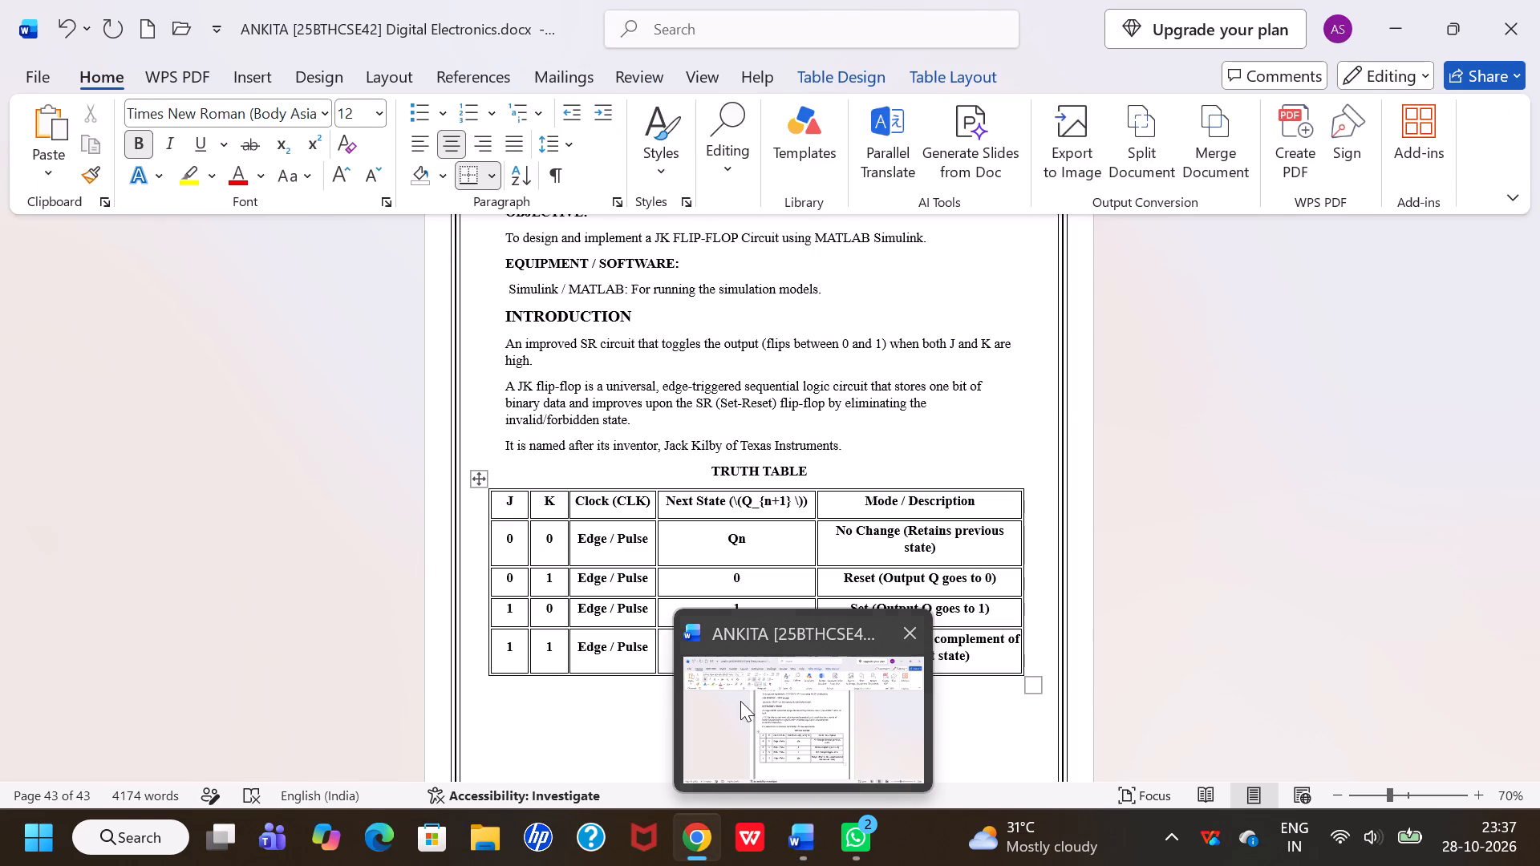
left_click(630, 682)
left_click(801, 826)
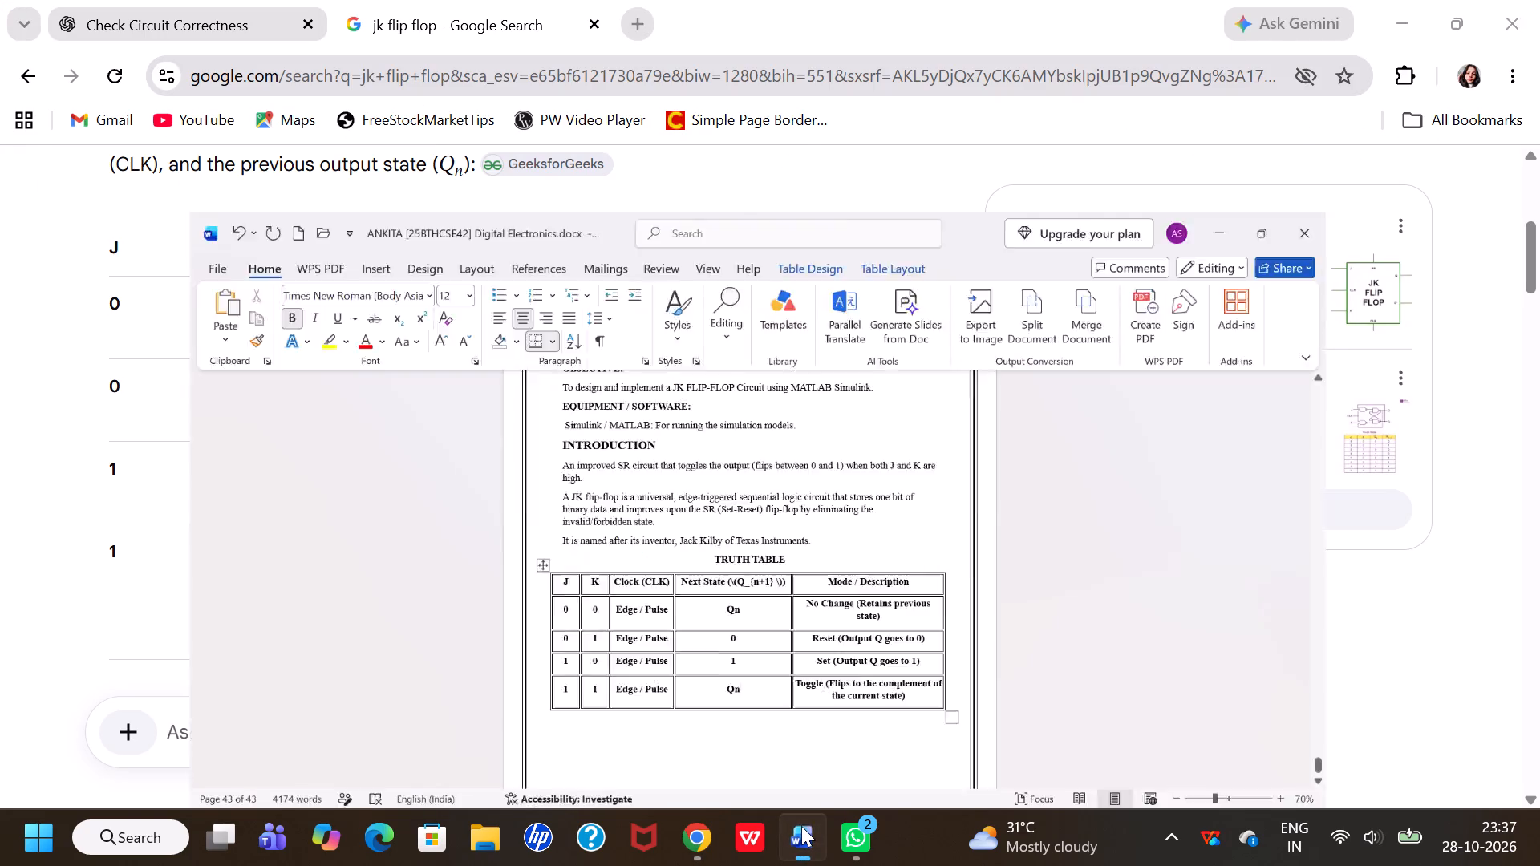
left_click(738, 643)
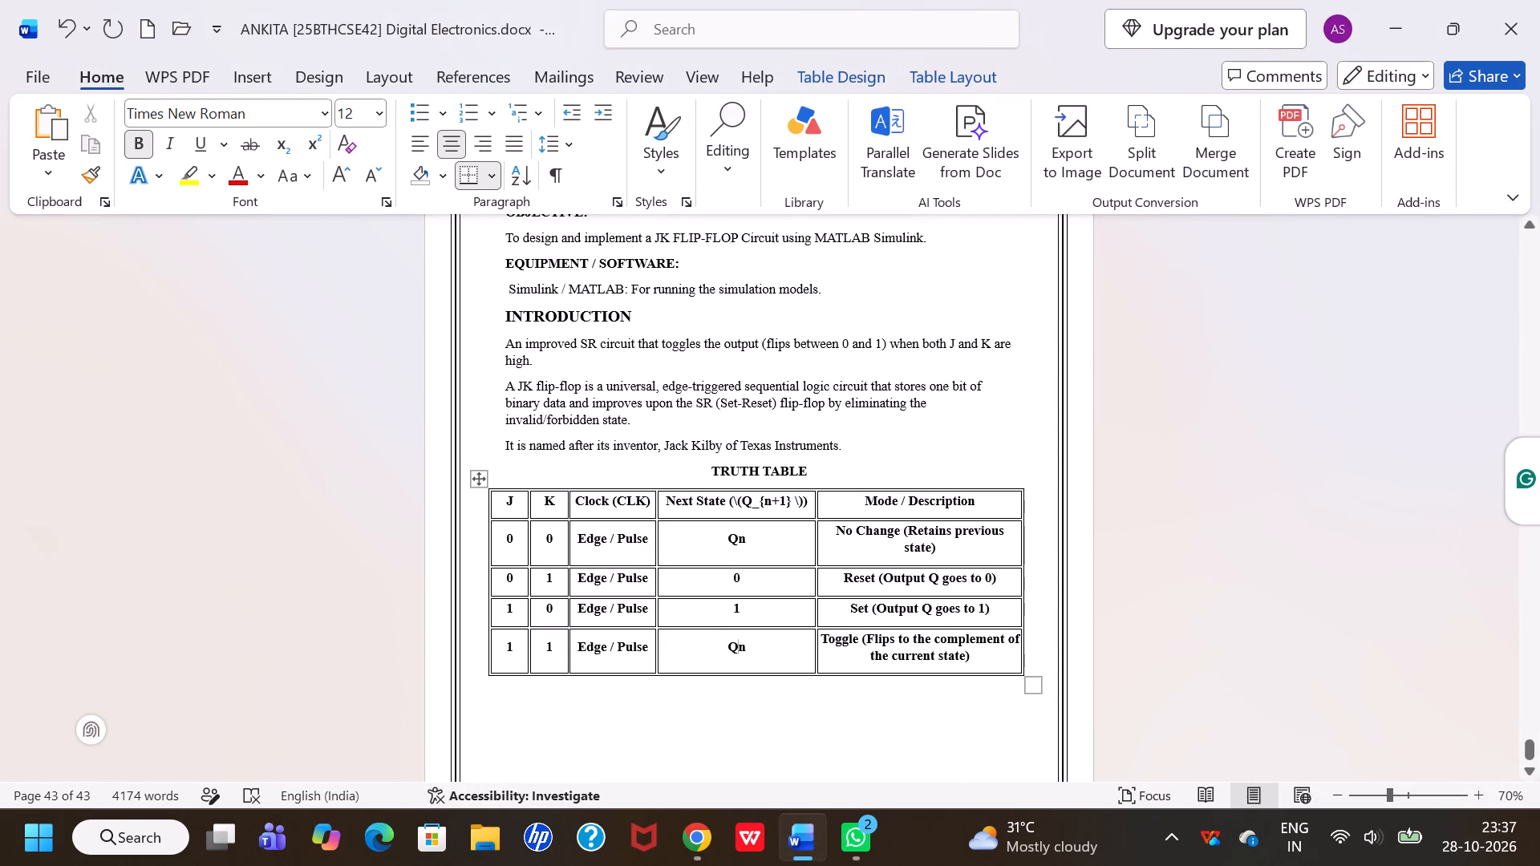
key("apostrophe")
Clean up the truth table's Next State column heading so it reads "Next State Qn+1".
left_click(741, 497)
key("BackSpace")
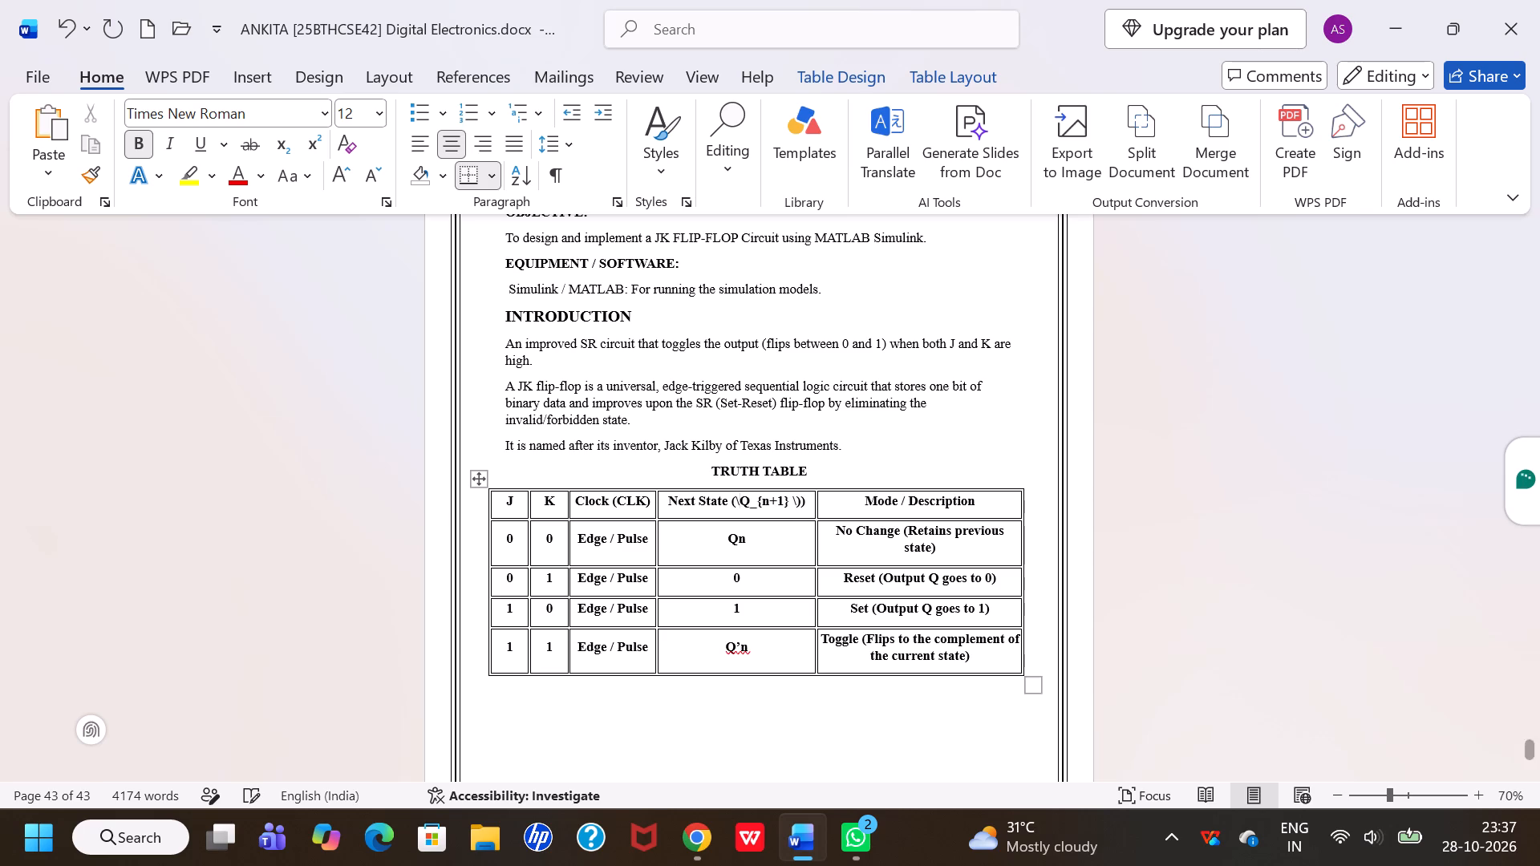
key("BackSpace")
key("BackSpace")
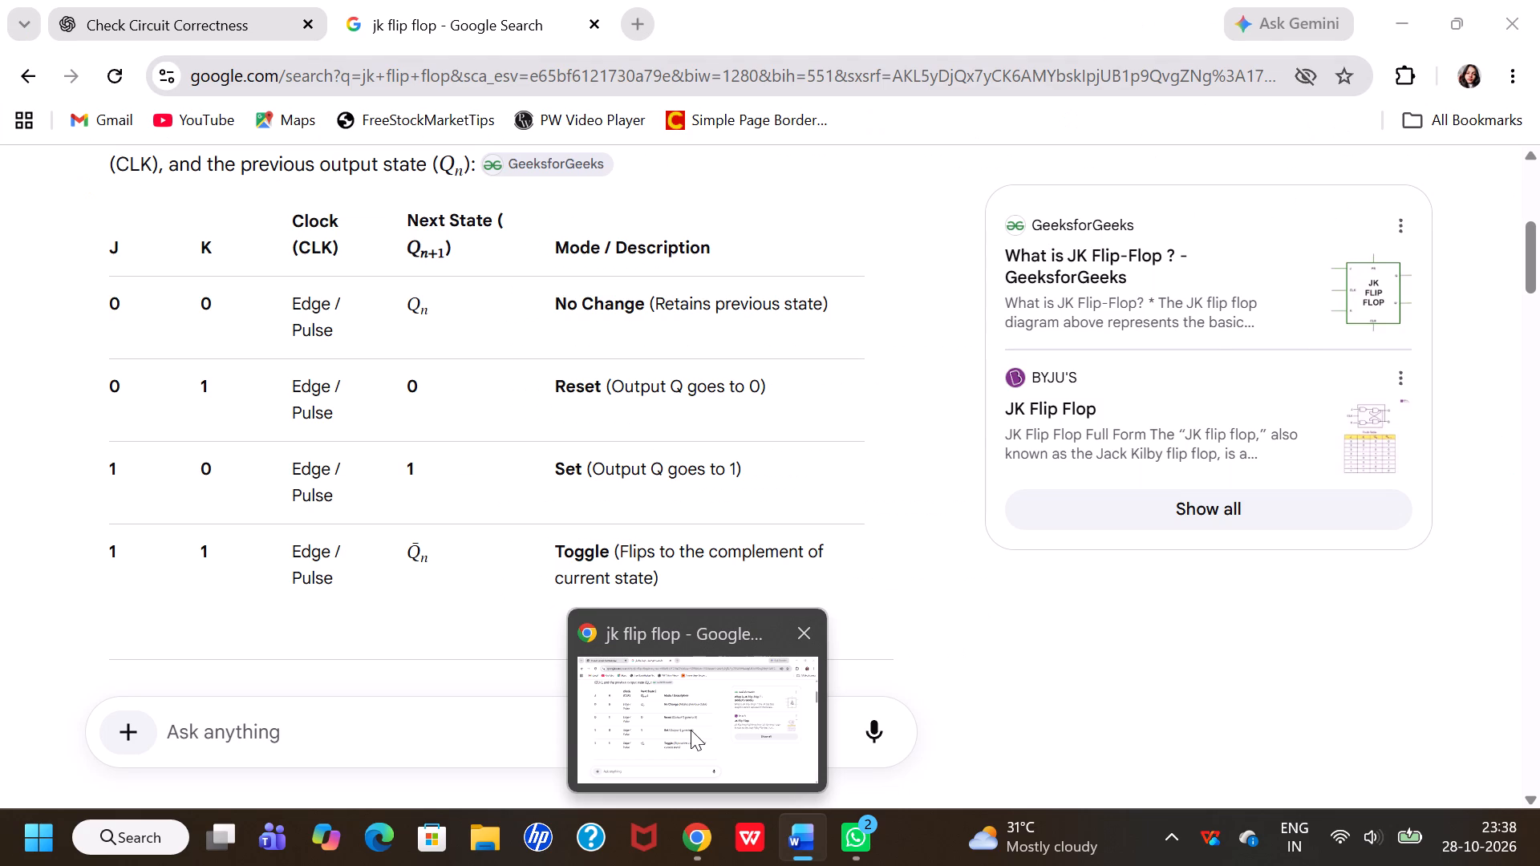
left_click(804, 746)
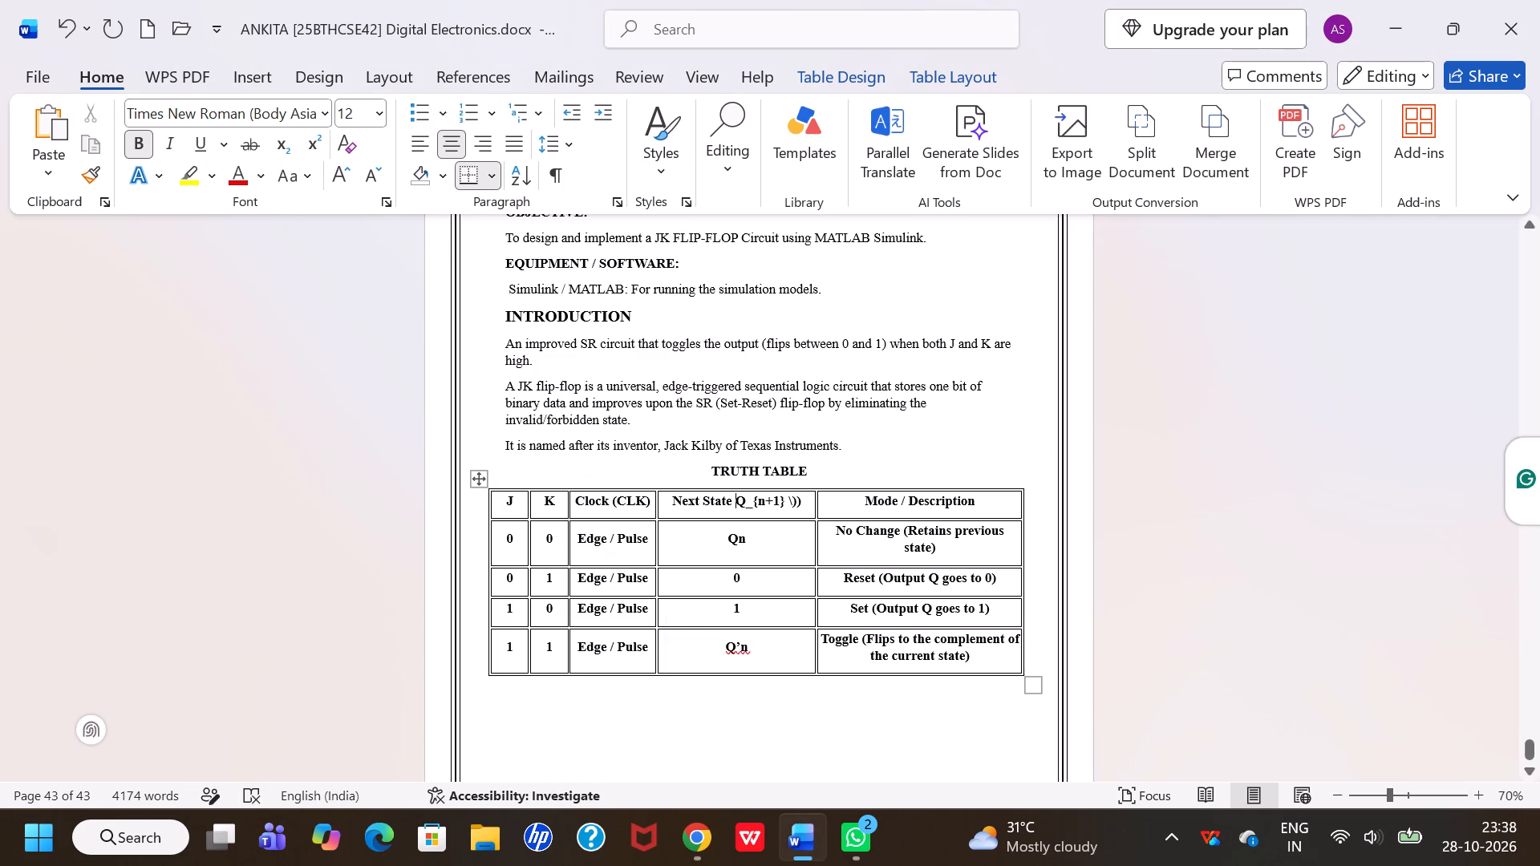
left_click(758, 503)
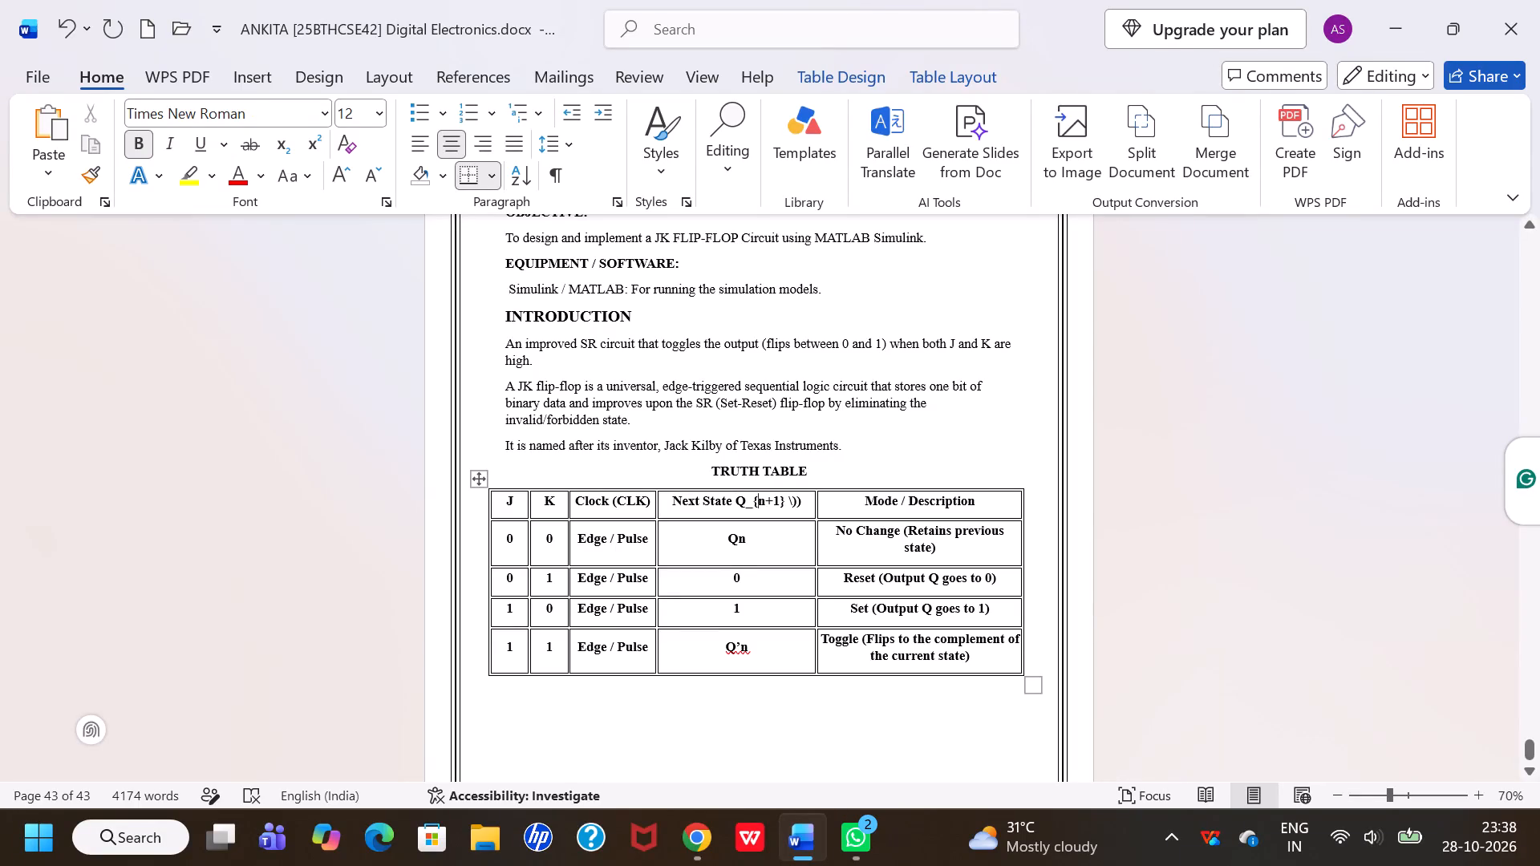
key("BackSpace")
key("BackSpace")
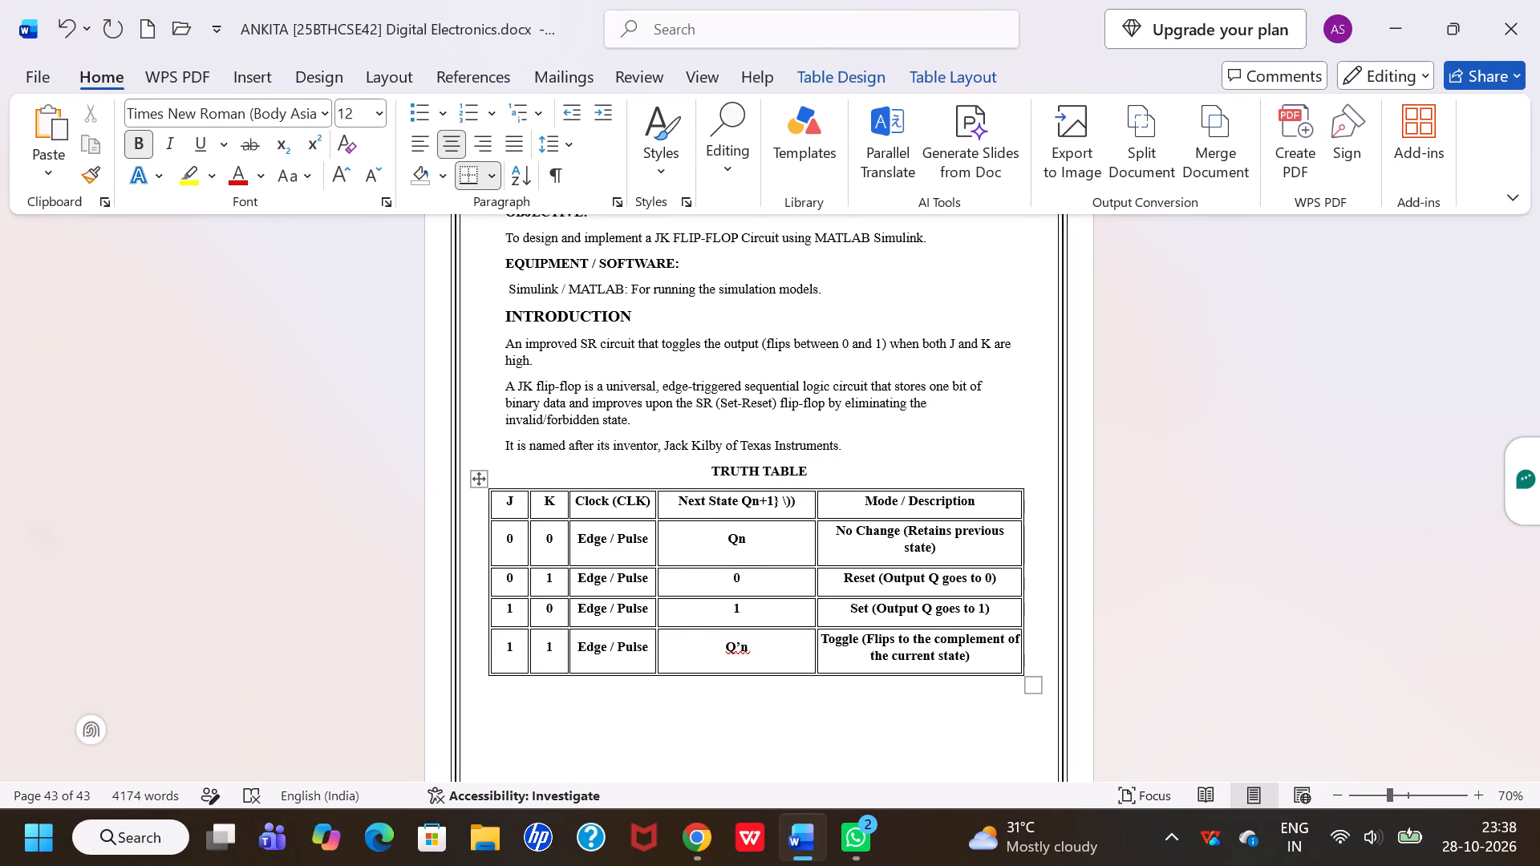
left_click(796, 499)
key("BackSpace")
key("BackSpace")
key("BackSpace")
key("BackSpace")
key("BackSpace")
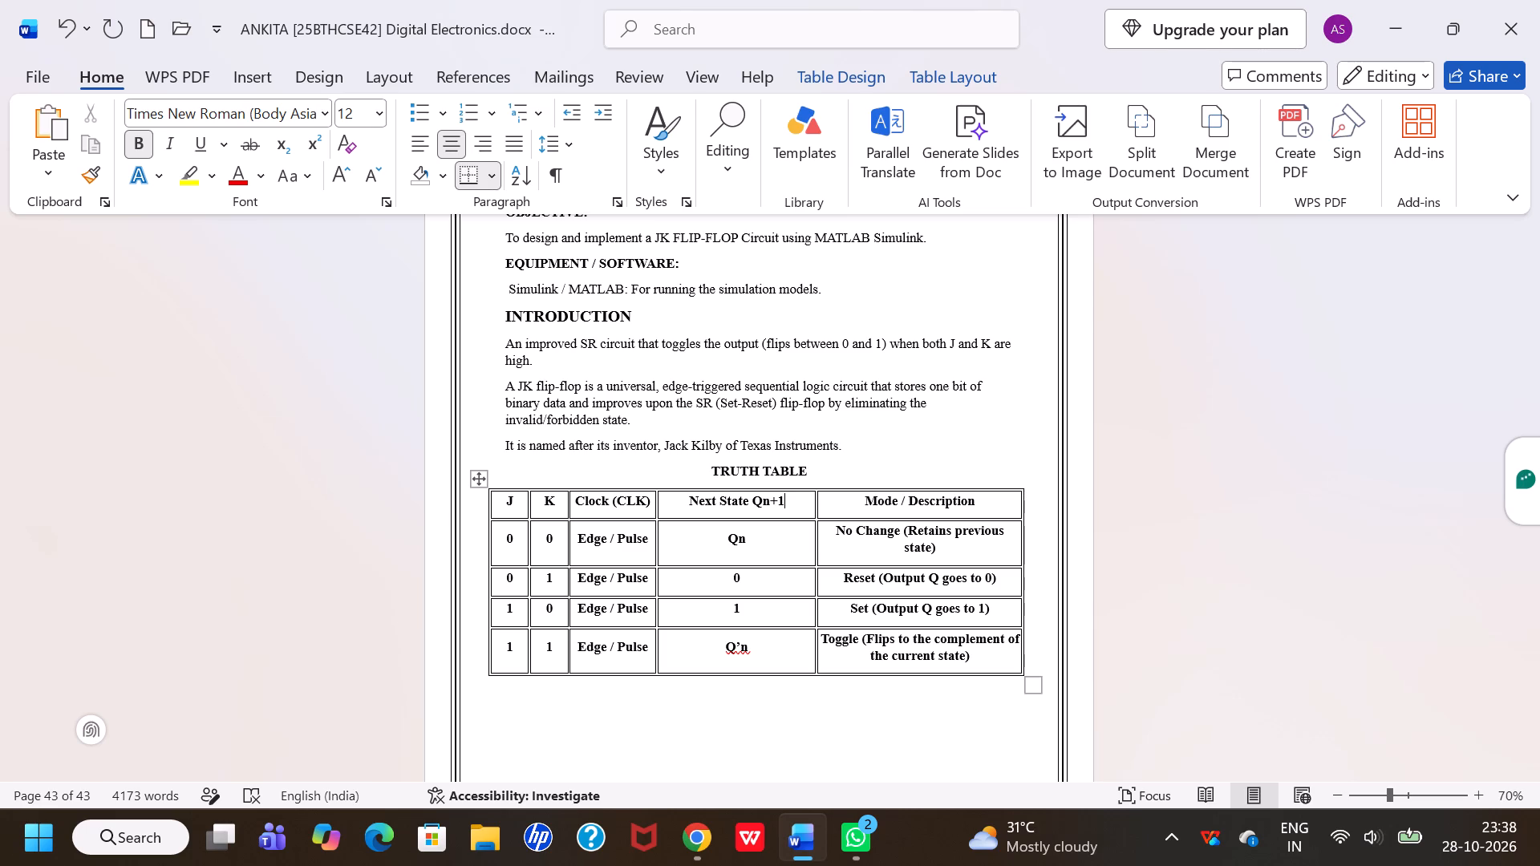
Add the flagged term Q’n in the truth table's last row to the spelling dictionary.
left_click(740, 654)
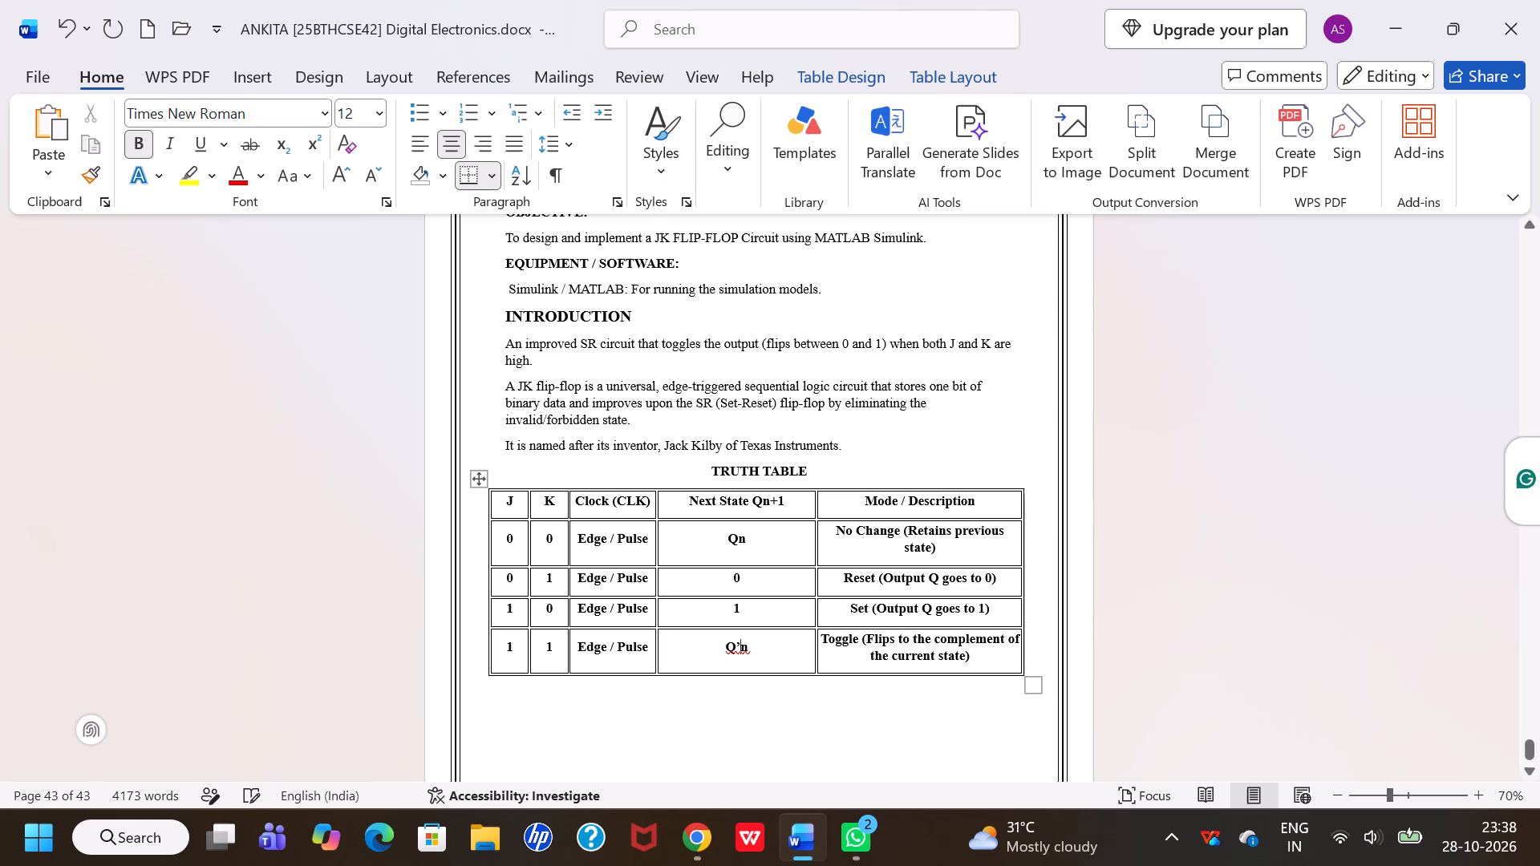
double_click(740, 654)
left_click(740, 654)
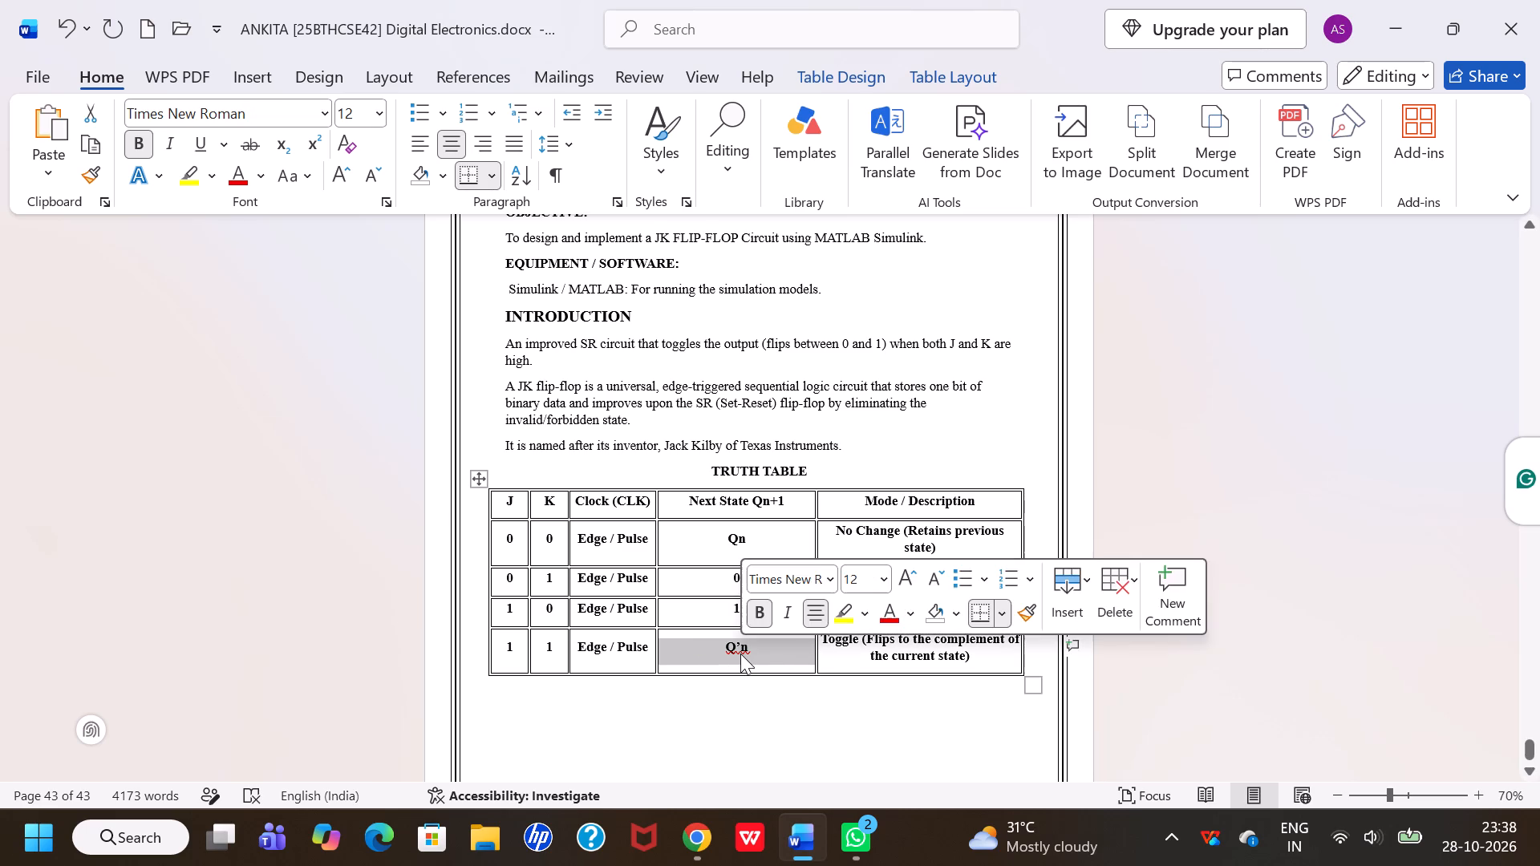
left_click(740, 654)
right_click(740, 654)
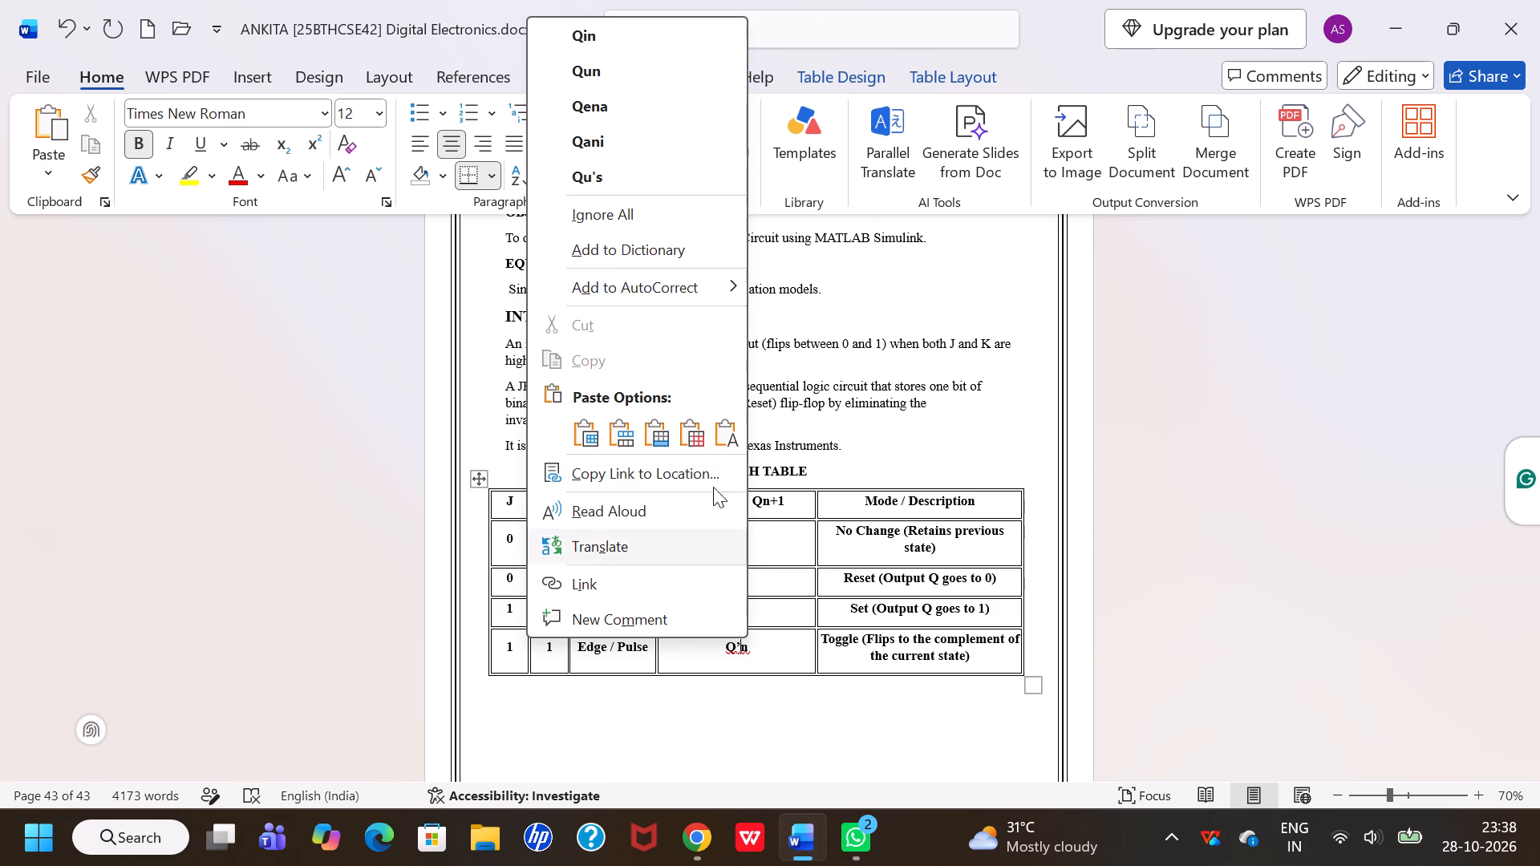
left_click(663, 254)
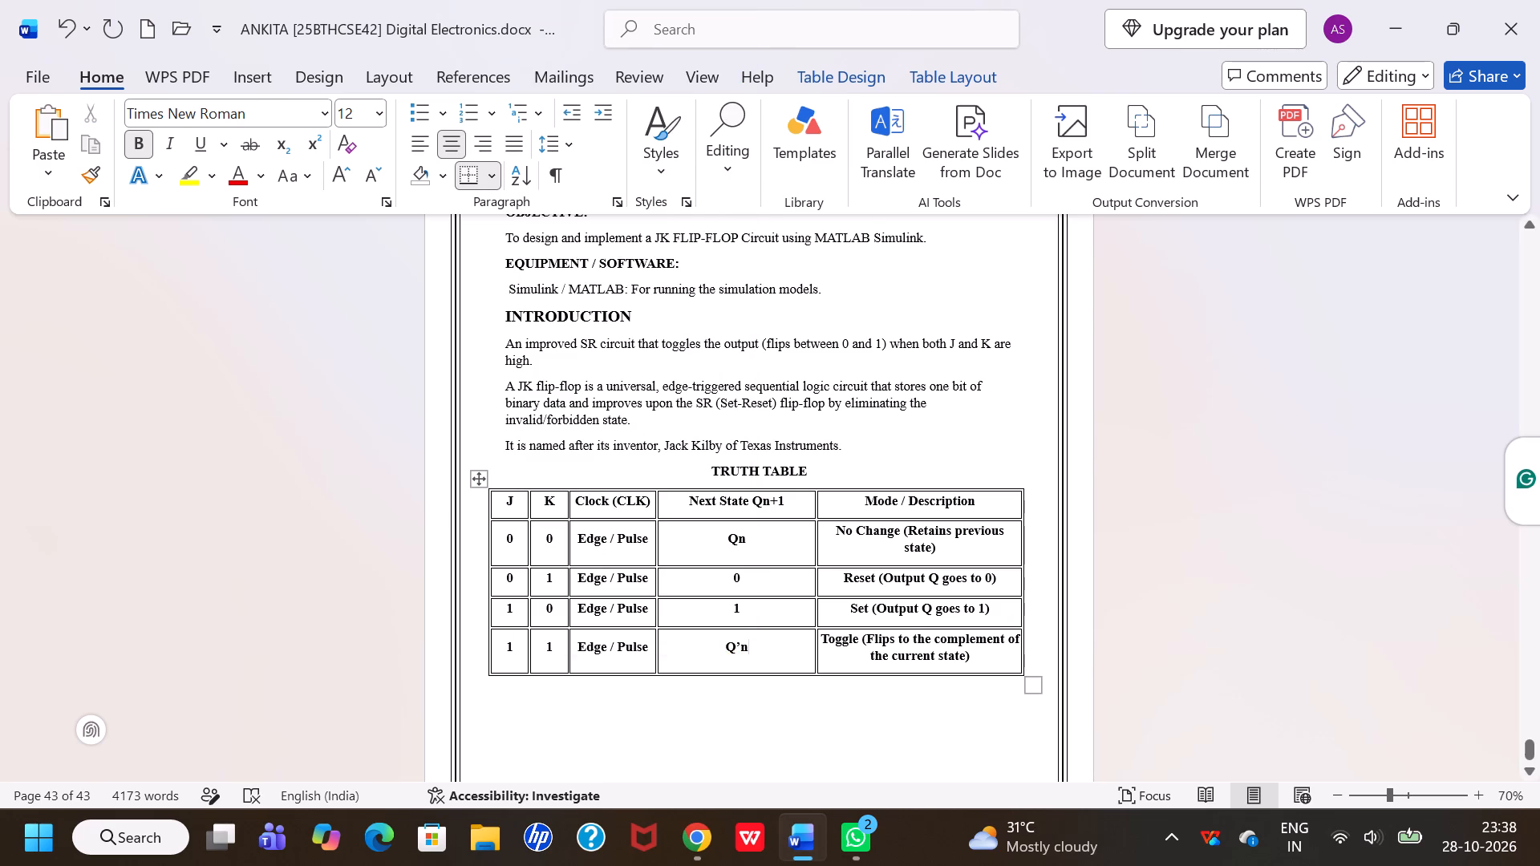
Start a new left-aligned paragraph below the JK flip-flop truth table.
left_click(683, 724)
key("Return")
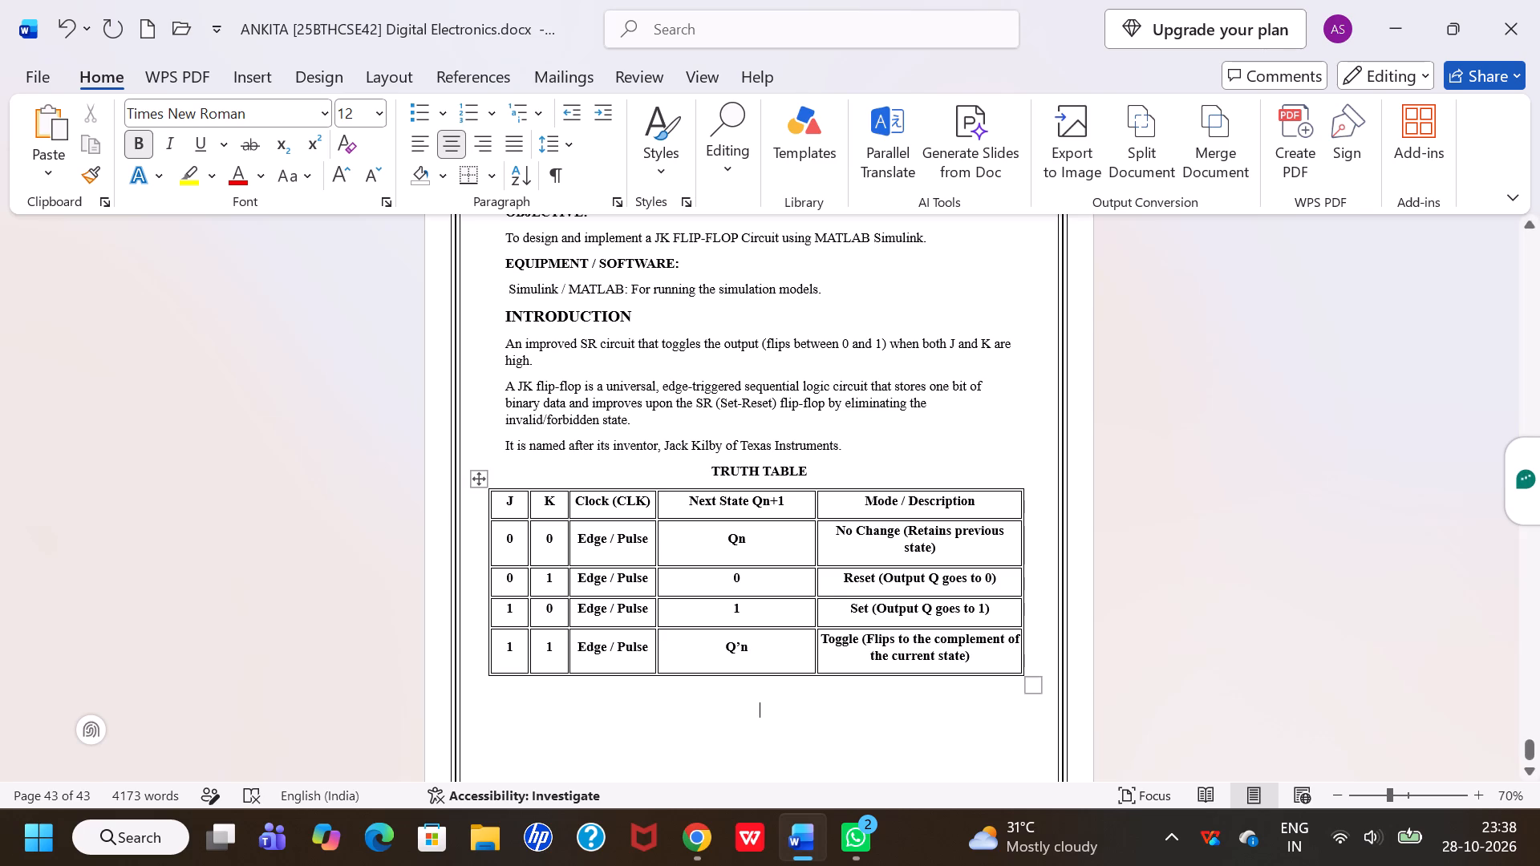
left_click(411, 136)
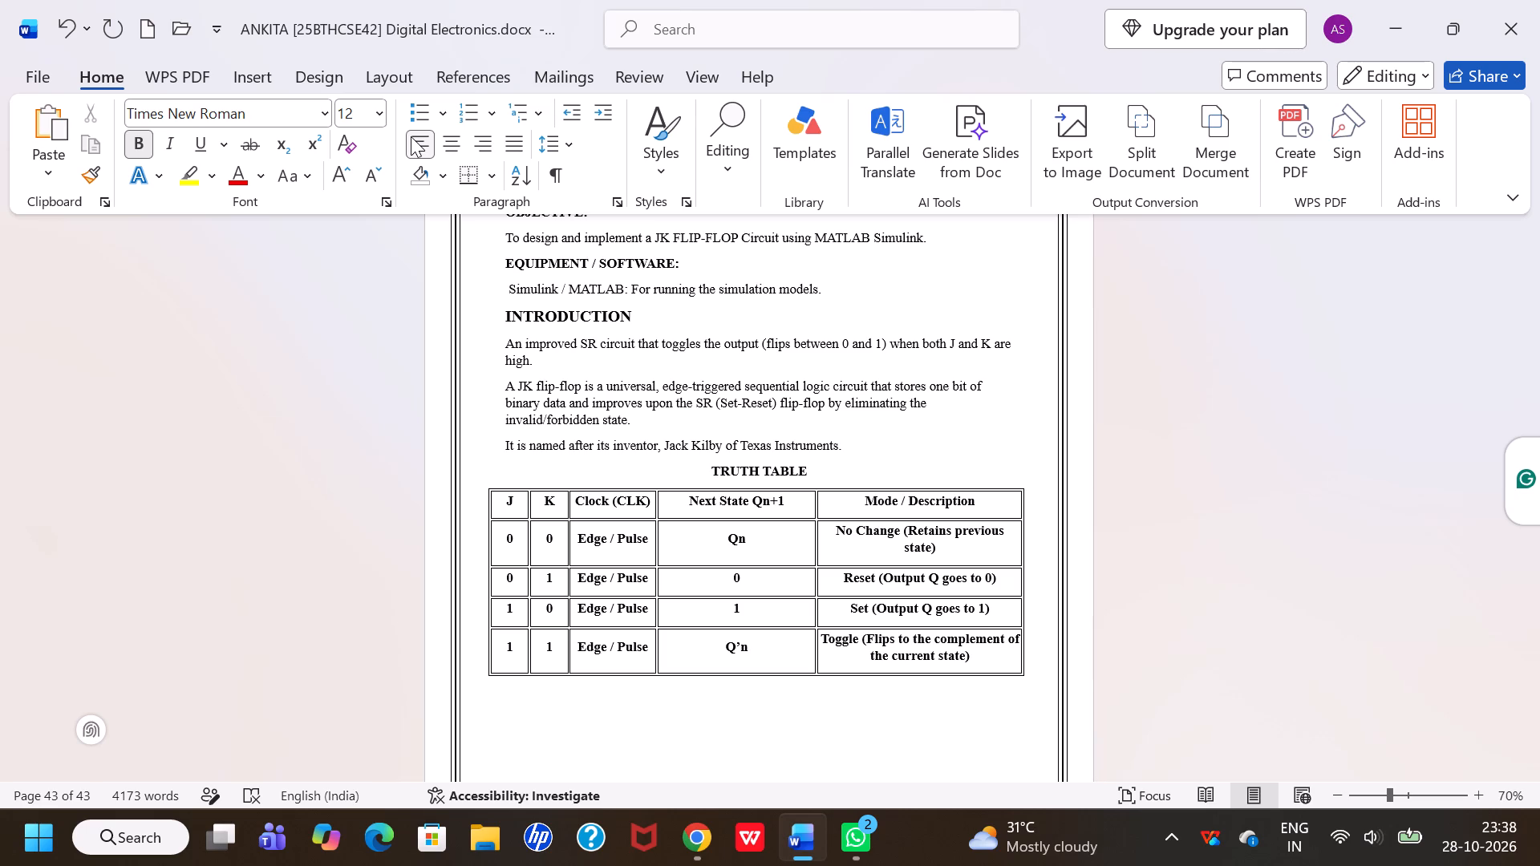
Review the Experiment 12 flip-flops page from its heading through the JK flip-flop introduction to the end of the truth table.
scroll(411, 136, "down", 1)
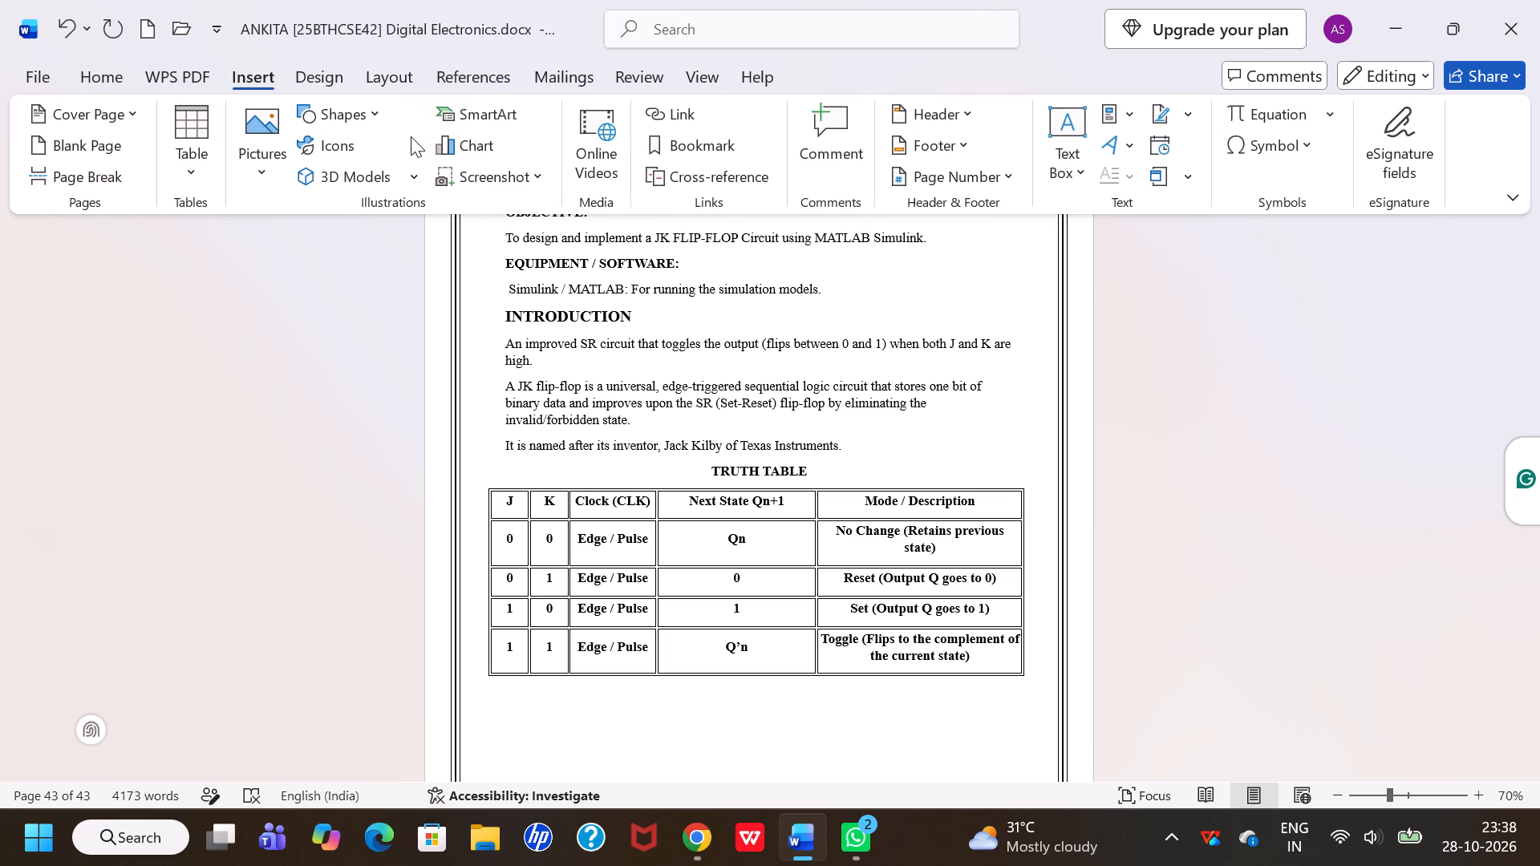
left_click(93, 75)
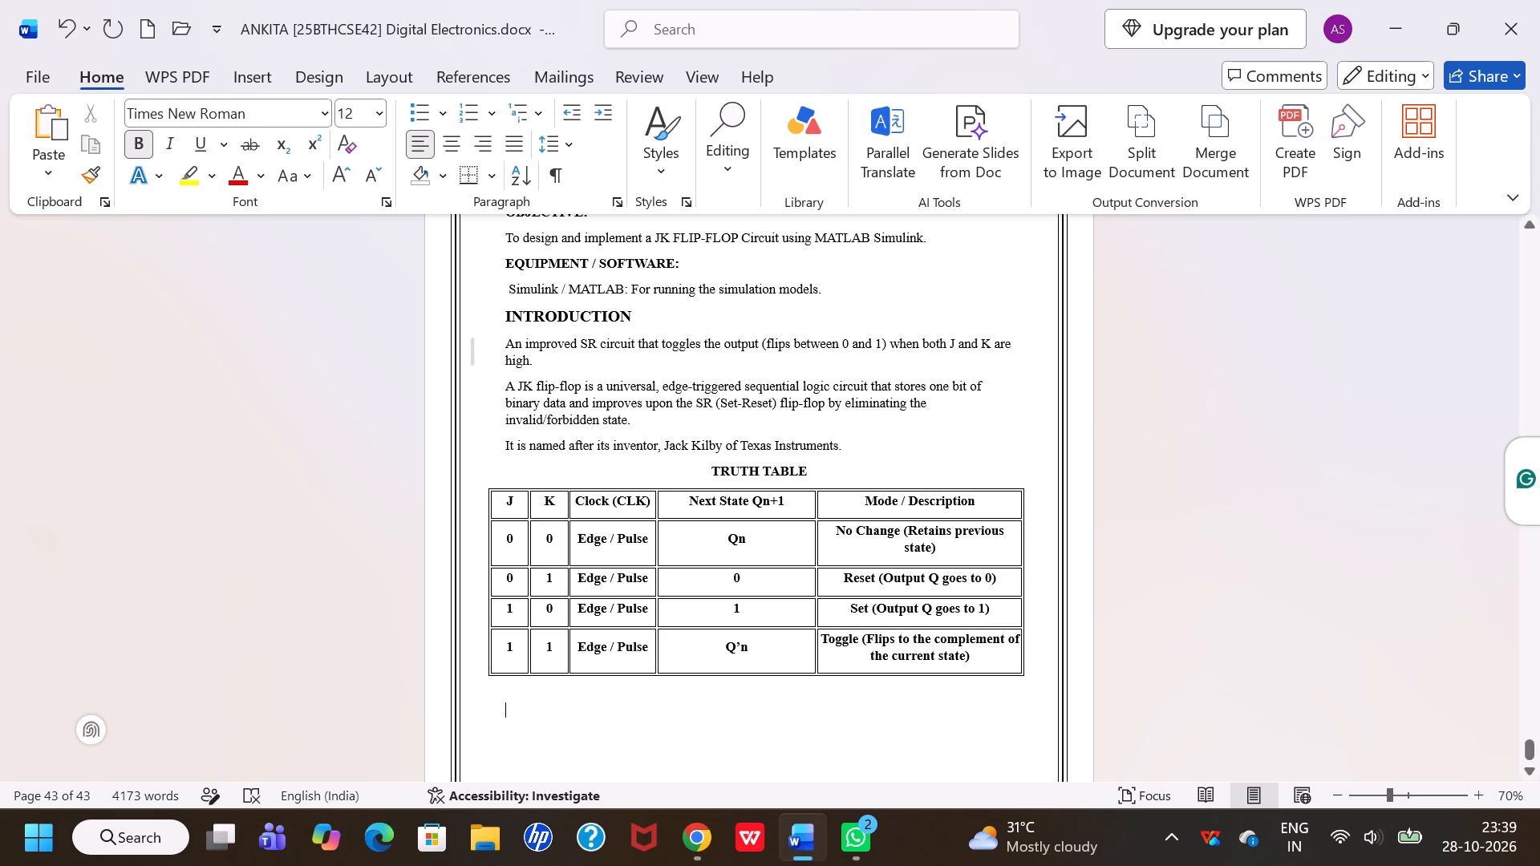
scroll(673, 371, "up", 2)
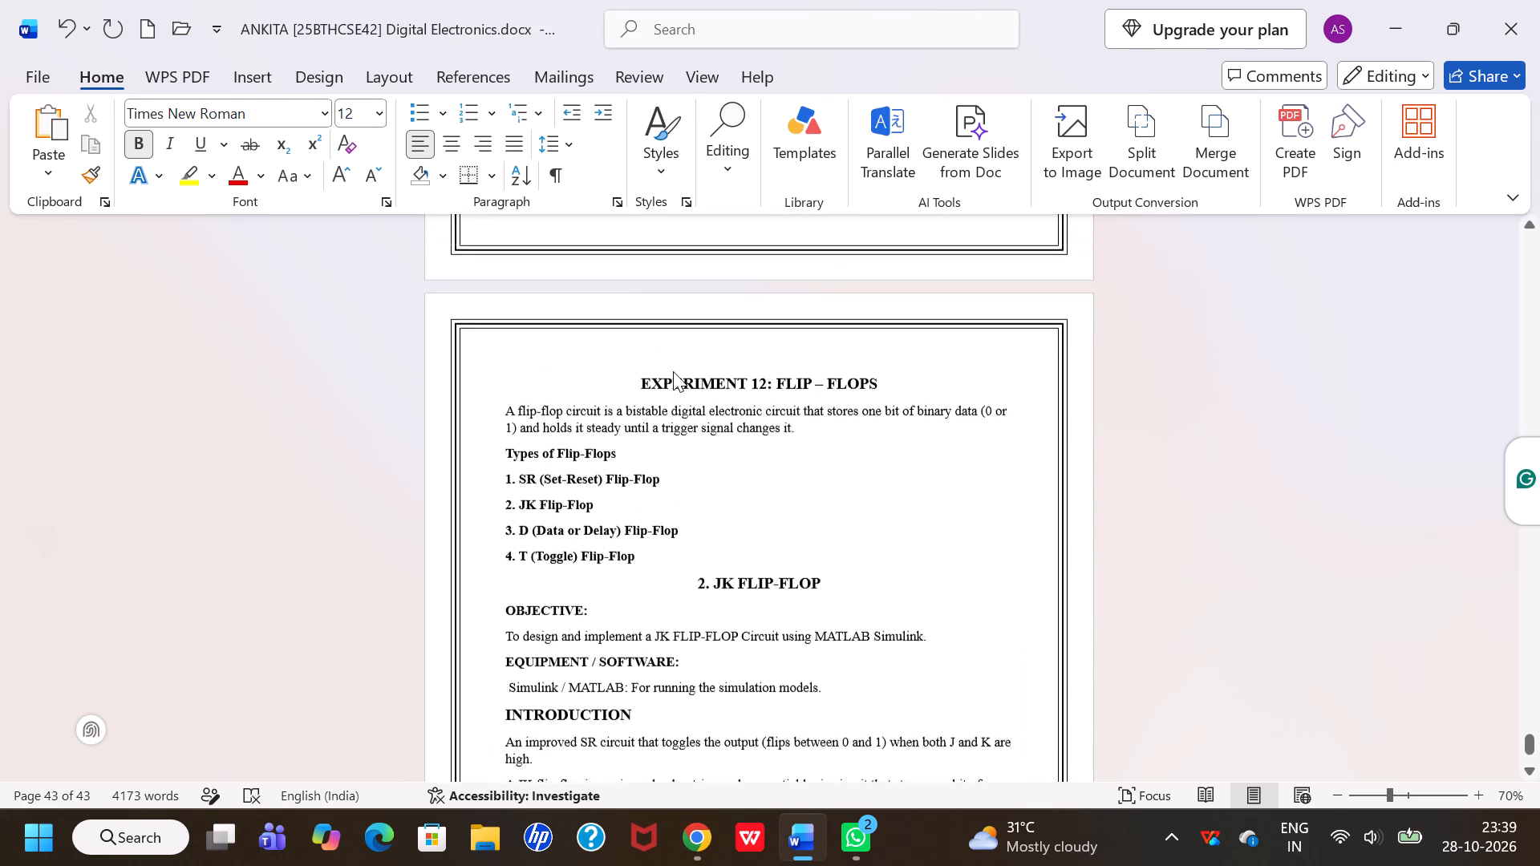
scroll(673, 371, "up", 3)
scroll(673, 371, "down", 3)
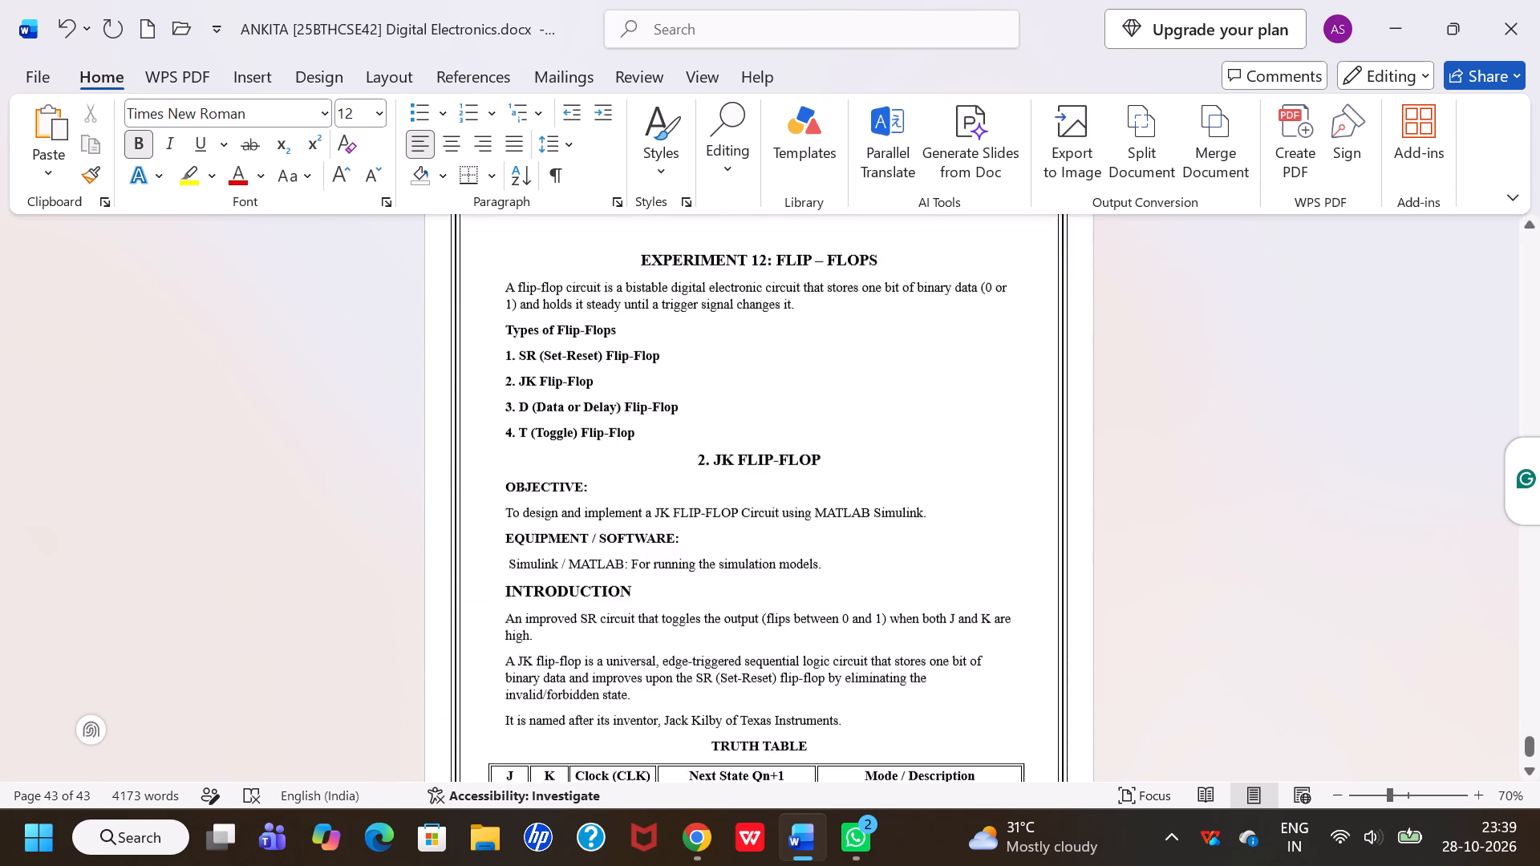
scroll(673, 373, "down", 2)
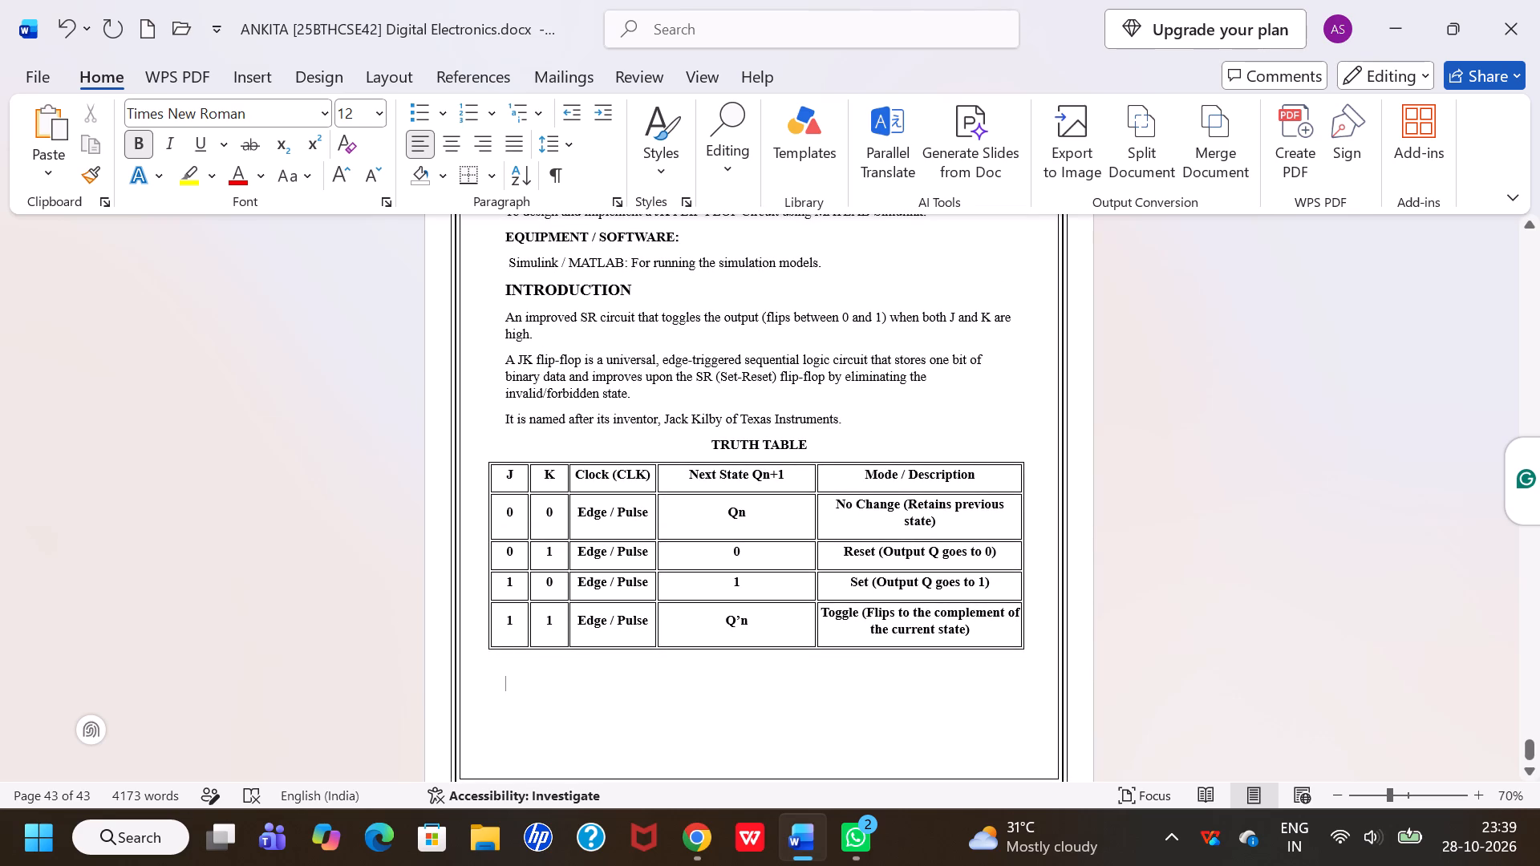
scroll(673, 373, "down", 1)
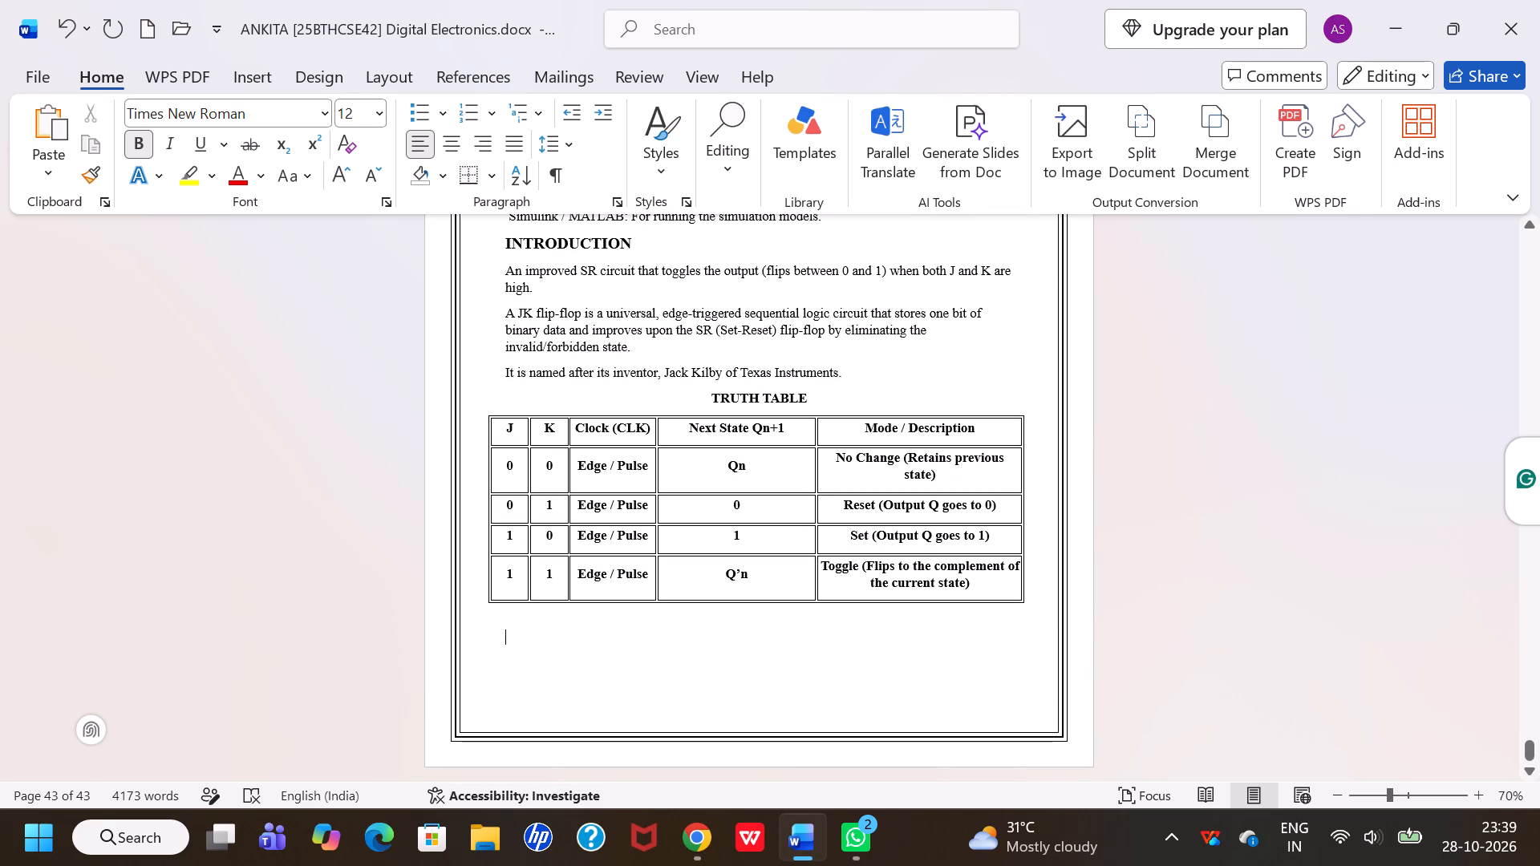
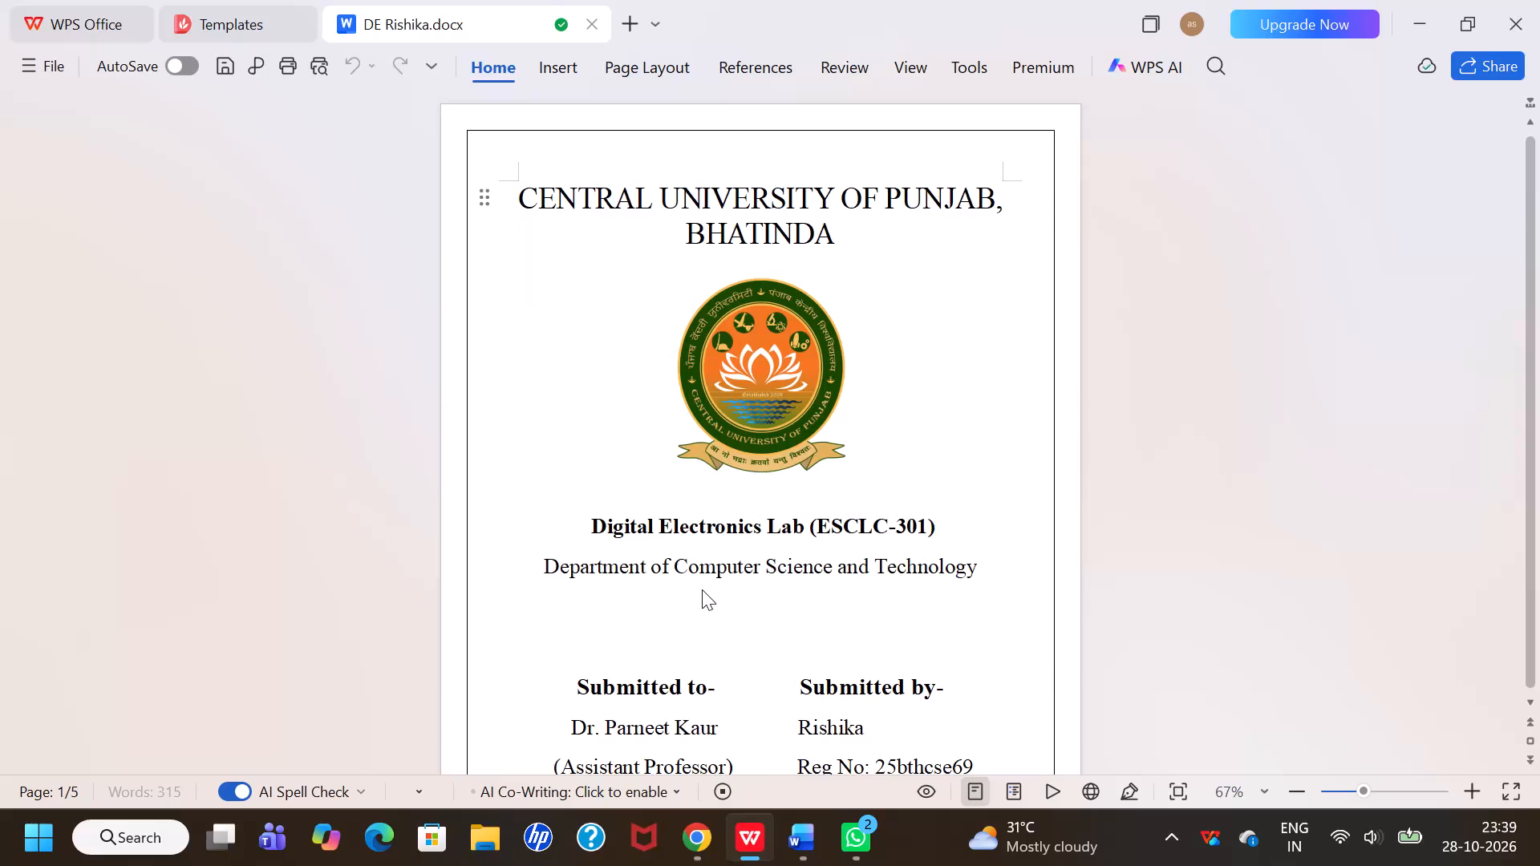
Look through the other digital electronics lab file in WPS Office up to the 4-bit parallel data register's diagram, working and truth table.
scroll(702, 589, "down", 19)
scroll(702, 589, "down", 20)
scroll(702, 589, "down", 10)
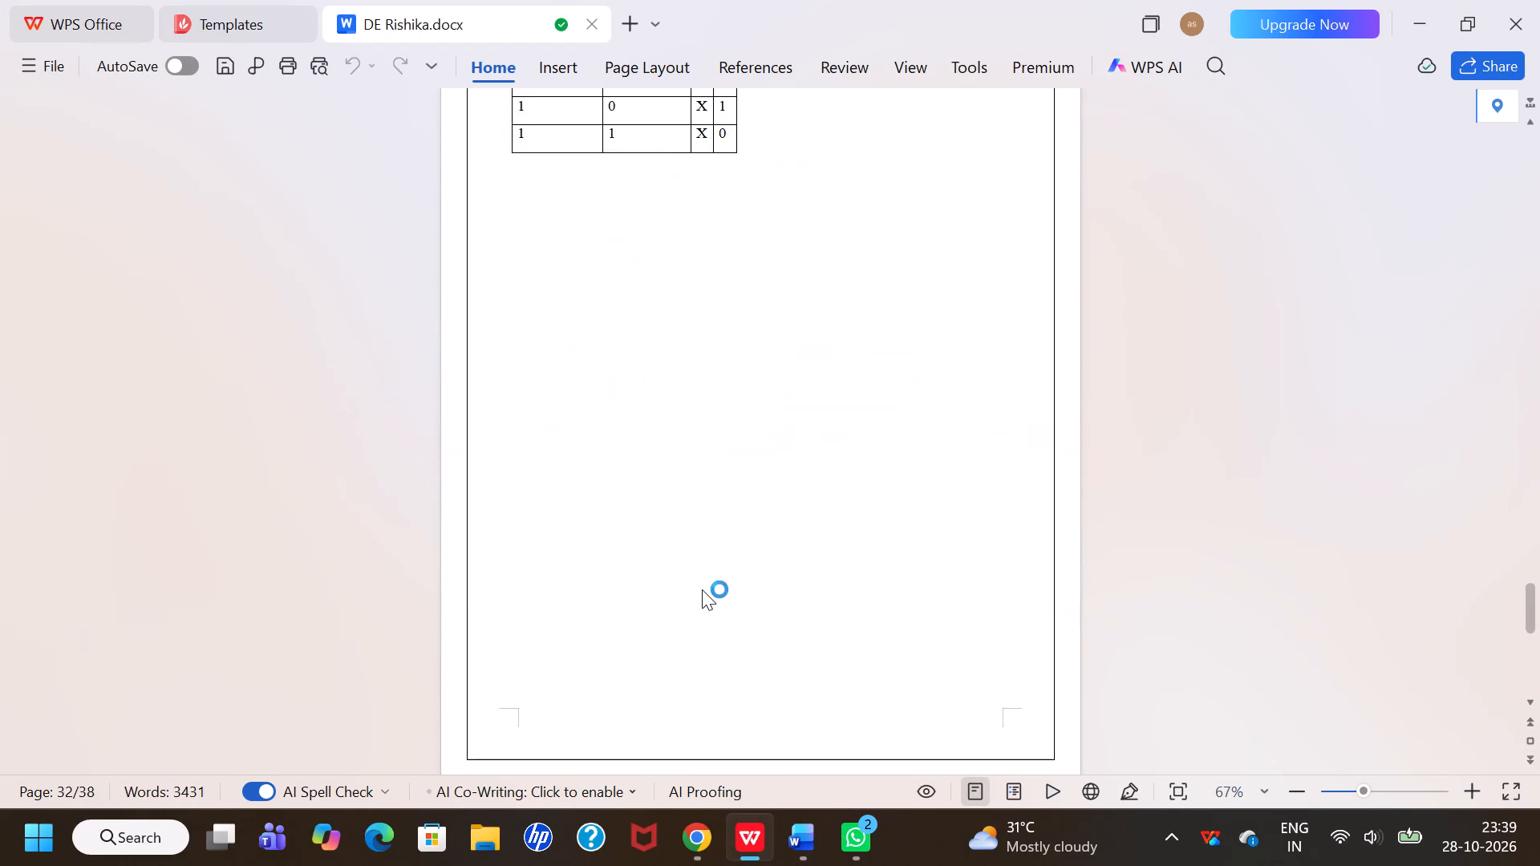
scroll(702, 589, "down", 13)
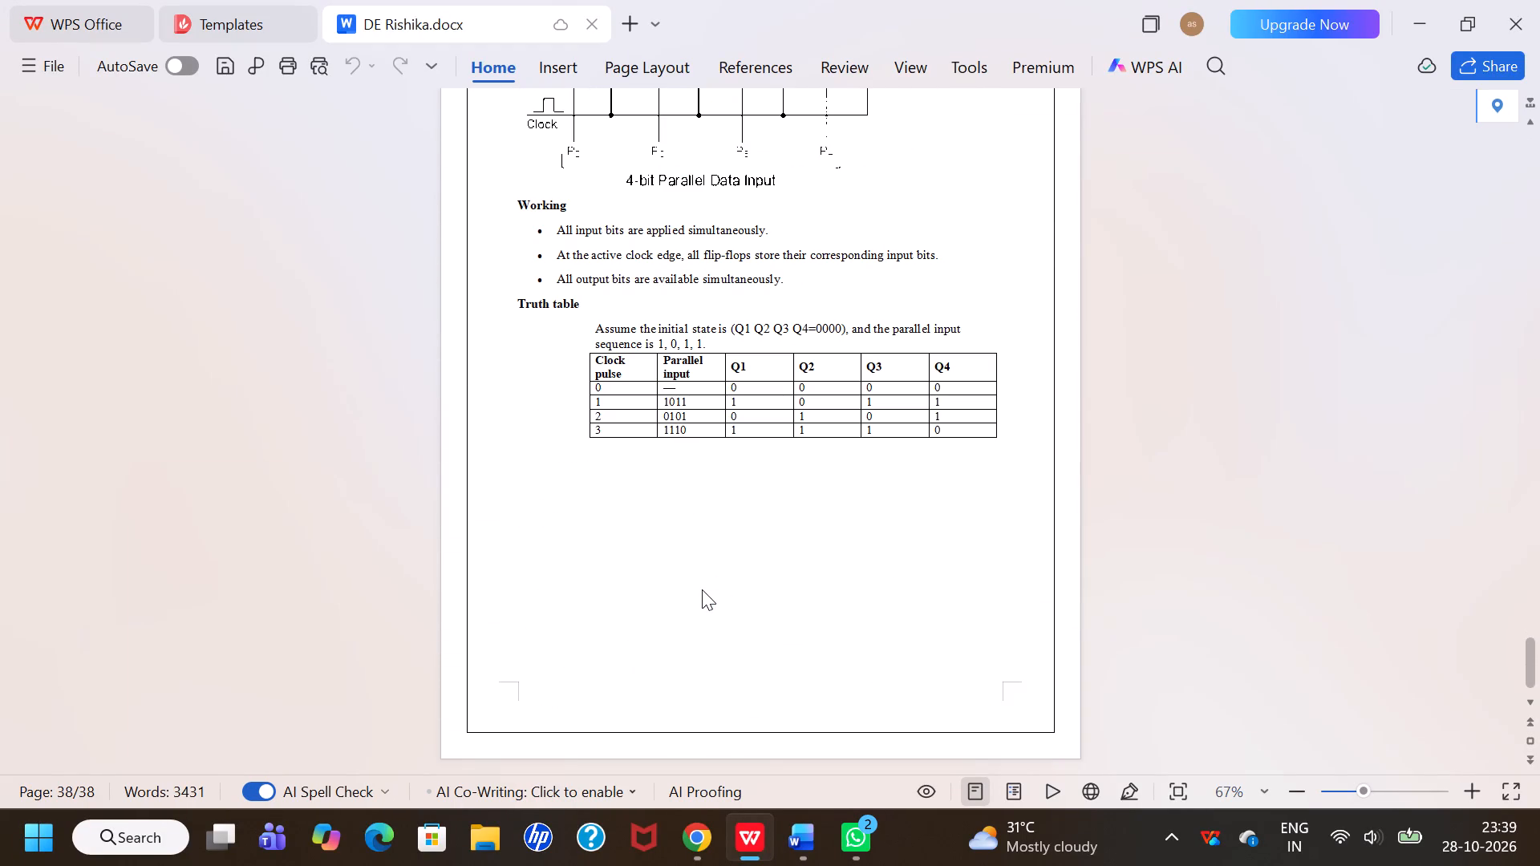
scroll(702, 589, "up", 2)
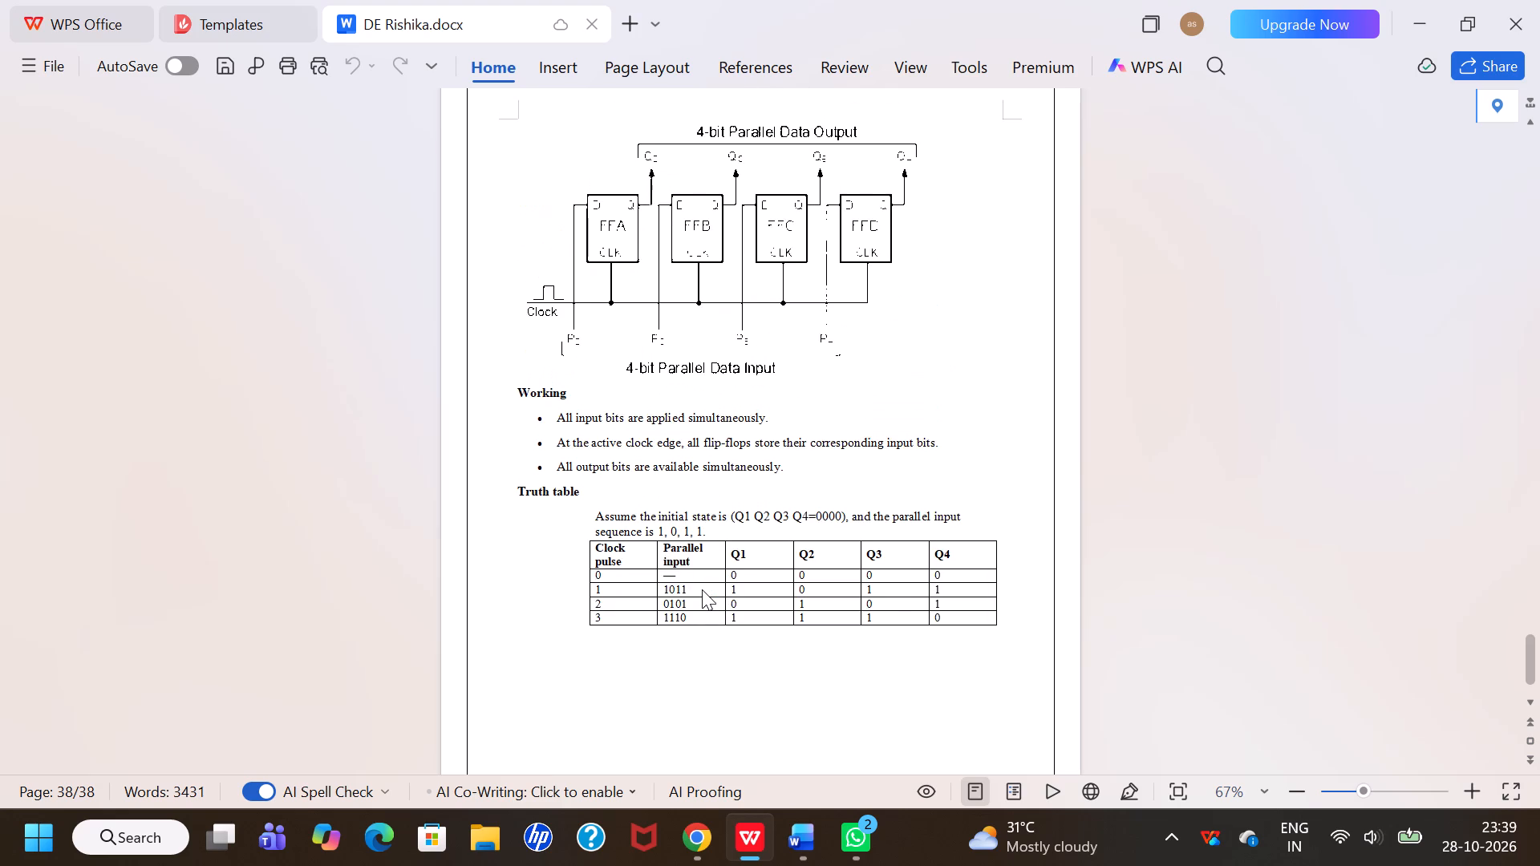
Find the Experiment 10 flip-flops section in the WPS reference document and compare its JK table with the Word truth table.
scroll(702, 589, "up", 14)
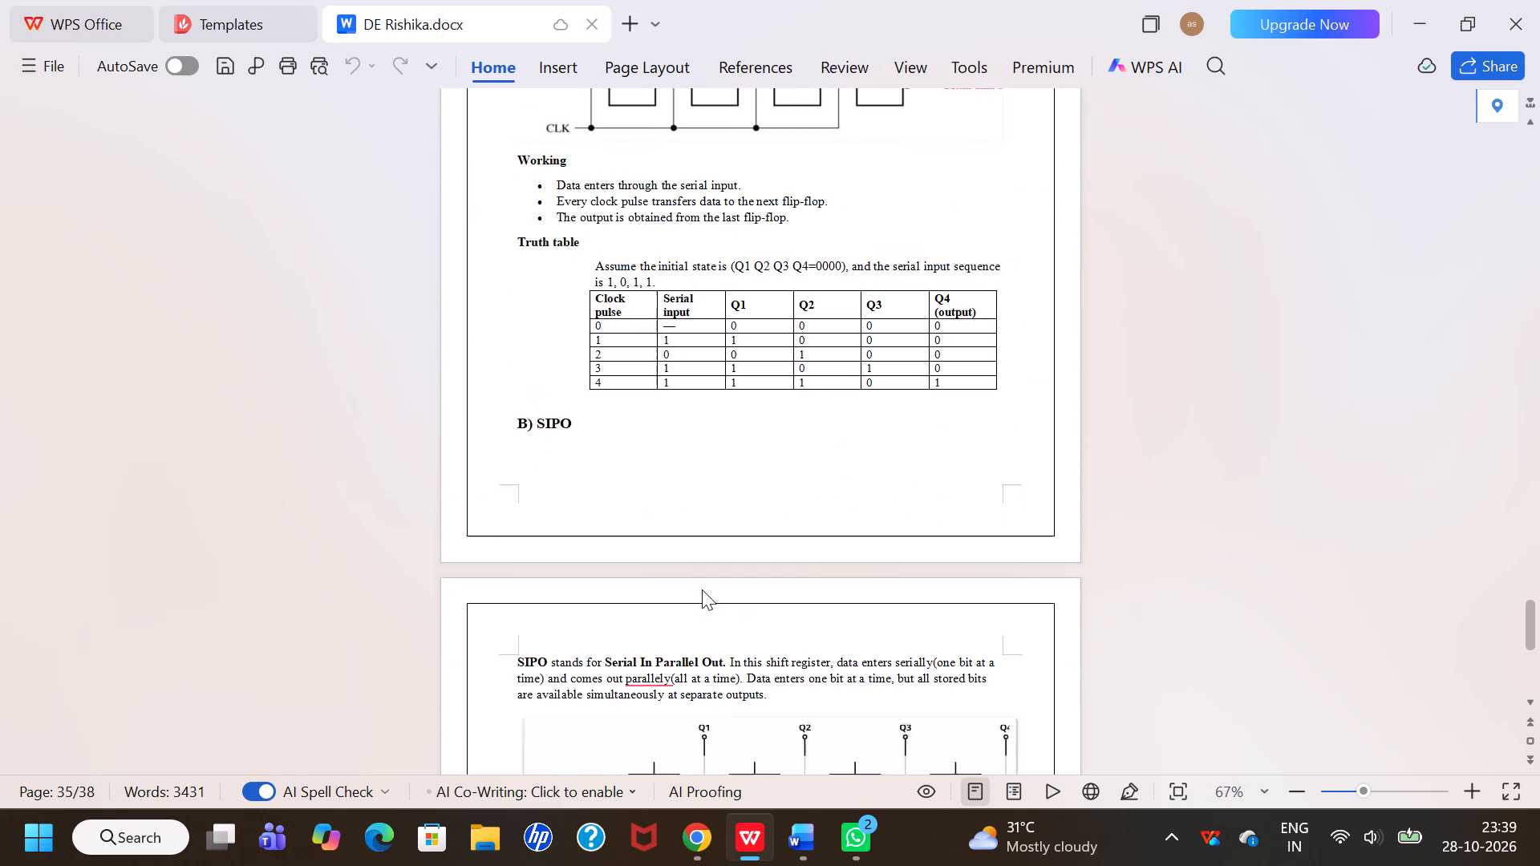
scroll(702, 589, "up", 2)
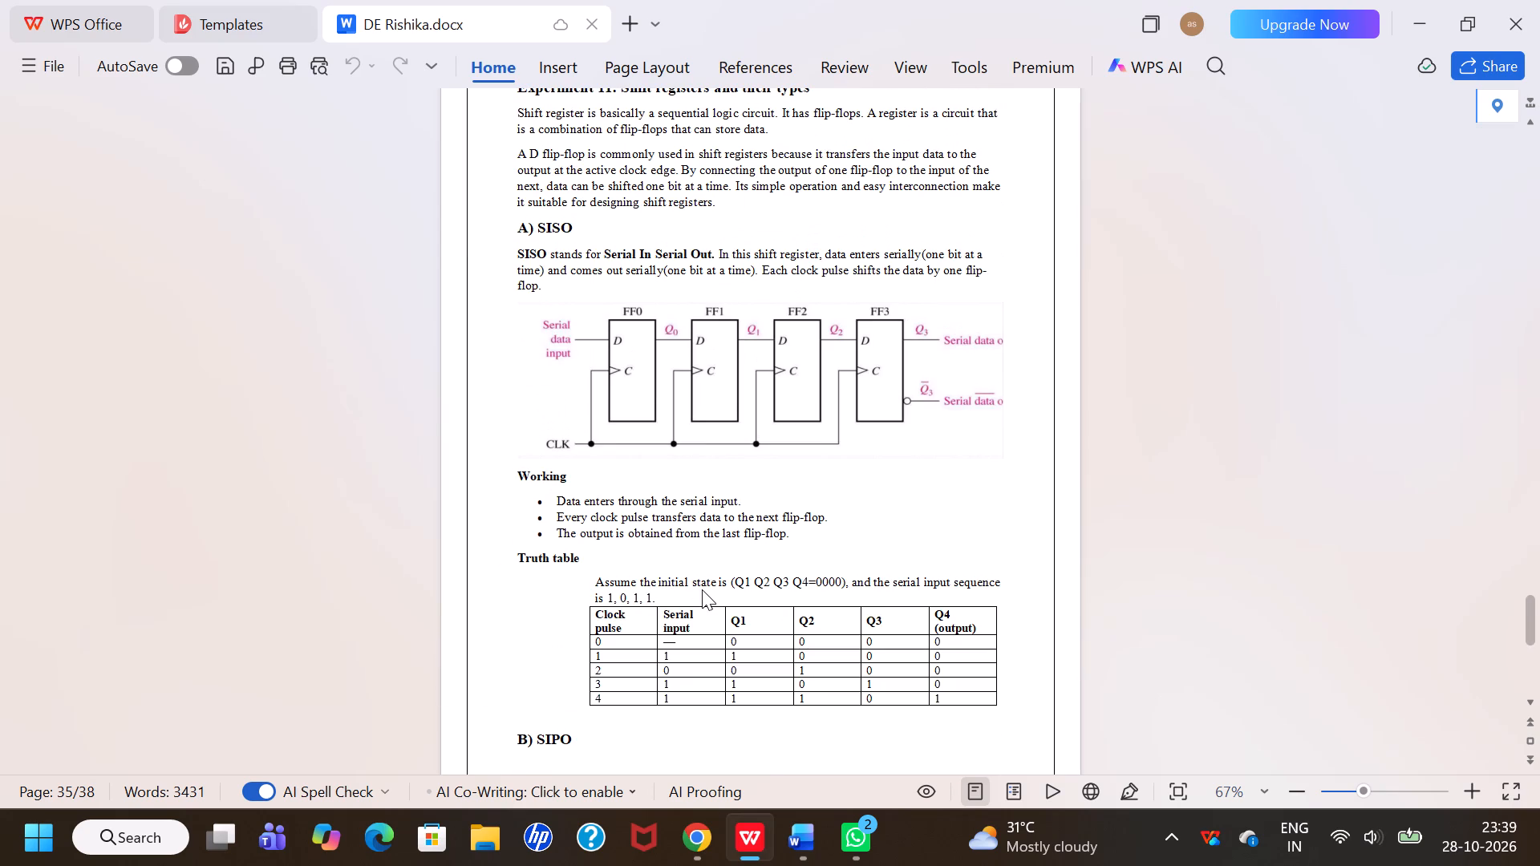
scroll(702, 589, "up", 2)
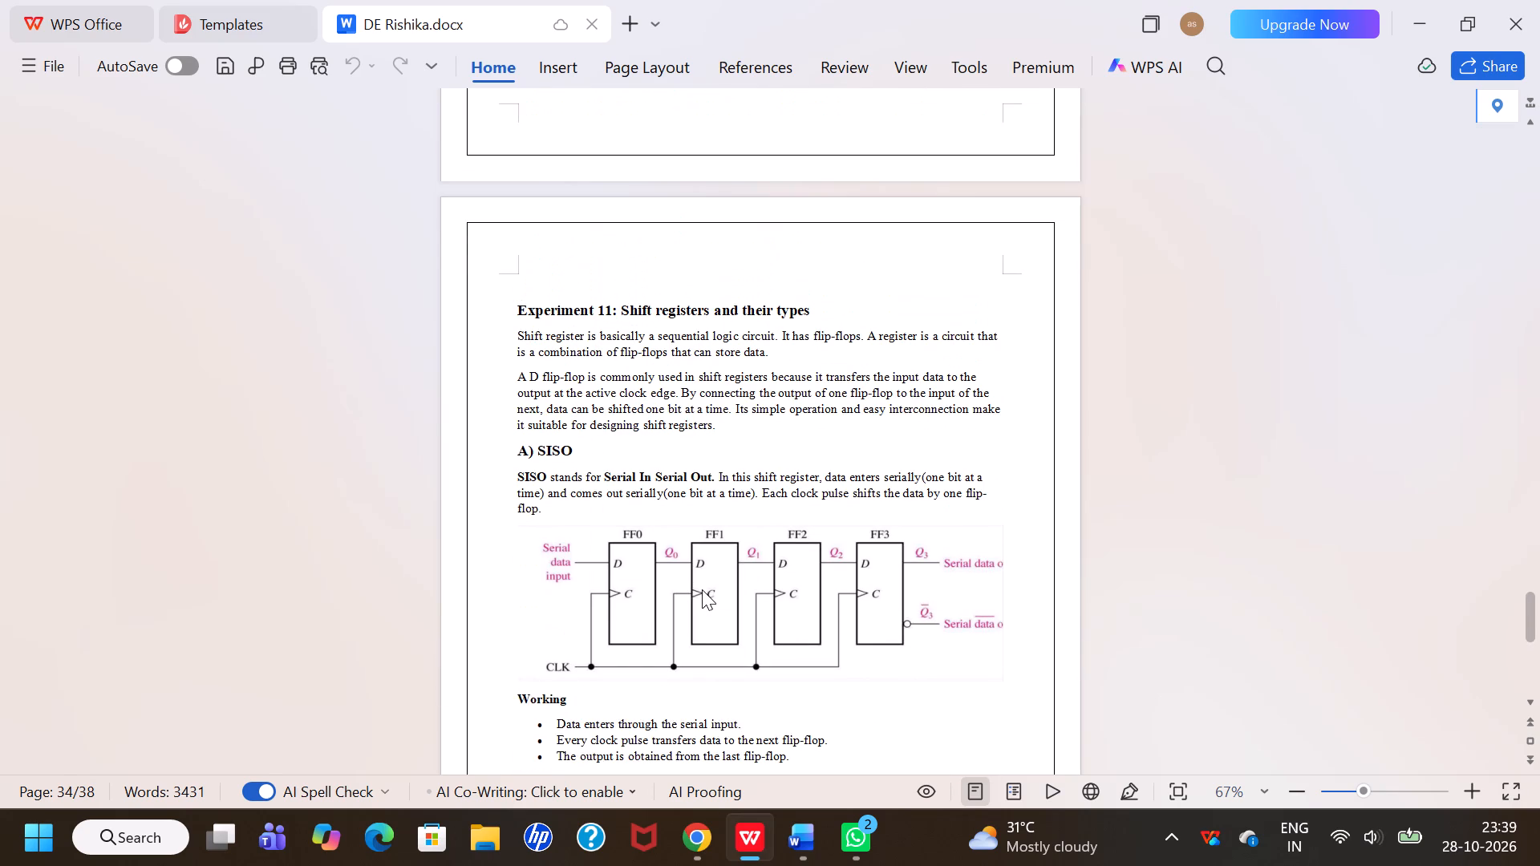
scroll(702, 589, "up", 6)
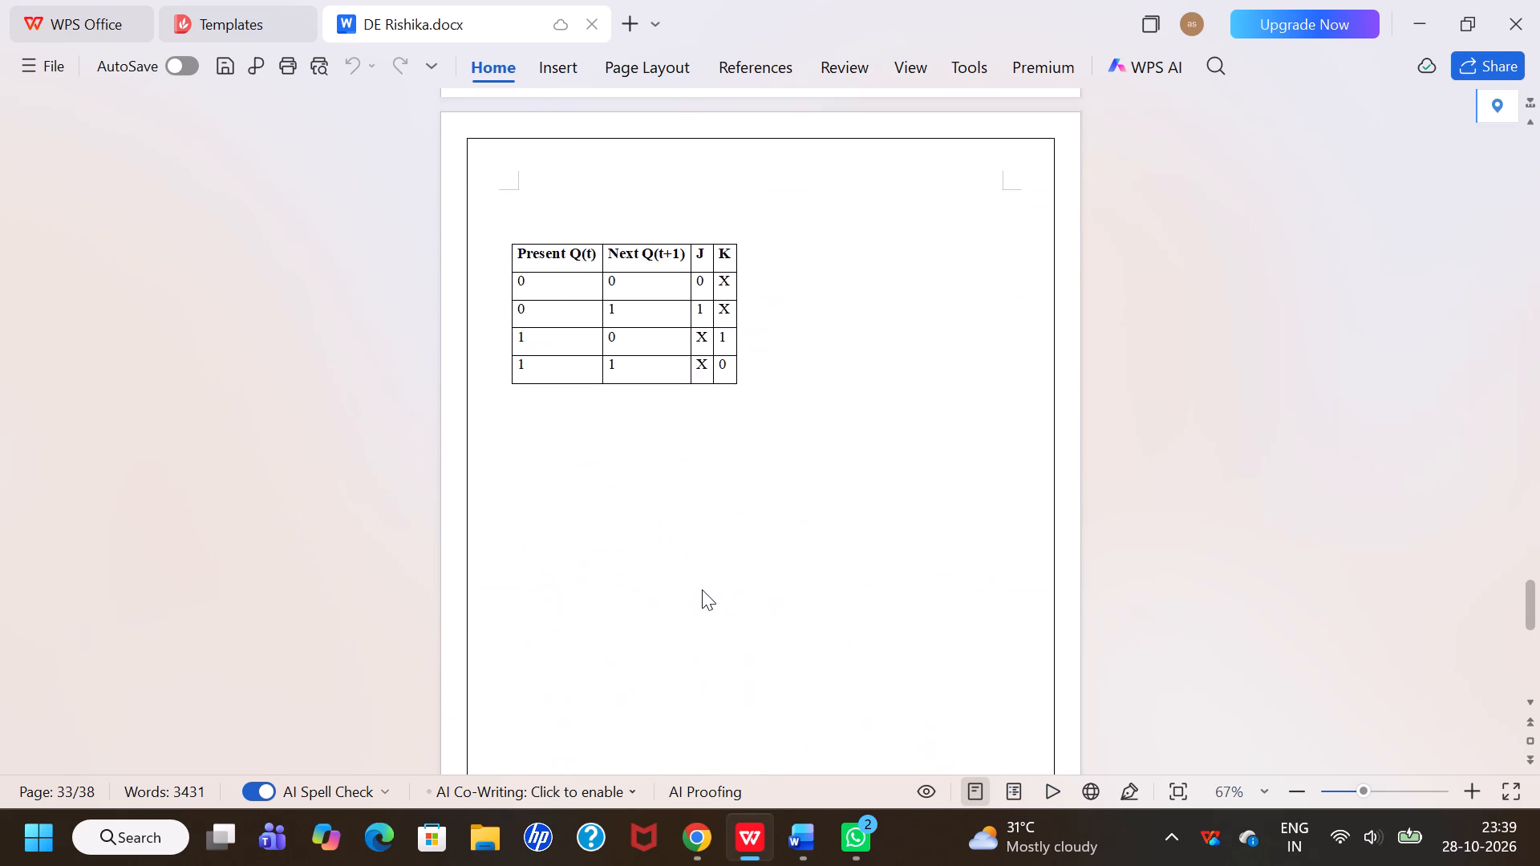
scroll(702, 589, "up", 2)
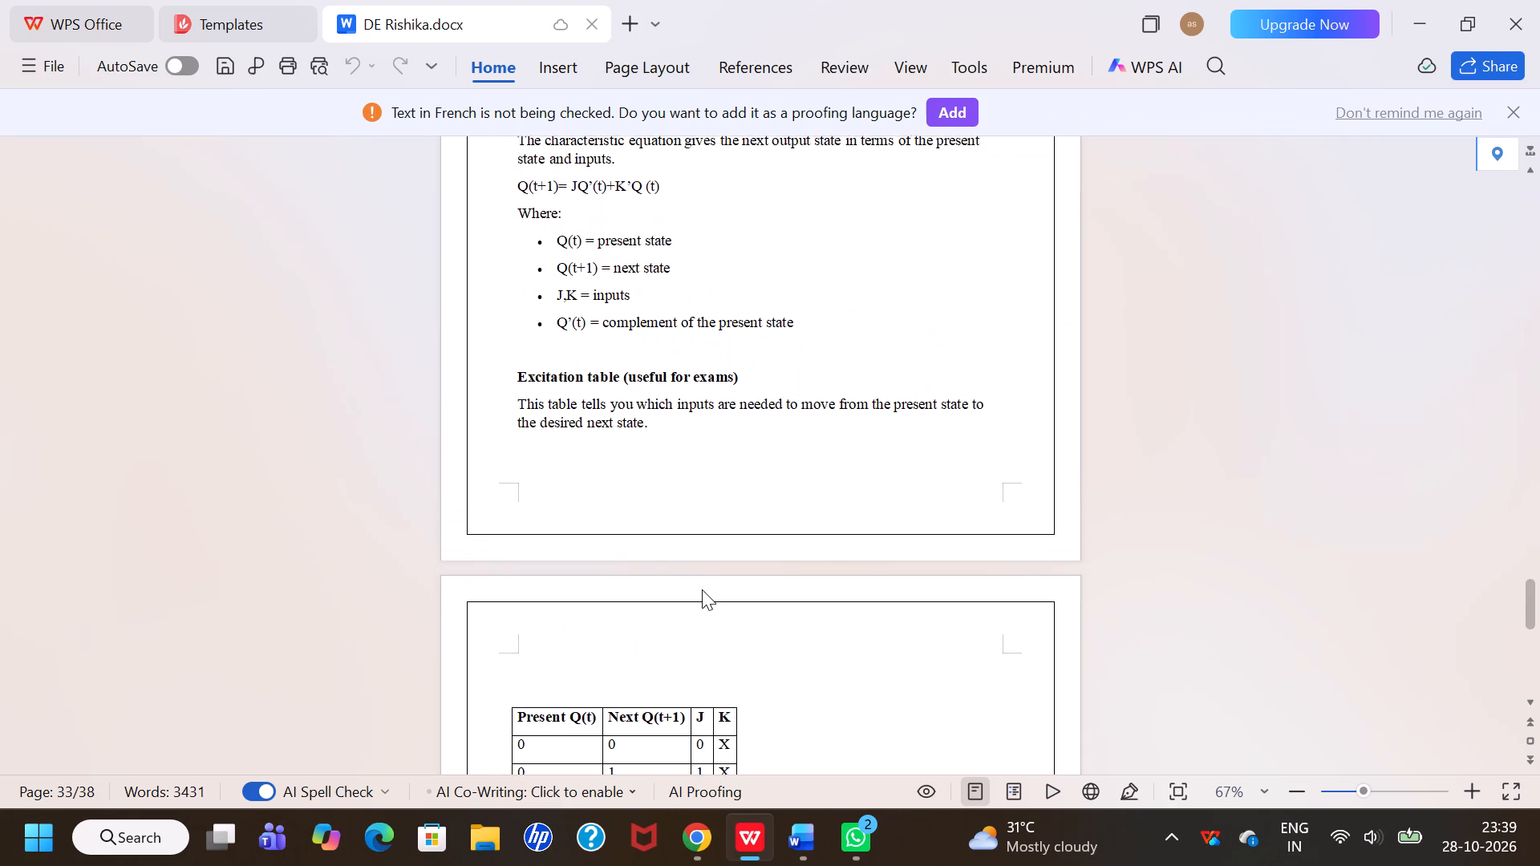
scroll(702, 589, "up", 3)
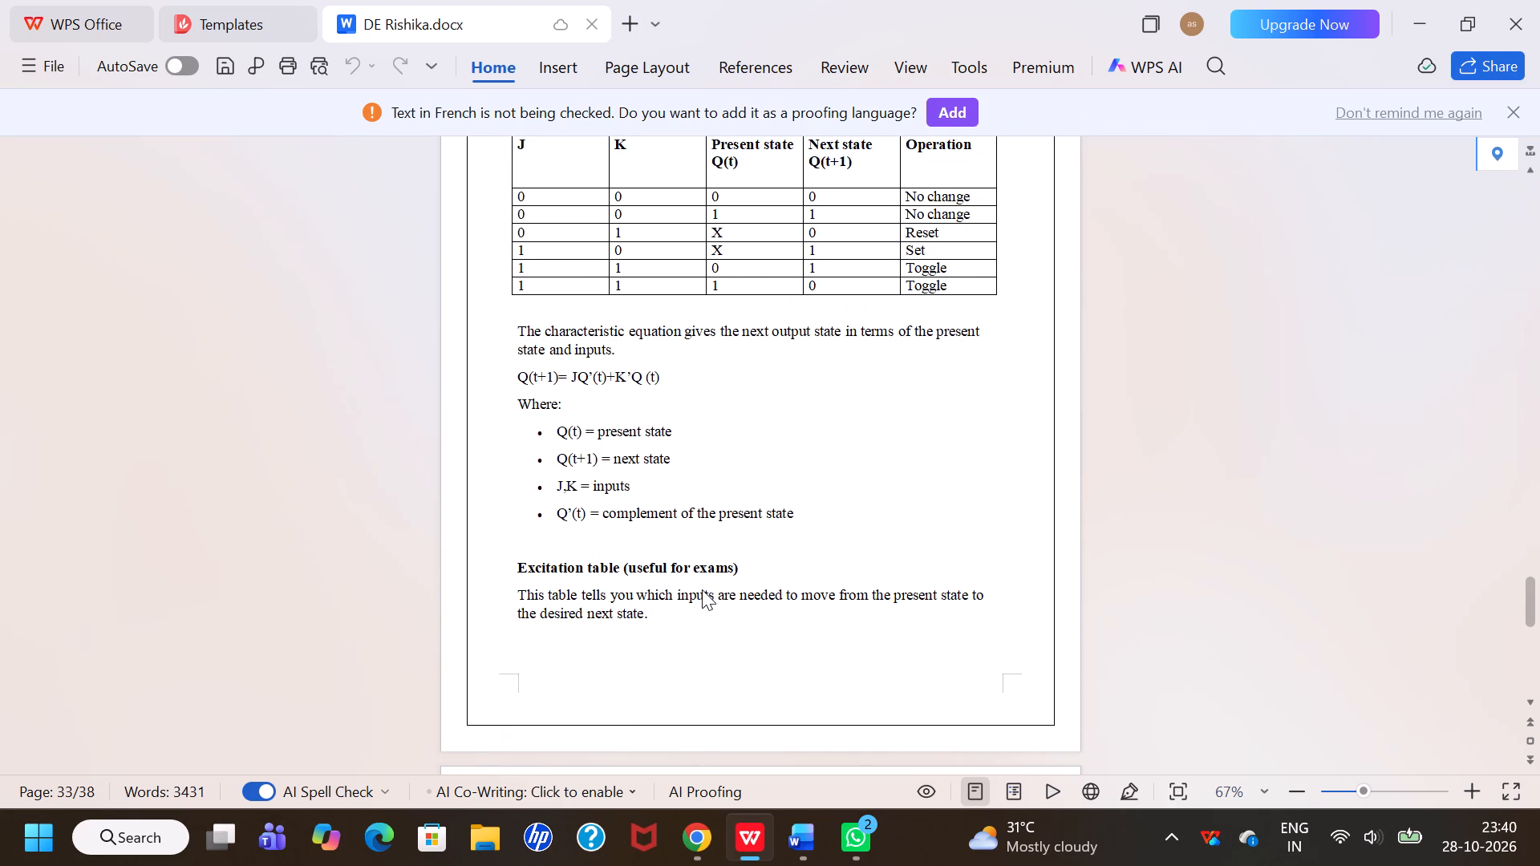
scroll(702, 589, "up", 1)
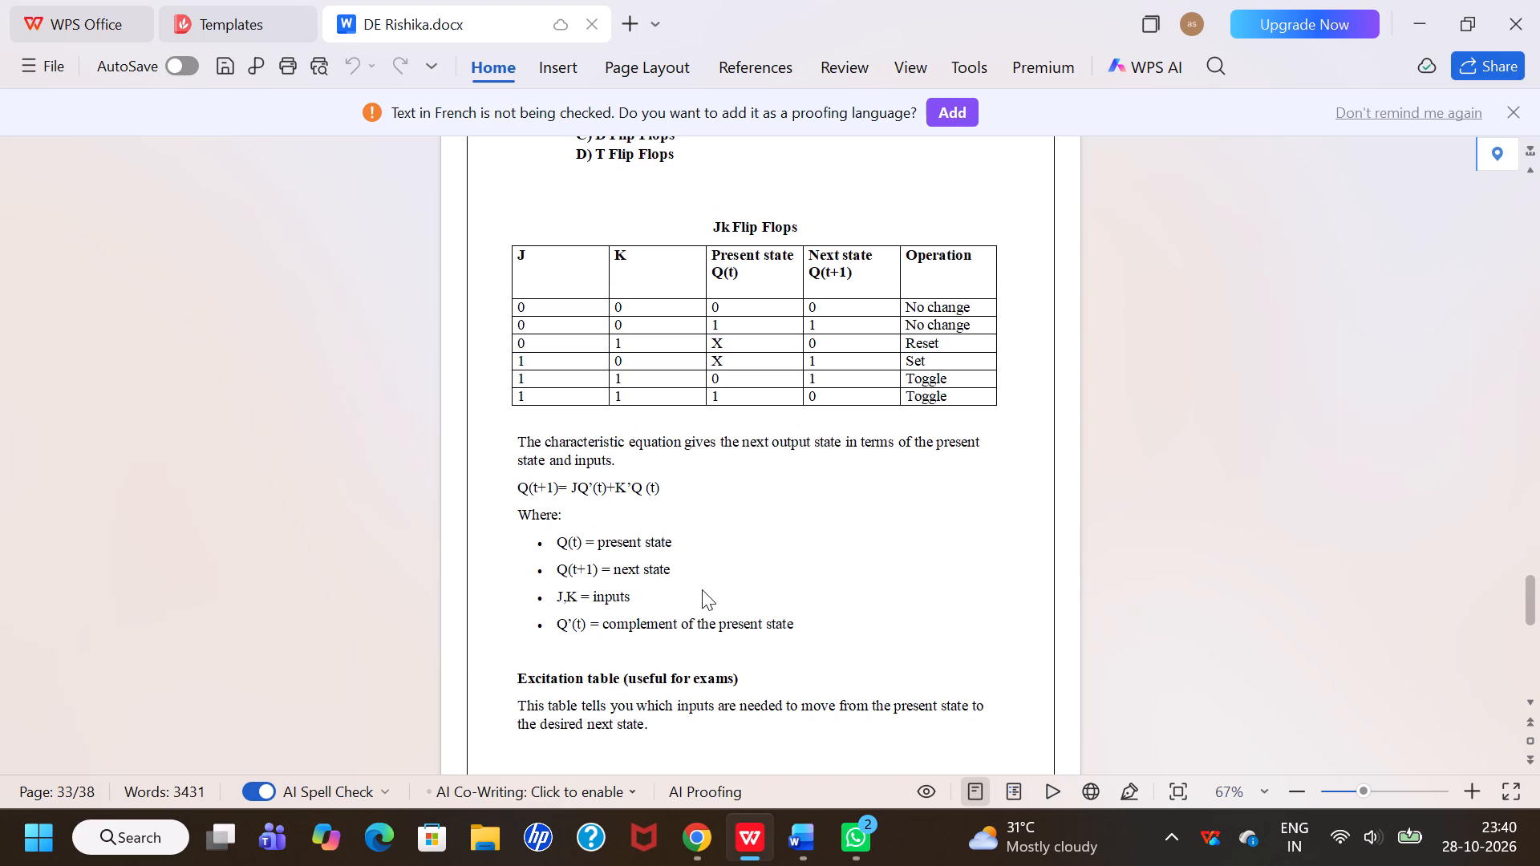
scroll(702, 589, "up", 2)
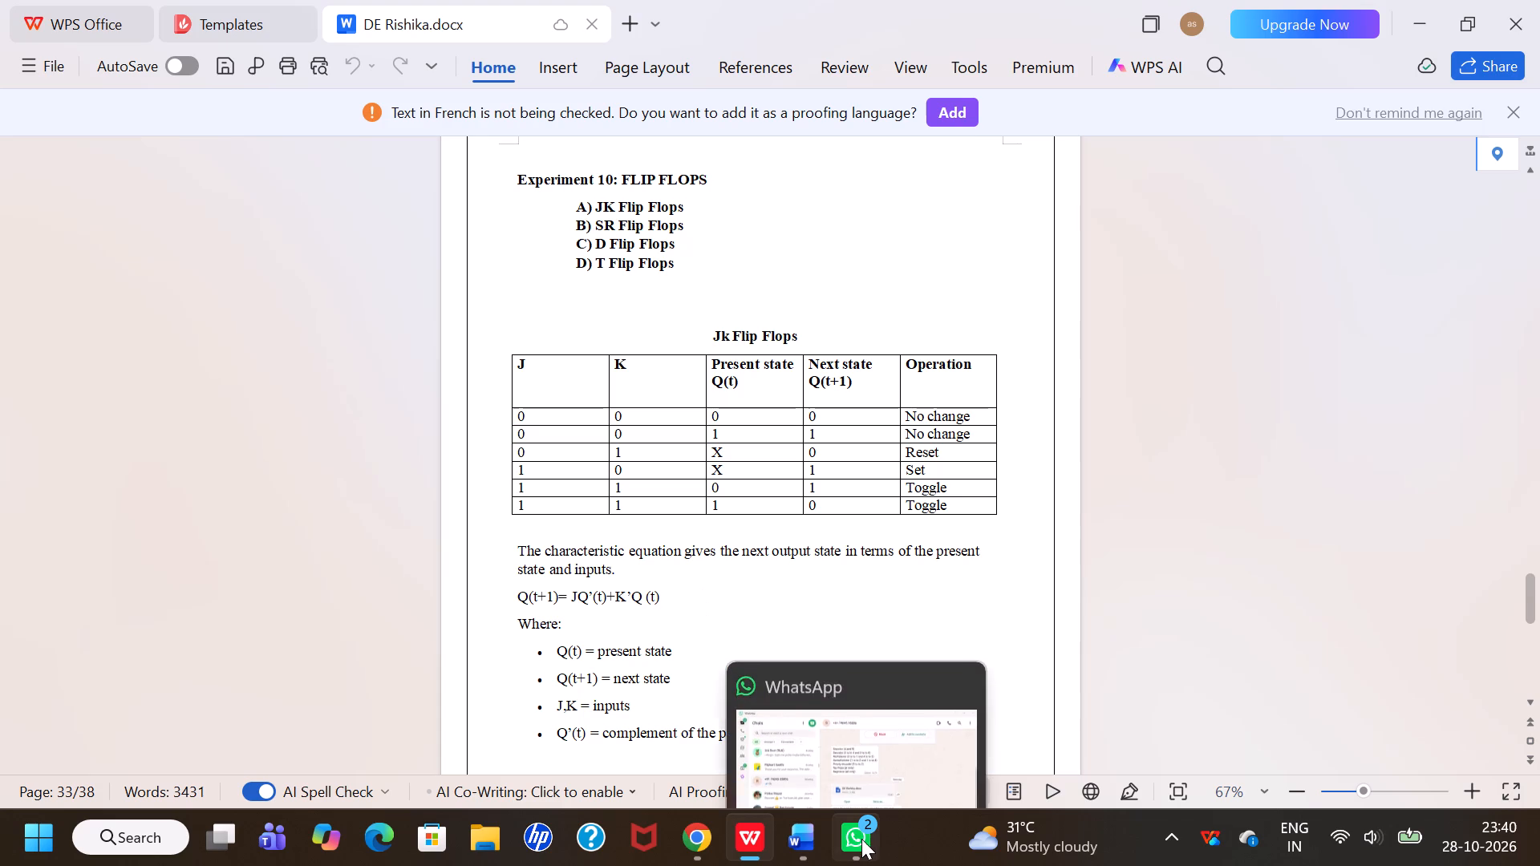
left_click(798, 824)
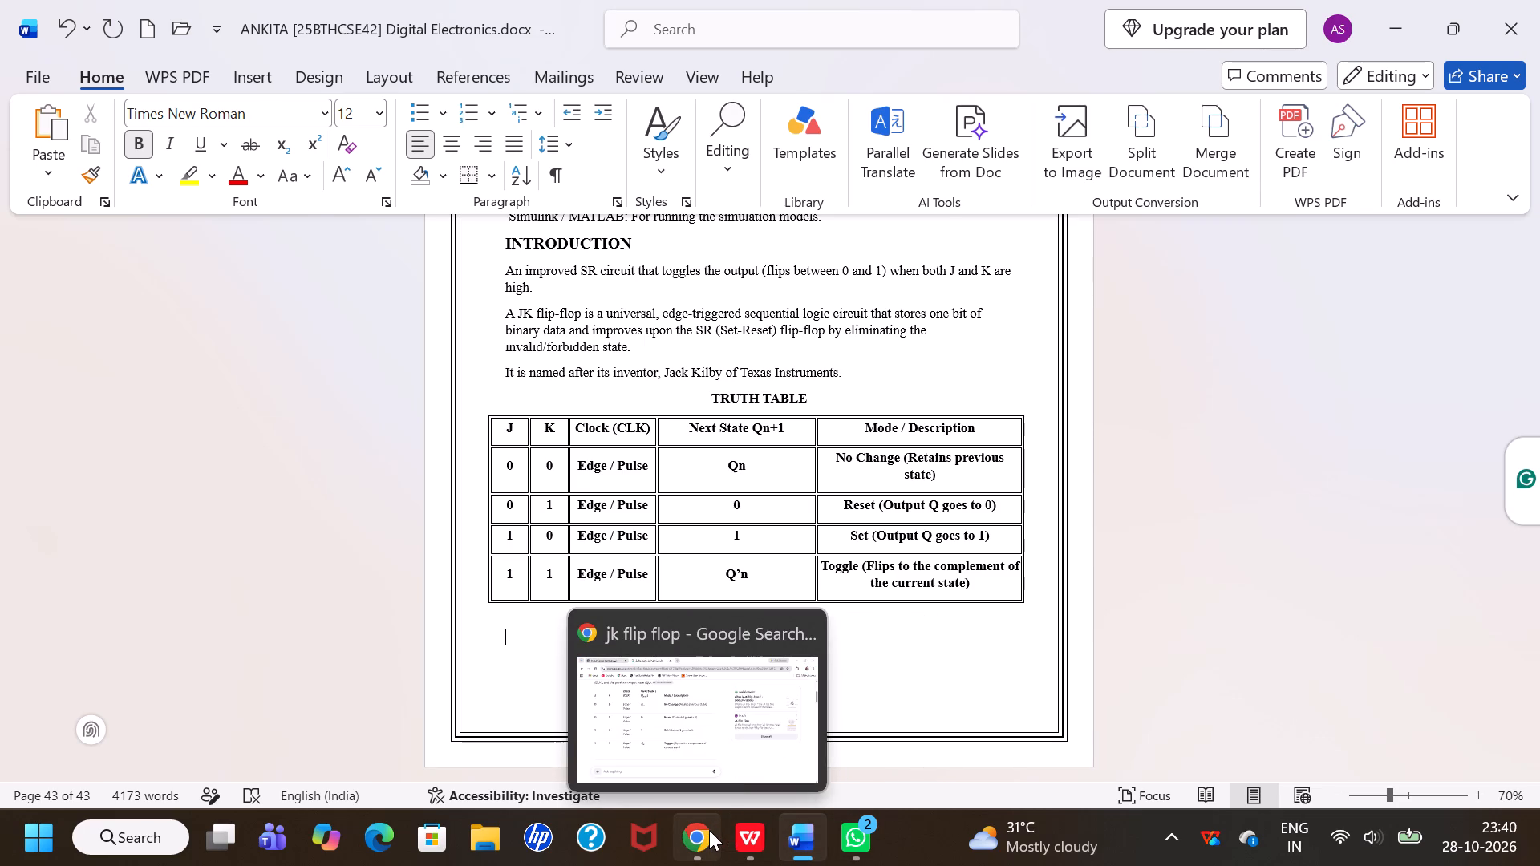
left_click(764, 835)
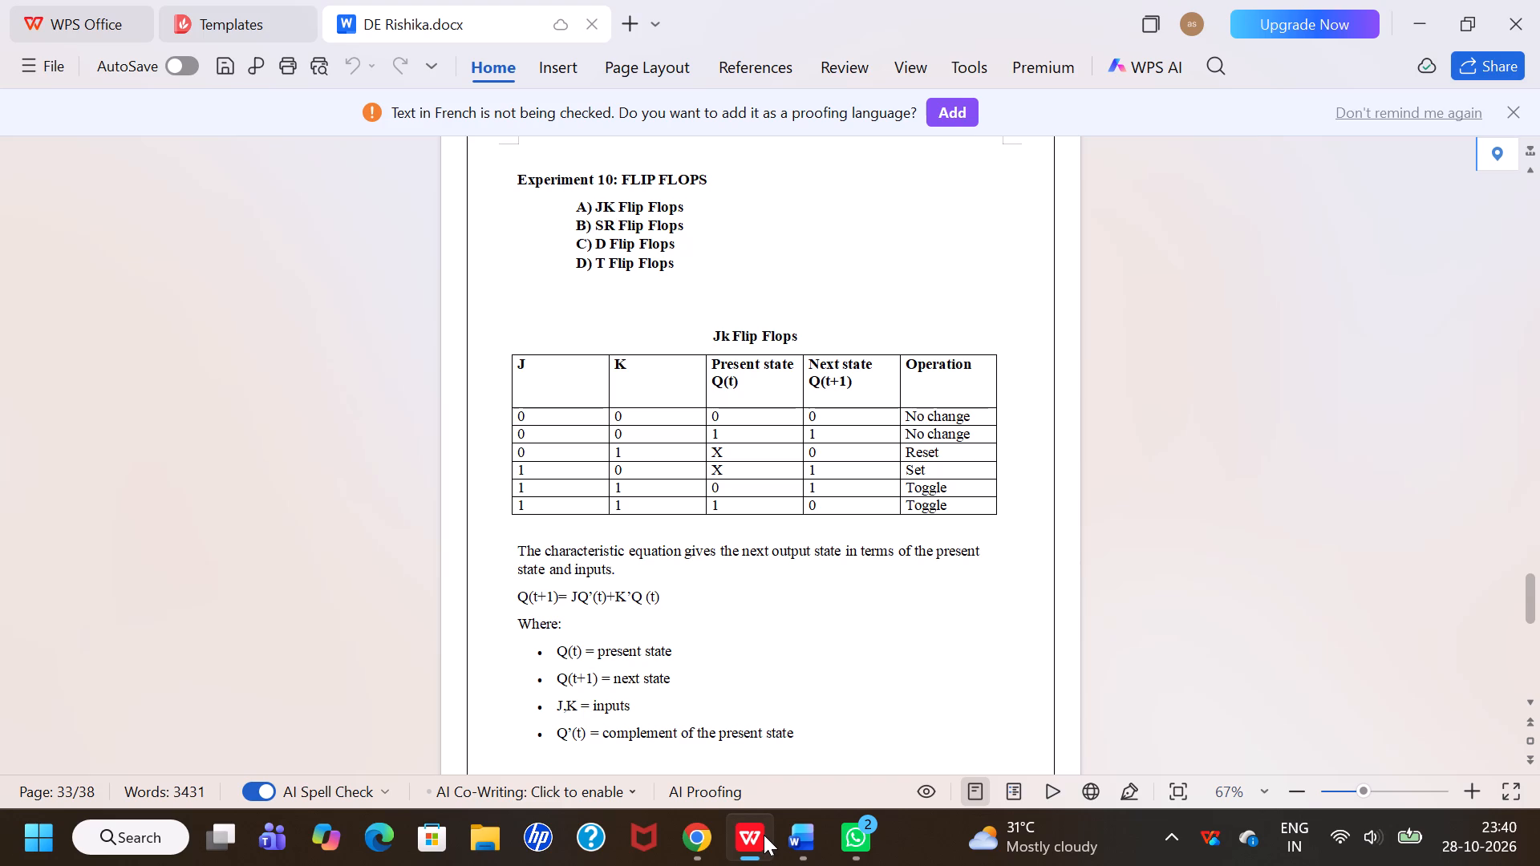
scroll(764, 835, "down", 4)
left_click(797, 765)
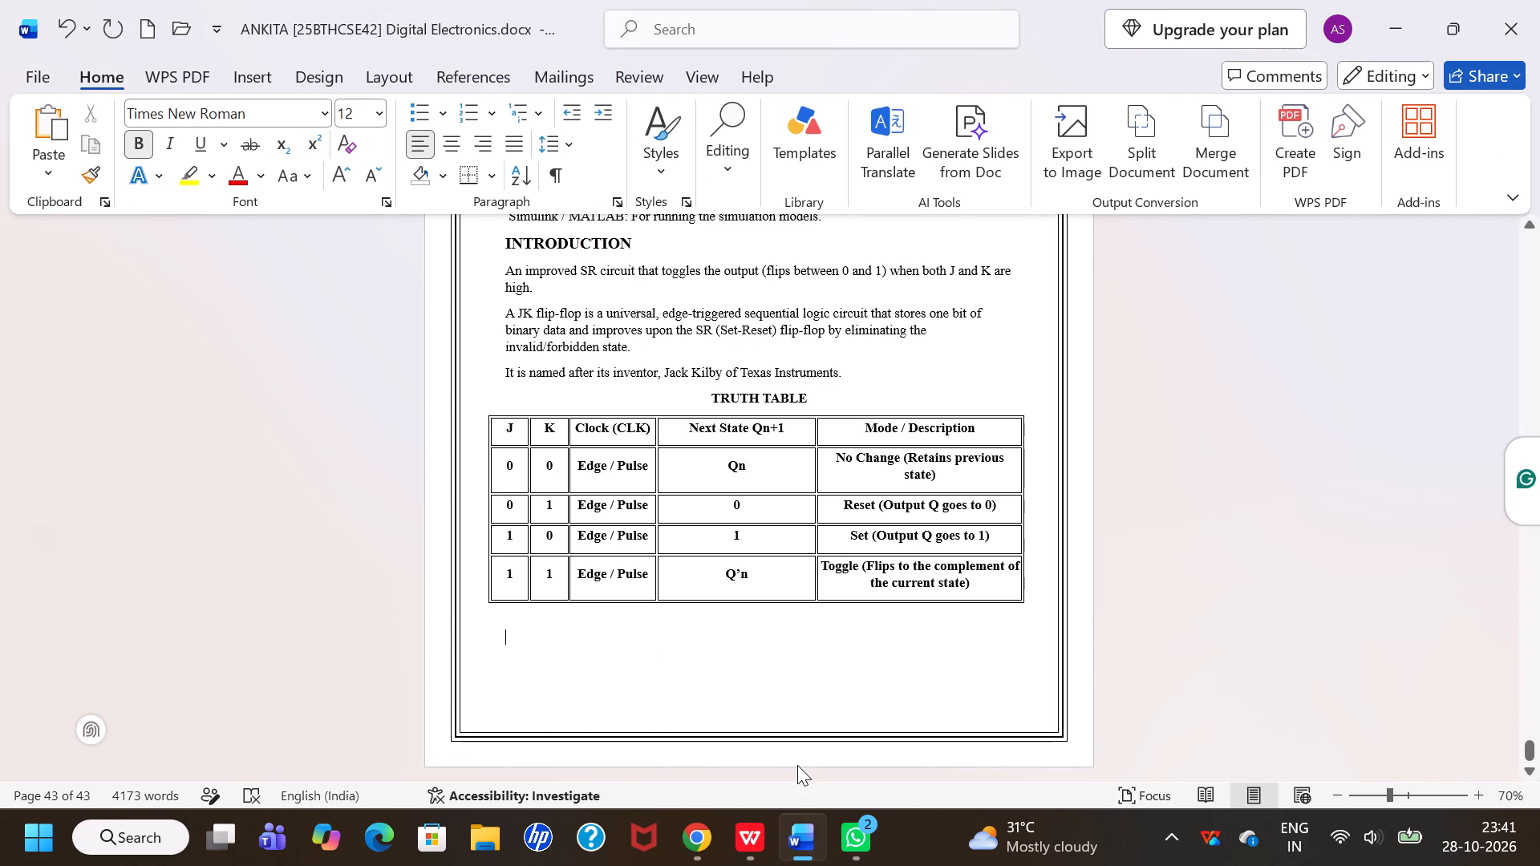
left_click(736, 846)
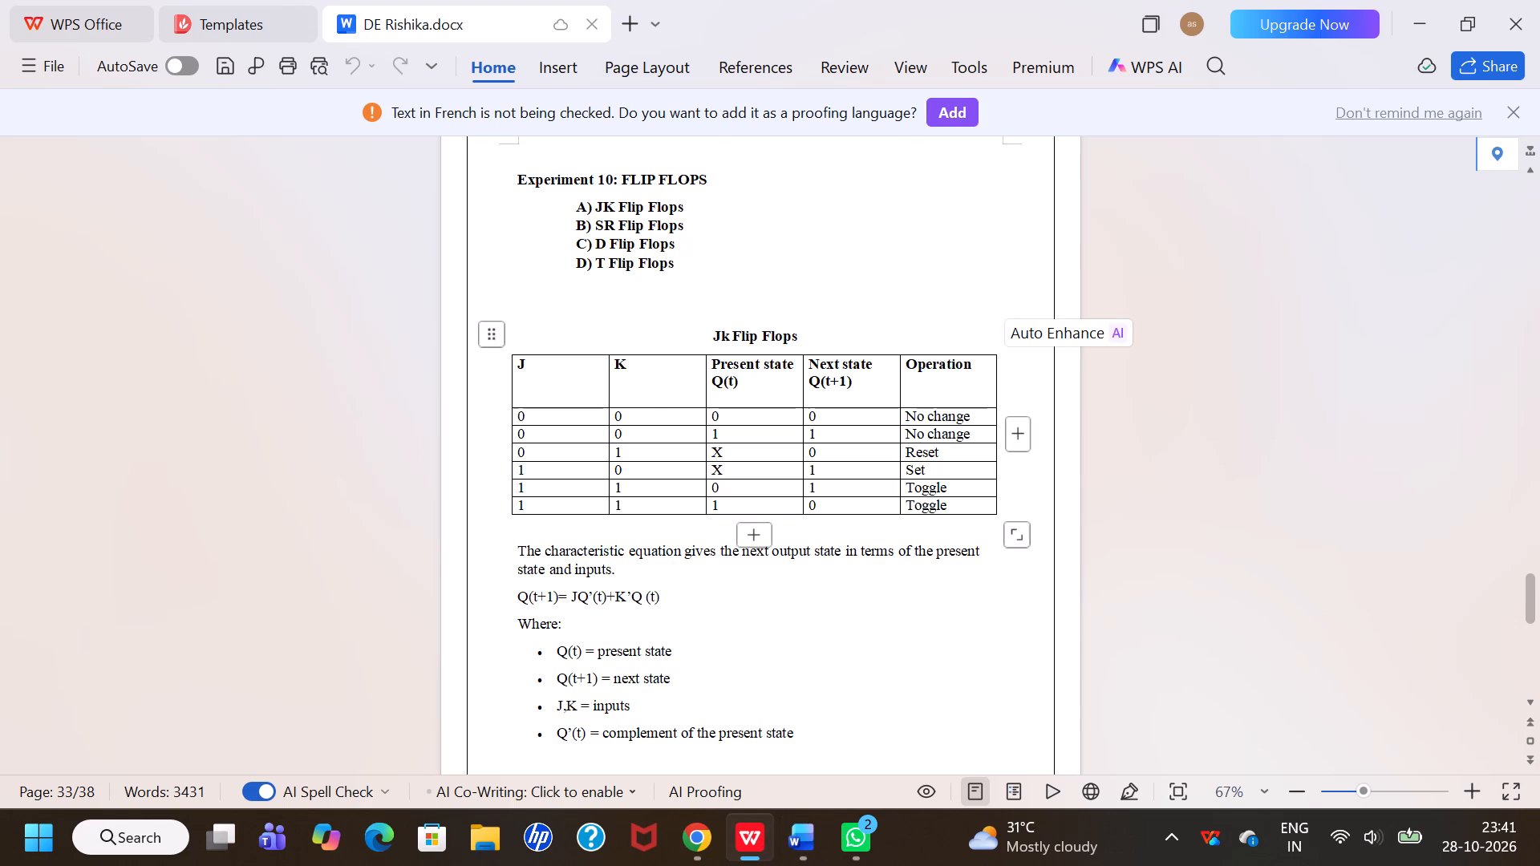
Copy the JK flip-flop table from the WPS reference document and paste it directly below the TRUTH TABLE heading in Word.
left_click(500, 332)
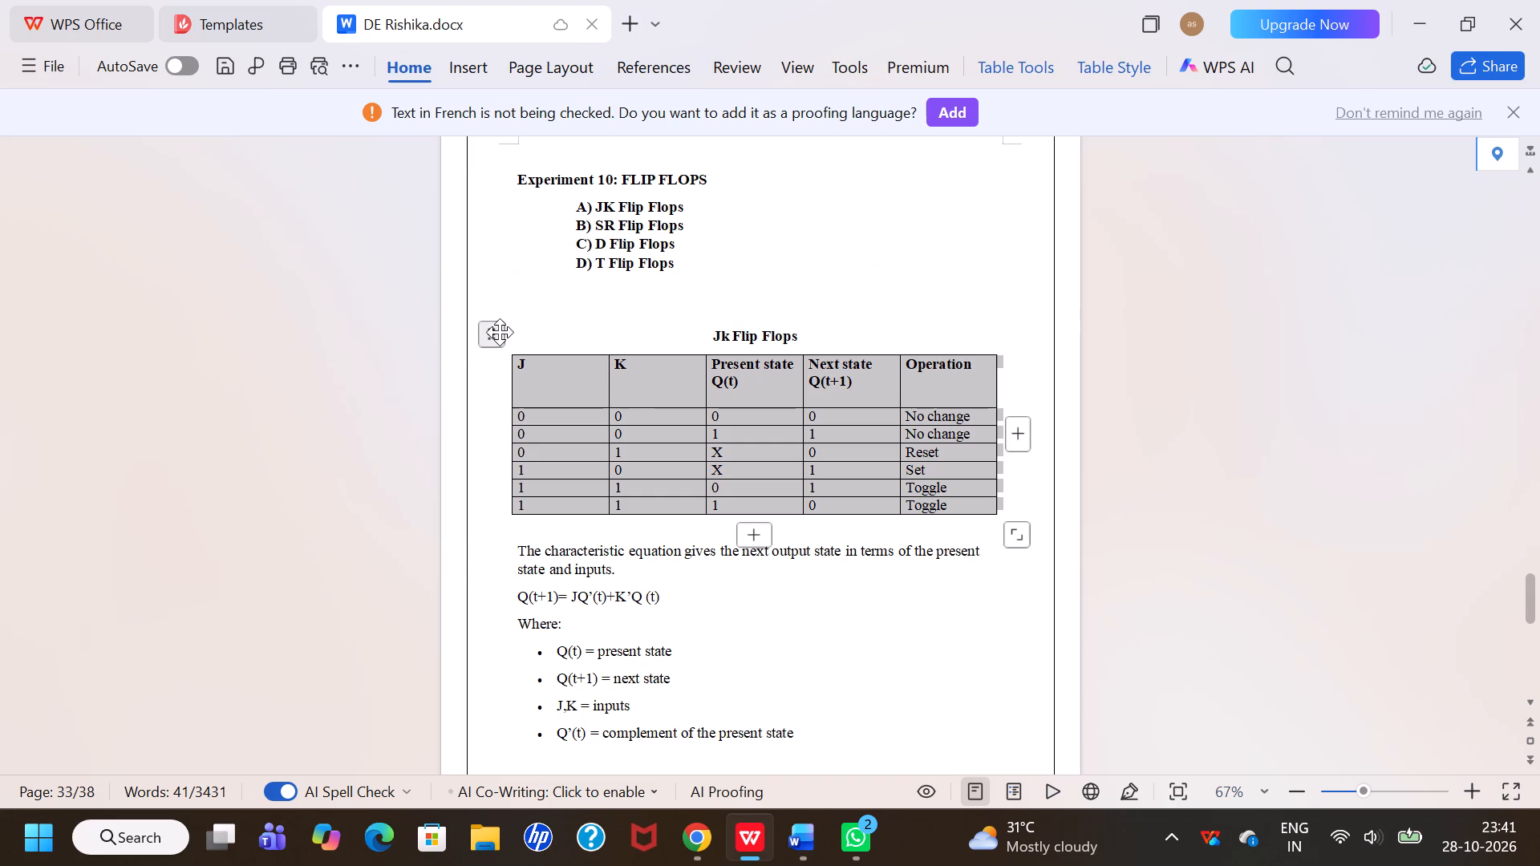
key("ctrl+c")
left_click(791, 846)
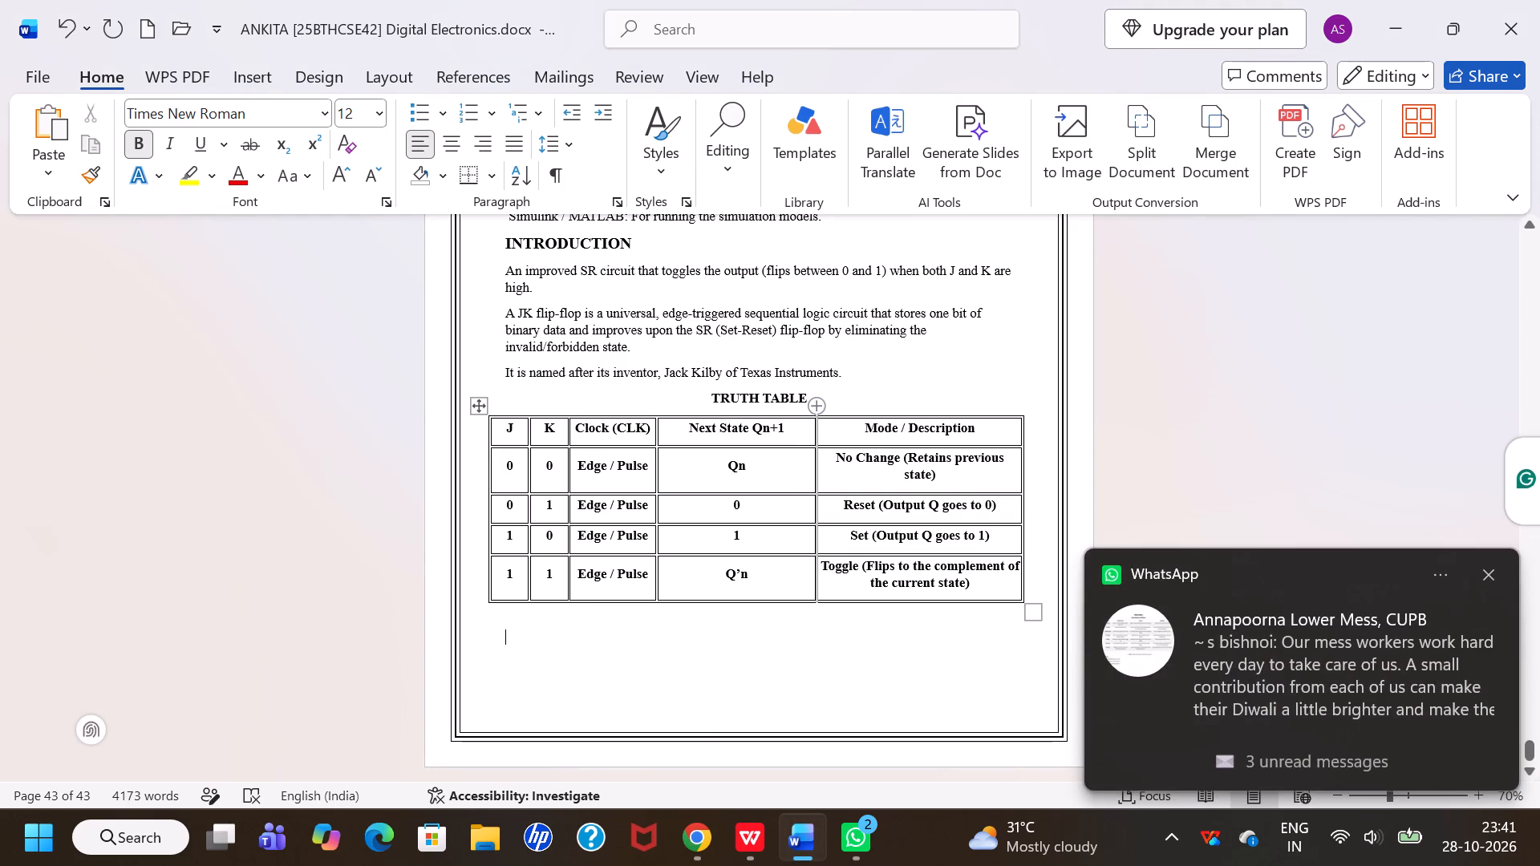
left_click(836, 392)
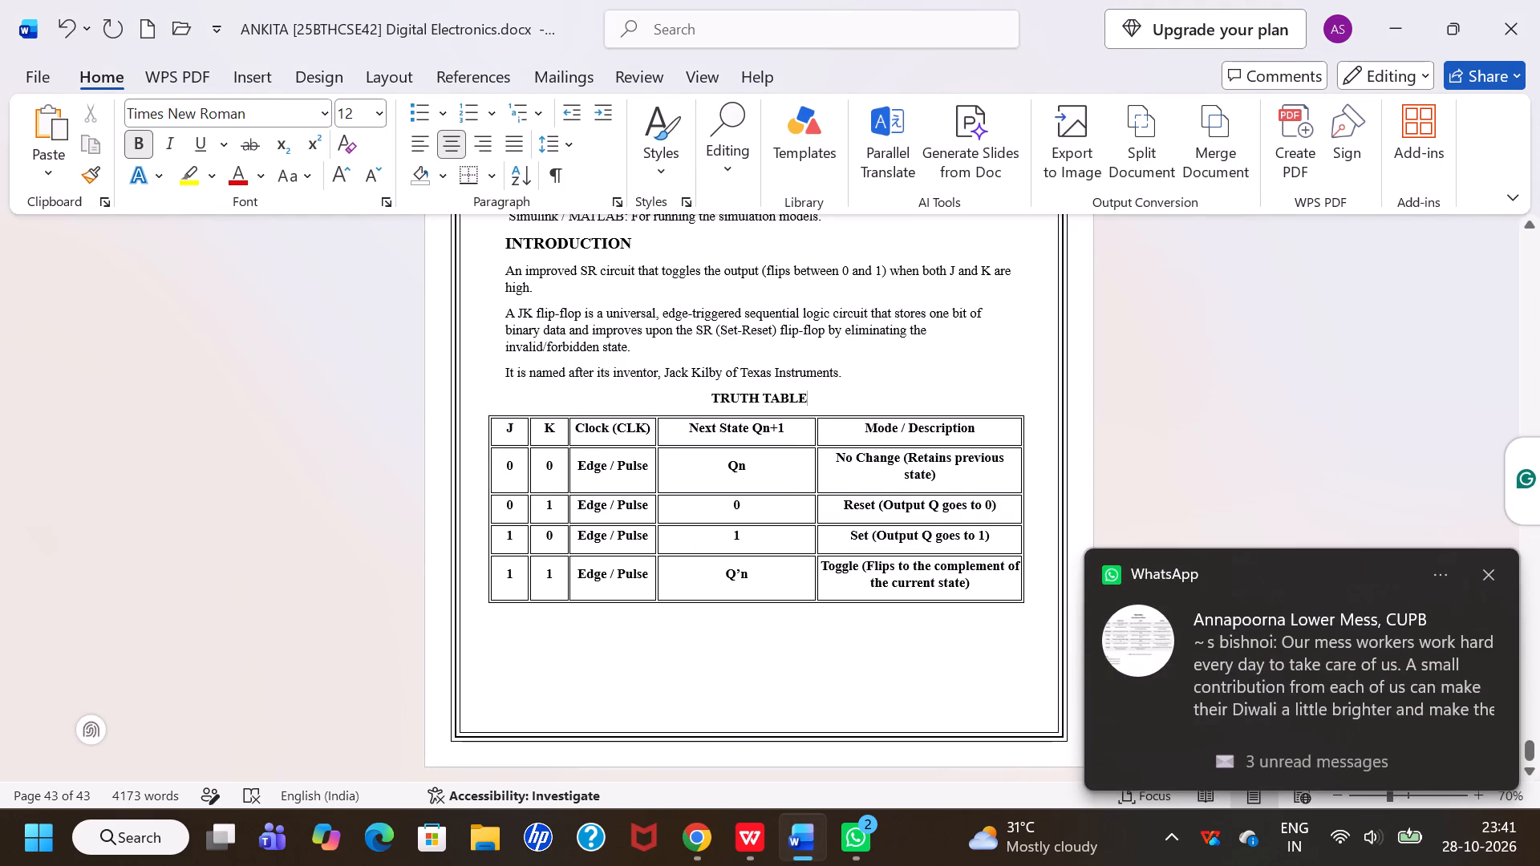
key("Return")
key("ctrl+v")
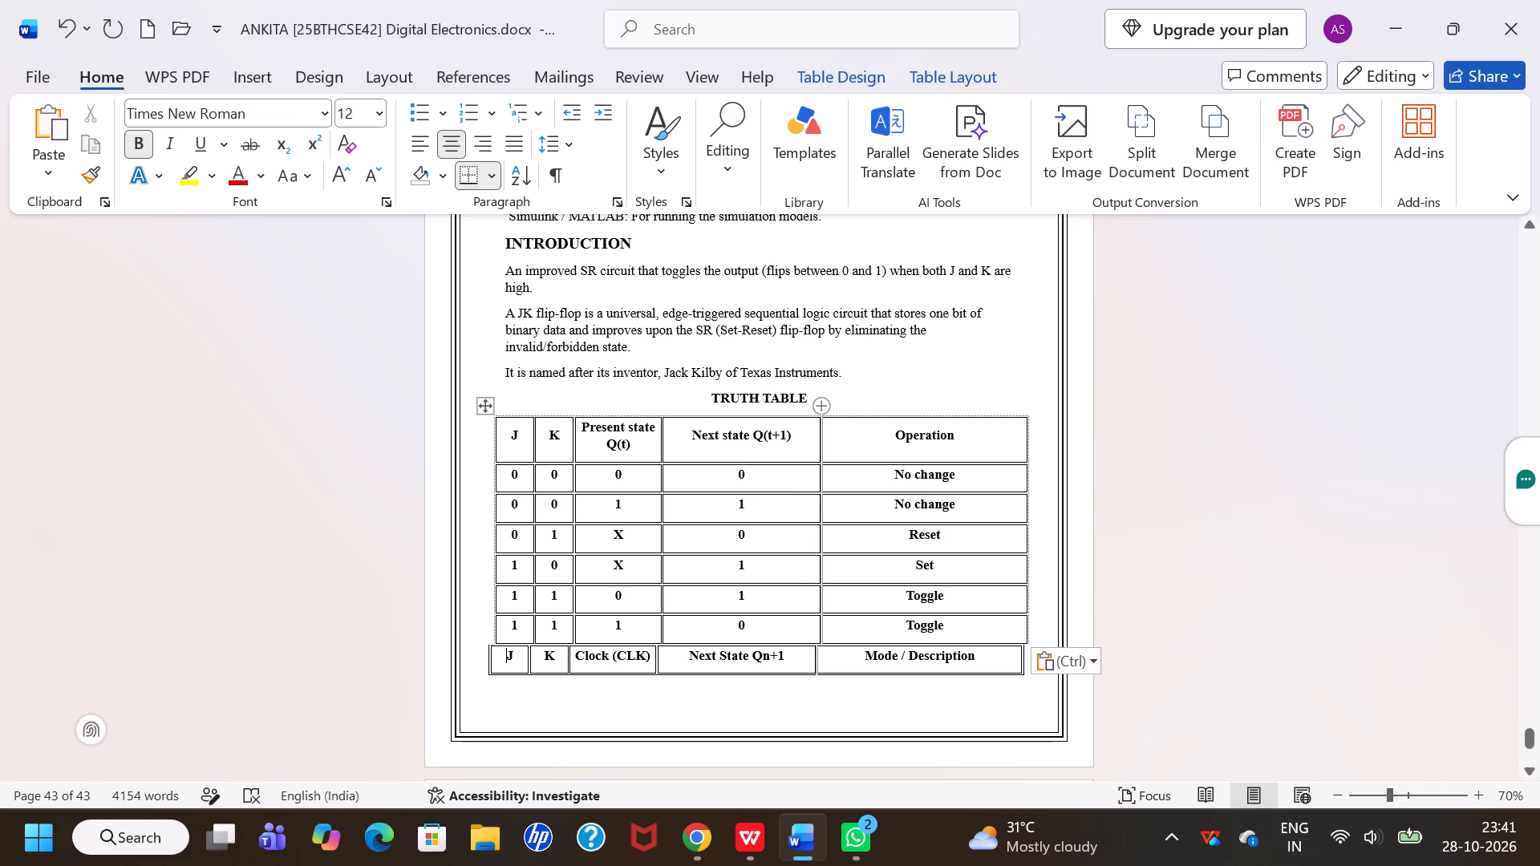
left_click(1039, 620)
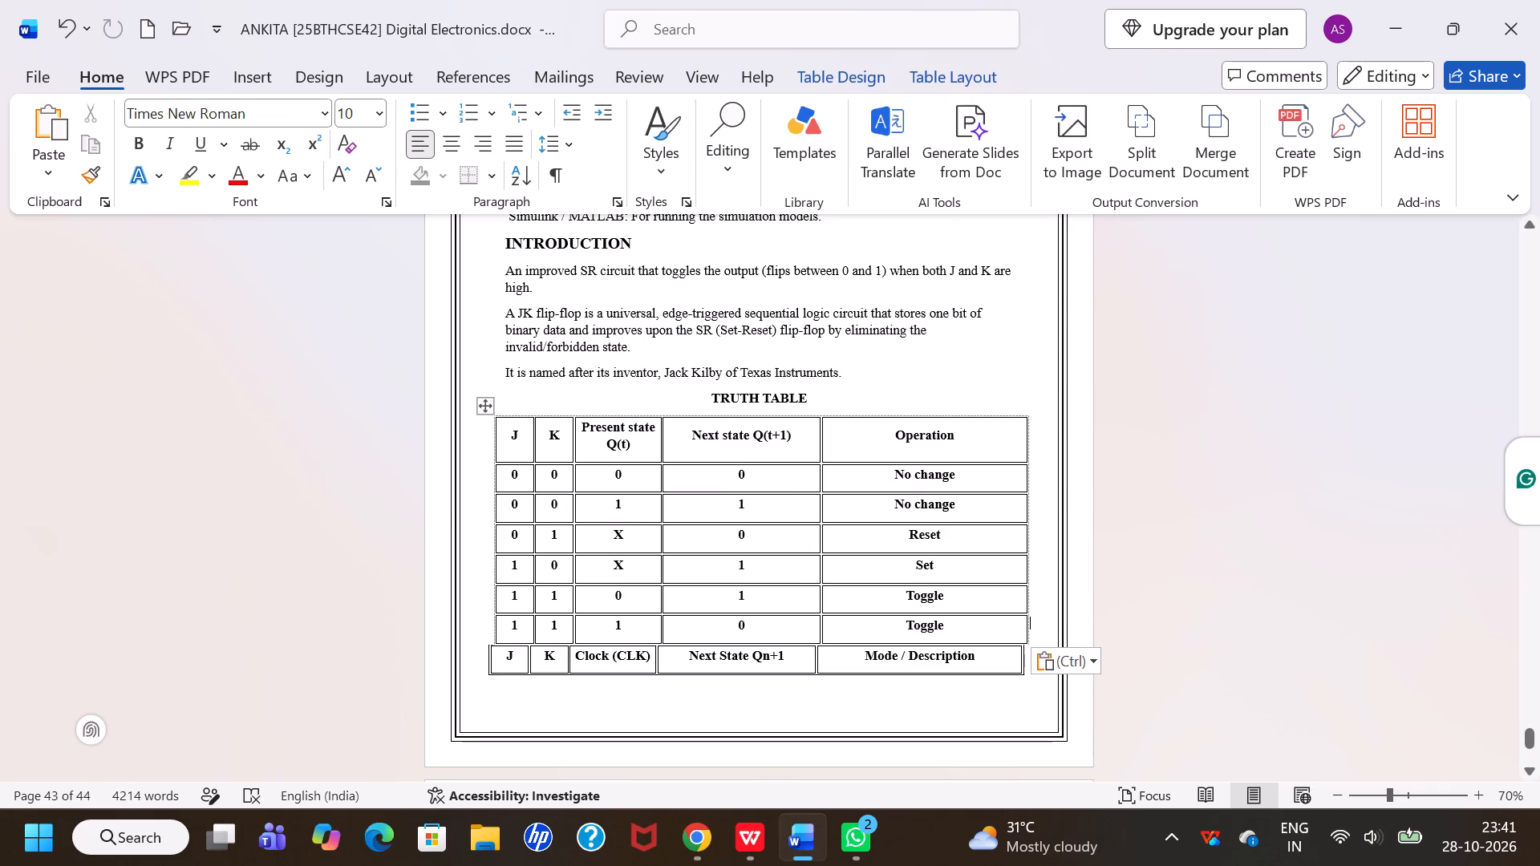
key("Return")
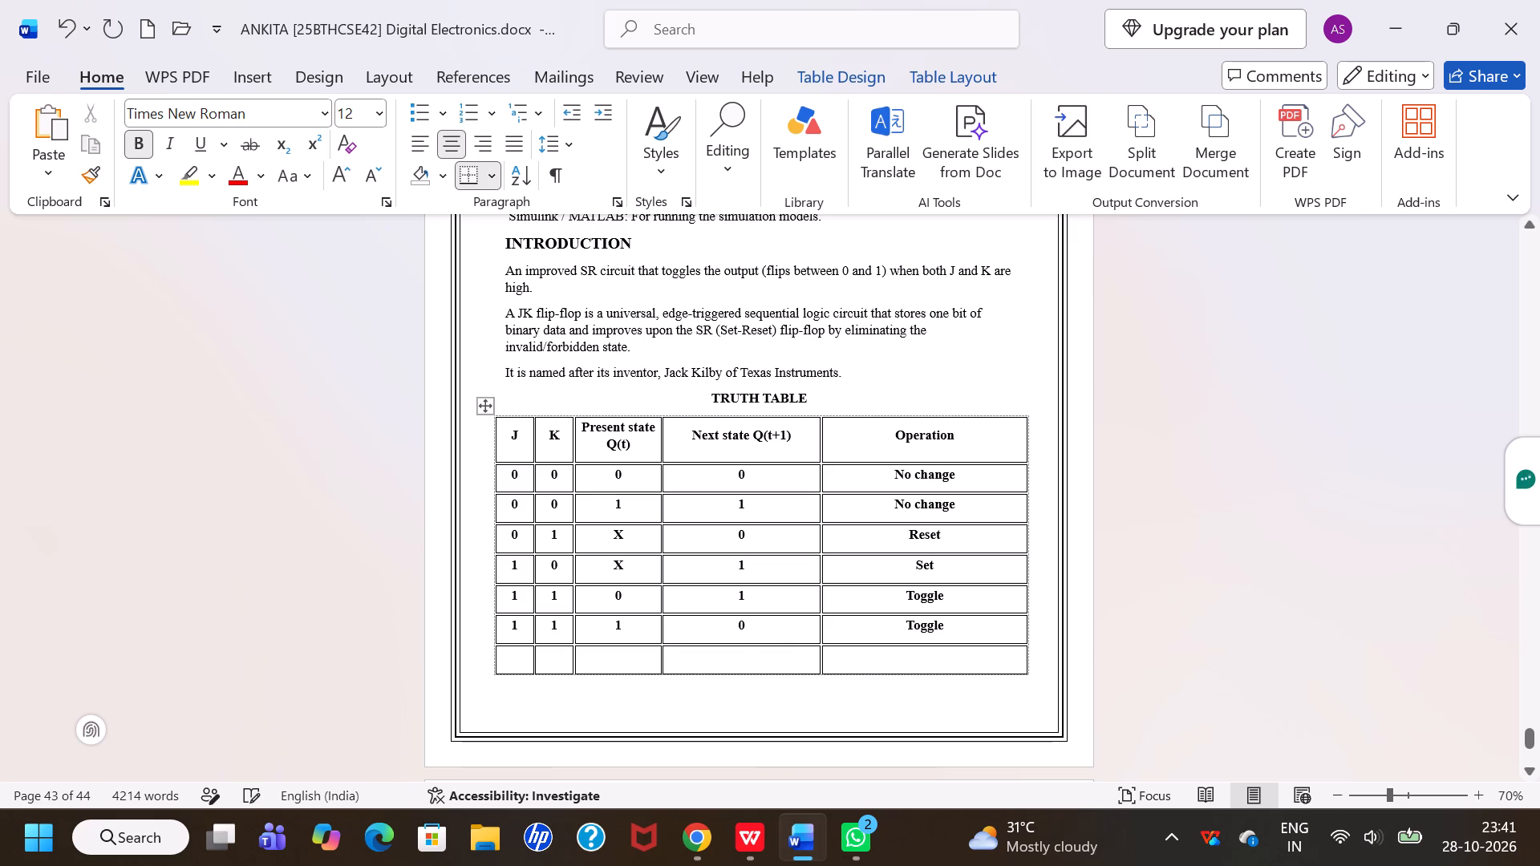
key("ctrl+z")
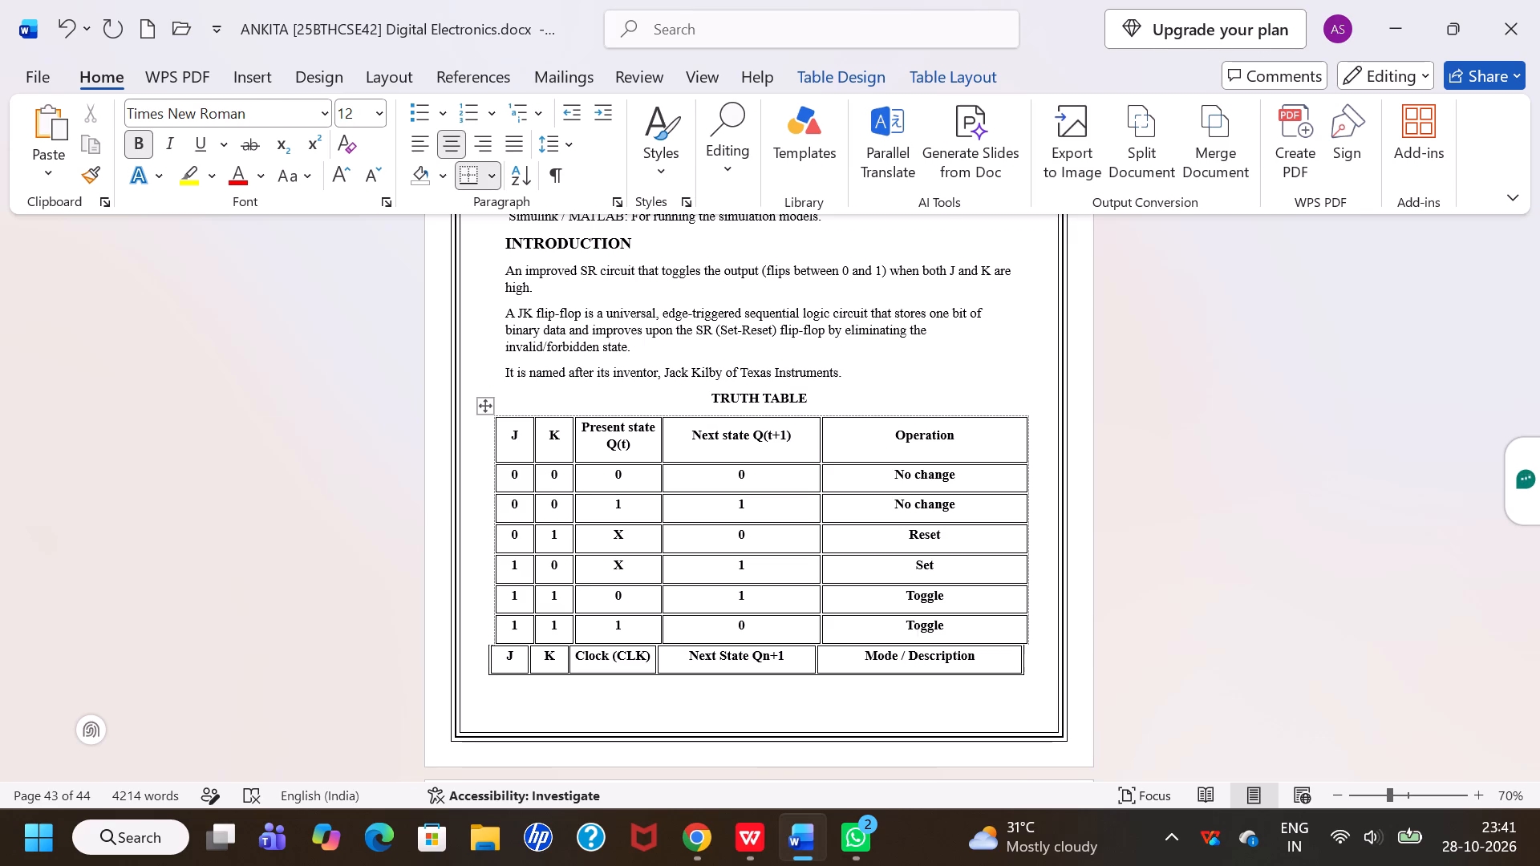
Delete the old Clock (CLK) truth table below the pasted one, removing its header row and all its remaining entire rows.
triple_click(709, 663)
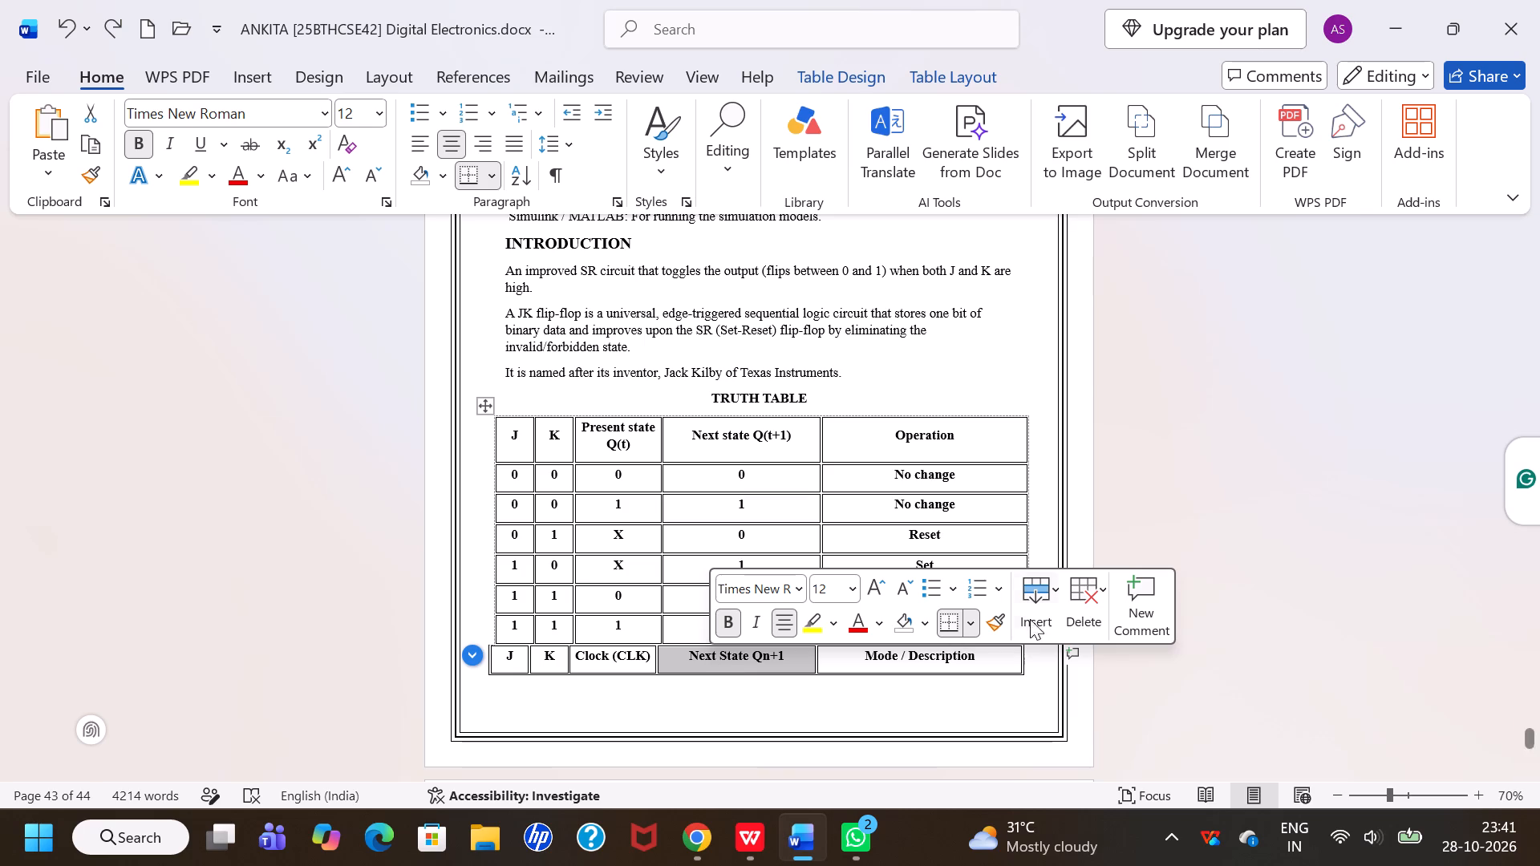
left_click(1082, 596)
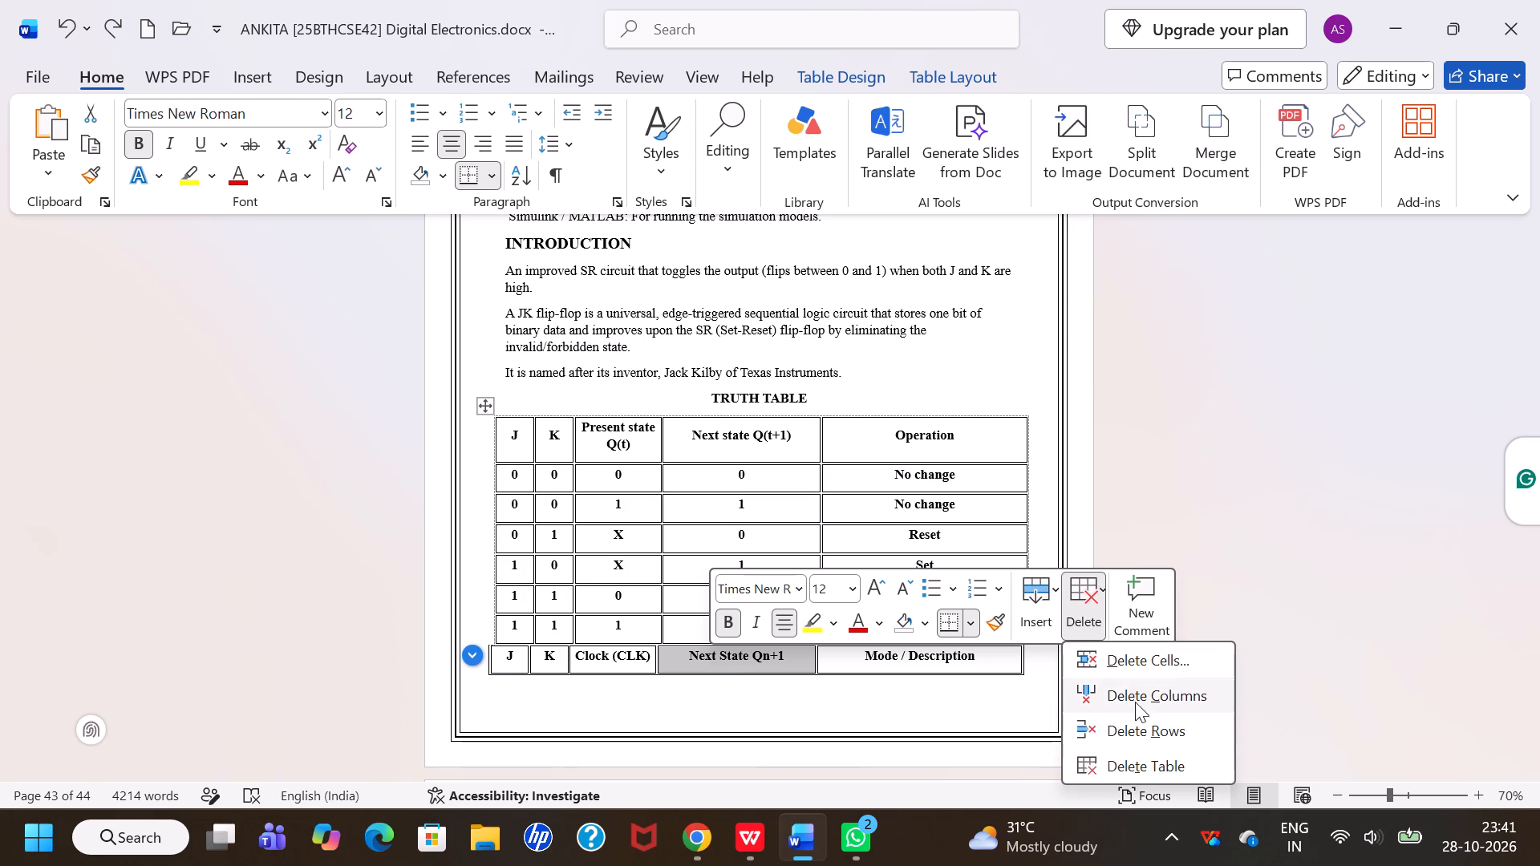
left_click(1141, 732)
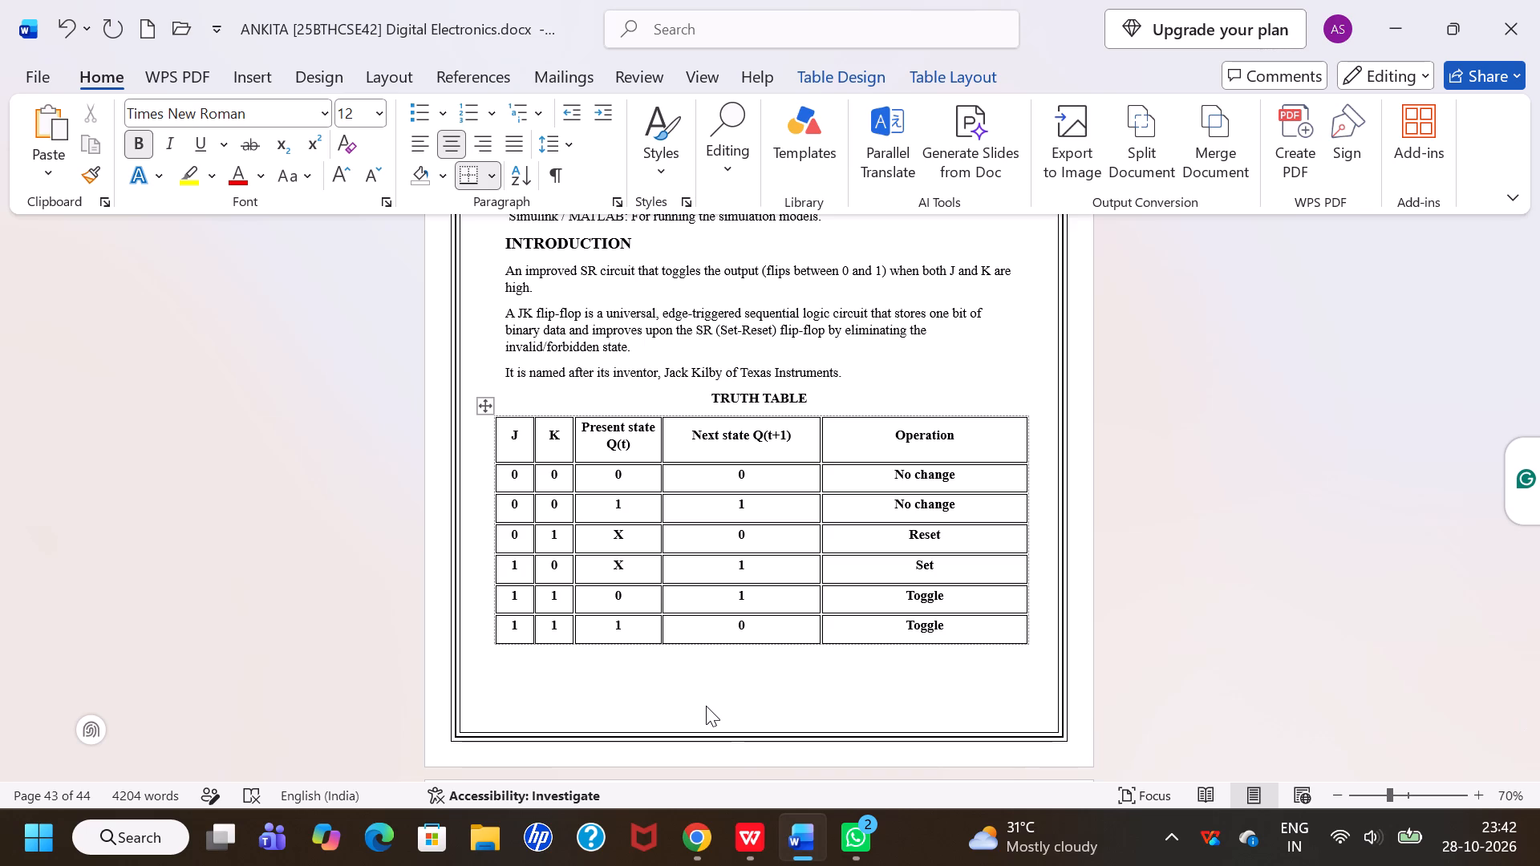
scroll(706, 706, "up", 3)
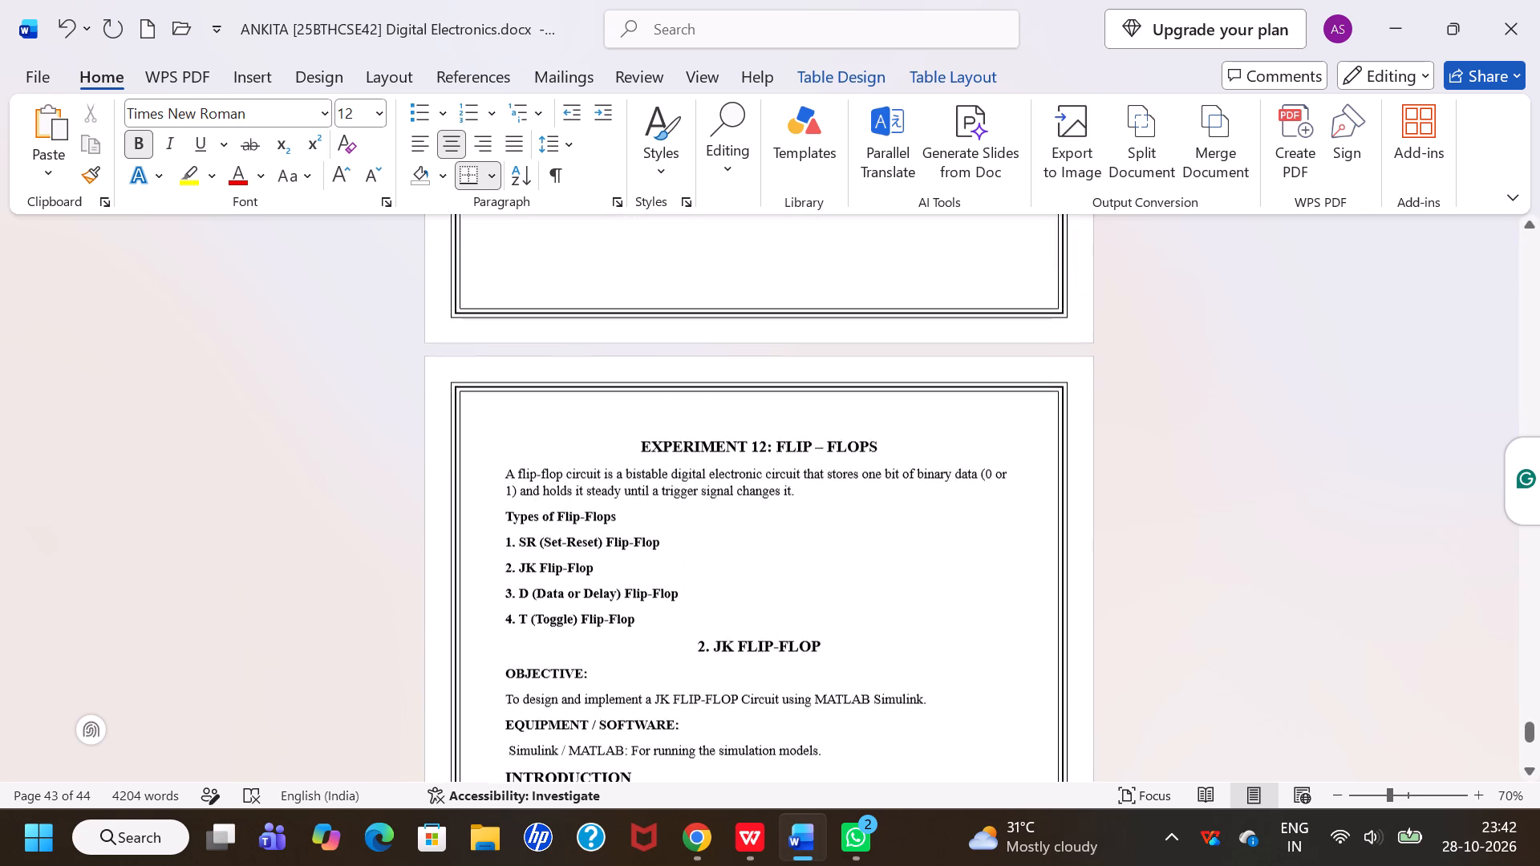
scroll(706, 706, "down", 3)
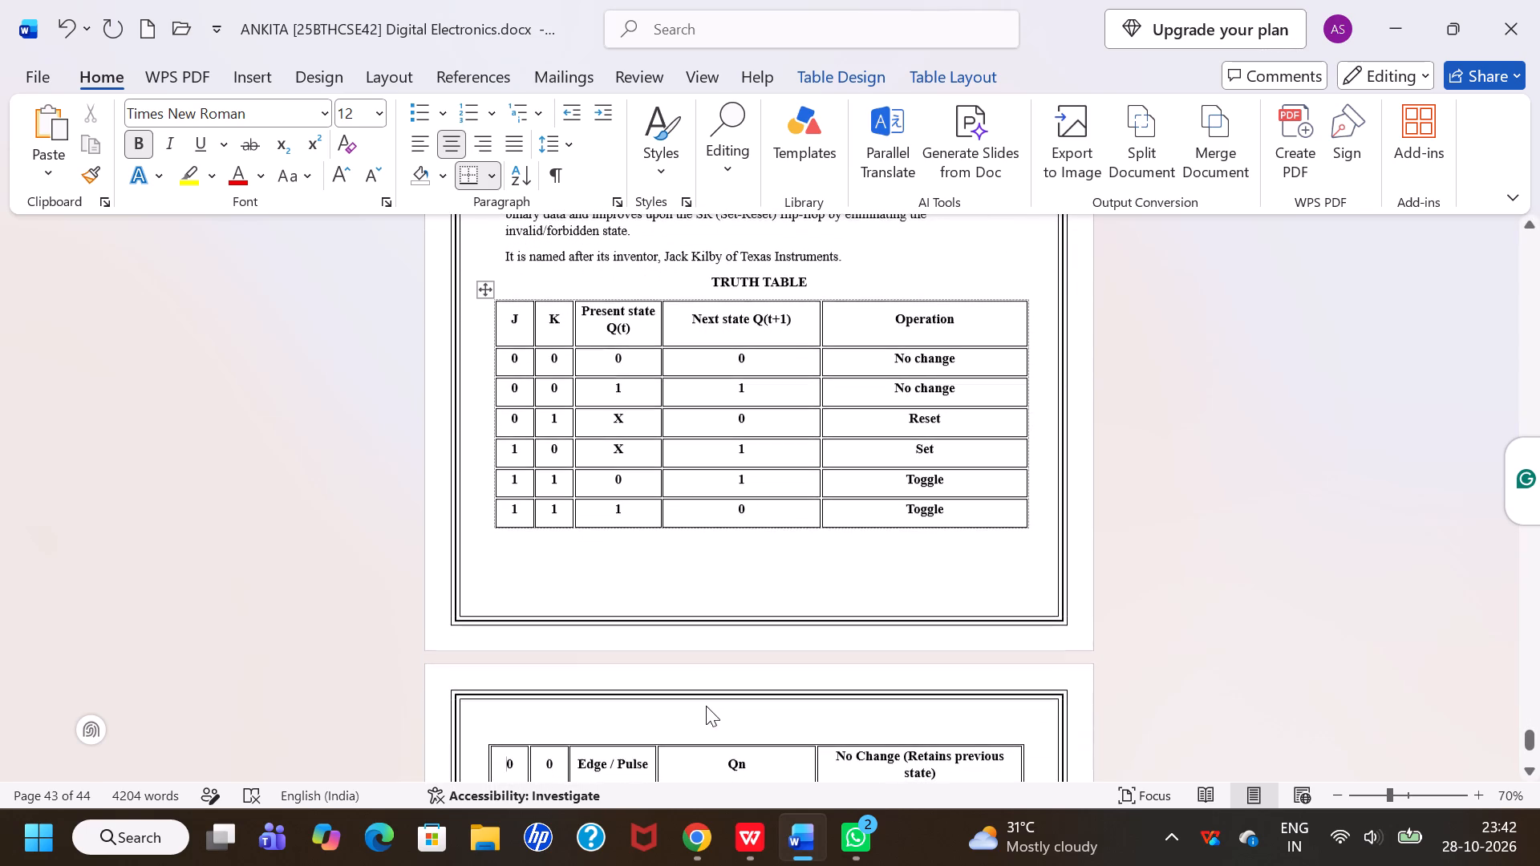
scroll(706, 706, "down", 2)
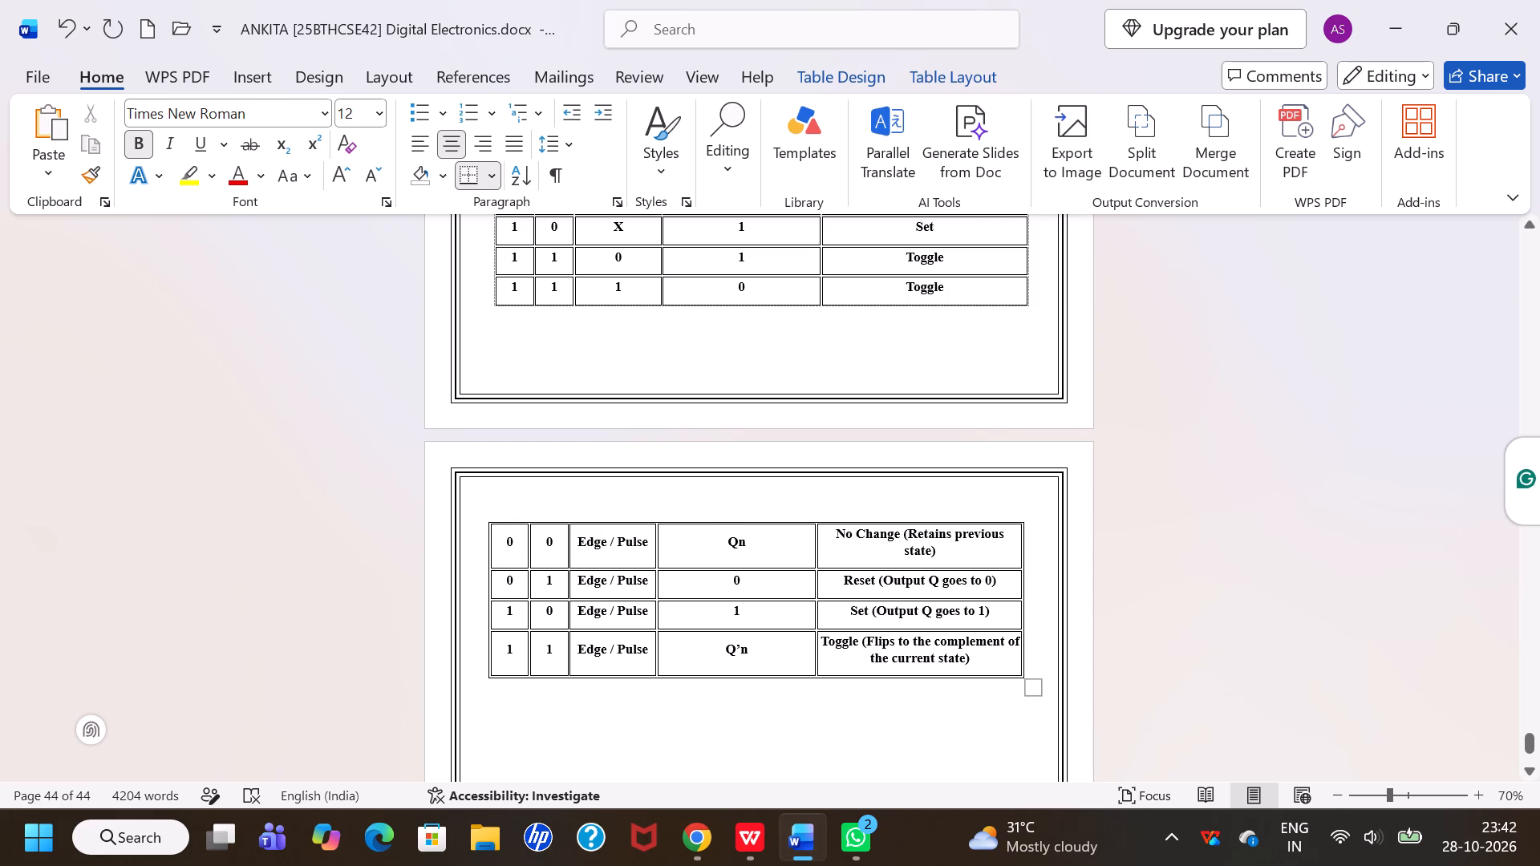
left_click_drag(492, 522, 946, 668)
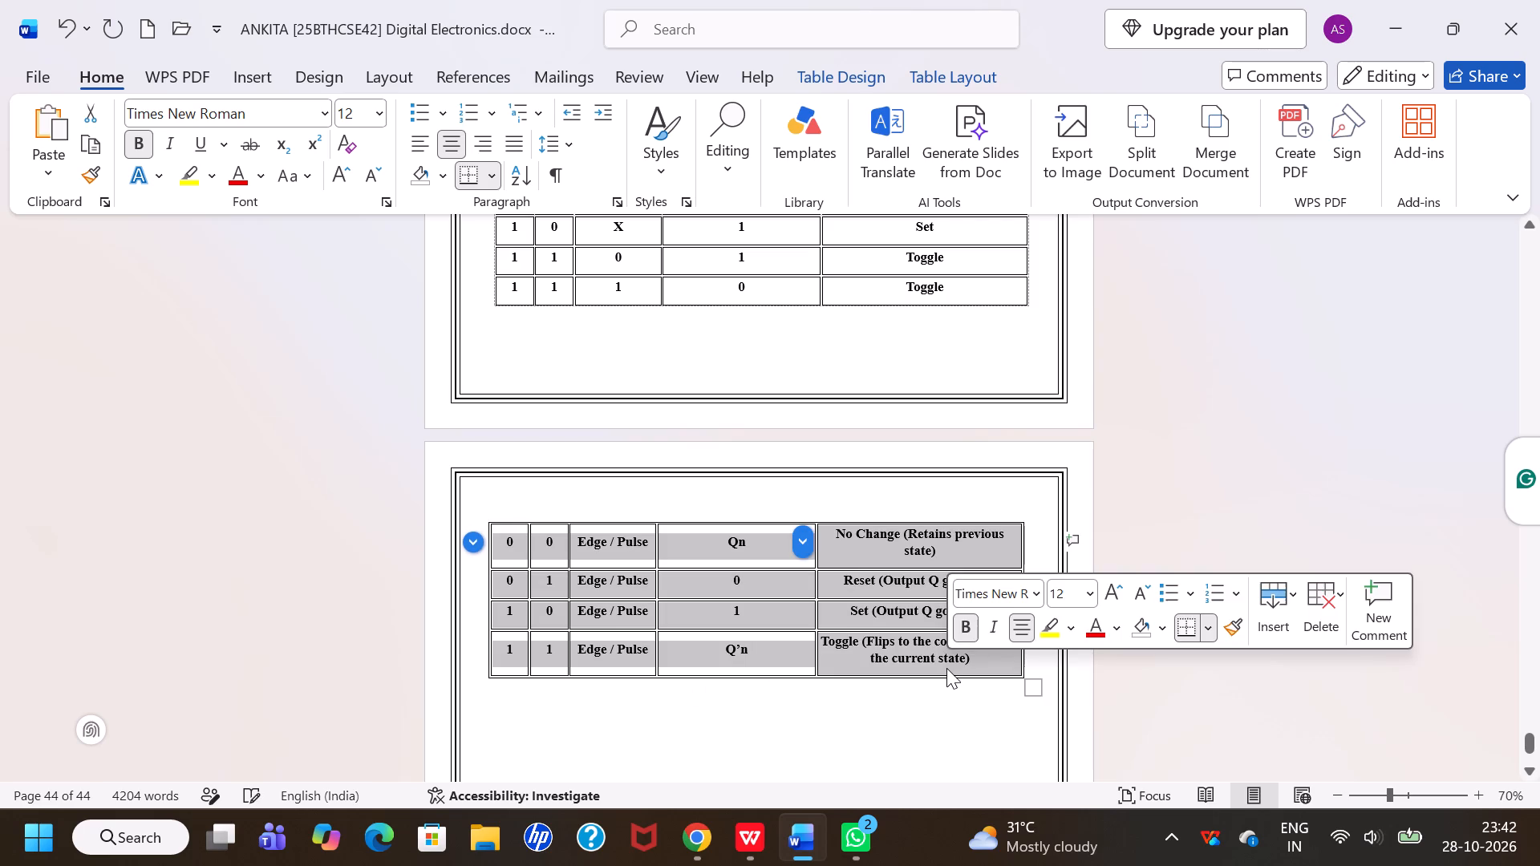
key("BackSpace")
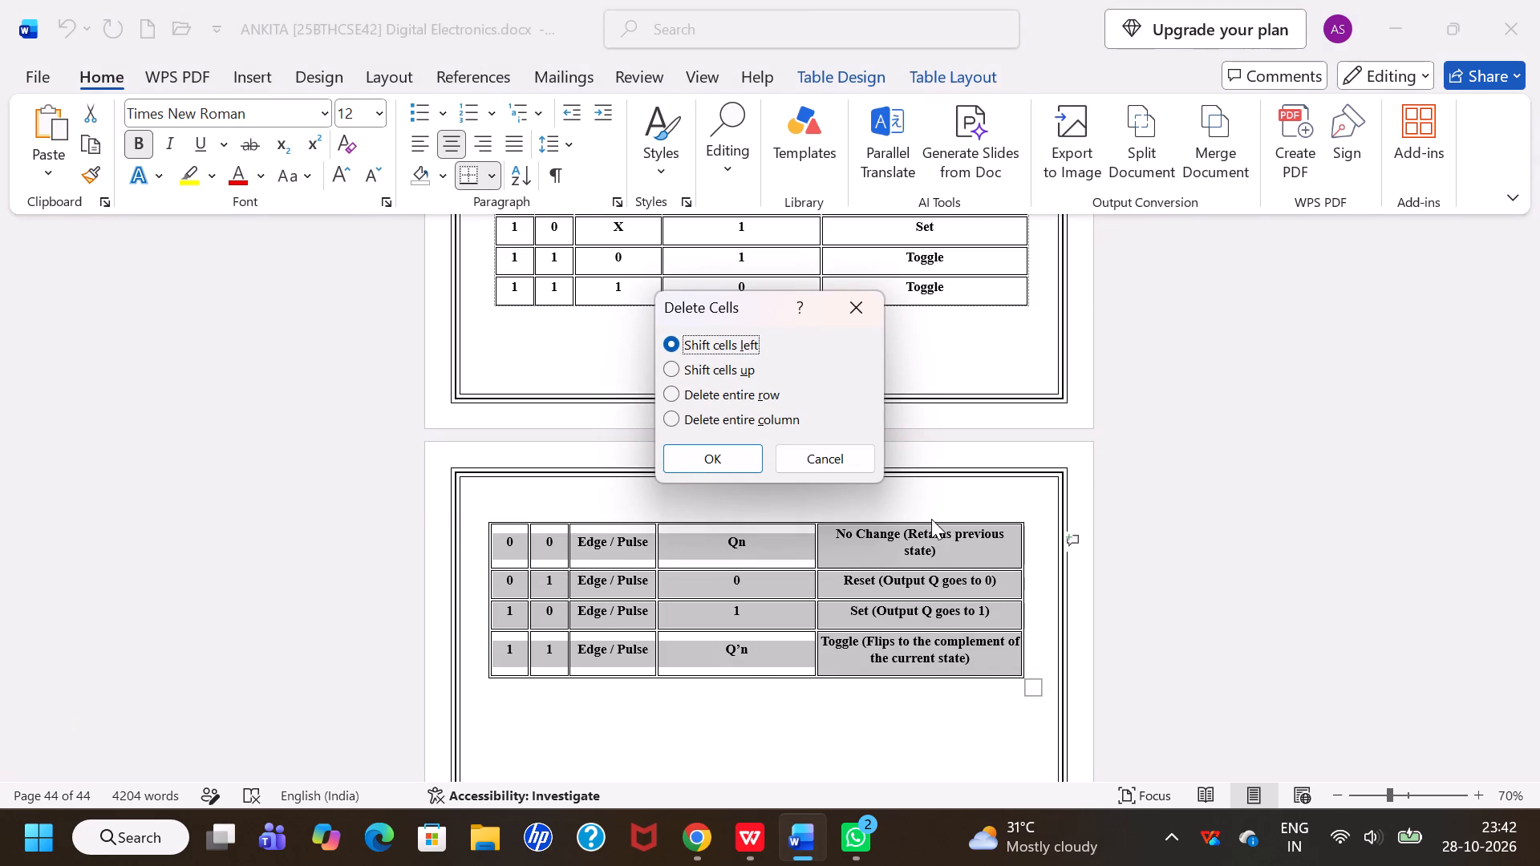
left_click(755, 394)
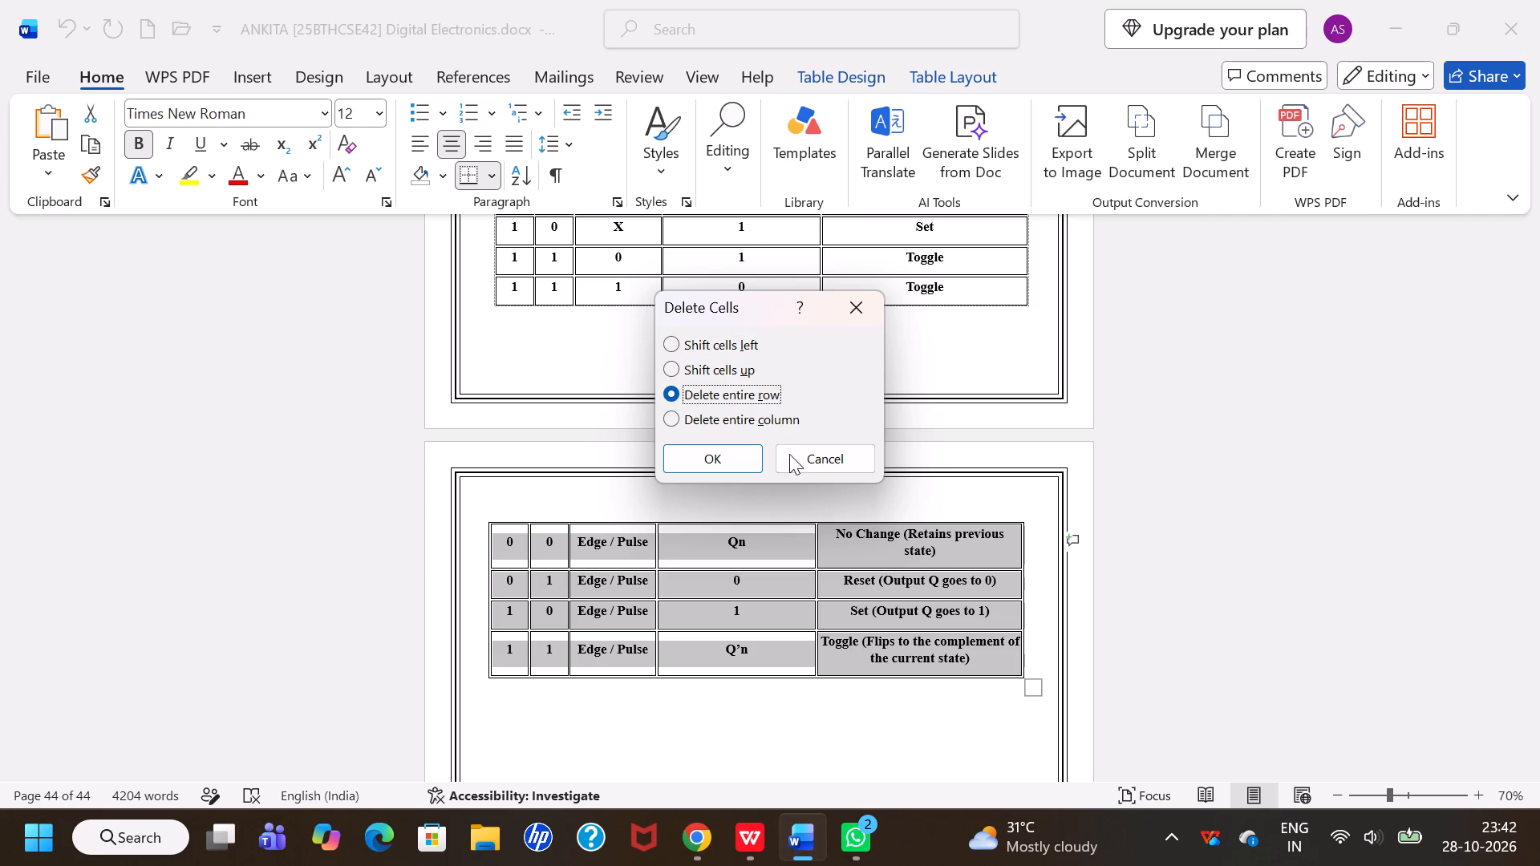
left_click(743, 460)
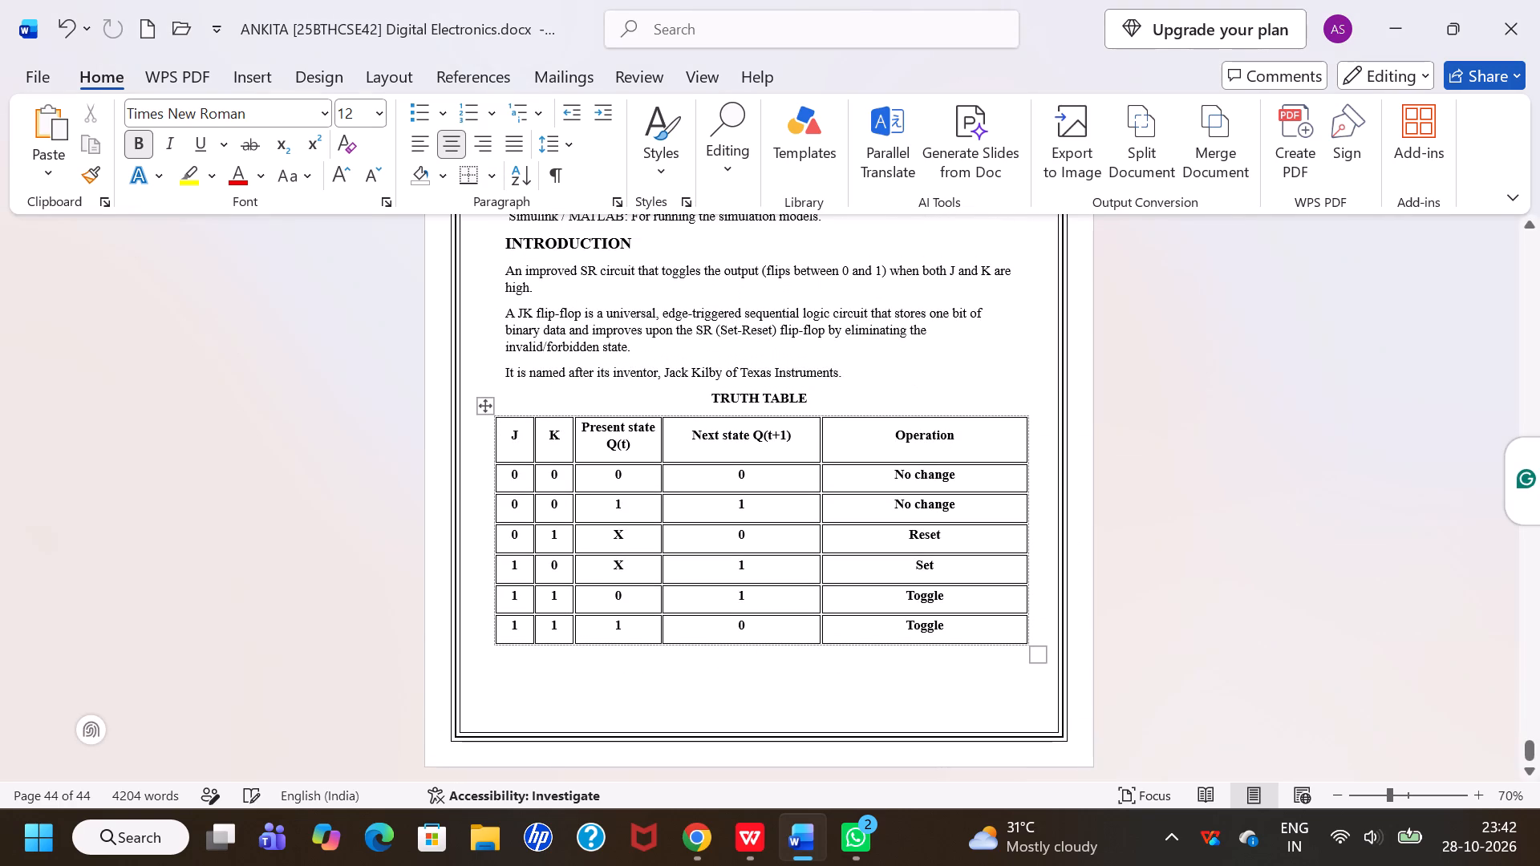
Start a new empty paragraph below the new JK truth table, on the following page.
scroll(743, 460, "down", 4)
left_click(605, 688)
key("Return")
scroll(605, 688, "down", 1)
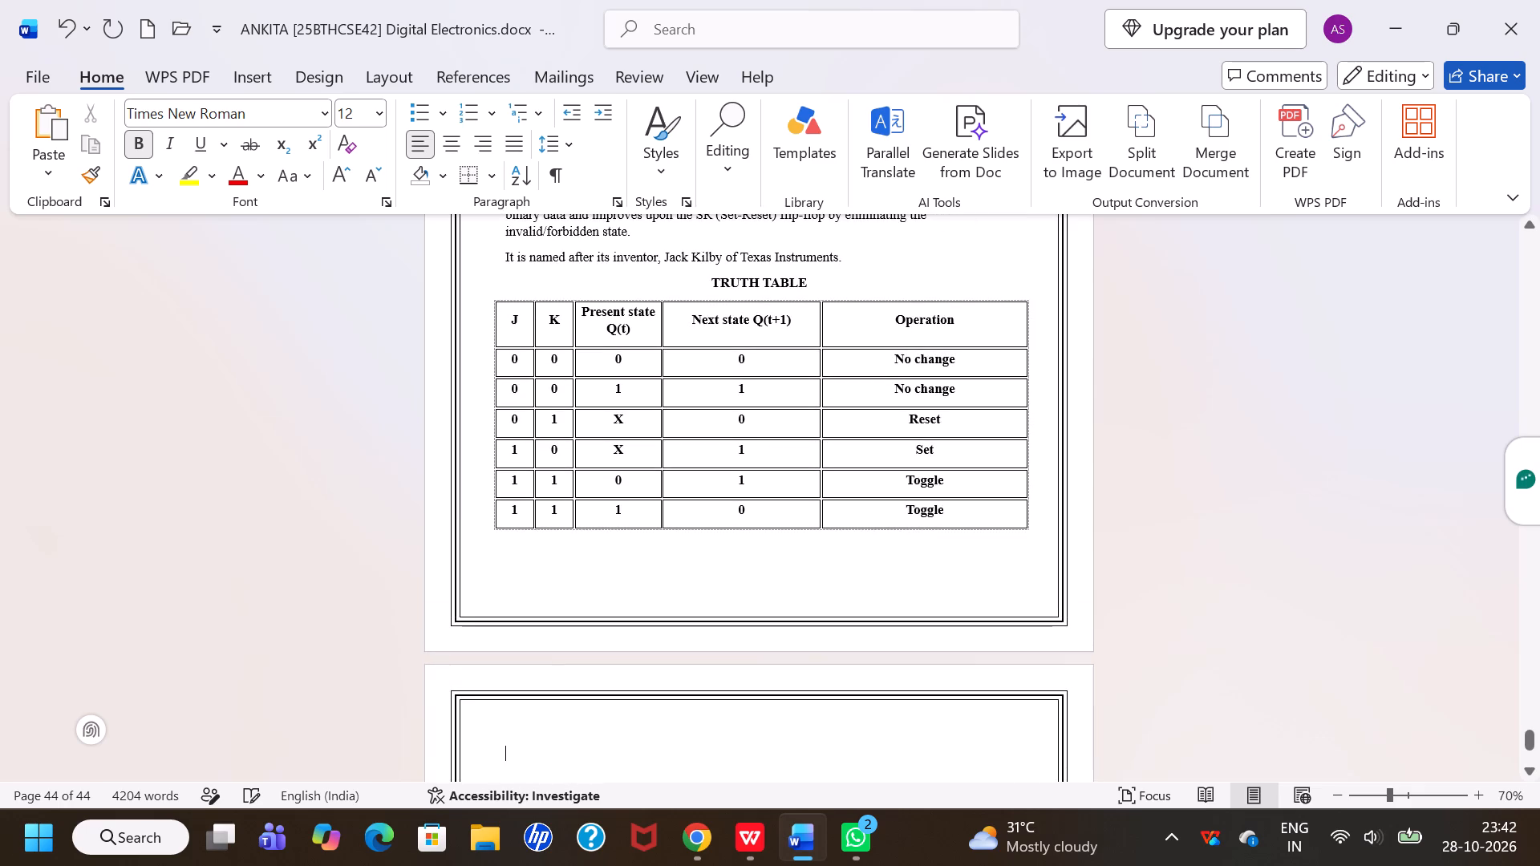
scroll(605, 688, "down", 2)
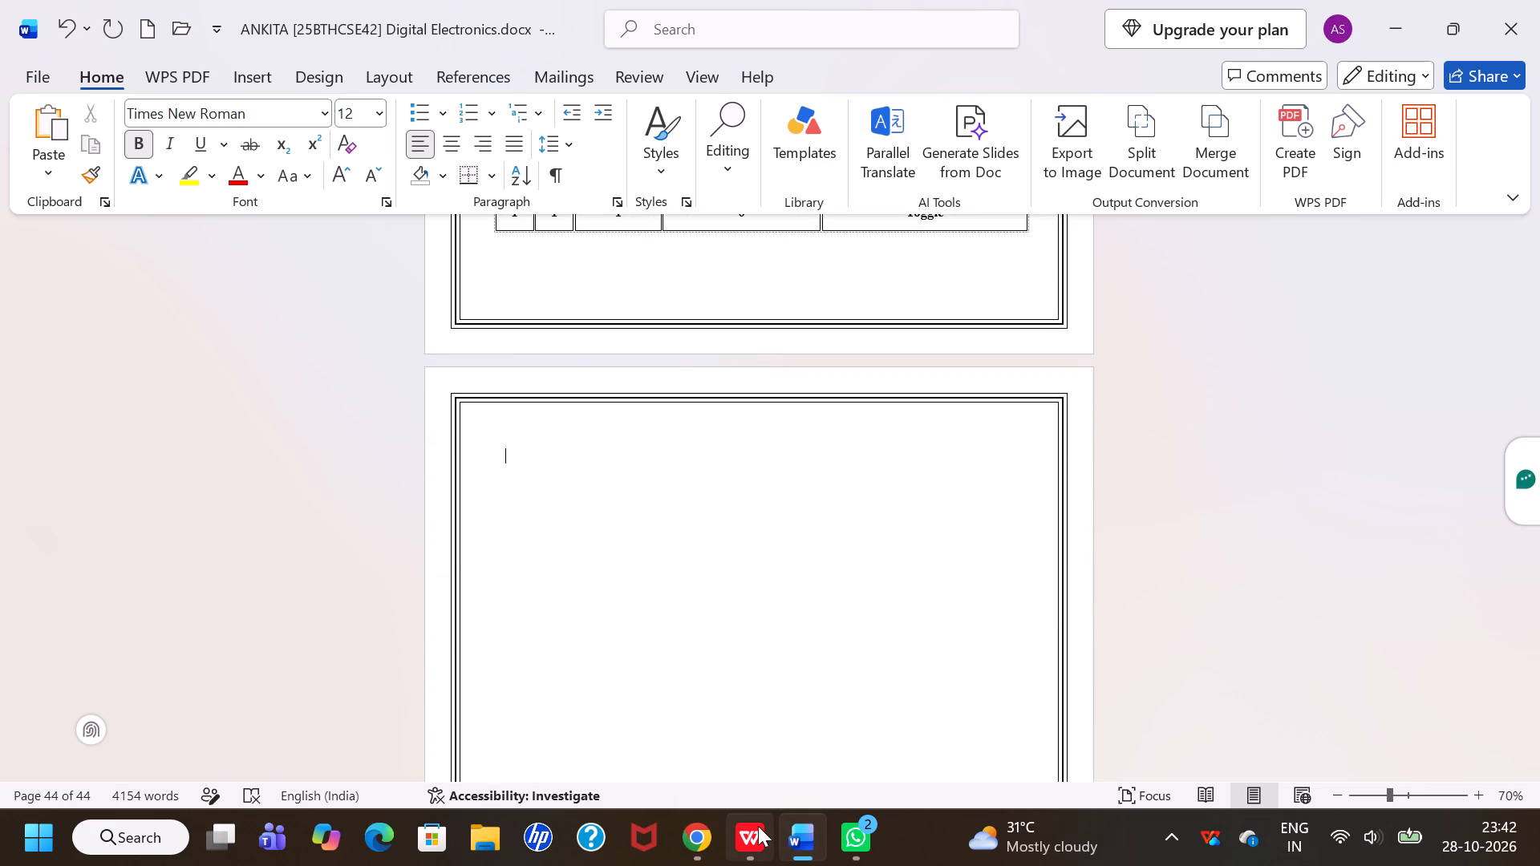
Check the JK notes in the WPS reference document and add the heading CHARACTERISTIC EQUATION on the blank last page in Word.
left_click(758, 826)
left_click(707, 666)
scroll(707, 666, "down", 1)
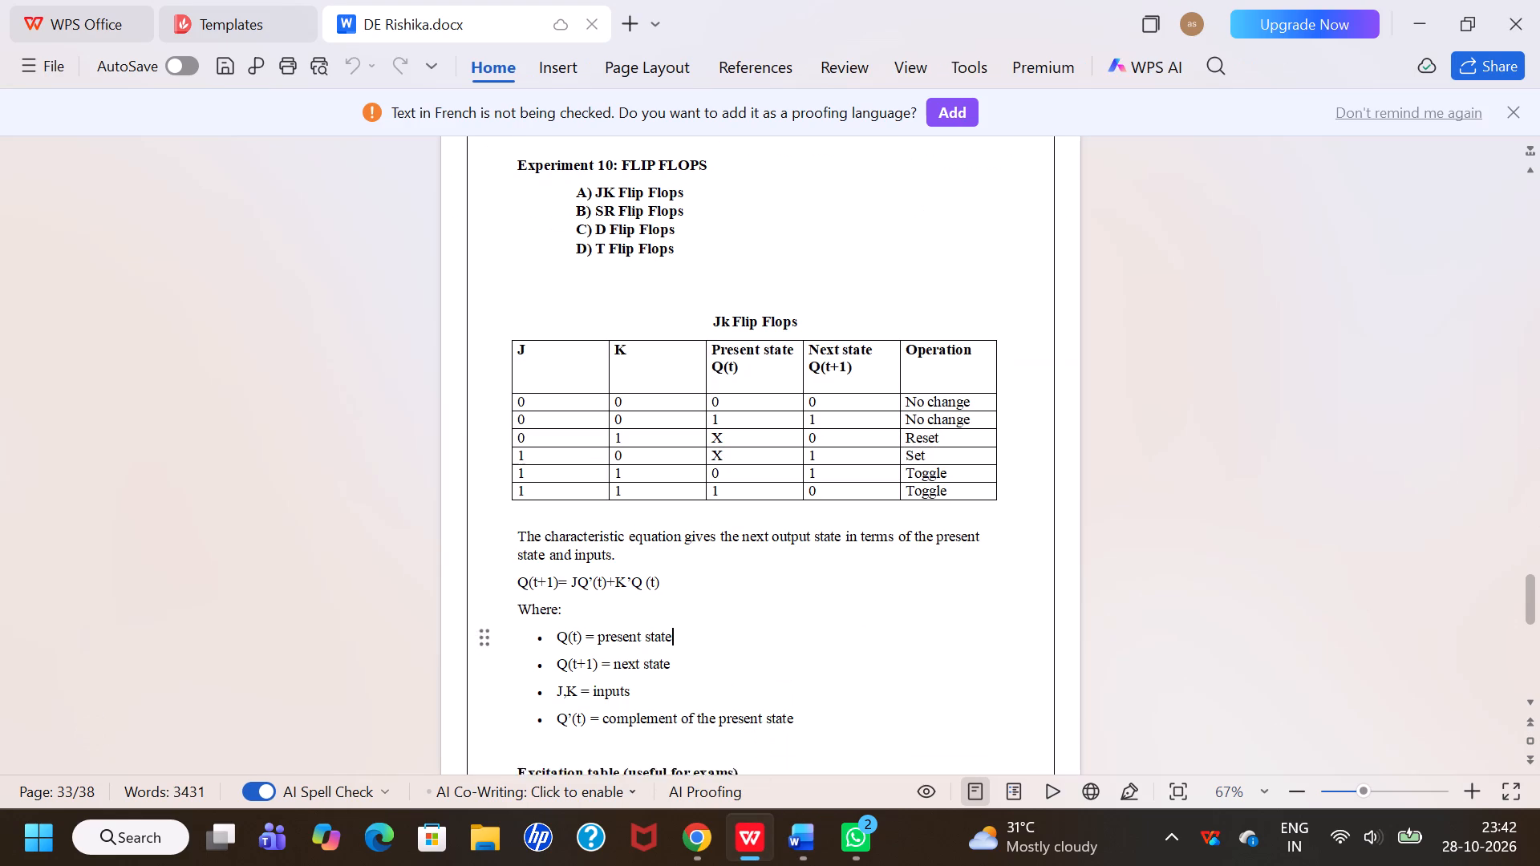
scroll(707, 666, "down", 1)
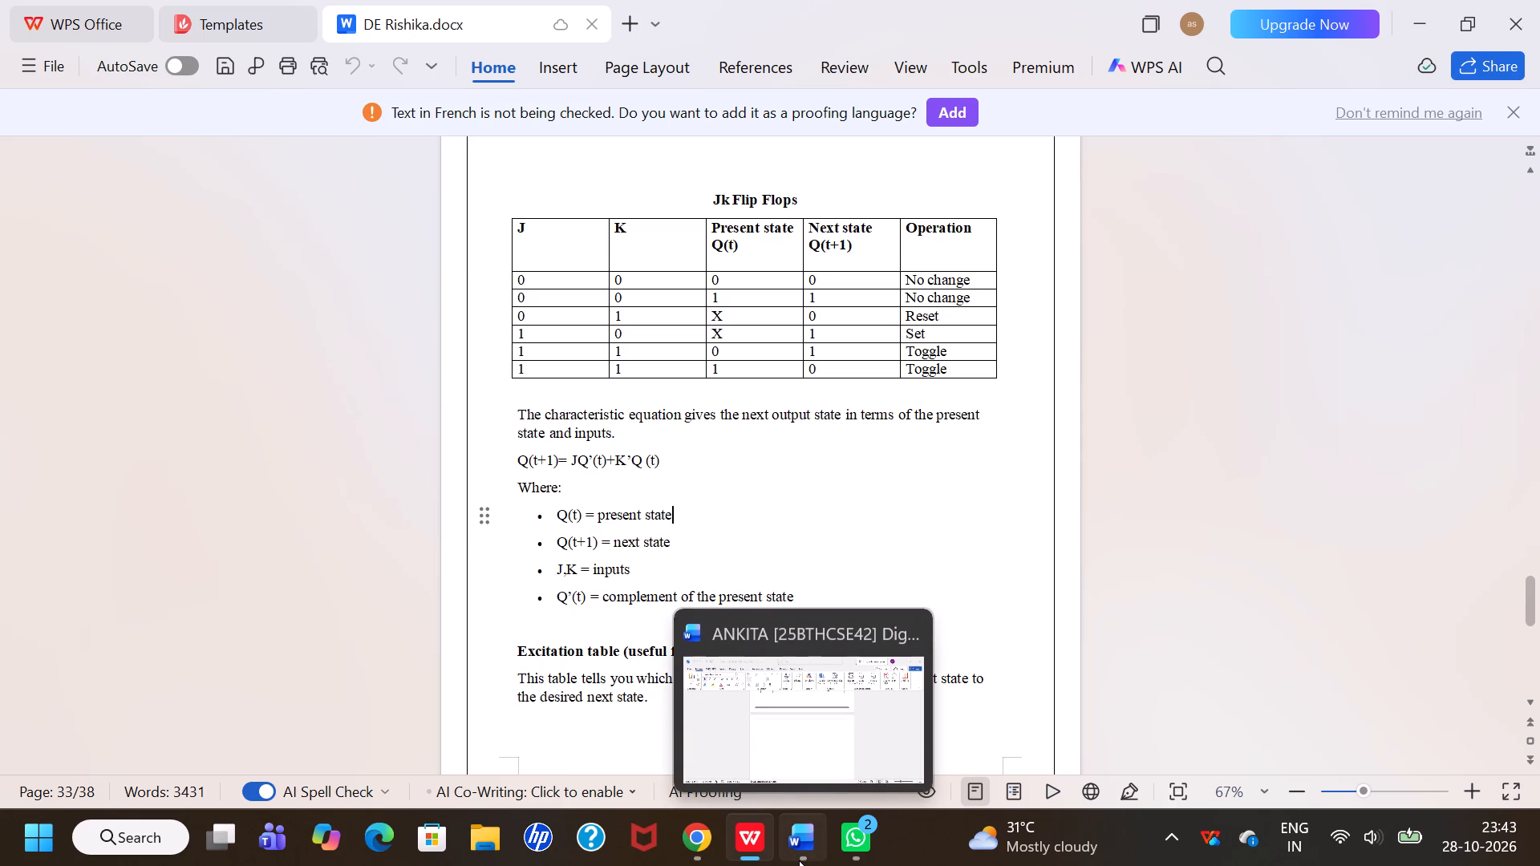
left_click(776, 736)
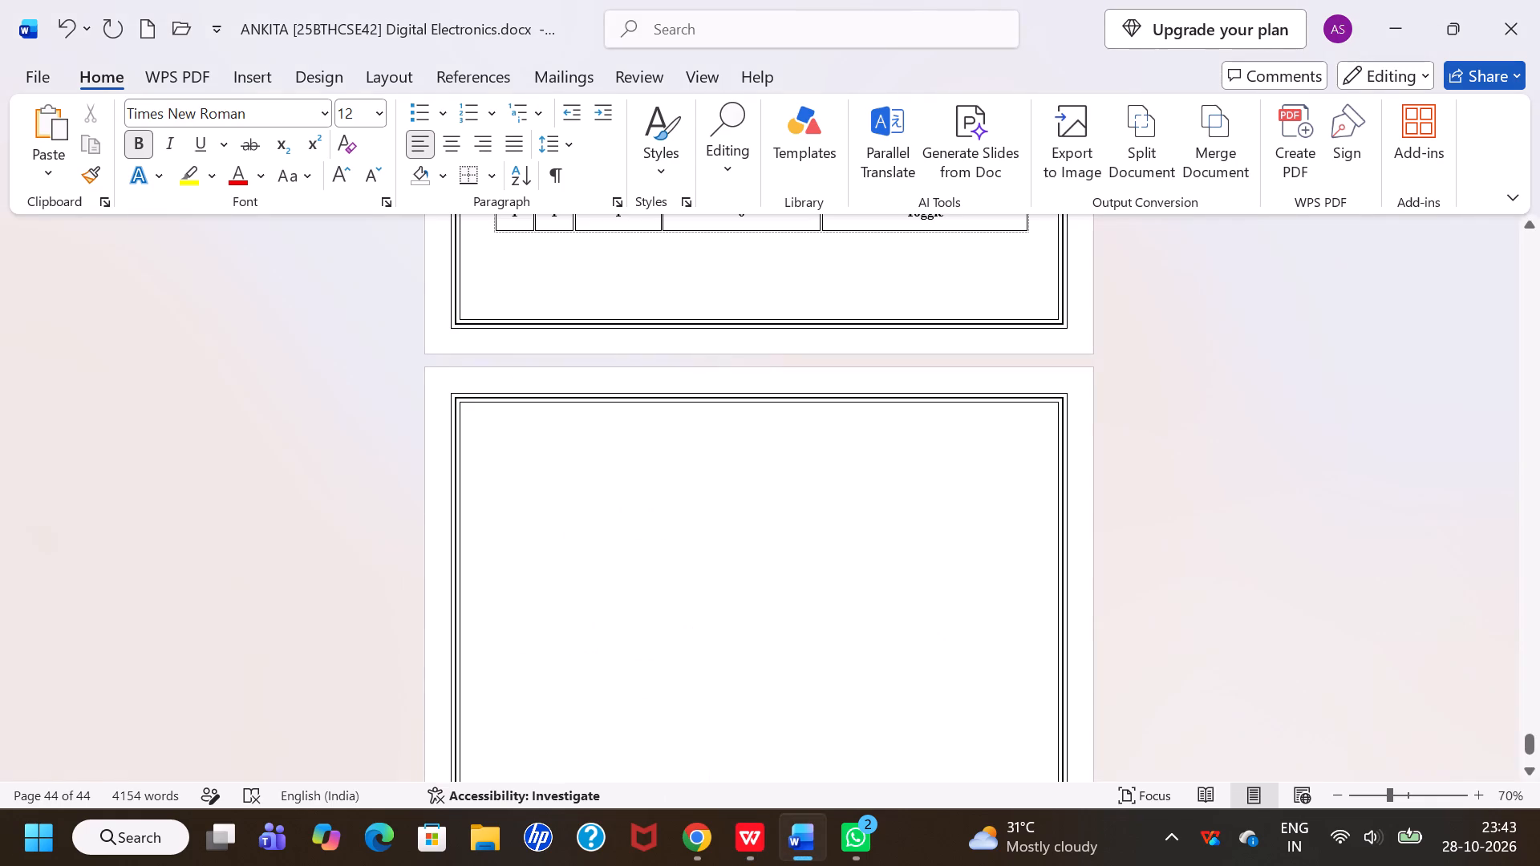
left_click(545, 448)
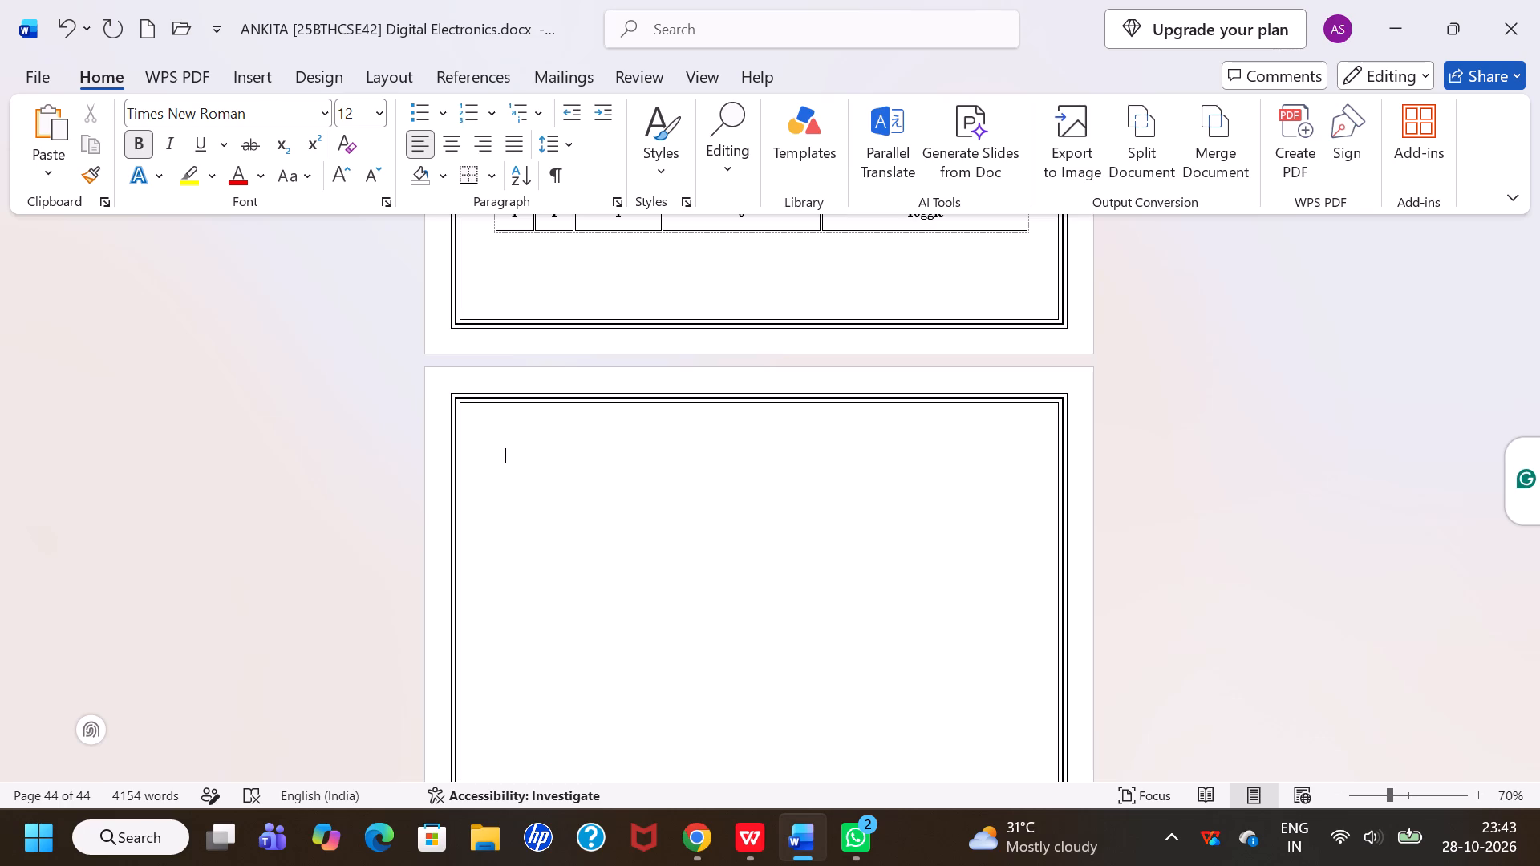
type("CH")
type("ARACTERIS")
type("TIC")
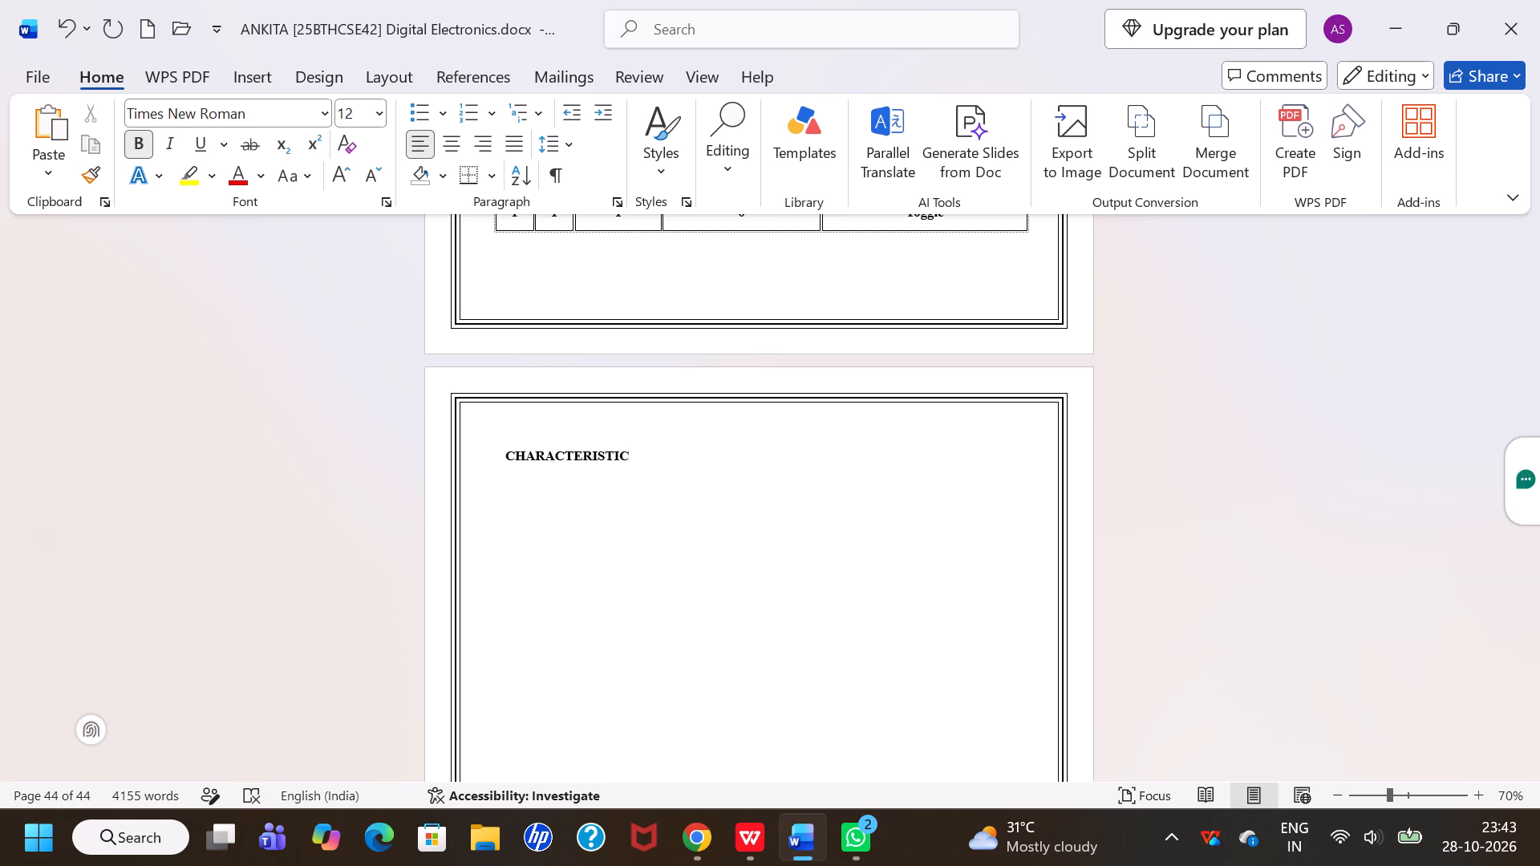
key("space")
type("EQUATION")
key("Return")
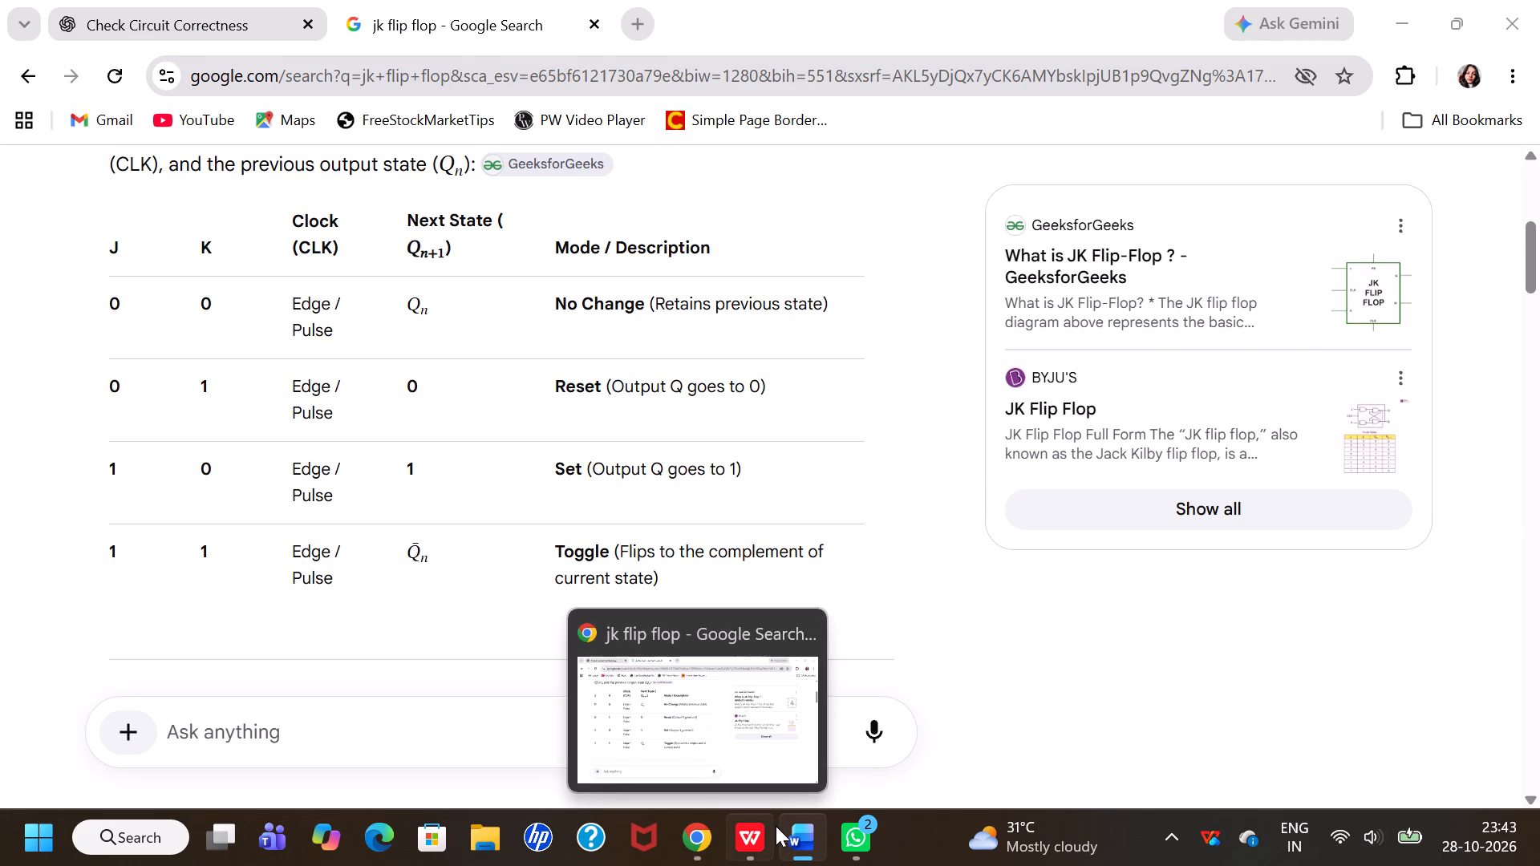
Copy the JK characteristic equation with its "Where:" definitions list from the WPS reference document and paste it below the new heading in Word.
left_click(734, 827)
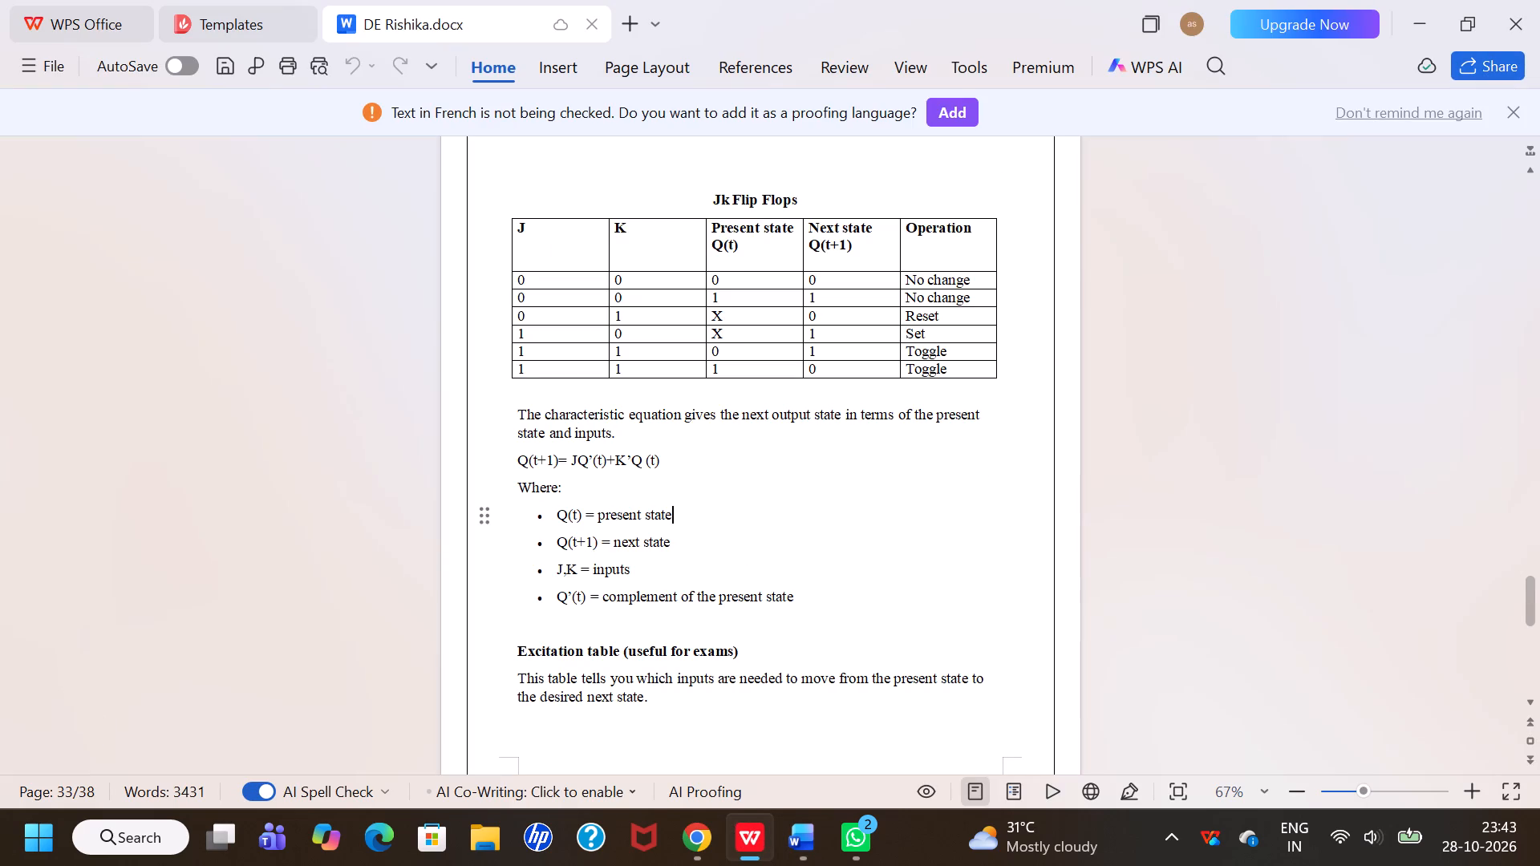
left_click_drag(515, 460, 688, 500)
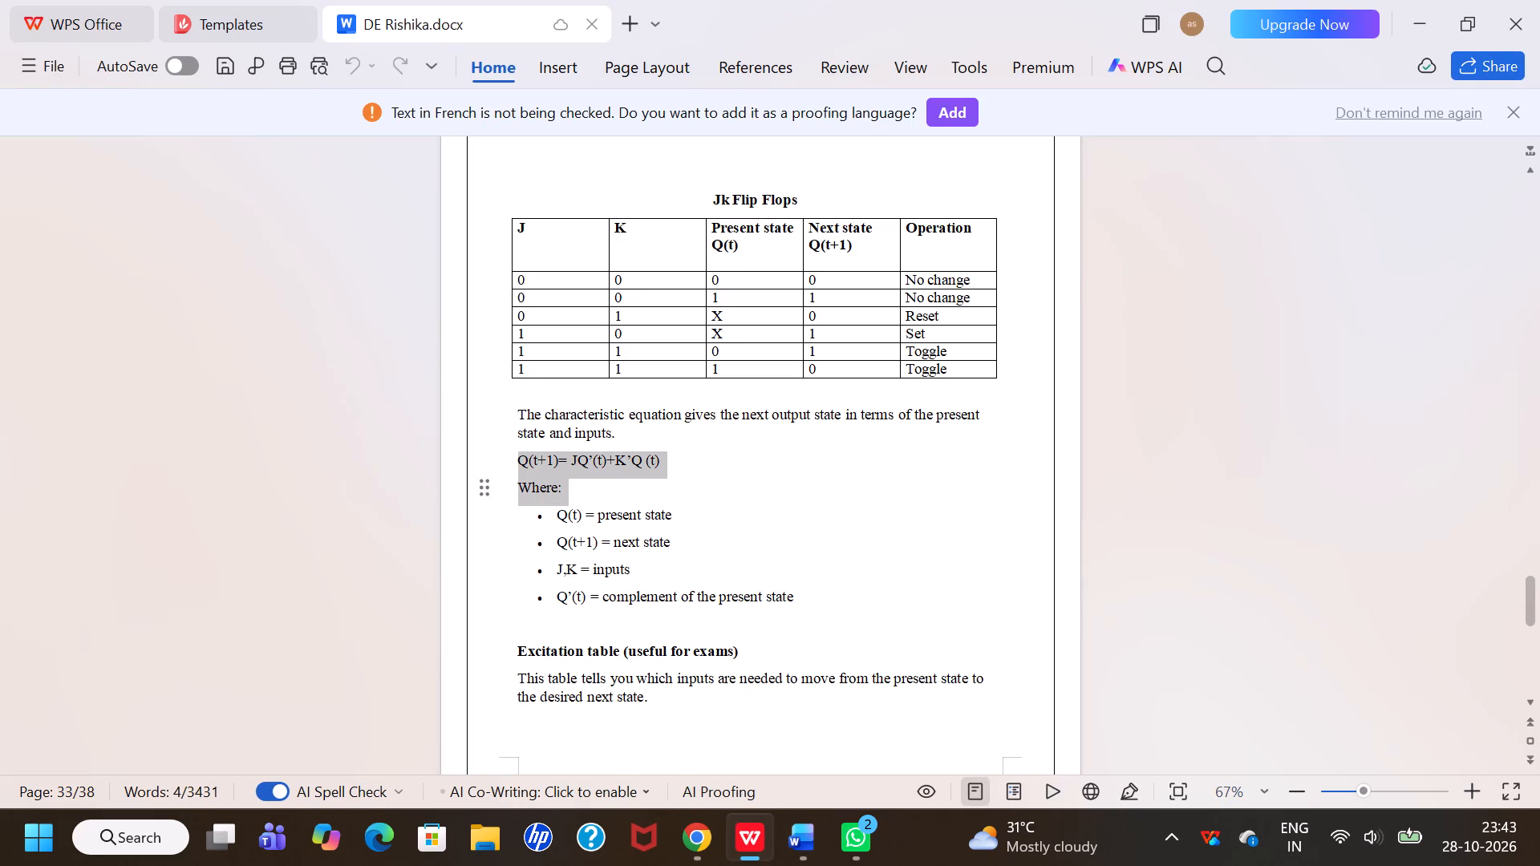
left_click_drag(688, 500, 800, 606)
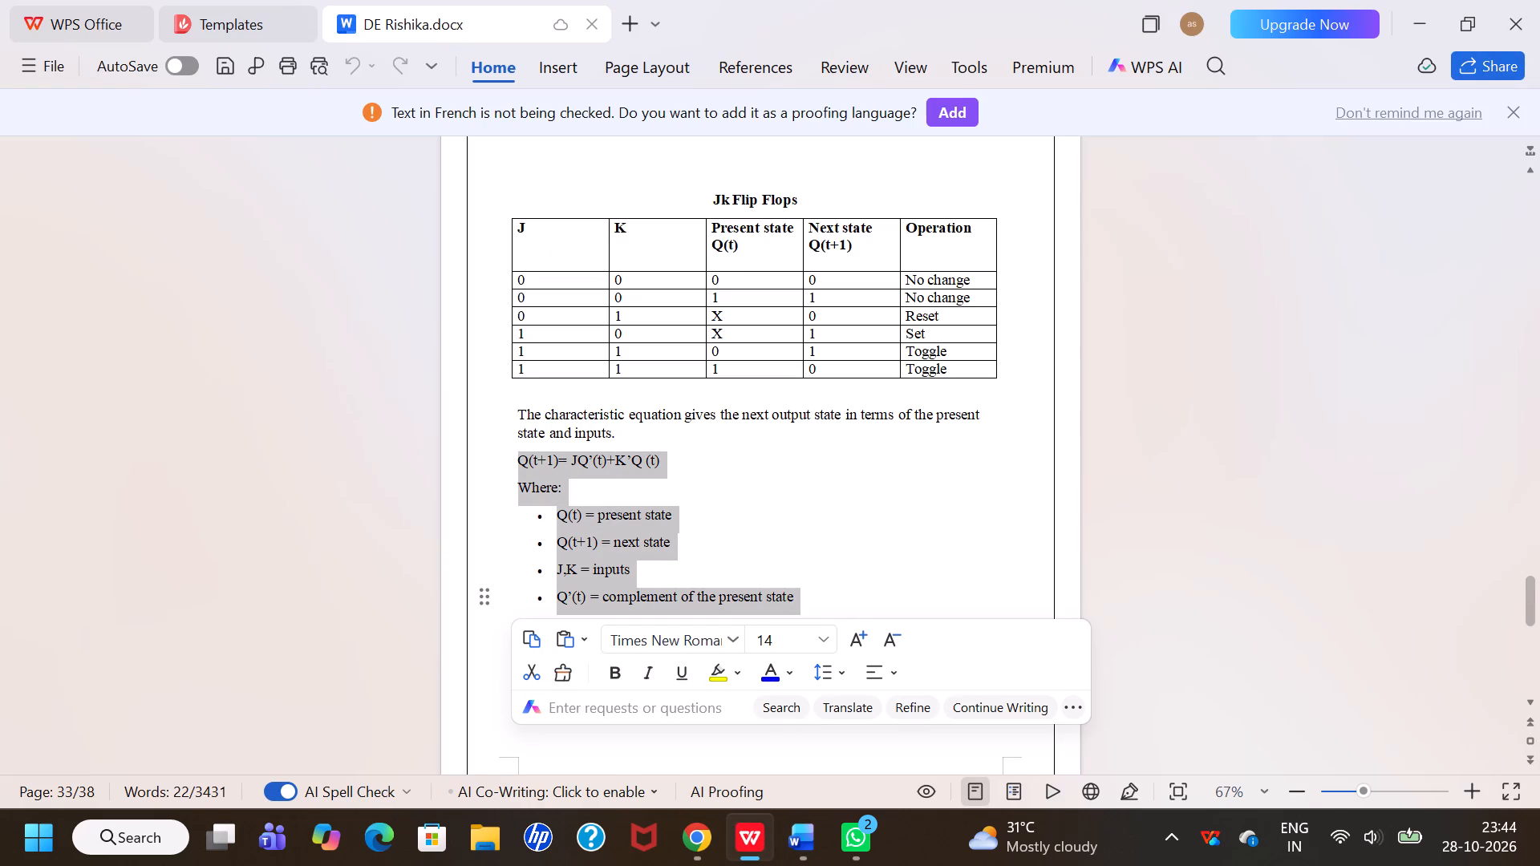
key("ctrl+c")
scroll(800, 606, "down", 1)
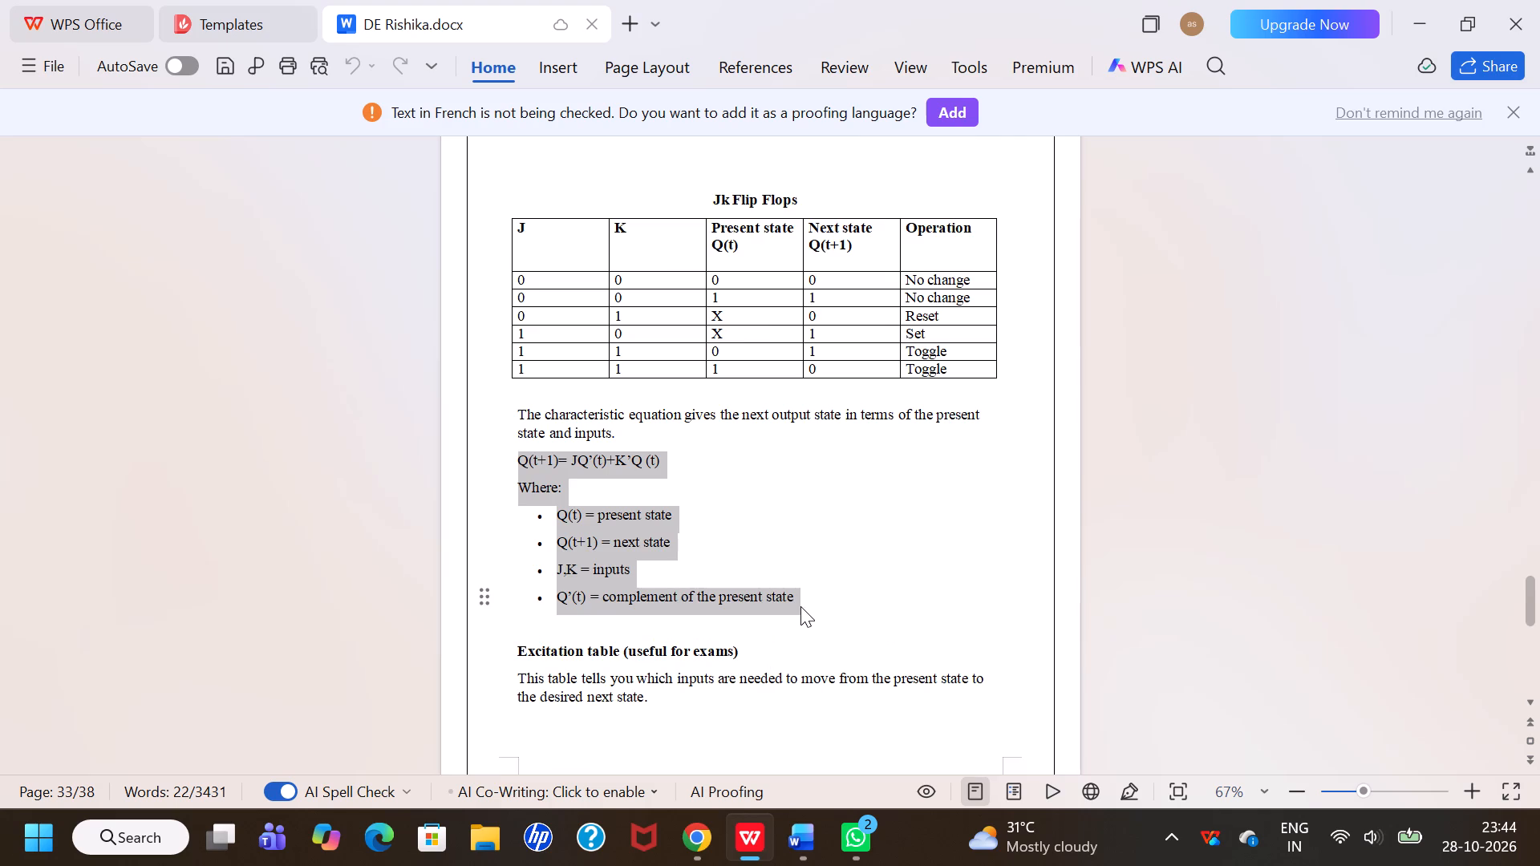
scroll(800, 606, "down", 4)
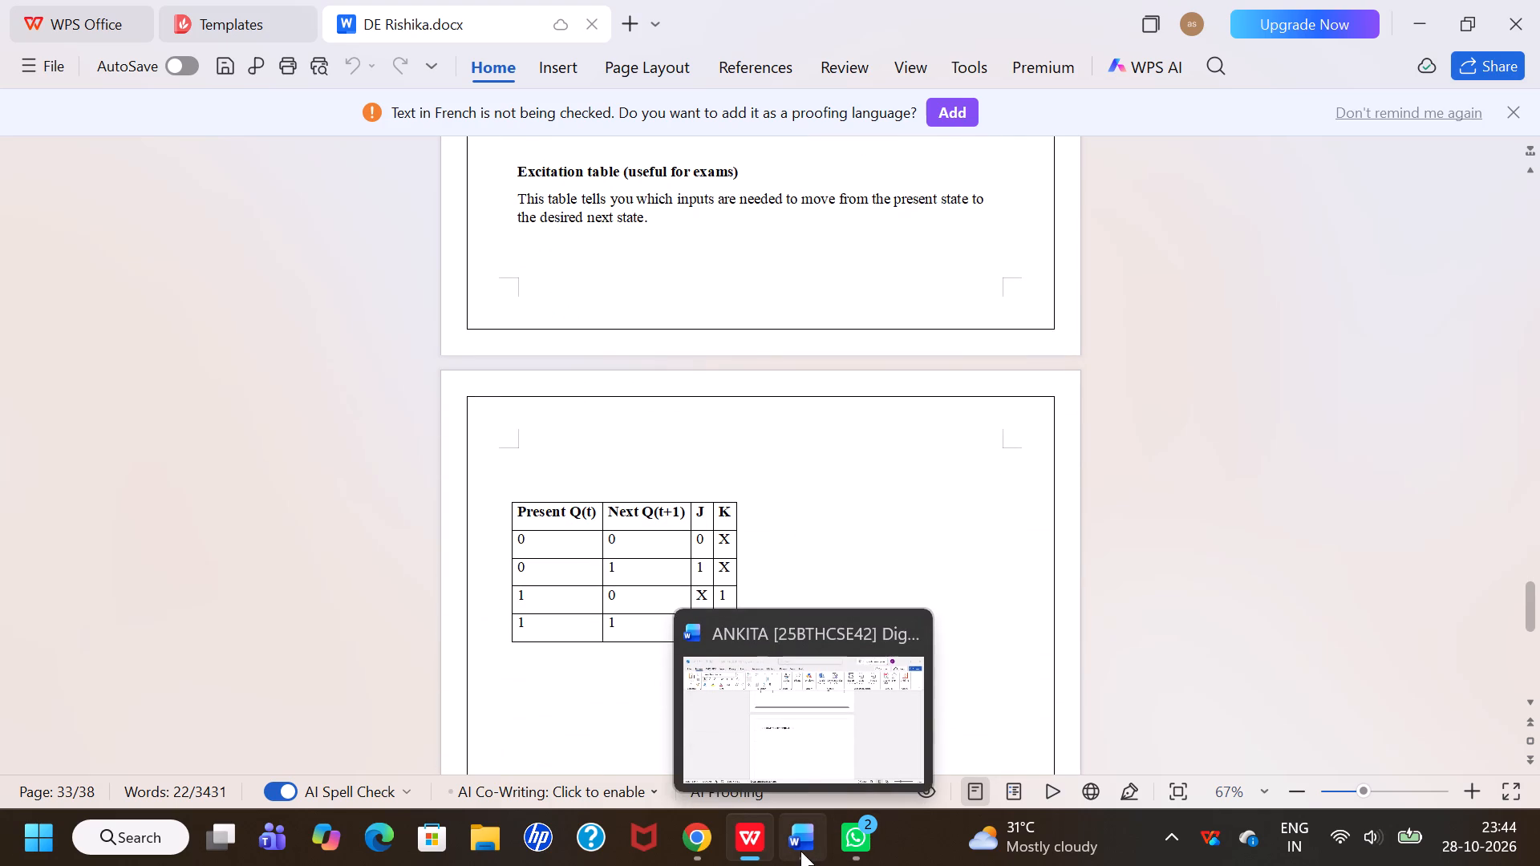
left_click(793, 757)
key("ctrl+v")
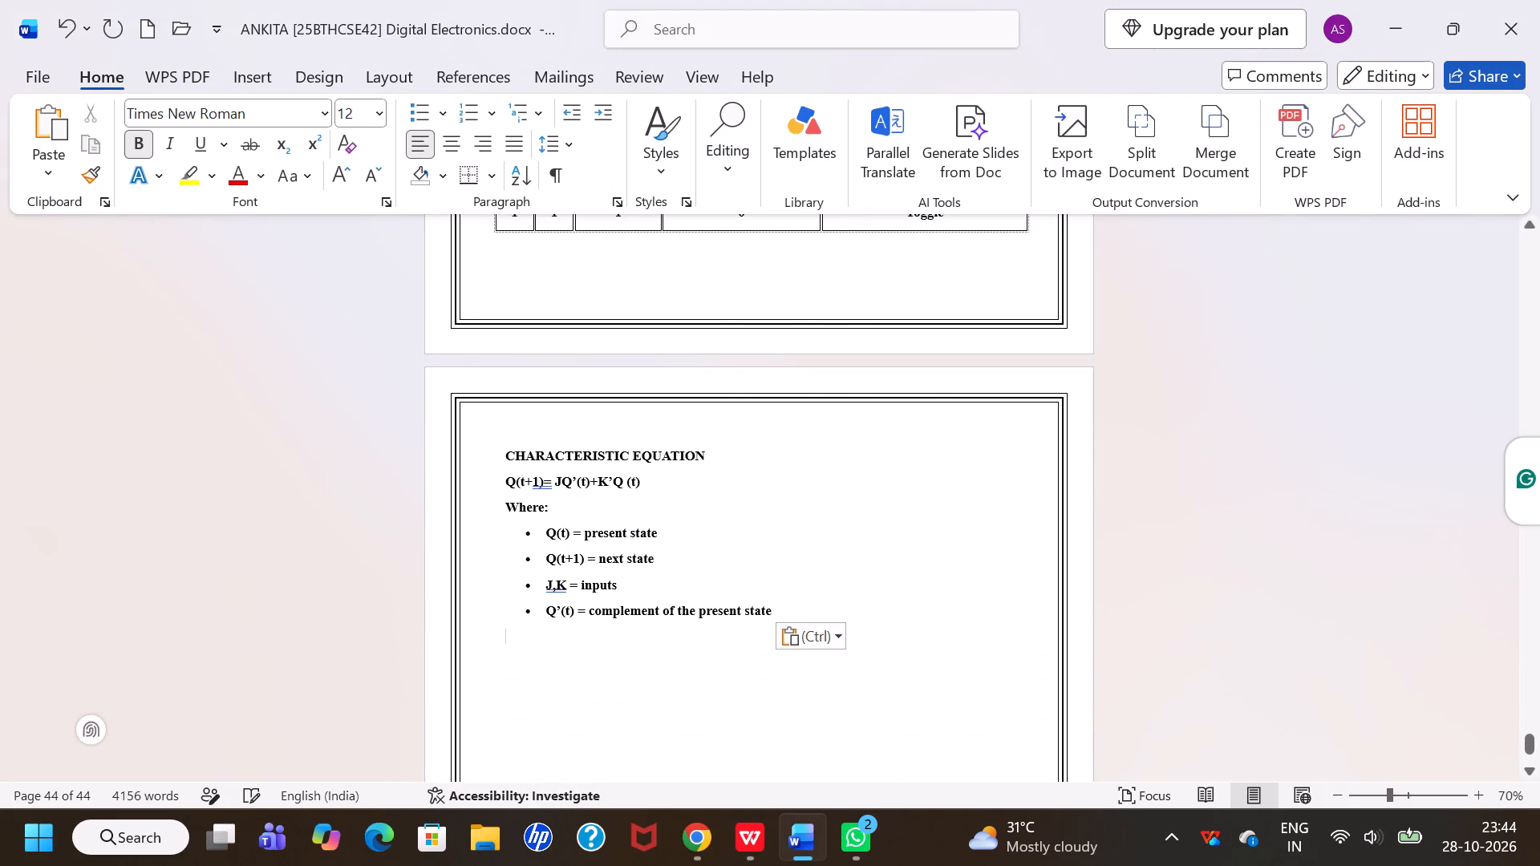
Remove the bold formatting from the pasted equation, the "Where:" line and the four bulleted definitions.
left_click_drag(498, 480, 691, 595)
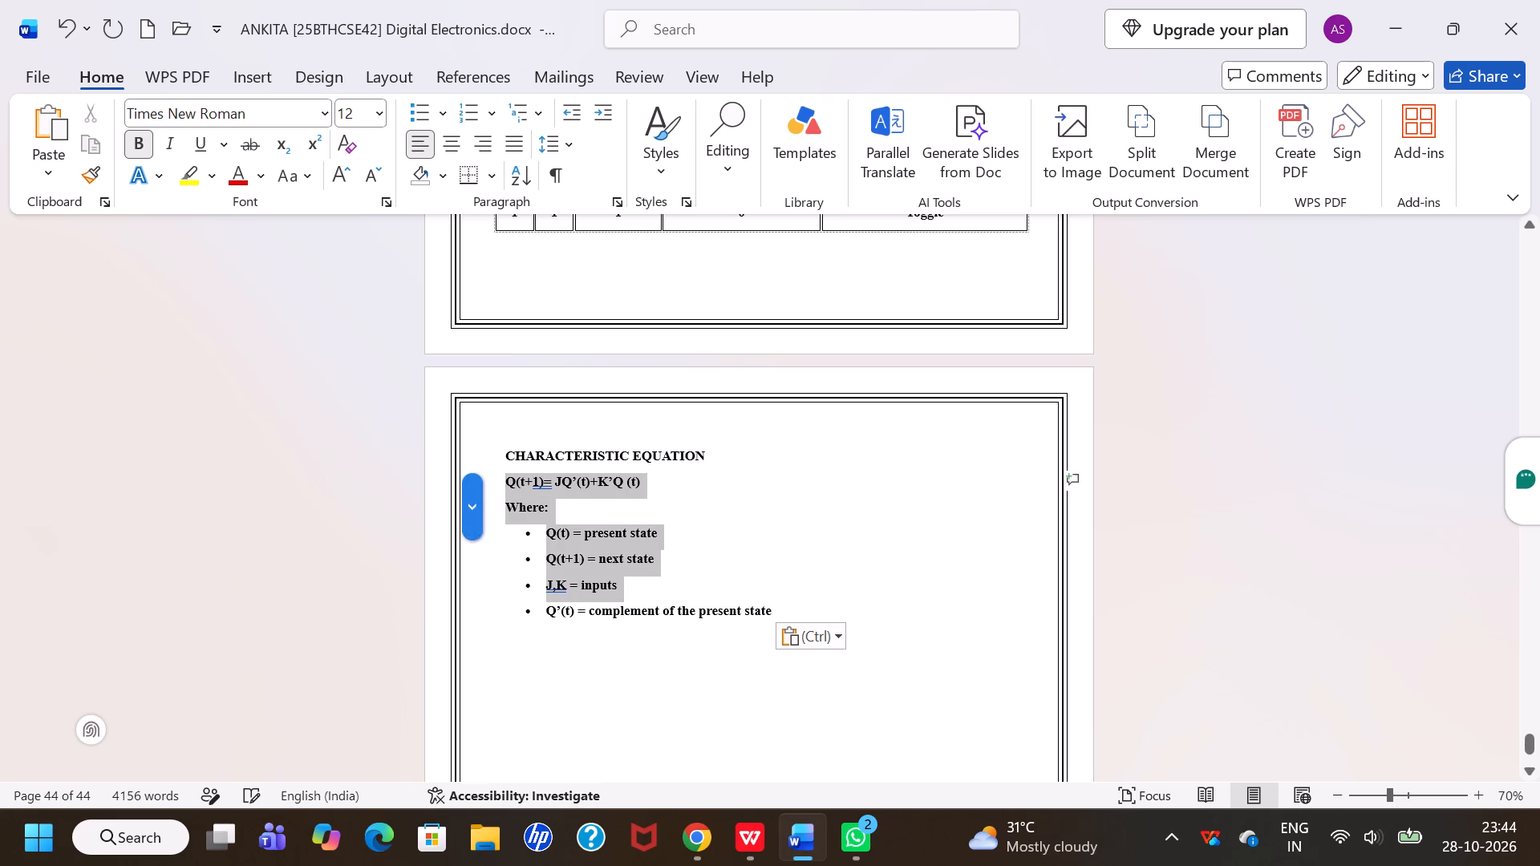
left_click_drag(691, 595, 769, 604)
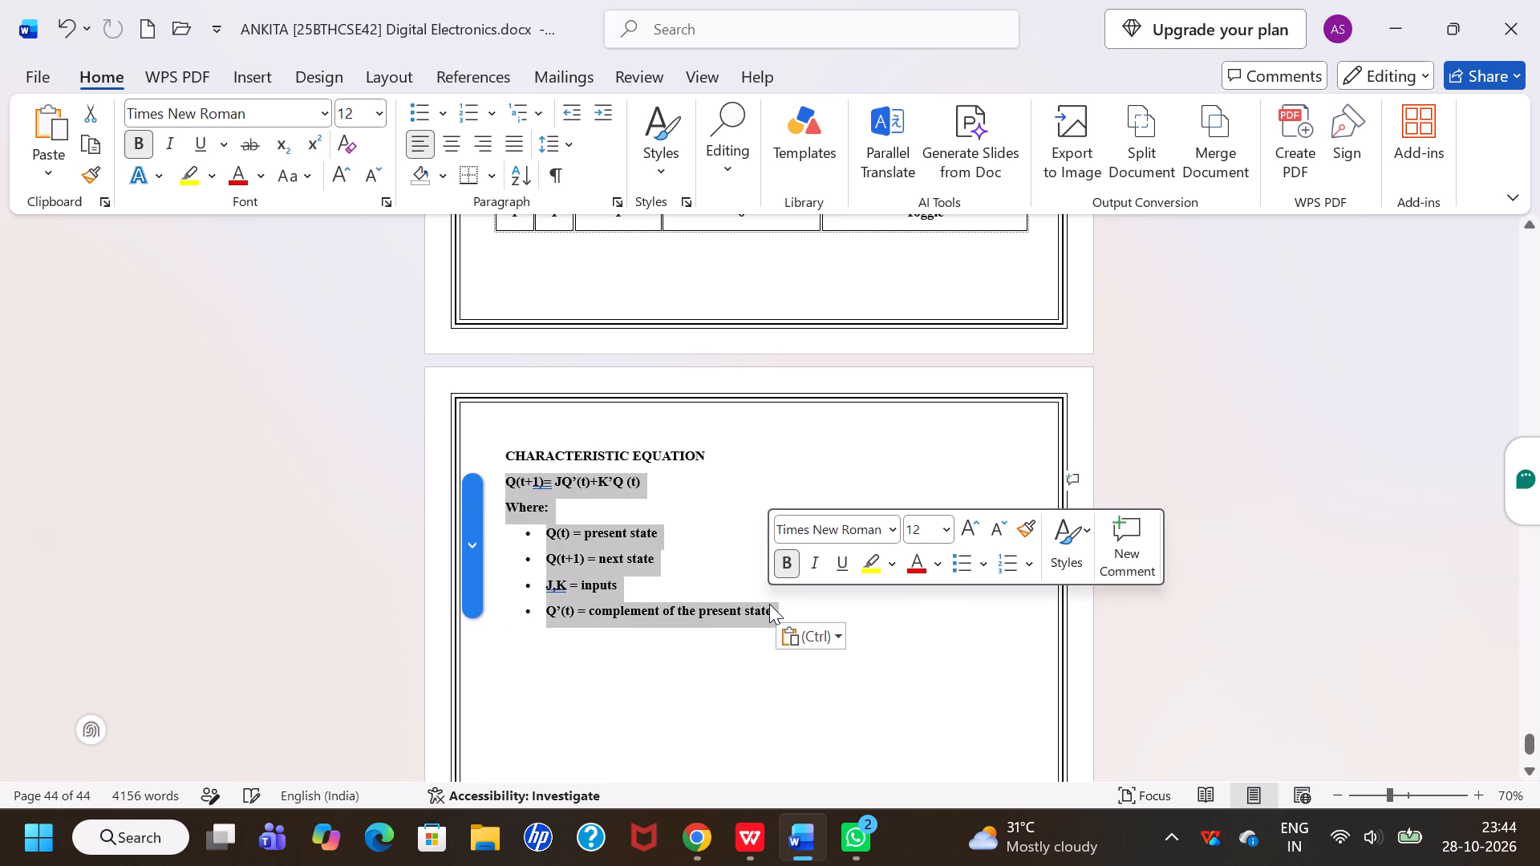
key("ctrl+b")
left_click(813, 576)
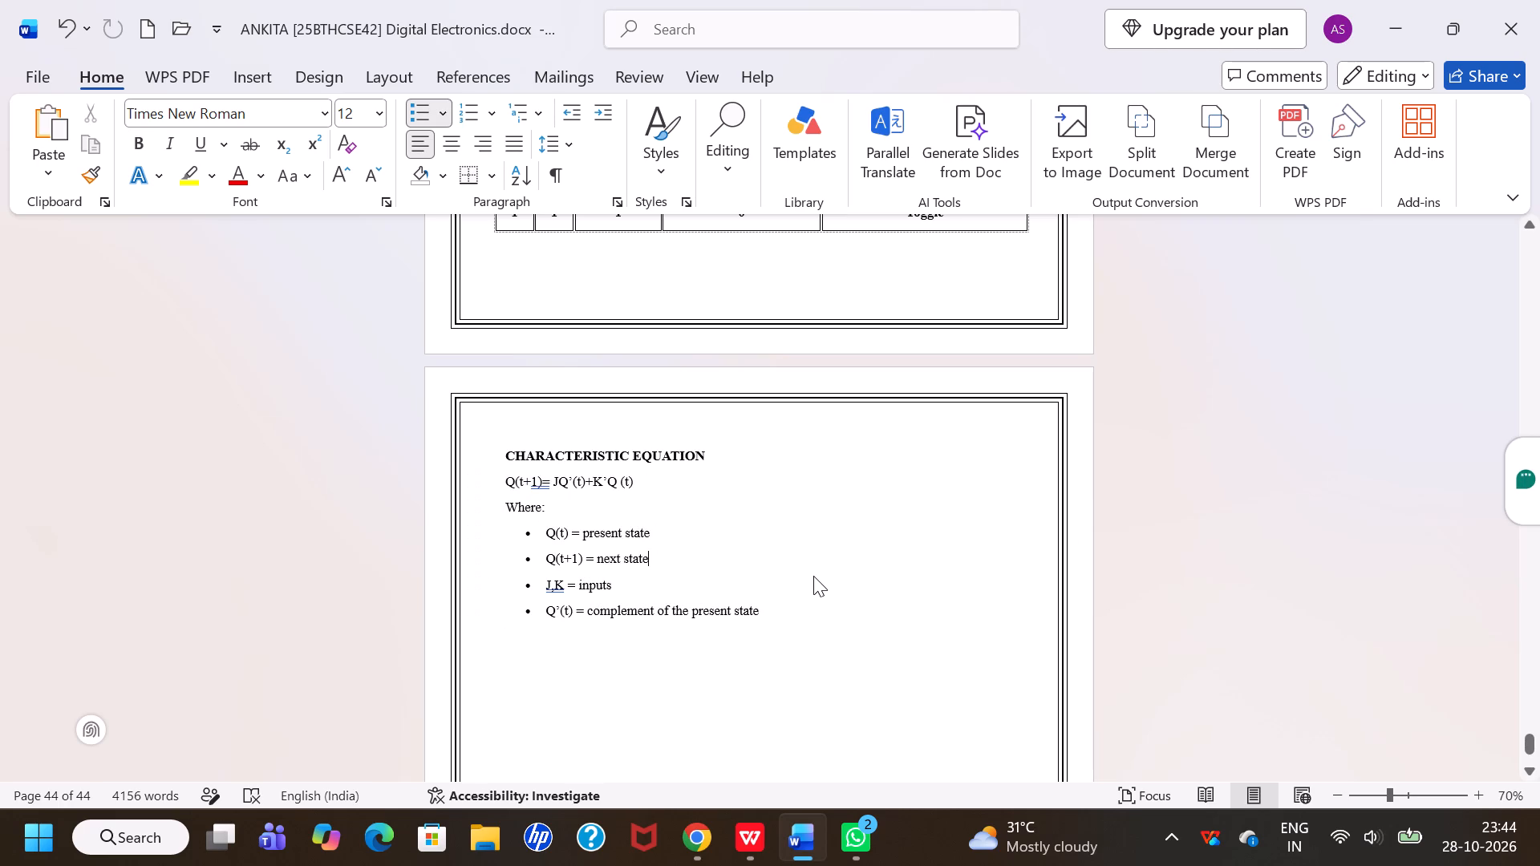
Apply the suggested spacing corrections "J, K" in the inputs bullet and "1) =" in the characteristic equation.
right_click(557, 585)
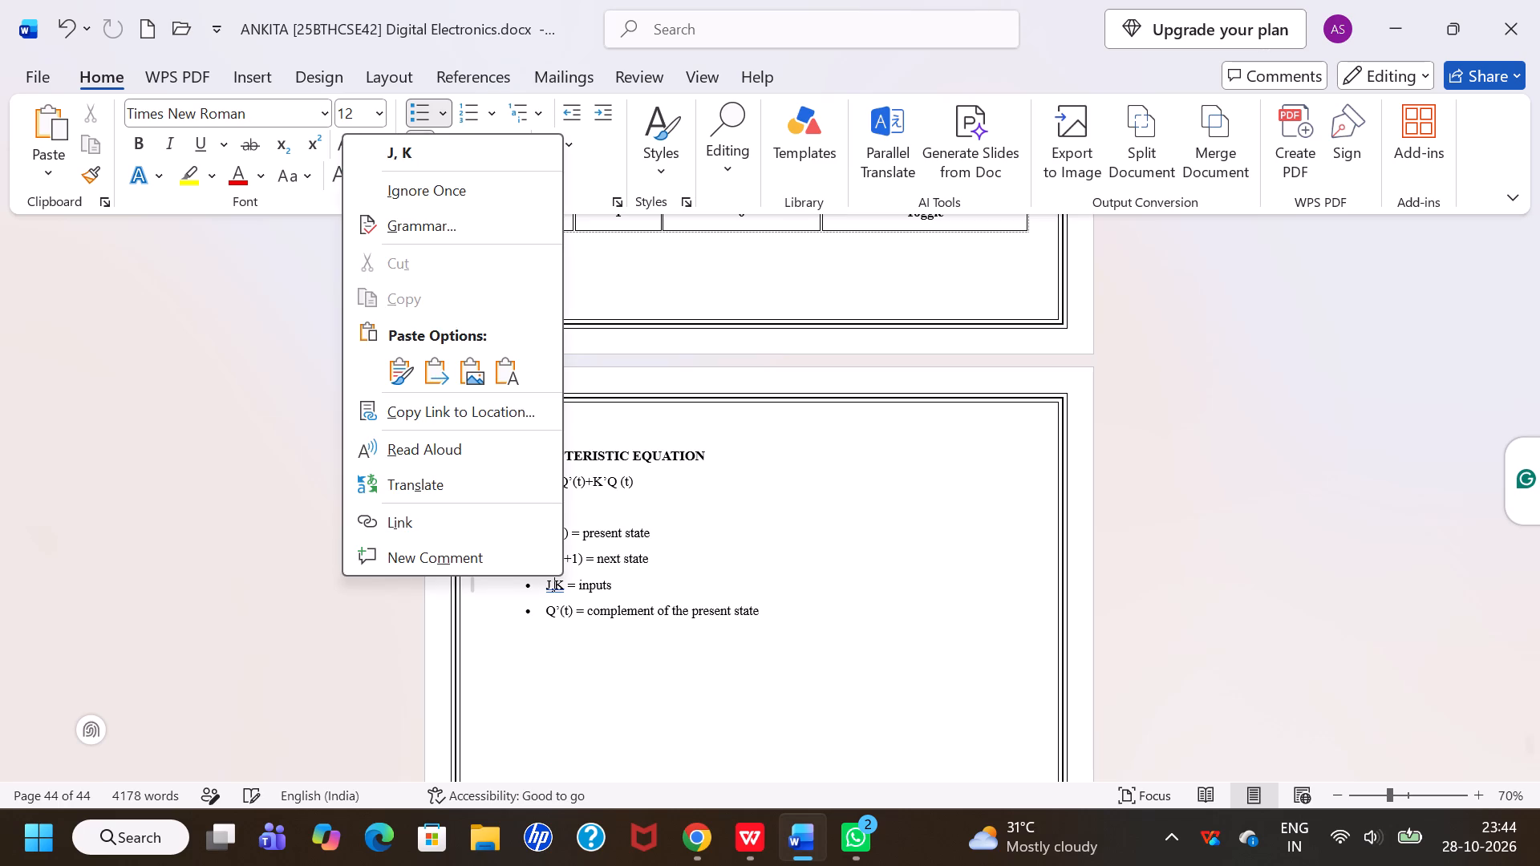
left_click(405, 150)
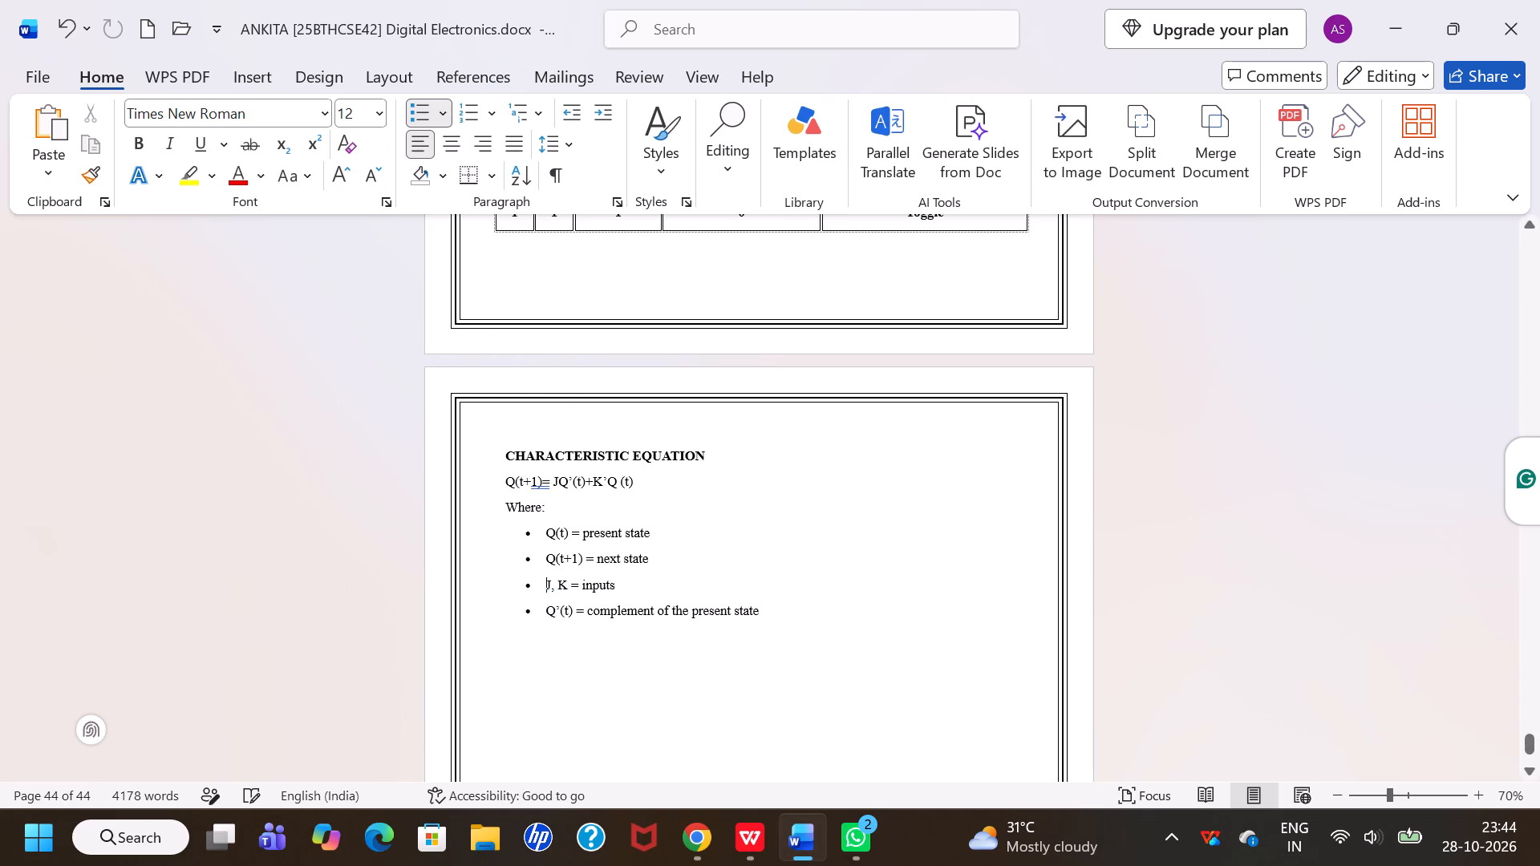
left_click(541, 485)
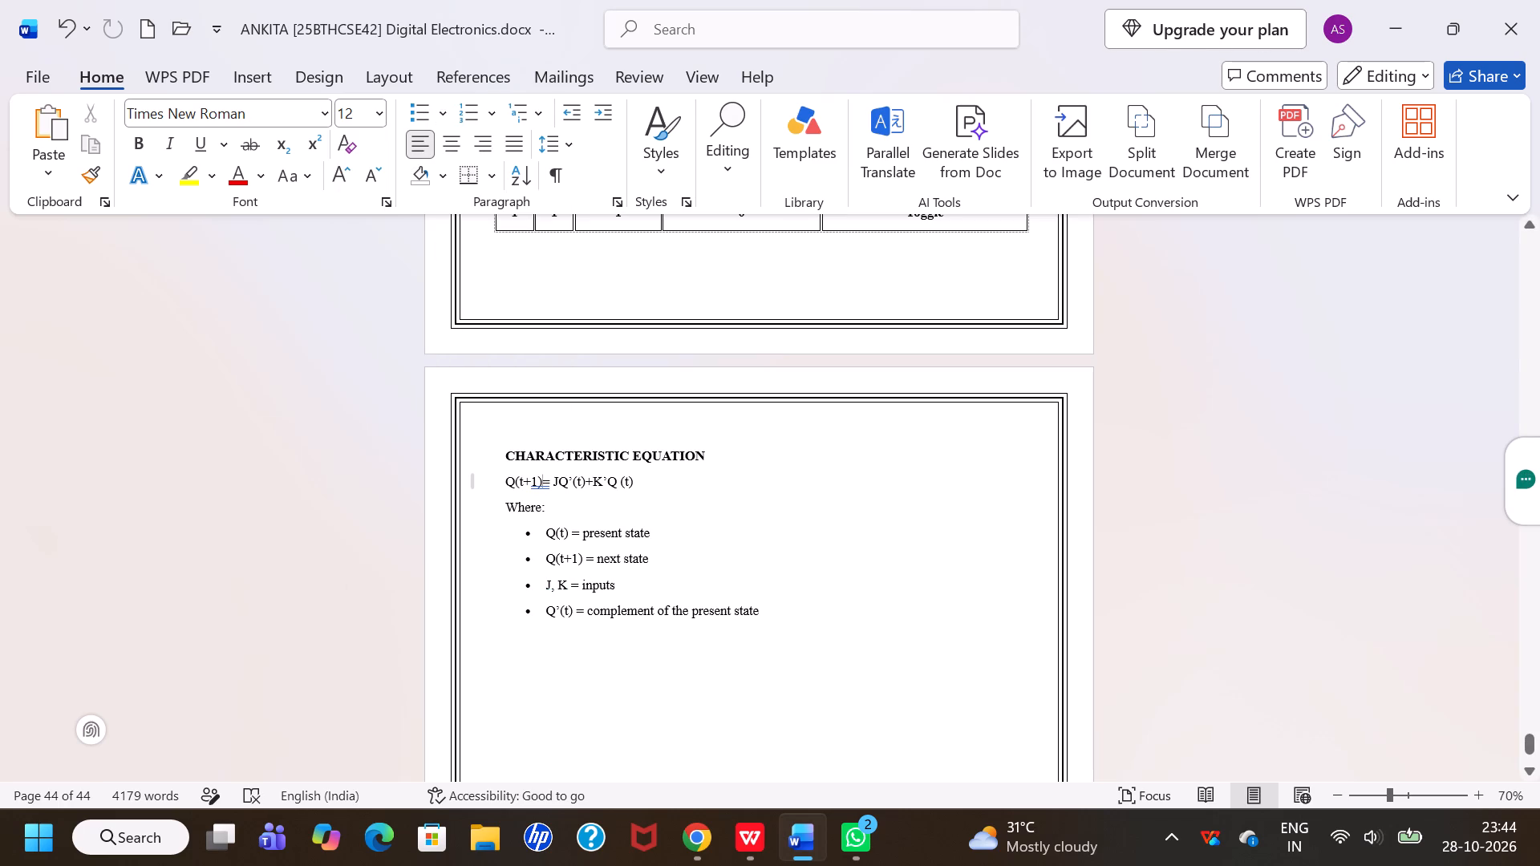
right_click(541, 485)
left_click(399, 49)
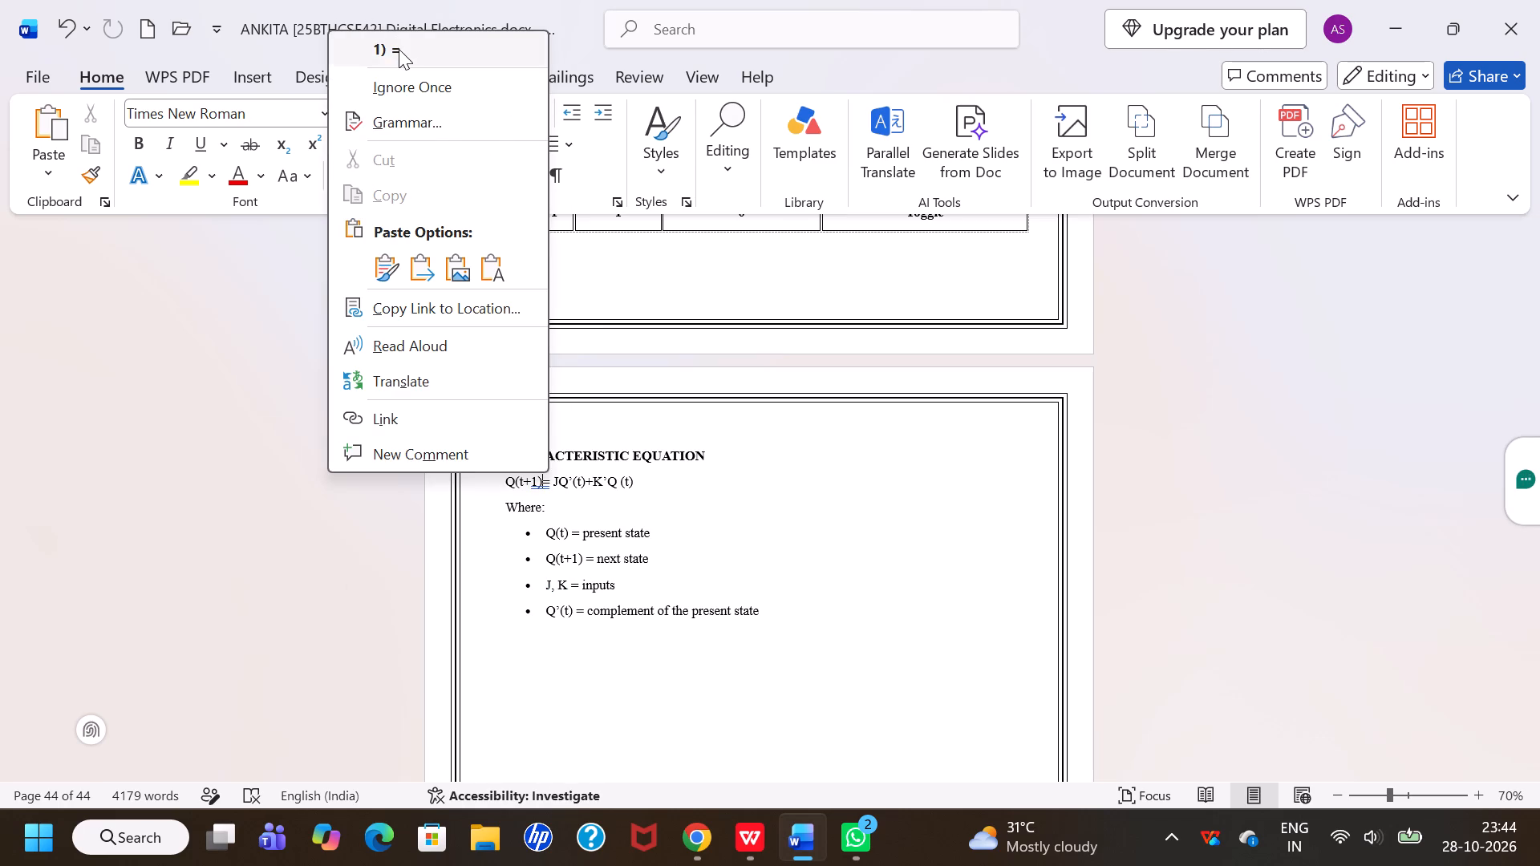
left_click(764, 548)
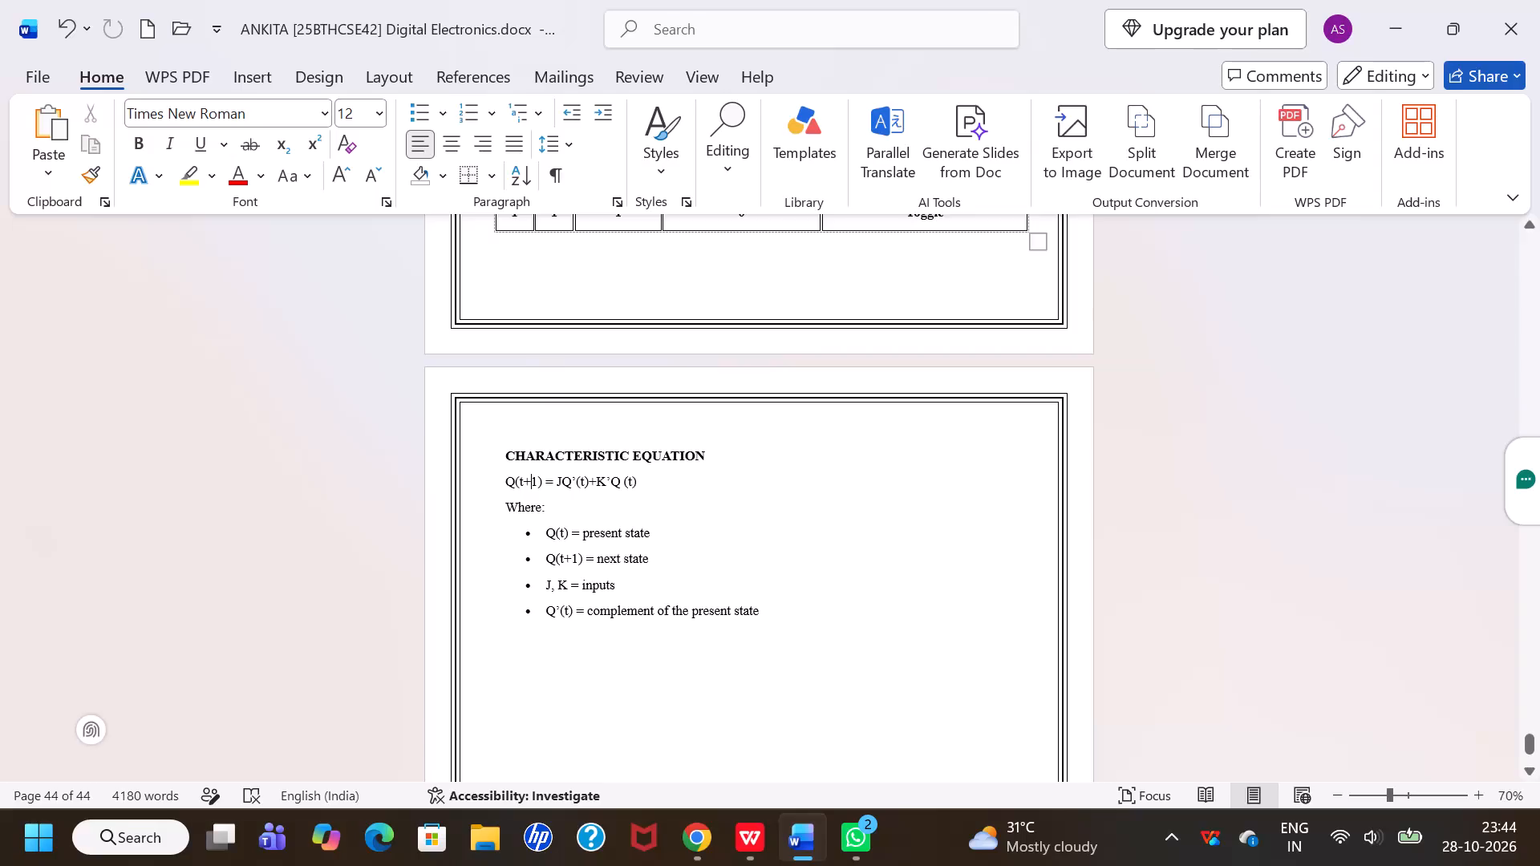
Save the Digital Electronics document.
scroll(764, 548, "up", 1)
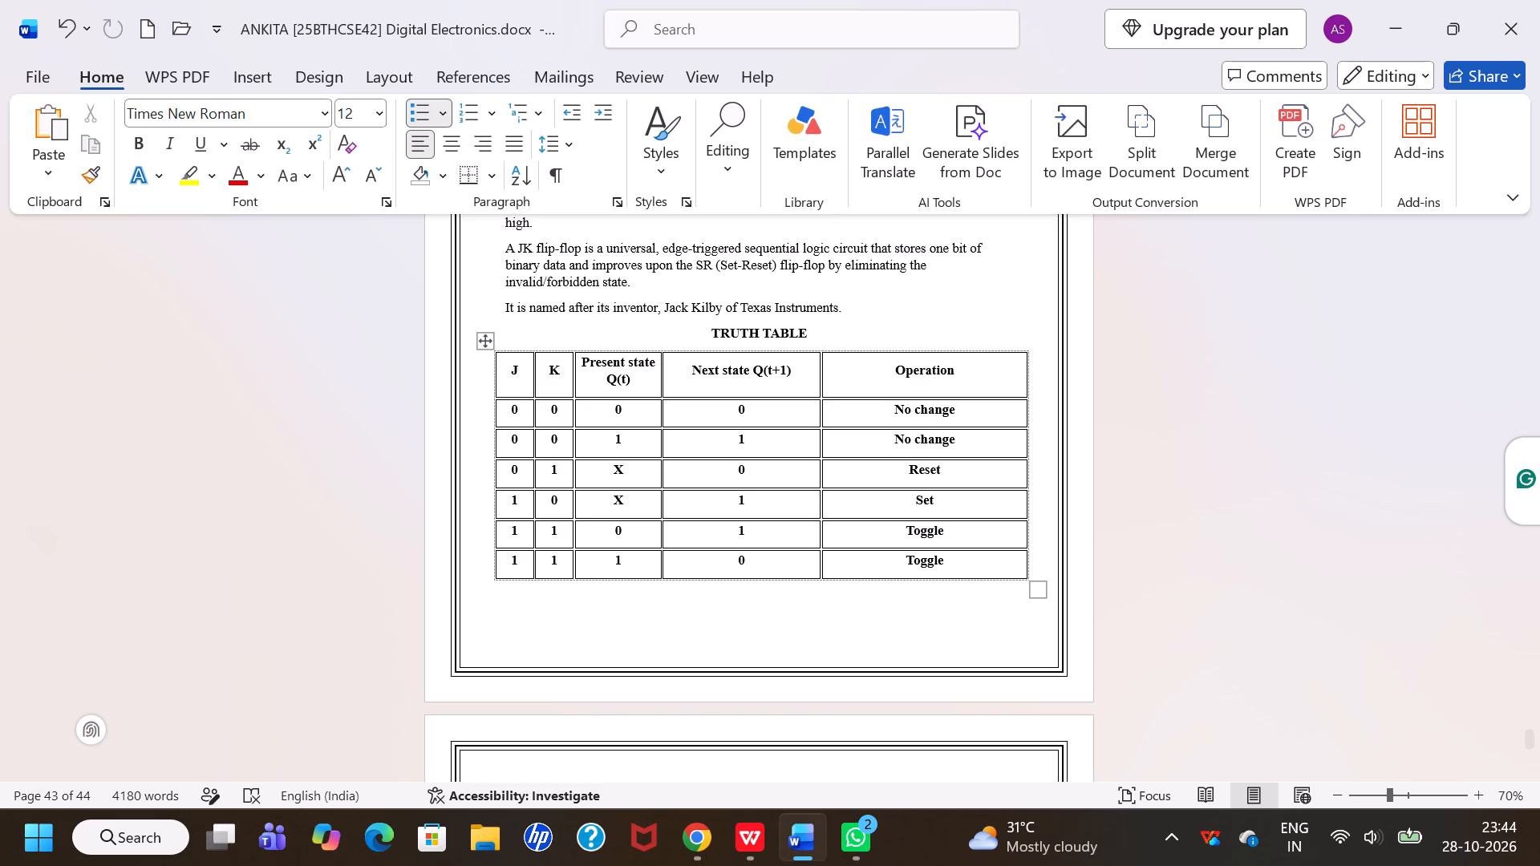
key("ctrl+s")
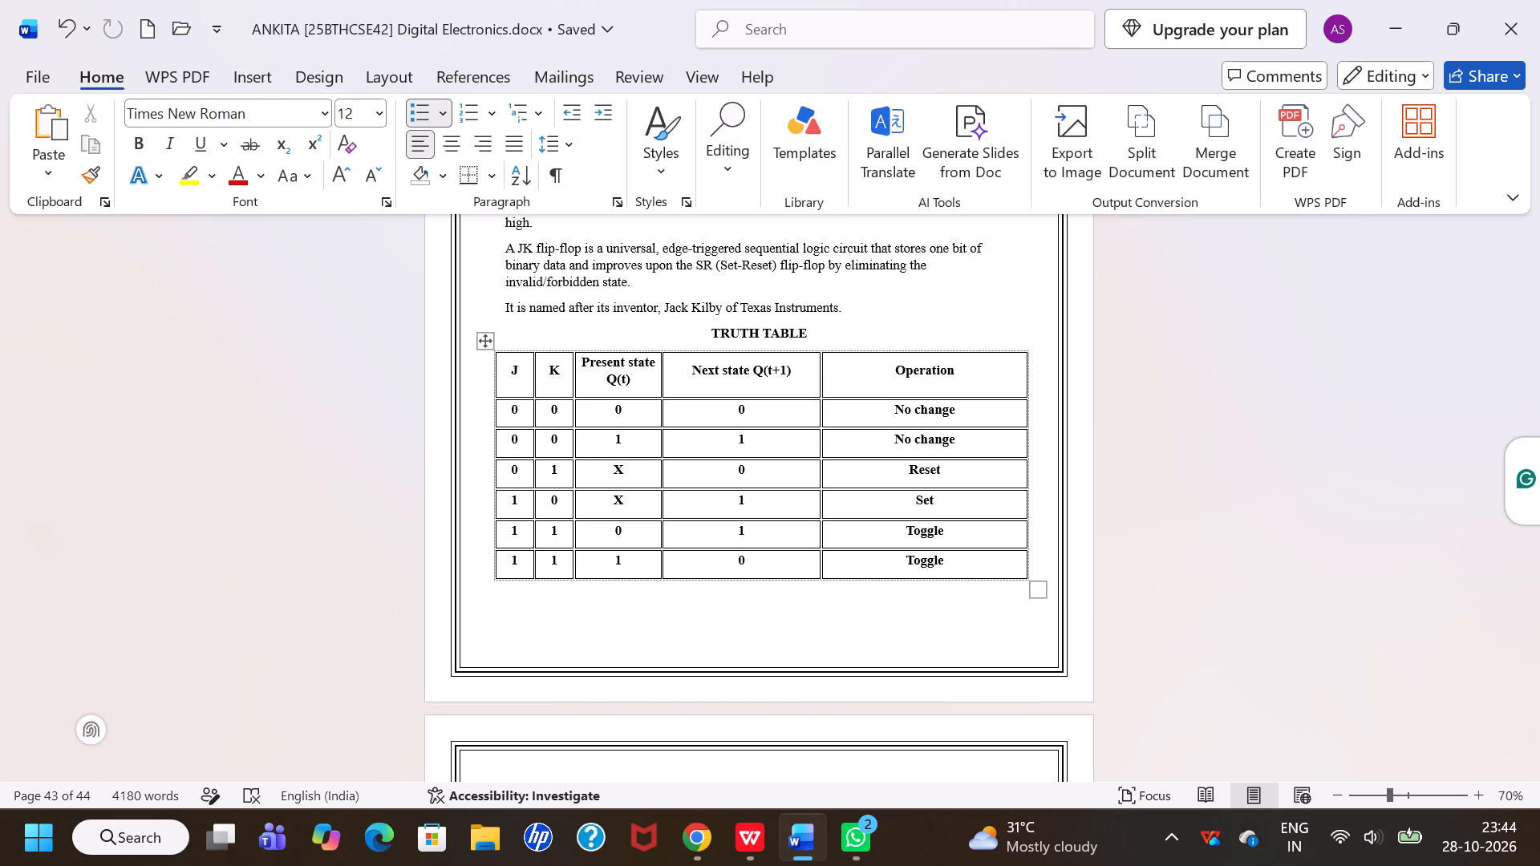
Delete the circuit picture under the heading for the BCD to Gray code converter simulation in MATLAB Simulink.
scroll(764, 548, "down", 4)
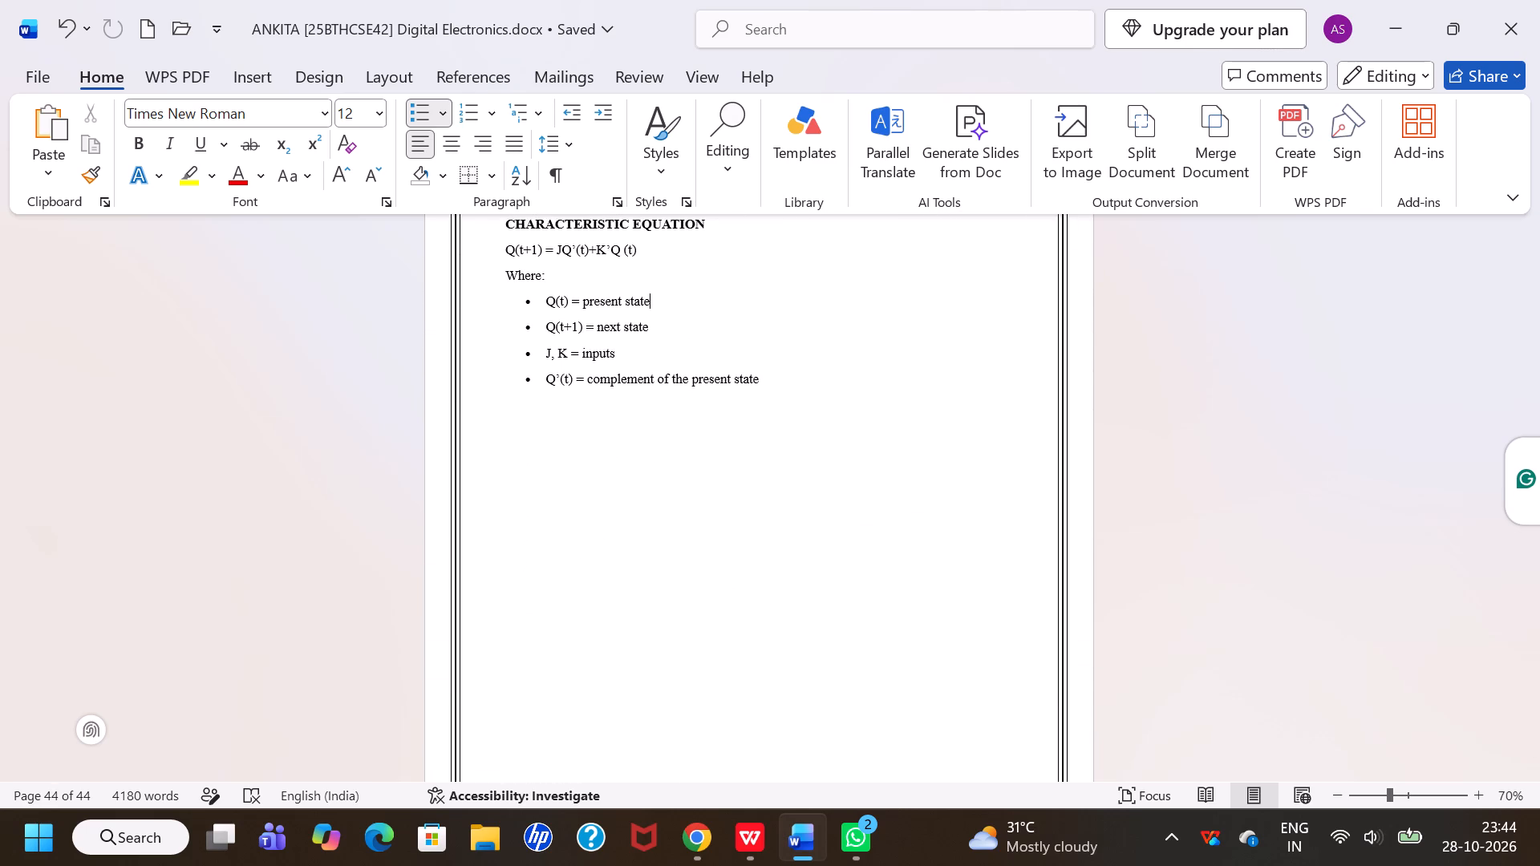
scroll(764, 548, "up", 1)
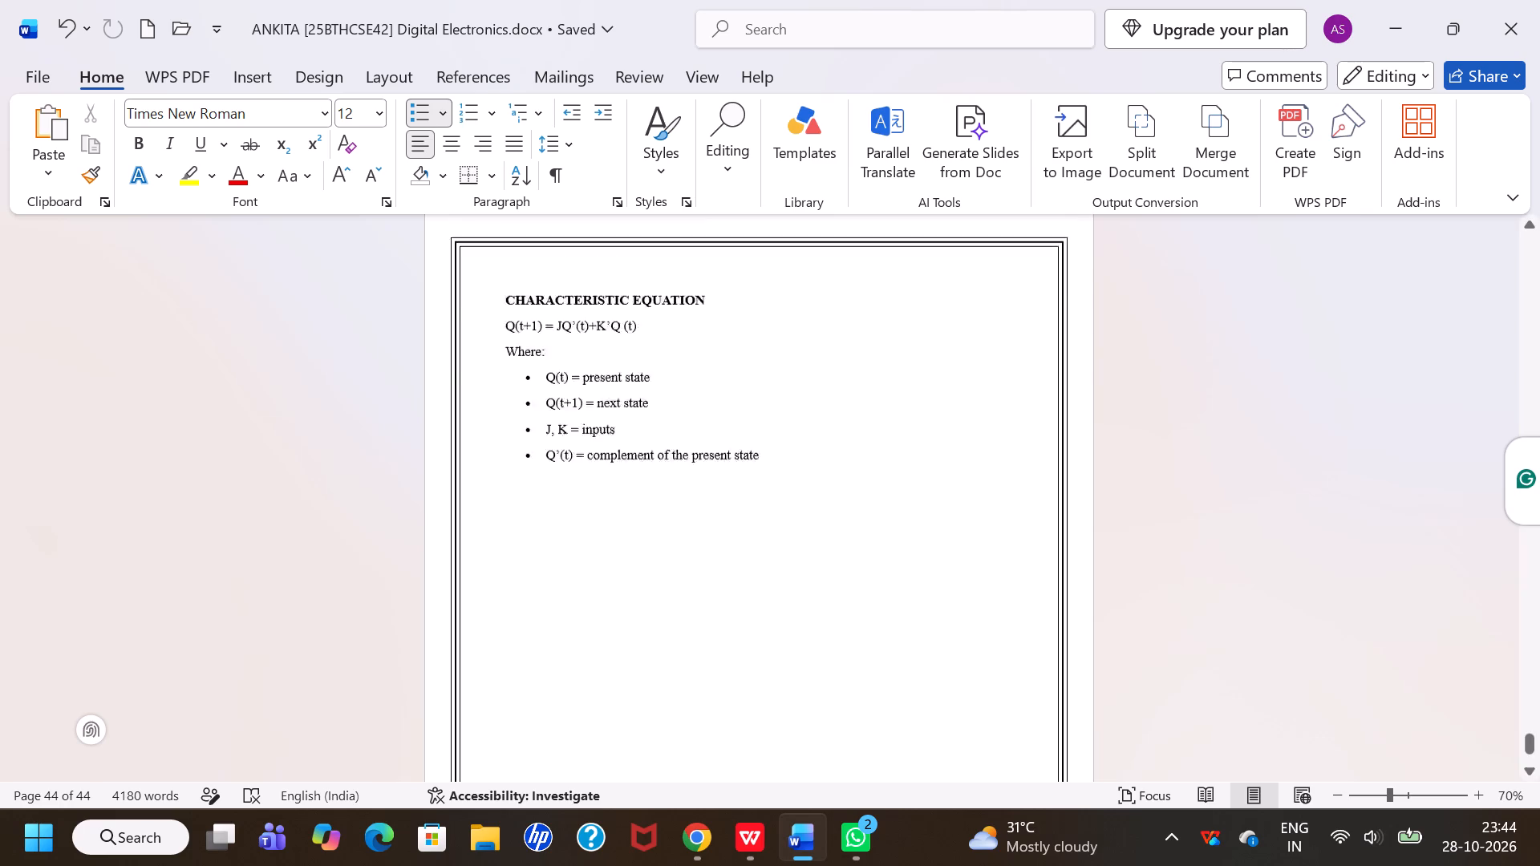
scroll(764, 548, "up", 6)
scroll(764, 548, "down", 1)
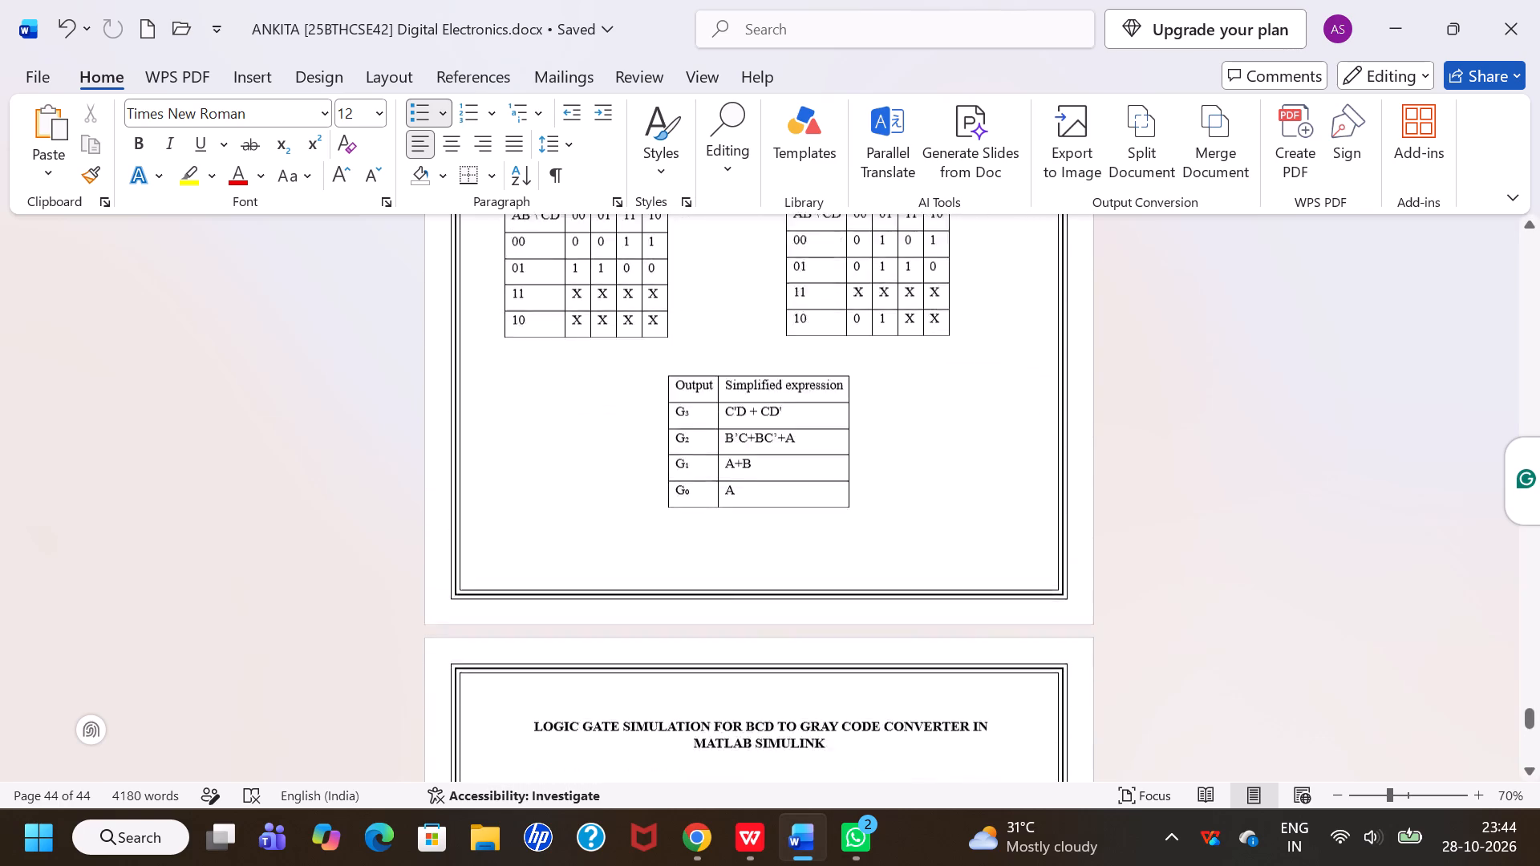
scroll(764, 548, "down", 2)
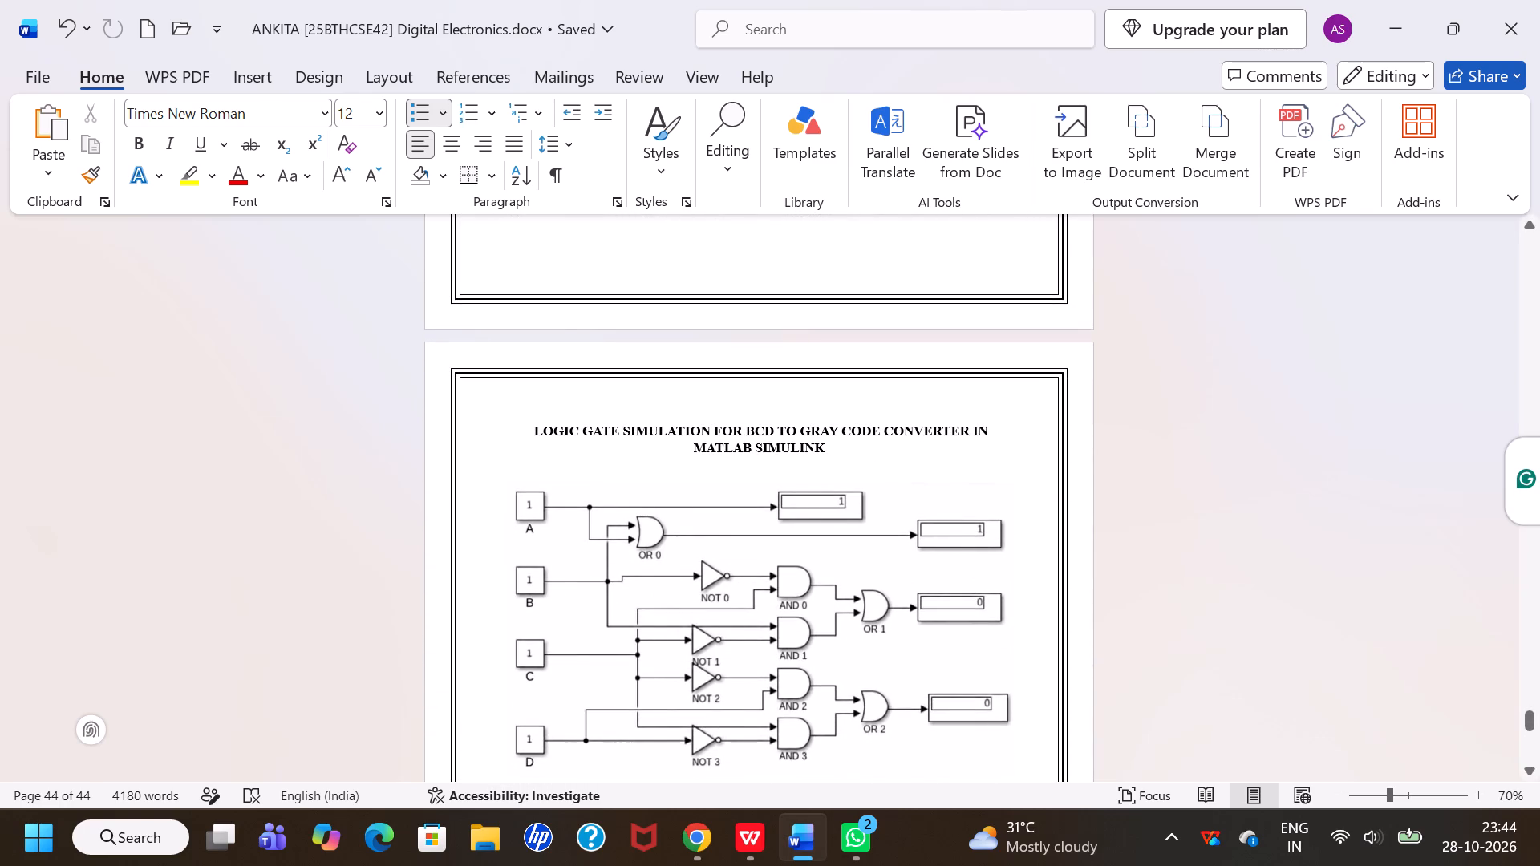
left_click(764, 548)
key("BackSpace")
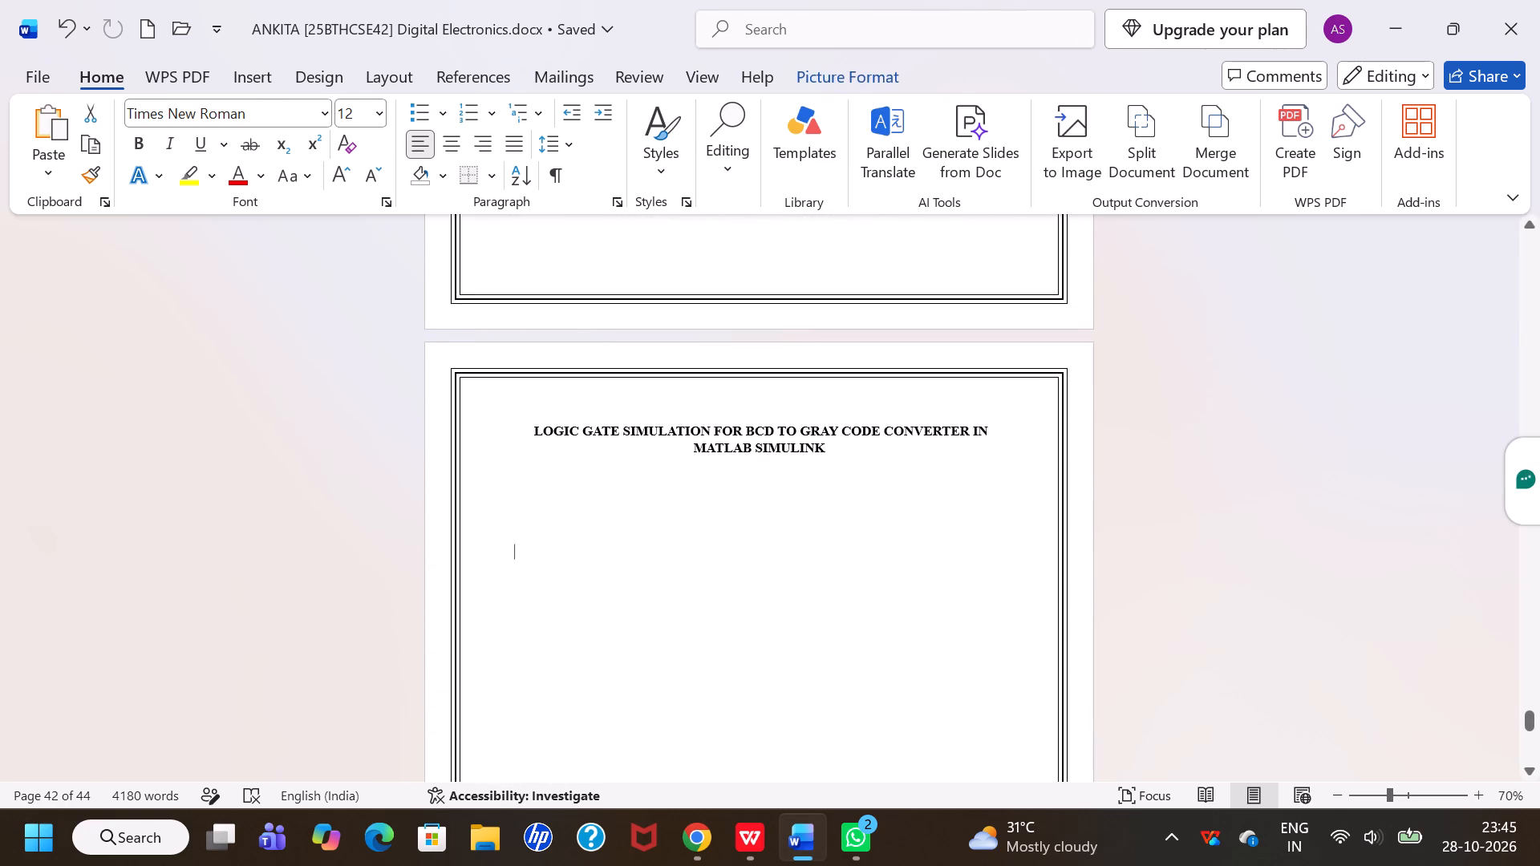
Delete the circuit picture under the heading for the BCD to Excess-3 code converter simulation in MATLAB Simulink.
scroll(764, 548, "up", 4)
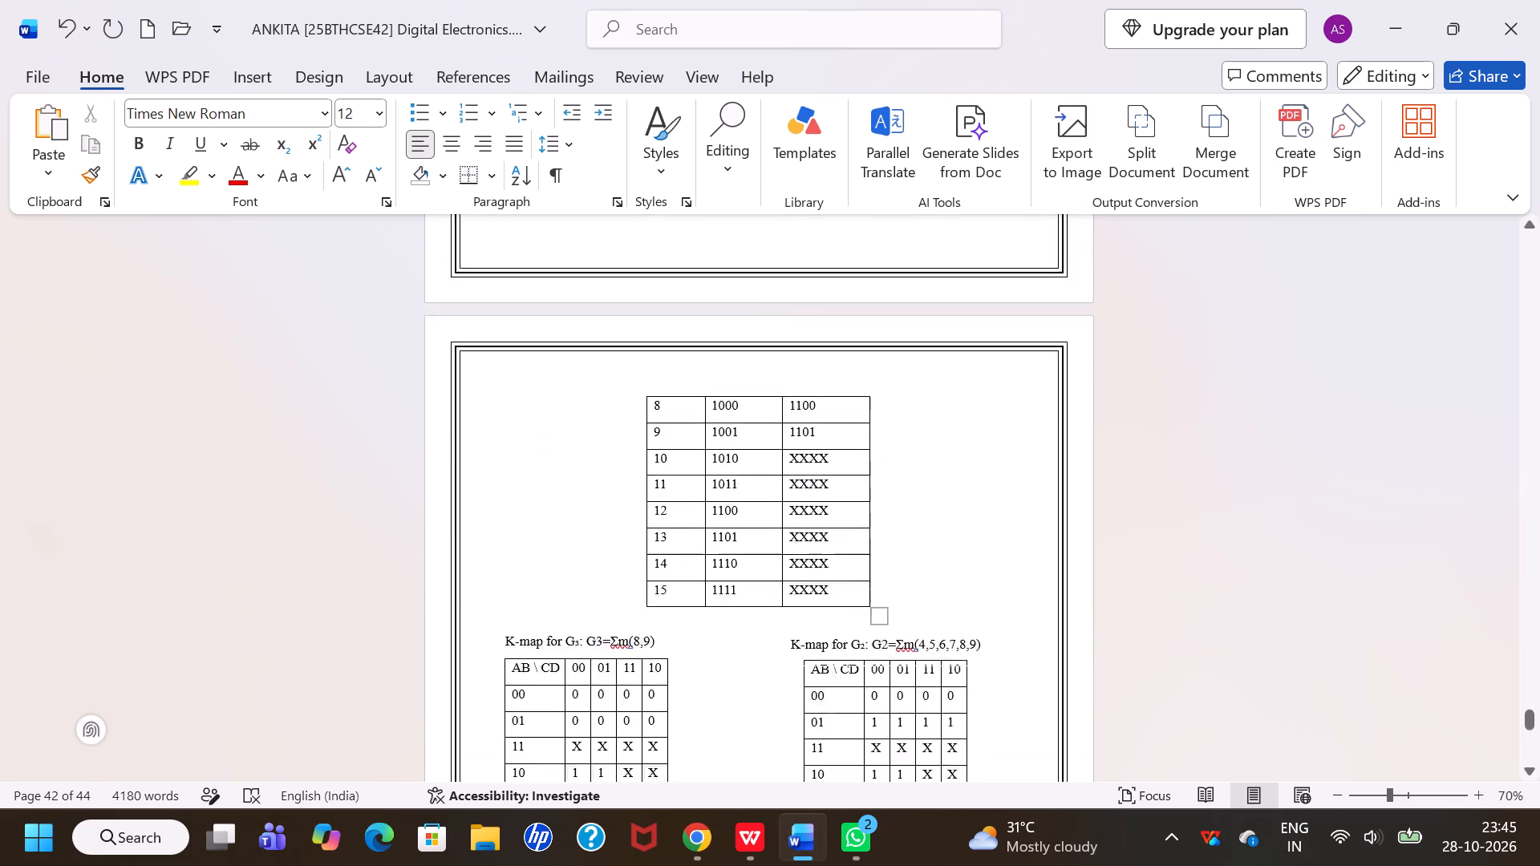
scroll(764, 548, "up", 6)
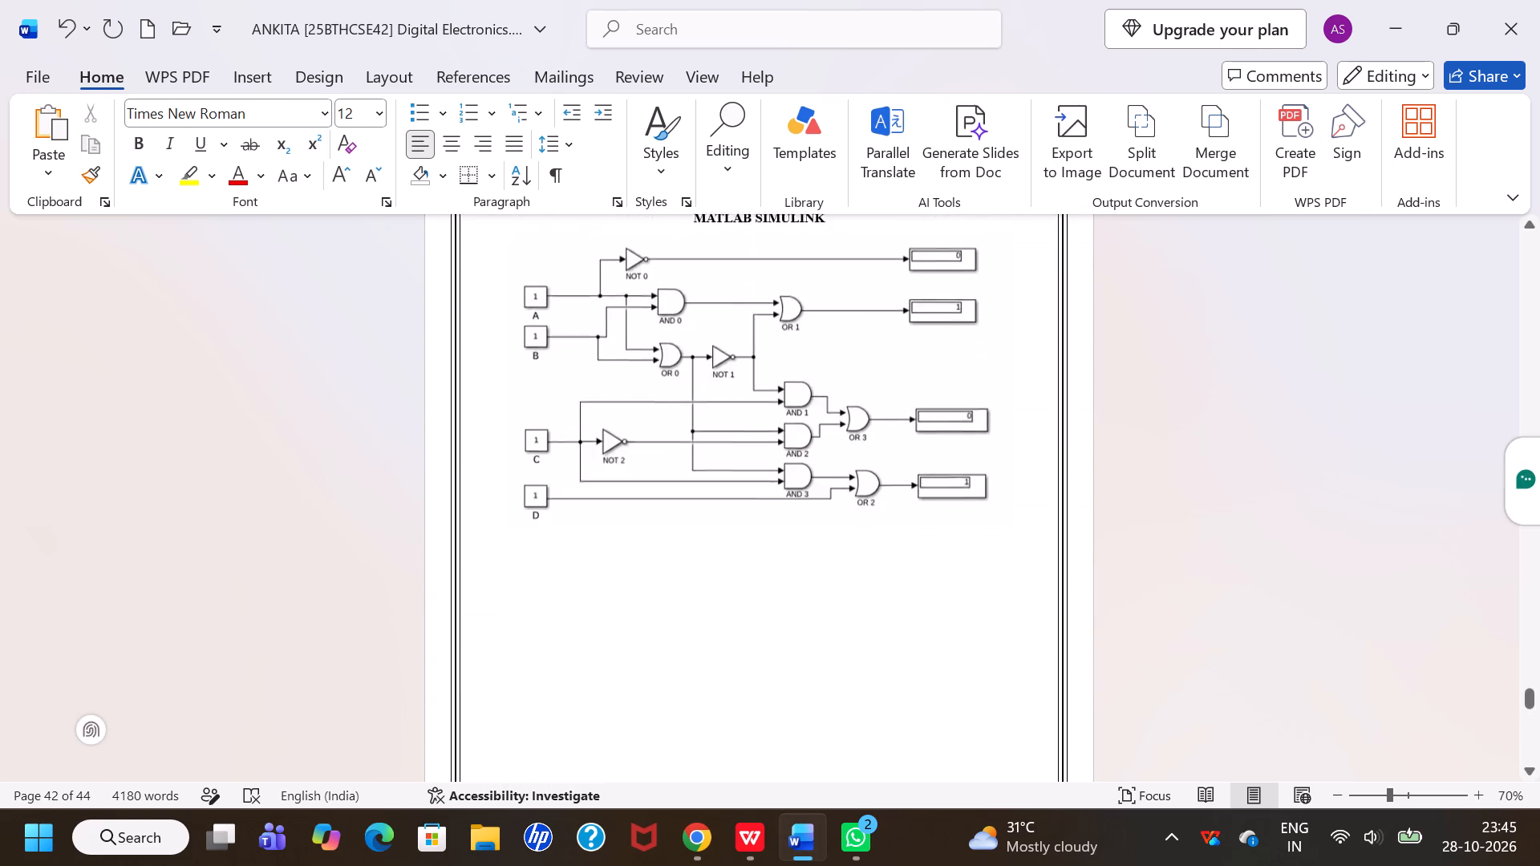
scroll(764, 548, "up", 1)
left_click(764, 548)
key("BackSpace")
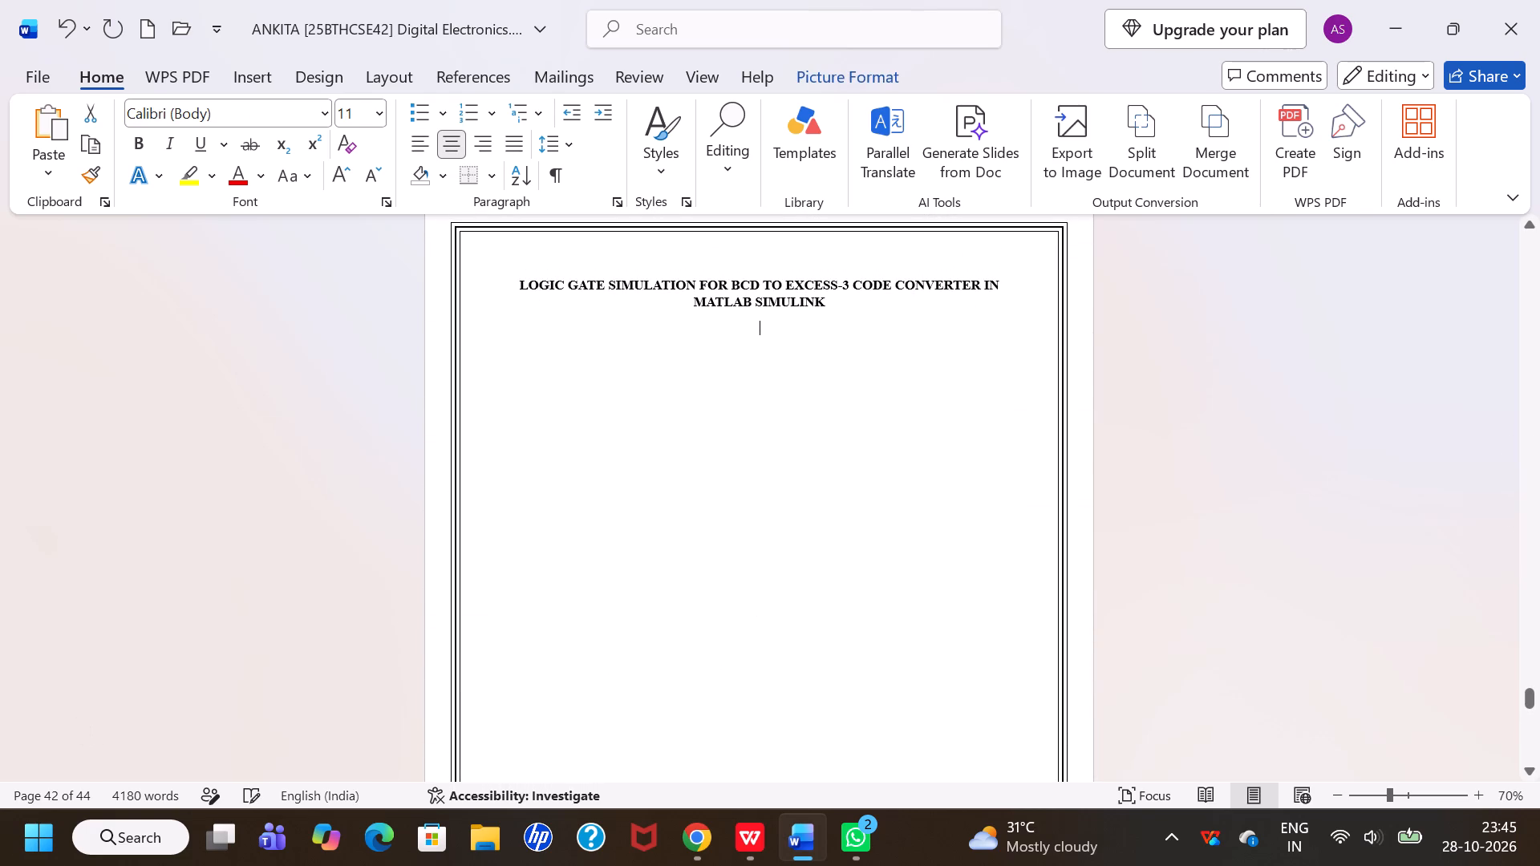
Delete the circuit picture under the heading for the 8:3 priority encoder simulation in MATLAB Simulink.
scroll(764, 548, "up", 8)
scroll(764, 548, "down", 1)
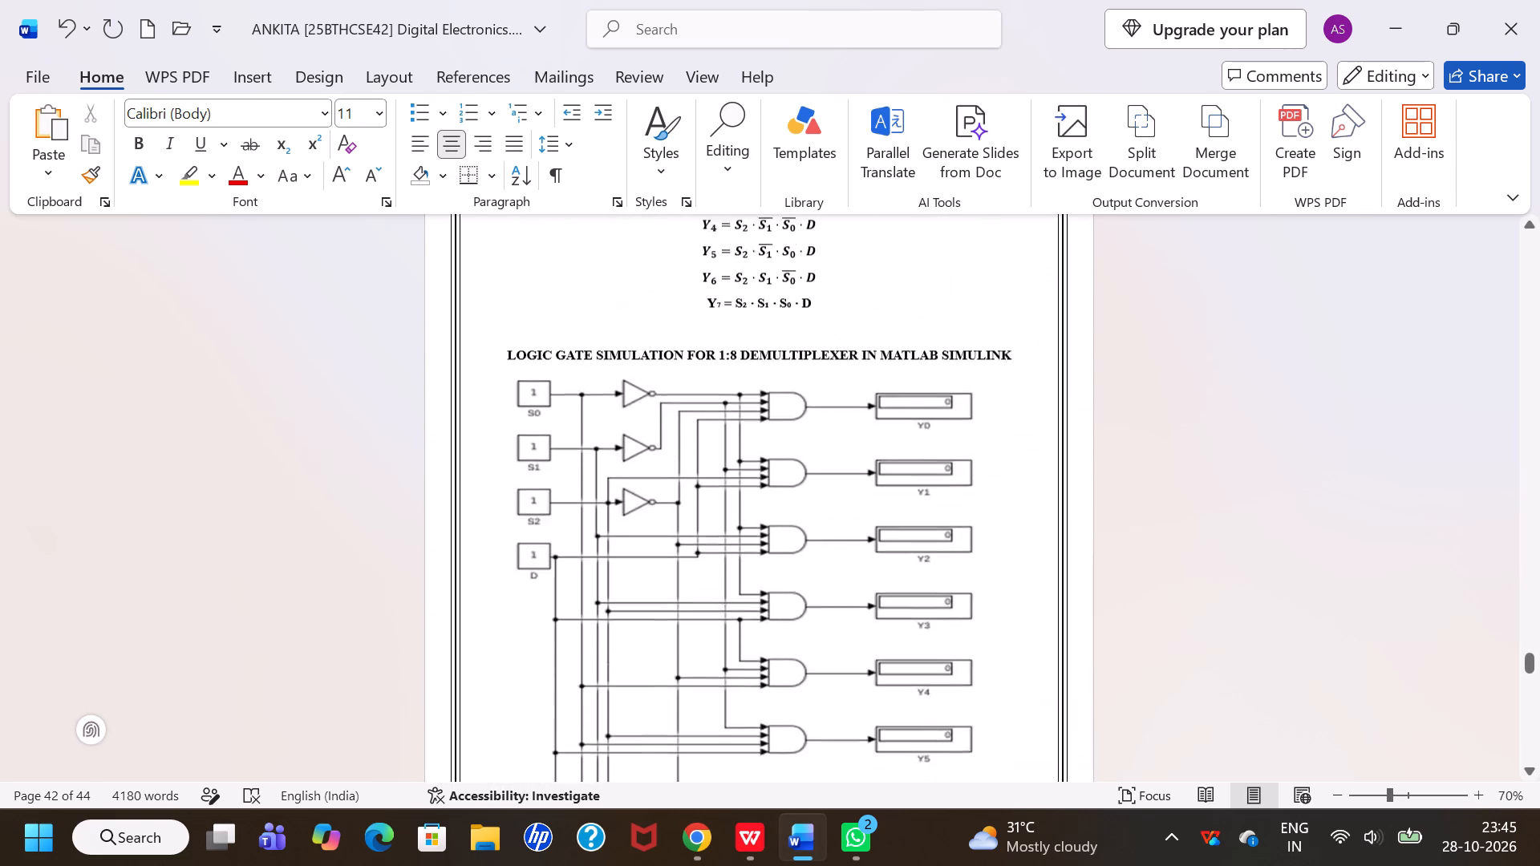
scroll(764, 548, "down", 2)
scroll(764, 548, "up", 4)
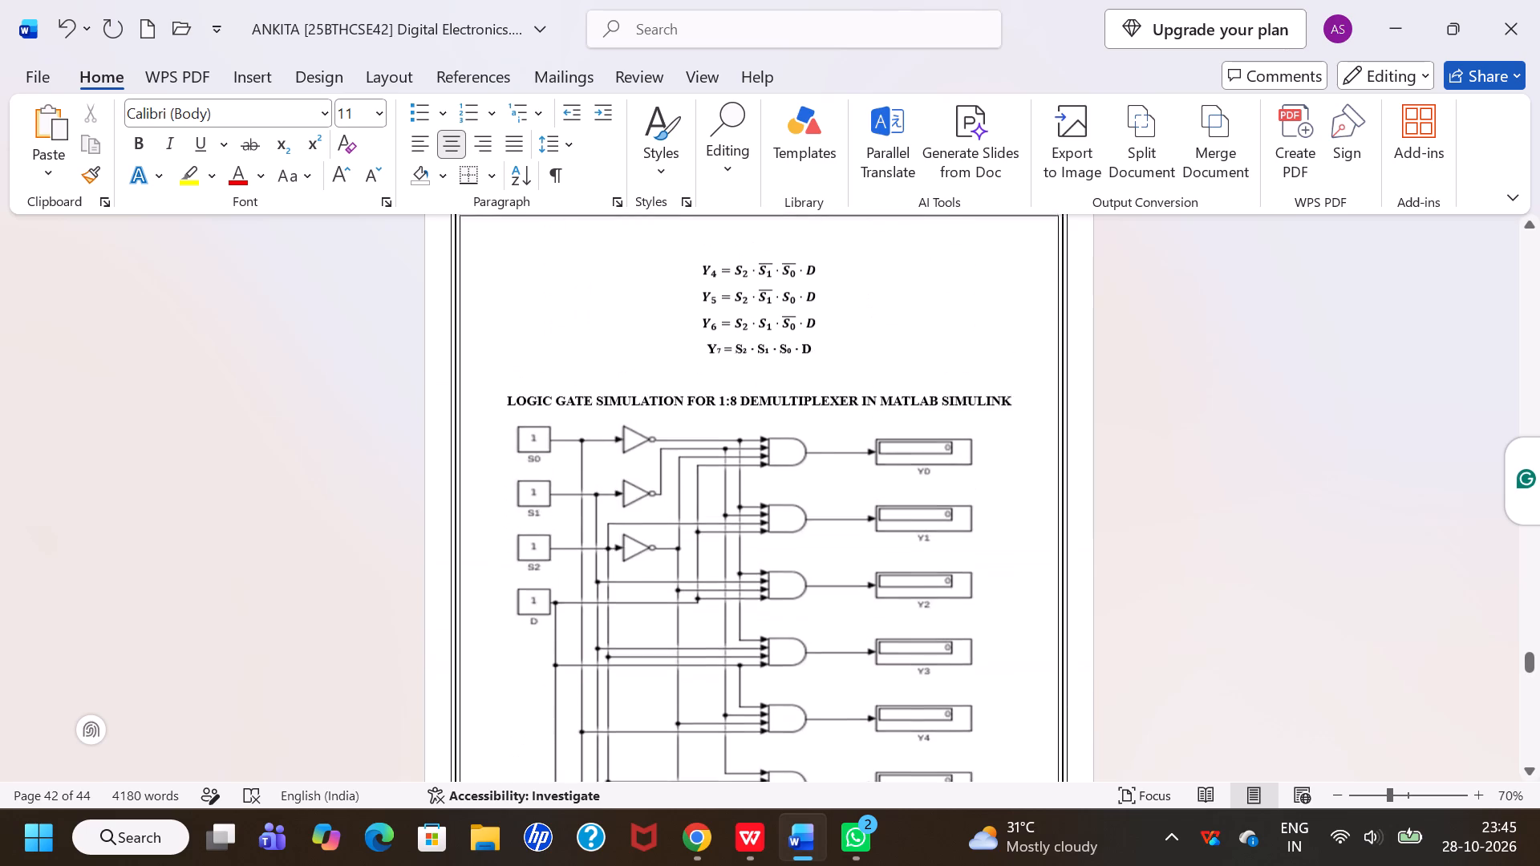
scroll(764, 548, "up", 8)
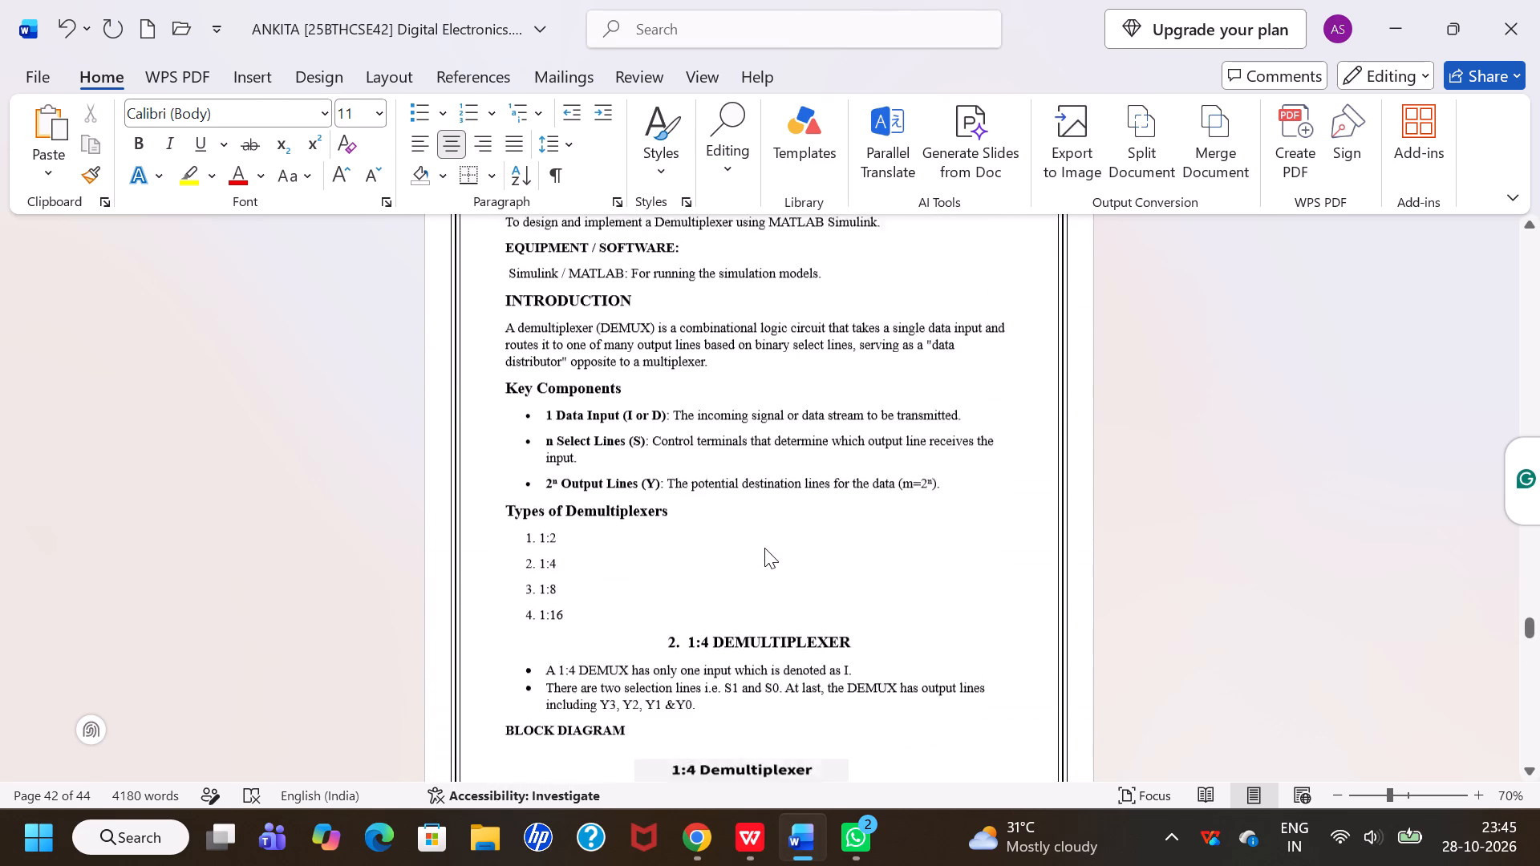
scroll(764, 548, "up", 5)
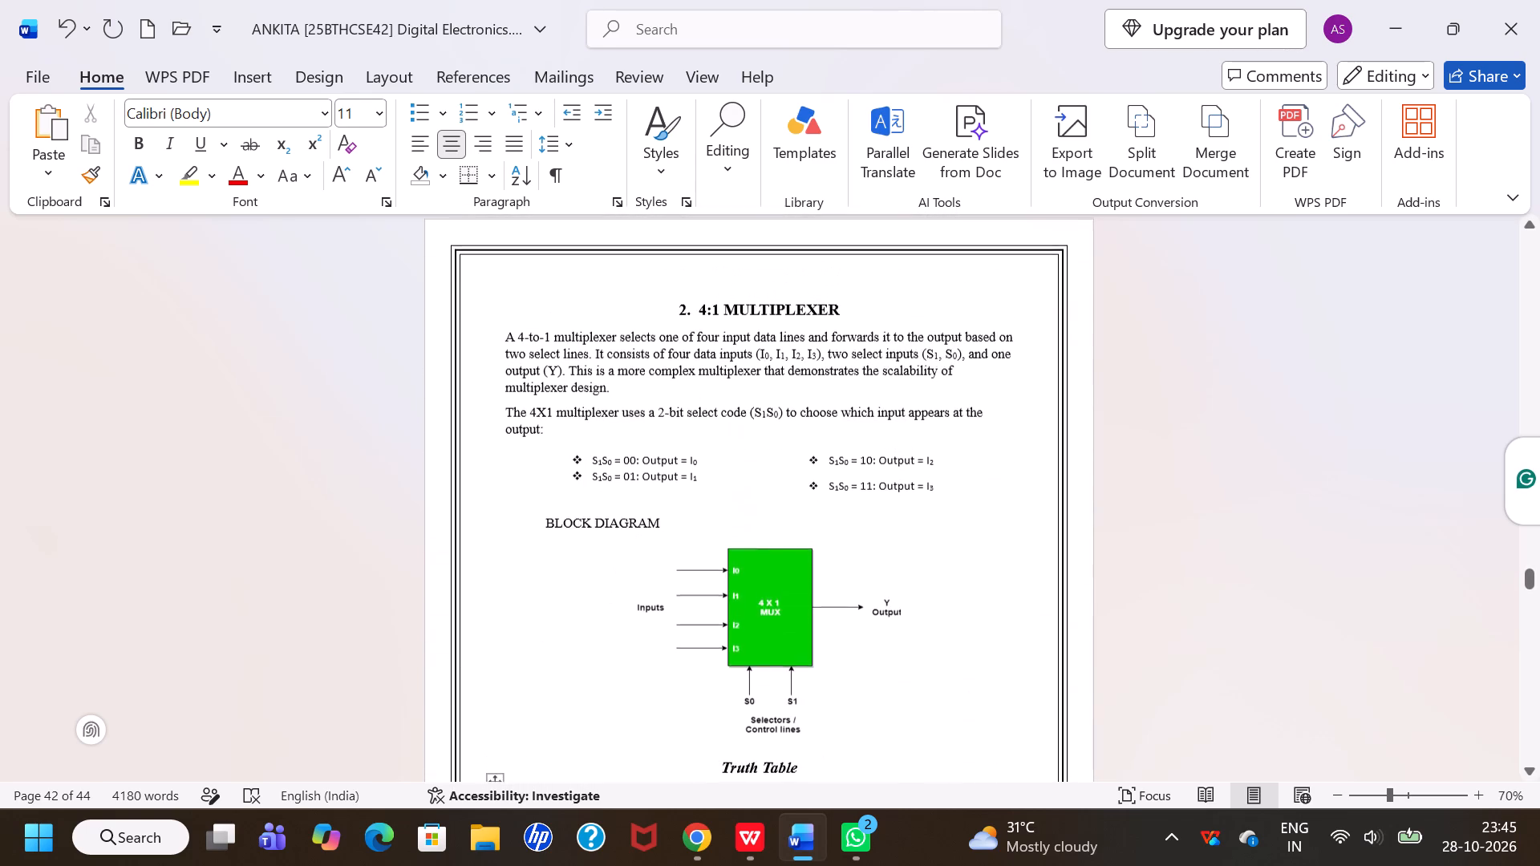
scroll(764, 548, "up", 5)
right_click(764, 548)
scroll(764, 548, "up", 1)
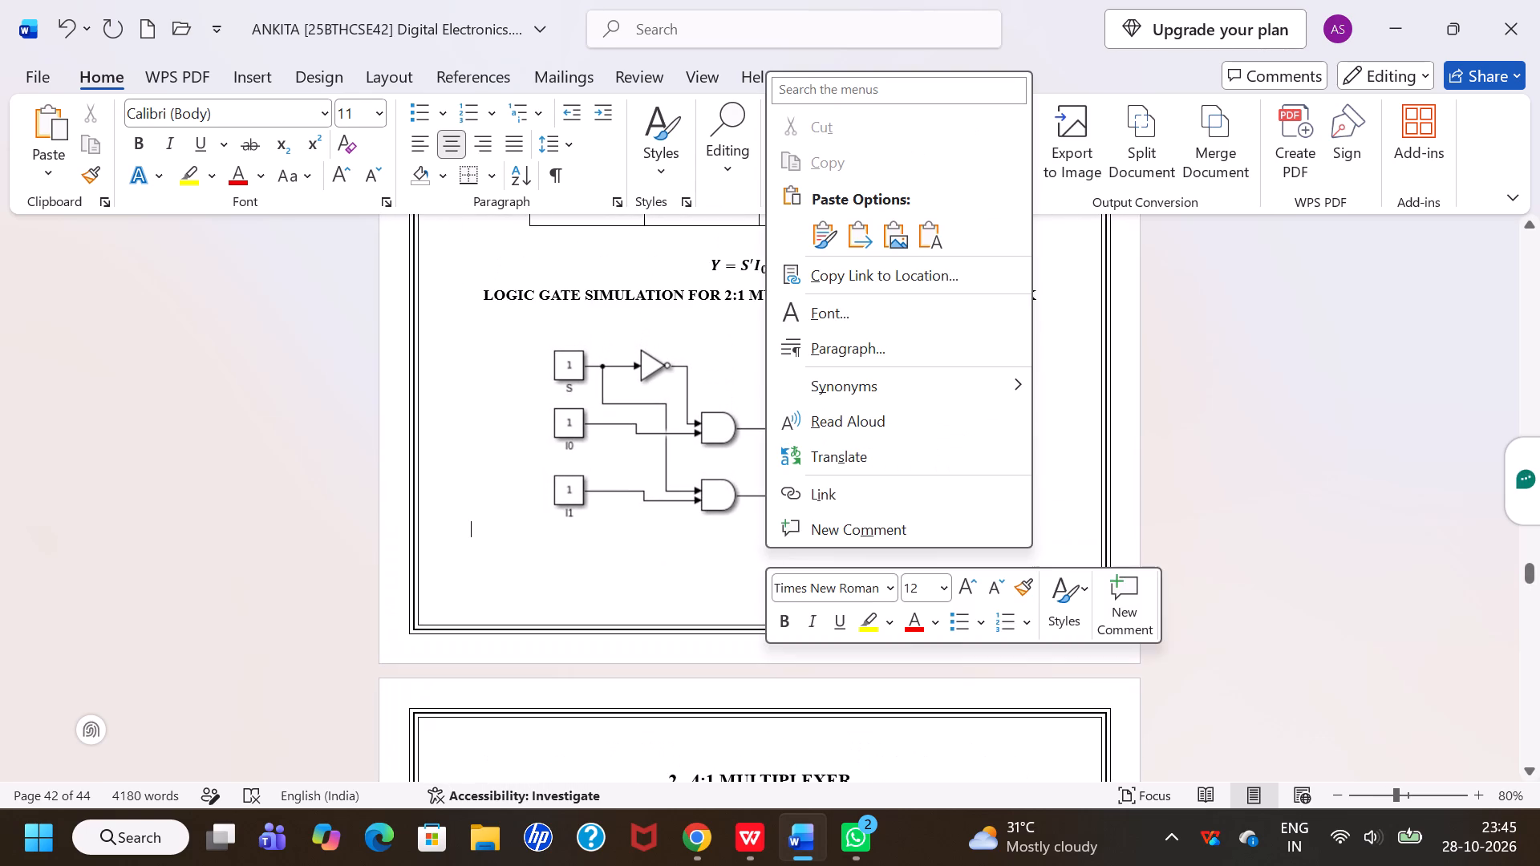
scroll(764, 548, "up", 1)
left_click(663, 534)
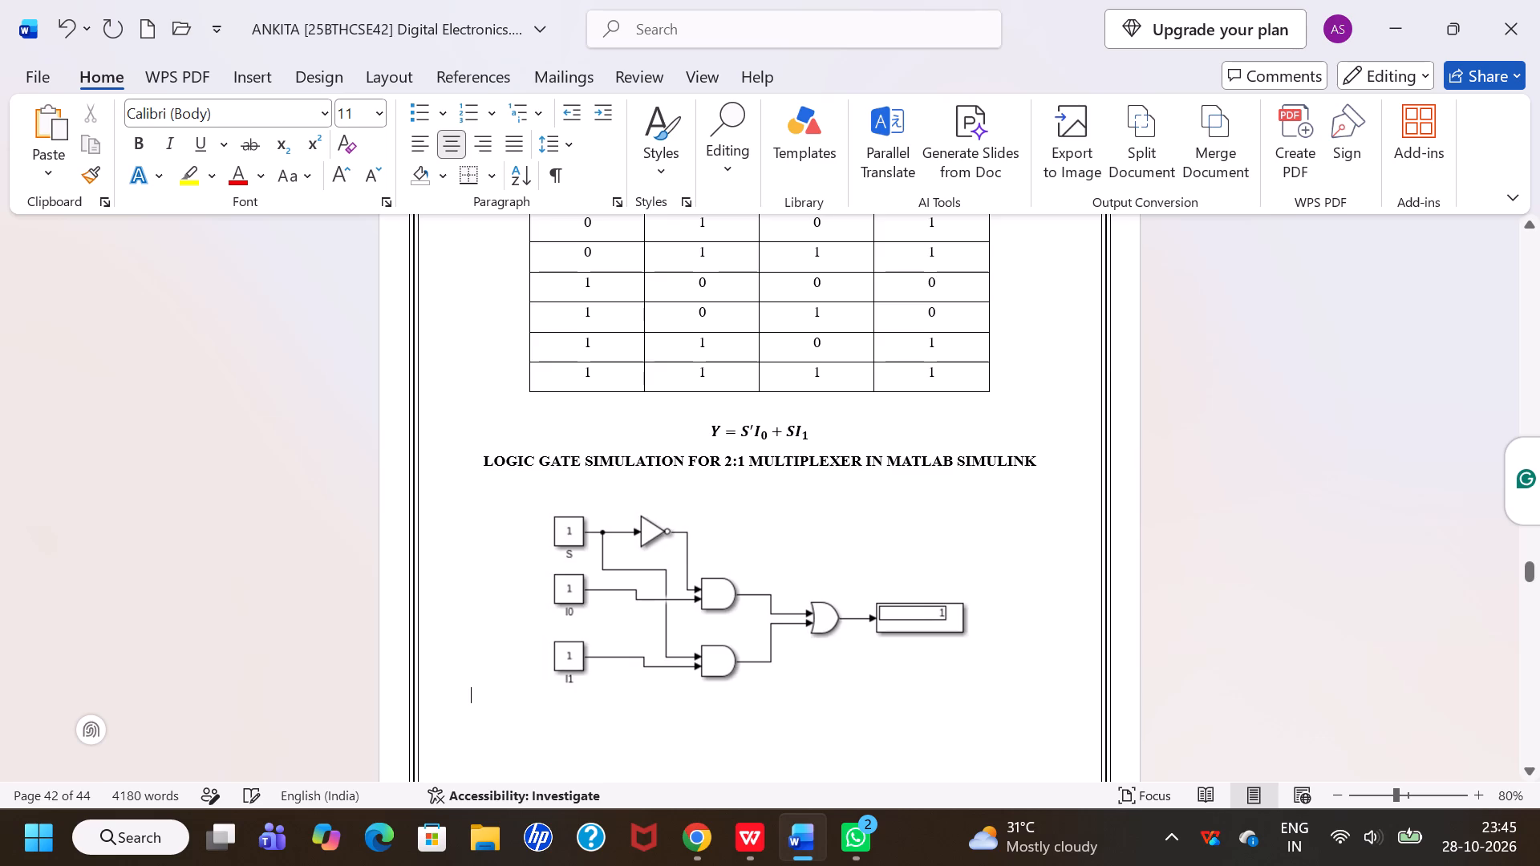
scroll(788, 524, "up", 9)
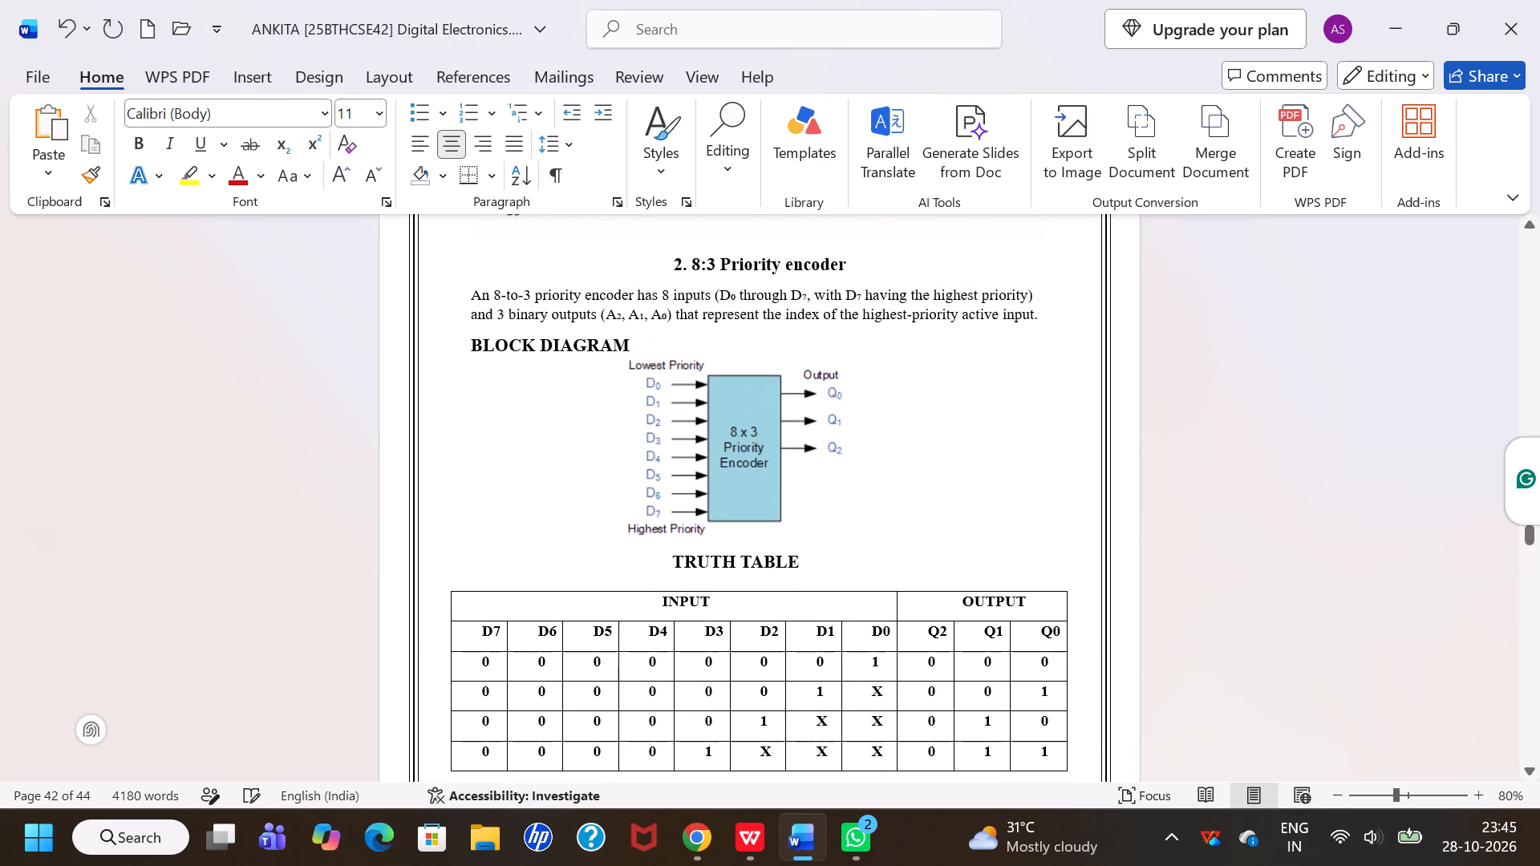
scroll(788, 524, "down", 2)
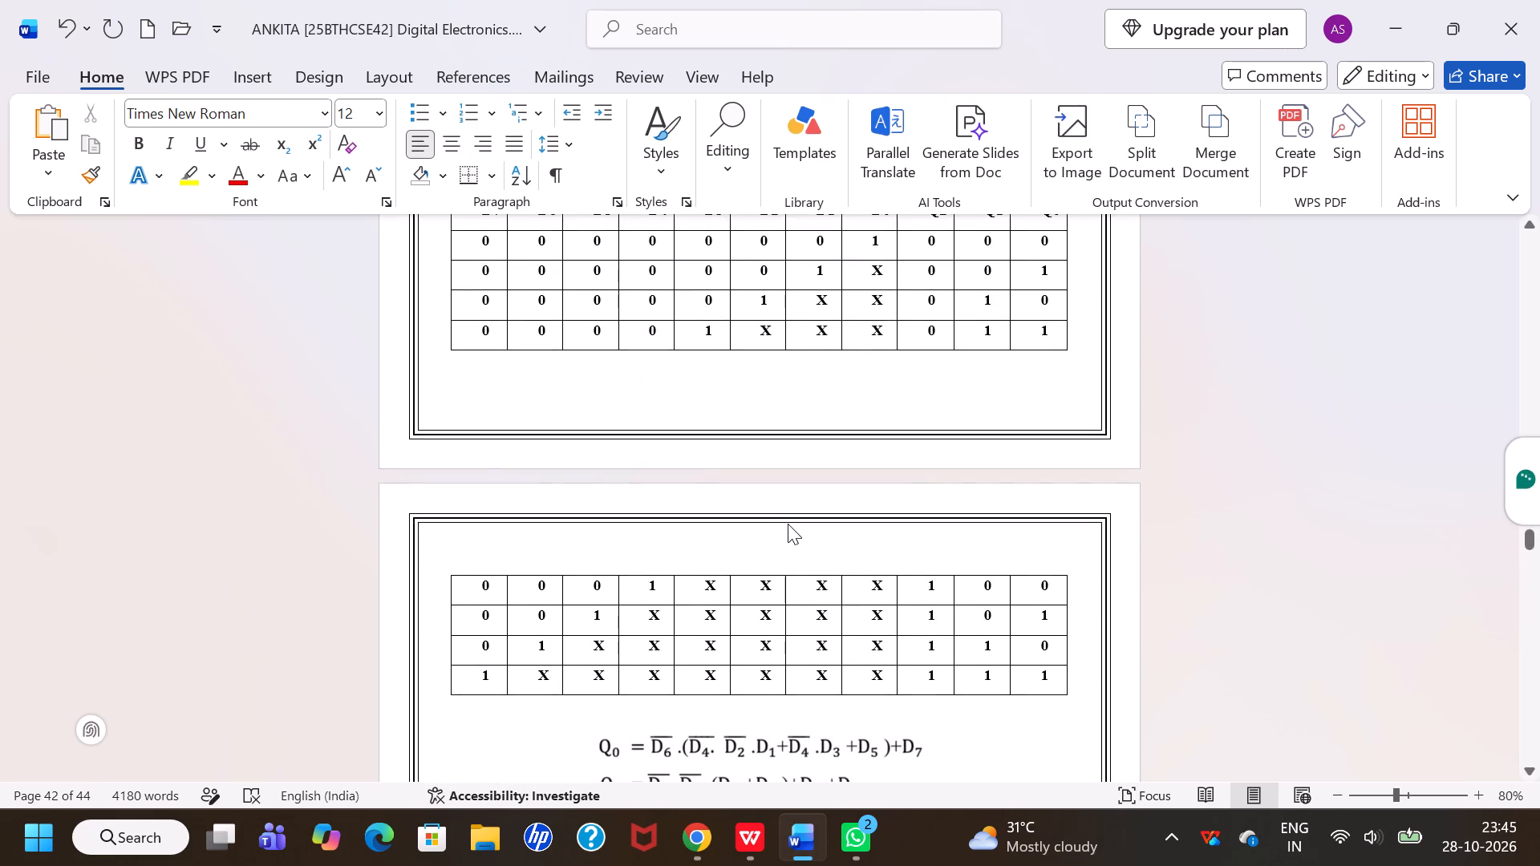
scroll(788, 524, "down", 3)
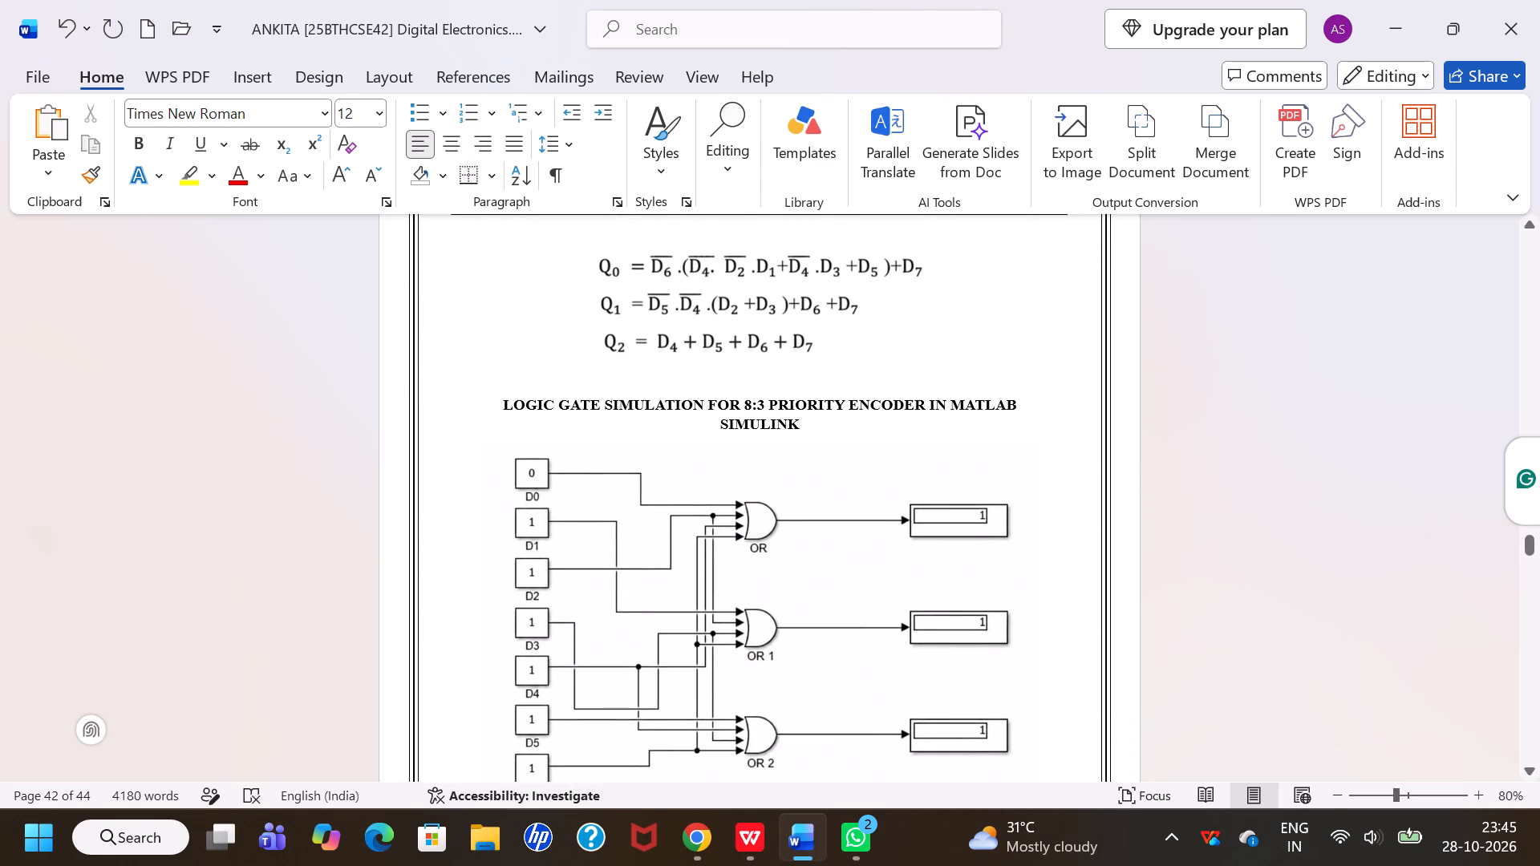
scroll(788, 524, "down", 2)
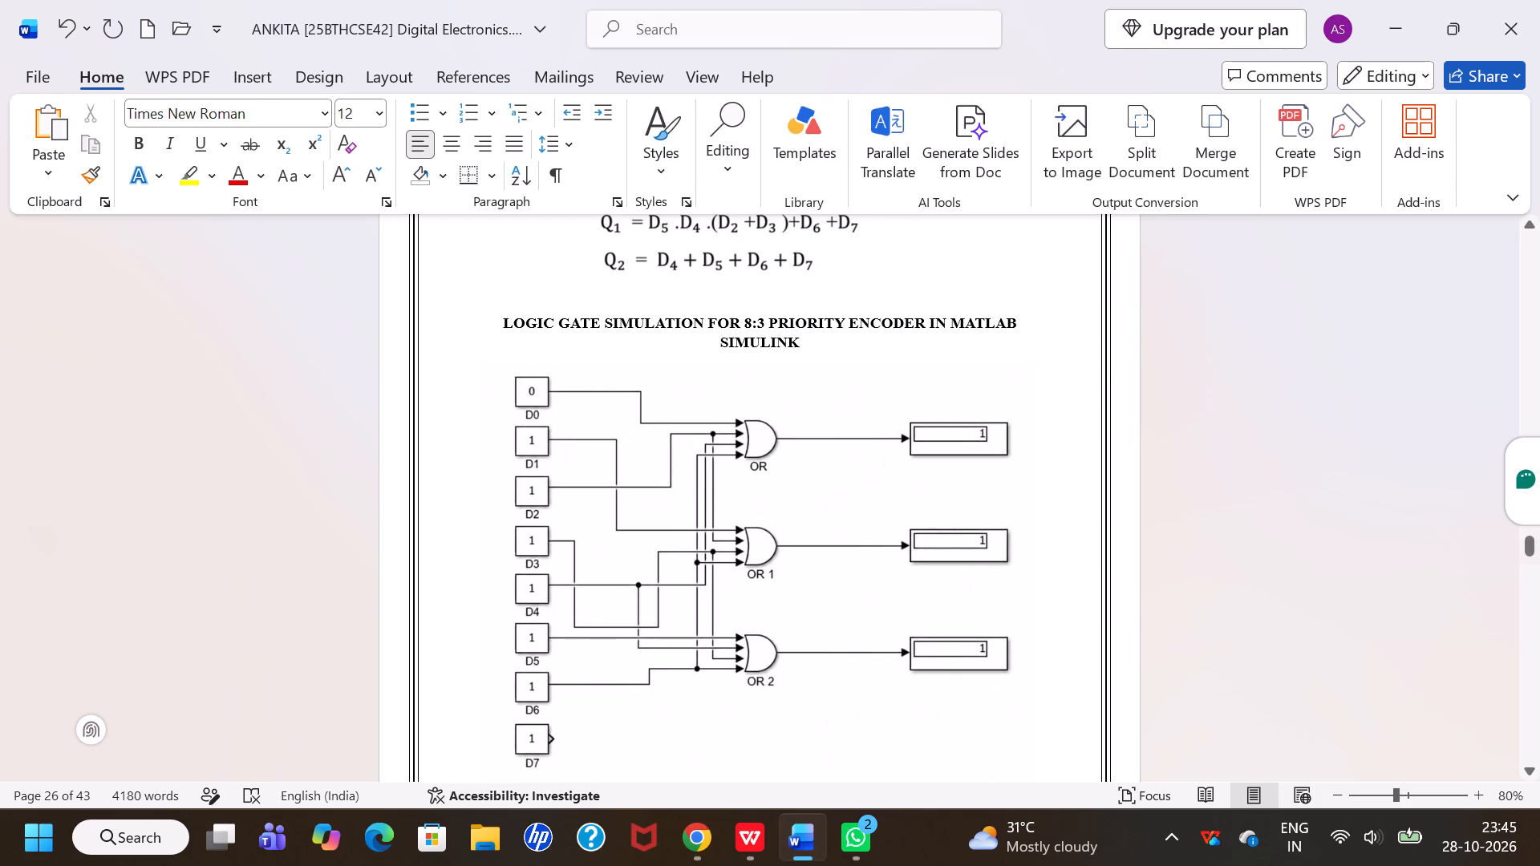
left_click(788, 524)
key("BackSpace")
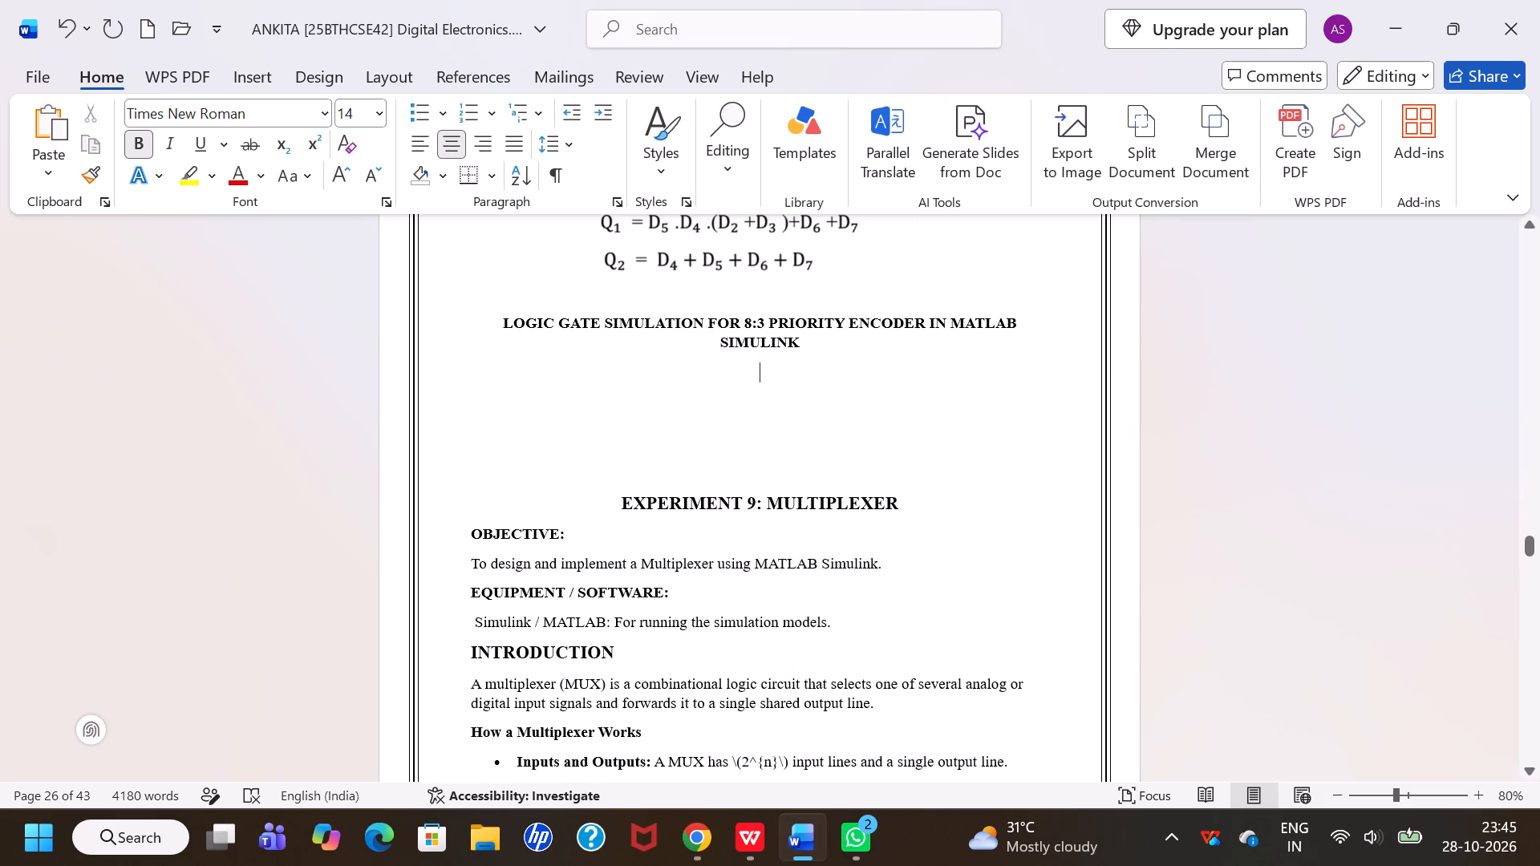
Insert blank lines above the "EXPERIMENT 9: MULTIPLEXER" heading until it starts on a new page.
left_click(619, 487)
key("Return")
key("Return")
key("Return")
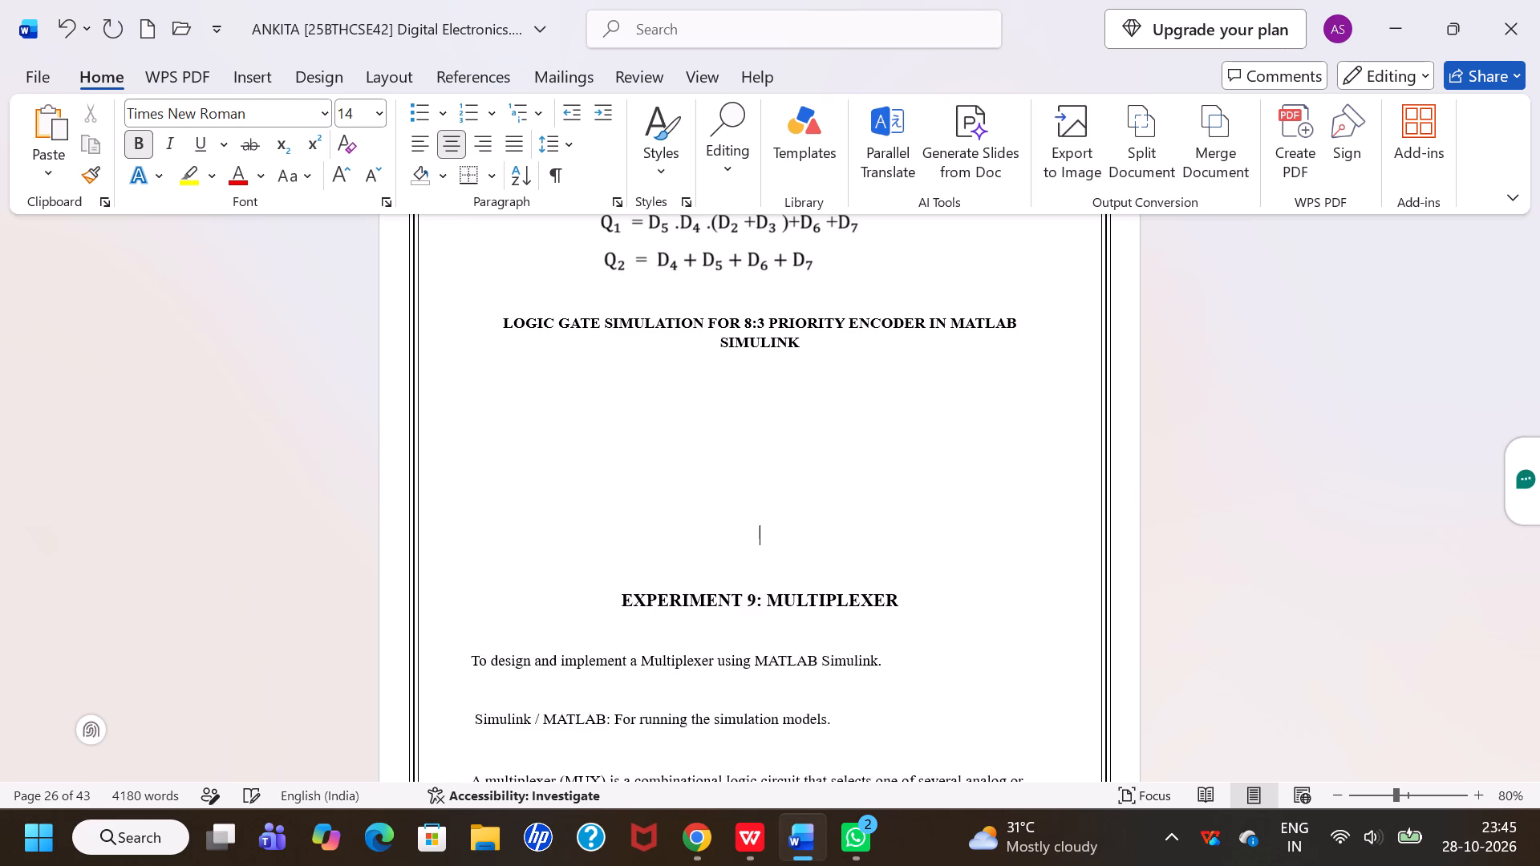
key("Return")
key("Return")
key("Return")
key("Return")
scroll(619, 487, "down", 2)
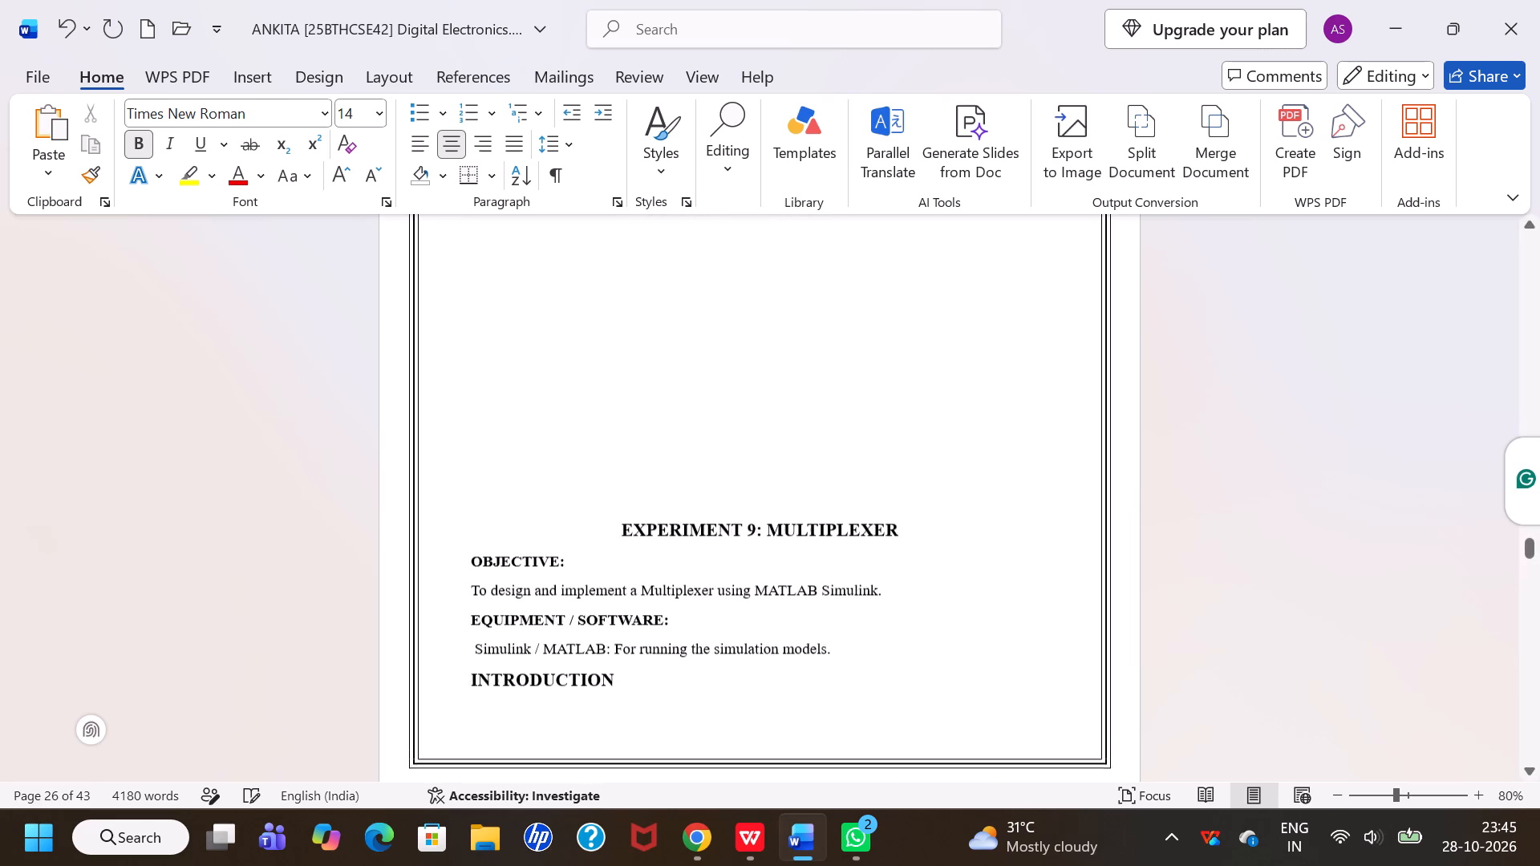
scroll(619, 487, "down", 1)
key("Return")
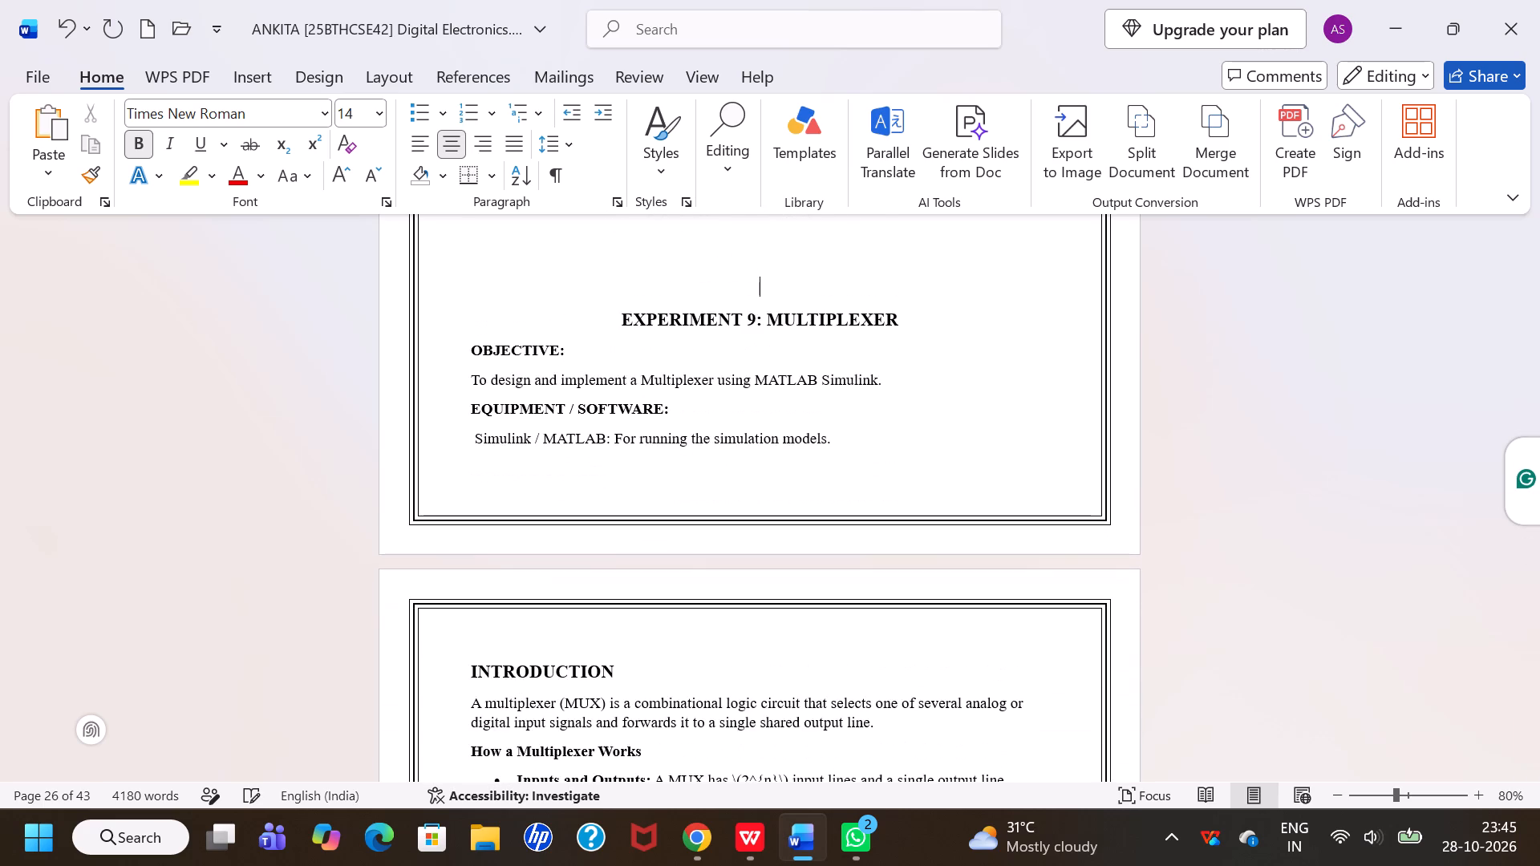
key("Return")
key("Return")
key("Return")
key("Return")
key("Return")
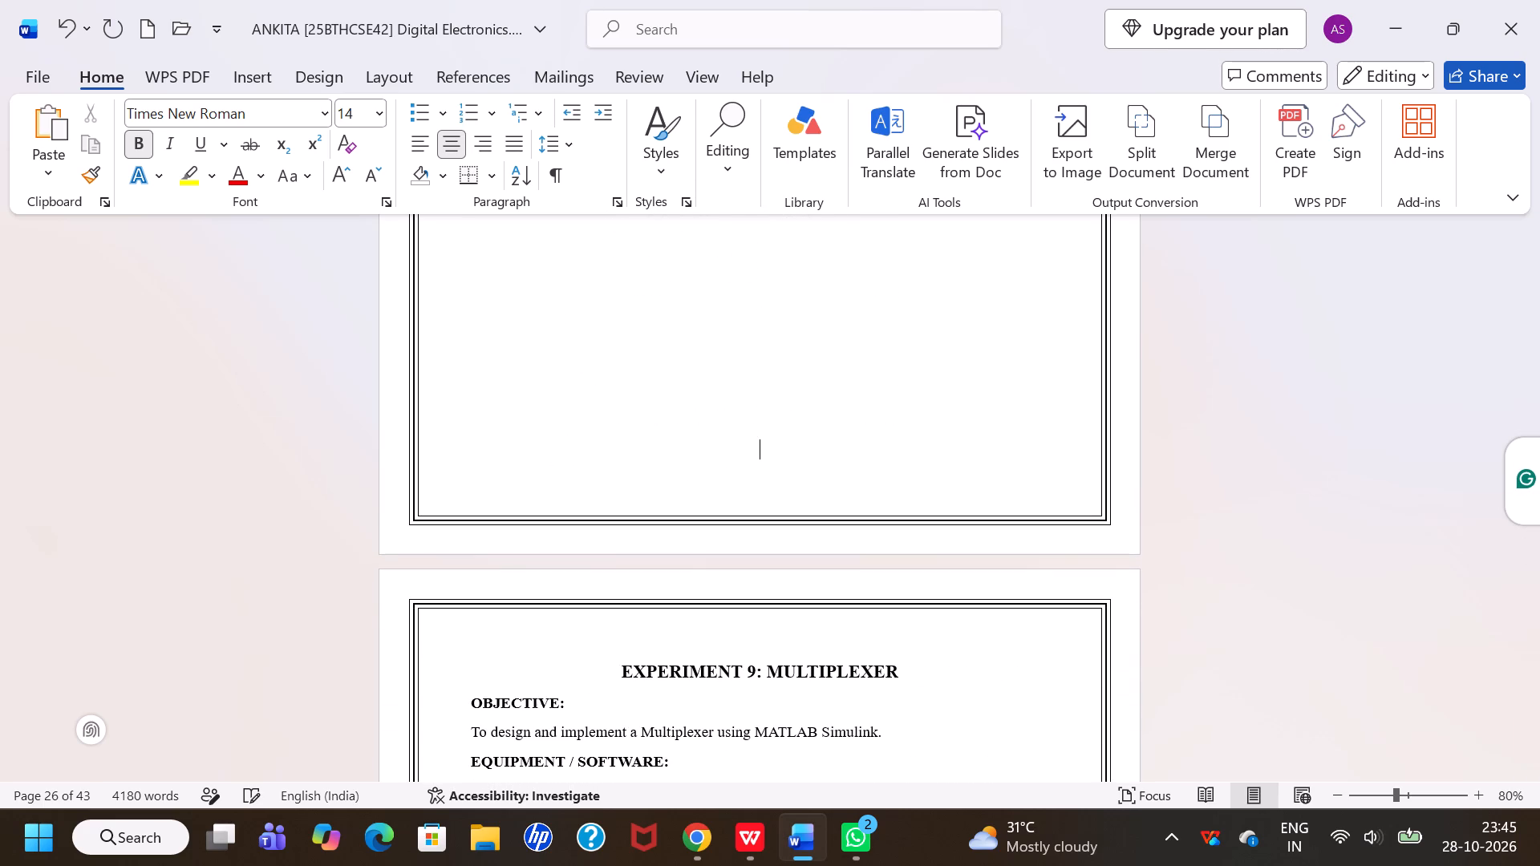
Delete the circuit picture under the heading for the 4:2 priority encoder simulation in MATLAB Simulink.
scroll(619, 487, "up", 7)
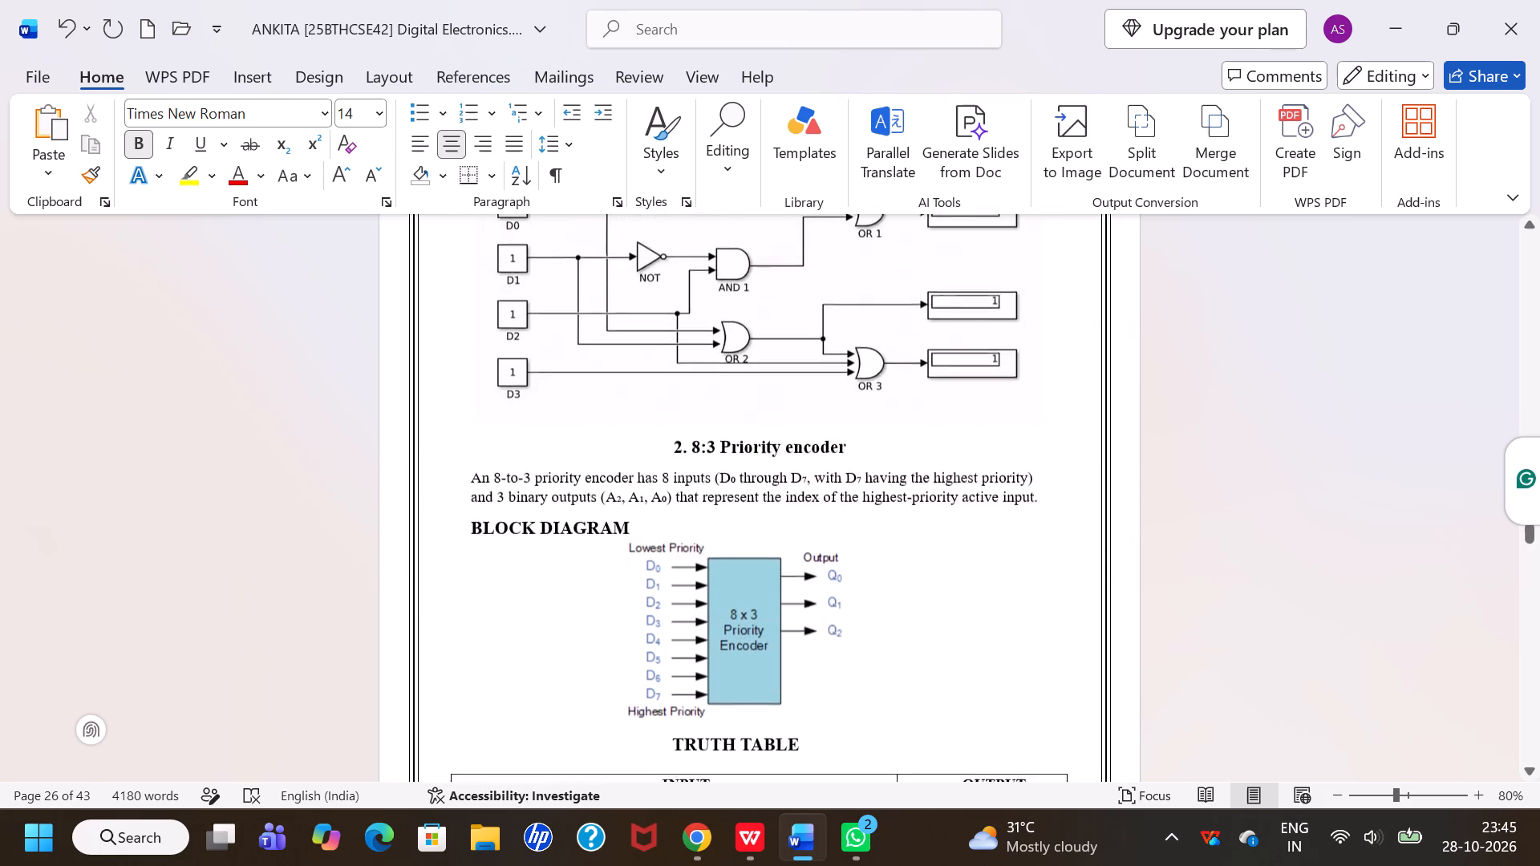
scroll(619, 487, "up", 1)
left_click(593, 544)
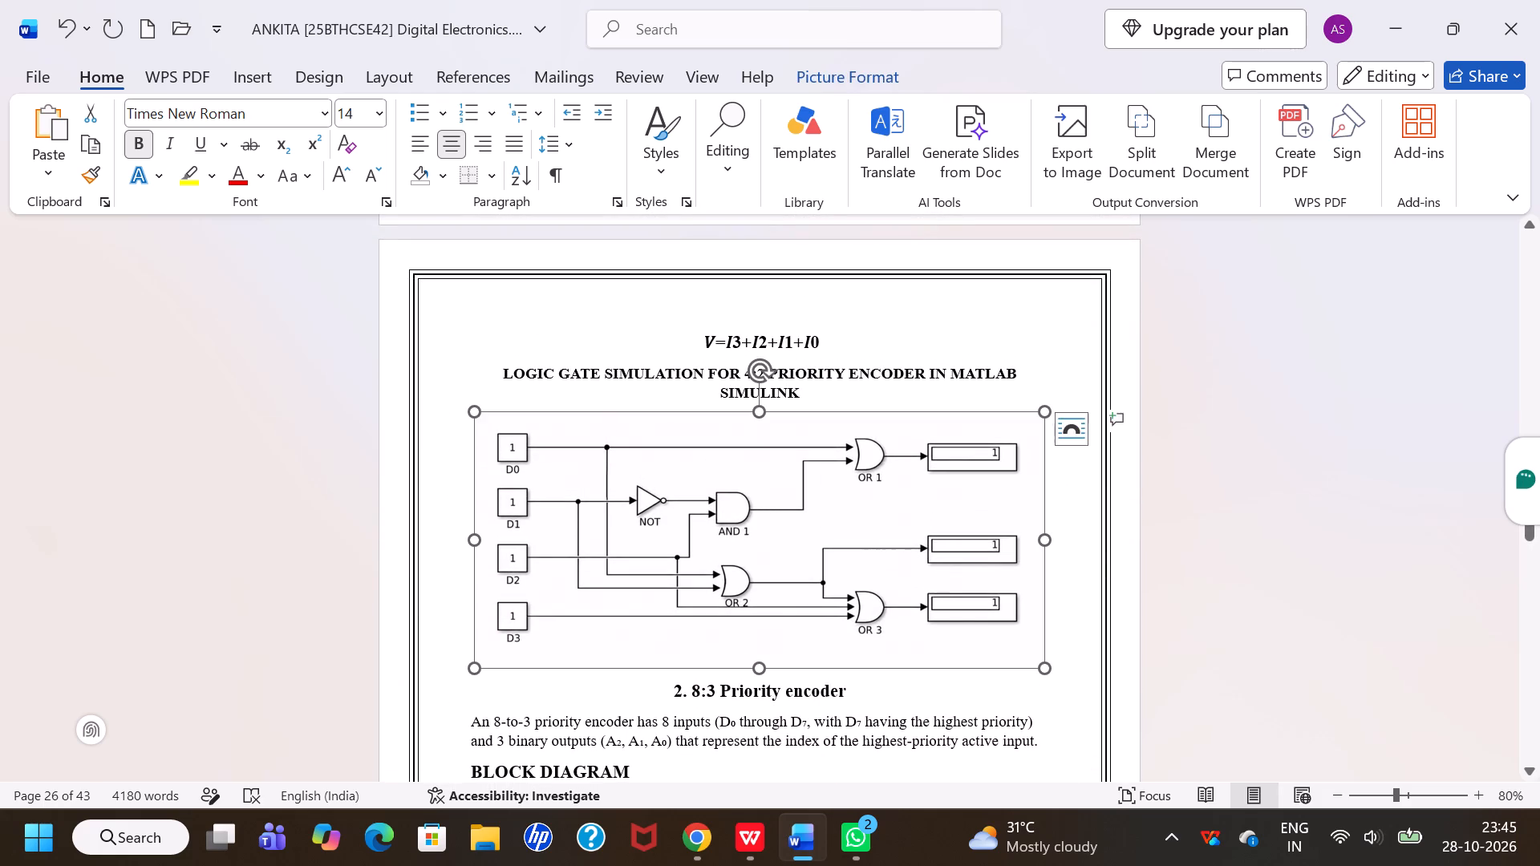
key("BackSpace")
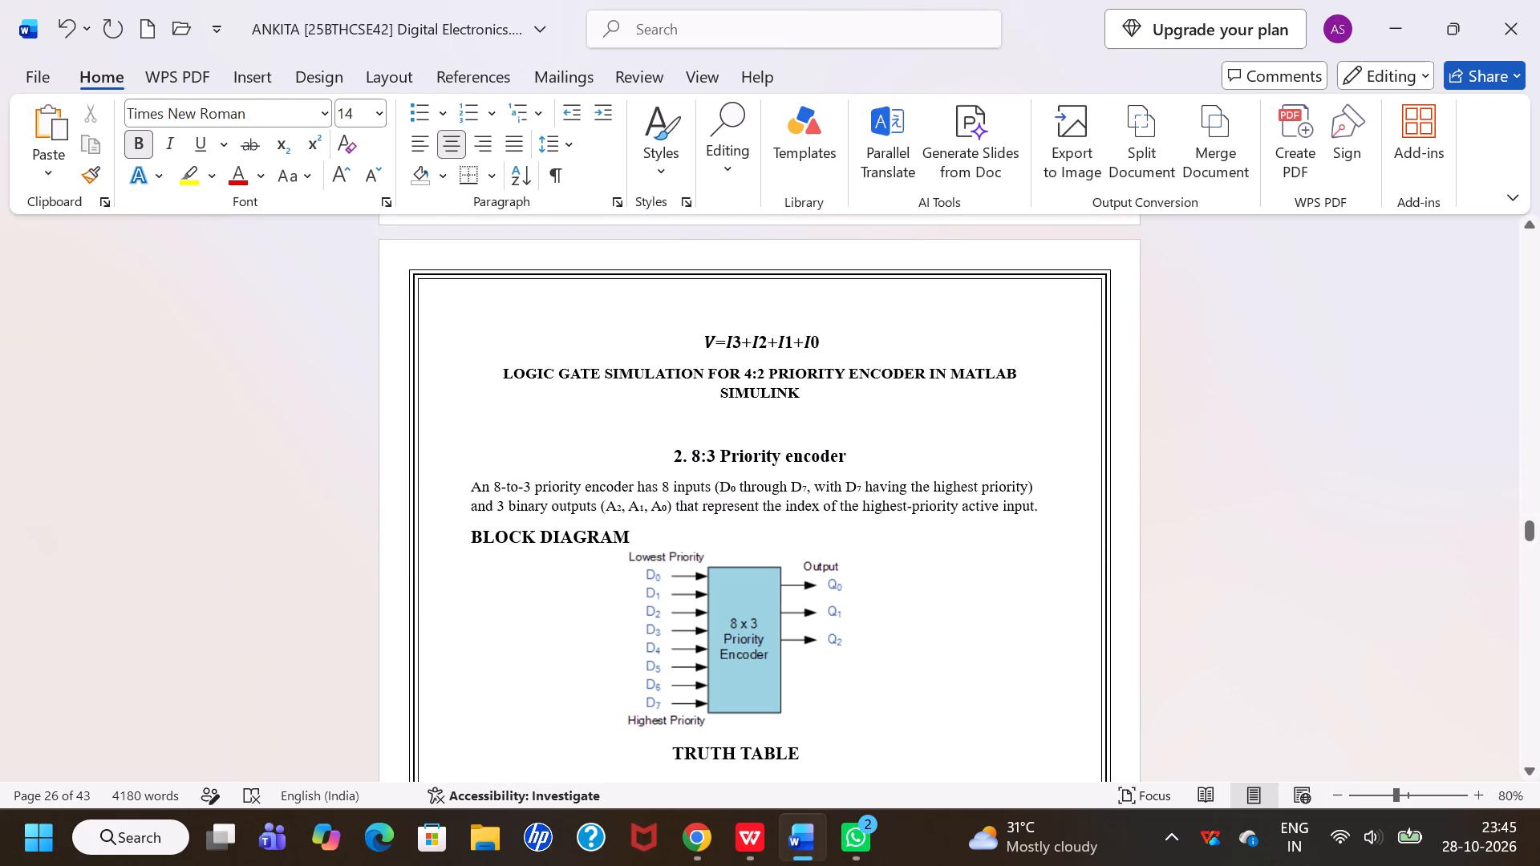
Insert five blank lines above the "2. 8:3 Priority encoder" heading in place of the removed picture.
key("Return")
key("Return")
key("Return")
key("Return")
key("Return")
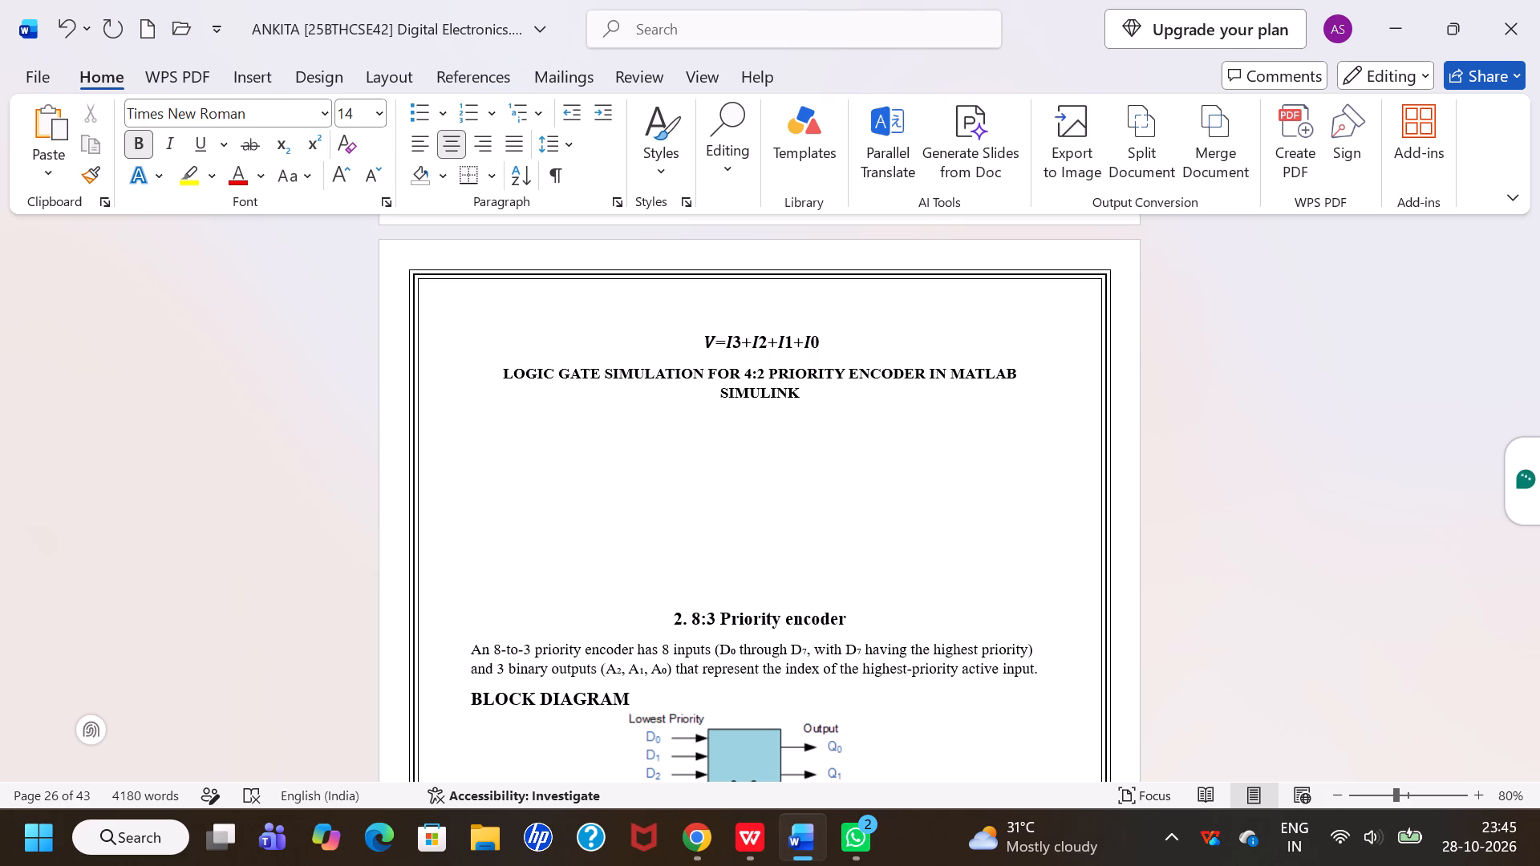
Insert two more blank lines above the "EXPERIMENT 9: MULTIPLEXER" heading to push it back onto a new page.
scroll(593, 544, "down", 8)
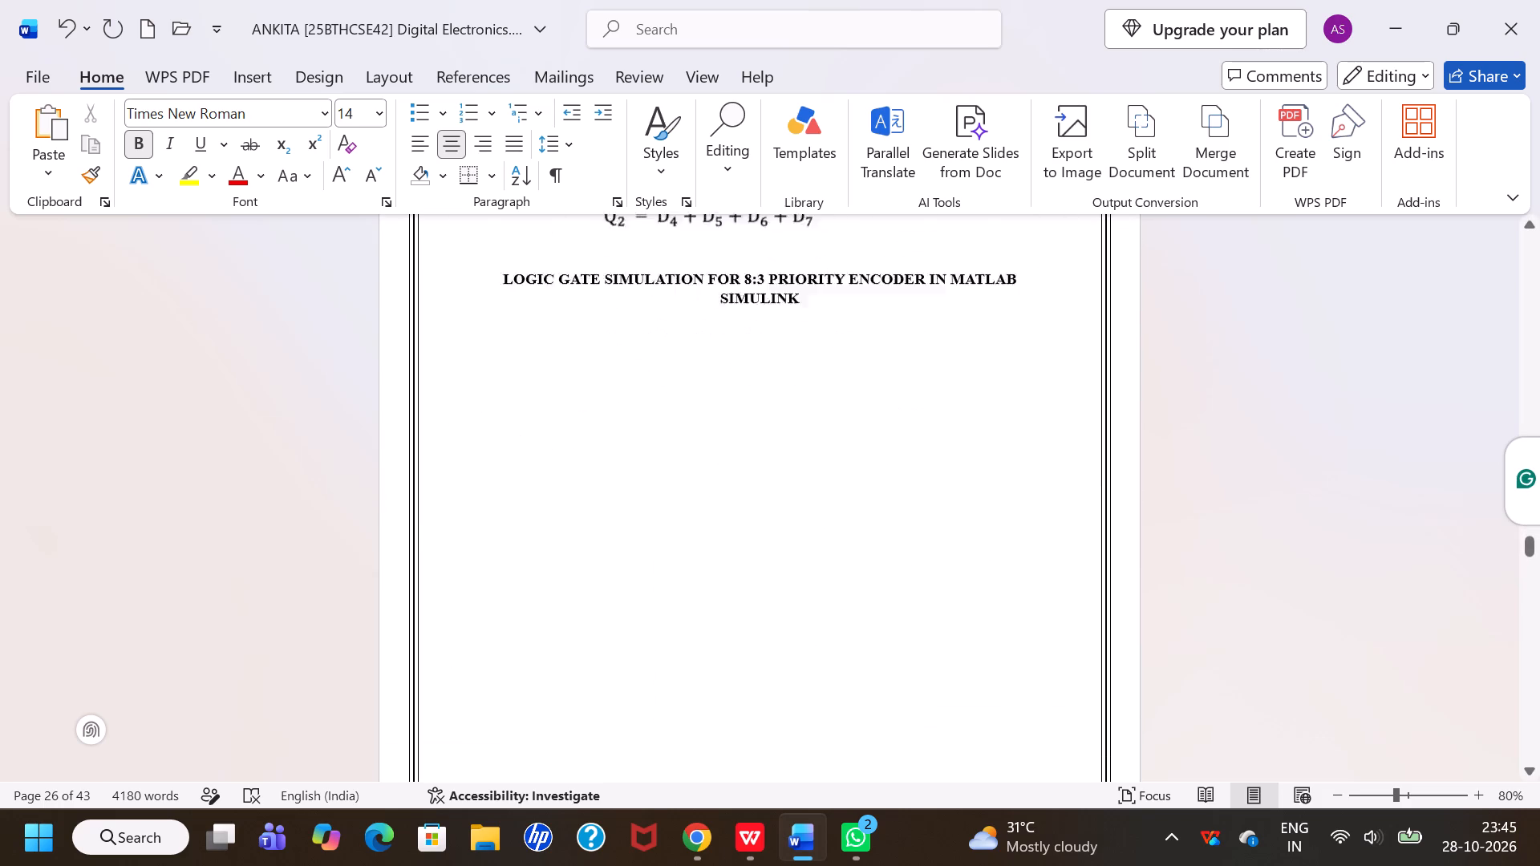
scroll(593, 544, "up", 5)
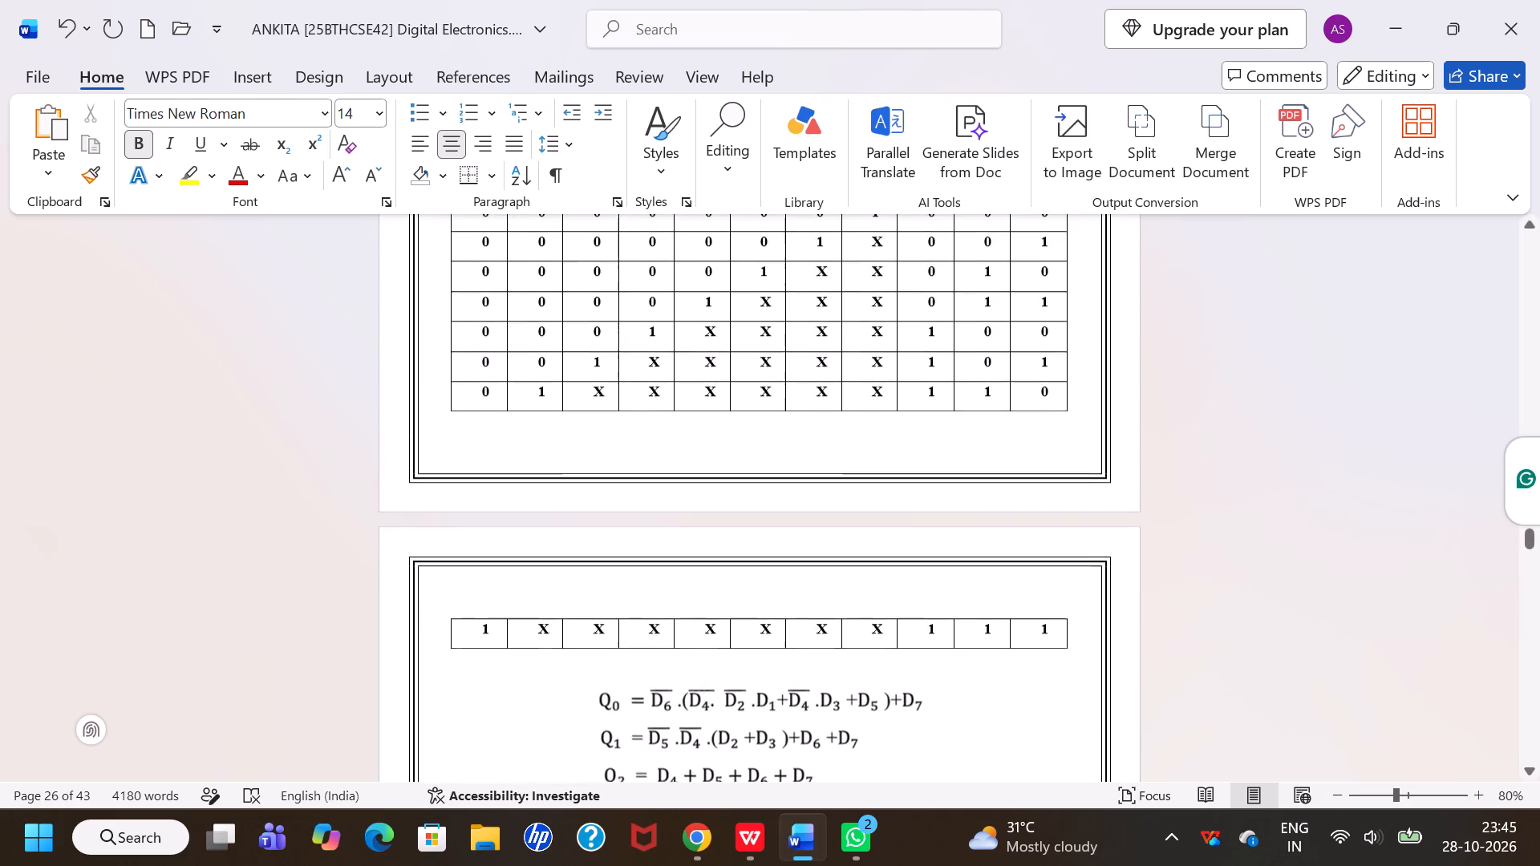
scroll(593, 544, "up", 2)
scroll(593, 544, "down", 1)
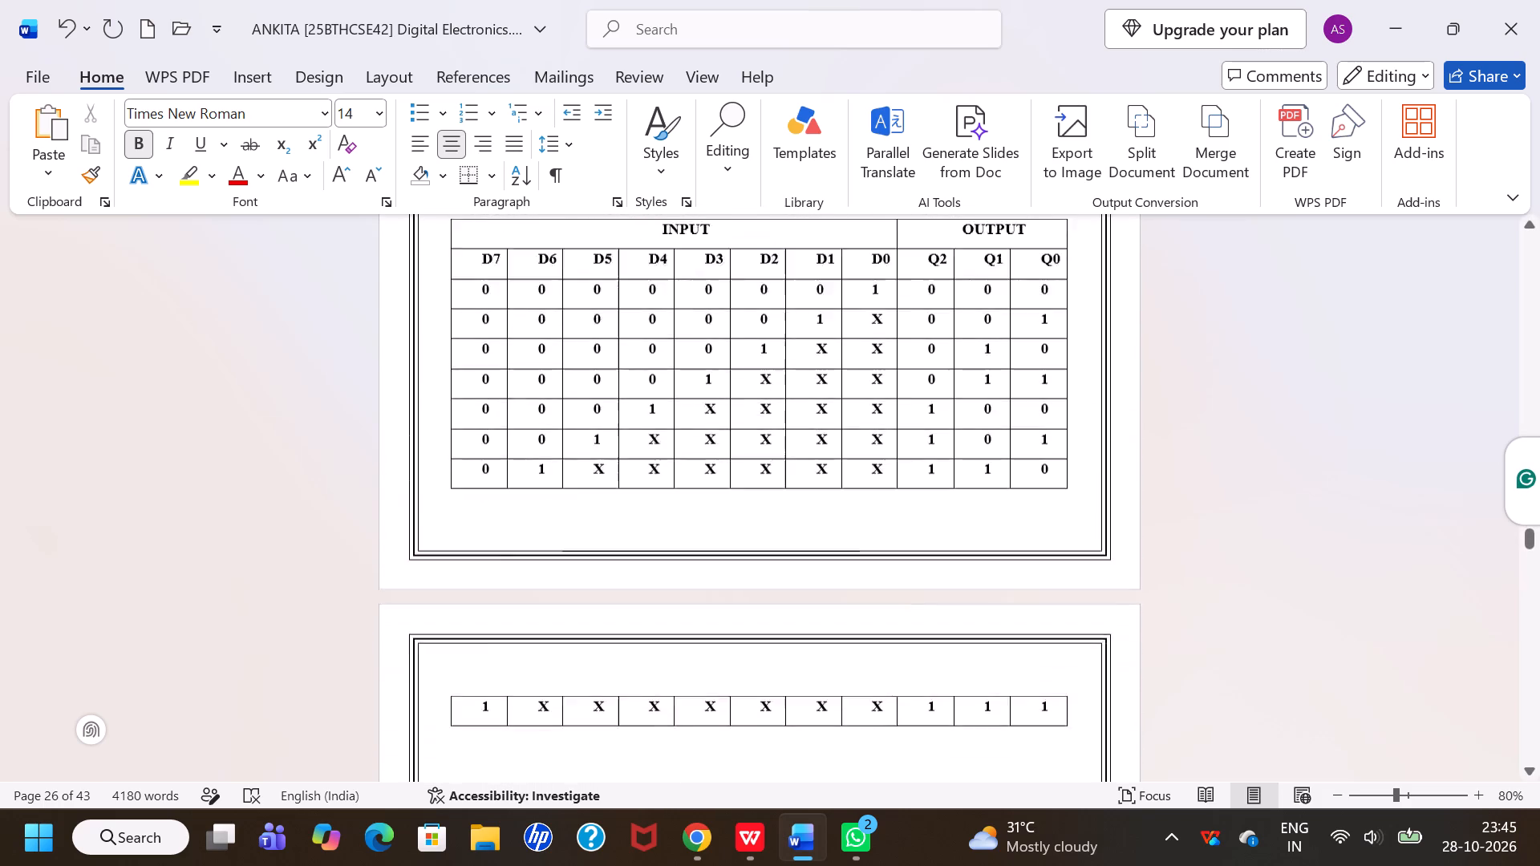
scroll(593, 544, "down", 4)
left_click(614, 334)
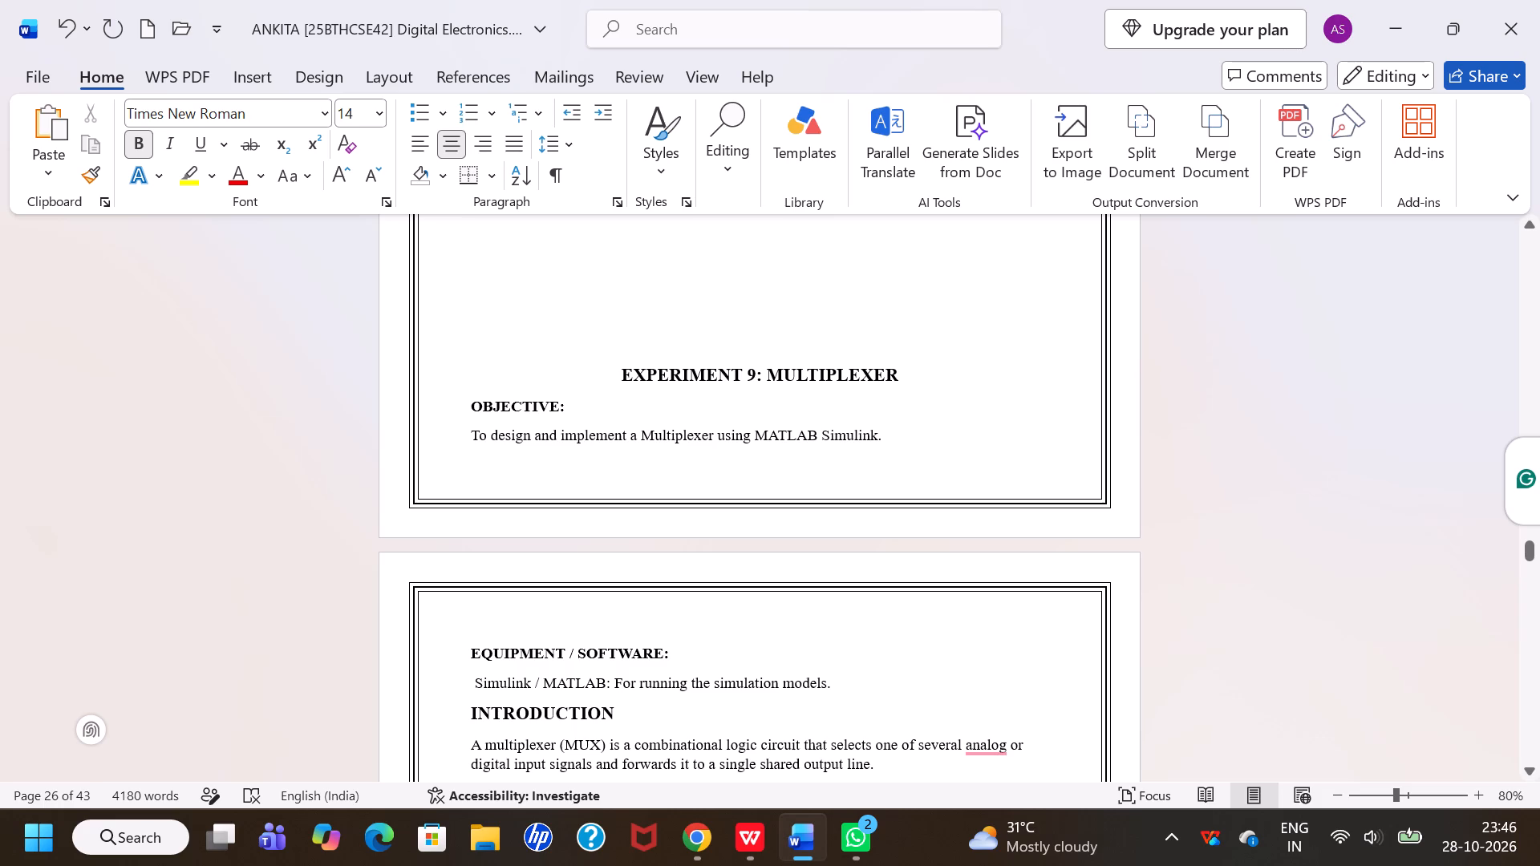
key("Return")
key("Return")
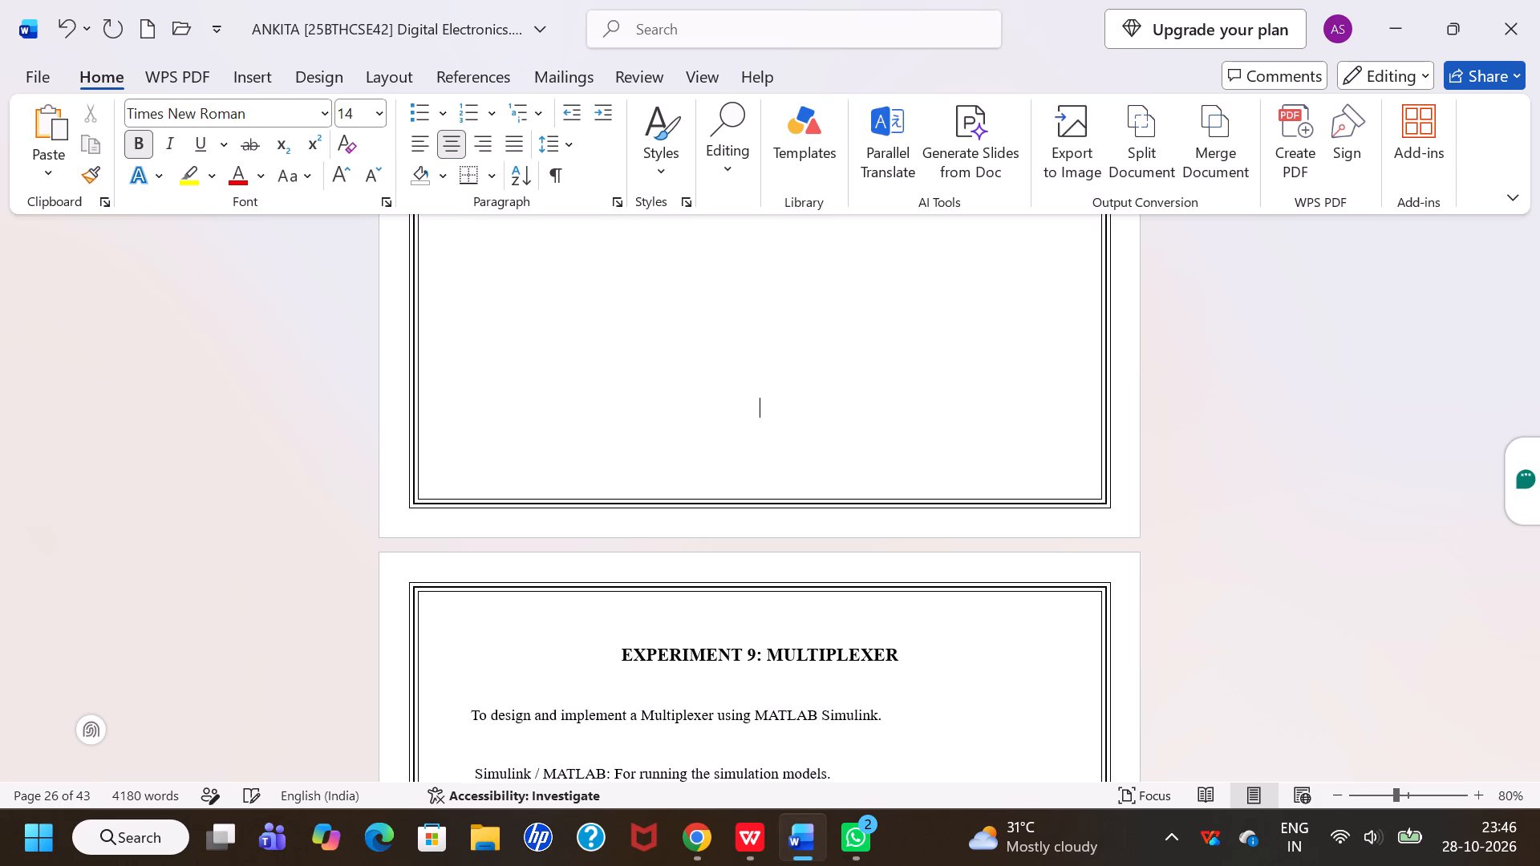
Add two more blank lines in the gap between the 4:2 priority encoder simulation heading and the 8:3 Priority encoder heading.
scroll(614, 334, "up", 5)
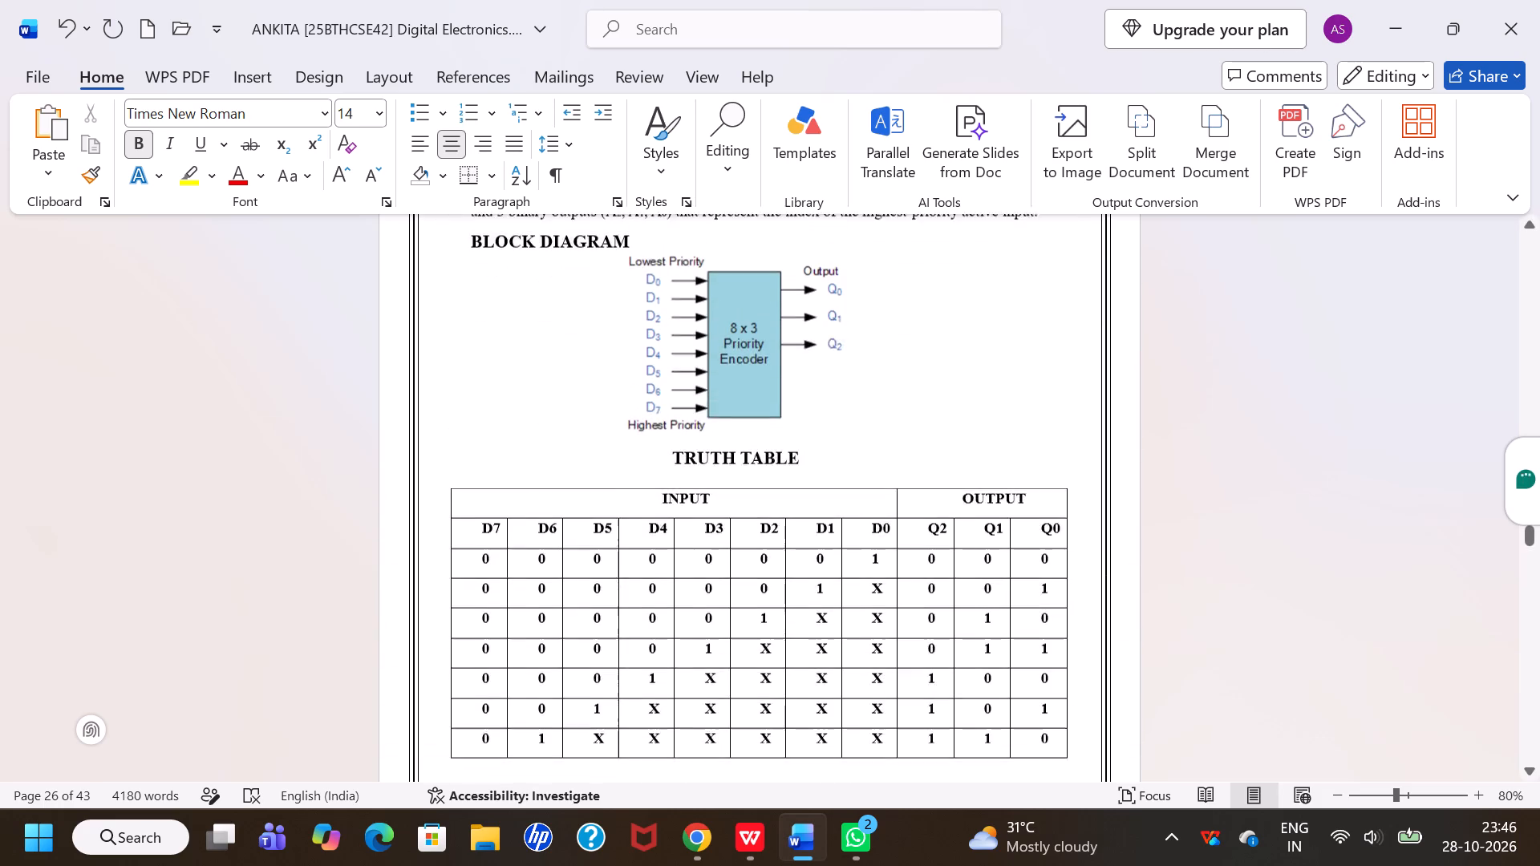
scroll(614, 334, "up", 2)
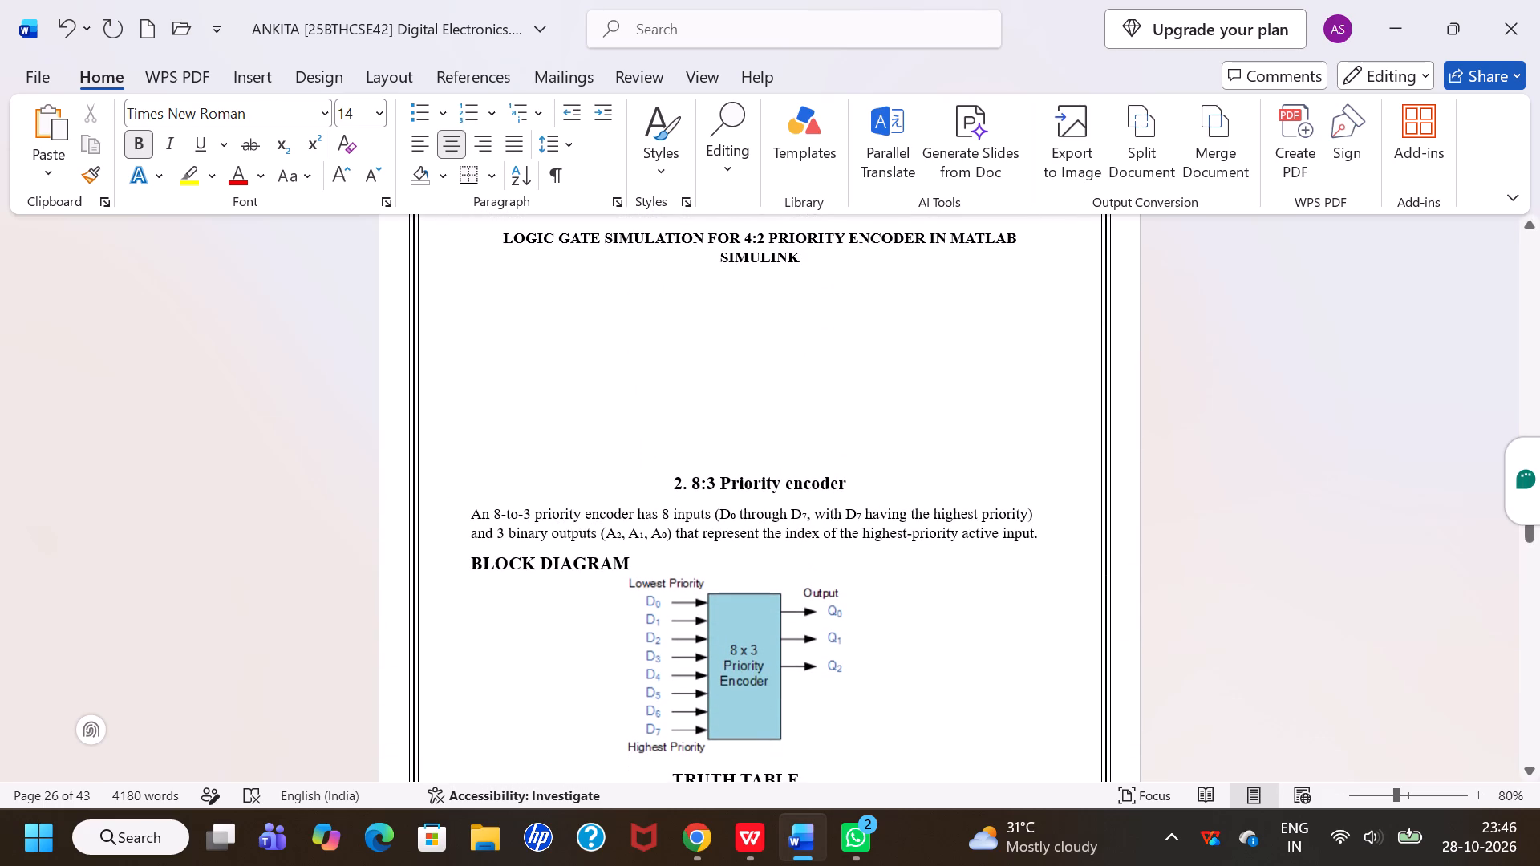
left_click(633, 415)
key("Return")
key("Return")
scroll(633, 415, "down", 4)
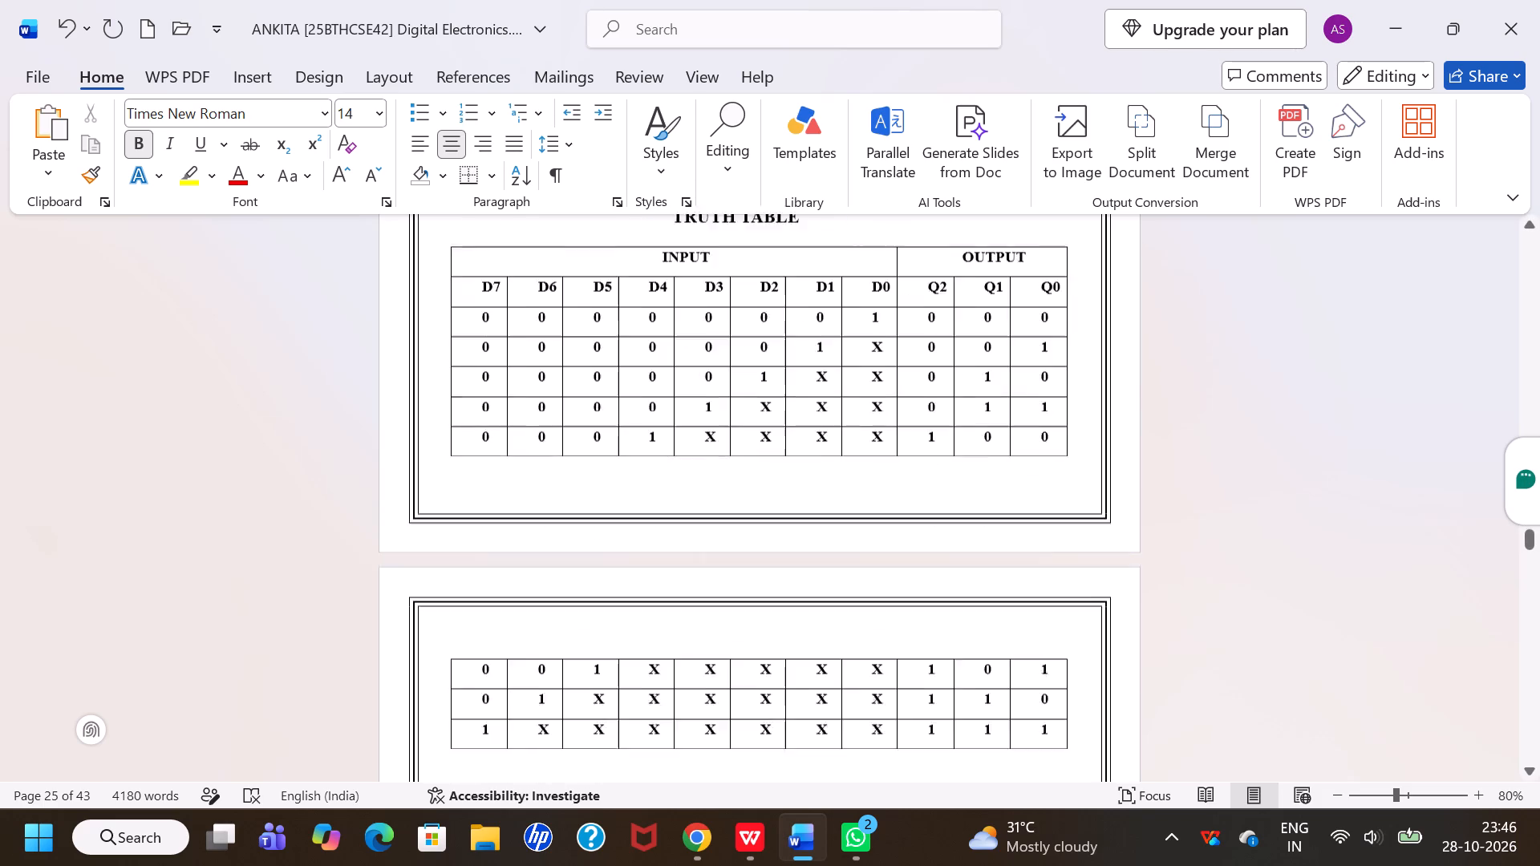
scroll(633, 415, "up", 1)
scroll(633, 415, "down", 2)
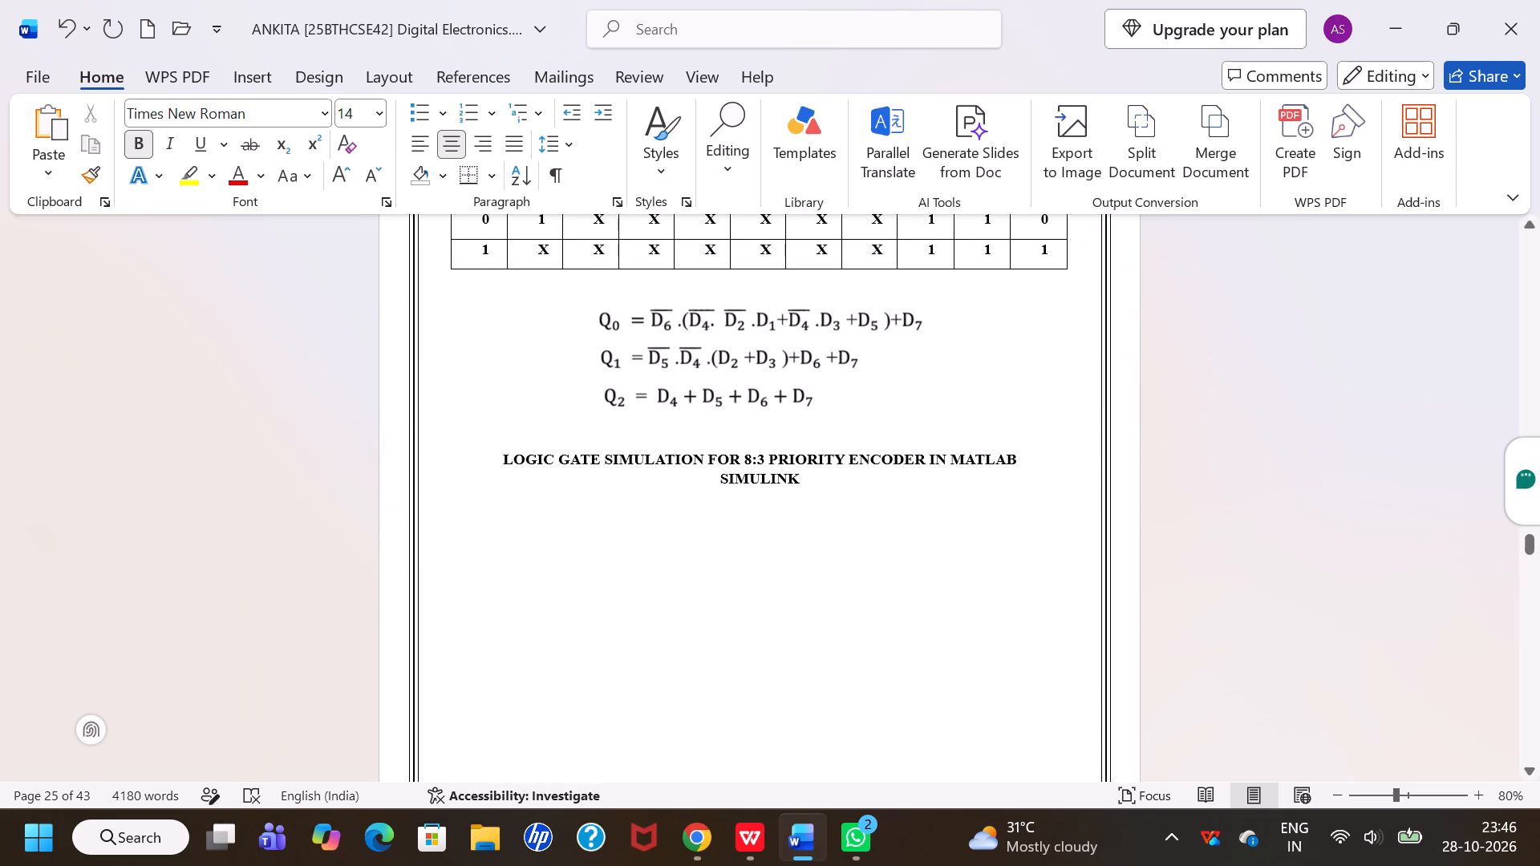
Save the Digital Electronics document.
key("ctrl+s")
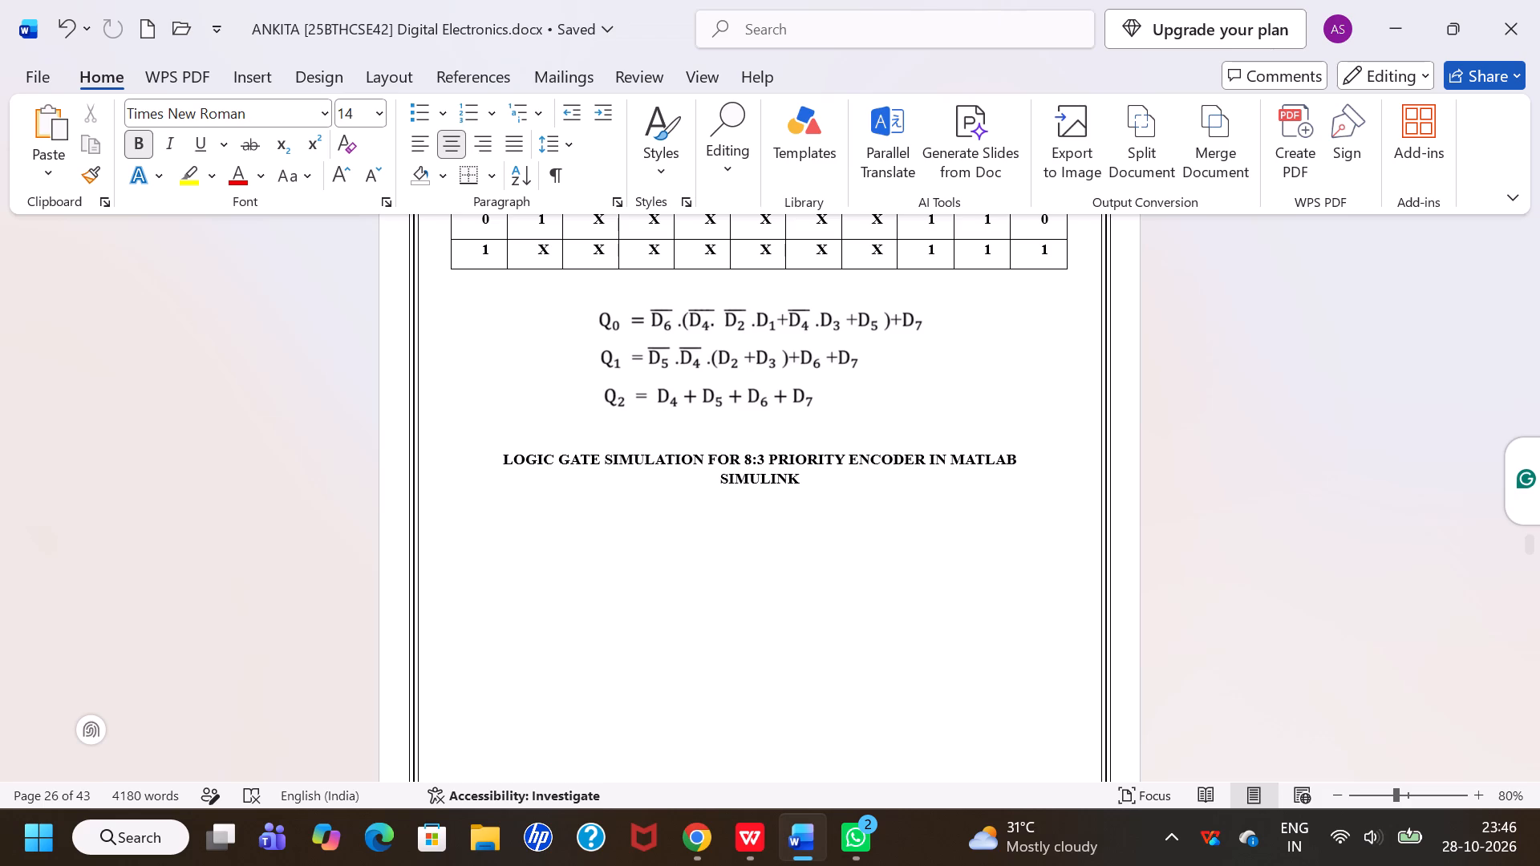
Delete the extra blank lines above the "EXPERIMENT 11: BCD TO EXCESS-3 CODE CONVERTER" heading so it starts at the top of its page.
scroll(633, 415, "down", 1)
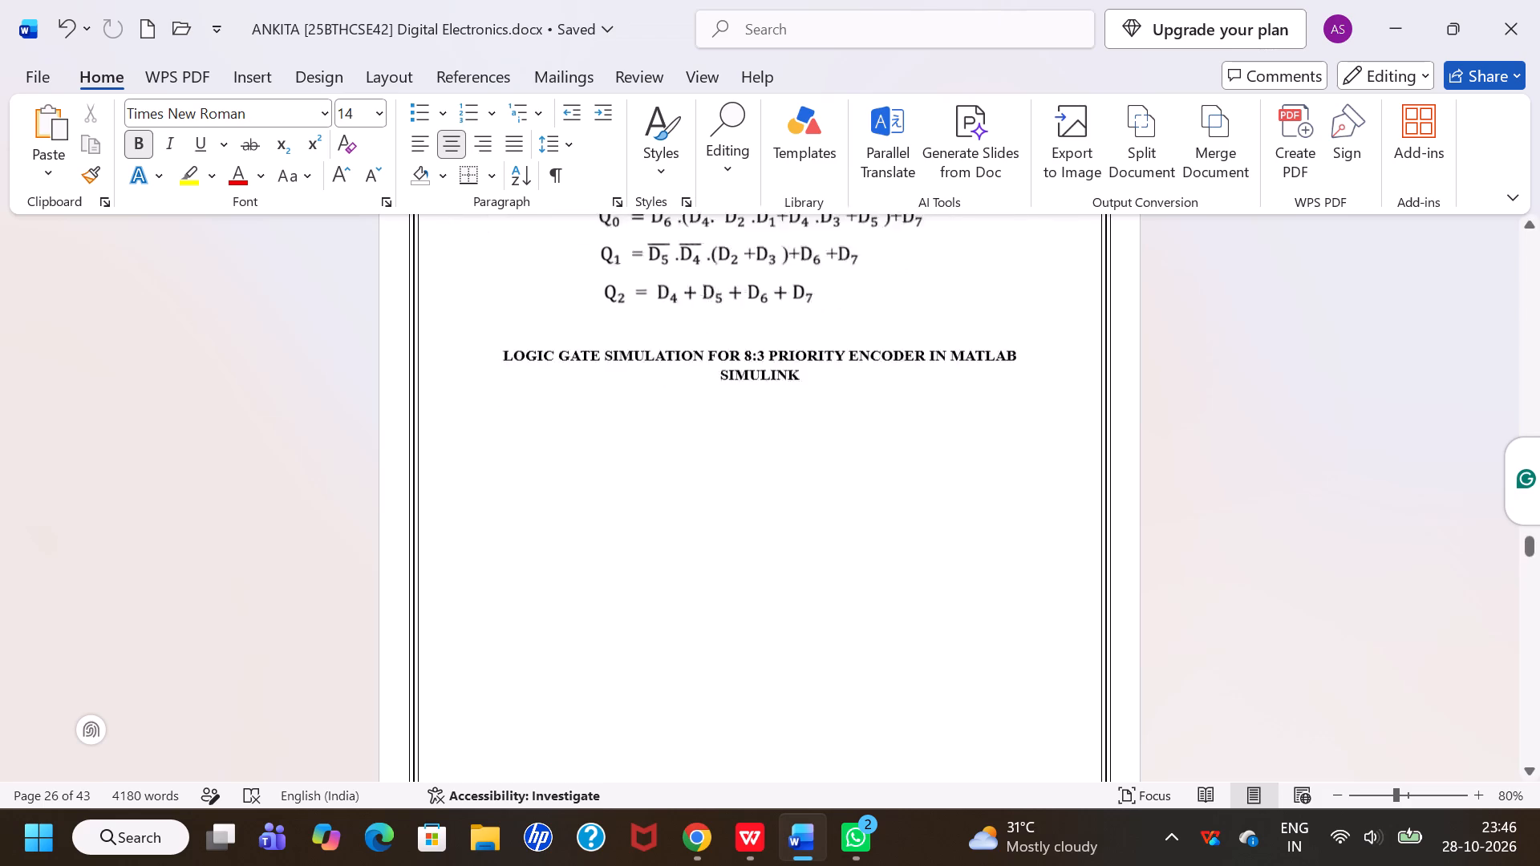
scroll(633, 415, "down", 6)
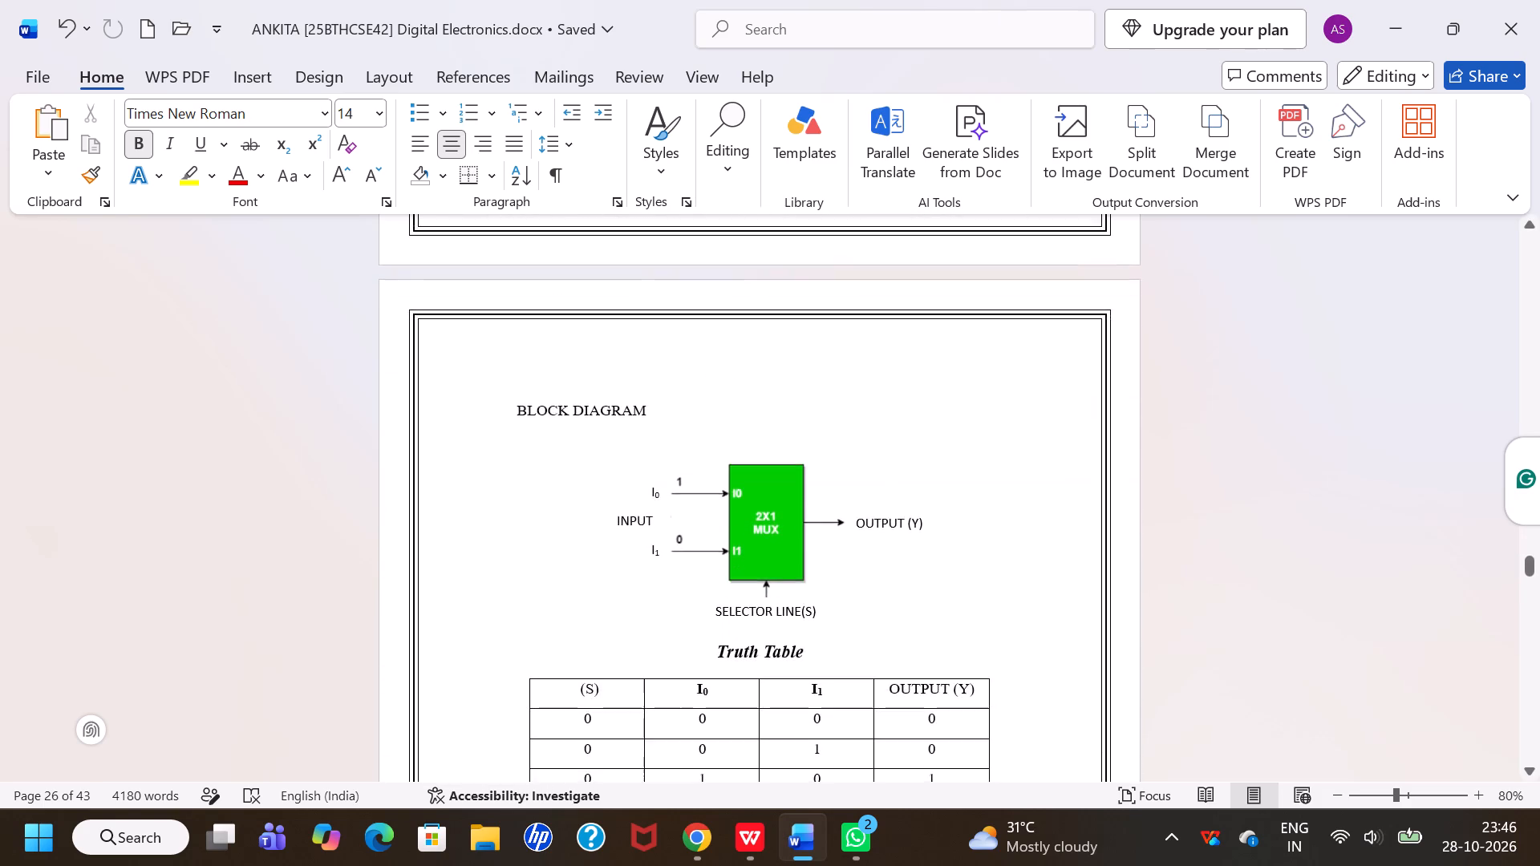
scroll(633, 415, "down", 14)
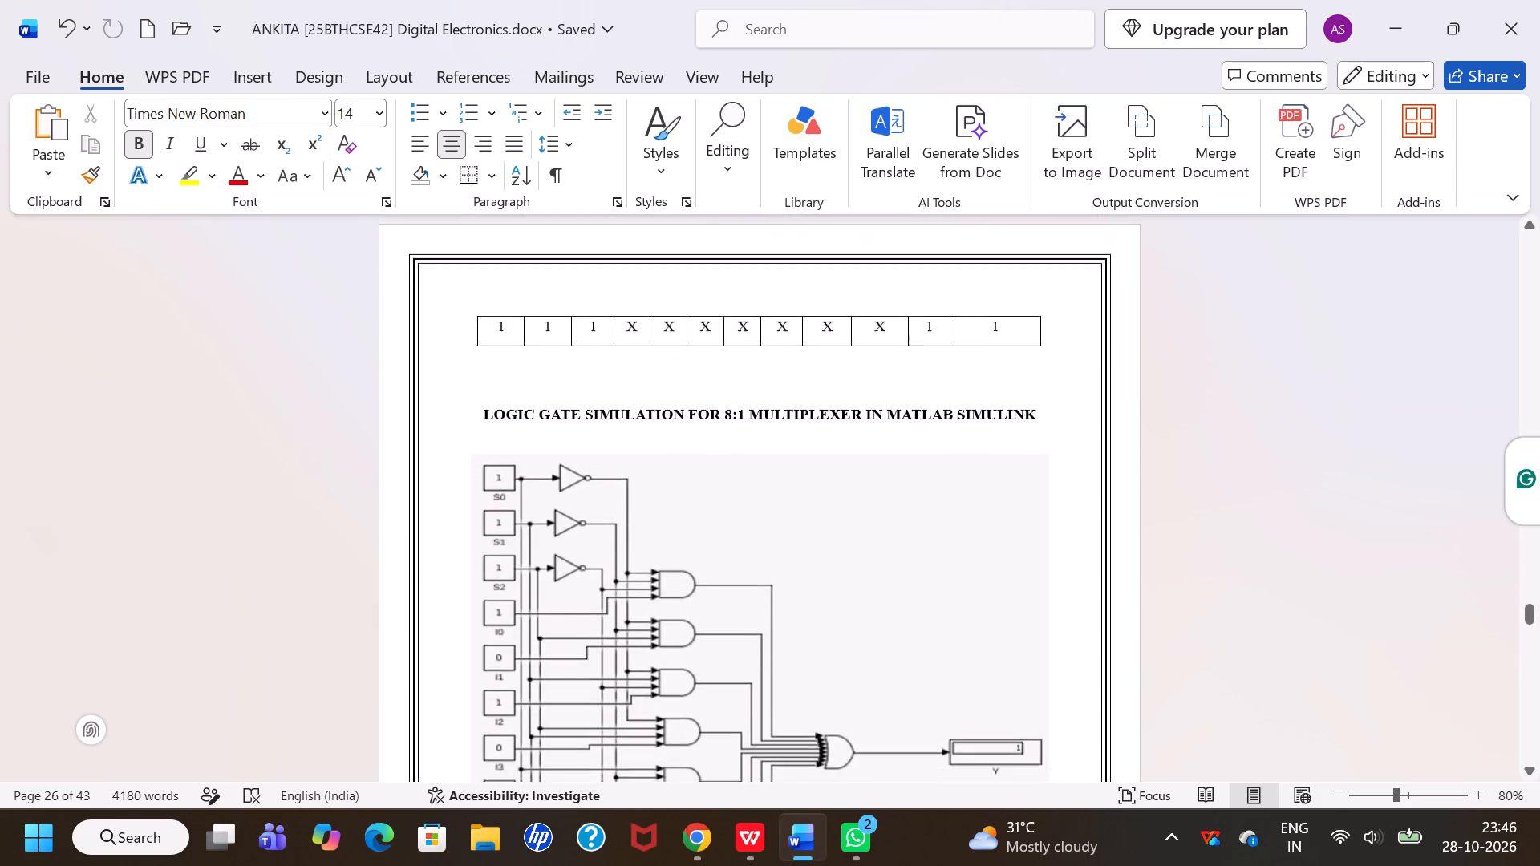
scroll(633, 415, "down", 5)
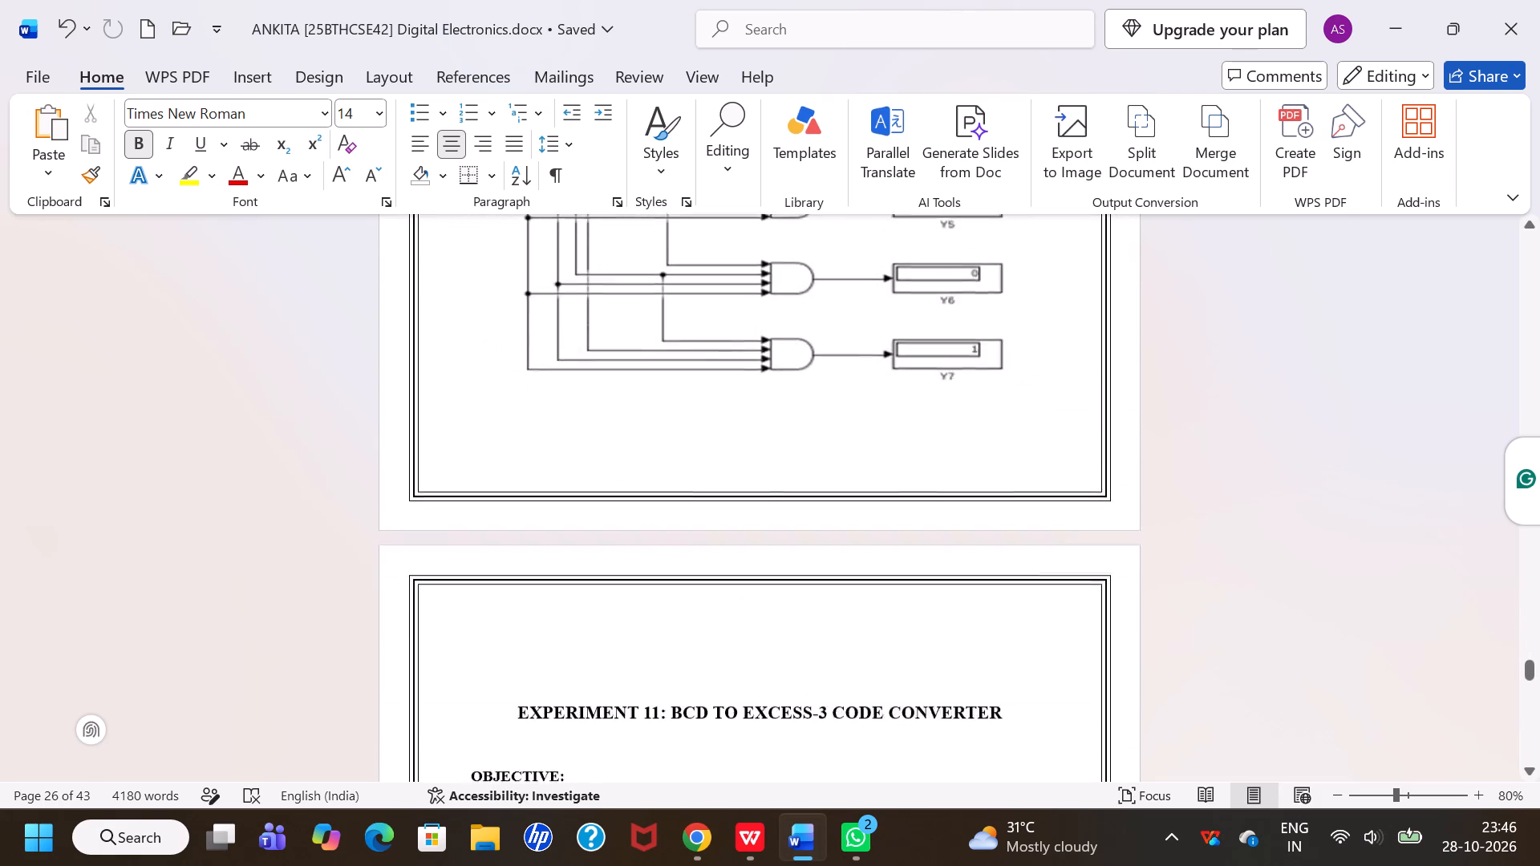
scroll(633, 415, "down", 1)
left_click(591, 342)
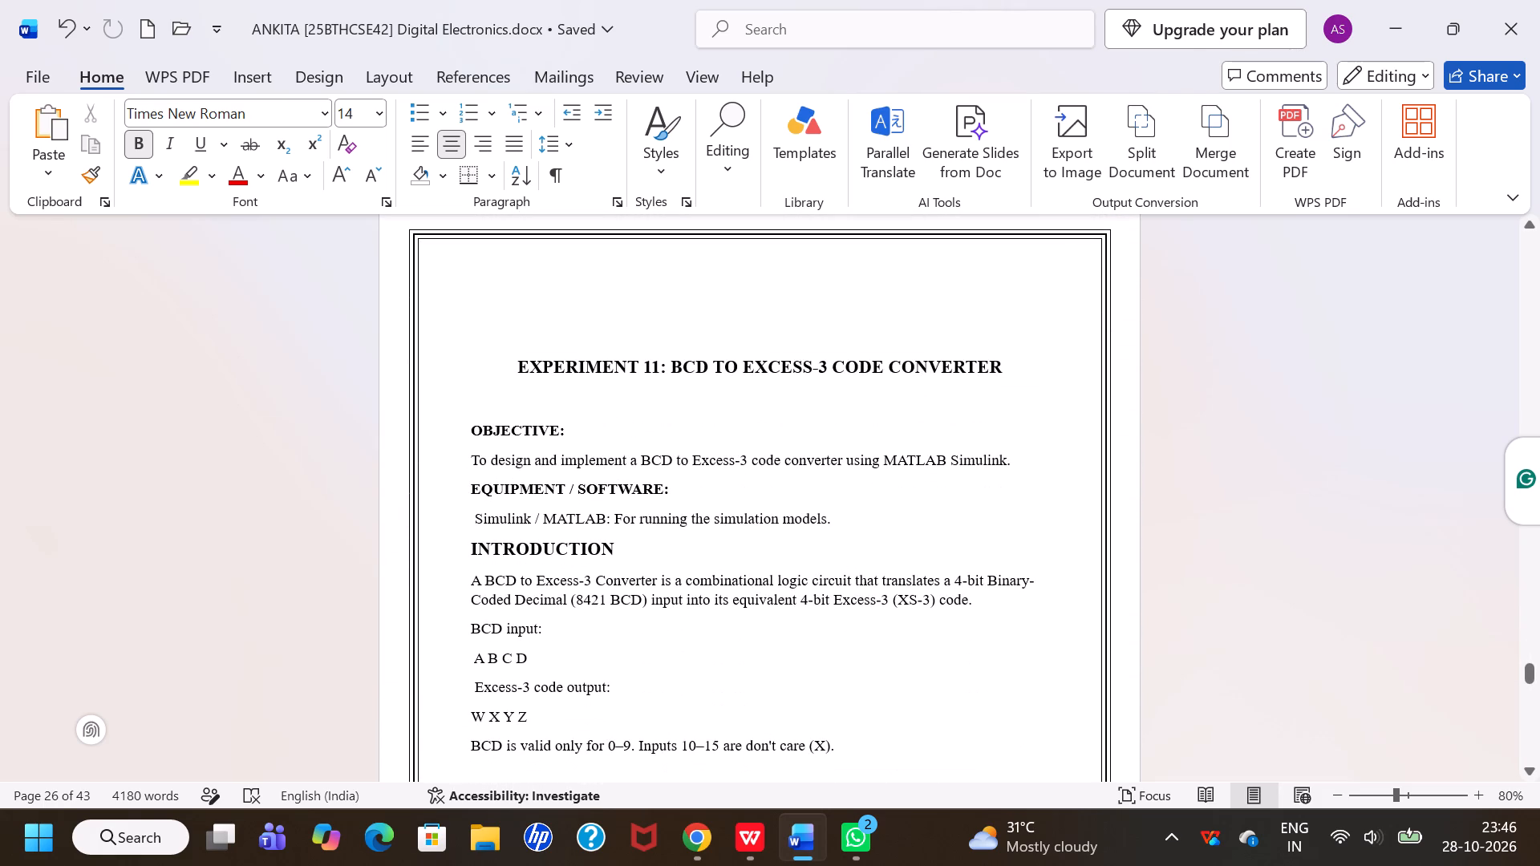
key("BackSpace")
key("BackSpace")
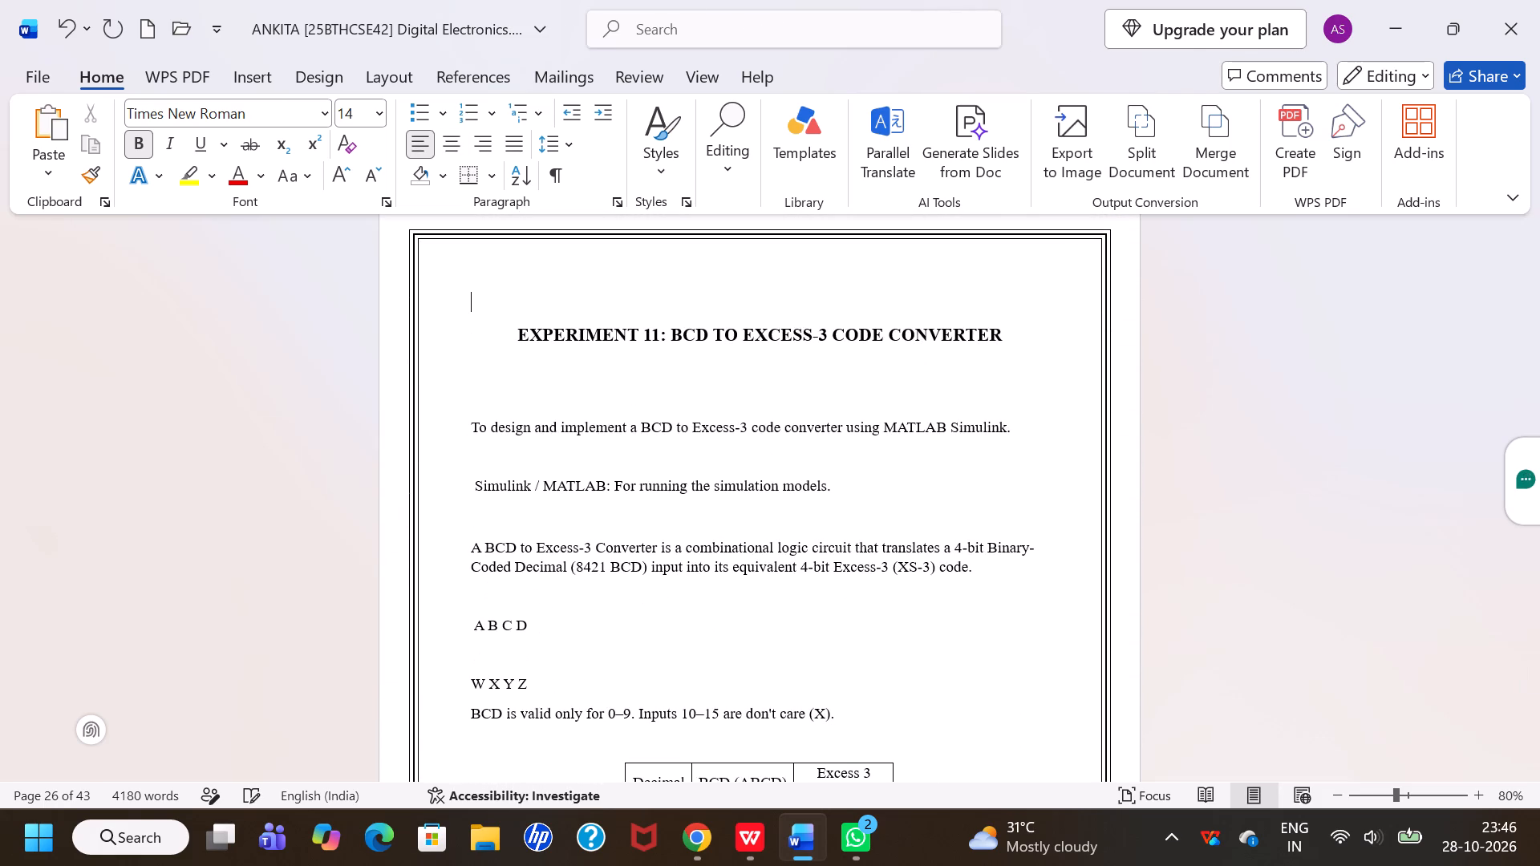
key("BackSpace")
scroll(591, 342, "up", 1)
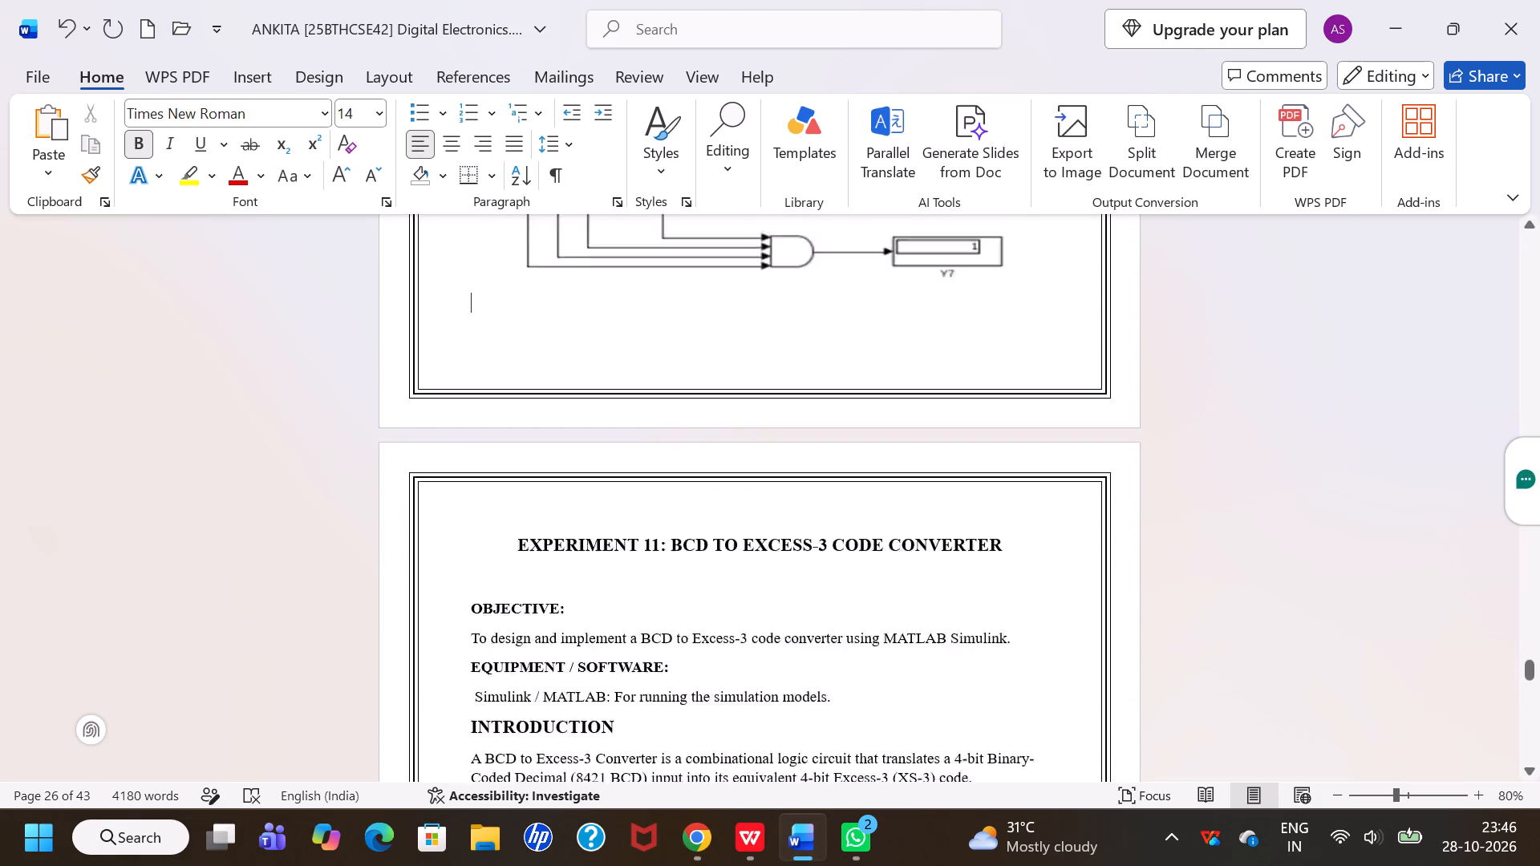
scroll(591, 342, "up", 2)
Insert nine blank lines above the "EXPERIMENT 12: BCD TO GRAY CODE CONVERTER" heading to push it onto a new page.
scroll(591, 342, "down", 4)
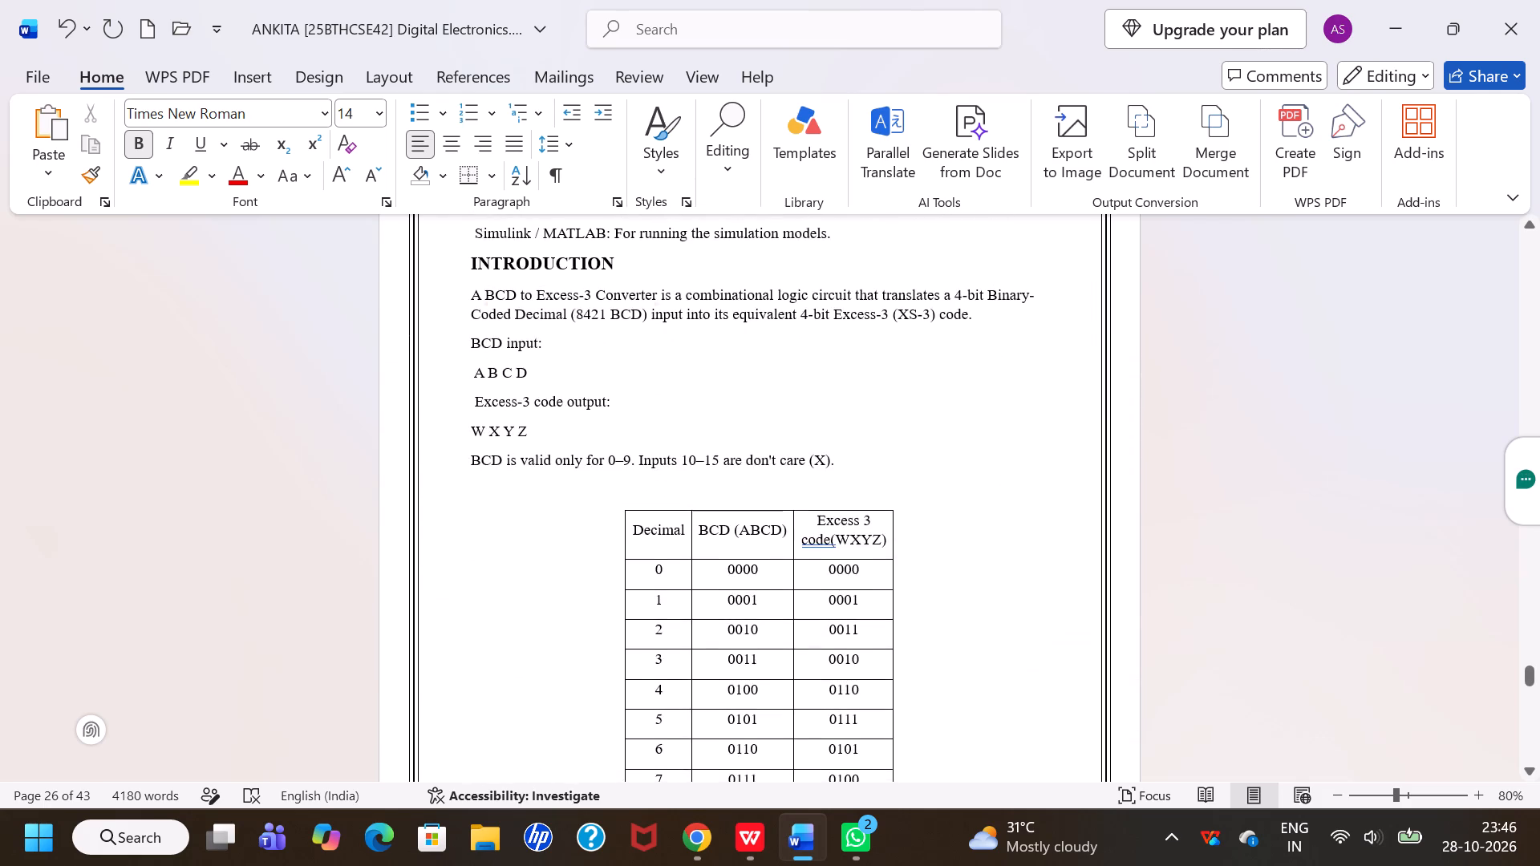
scroll(591, 342, "down", 5)
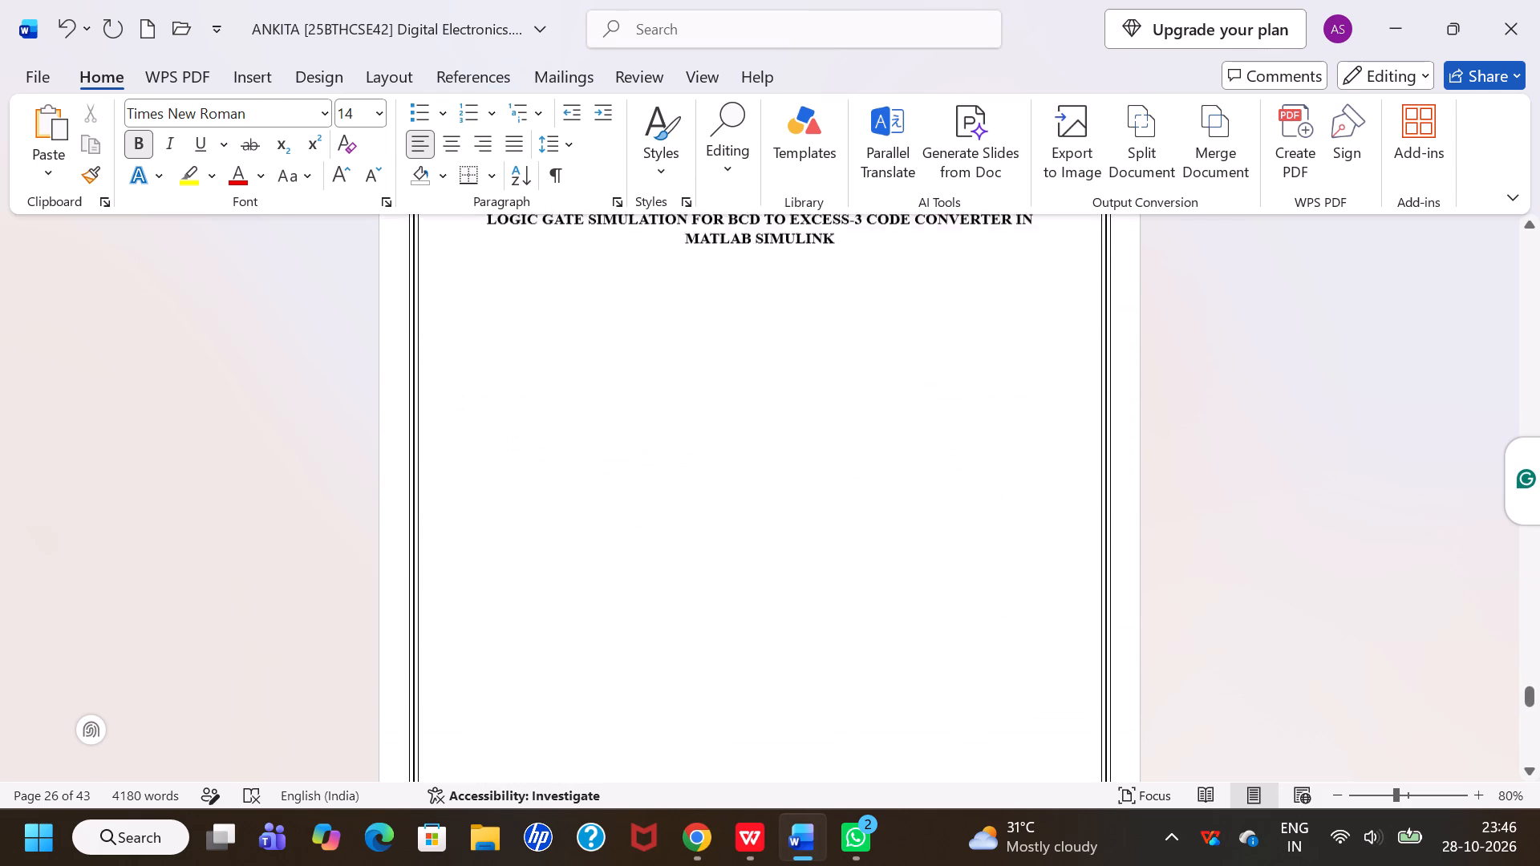
scroll(591, 342, "down", 1)
scroll(591, 342, "up", 2)
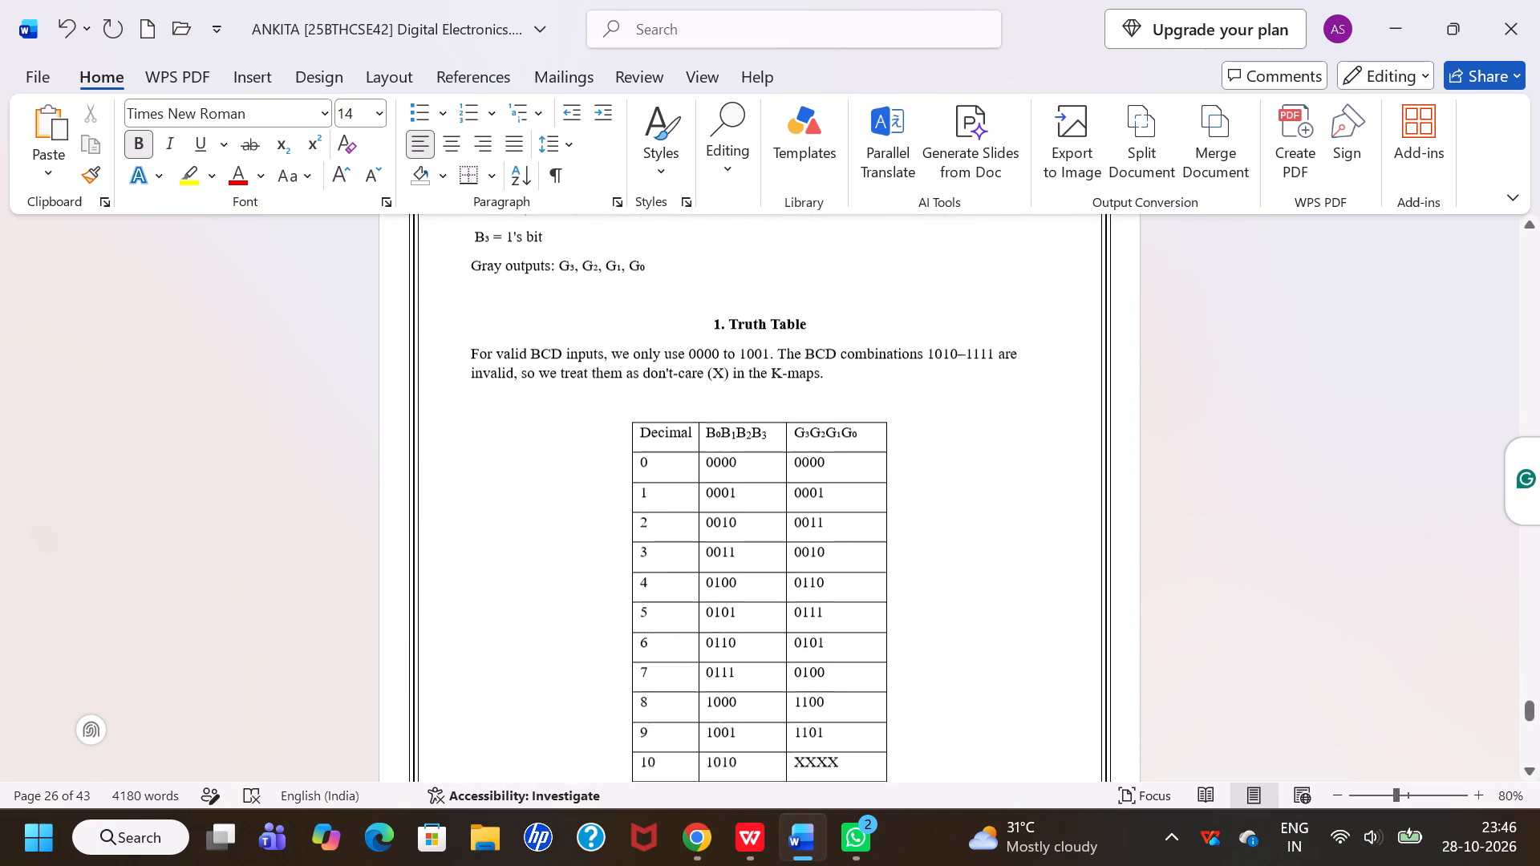
scroll(591, 342, "up", 5)
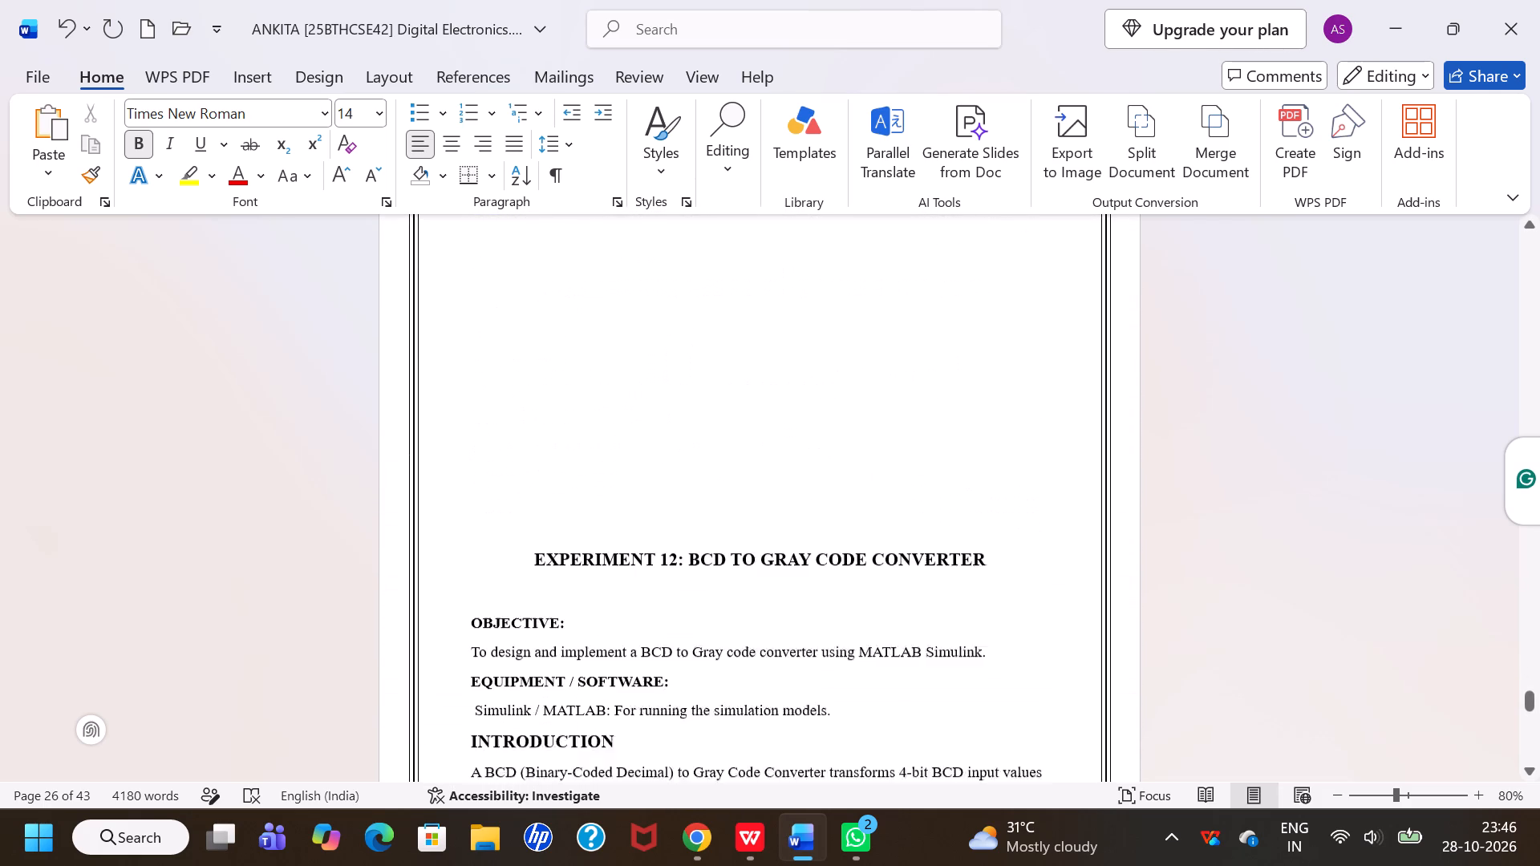
left_click(660, 531)
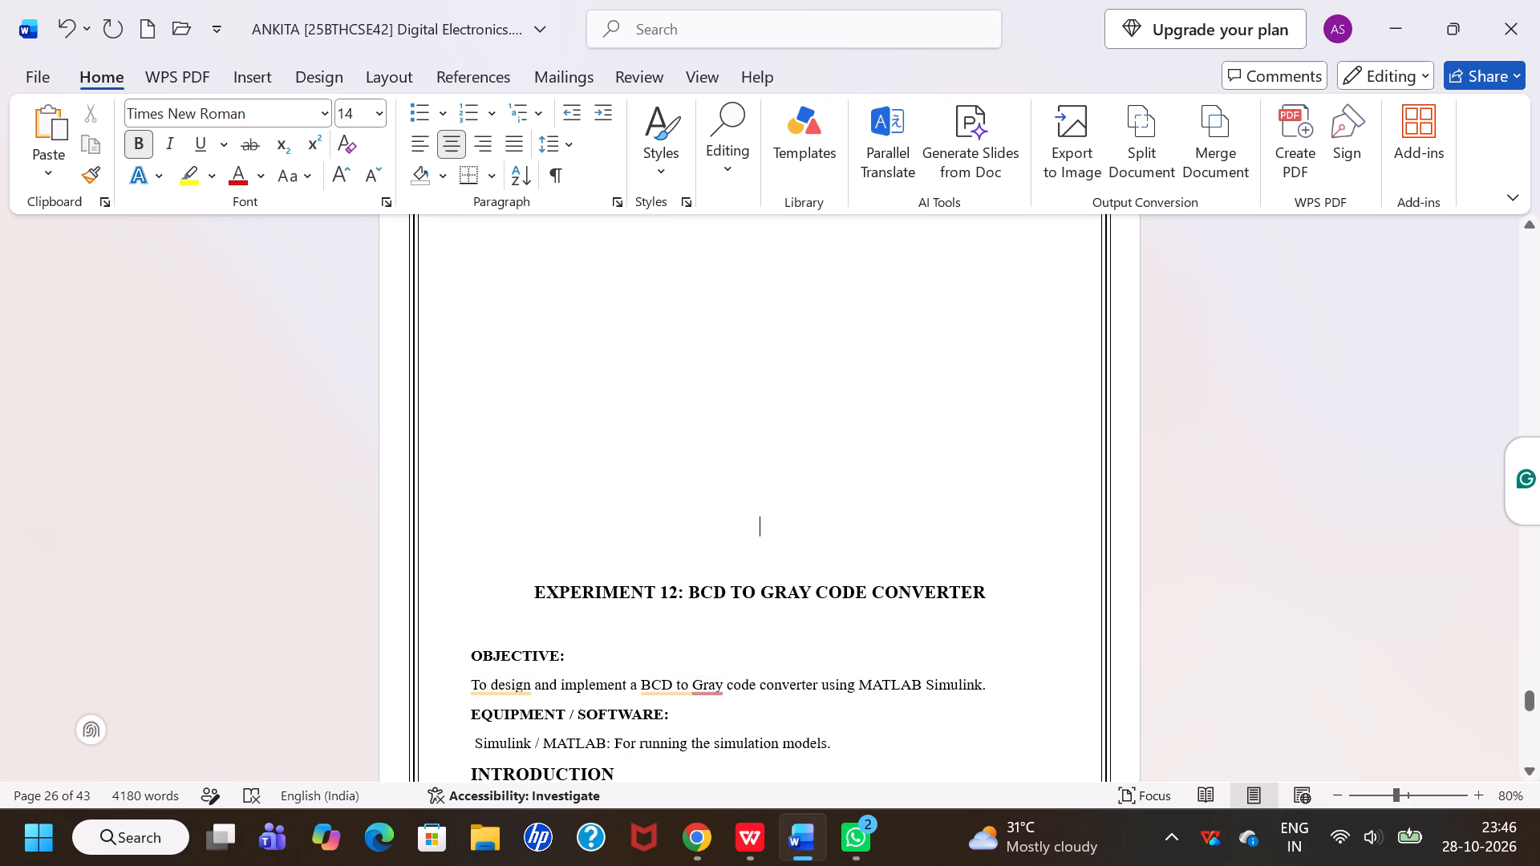
key("Return")
key("Return")
key("Return")
key("Return")
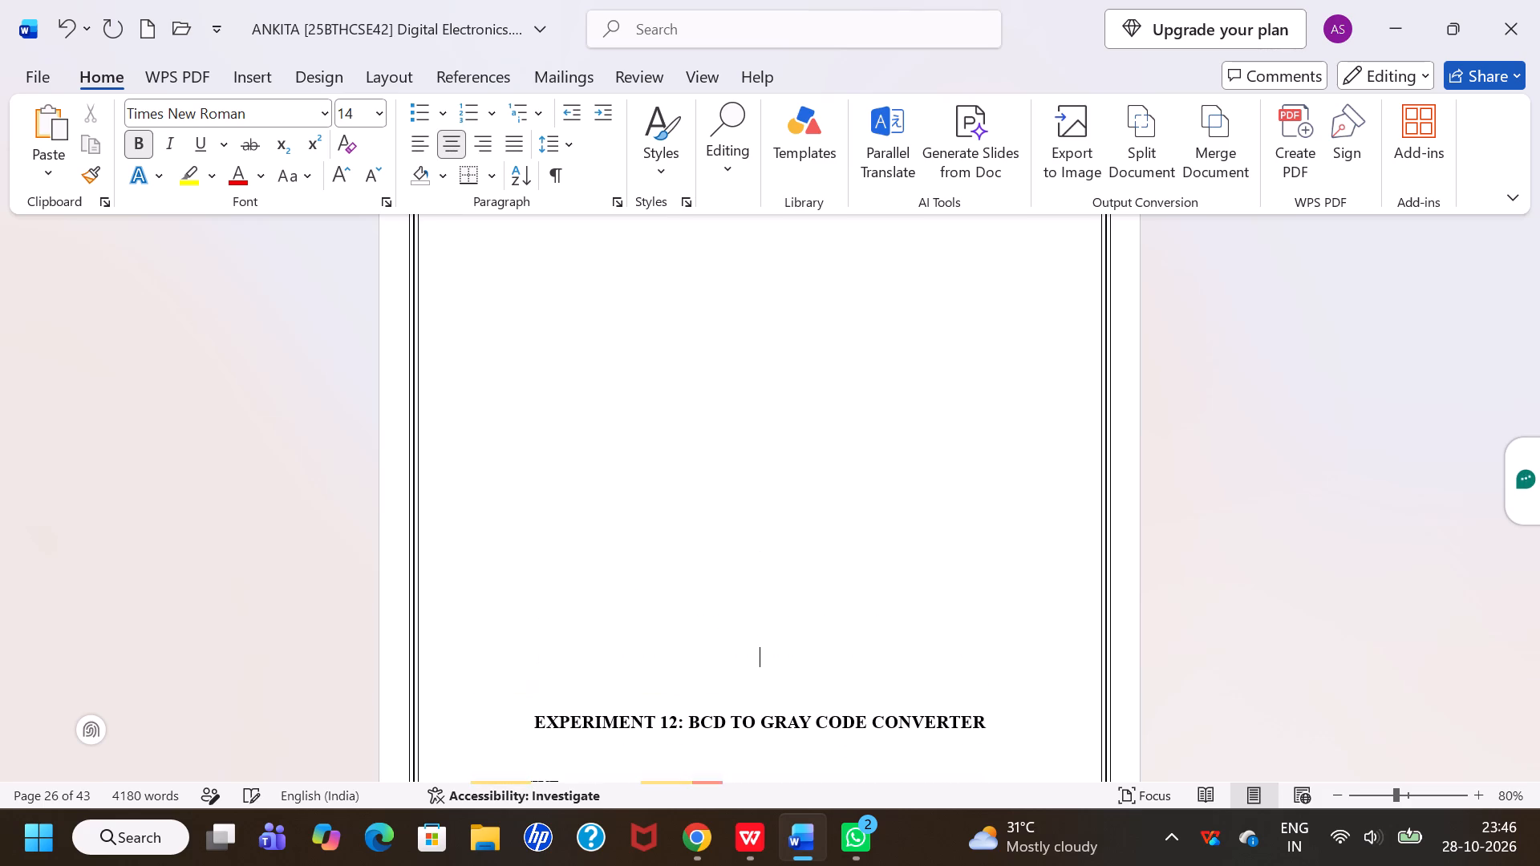
key("Return")
key("Return")
scroll(660, 531, "down", 2)
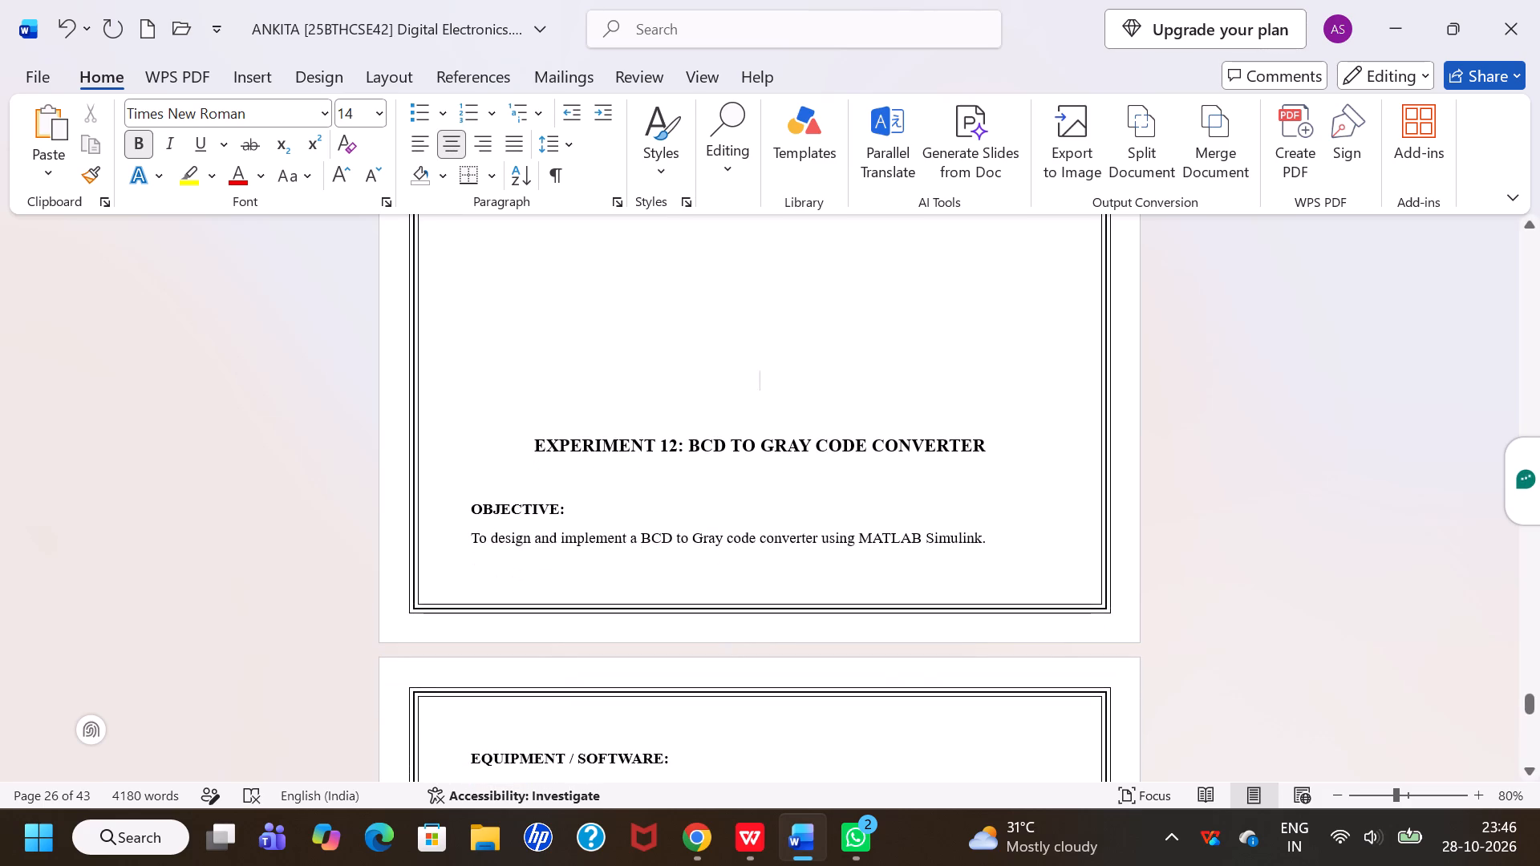
key("Return")
key("Return")
key("Return")
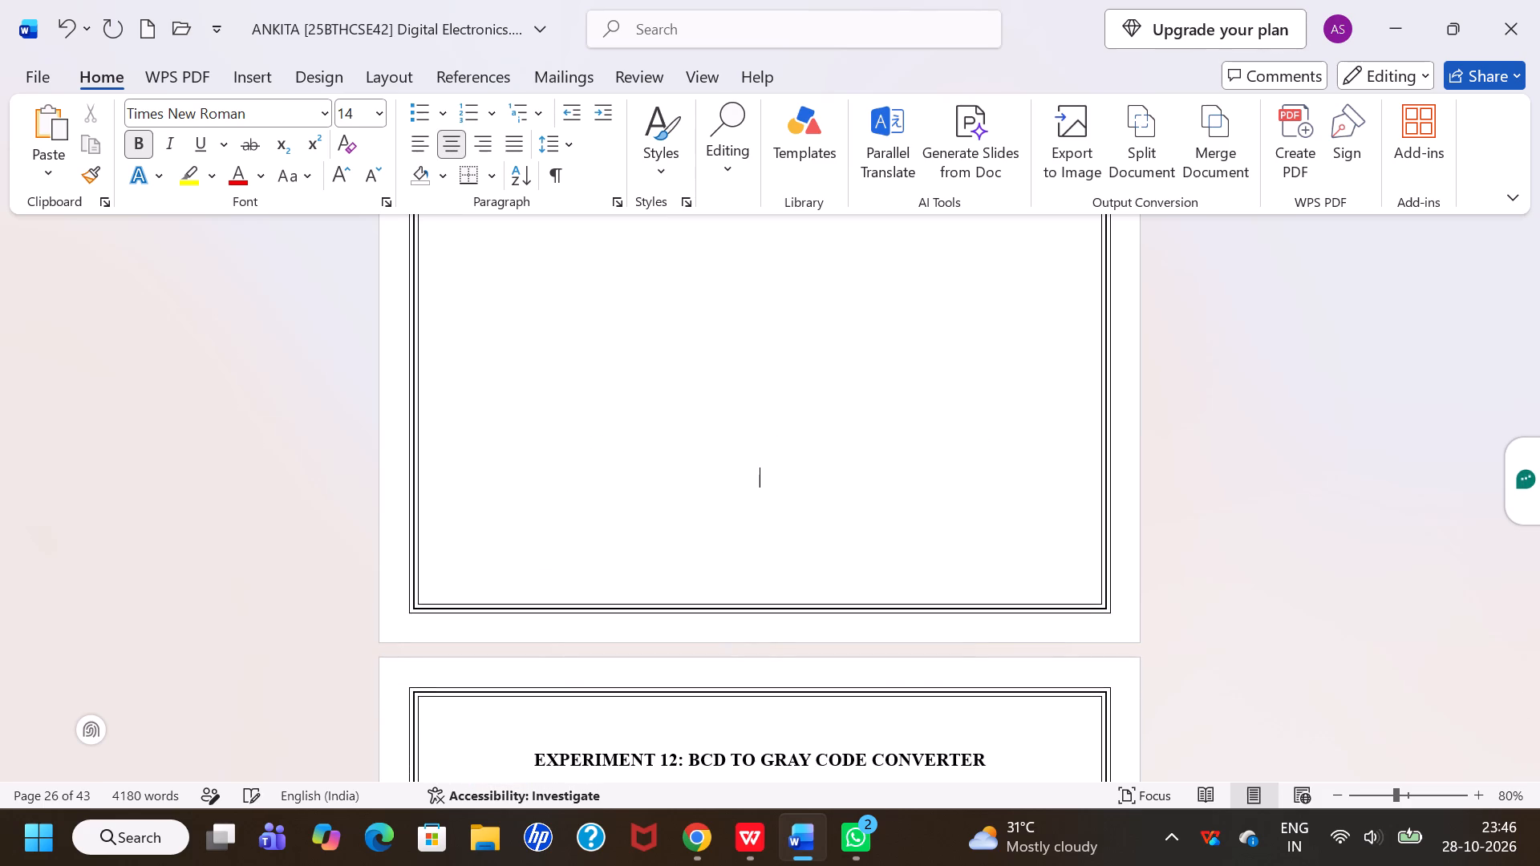
Delete fifteen blank lines above the "EXPERIMENT 12: FLIP – FLOPS" heading to close up the gap below the Gray code simulation heading.
scroll(660, 531, "down", 8)
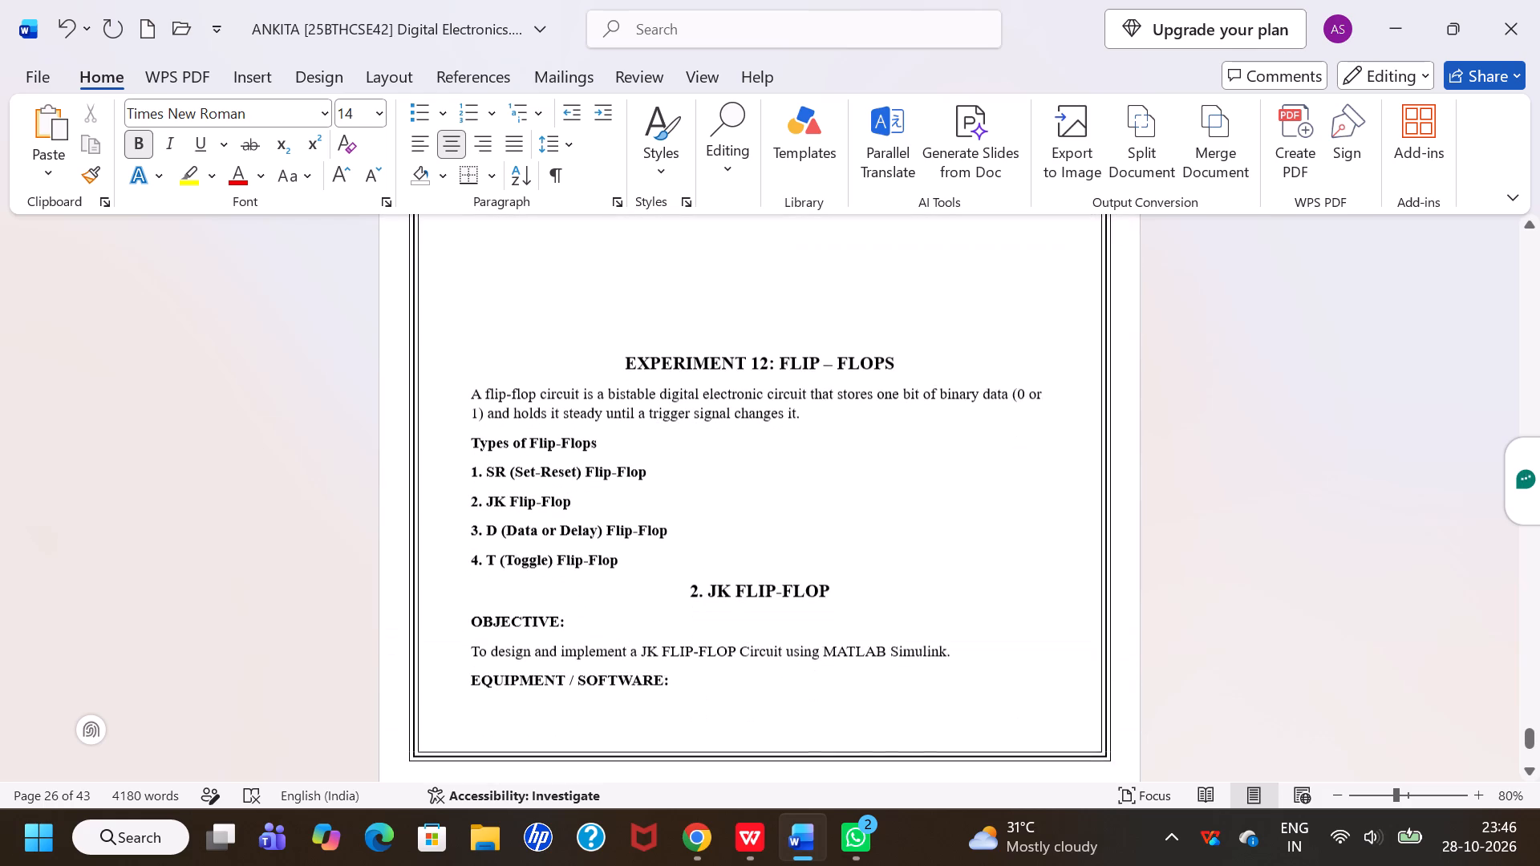
scroll(660, 531, "up", 2)
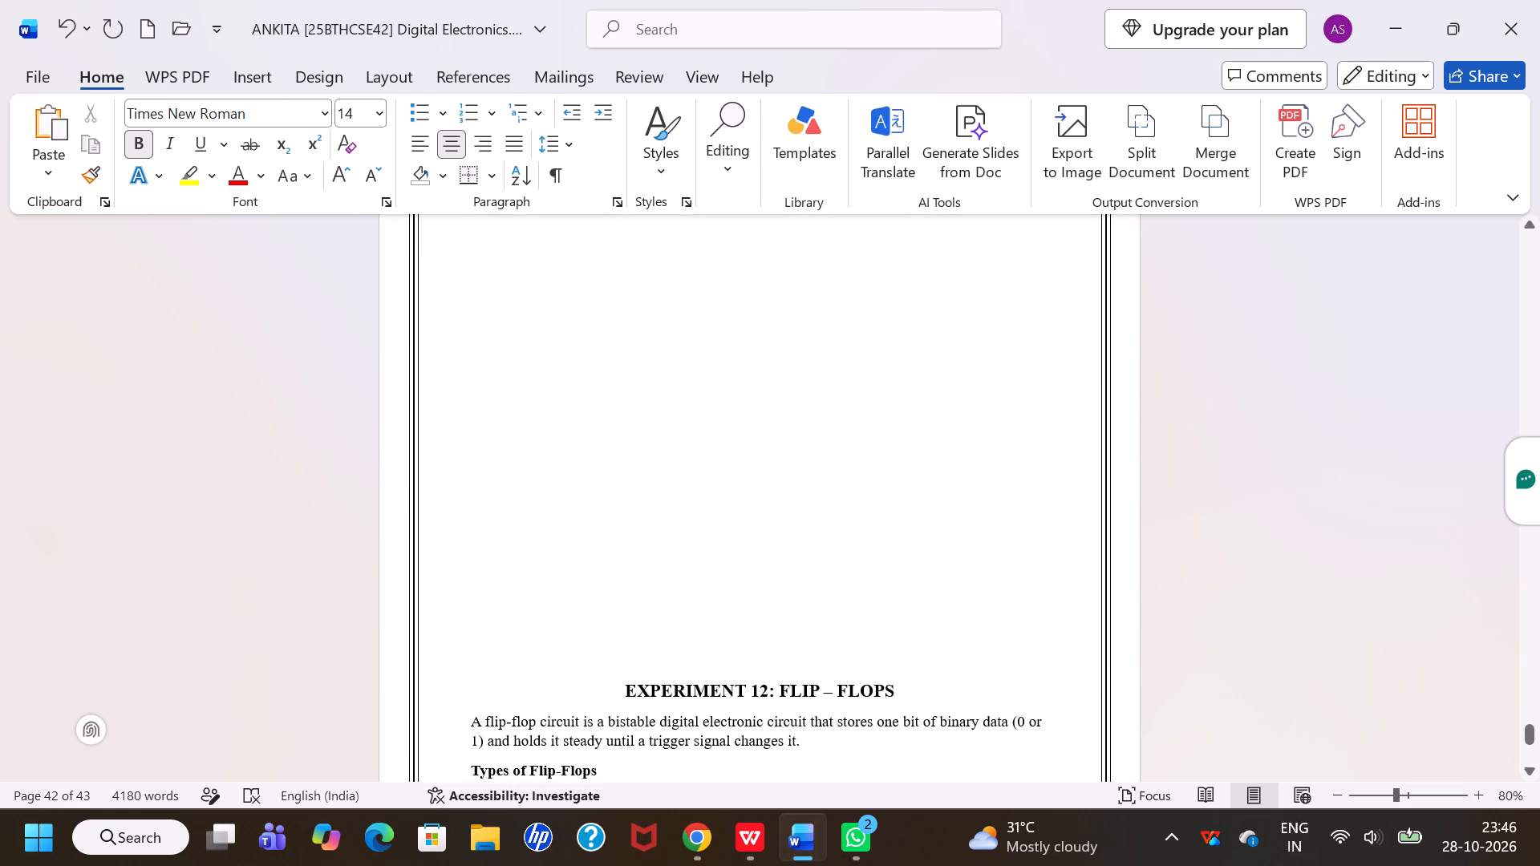
left_click(632, 654)
key("BackSpace")
key("BackSpace")
key("BackSpace")
key("BackSpace")
key("BackSpace")
key("BackSpace")
key("BackSpace")
key("BackSpace")
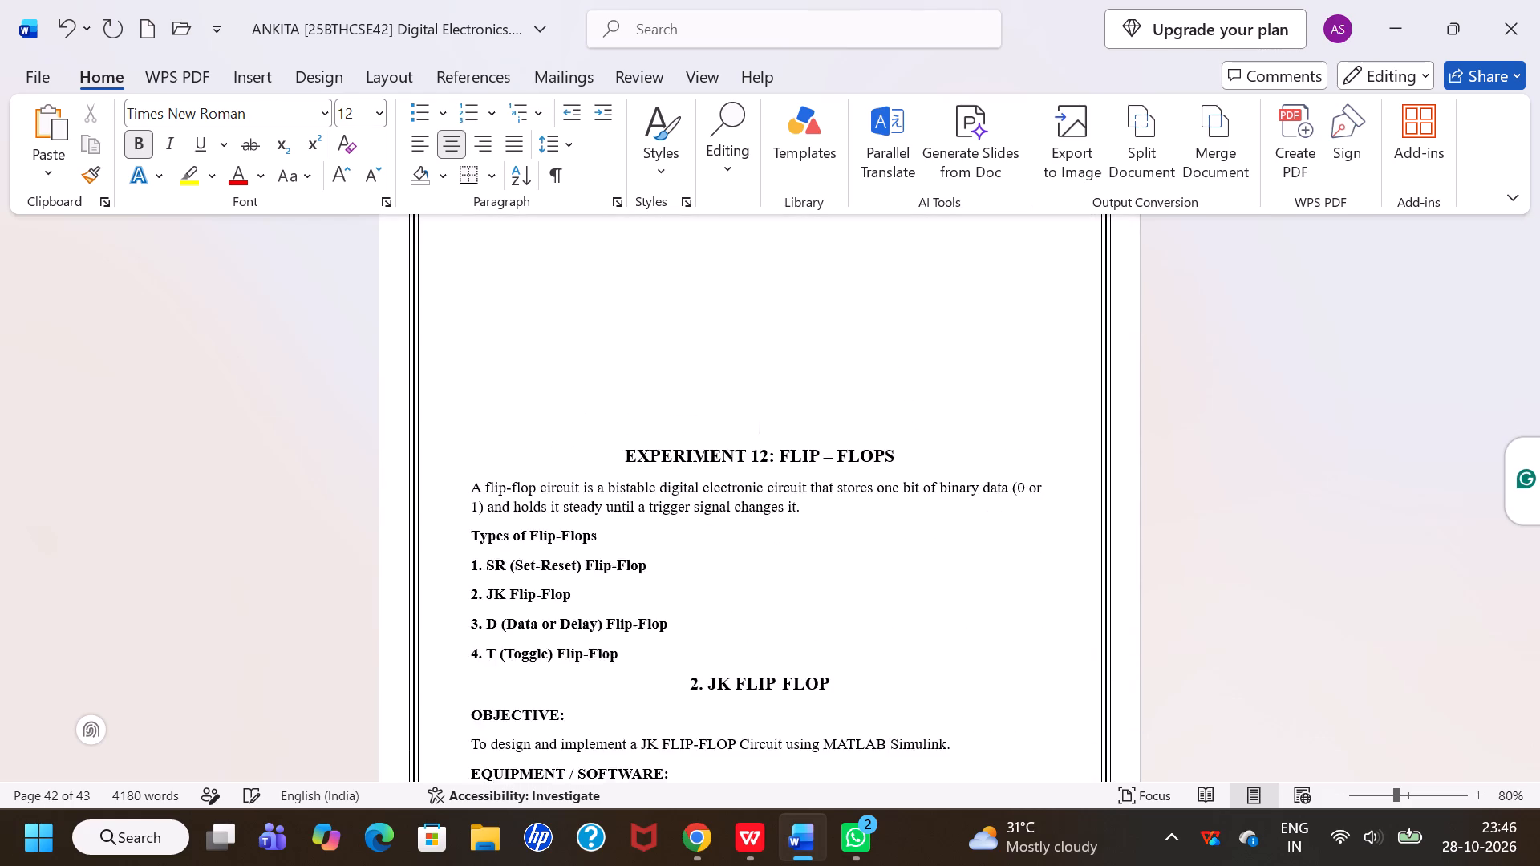
key("BackSpace")
key("BackSpace")
key("BackSpace")
key("BackSpace")
key("BackSpace")
key("BackSpace")
key("BackSpace")
scroll(632, 654, "up", 1)
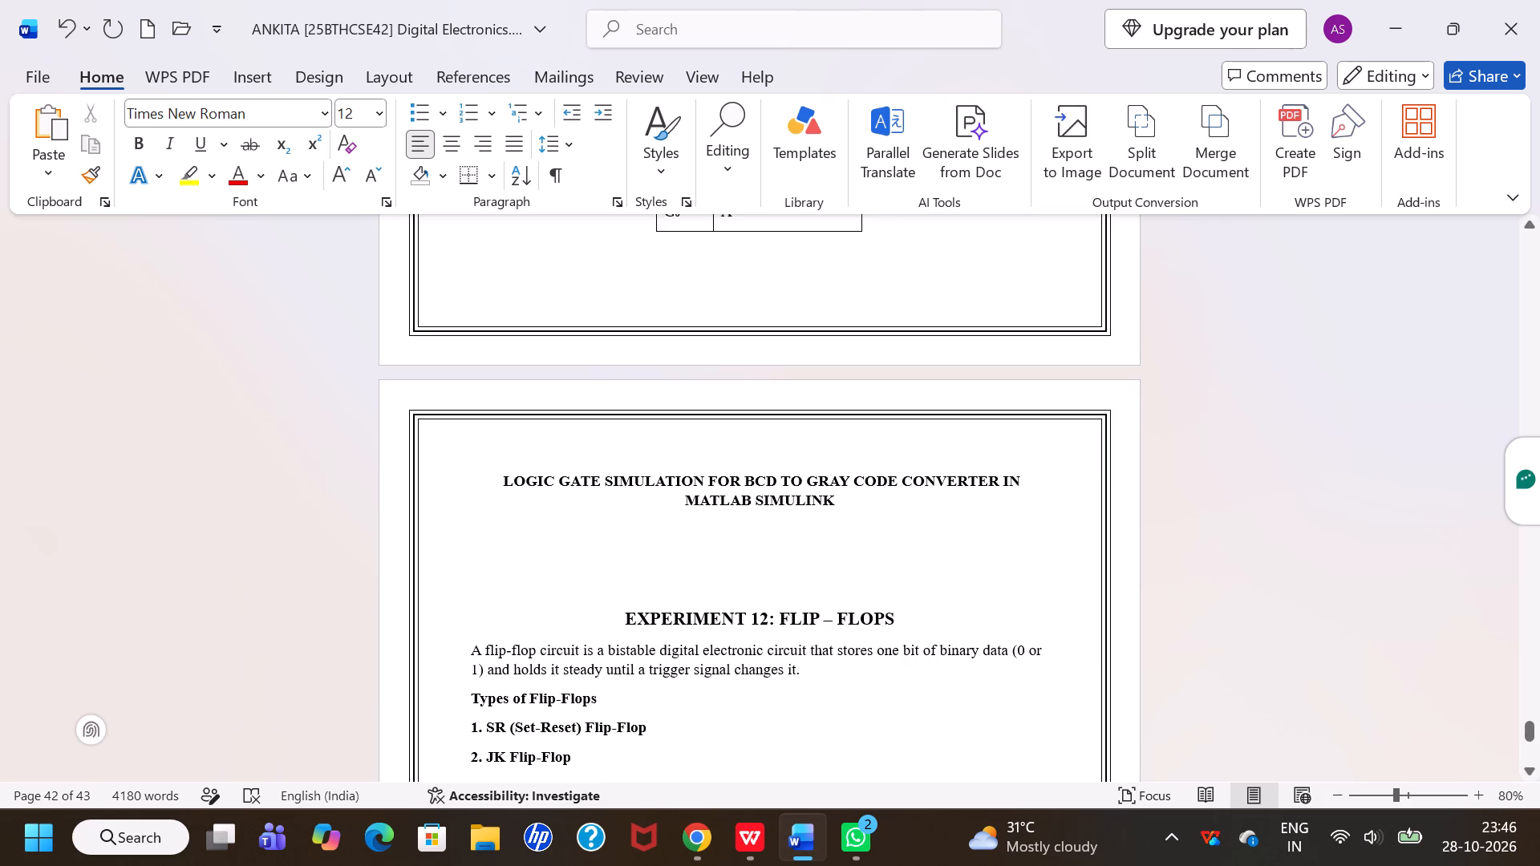
Insert 26 blank lines between the BCD to Gray code simulation heading and "EXPERIMENT 12: FLIP – FLOPS" to move that heading onto a new page.
key("Return")
key("Return")
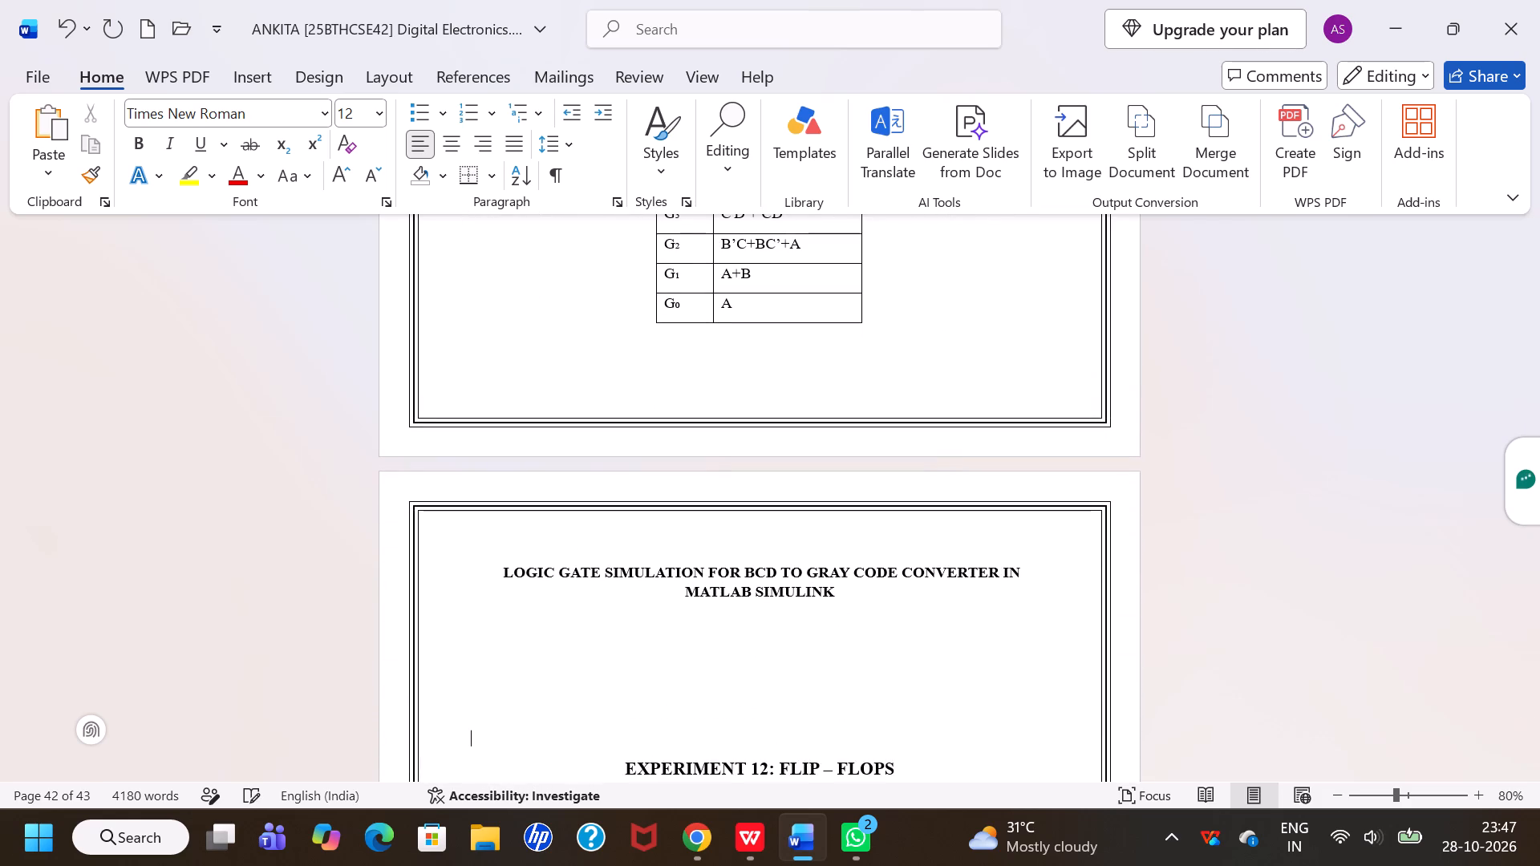
key("Return")
key("Return")
key("Return")
key("Return")
key("Return")
key("Return")
key("Return")
key("Return")
key("Return")
key("Return")
key("Return")
key("Return")
key("Return")
key("Return")
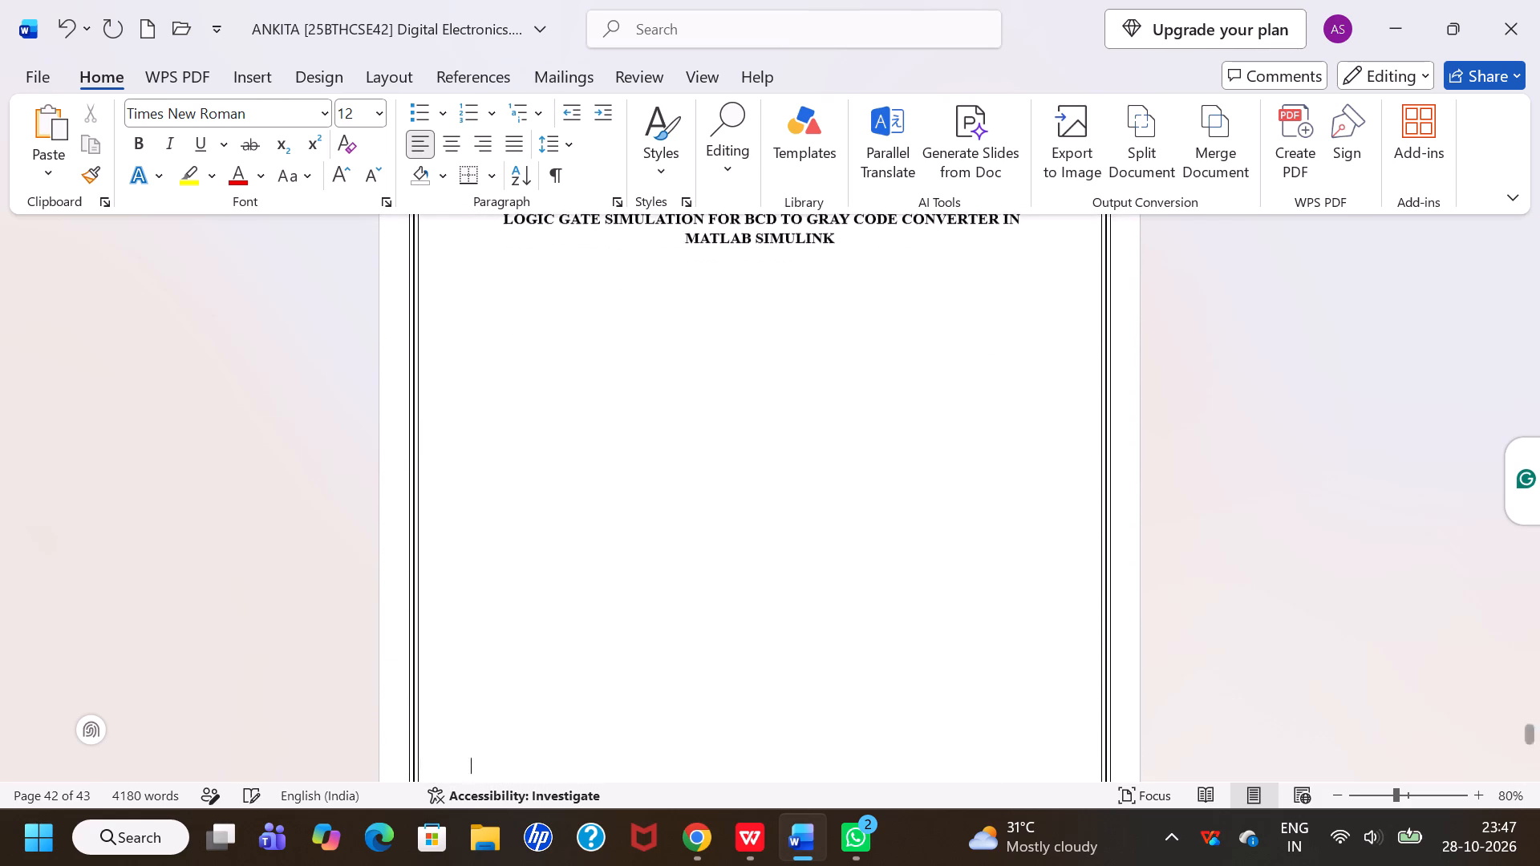
key("Return")
key("Return")
key("Return")
key("Return")
key("Return")
scroll(632, 654, "down", 2)
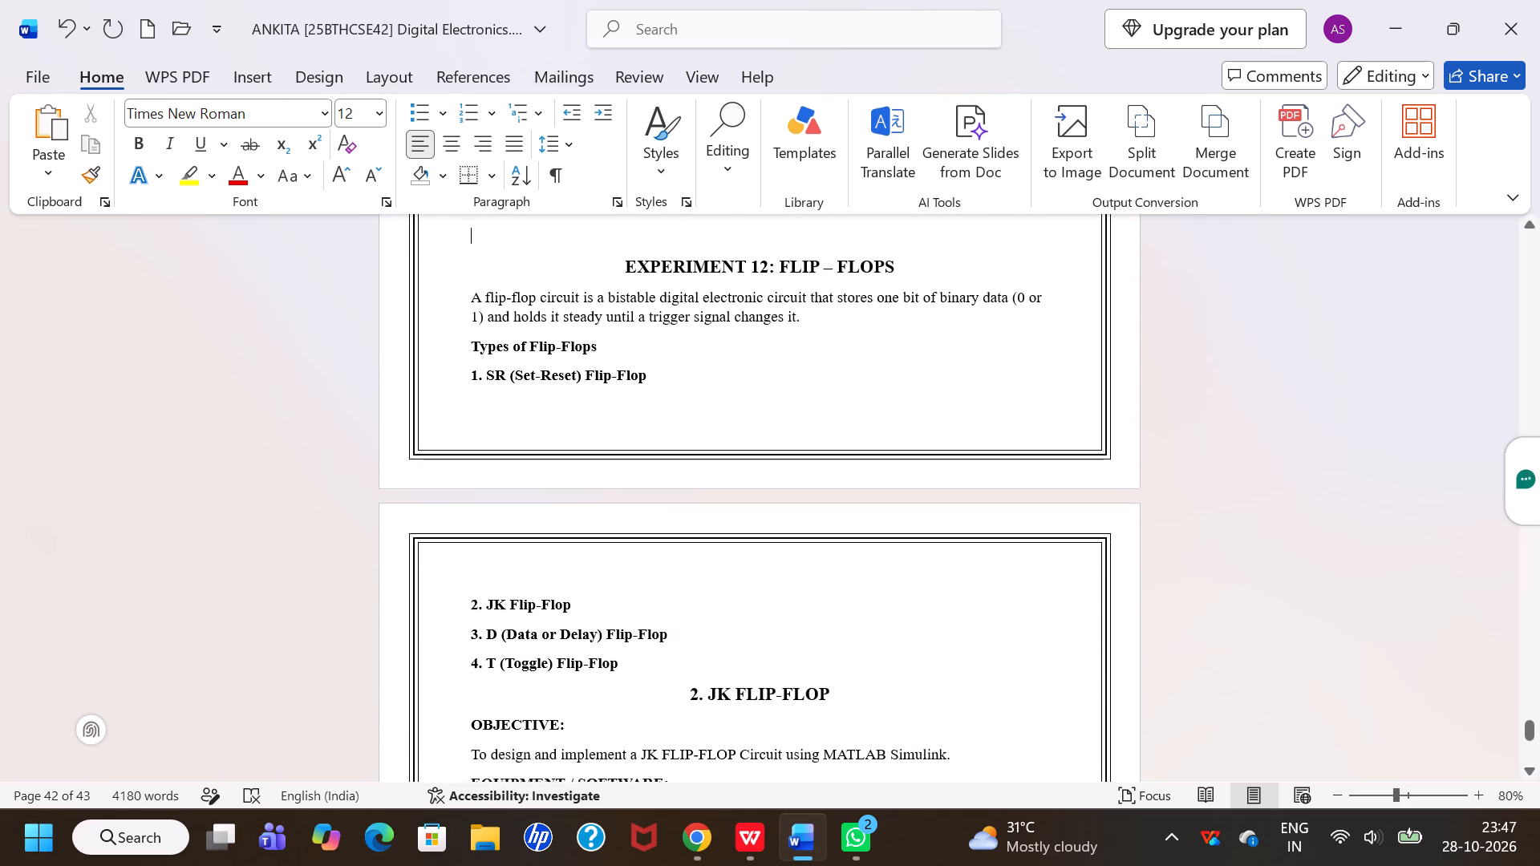
key("Return")
key("Return")
key("Return")
key("Return")
key("Return")
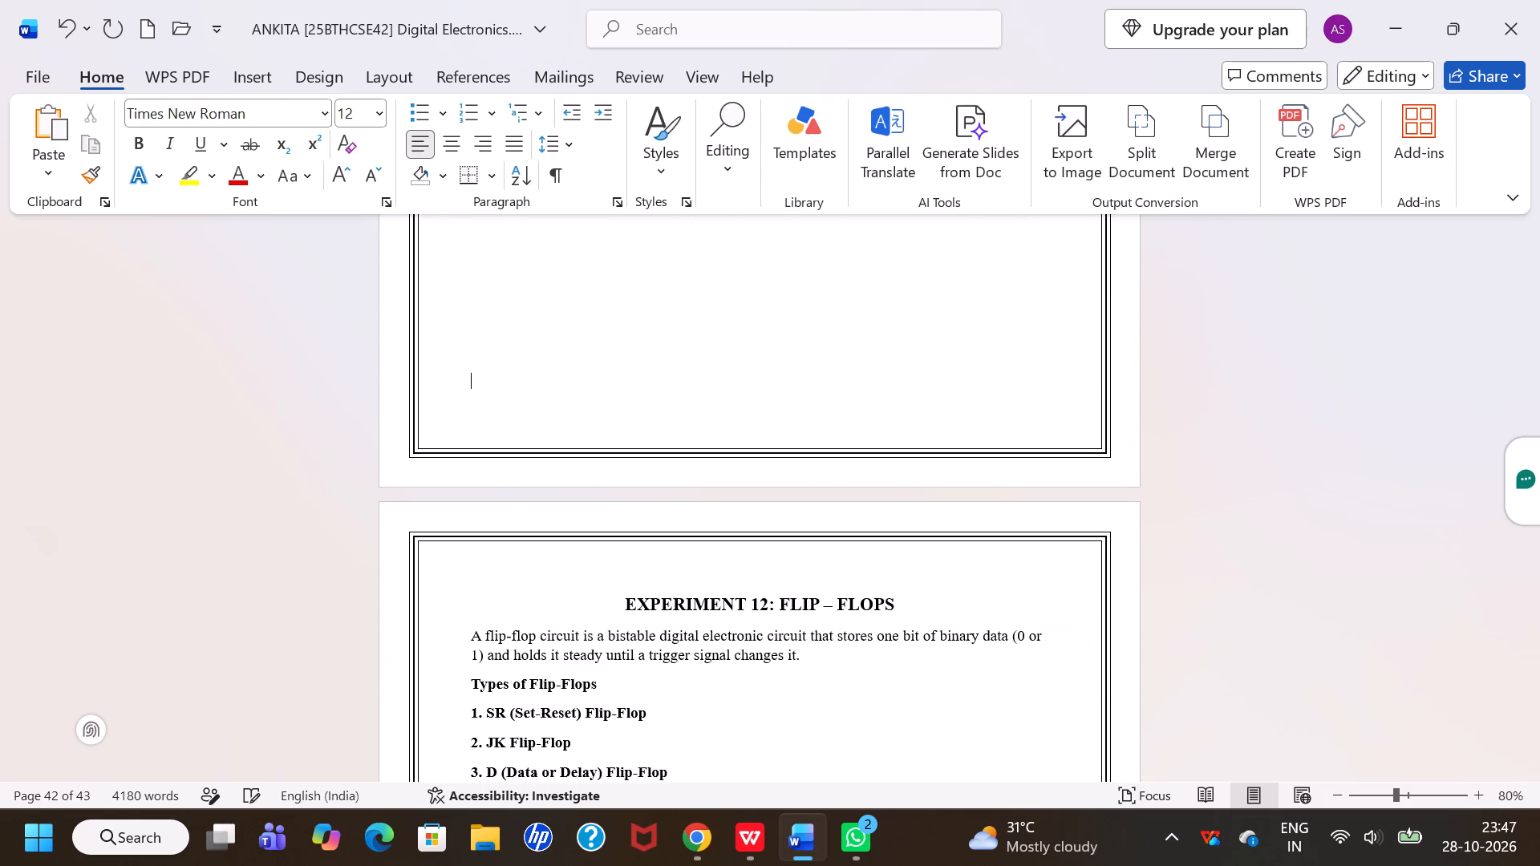
Review the page layout of the flip-flops experiment from its heading through the JK truth table to the characteristic equation.
scroll(632, 654, "down", 3)
scroll(632, 654, "up", 1)
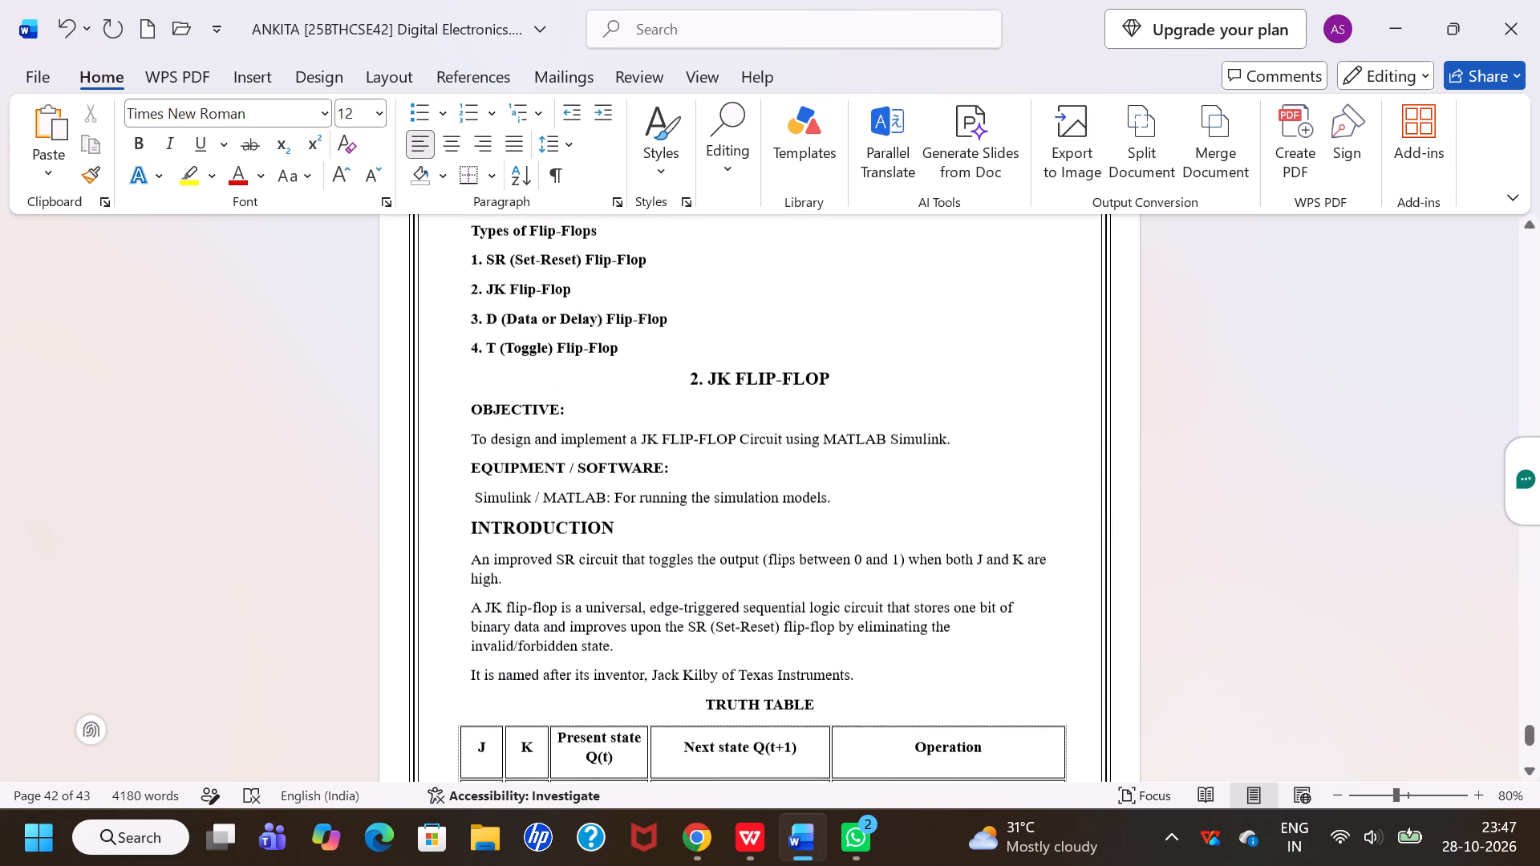
scroll(632, 654, "up", 1)
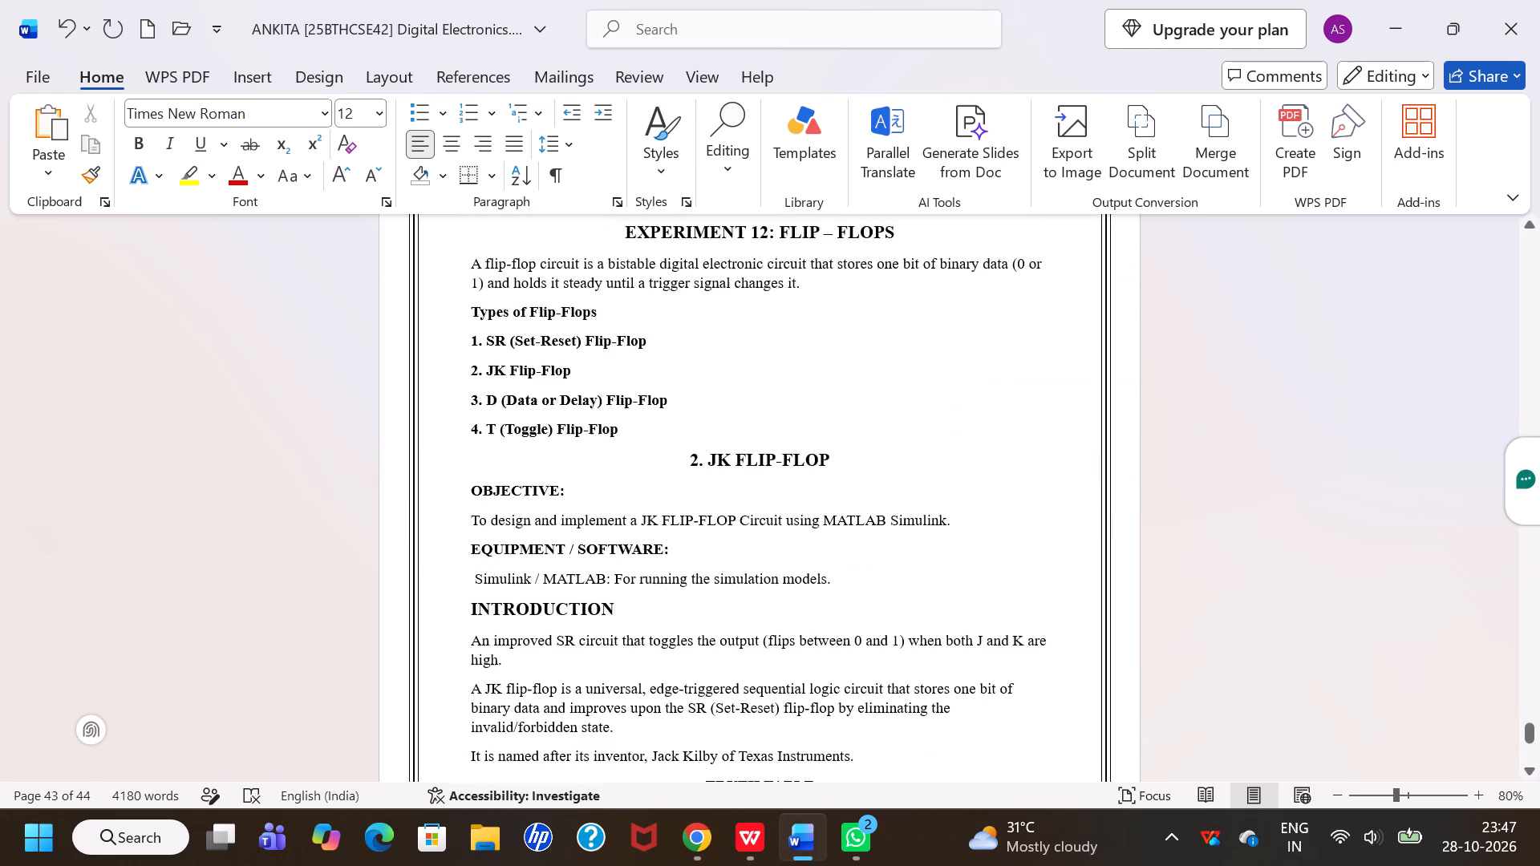
scroll(632, 654, "up", 1)
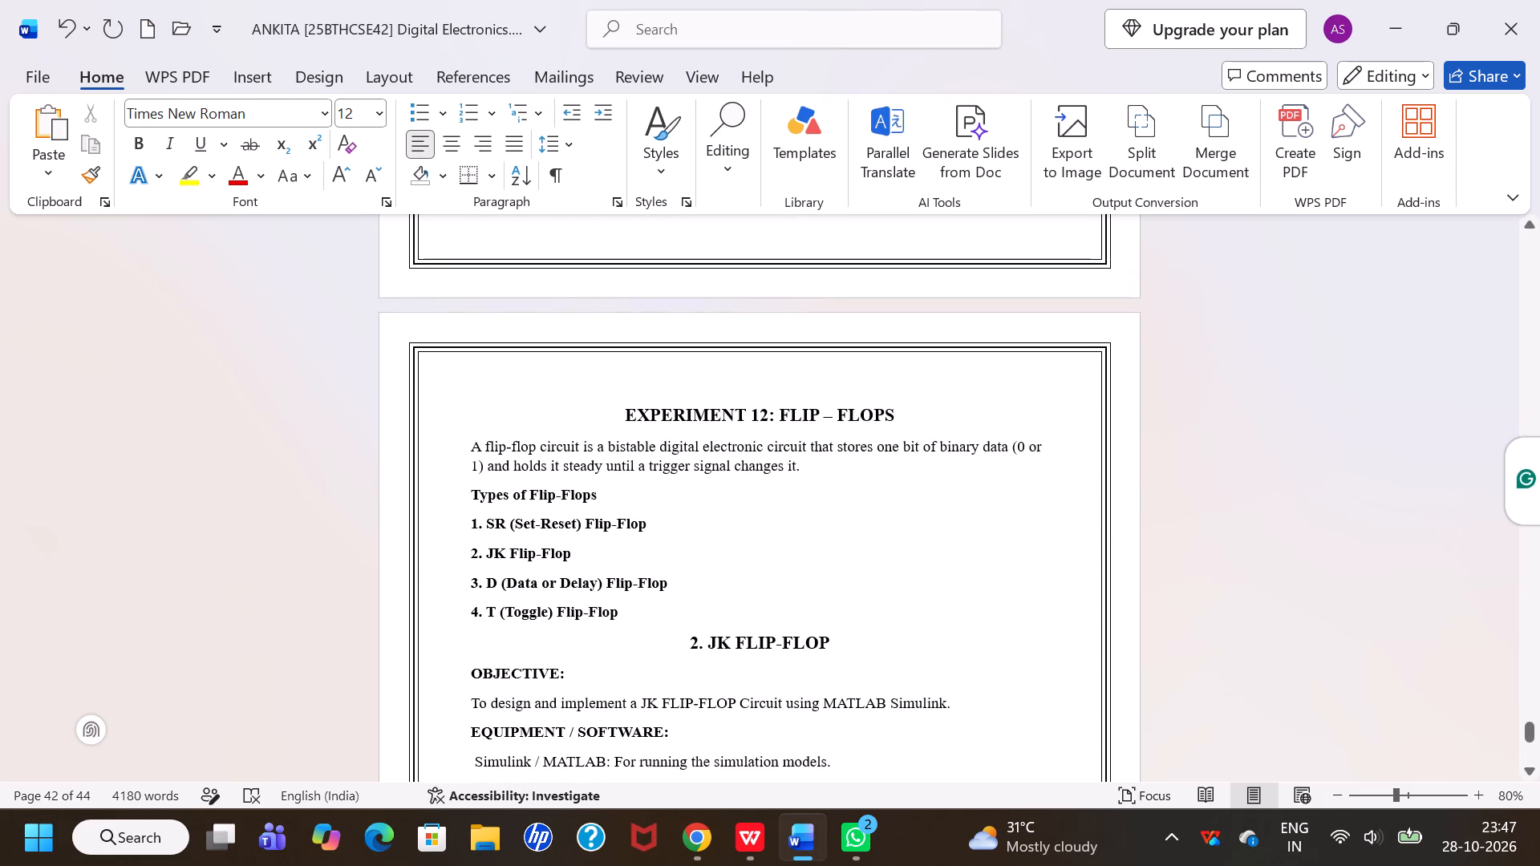
scroll(632, 654, "down", 1)
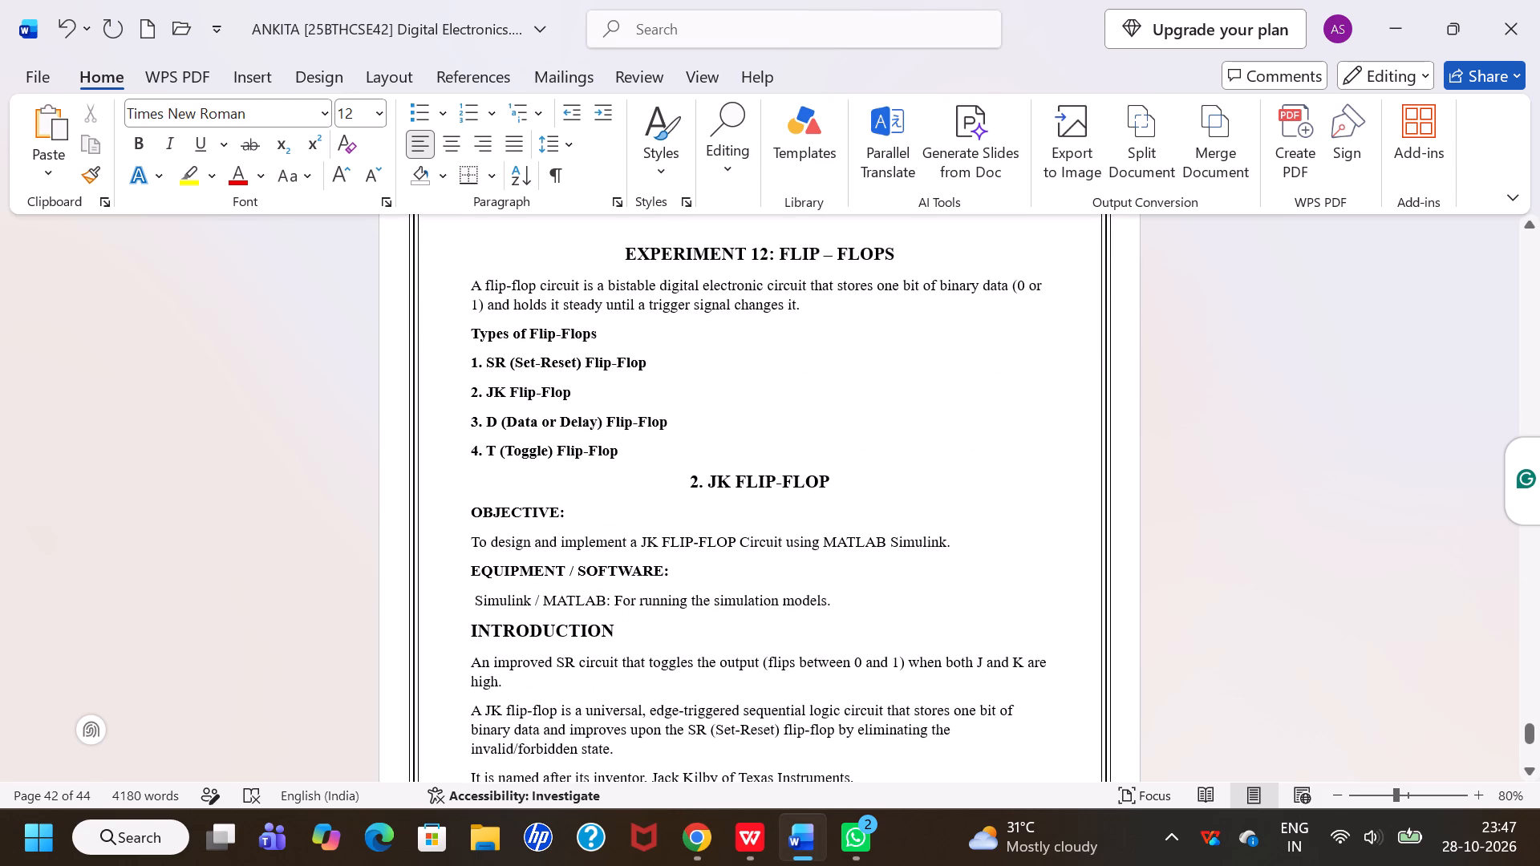
scroll(632, 654, "down", 3)
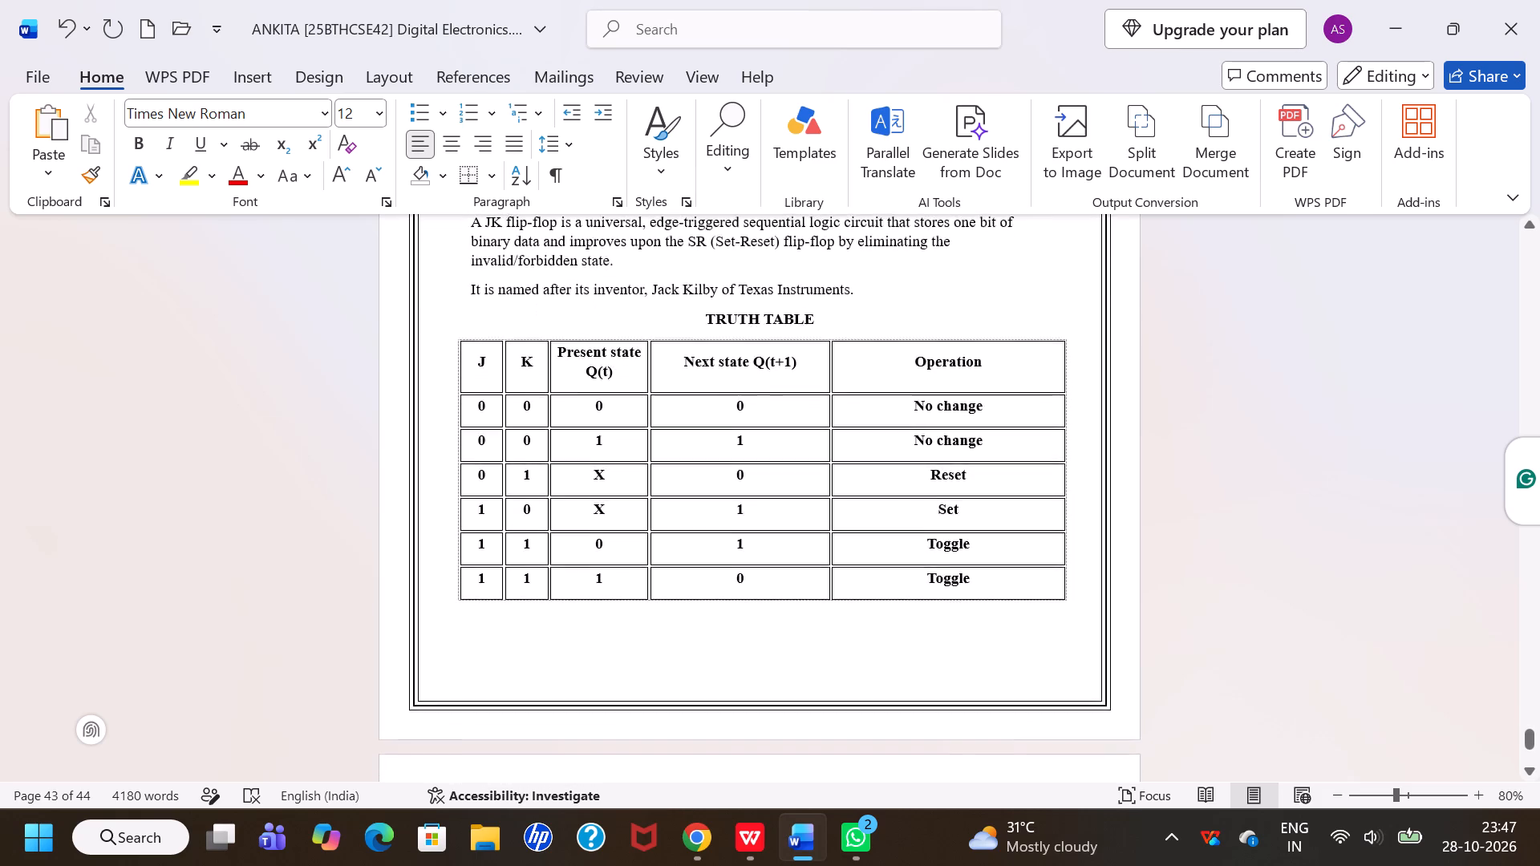
scroll(632, 654, "down", 2)
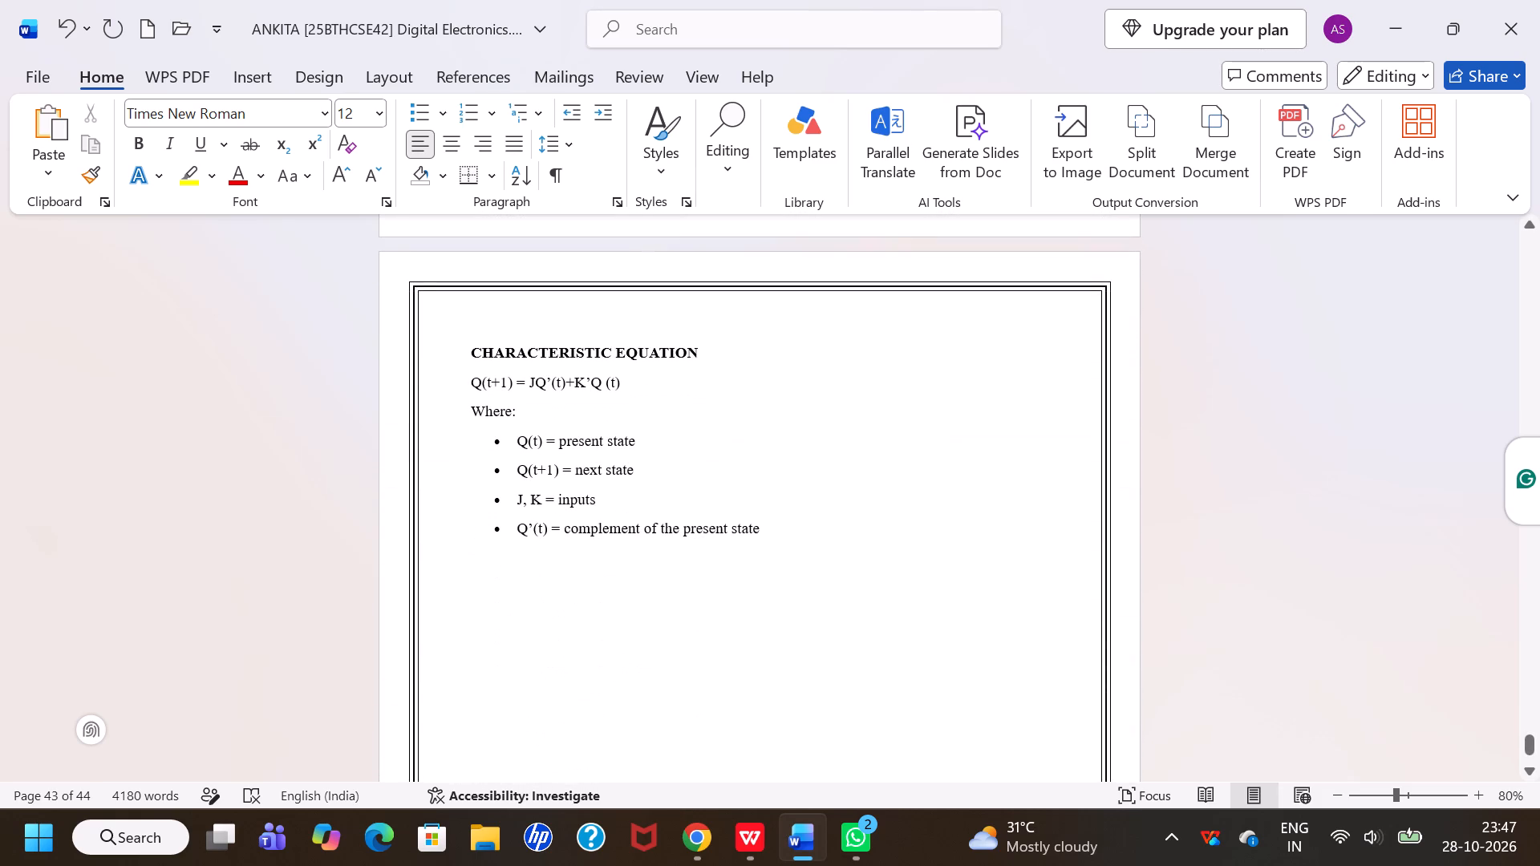
Save the Digital Electronics document.
key("ctrl+s")
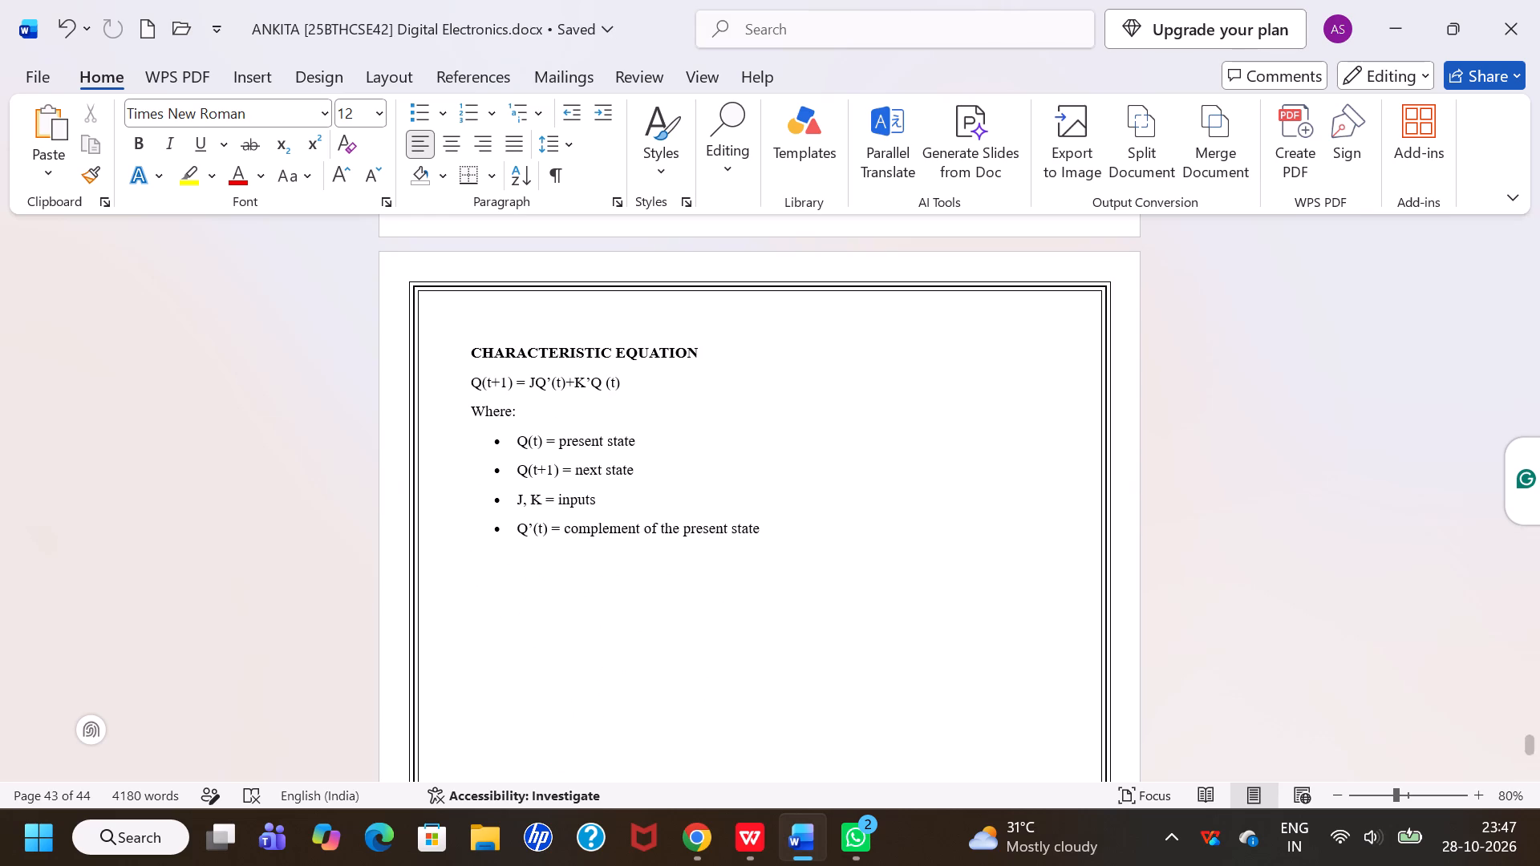
Switch to the reference document in WPS Office and copy the "Experiment 11: Shift registers and their types" heading.
left_click(747, 834)
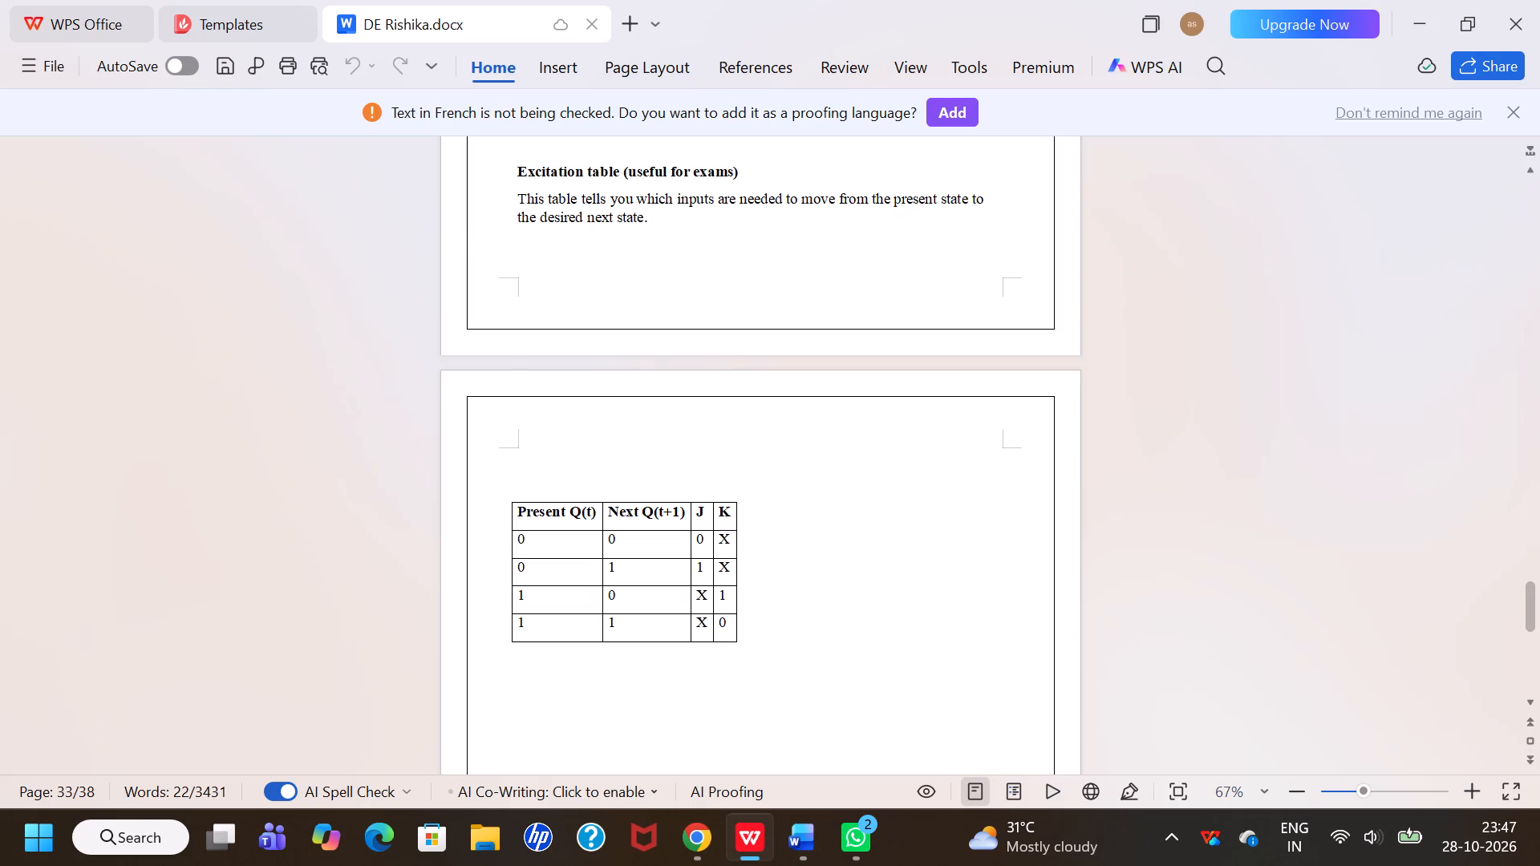
scroll(751, 668, "down", 7)
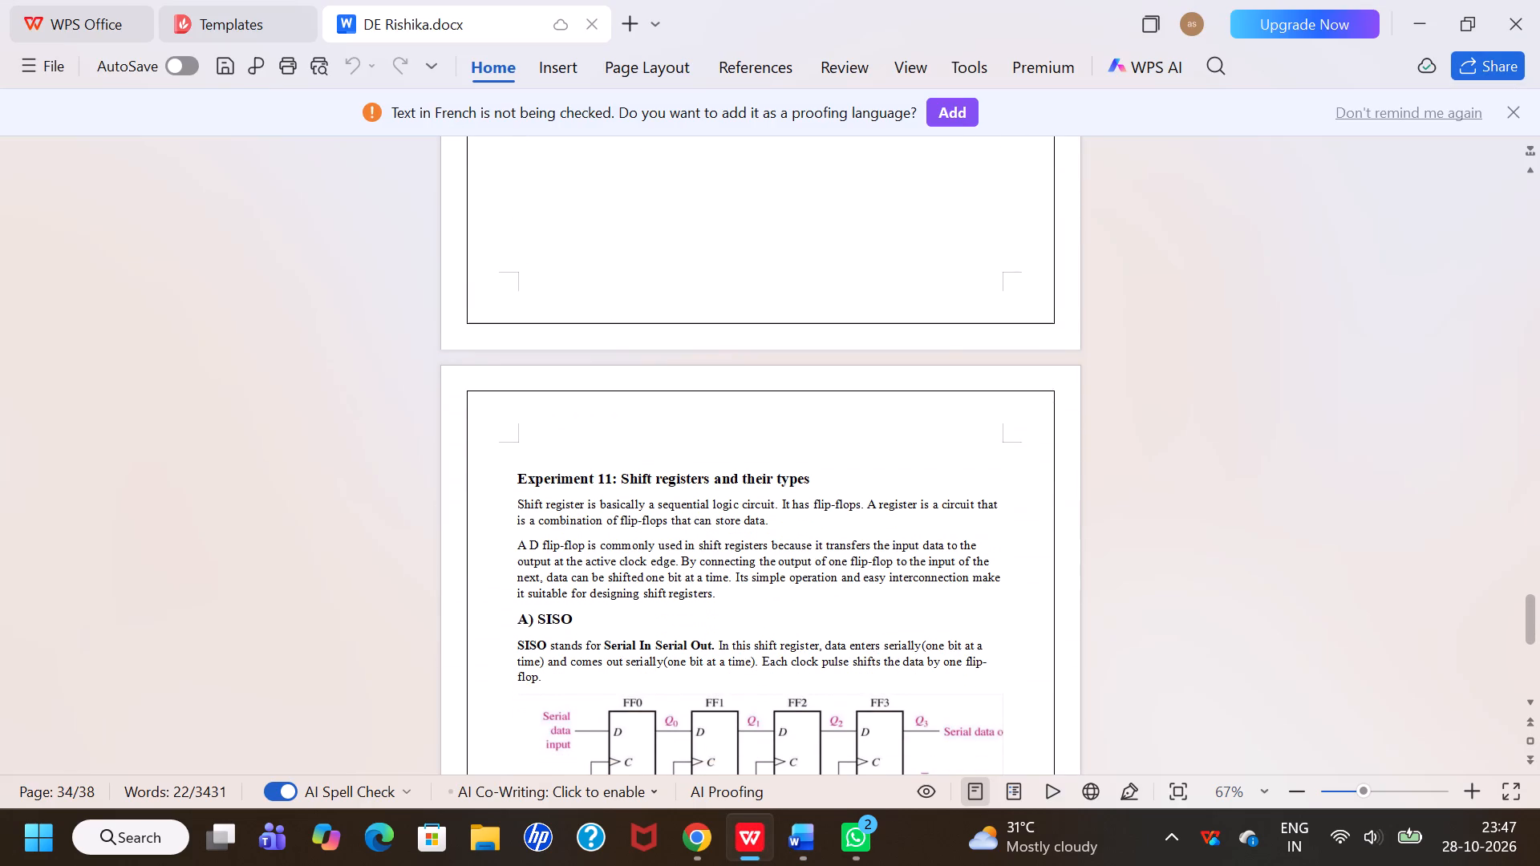
scroll(751, 668, "down", 1)
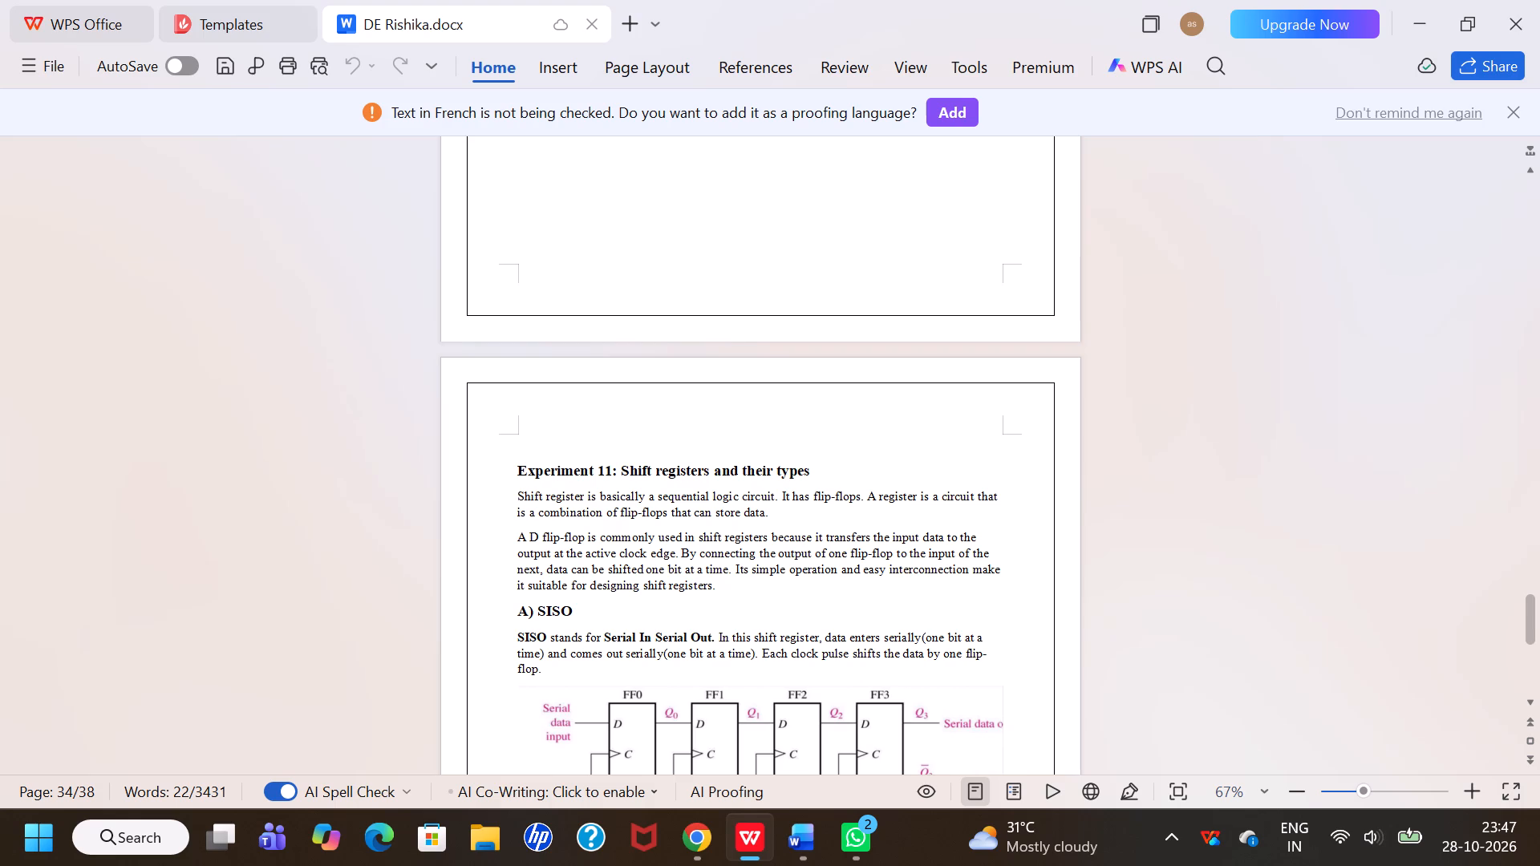
triple_click(592, 475)
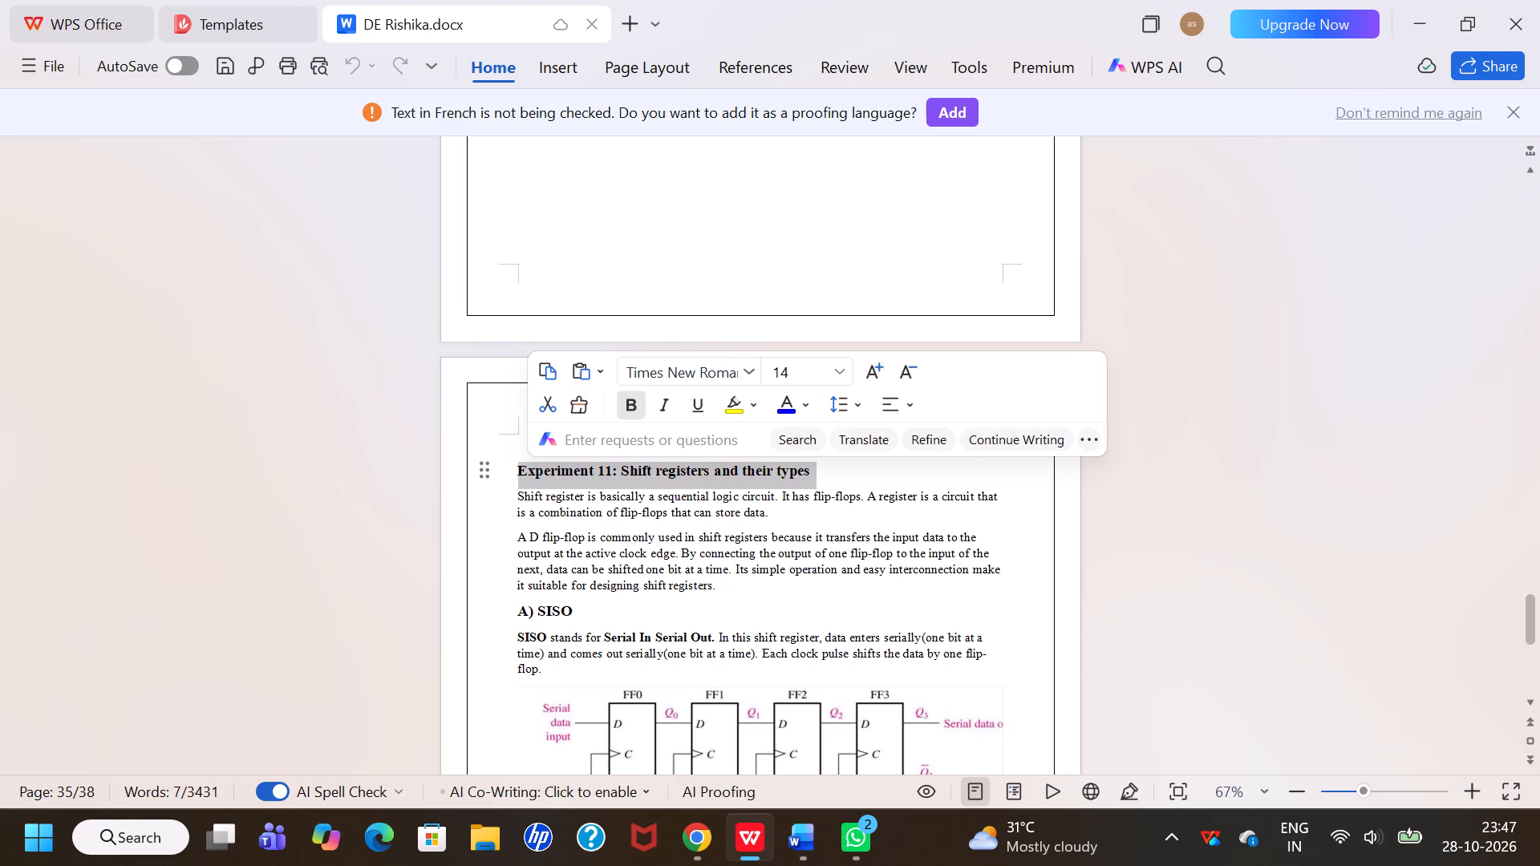
key("ctrl+c")
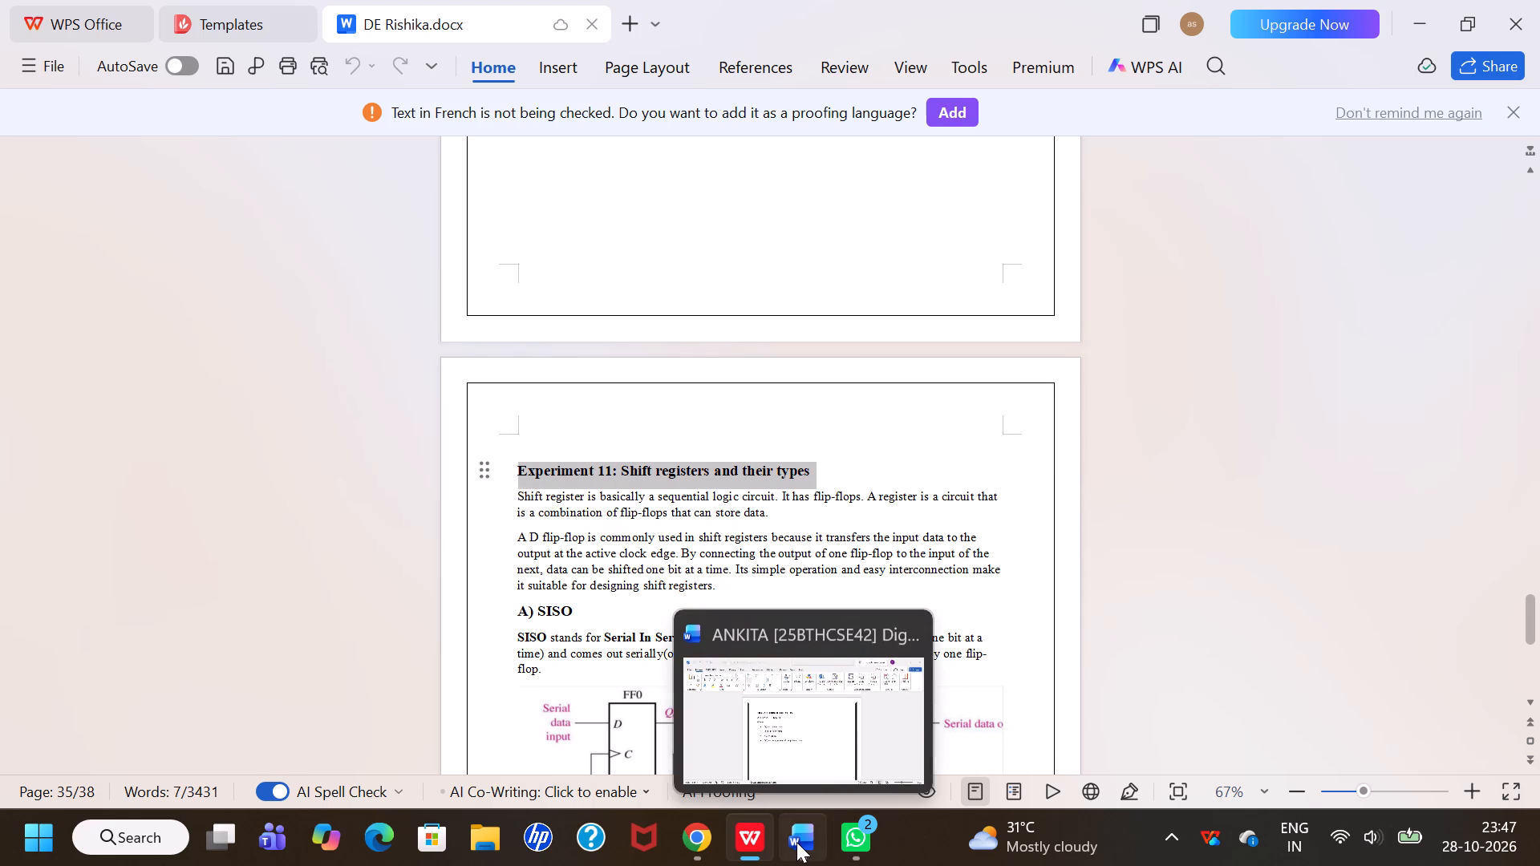
Switch to the Word document and insert 23 blank lines below the JK characteristic equation's bullet list to reach a new page.
left_click(792, 750)
scroll(754, 698, "up", 3)
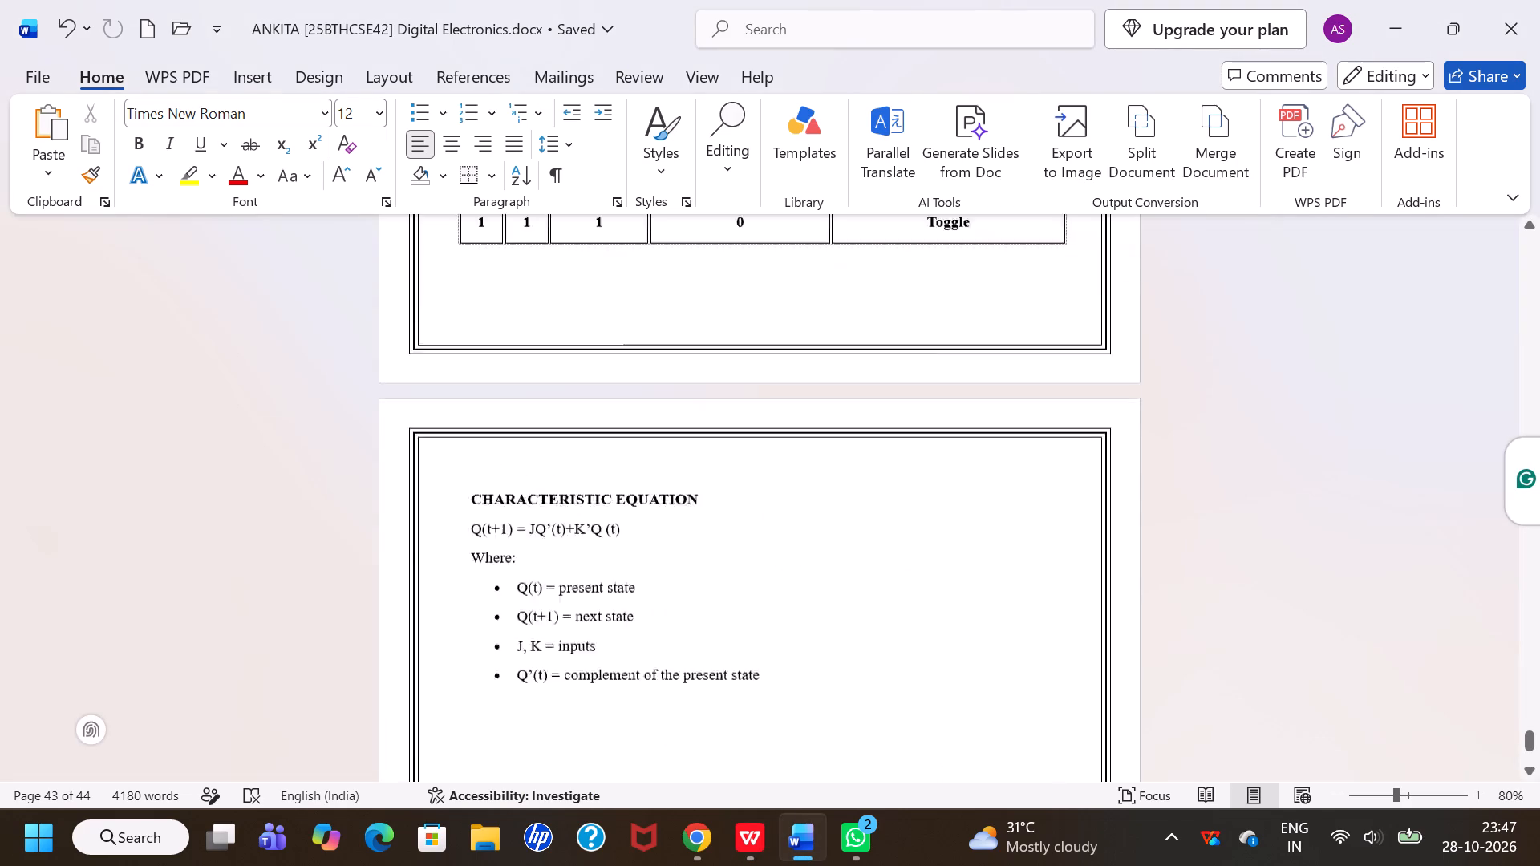
scroll(754, 698, "up", 3)
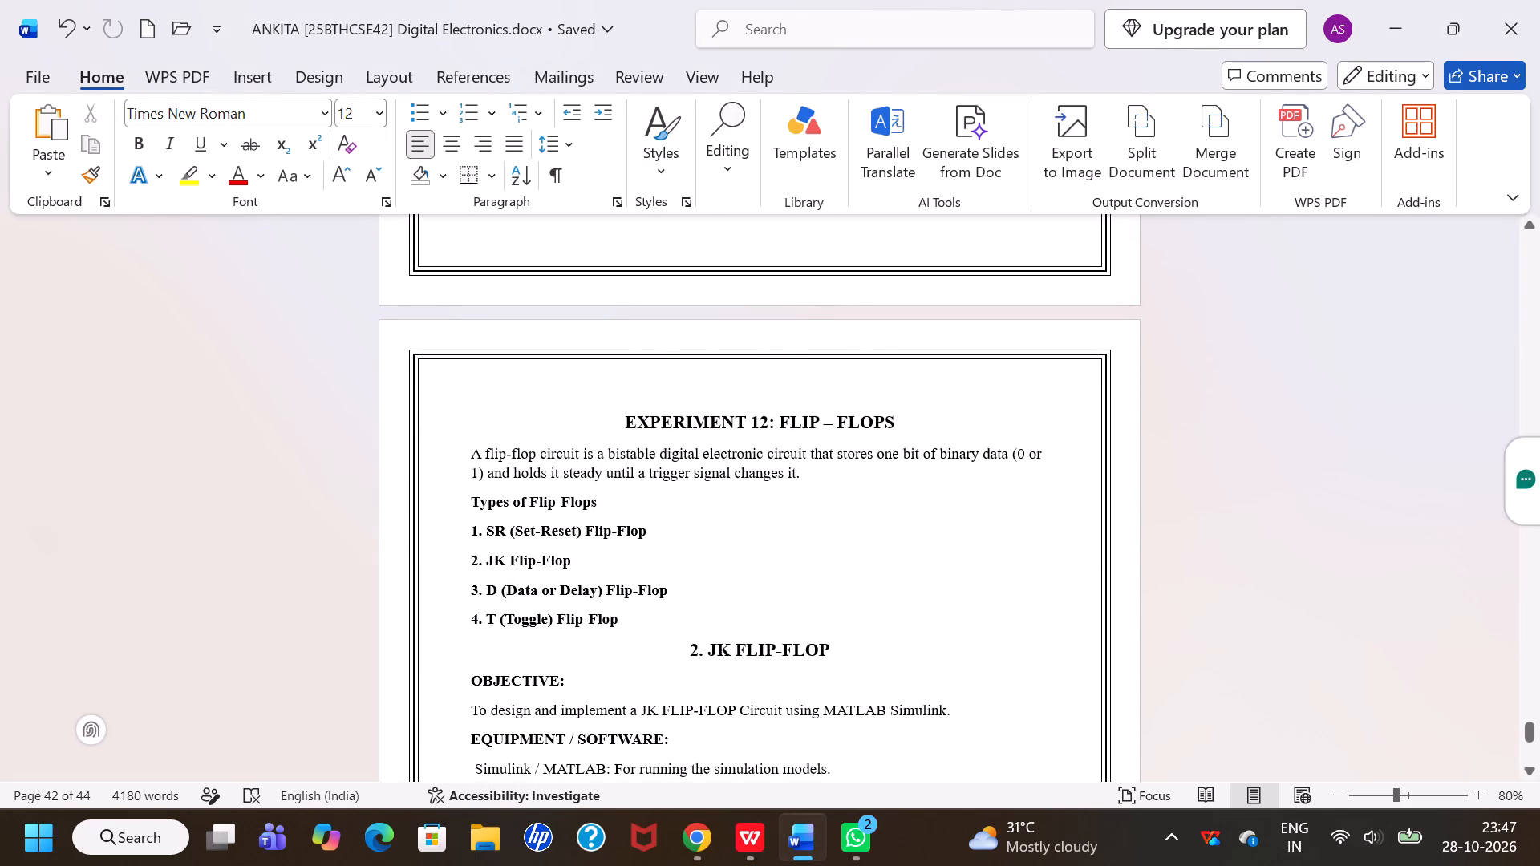
scroll(754, 698, "down", 6)
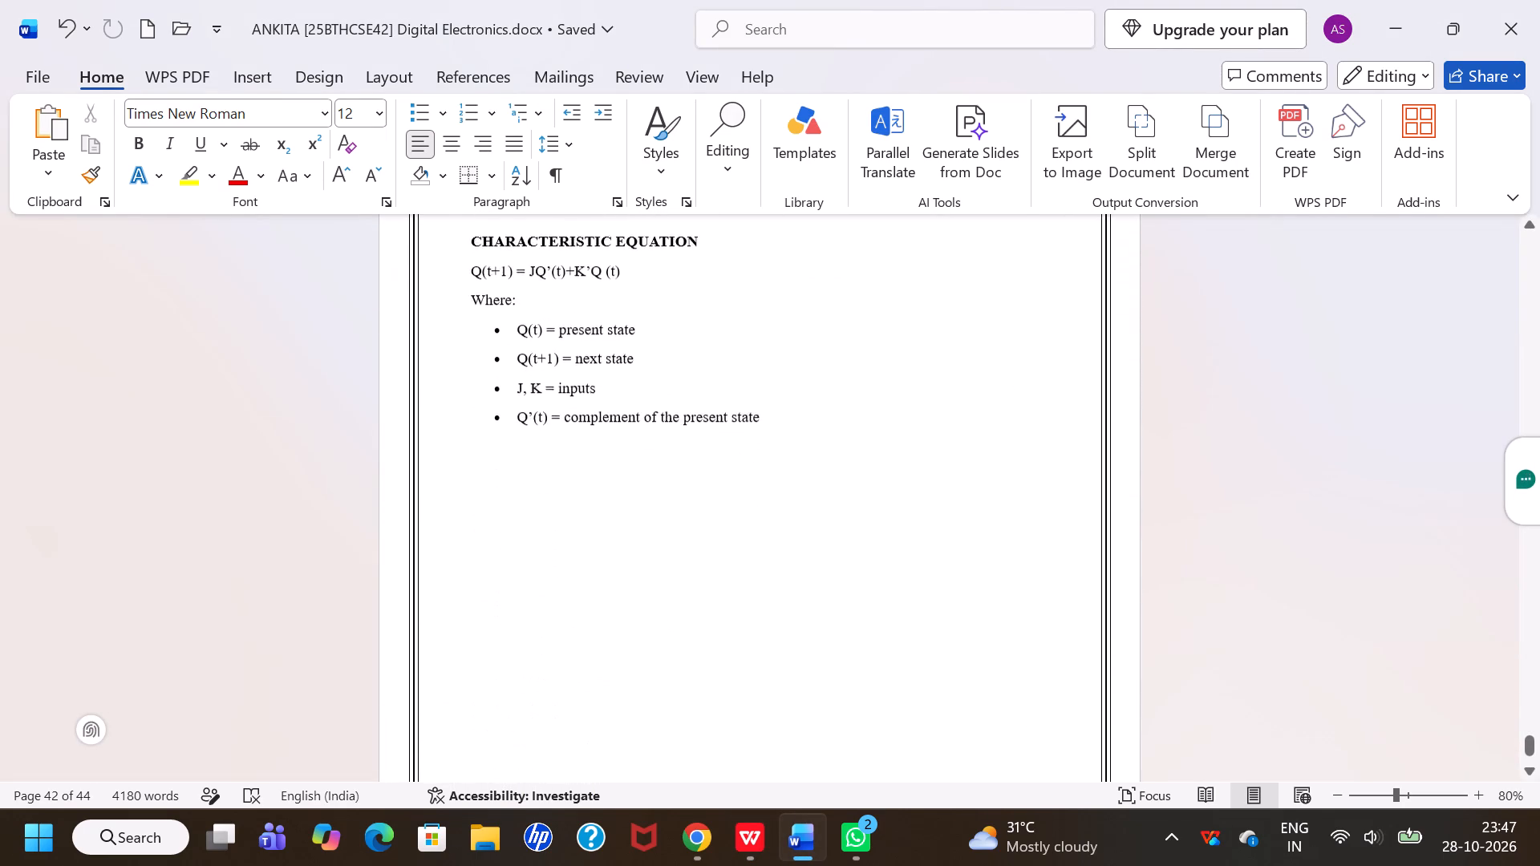
scroll(754, 698, "down", 3)
left_click(700, 665)
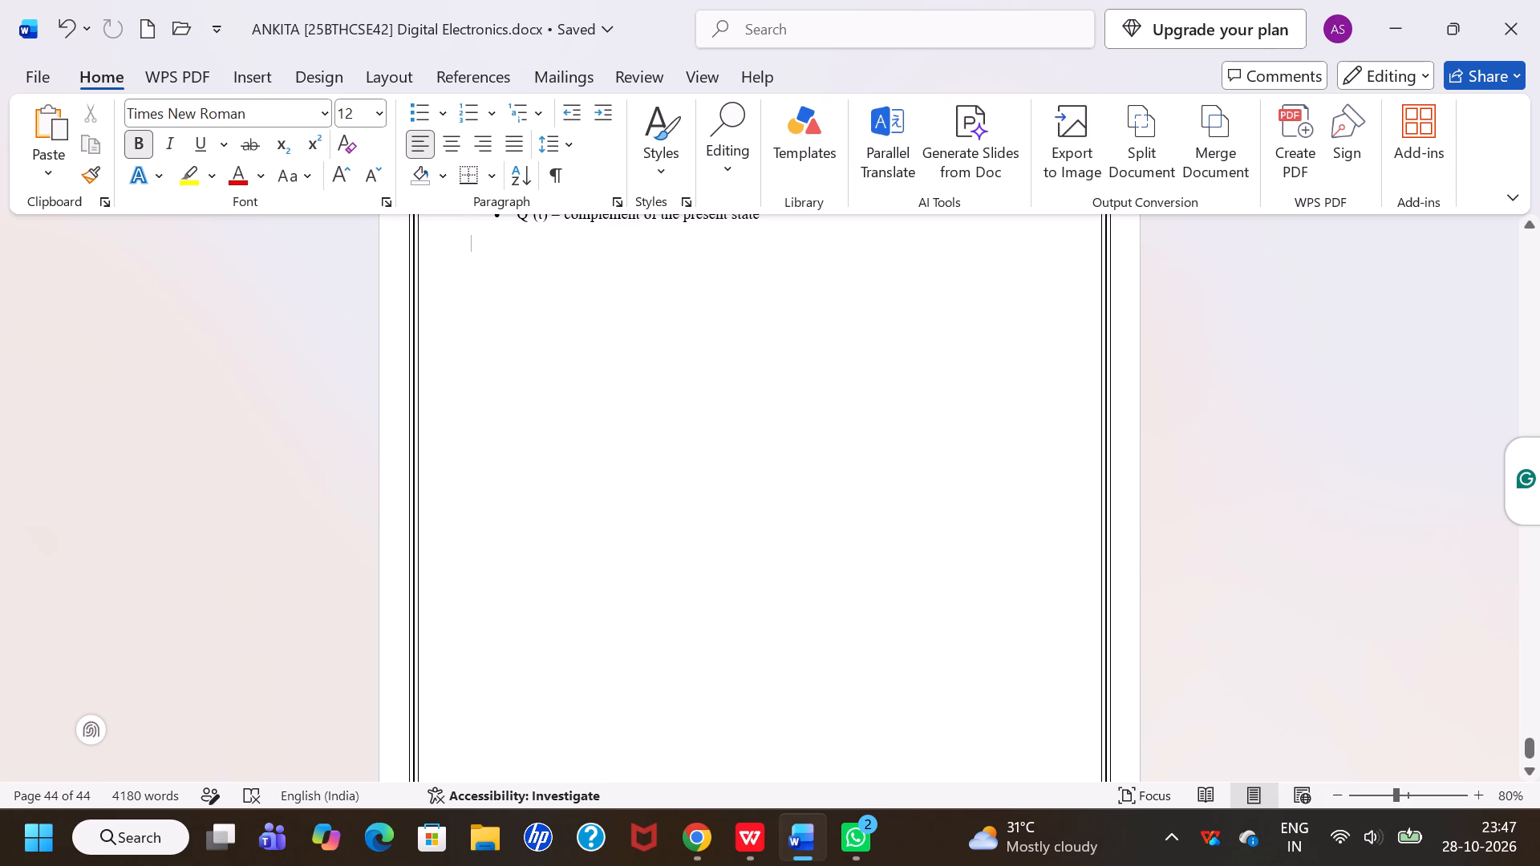
key("Return")
key("Return")
key("Return")
key("Return")
key("Return")
key("Return")
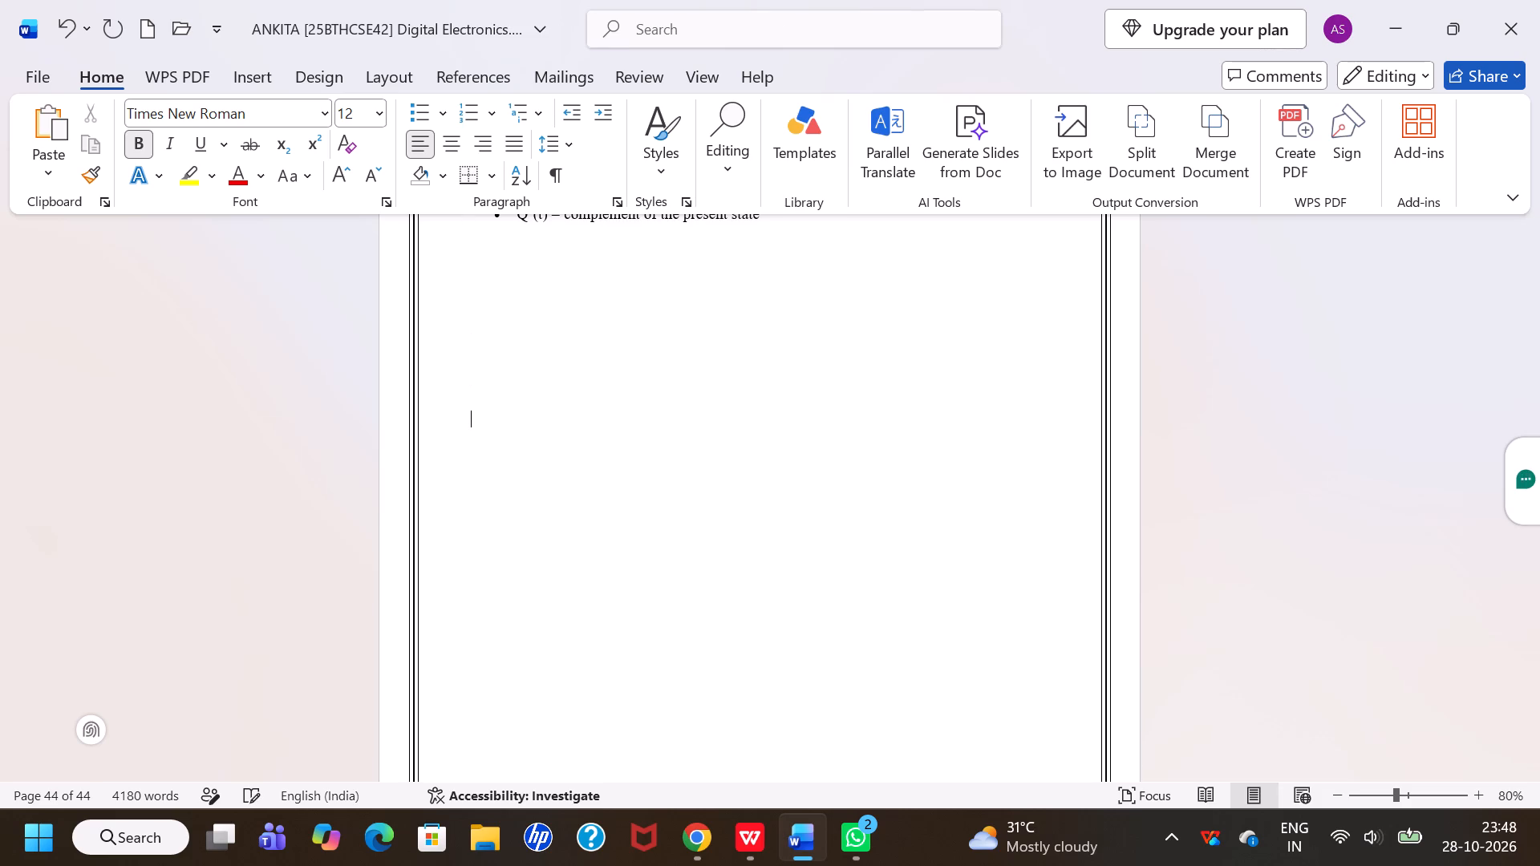
key("Return")
key("Return")
key("Return")
key("Return")
key("Return")
key("Return")
key("Return")
key("Return")
key("Return")
key("Return")
key("Return")
key("Return")
key("Return")
scroll(702, 678, "down", 2)
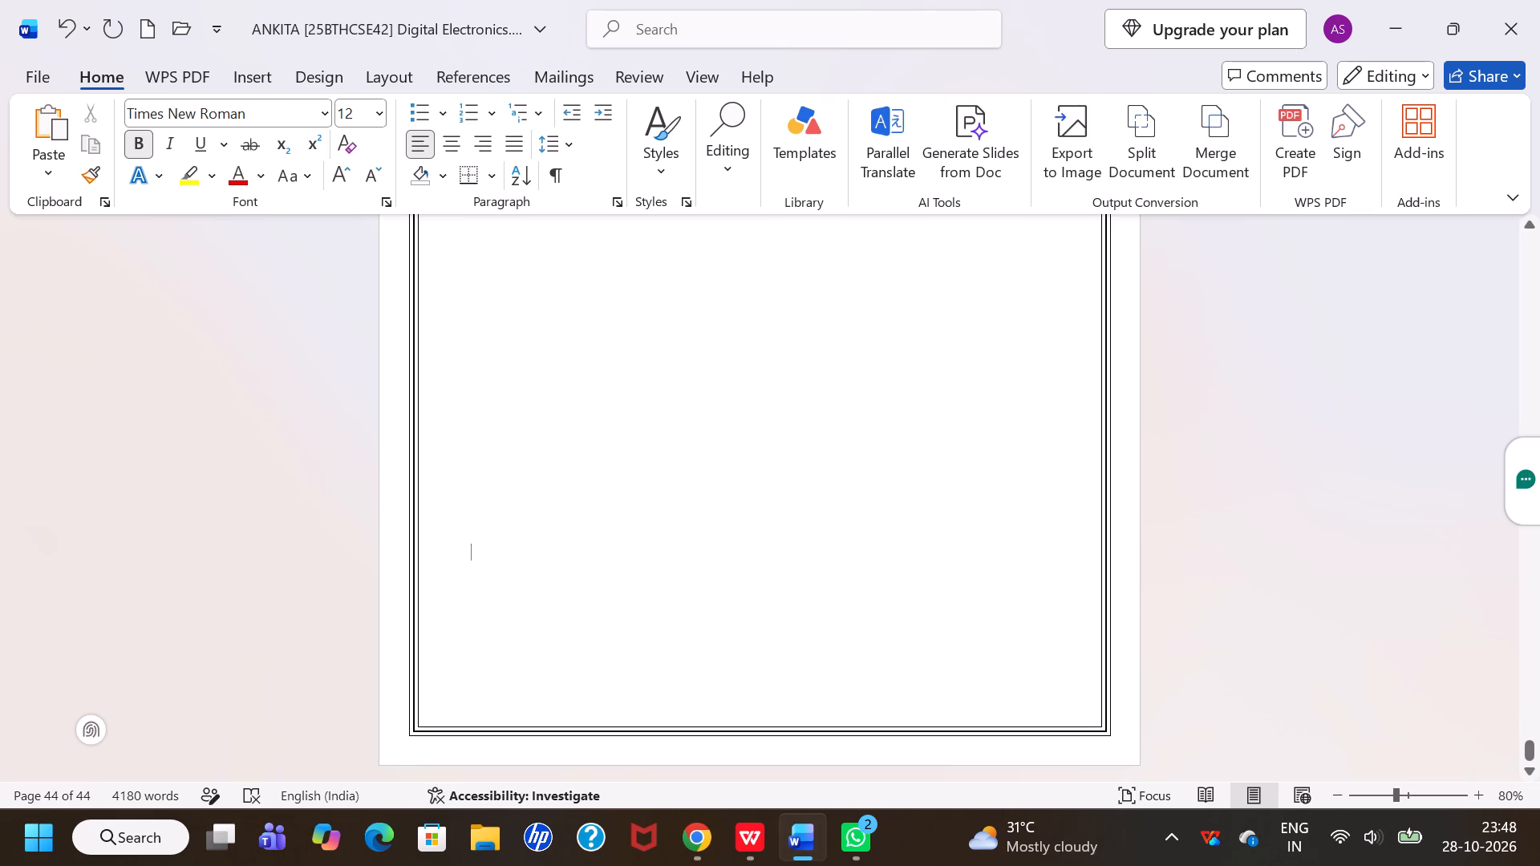
key("Return")
key("Return")
key("Return")
key("Return")
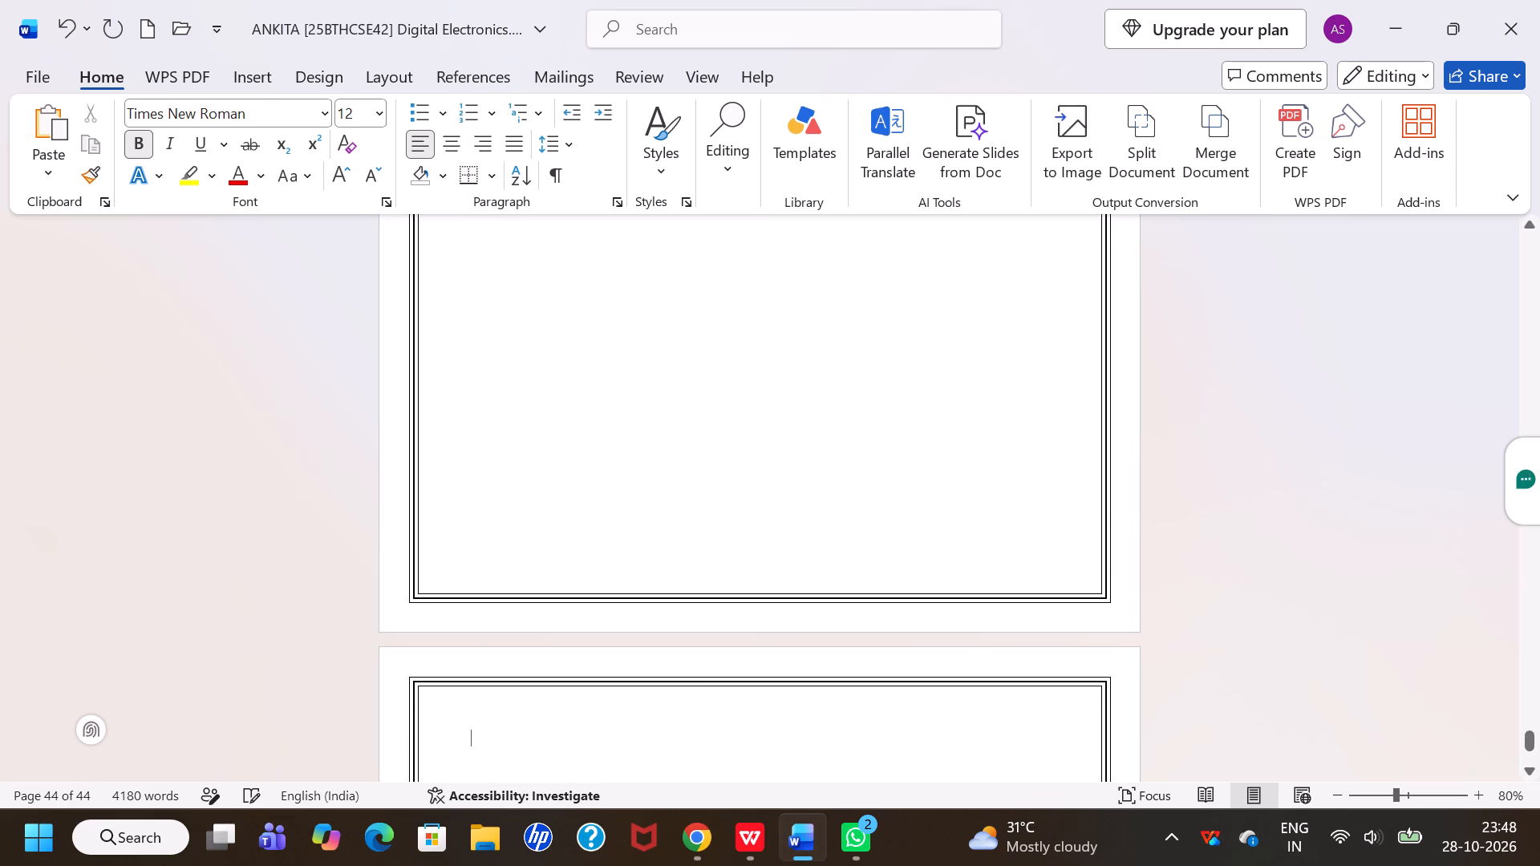
Paste the copied "Experiment 11: Shift registers and their types" heading at the top of the new page.
key("ctrl+v")
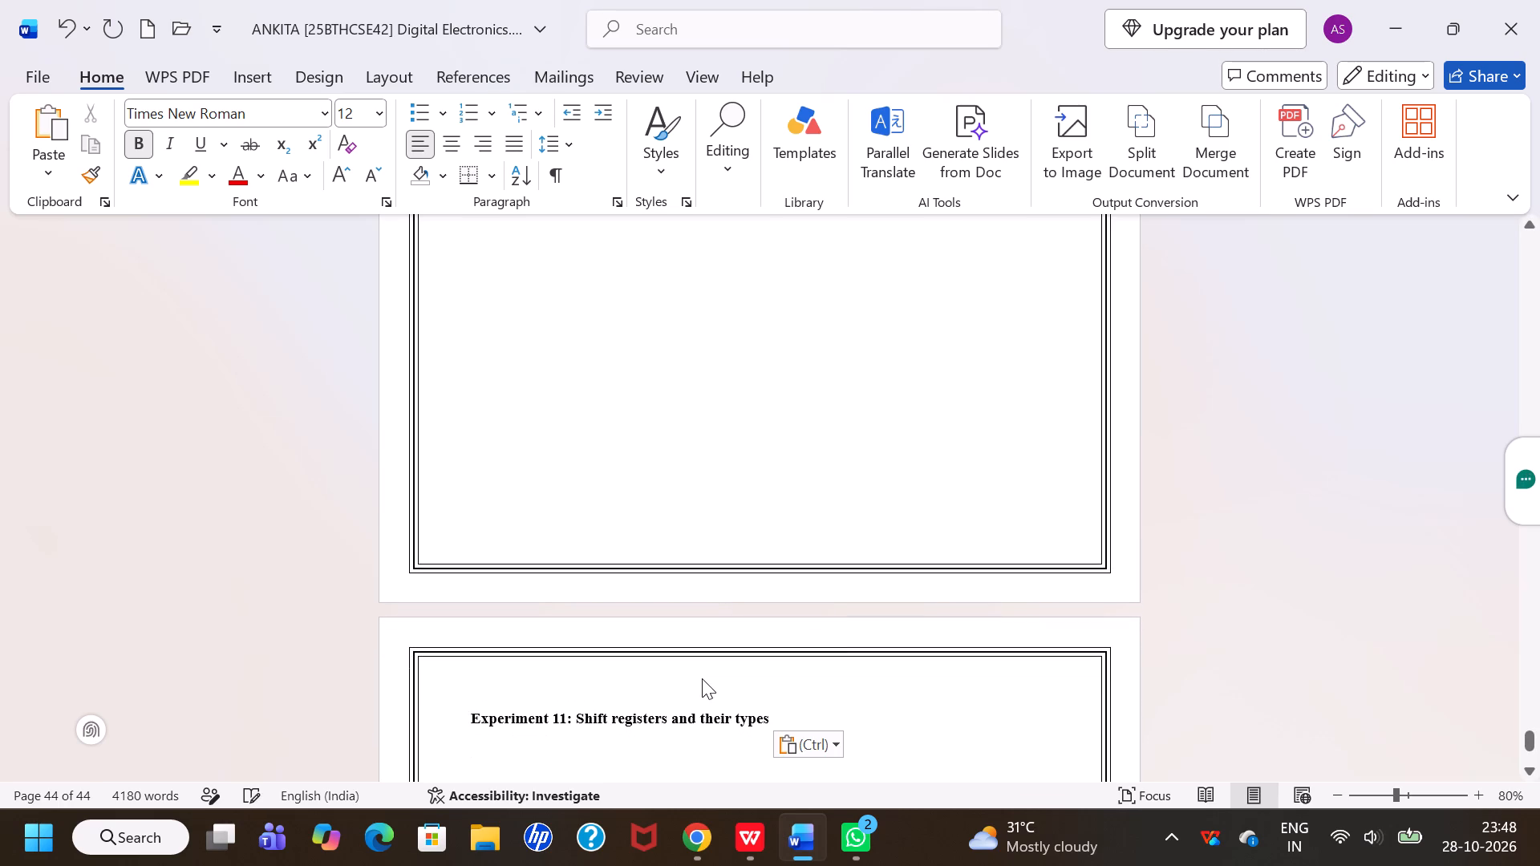
Format the pasted shift registers heading at 14 pt and center it.
triple_click(655, 719)
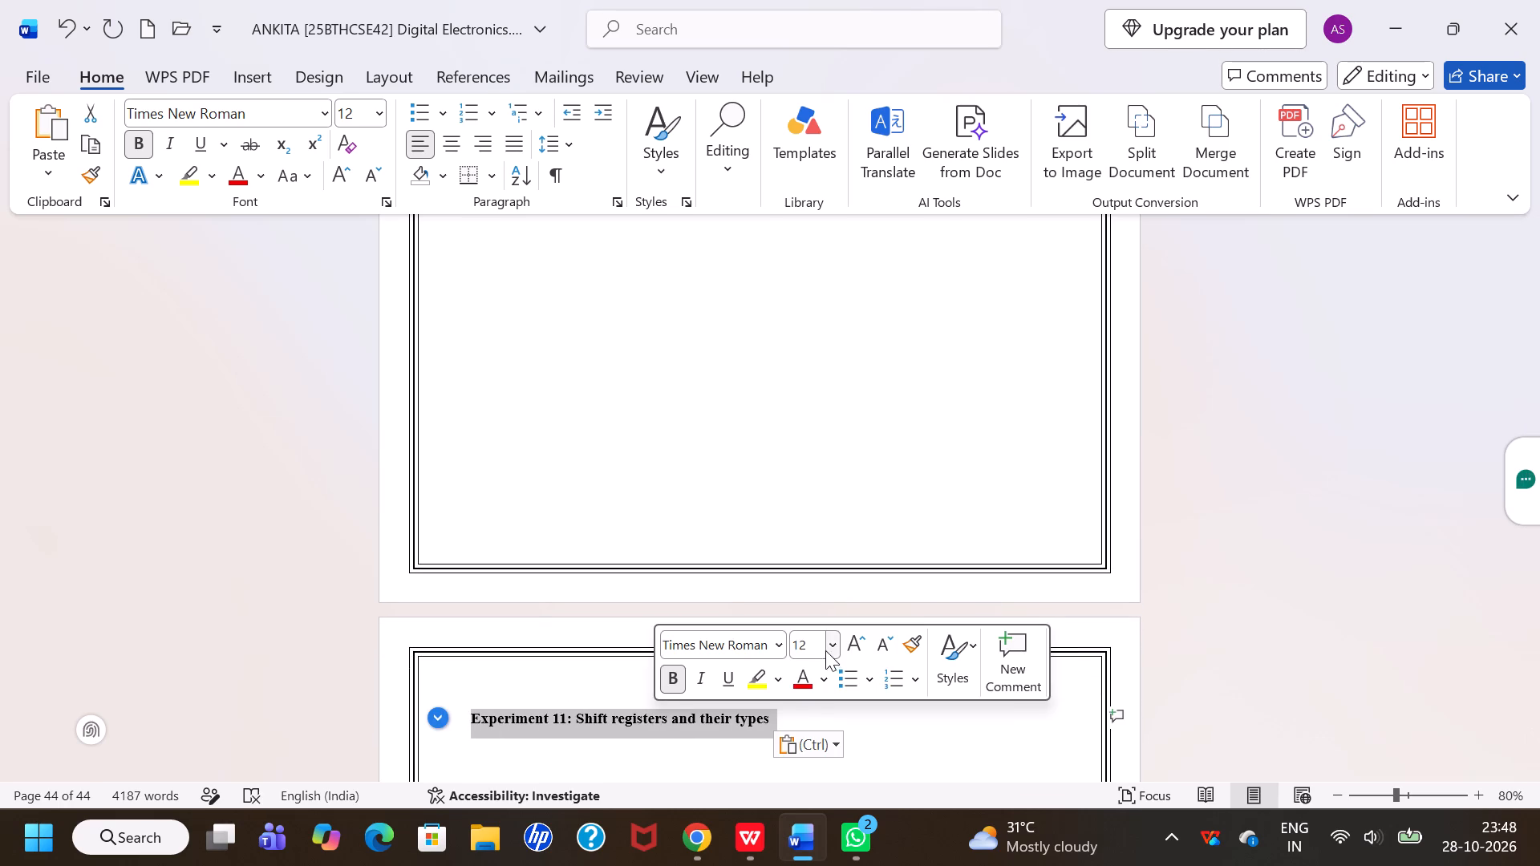
left_click(830, 649)
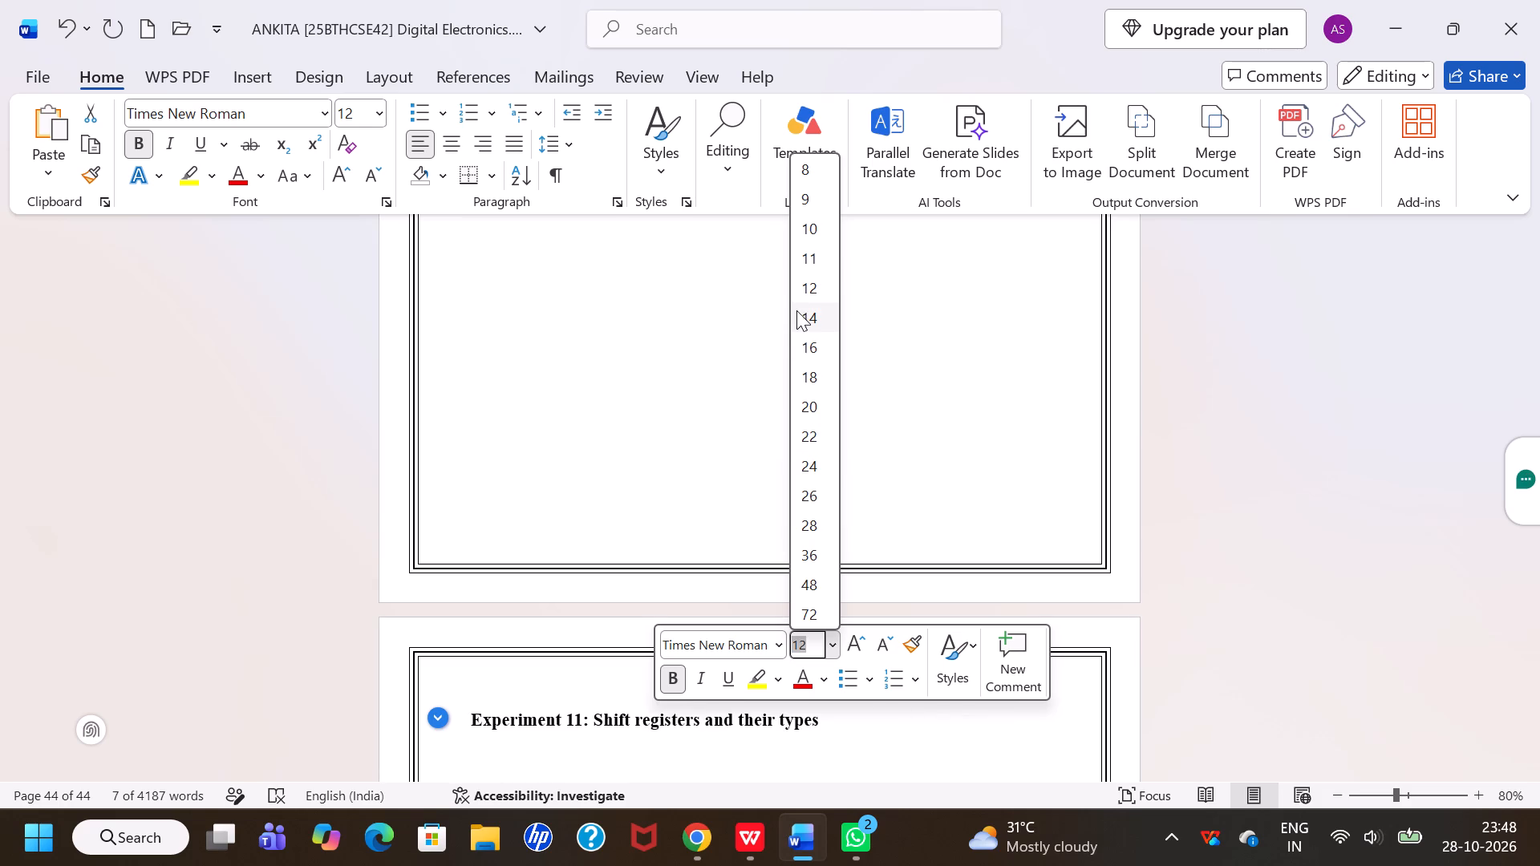
left_click(803, 316)
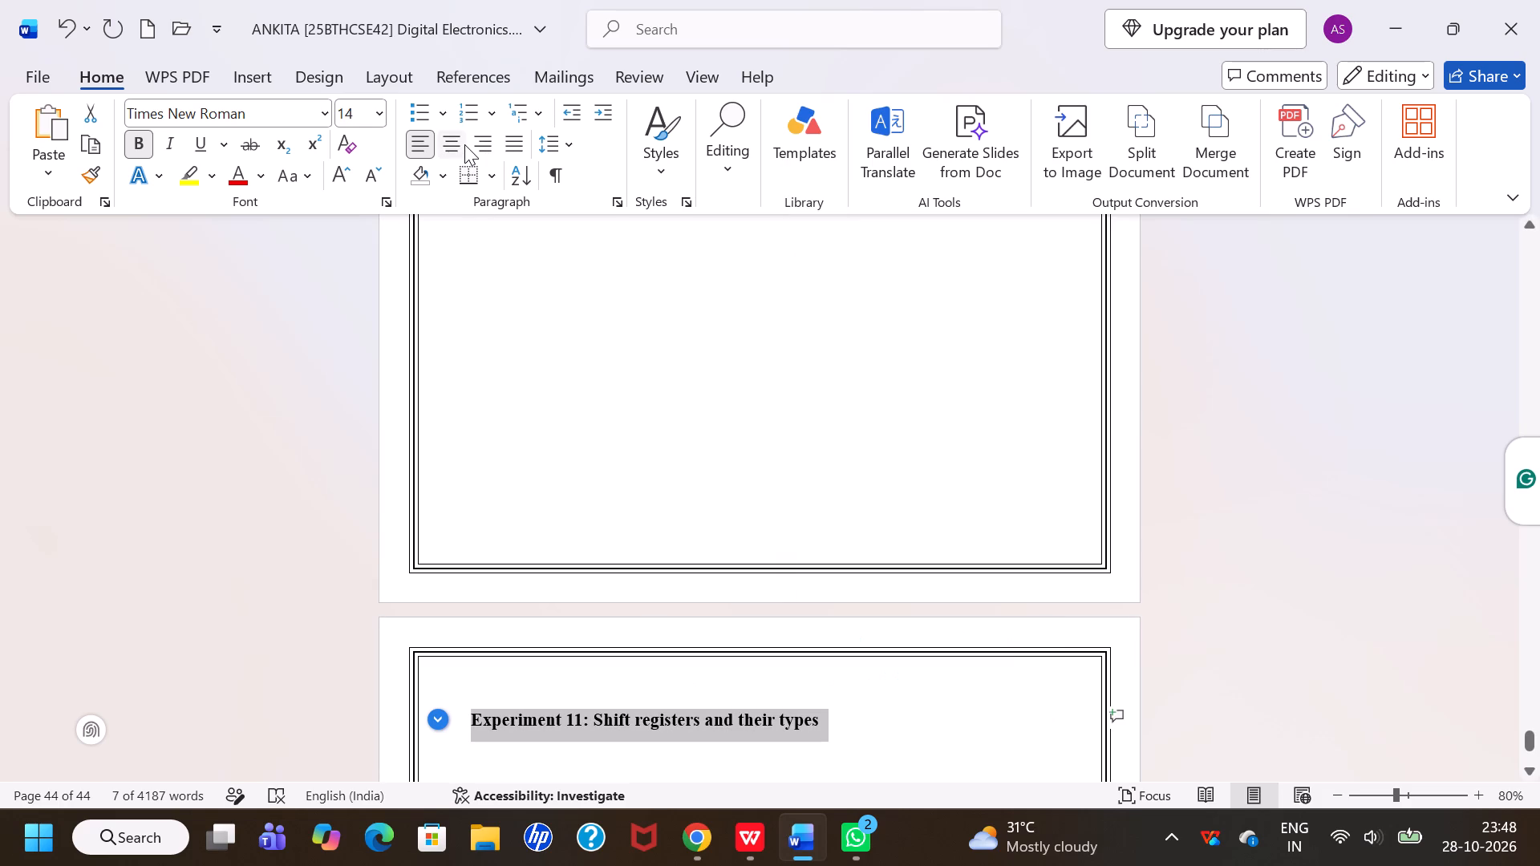
left_click(464, 144)
left_click(664, 424)
Review the earlier experiment pages, from the BCD to Excess-3 heading back to the shift registers page, for heading style and numbering.
scroll(664, 424, "up", 1)
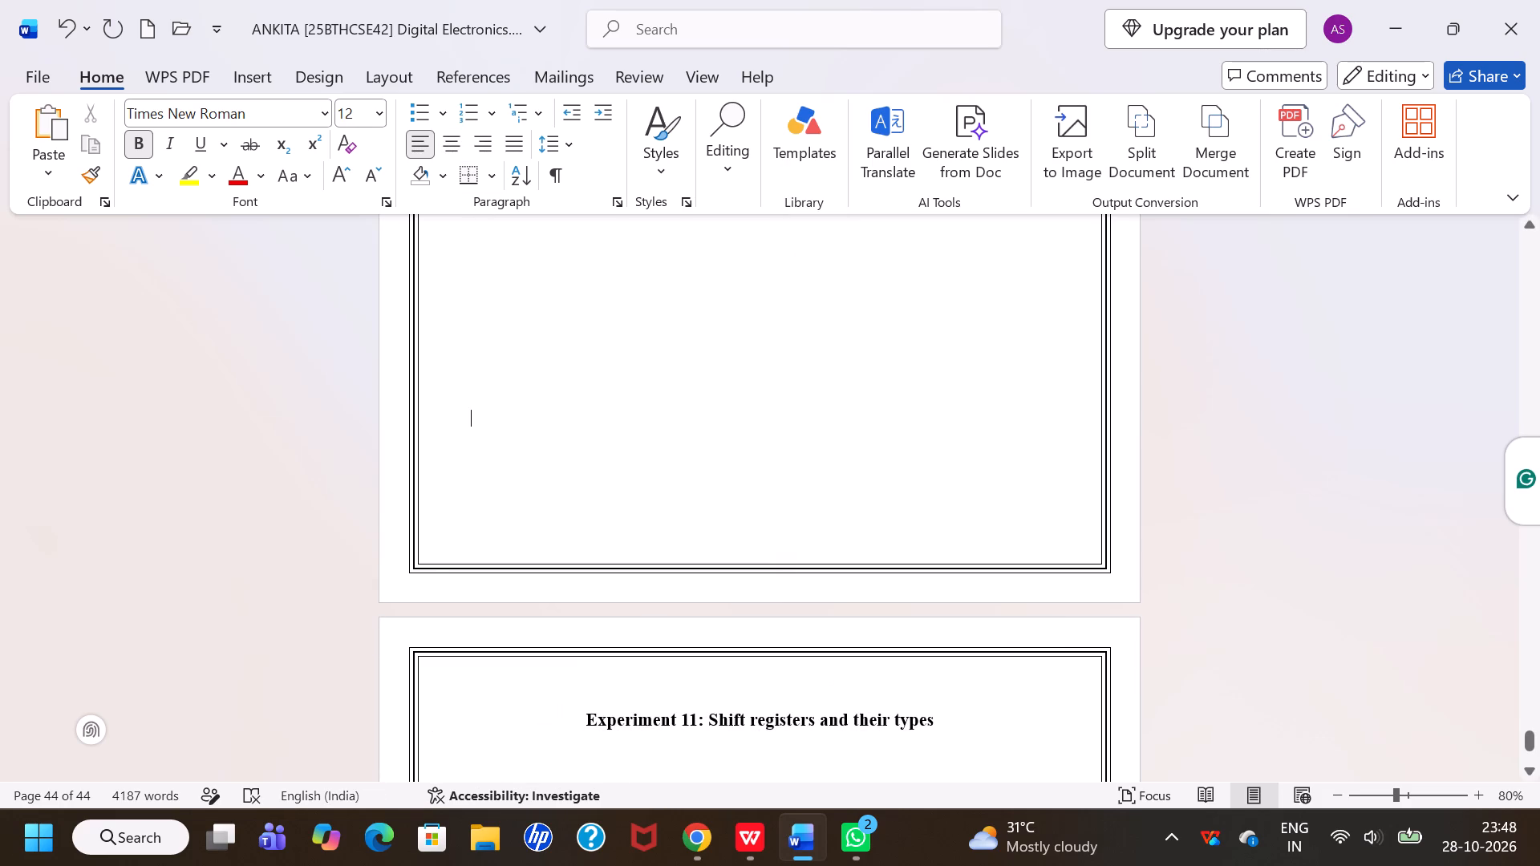
scroll(664, 424, "up", 5)
scroll(664, 424, "down", 3)
scroll(664, 424, "up", 11)
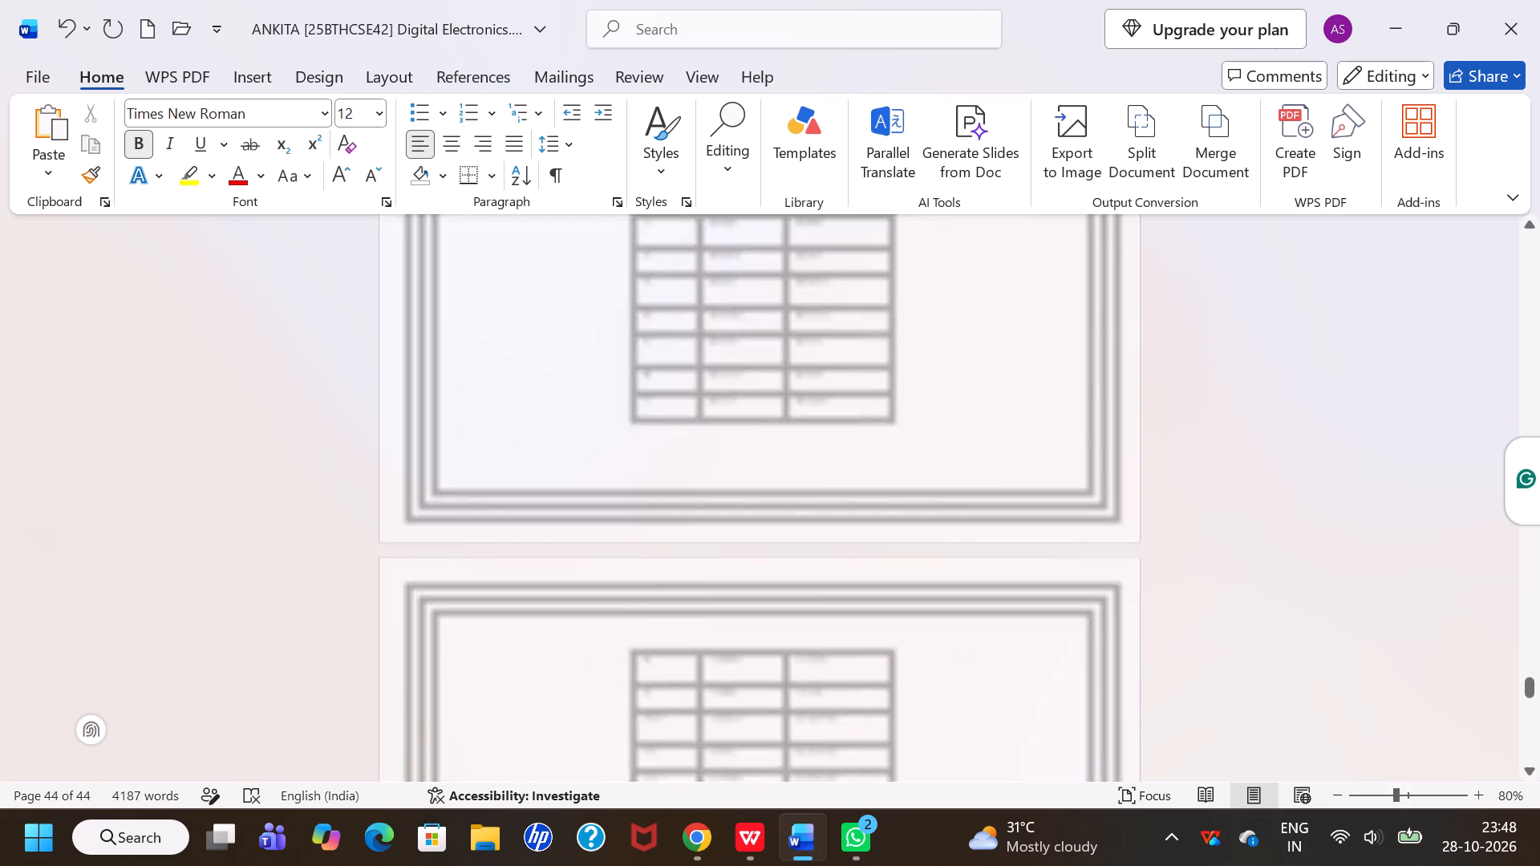
scroll(664, 424, "up", 1)
scroll(664, 424, "down", 6)
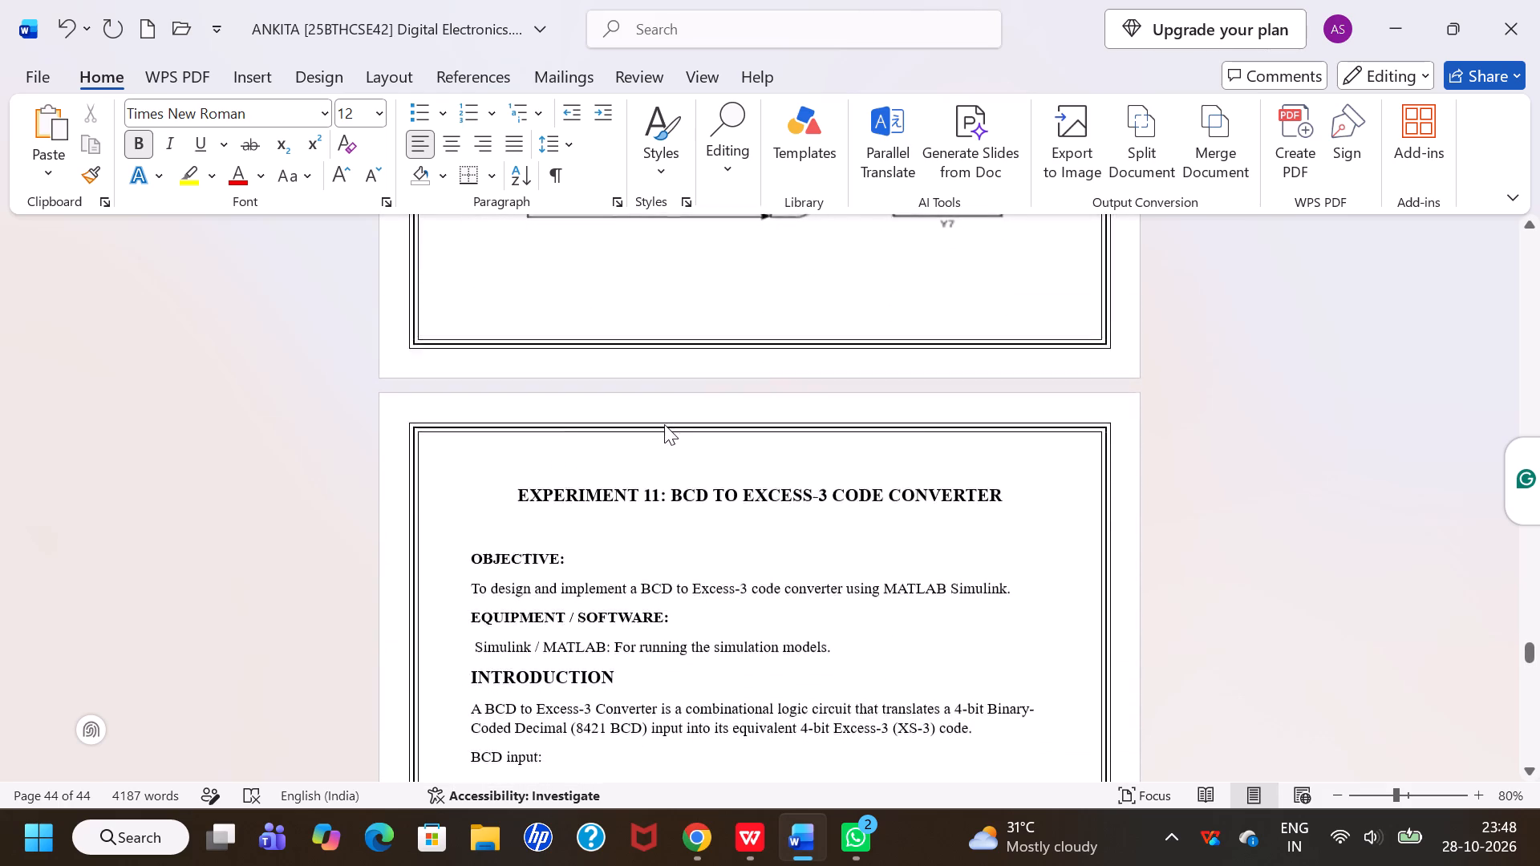
scroll(664, 424, "down", 8)
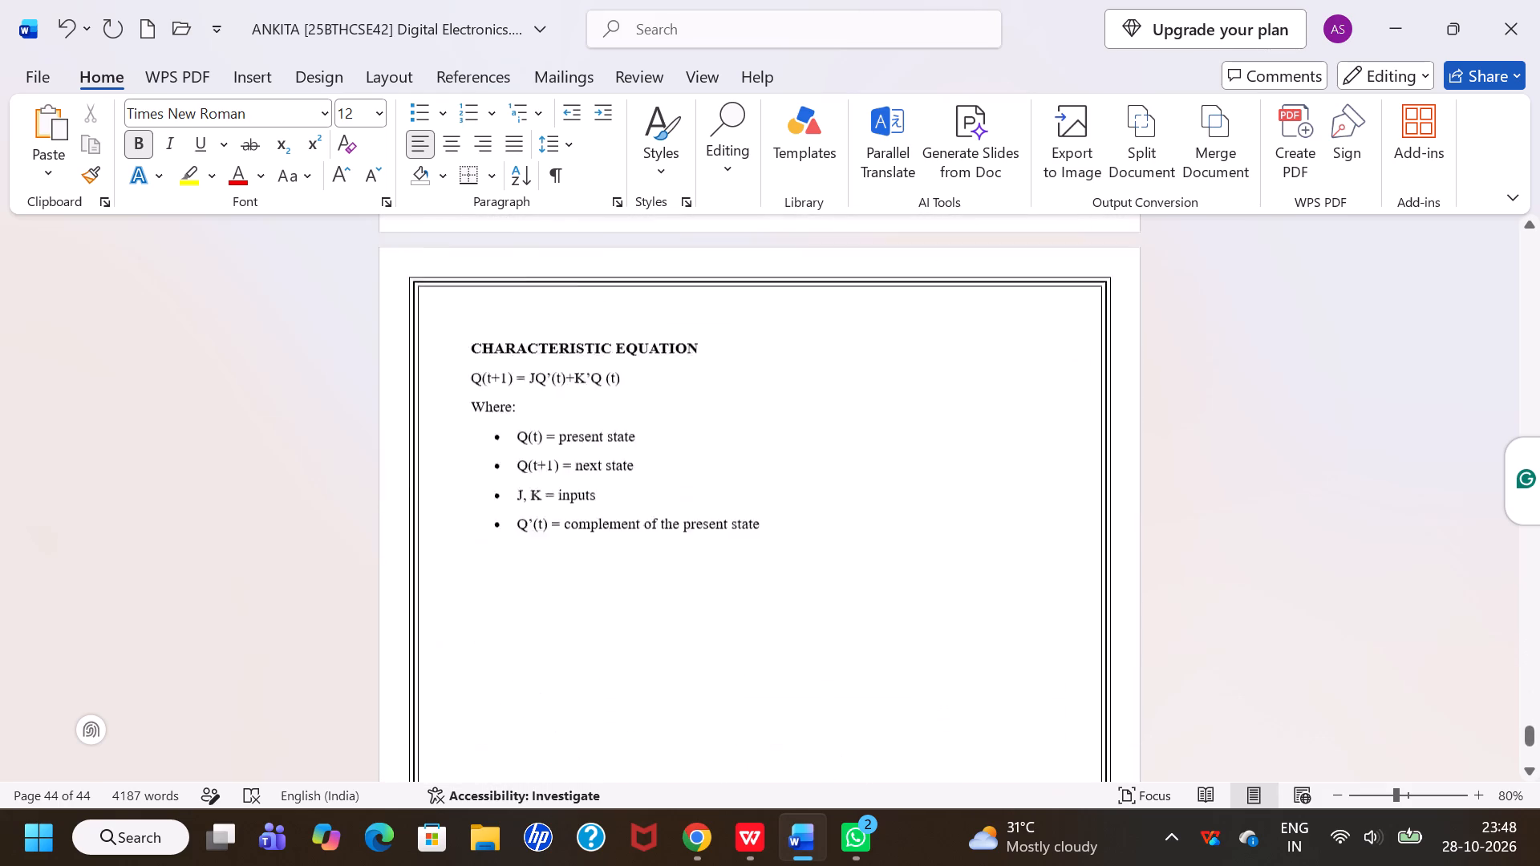
scroll(664, 424, "down", 2)
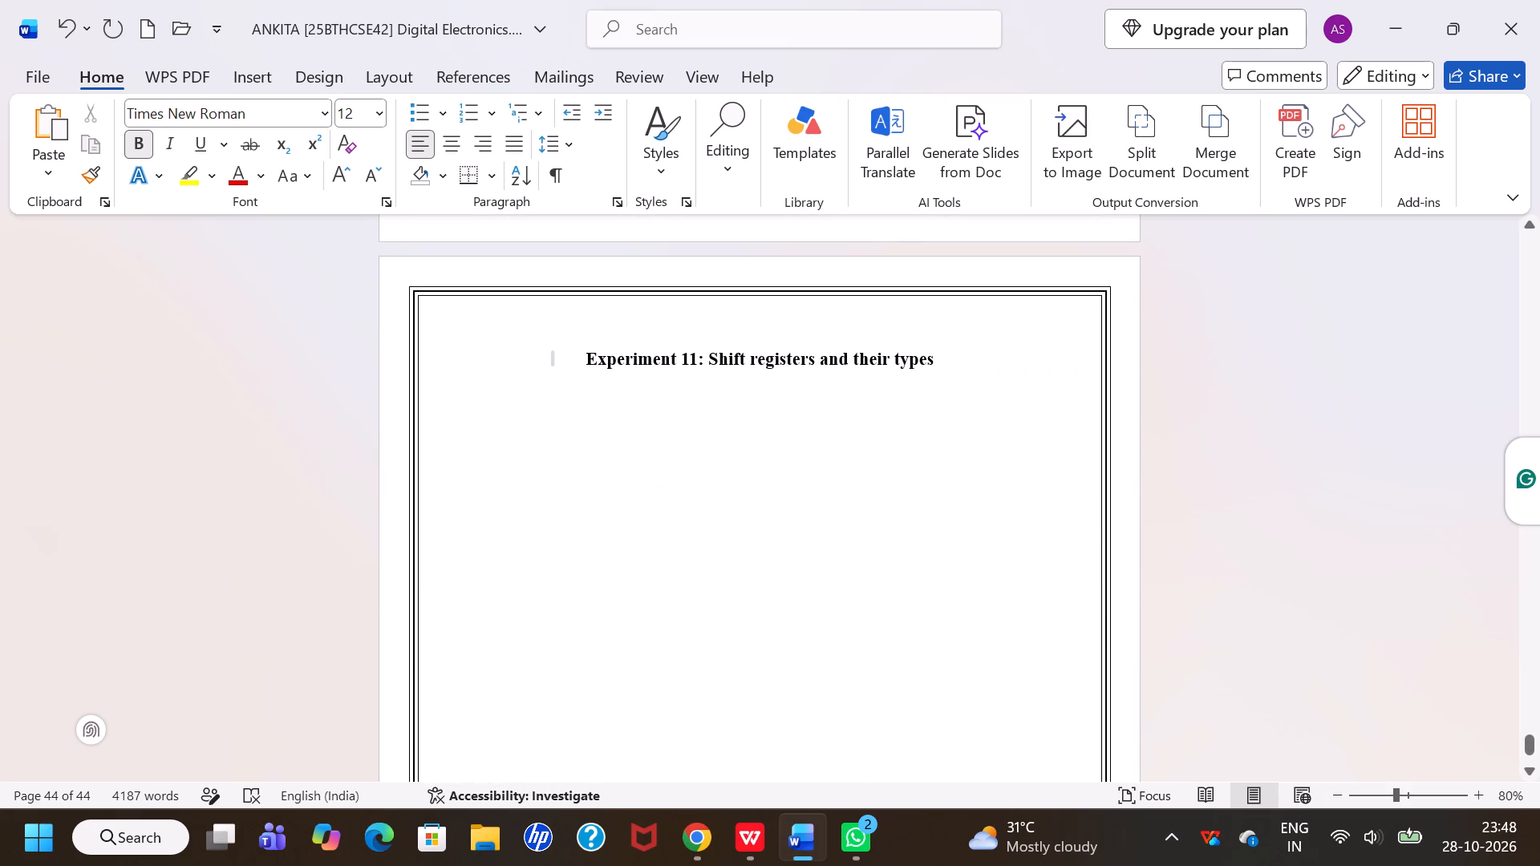
Change "Shift" to uppercase "SHIFT" in the shift registers heading.
left_click(744, 359)
key("BackSpace")
key("BackSpace")
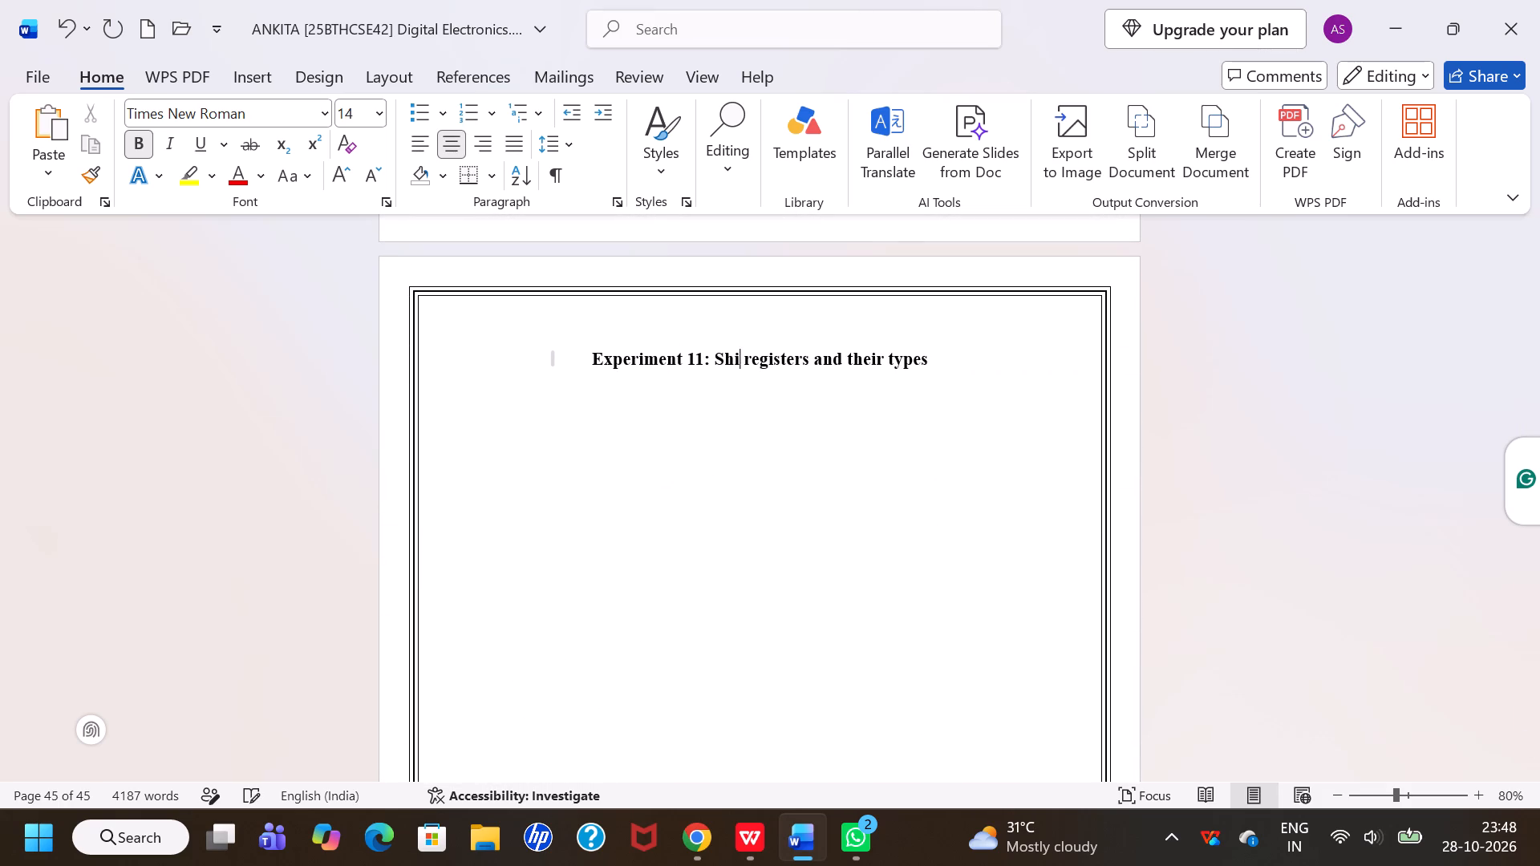
key("BackSpace")
key("BackSpace")
type("HIFT")
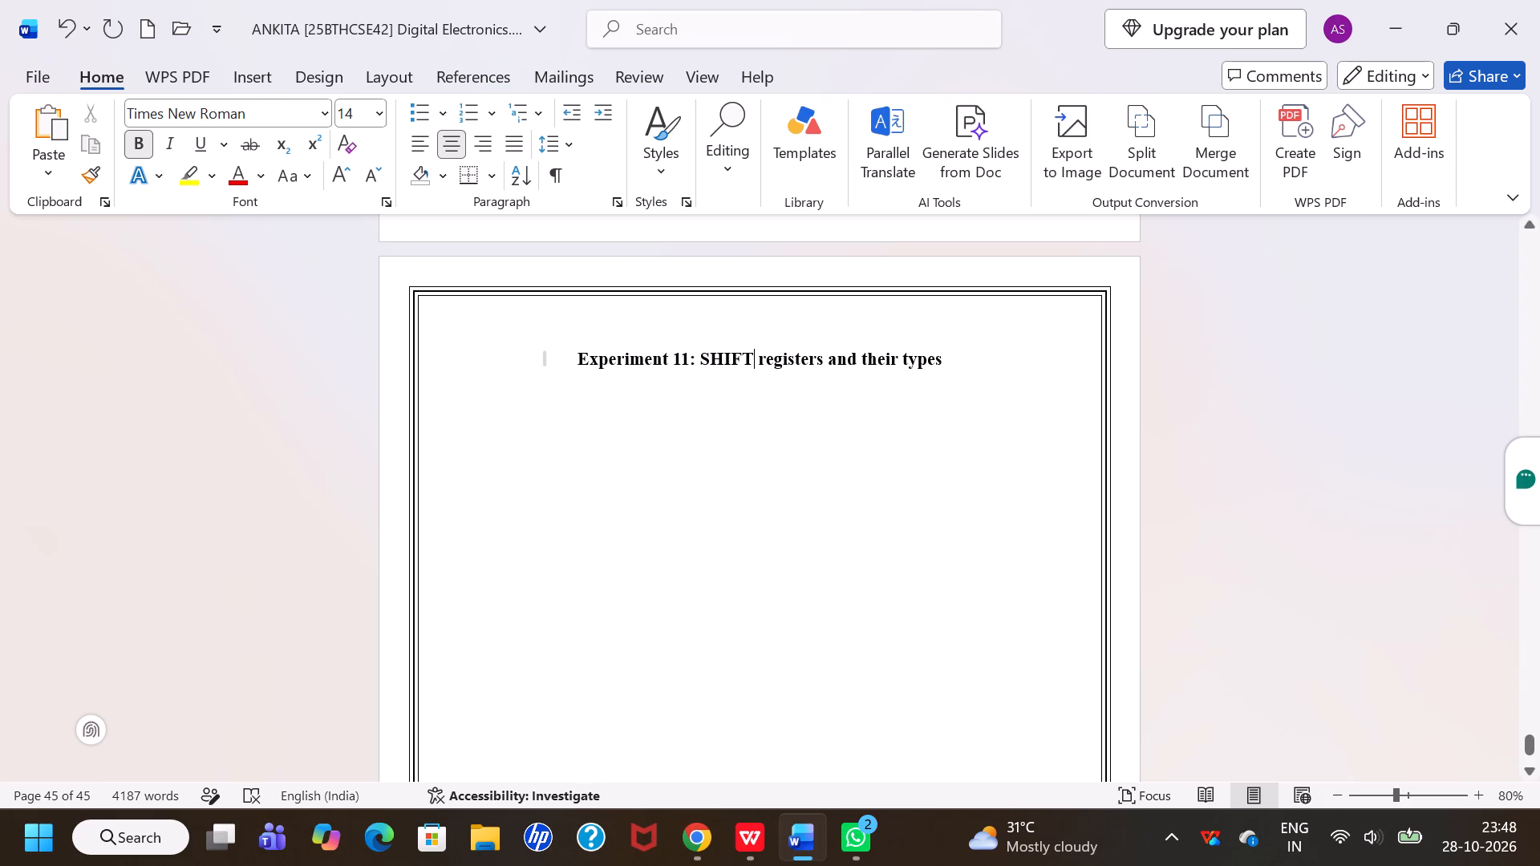
Replace "registers and their types" in the shift registers heading with uppercase "REGISTERS AND".
left_click(937, 362)
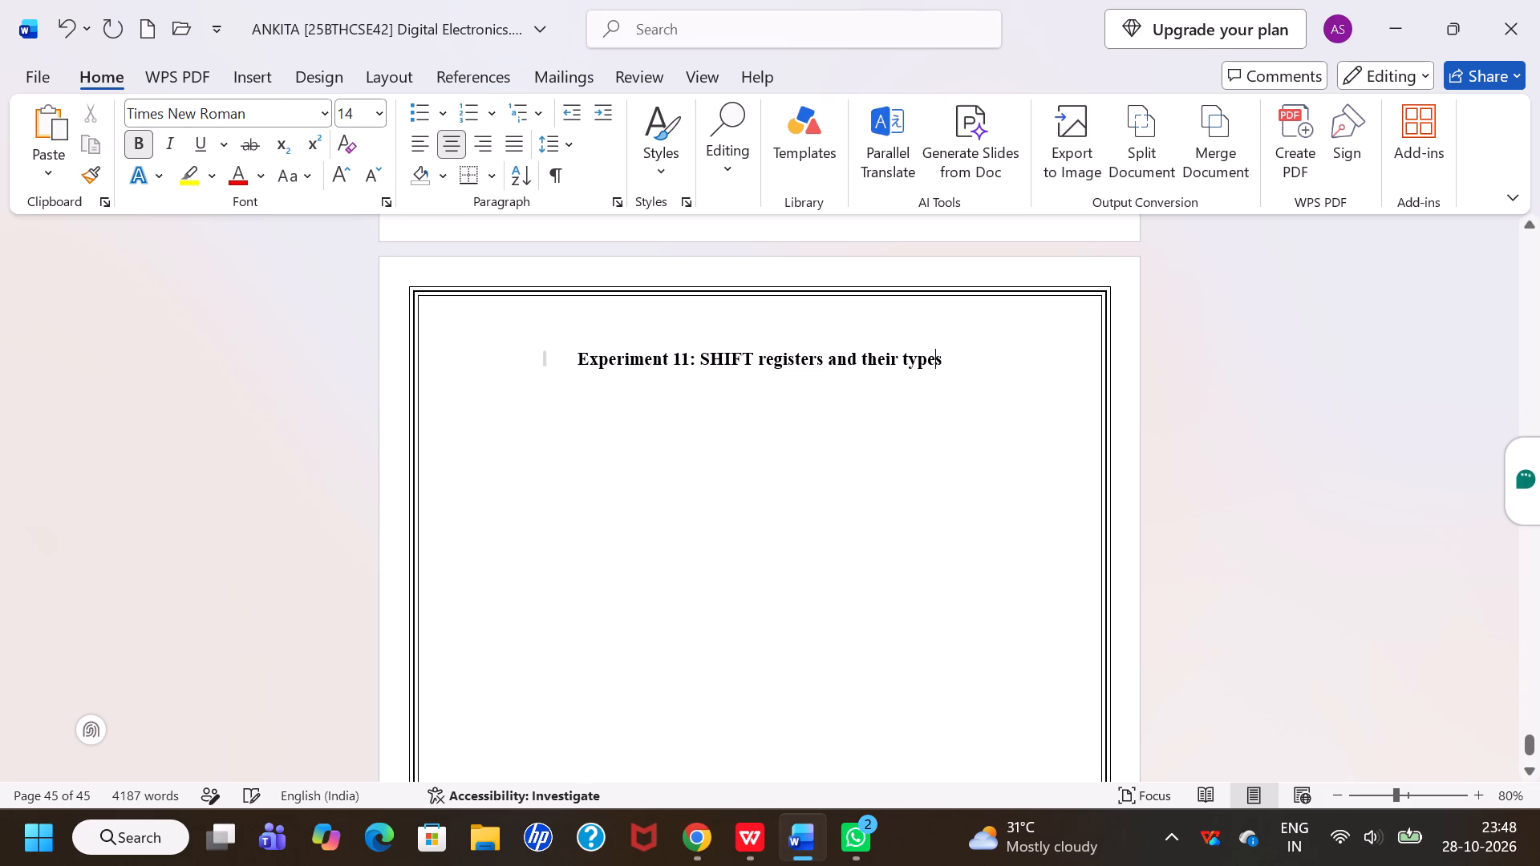
left_click(942, 360)
key("BackSpace")
key("BackSpace")
key("BackSpace")
key("BackSpace")
key("BackSpace")
key("BackSpace")
key("BackSpace")
key("BackSpace")
key("BackSpace")
key("BackSpace")
key("BackSpace")
key("BackSpace")
key("BackSpace")
key("BackSpace")
key("BackSpace")
key("BackSpace")
key("BackSpace")
key("BackSpace")
key("BackSpace")
key("BackSpace")
key("BackSpace")
key("BackSpace")
key("BackSpace")
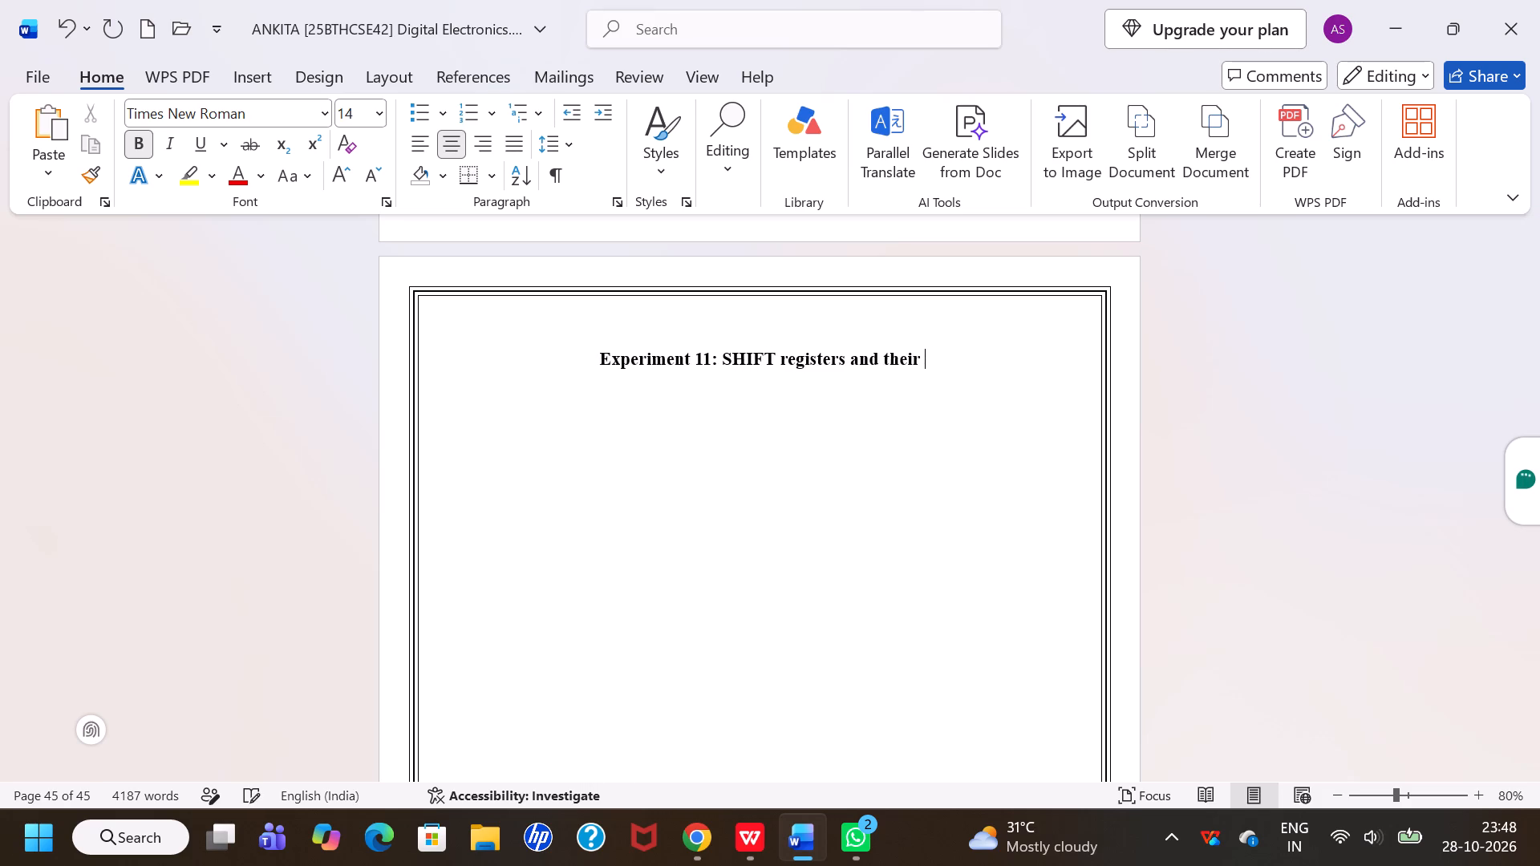
key("BackSpace")
key("BackSpace")
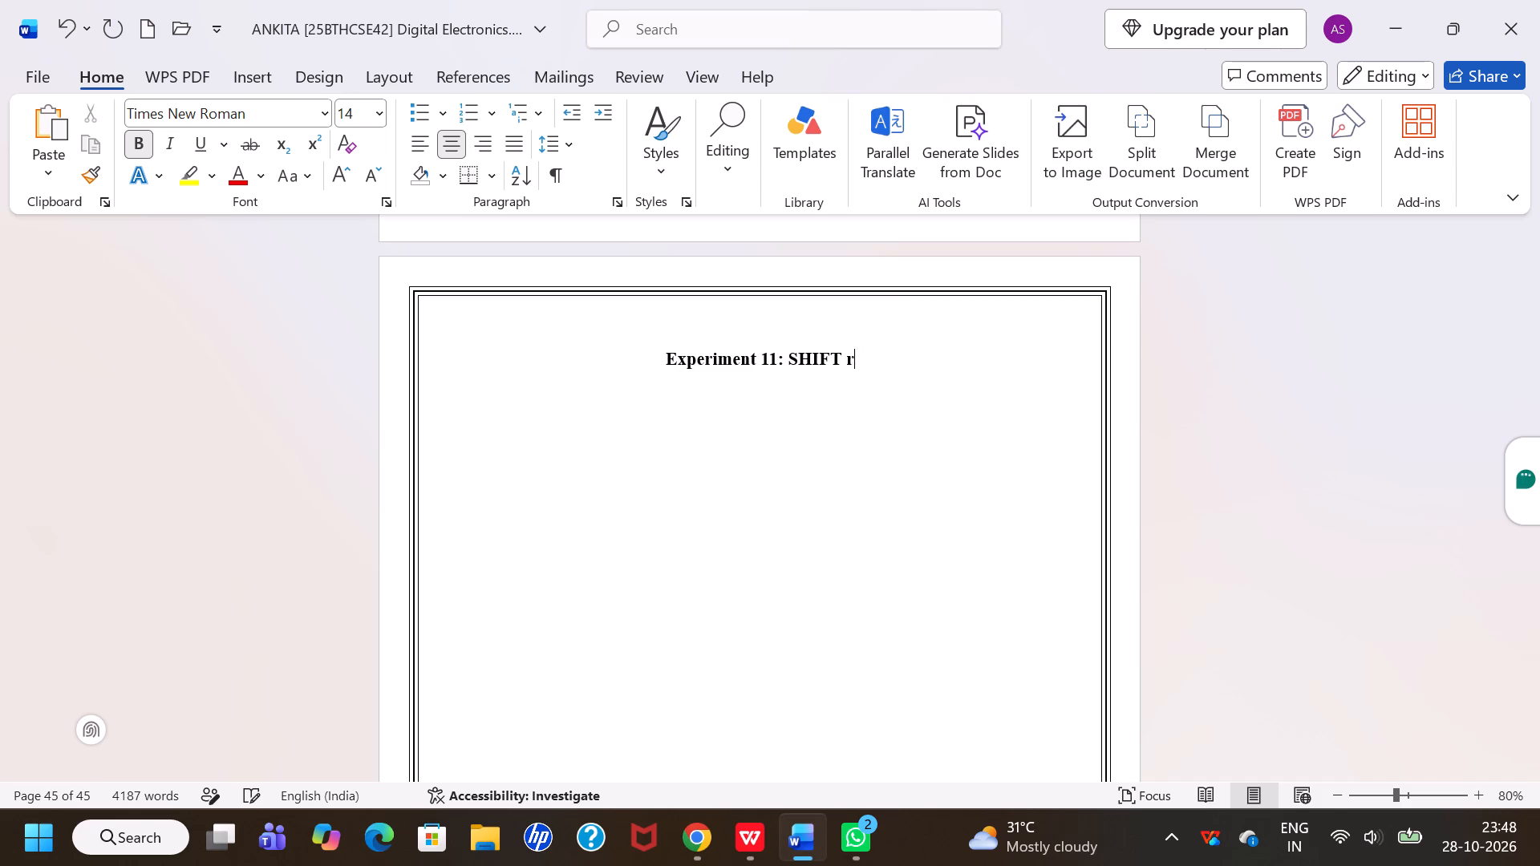
key("BackSpace")
type("REG")
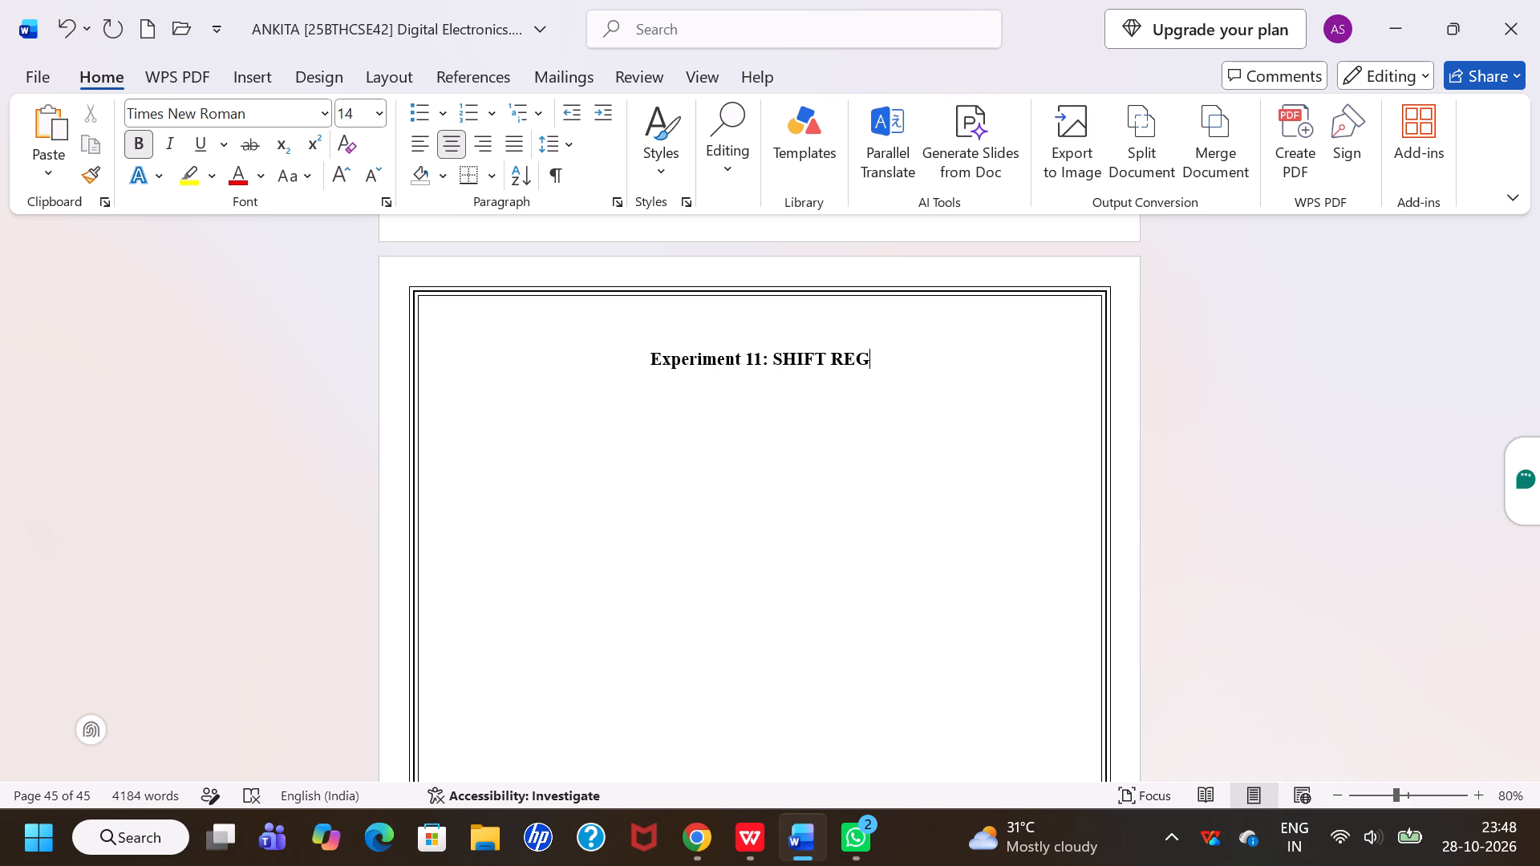
type("ISTER")
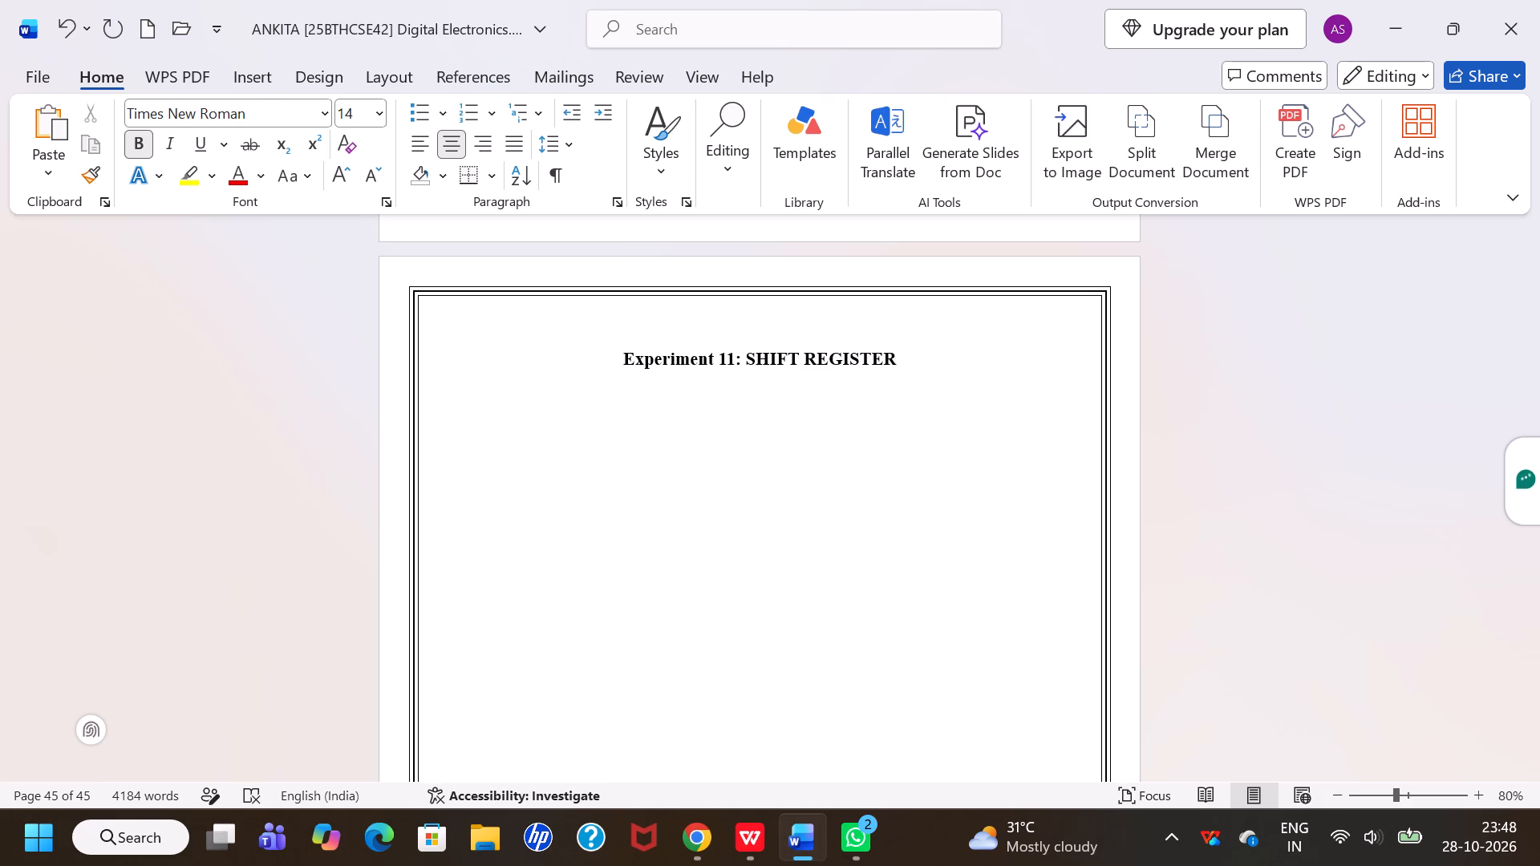
type("S")
key("space")
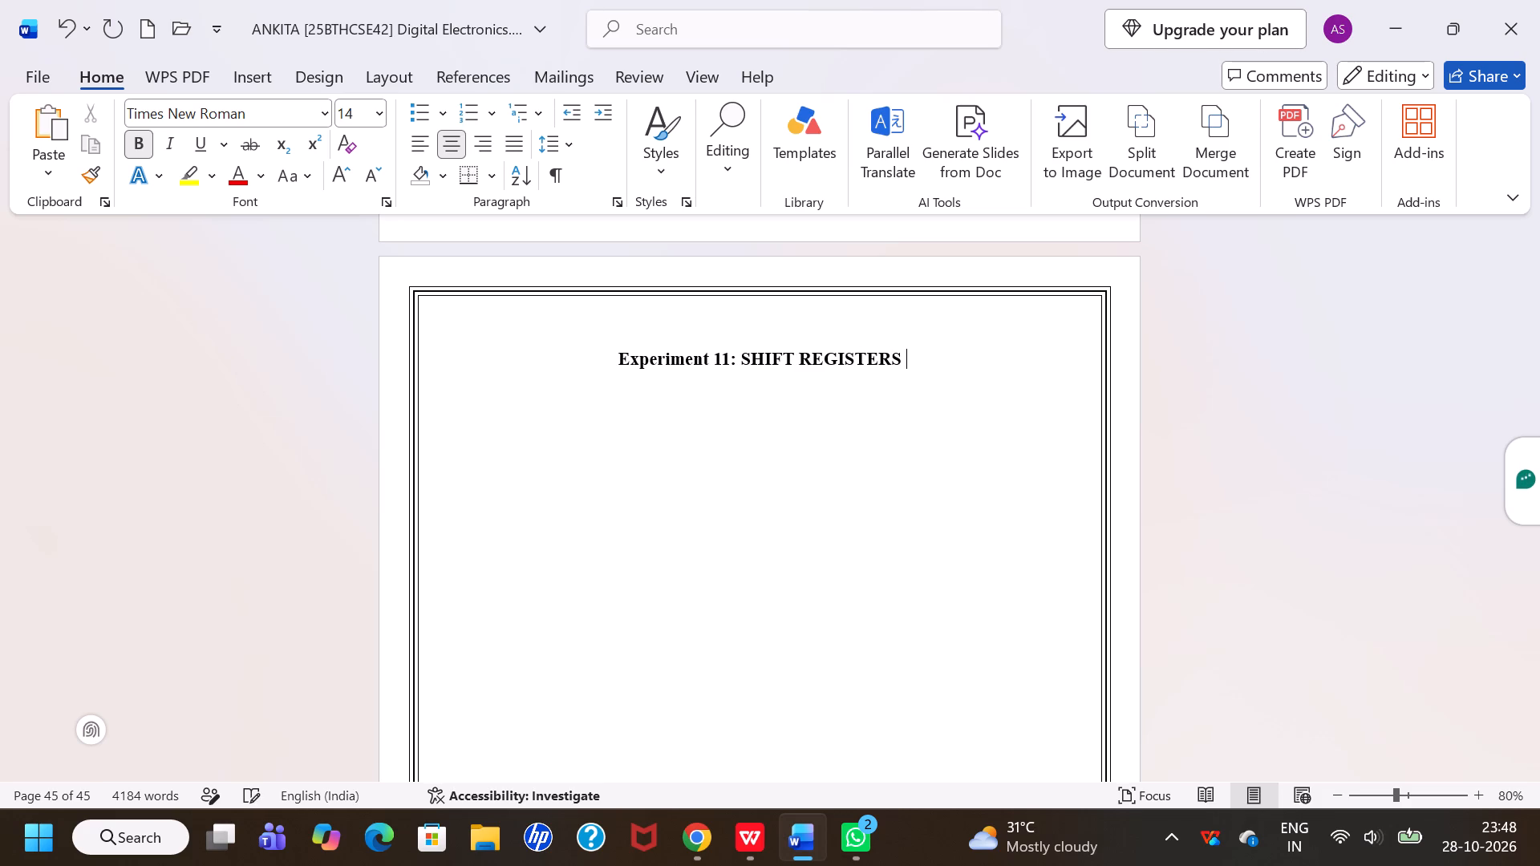
type("AND")
key("space")
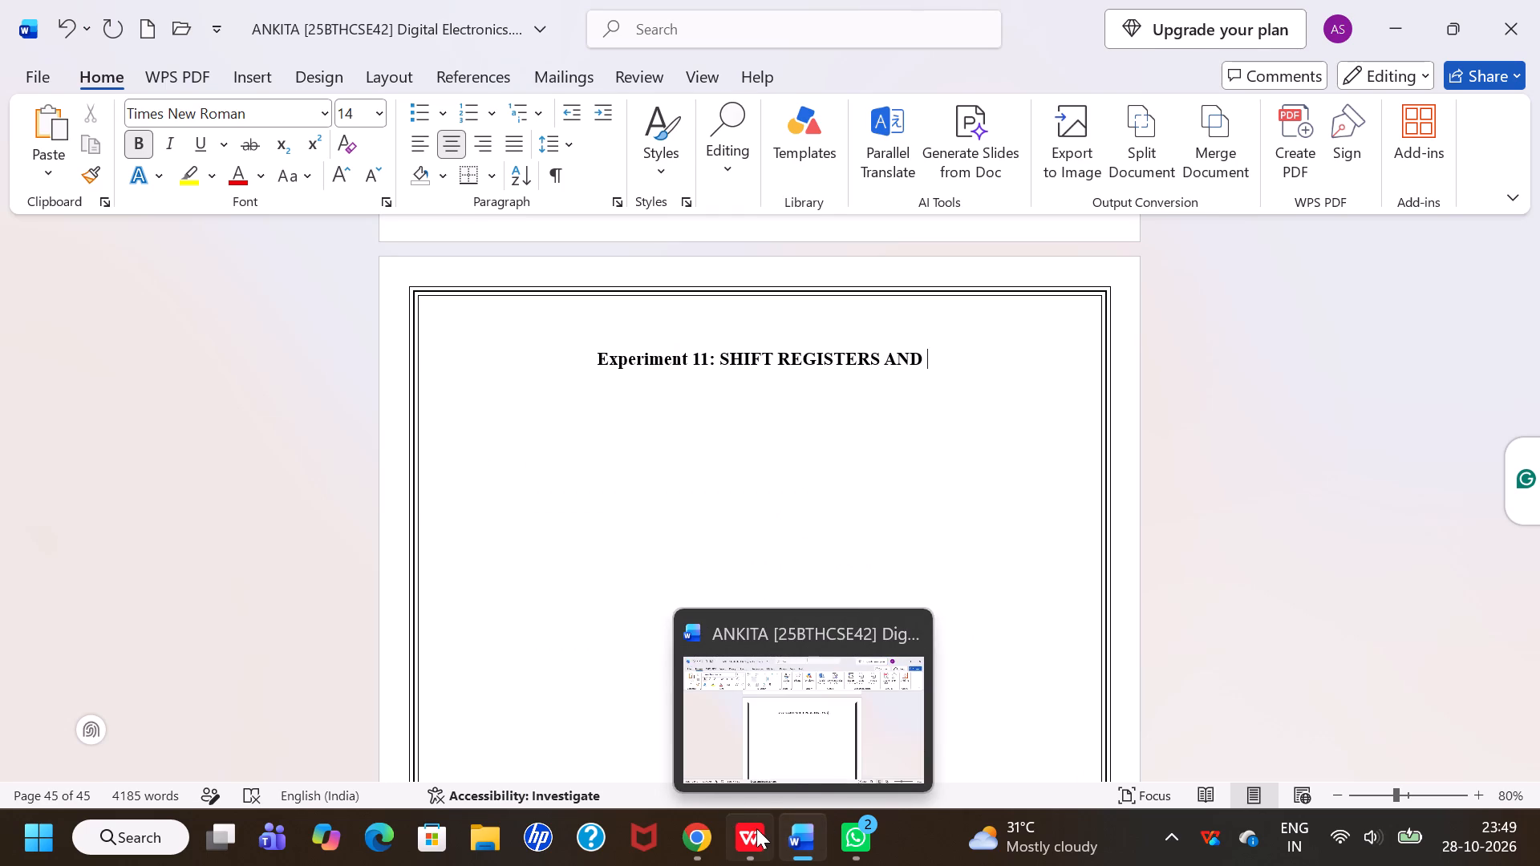
Switch to the reference document in WPS Office and examine its shift register section from SISO to the start of SIPO.
left_click(748, 762)
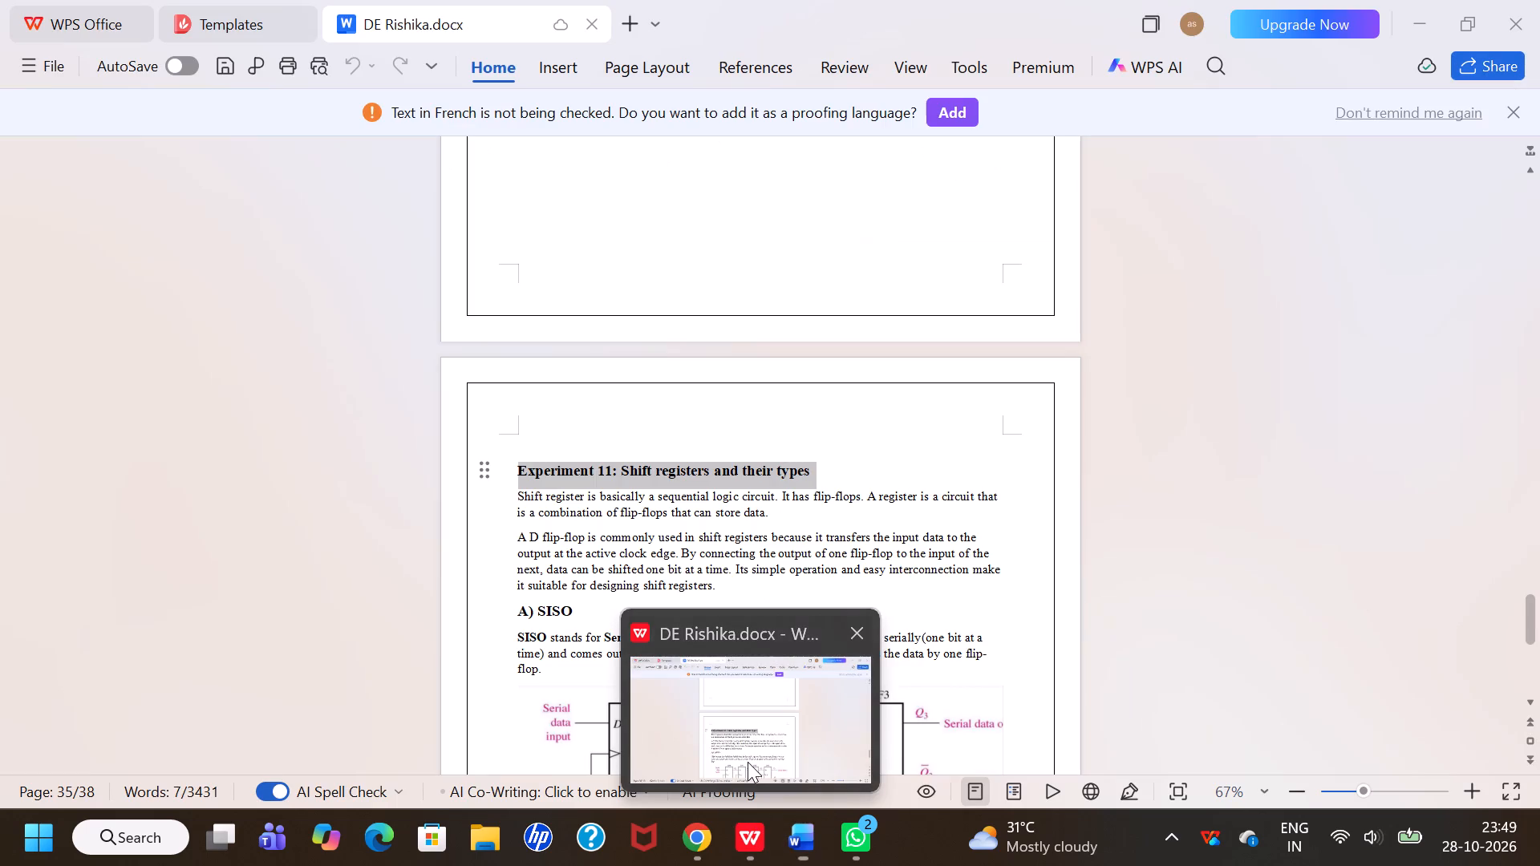
scroll(748, 762, "down", 4)
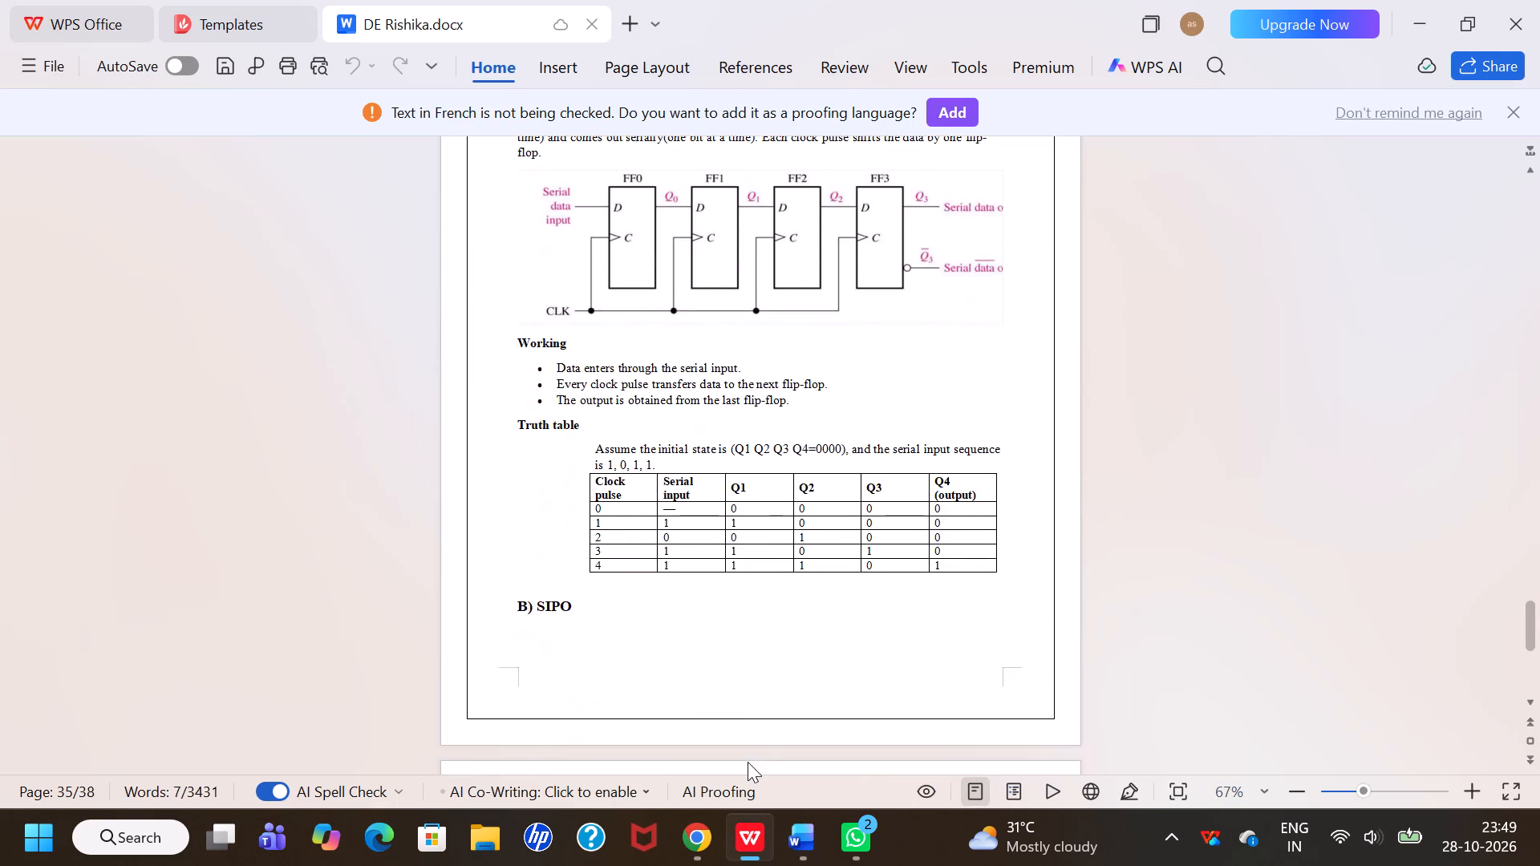
scroll(748, 762, "down", 2)
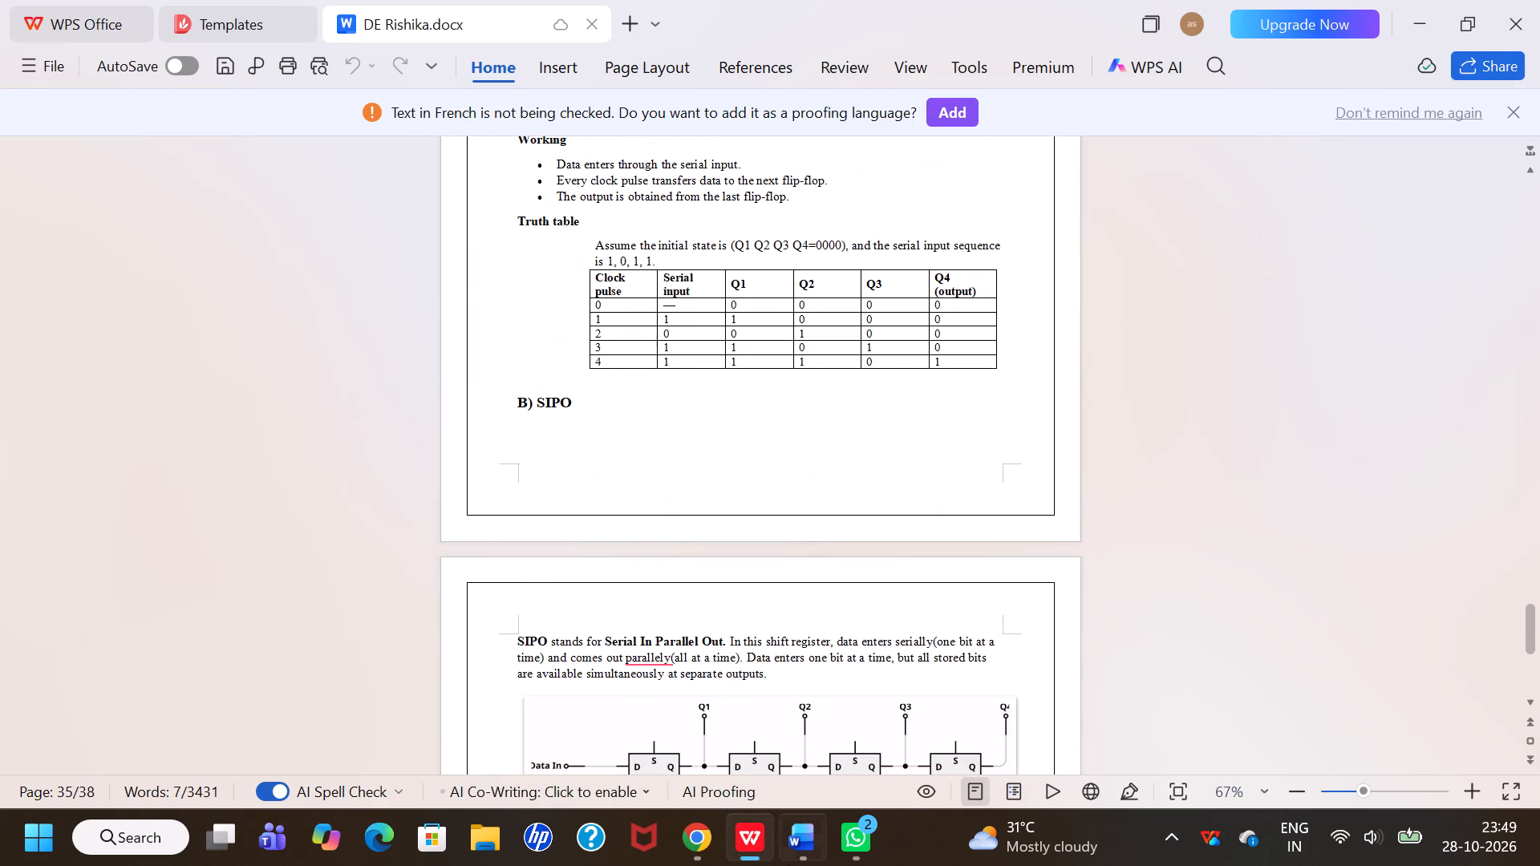
Switch to Word and change "REGISTERS" to "REGISTER" in the Experiment 11 heading.
left_click(804, 743)
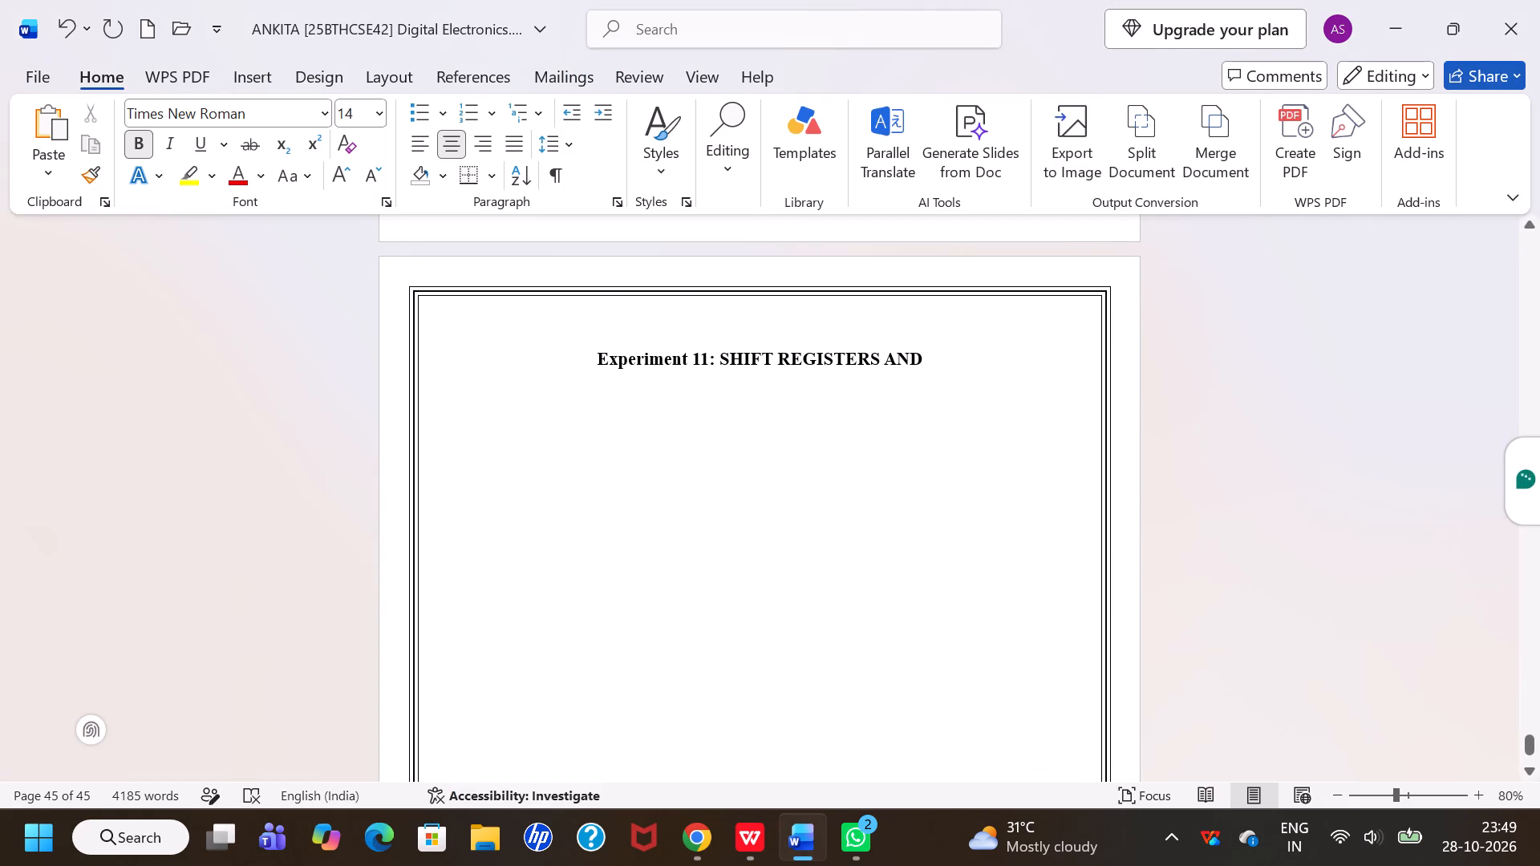
left_click(881, 361)
key("BackSpace")
Complete the Experiment 11 heading with "ITS TYPE", save the document and start a new line below it.
left_click(926, 362)
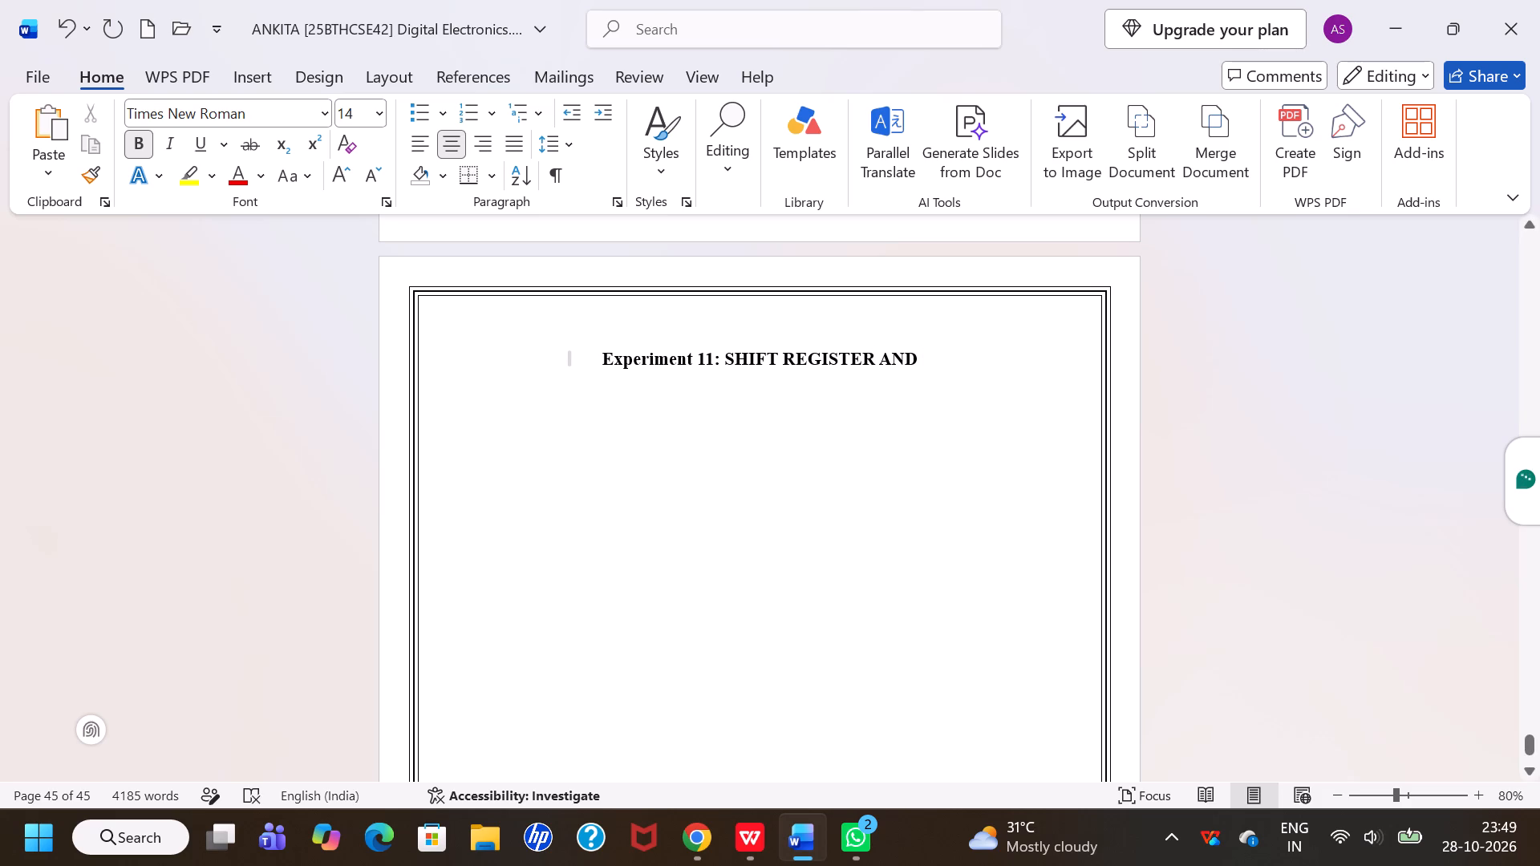
key("i")
type("ST")
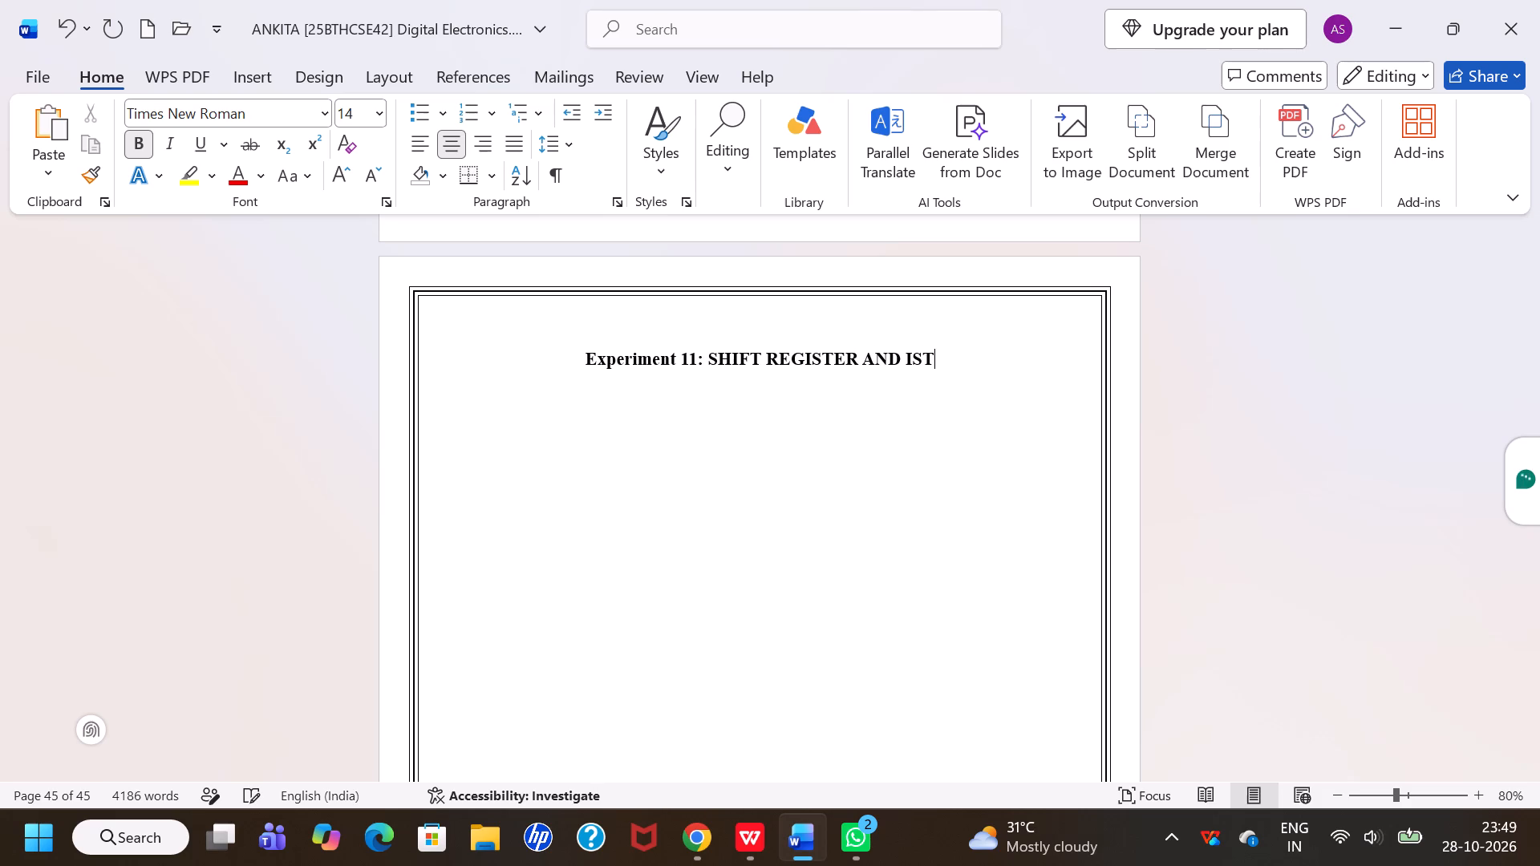
key("s")
key("BackSpace")
key("BackSpace")
key("BackSpace")
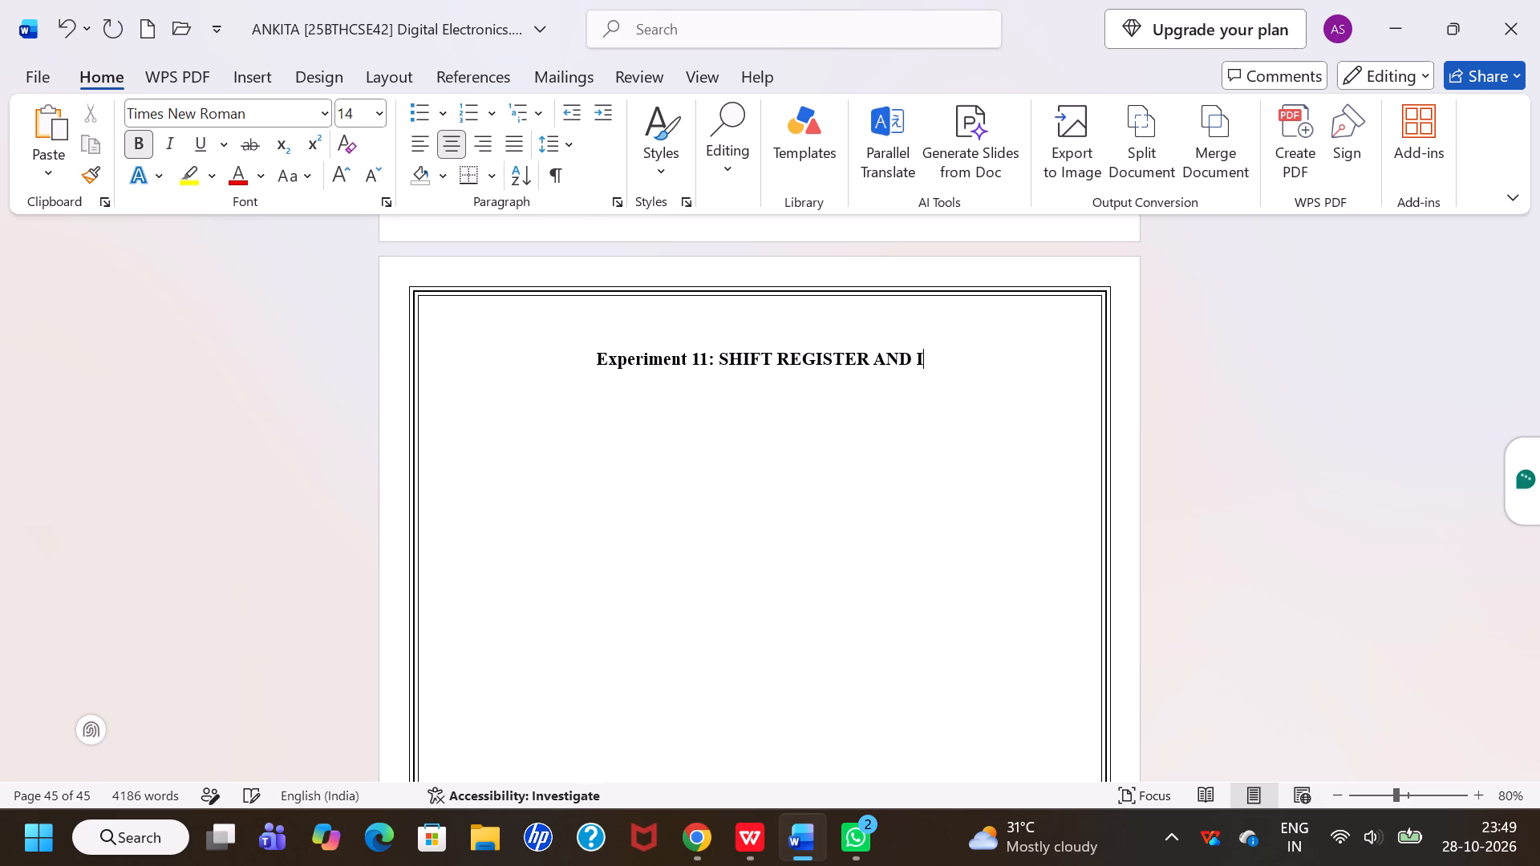
type("TS")
key("space")
type("TYPE")
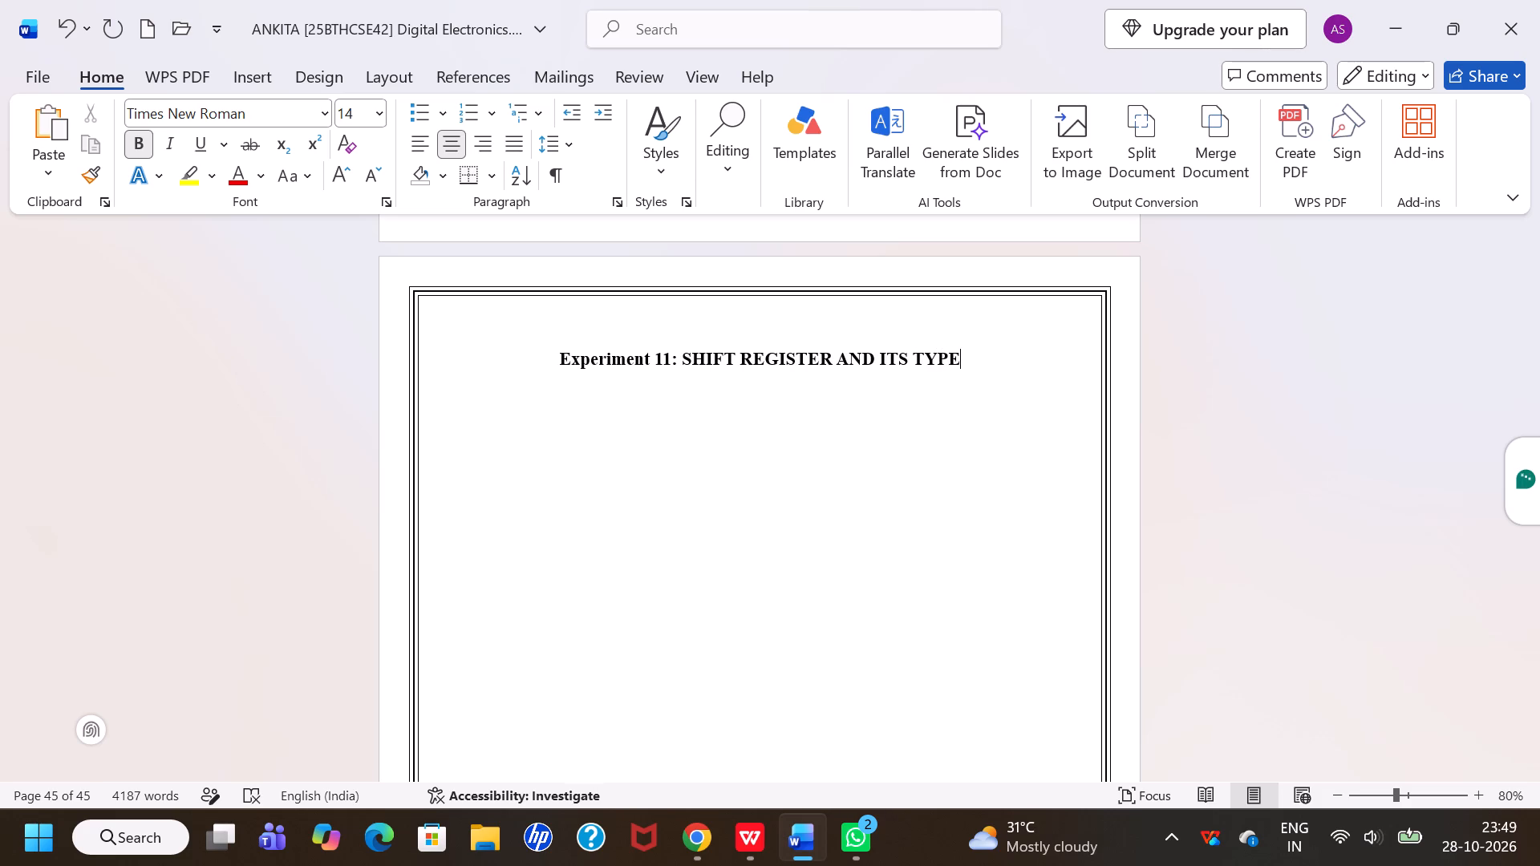
key("ctrl+s")
key("Return")
left_click(747, 841)
left_click(695, 846)
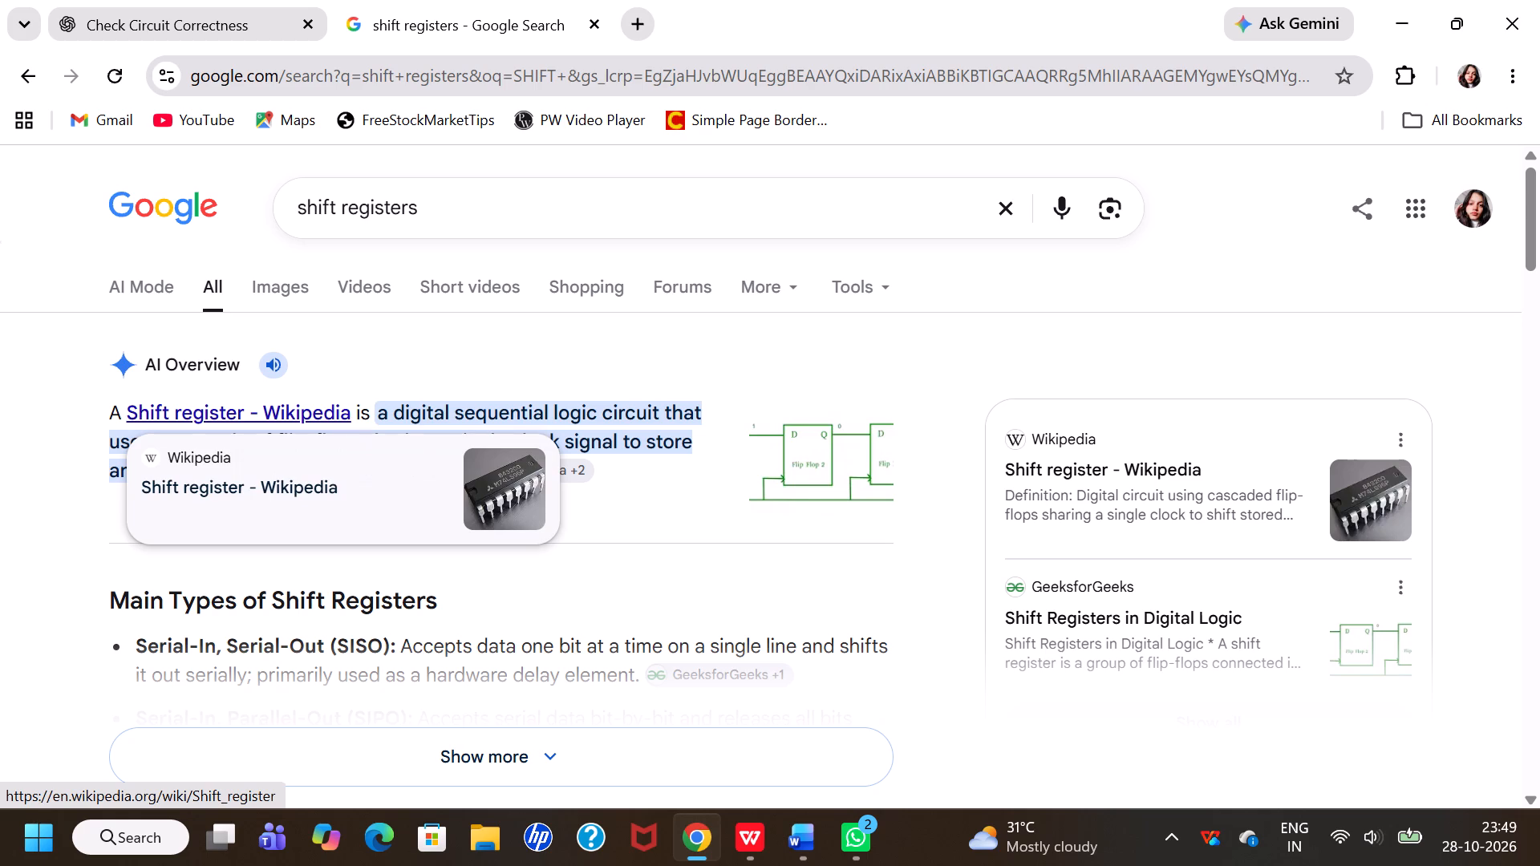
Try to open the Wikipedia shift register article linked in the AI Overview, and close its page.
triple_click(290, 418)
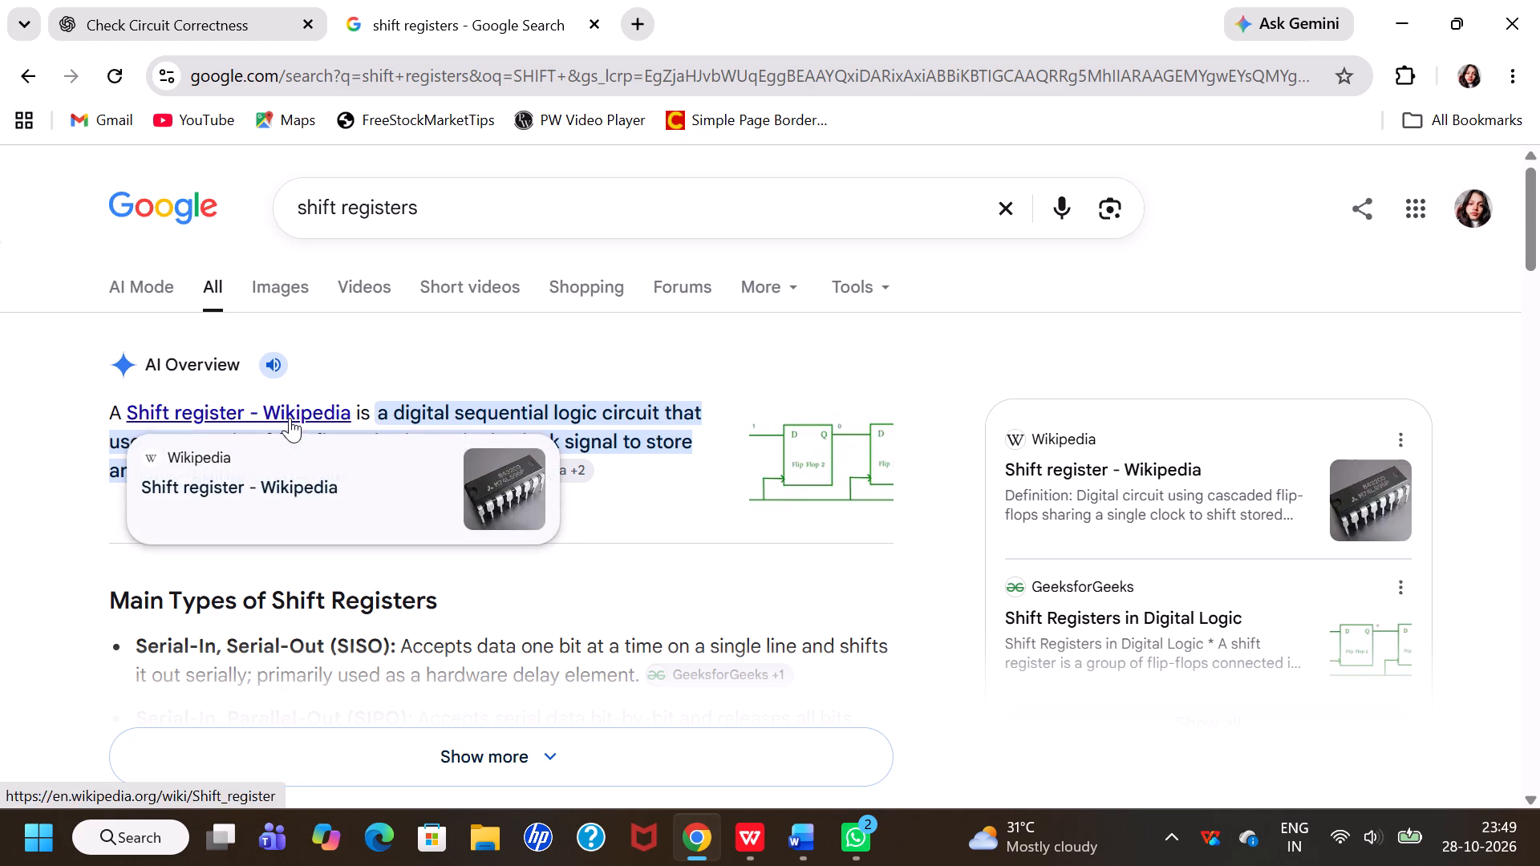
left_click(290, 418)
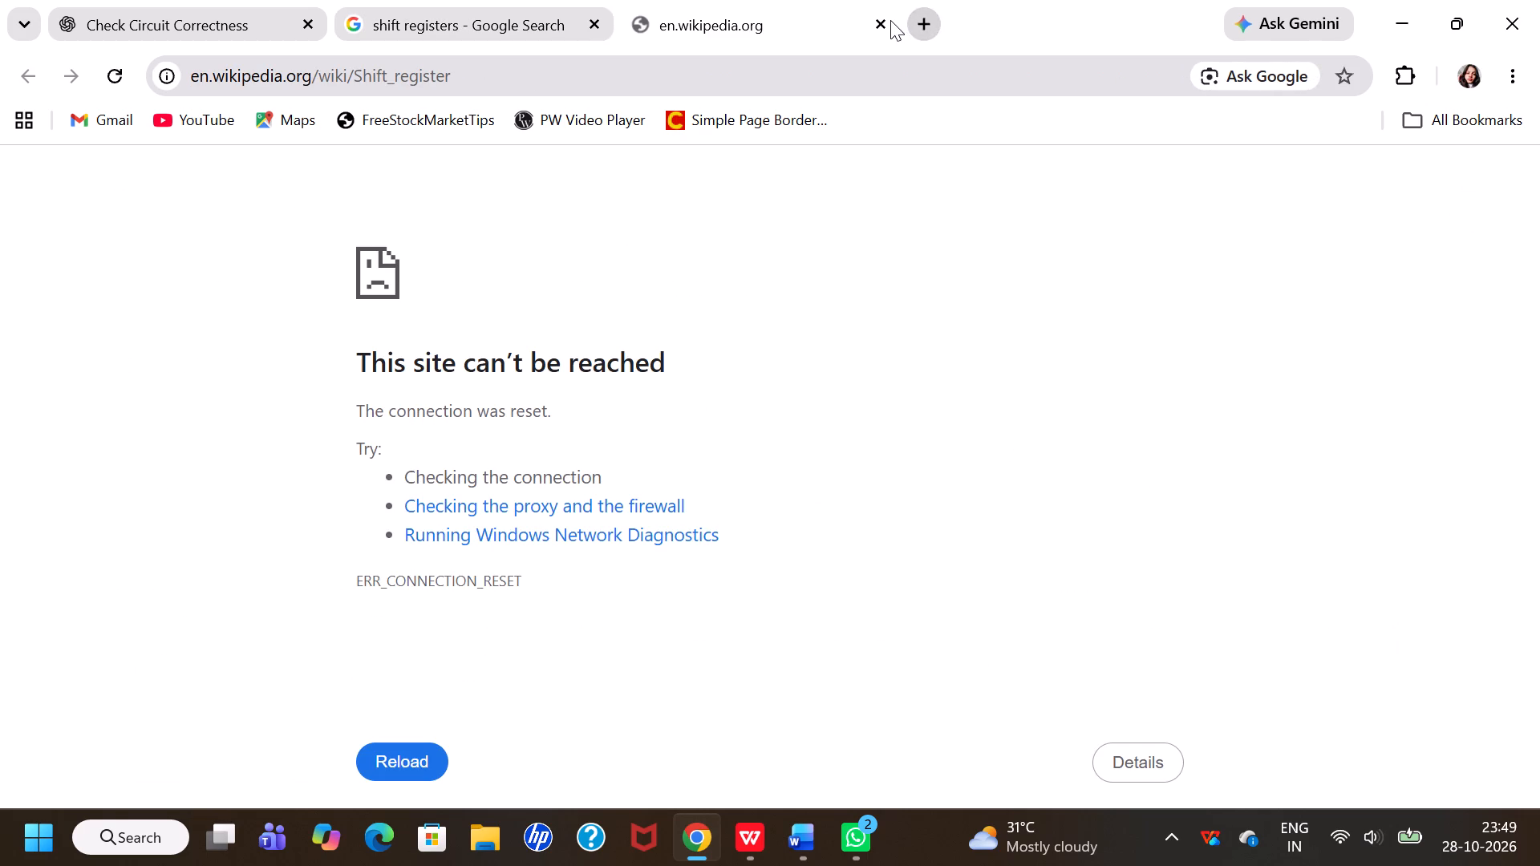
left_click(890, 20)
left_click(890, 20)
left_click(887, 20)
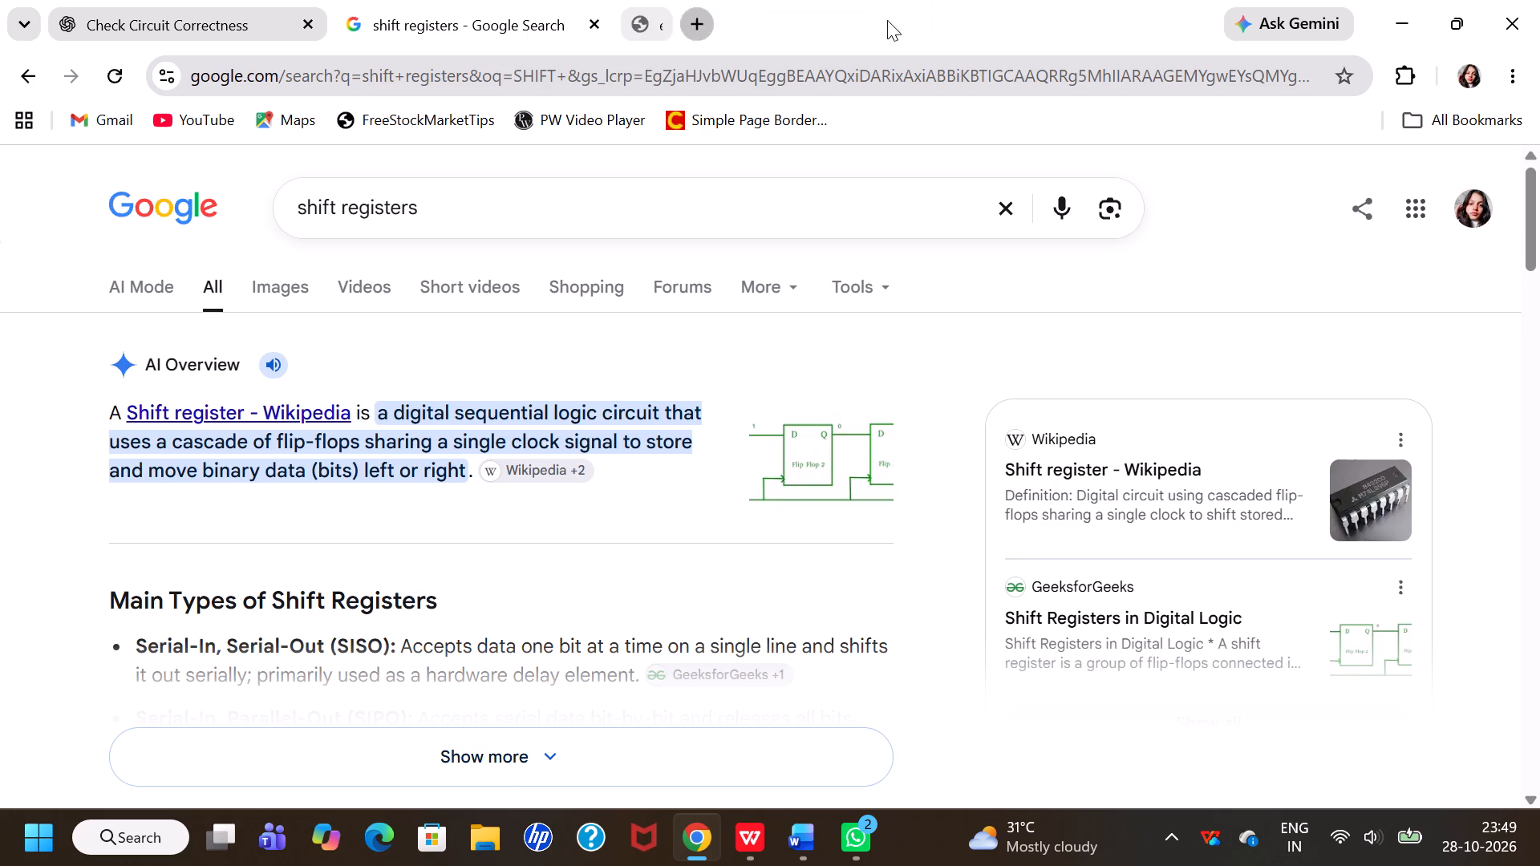
Copy the shift register definition from the AI Overview and paste it below the Experiment 11 heading in Word.
triple_click(110, 412)
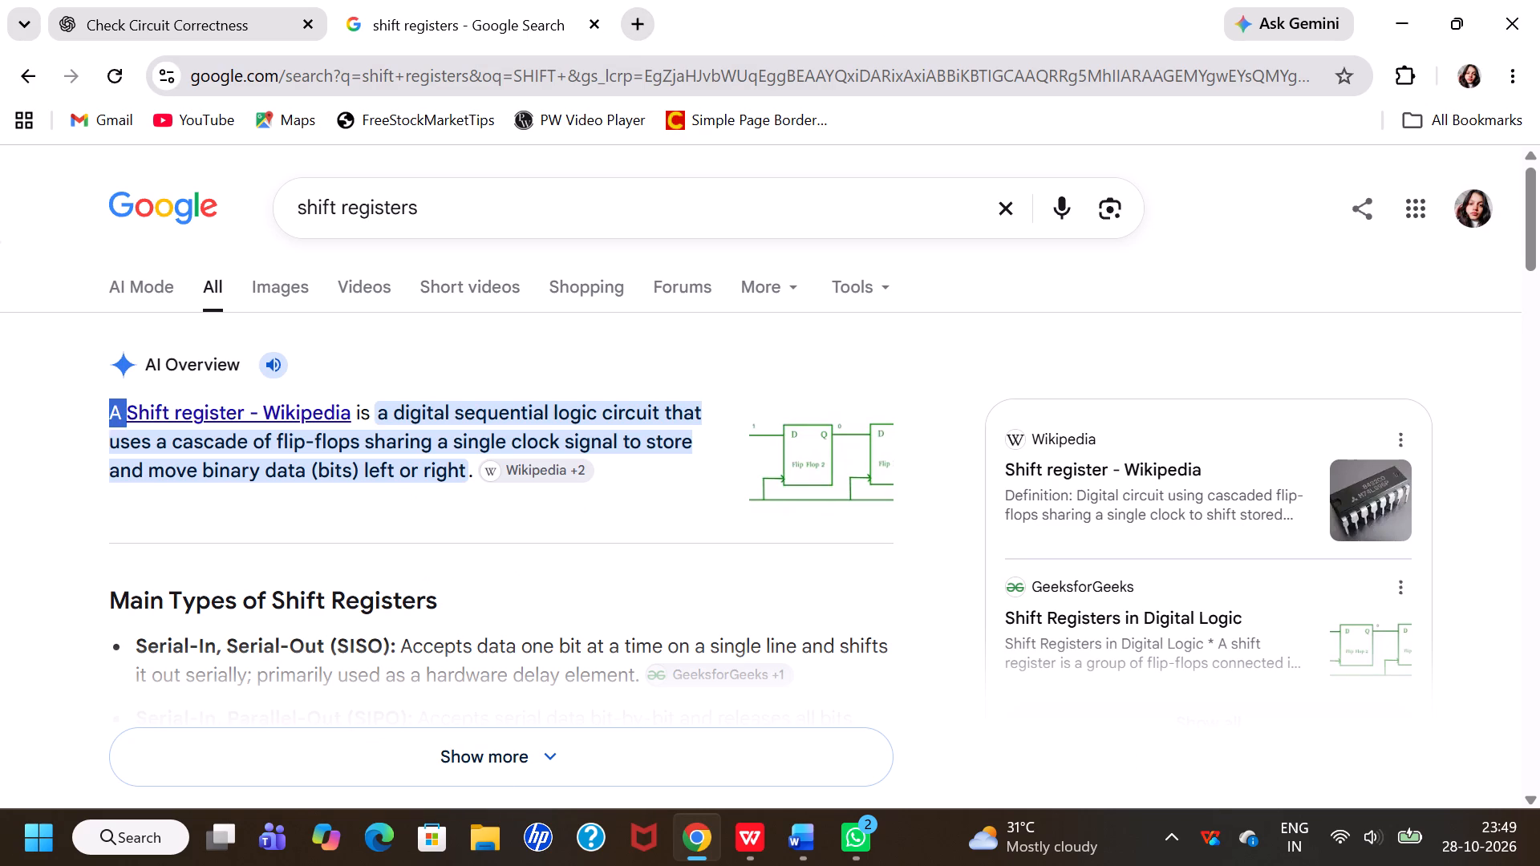
key("ctrl+c")
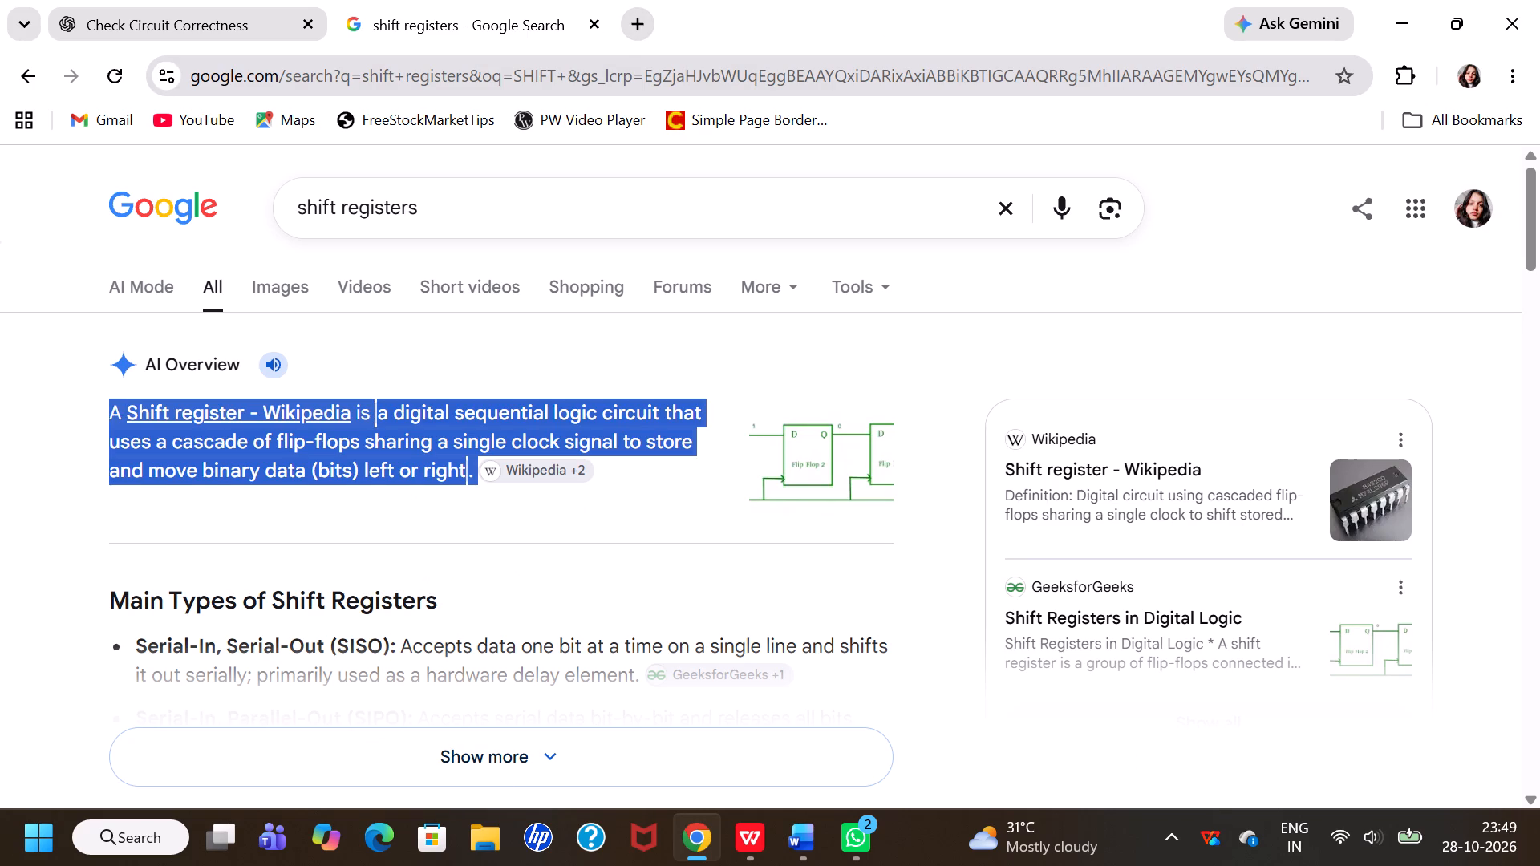
left_click(798, 844)
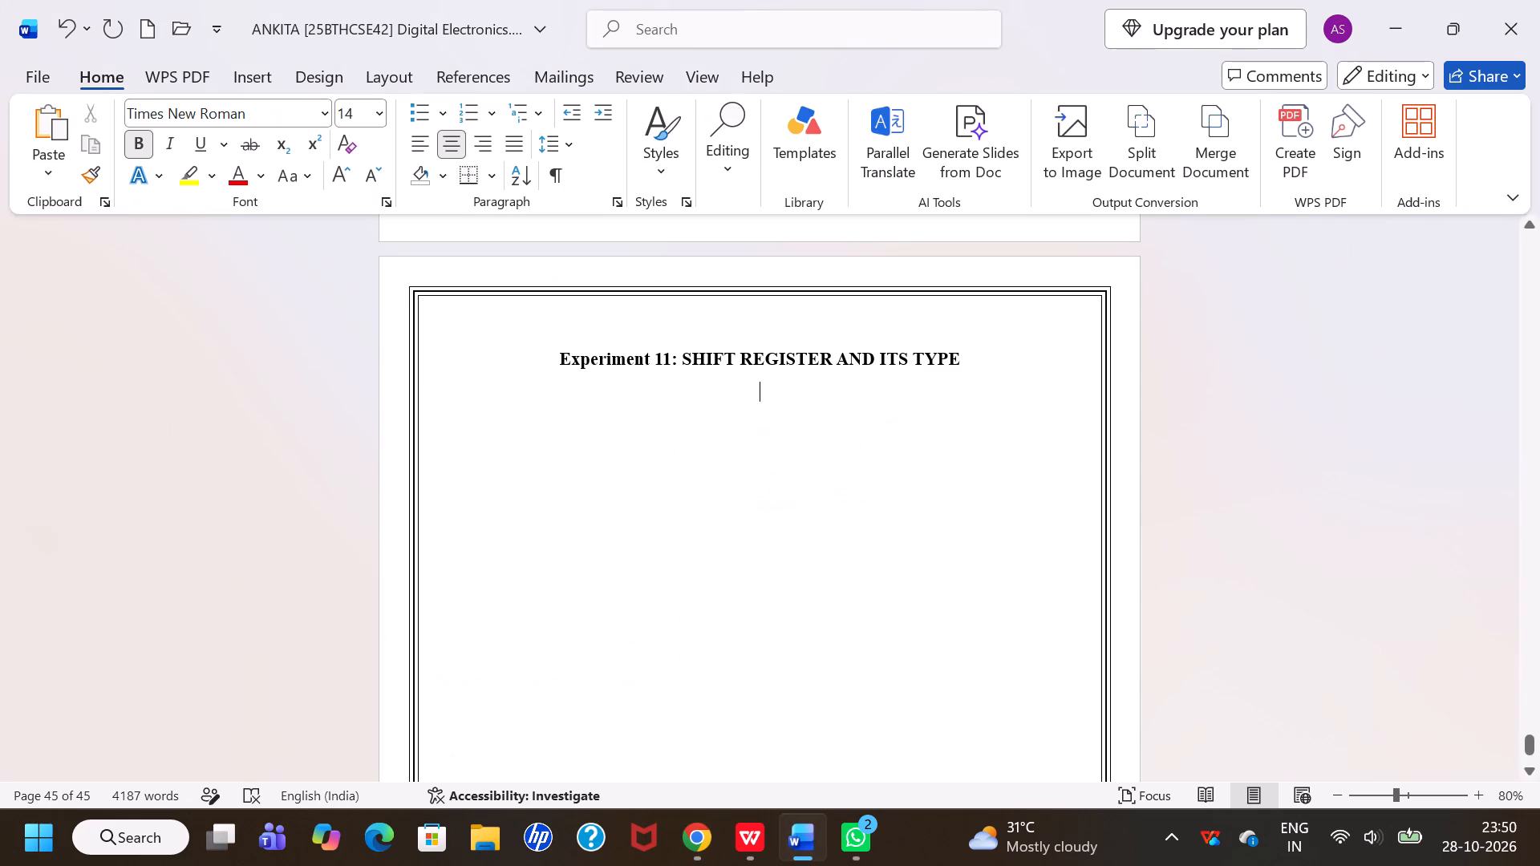
key("ctrl+v")
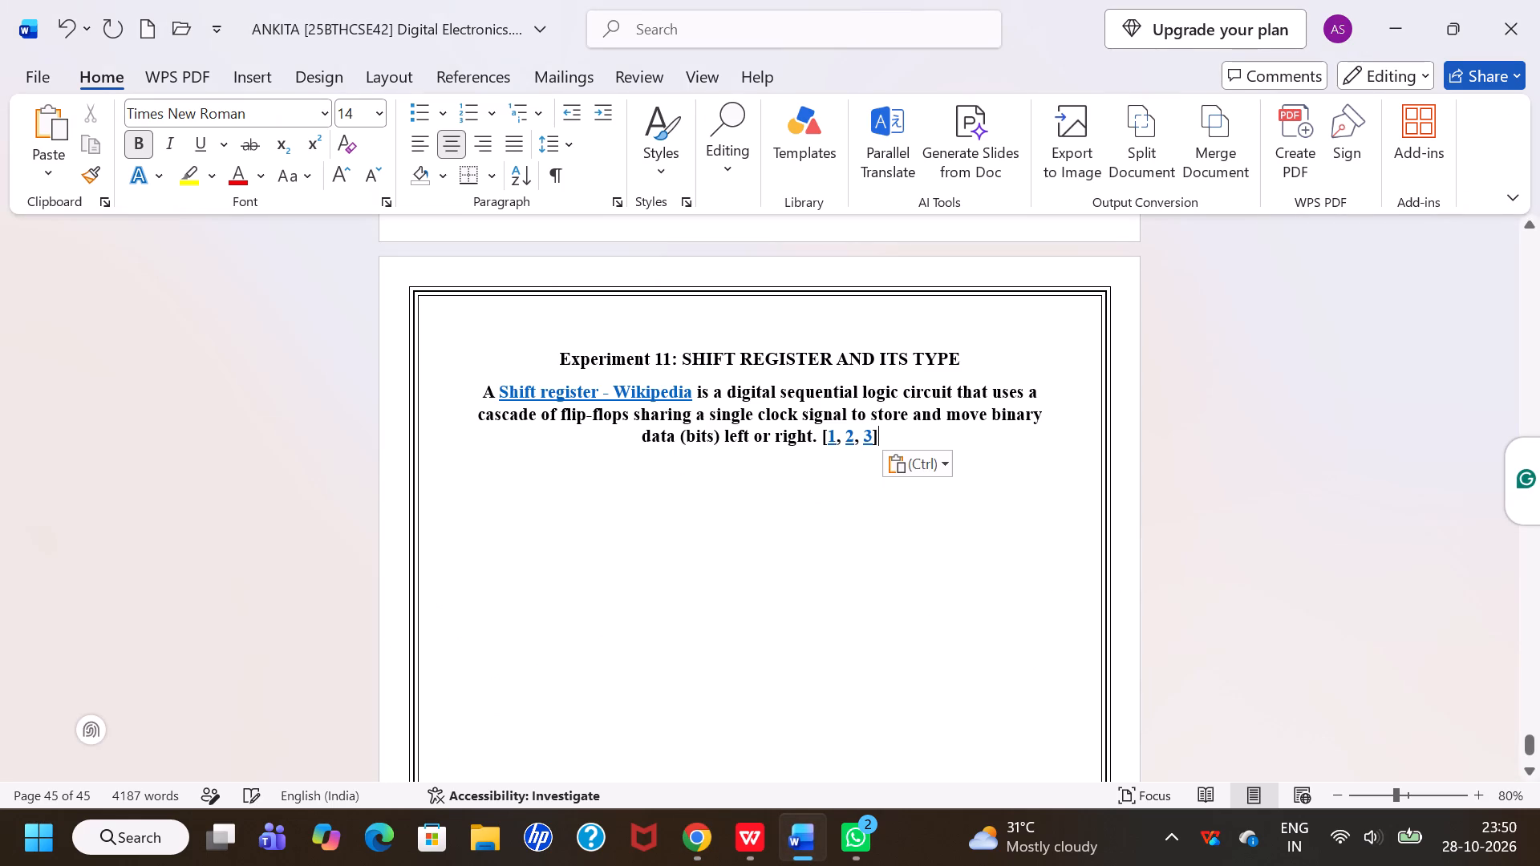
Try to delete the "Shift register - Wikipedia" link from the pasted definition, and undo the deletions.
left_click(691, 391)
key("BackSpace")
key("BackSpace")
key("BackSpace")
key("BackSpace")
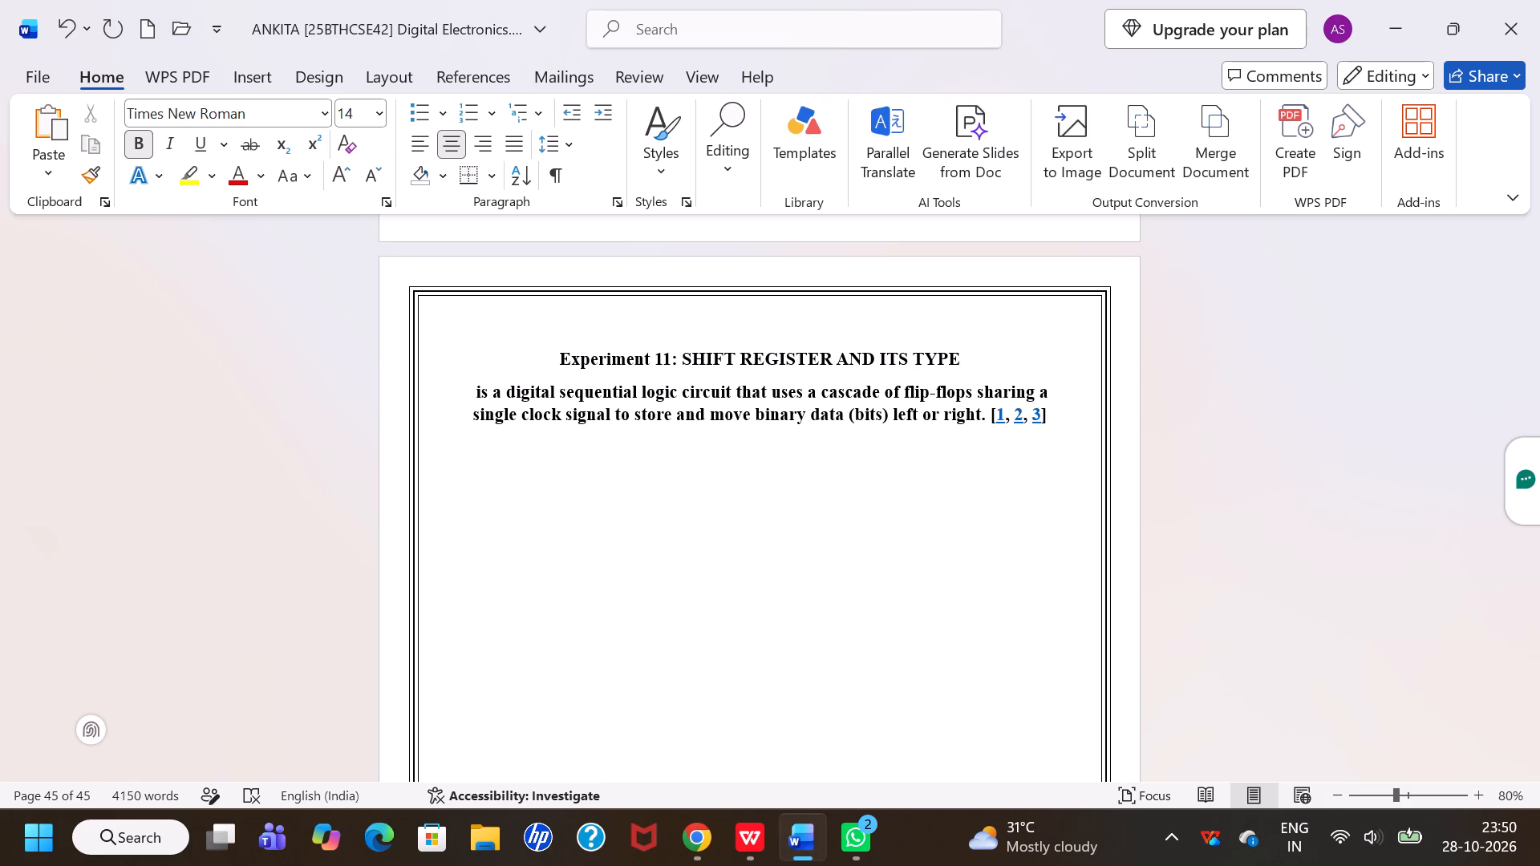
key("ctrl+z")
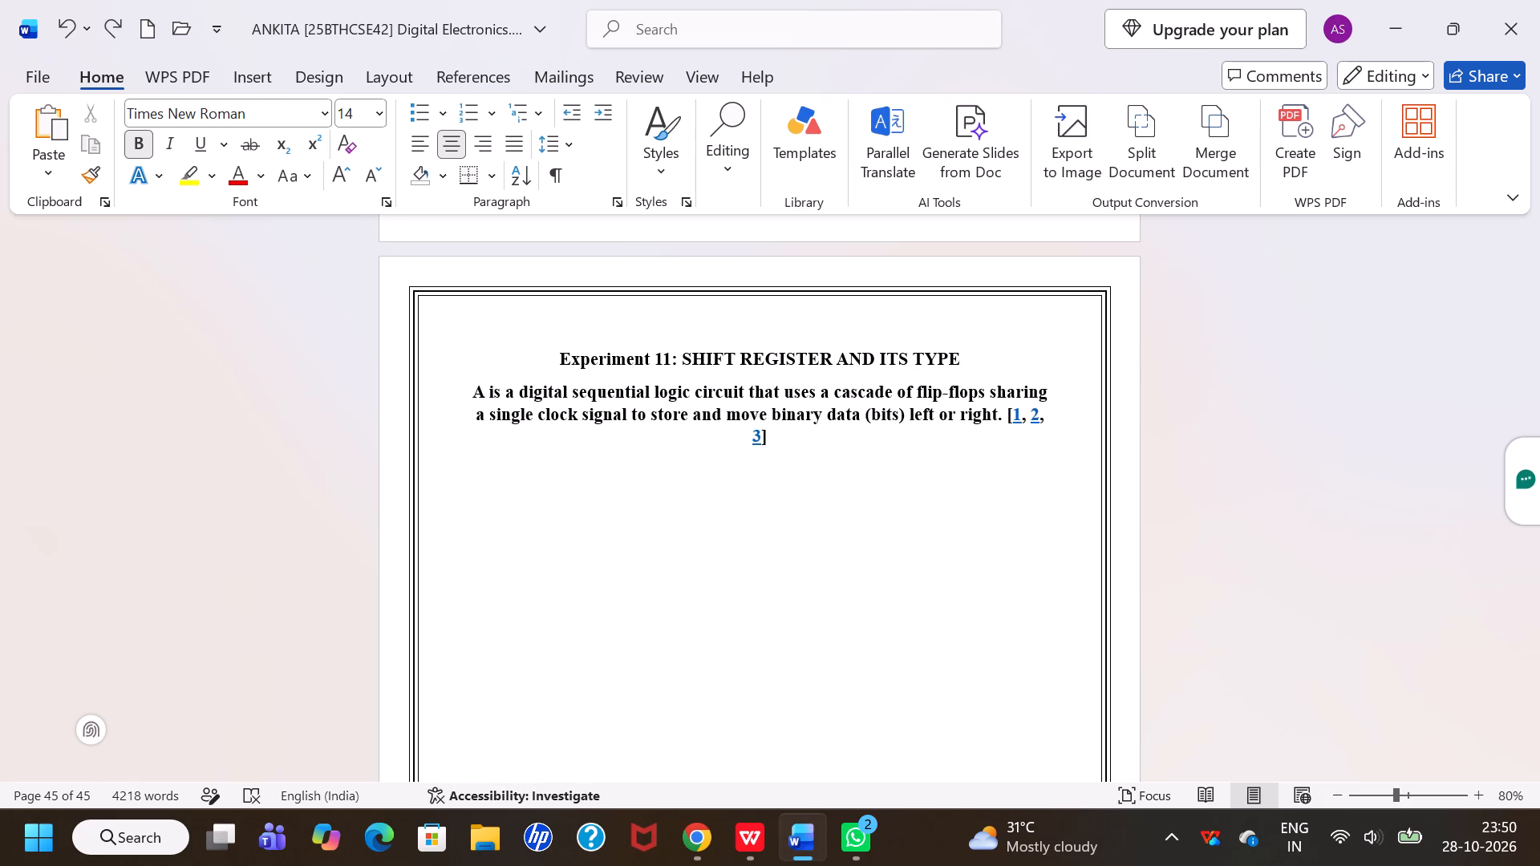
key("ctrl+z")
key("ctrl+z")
Apply the Grammarly punctuation suggestion that replaces the dash before "Wikipedia" with an opening bracket in the link.
left_click(691, 391)
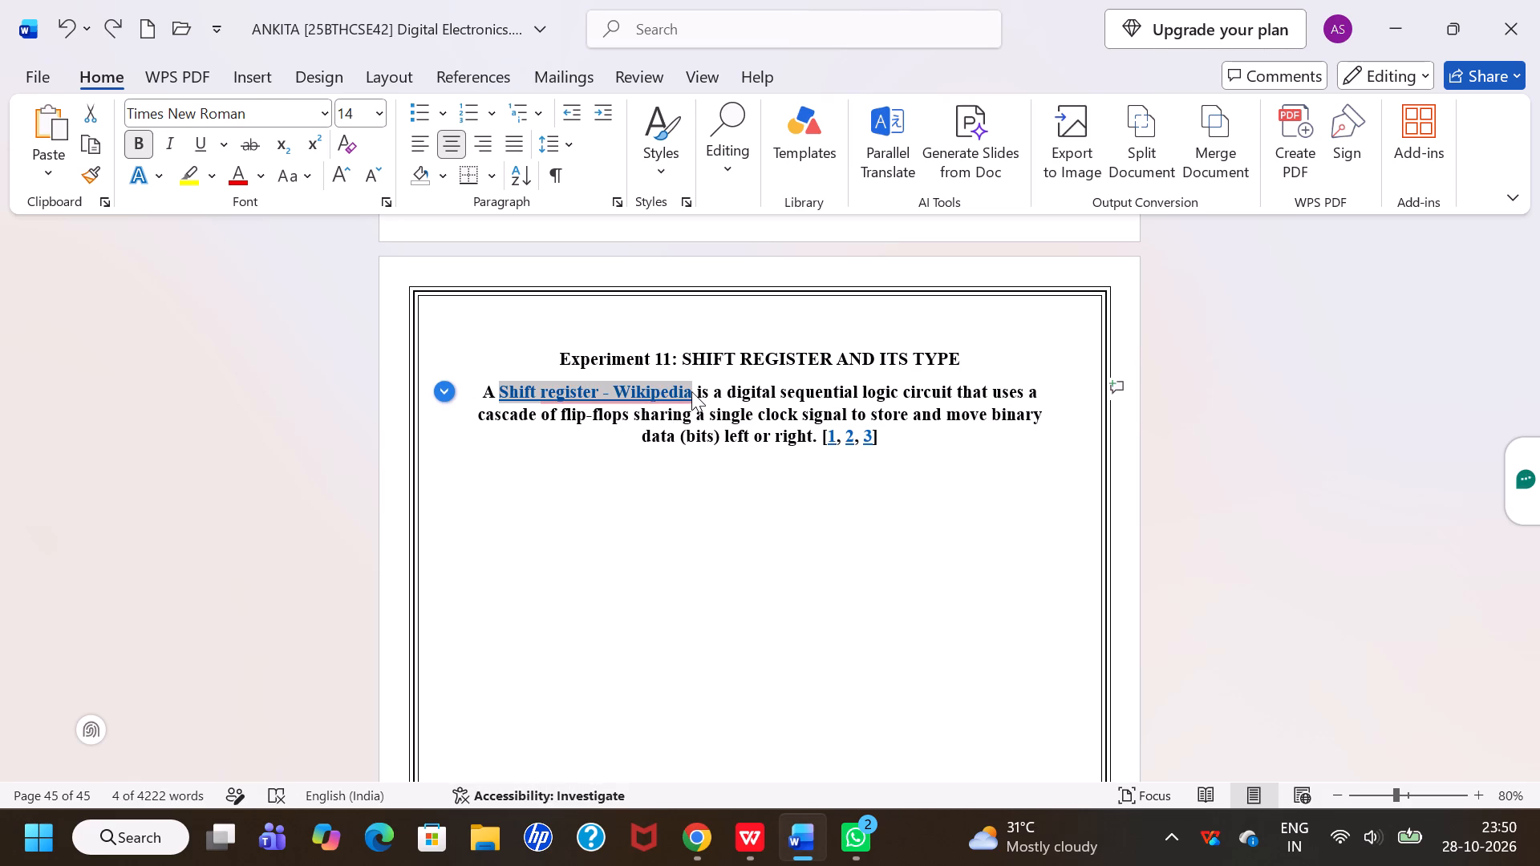
left_click(689, 391)
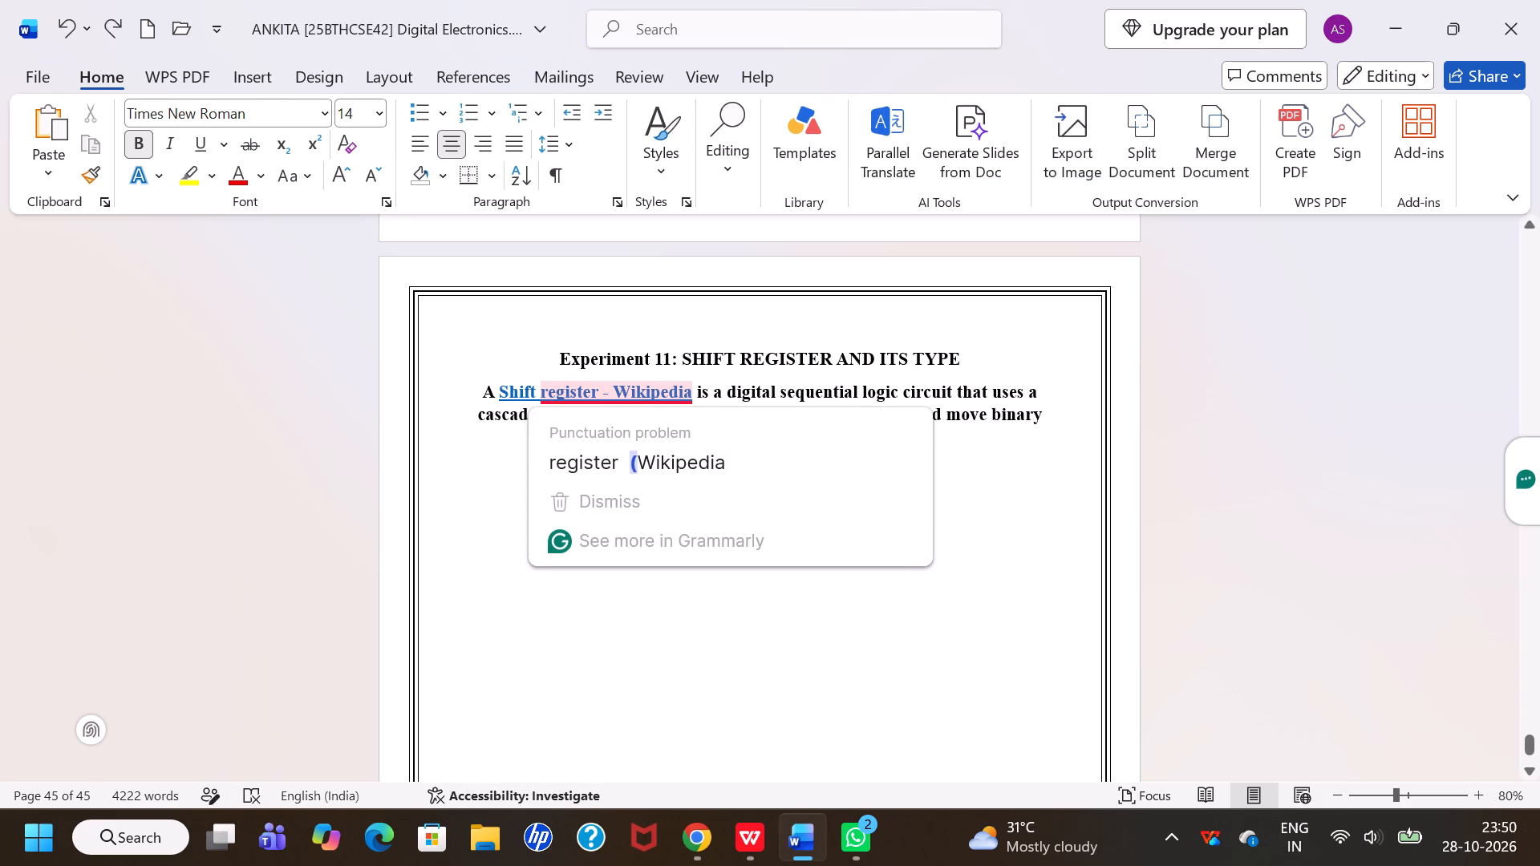
left_click(679, 459)
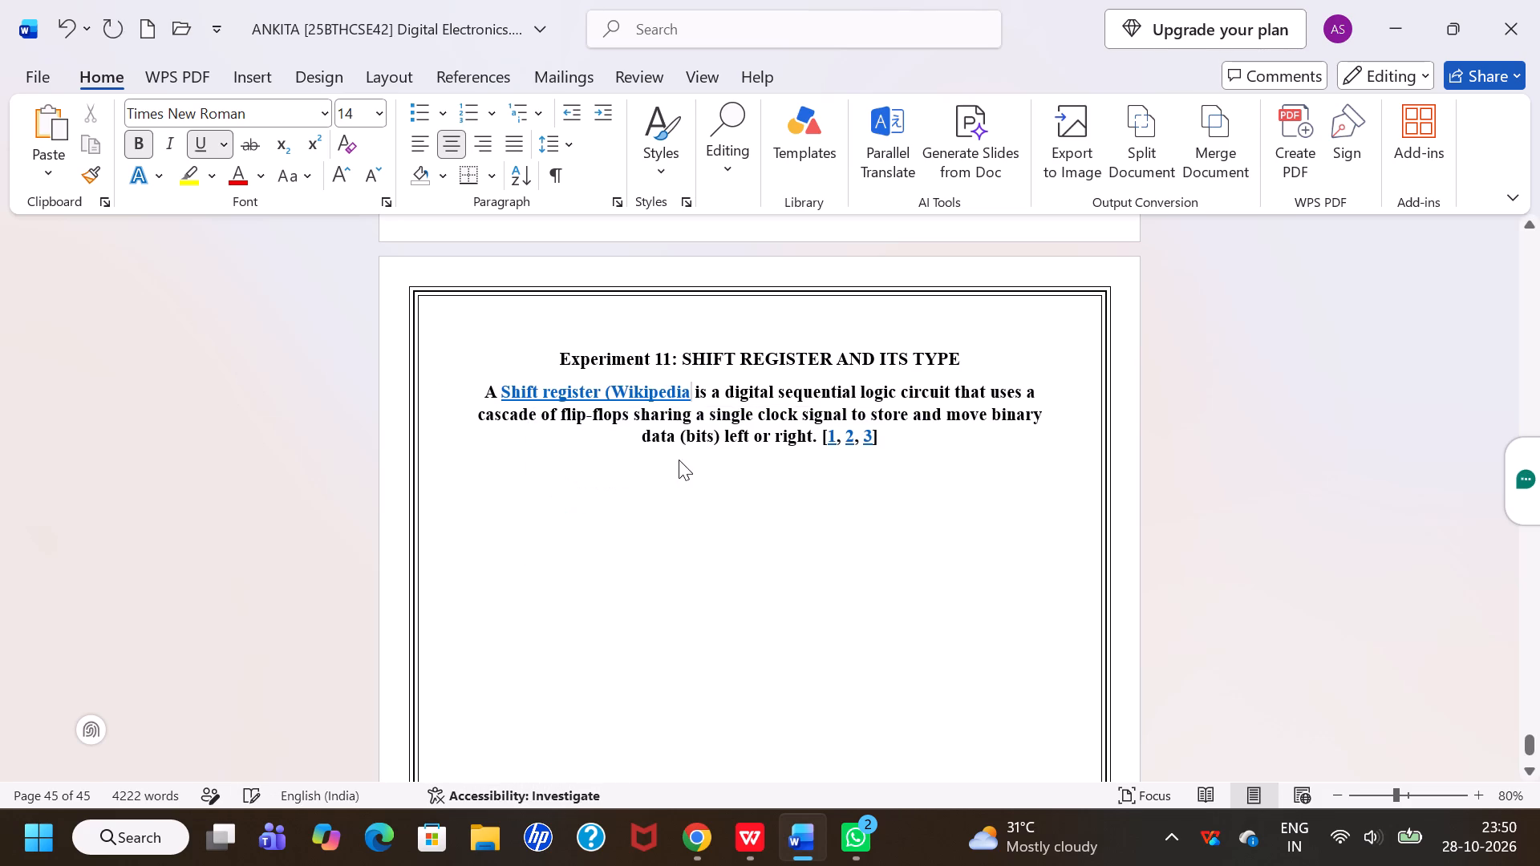
Add a space after "Shift register" in the definition's link and delete "(Wikipedi" from it.
left_click(690, 390)
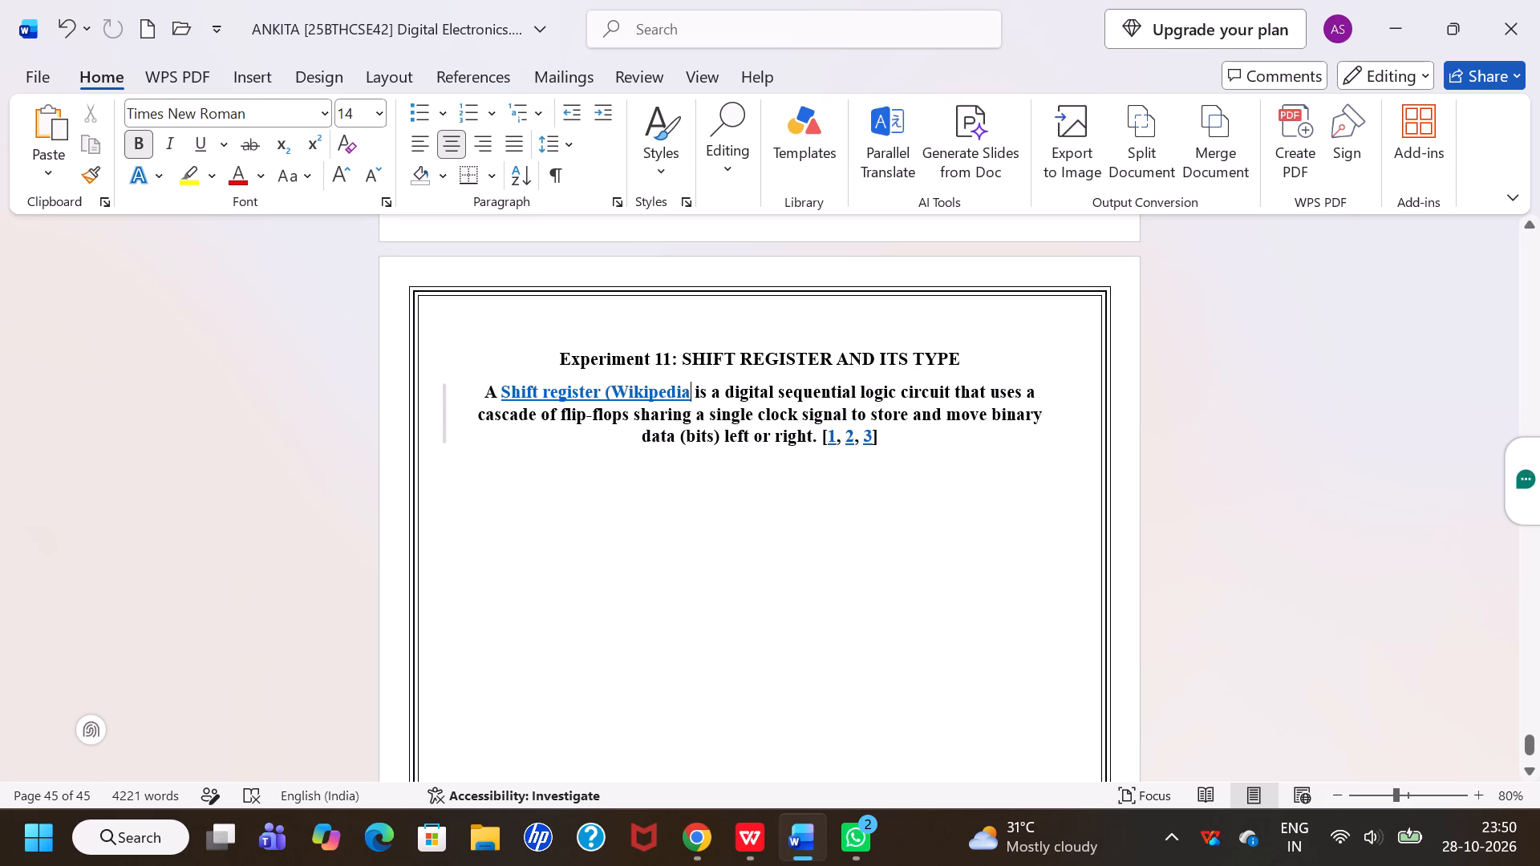
key("BackSpace")
left_click(690, 390)
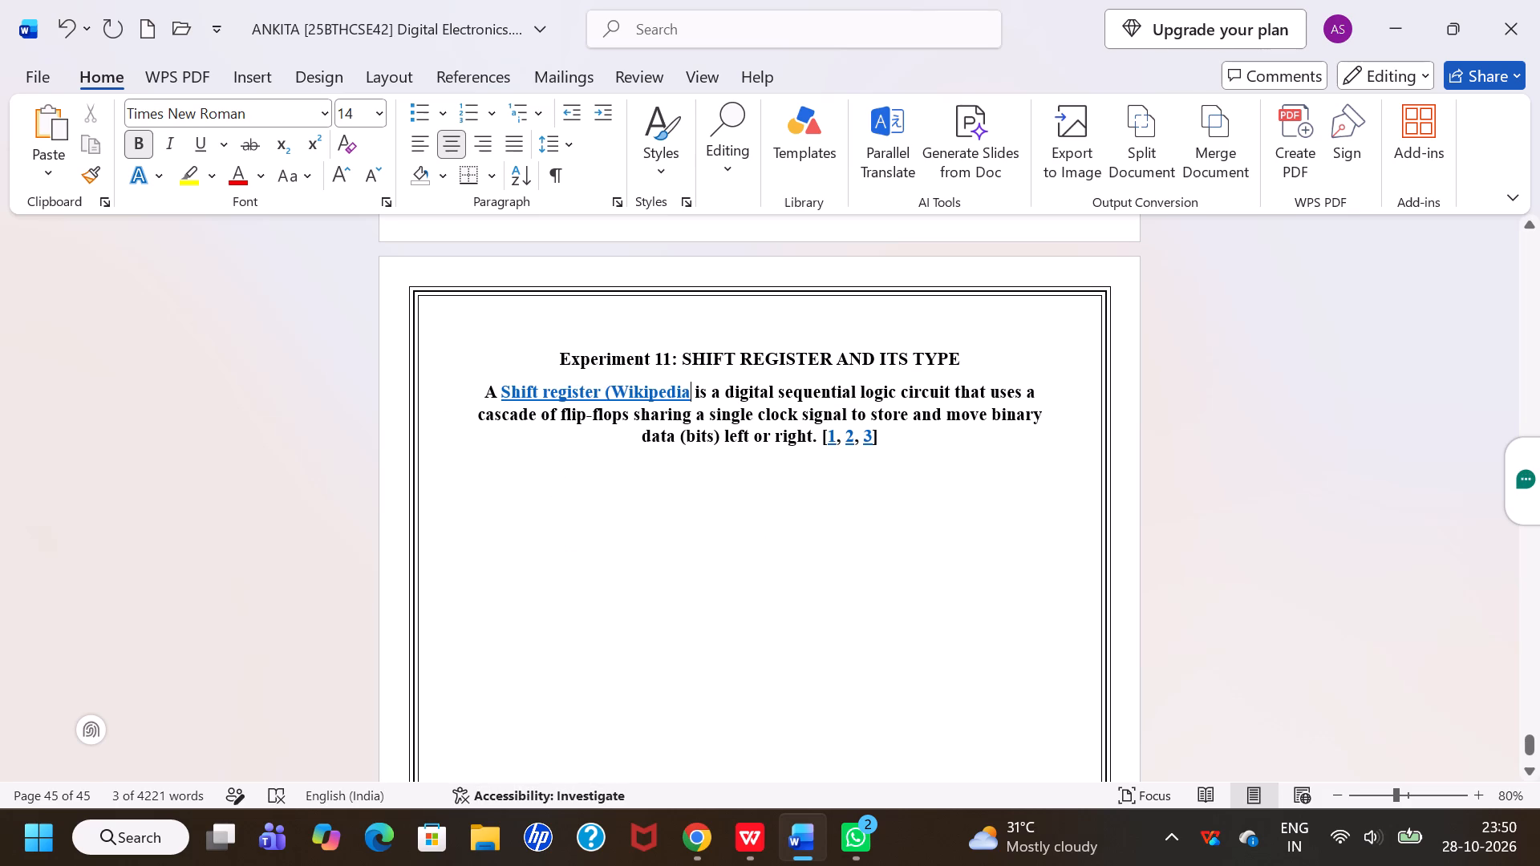
left_click_drag(608, 389, 693, 393)
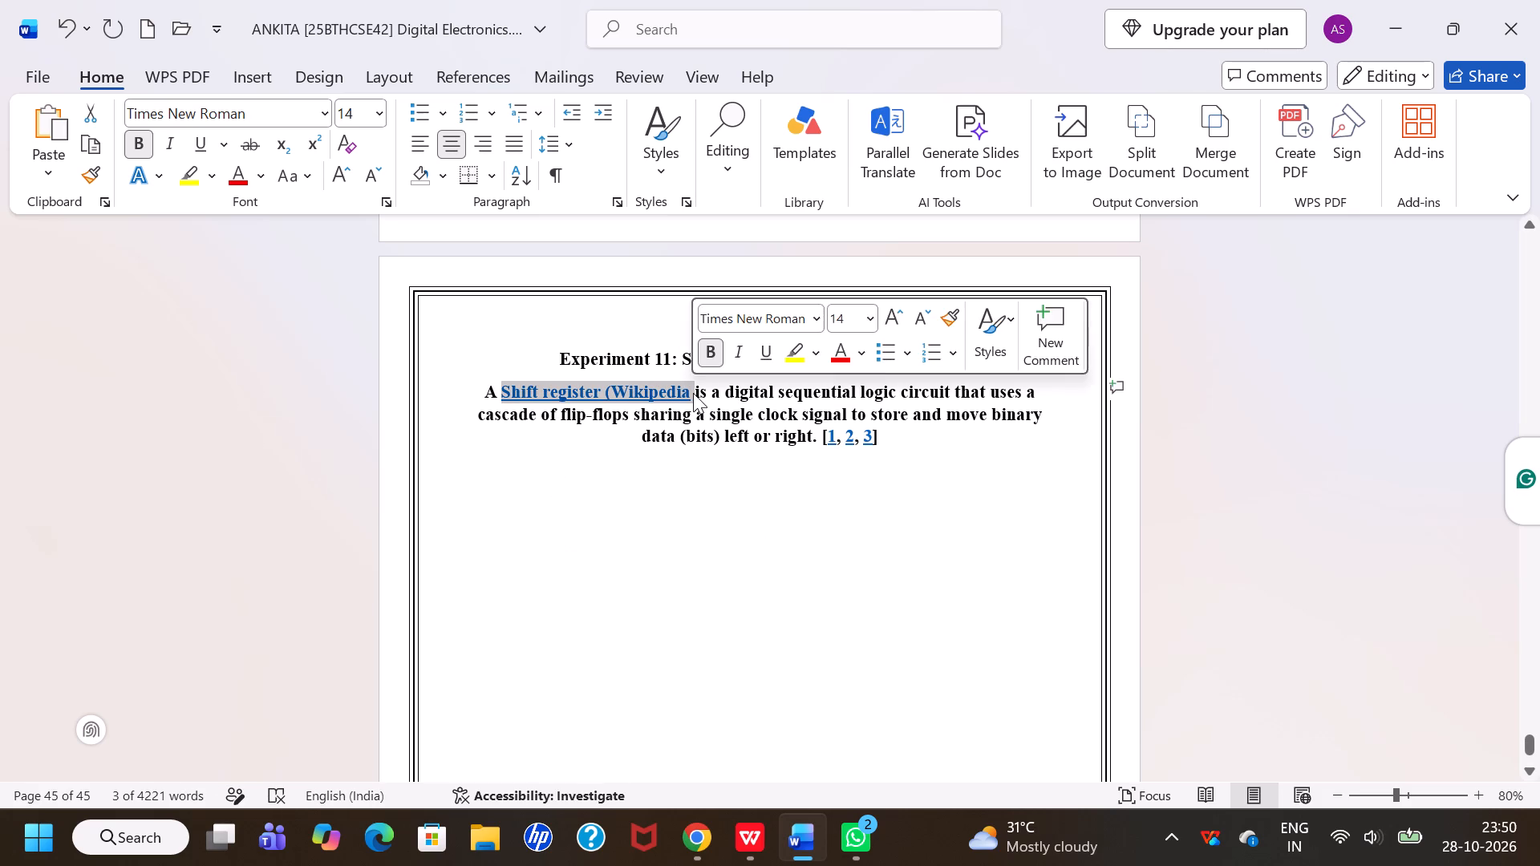
left_click(693, 393)
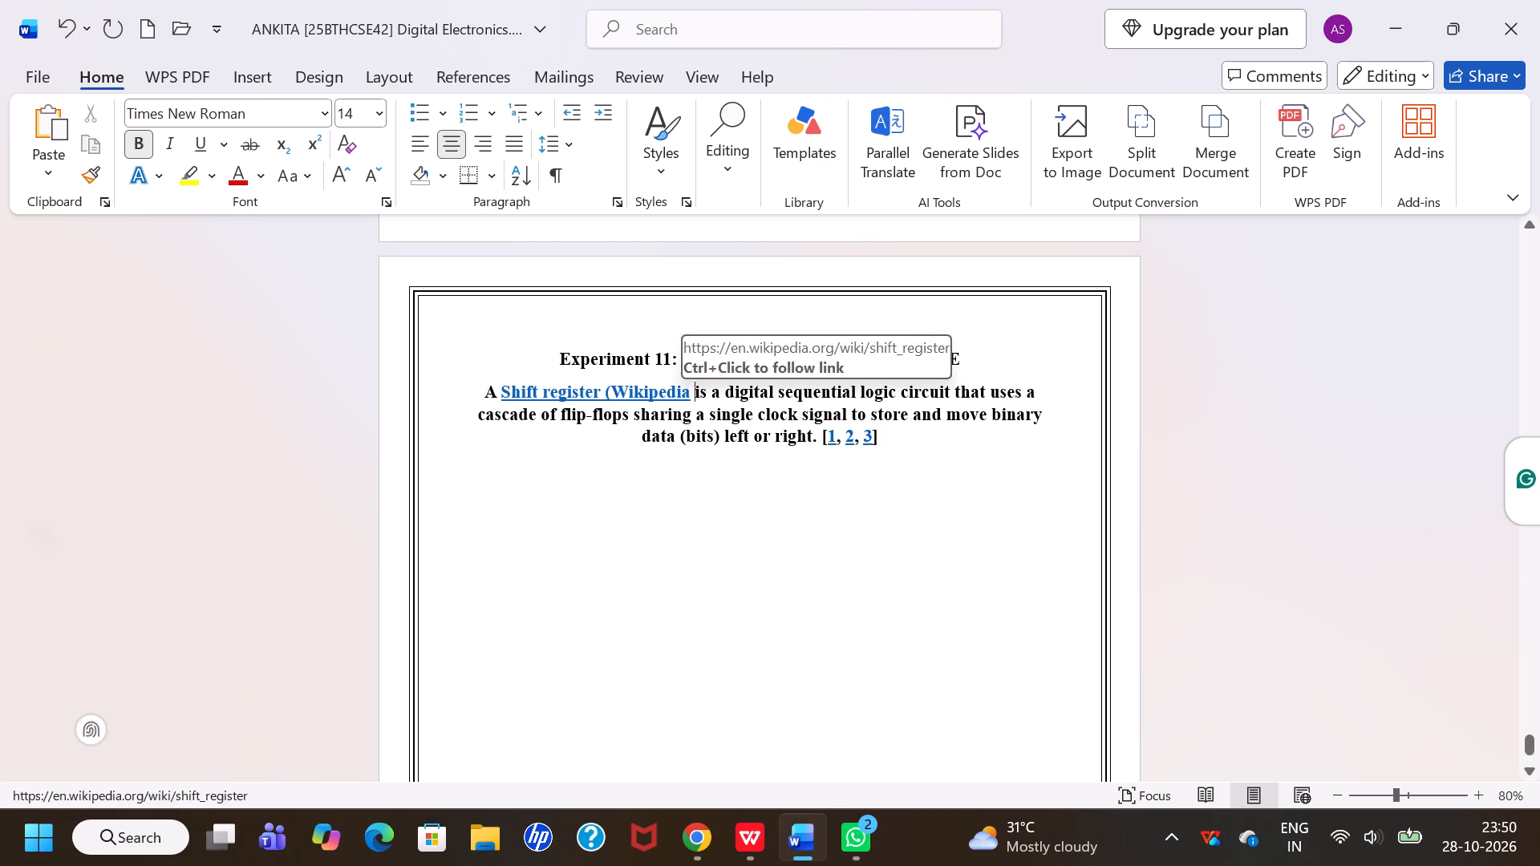
left_click(602, 392)
key("space")
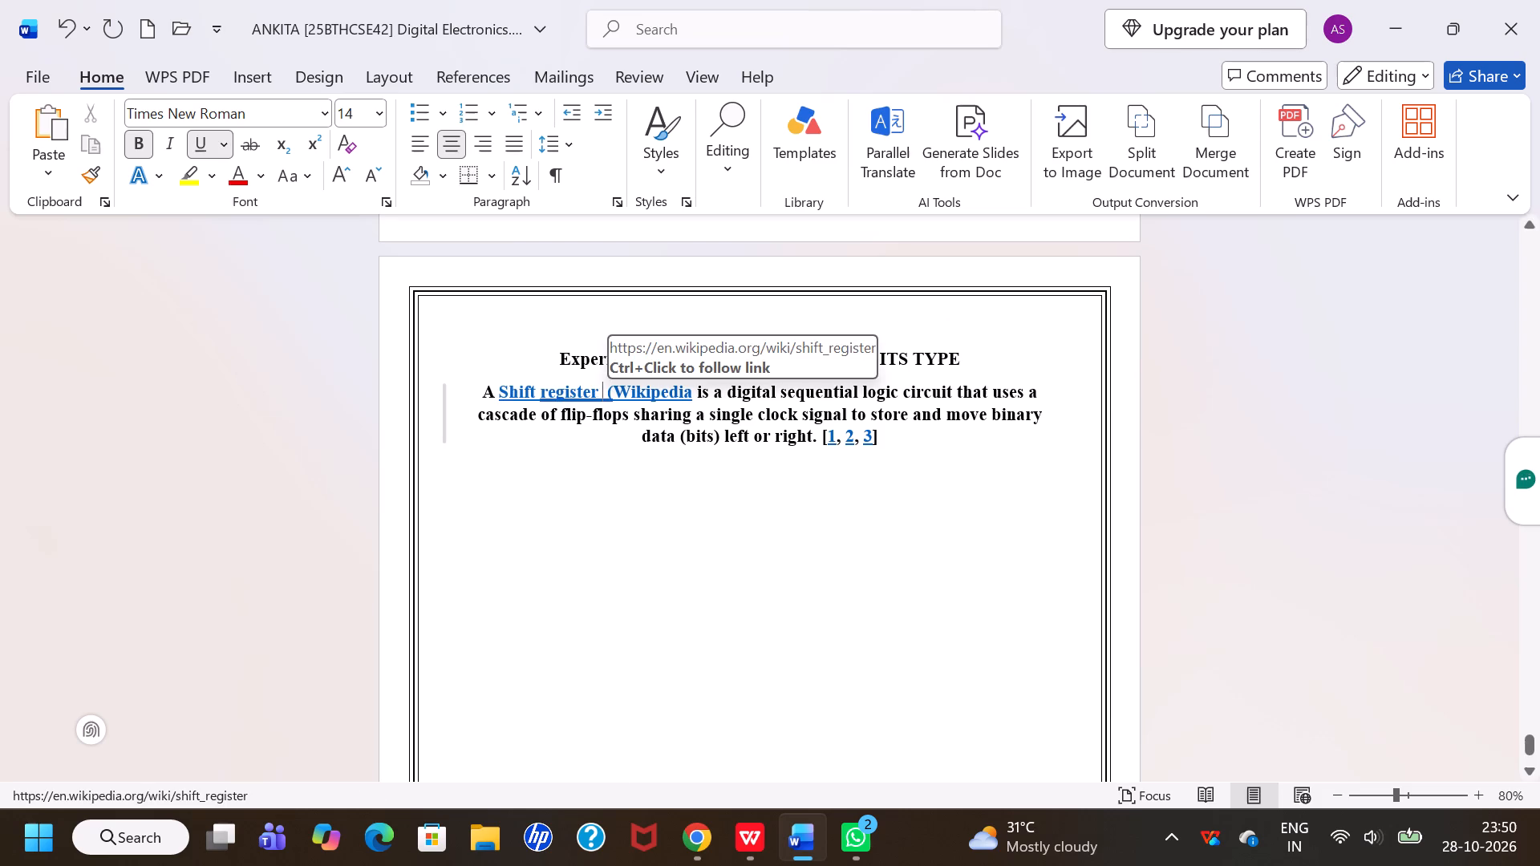
left_click_drag(606, 396, 683, 395)
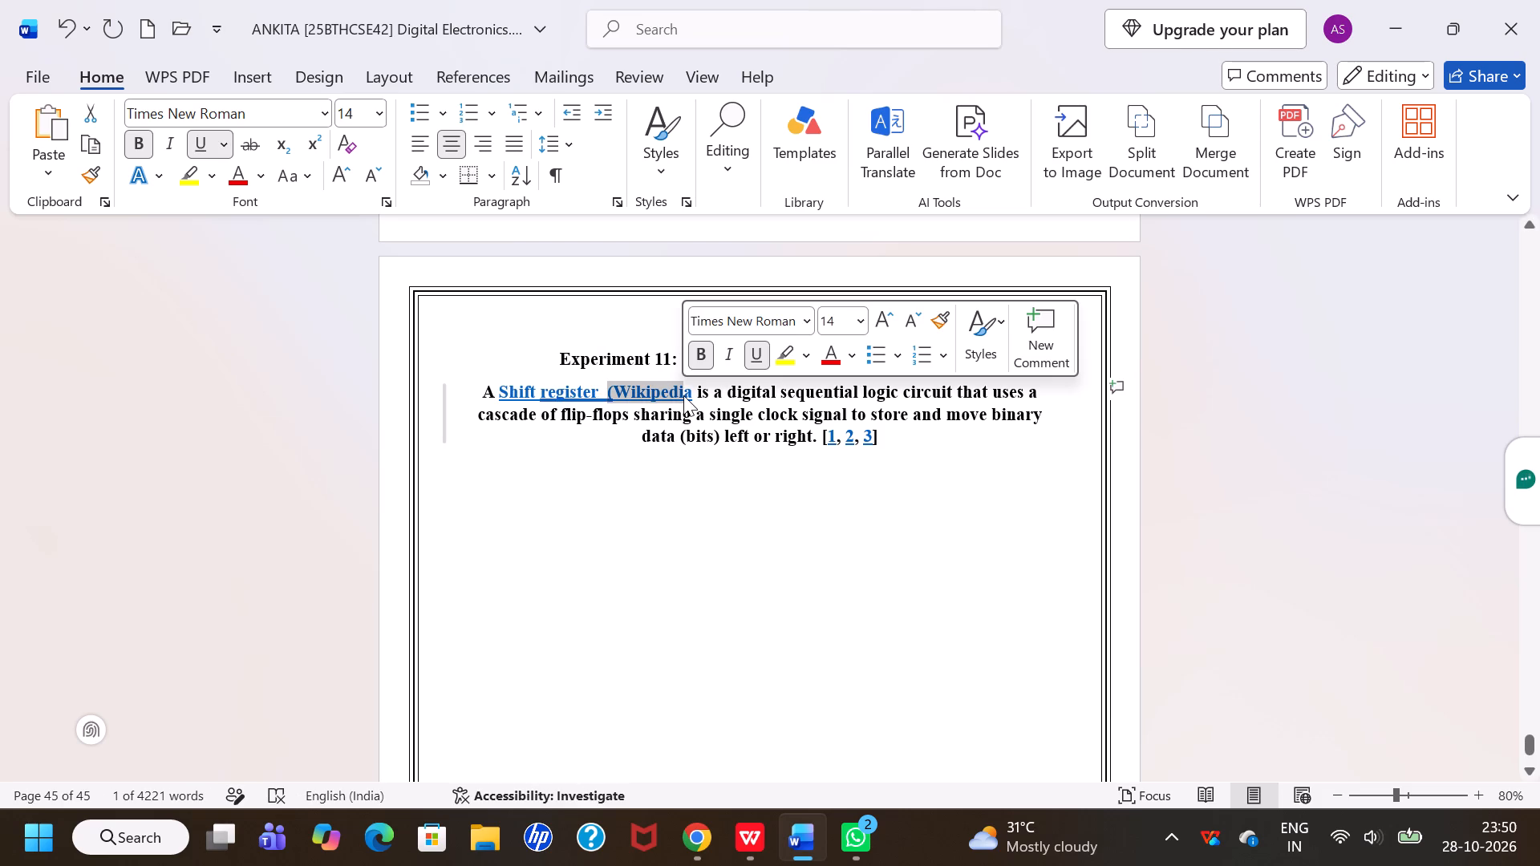
key("BackSpace")
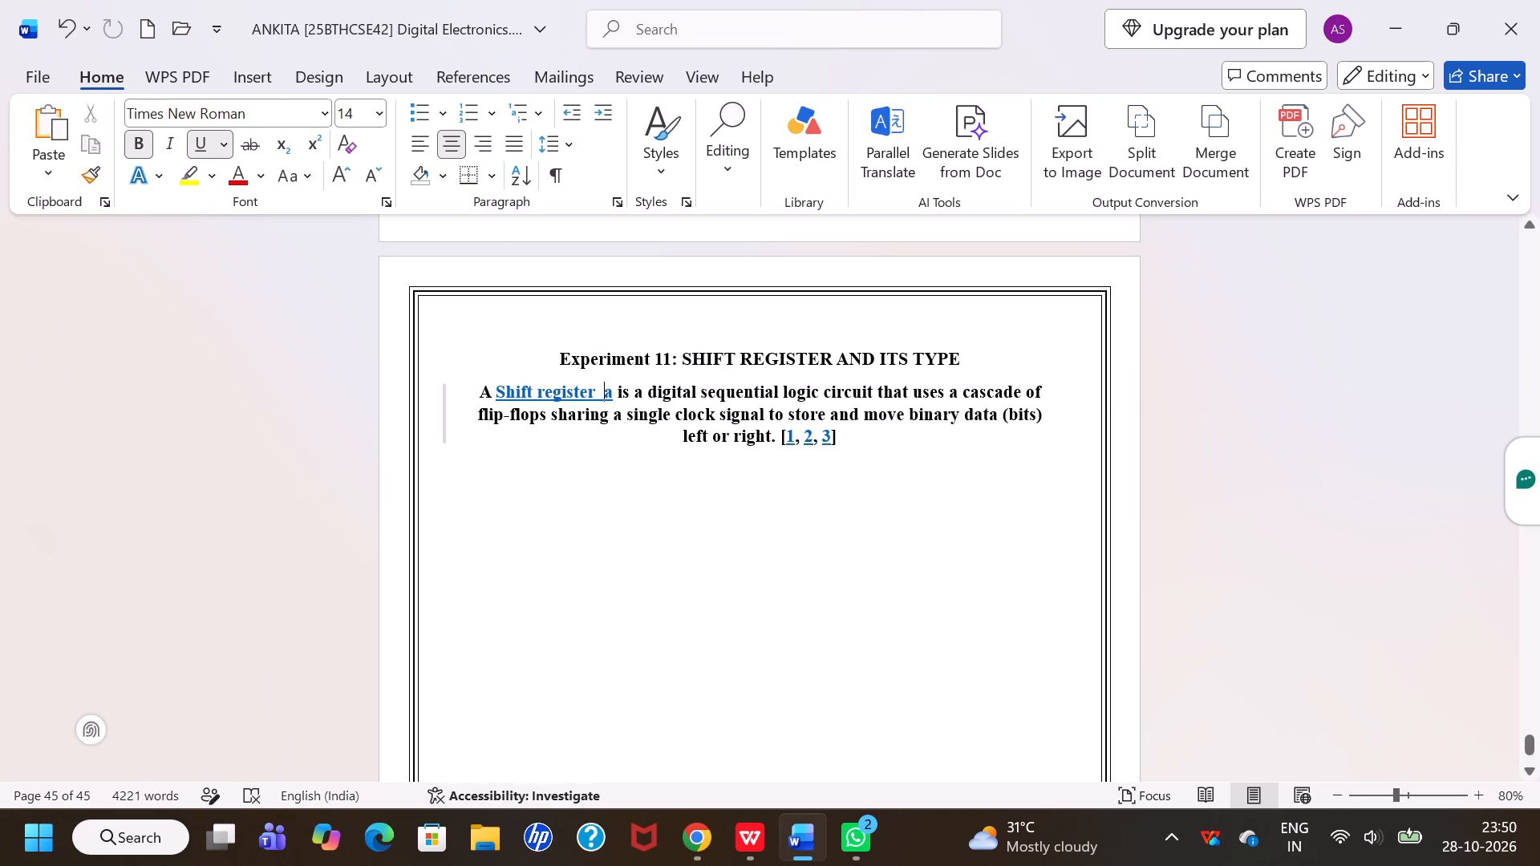
Remove the underline from "Shift register" in the definition below the Experiment 11 heading.
left_click(600, 391)
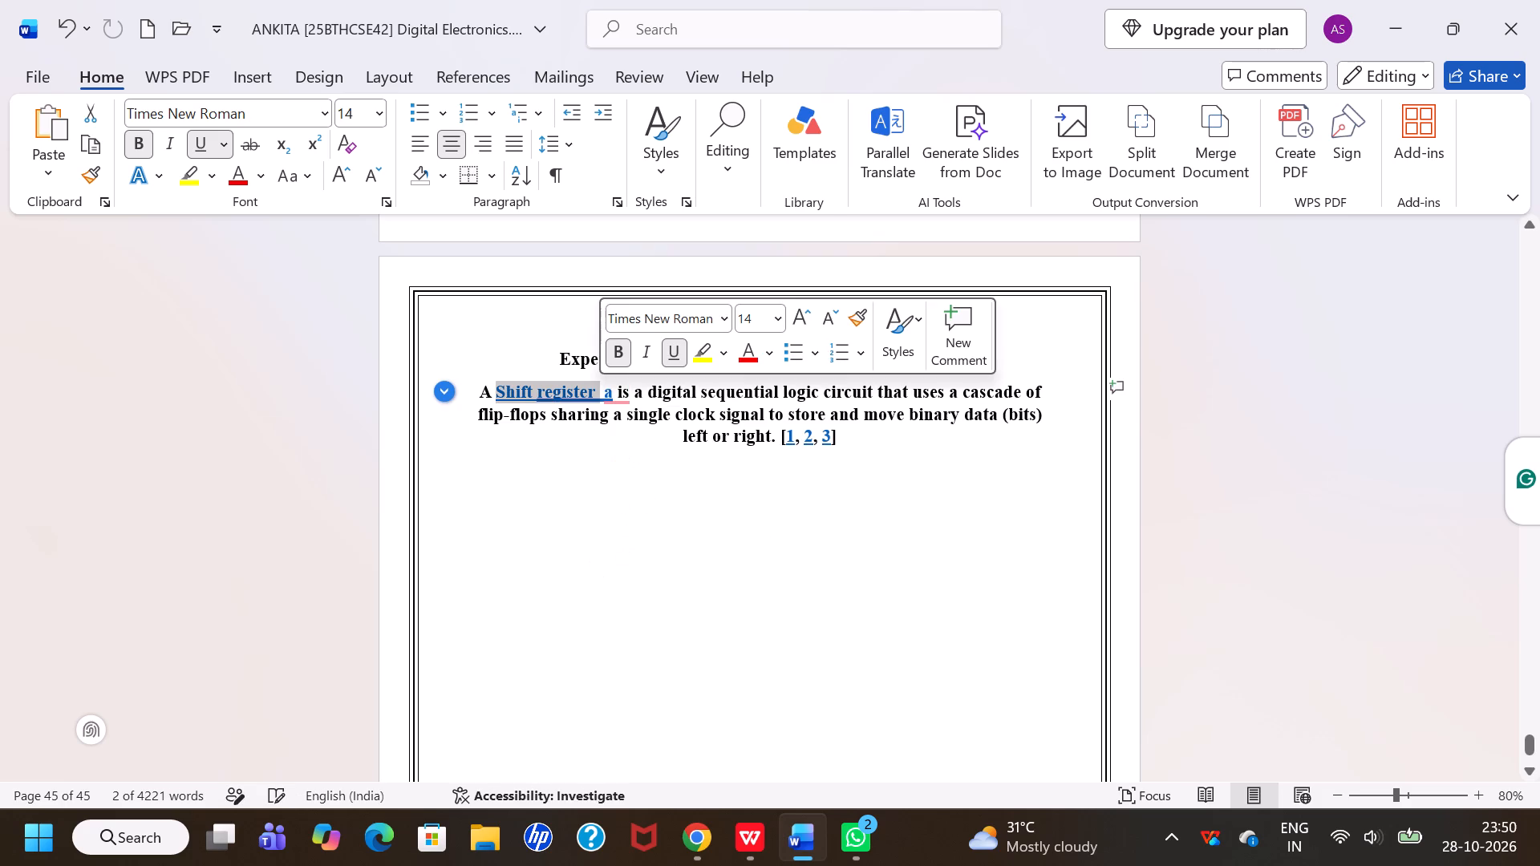
left_click(672, 350)
left_click(631, 525)
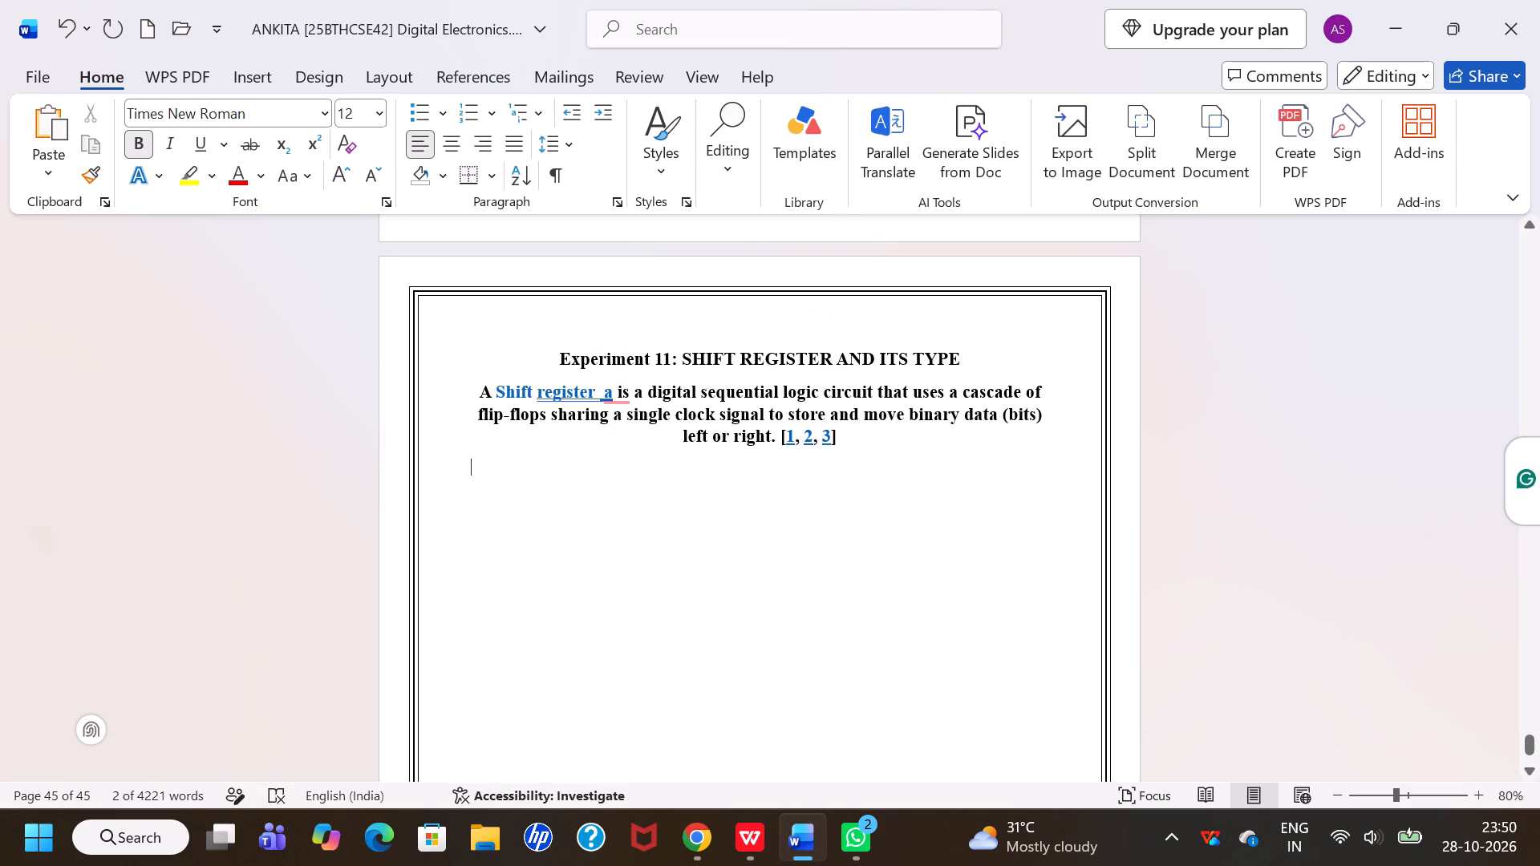
Apply the Grammarly article suggestion that removes the stray "a" before "is" in the shift register definition.
left_click_drag(599, 395, 612, 395)
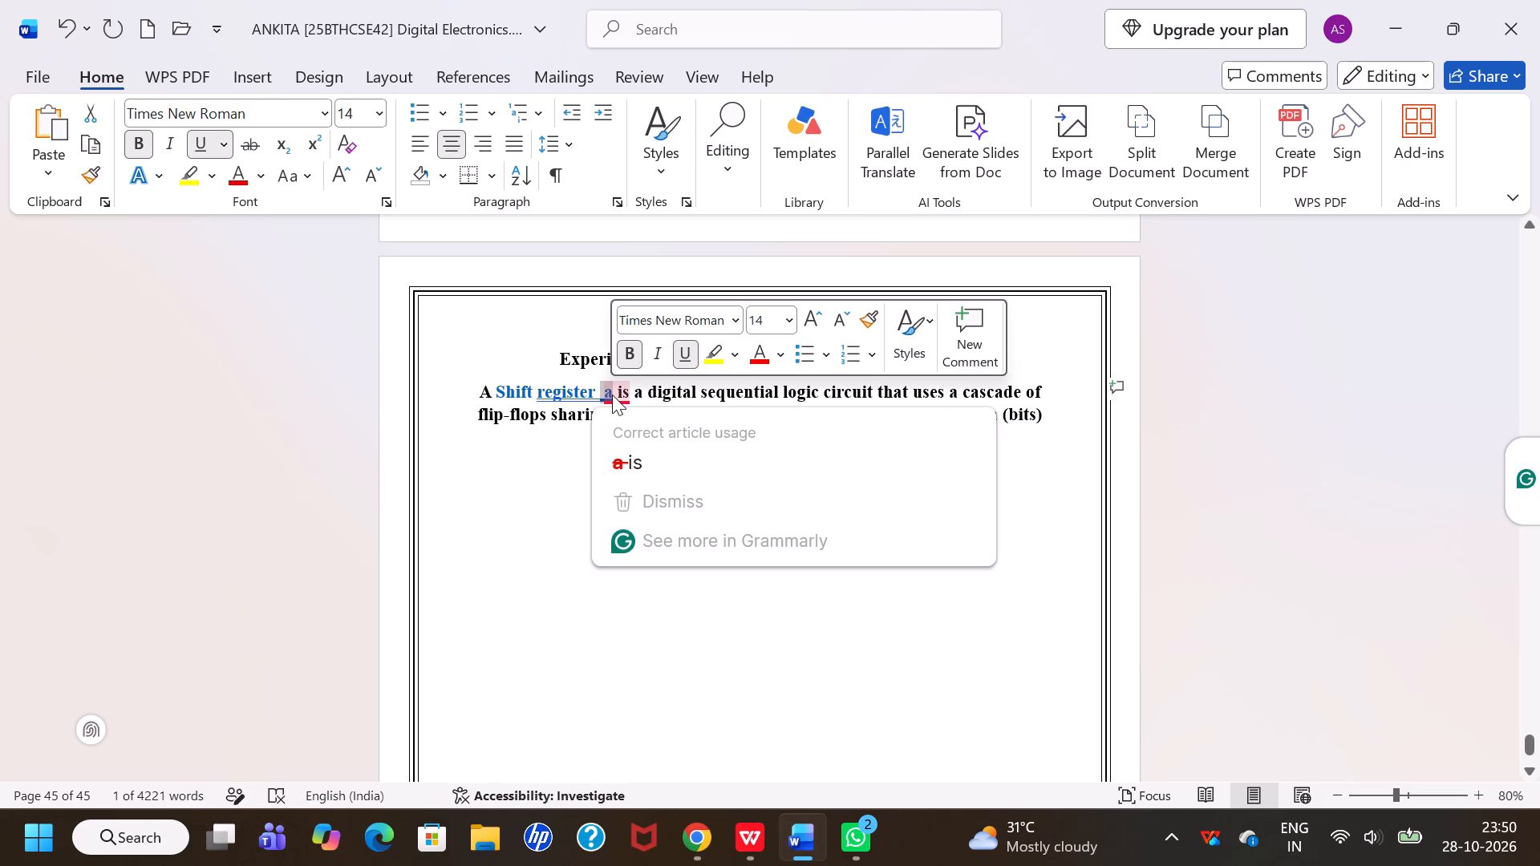
left_click(627, 458)
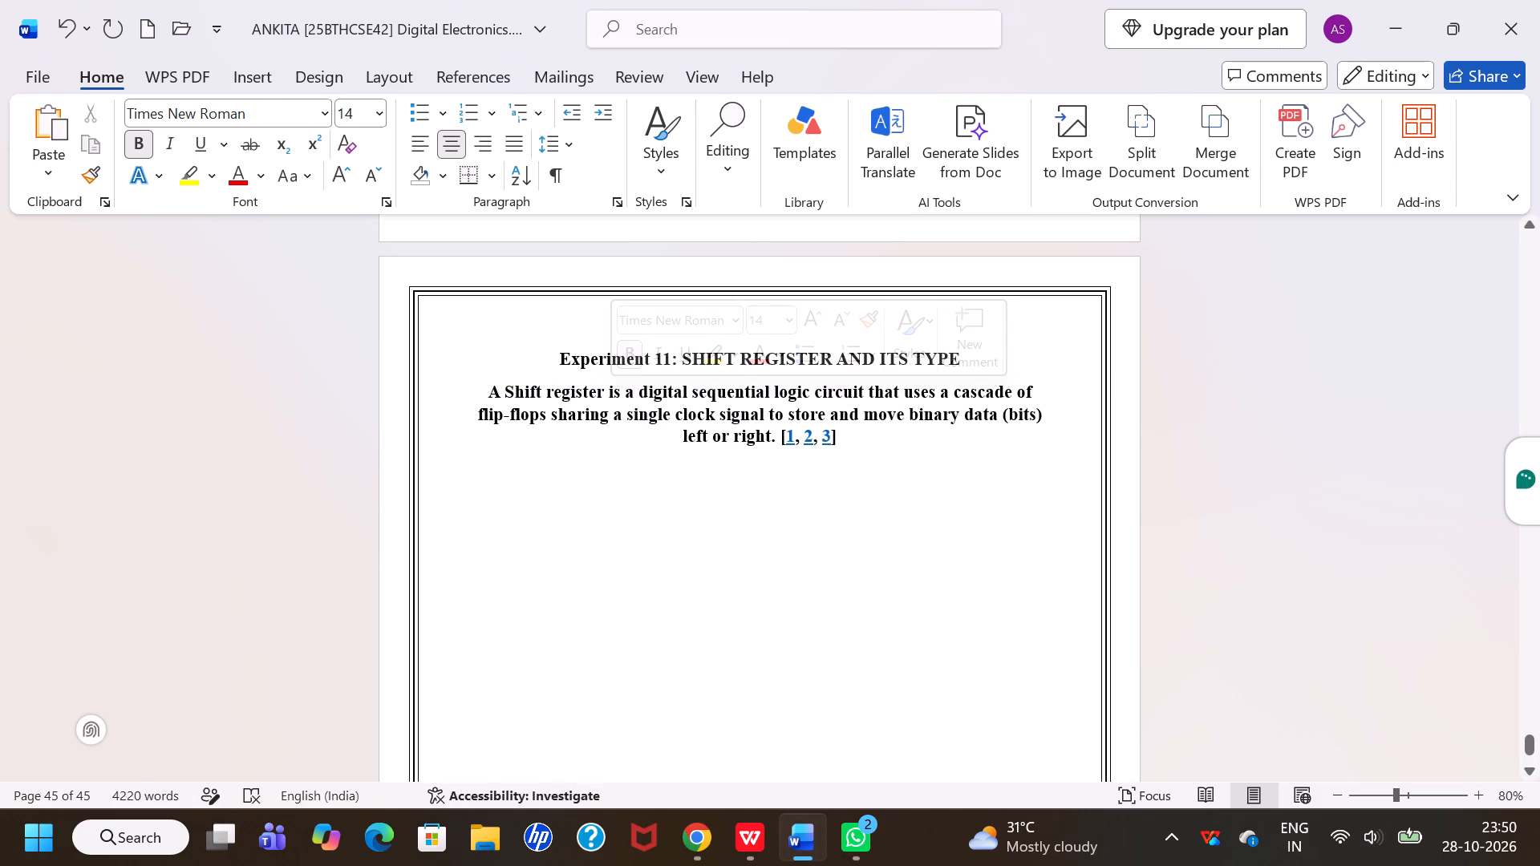
Delete the linked citation references "[1, 2, 3]" from the end of the shift register definition.
left_click(845, 439)
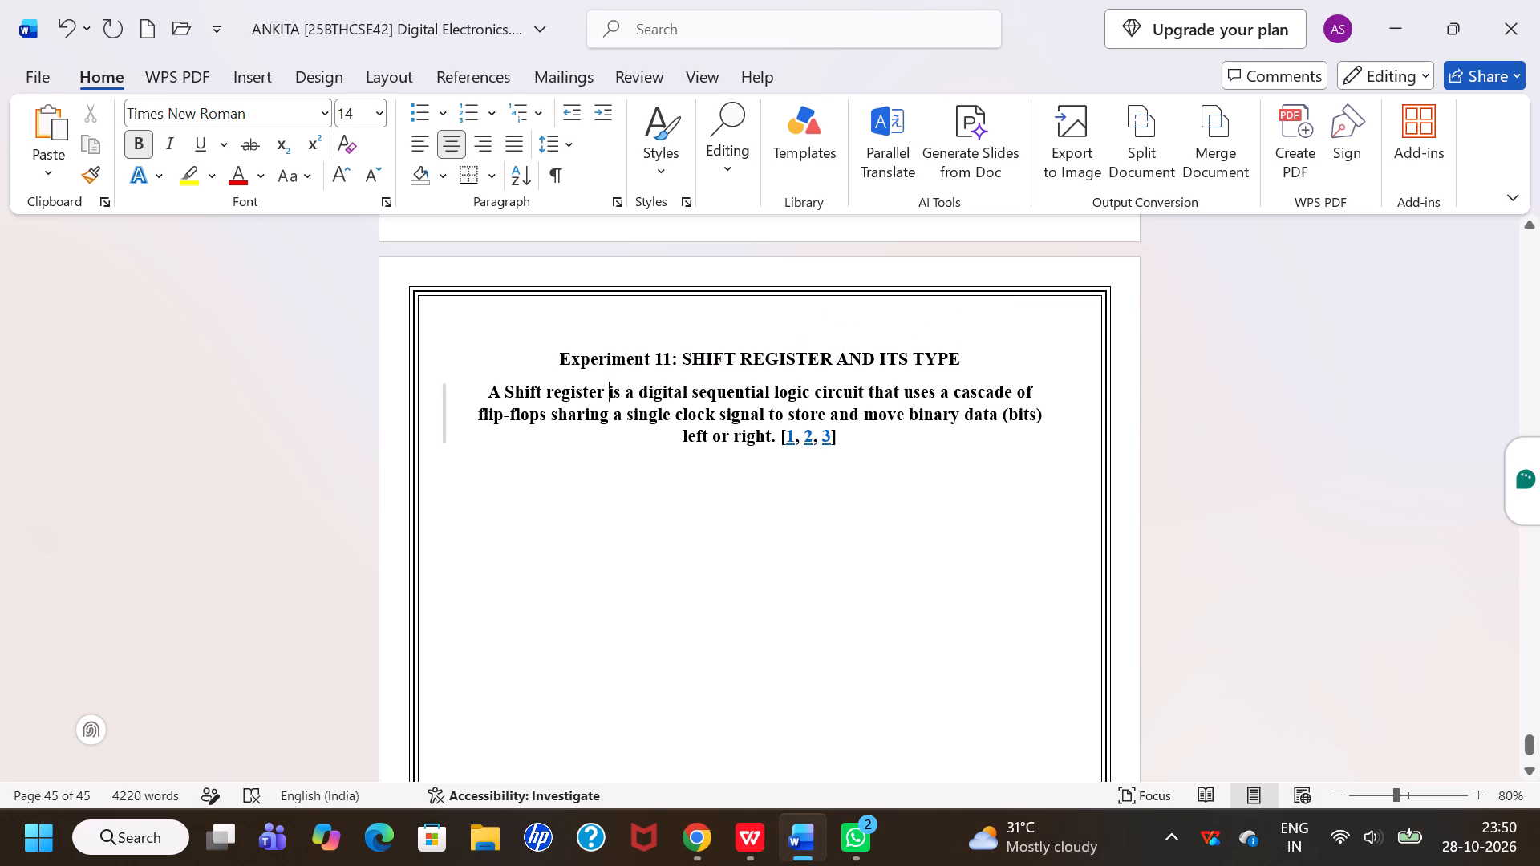
key("BackSpace")
key("BackSpace")
key("BackSpace")
key("BackSpace")
key("BackSpace")
key("BackSpace")
key("BackSpace")
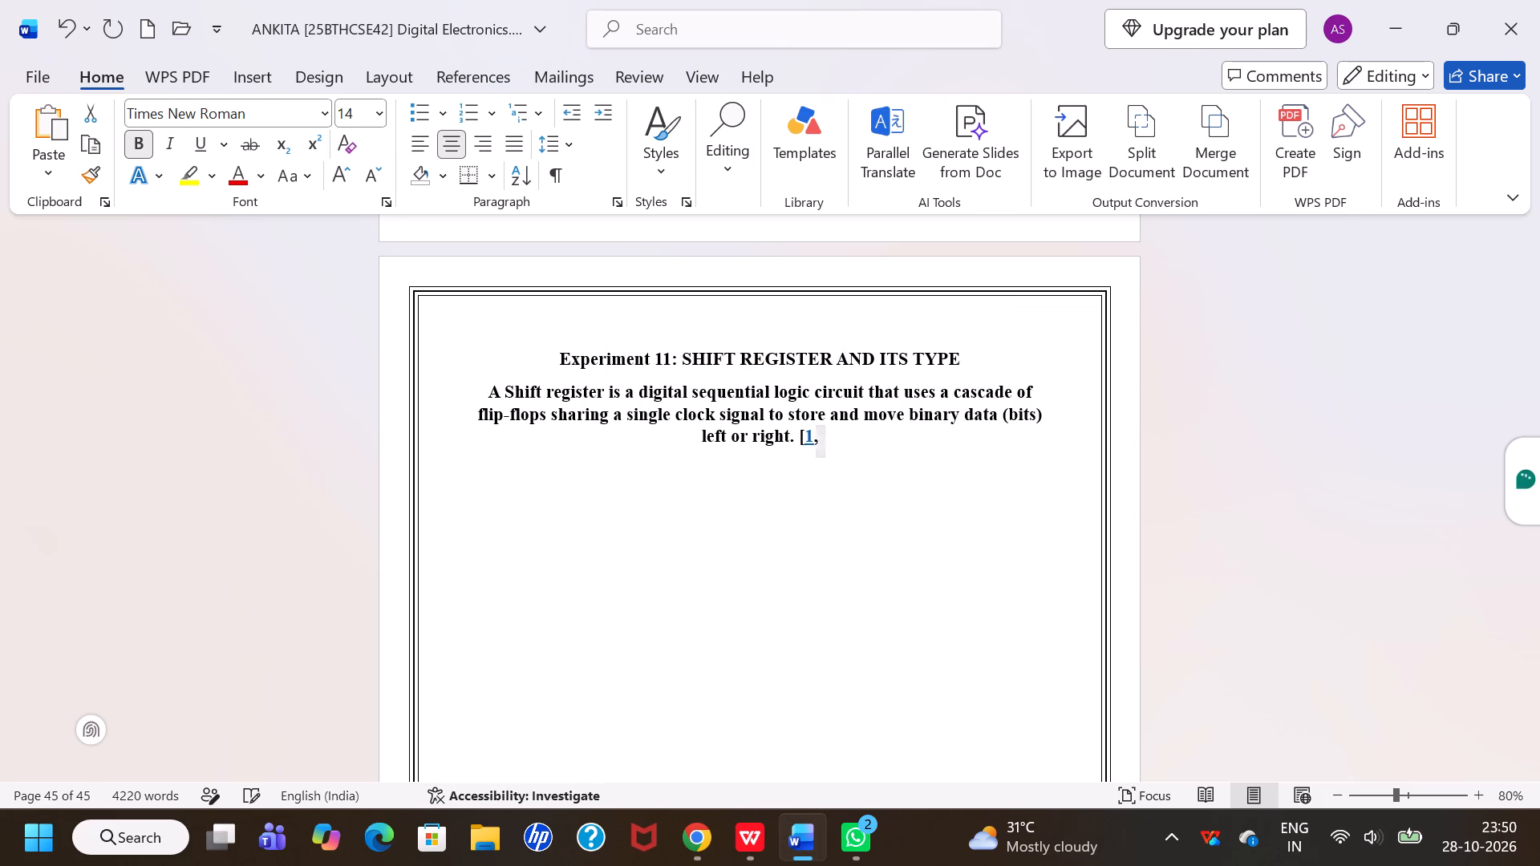
key("BackSpace")
key("BackSpace")
key("BackSpace")
key("BackSpace")
key("BackSpace")
key("BackSpace")
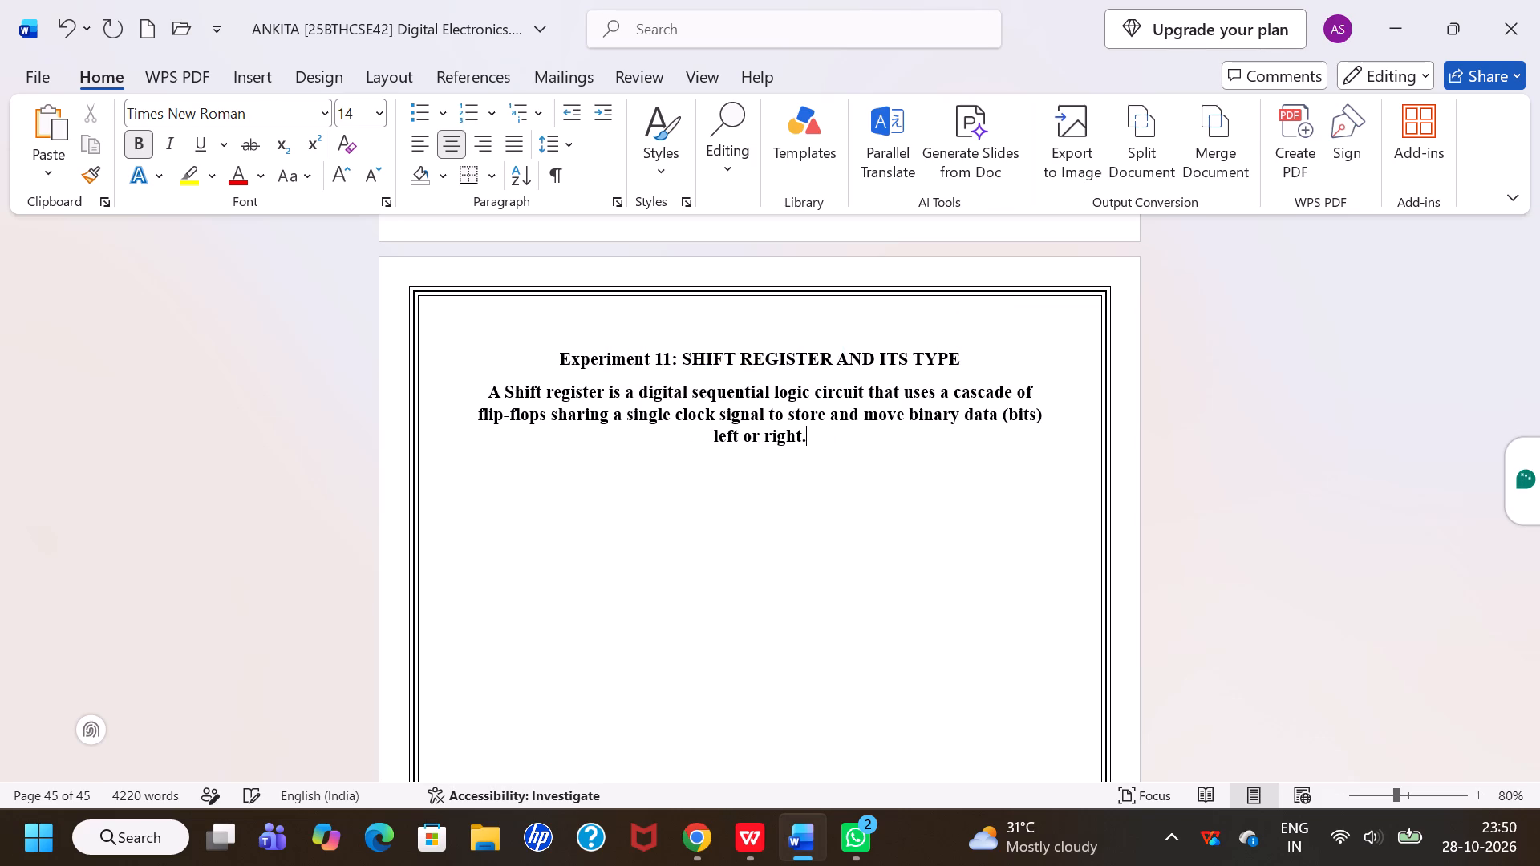
Format the shift register definition as non-bold, 12 pt, left-aligned text.
triple_click(688, 394)
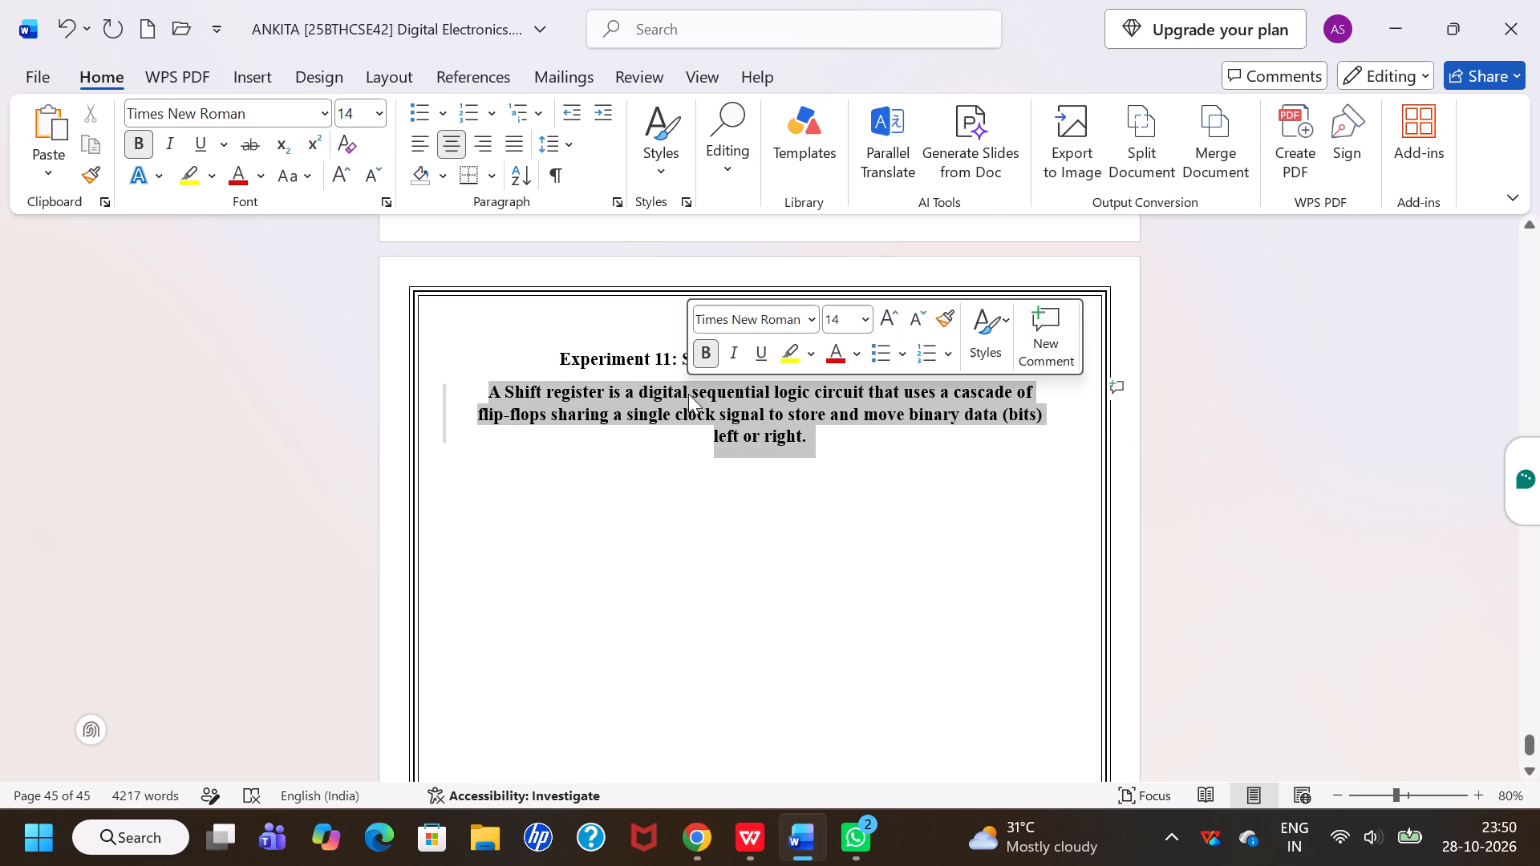
left_click(705, 356)
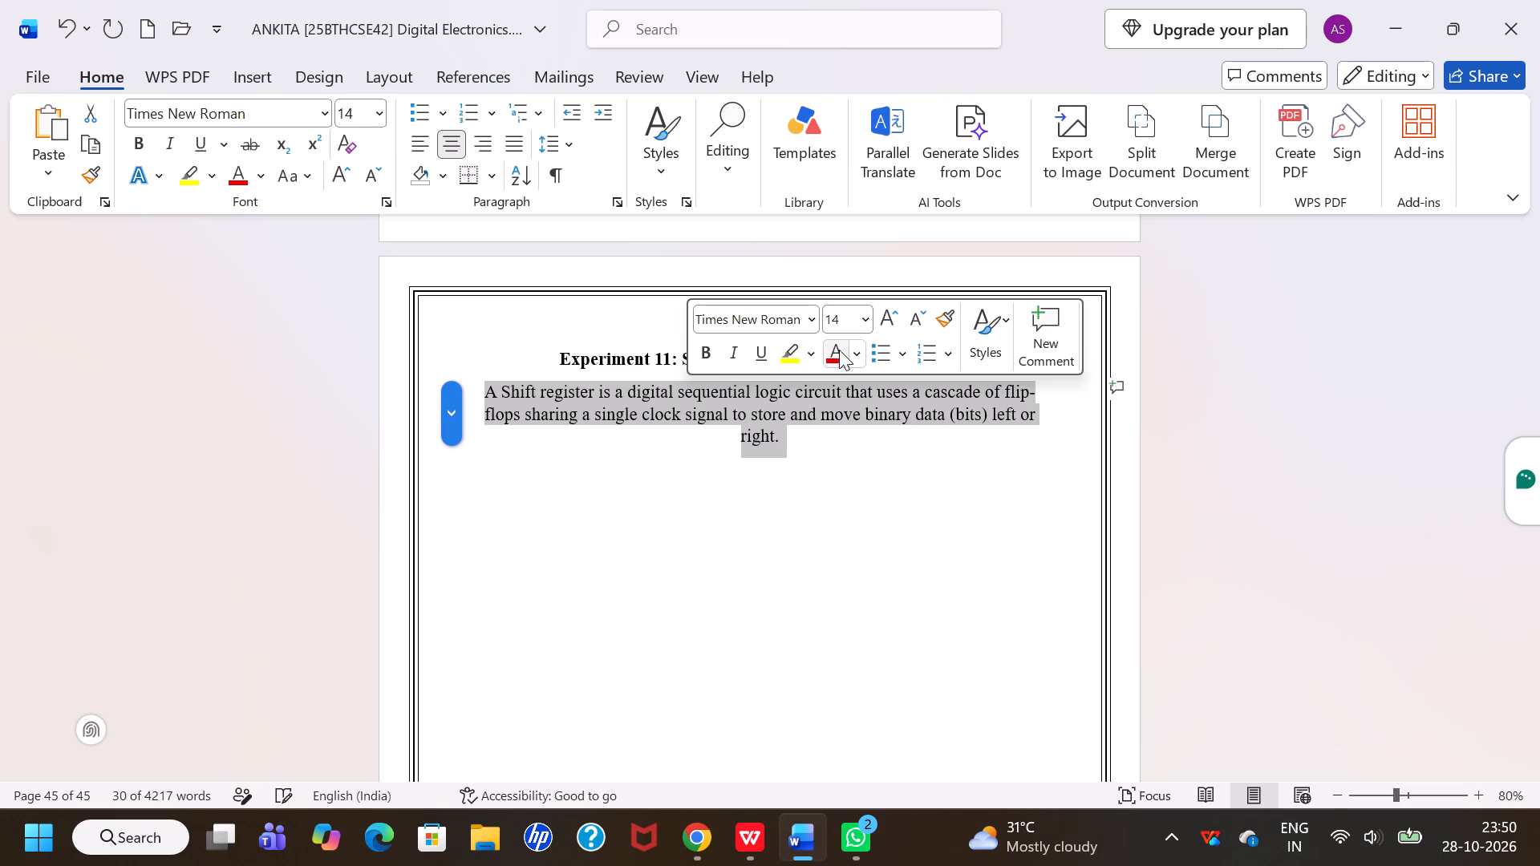
left_click(864, 327)
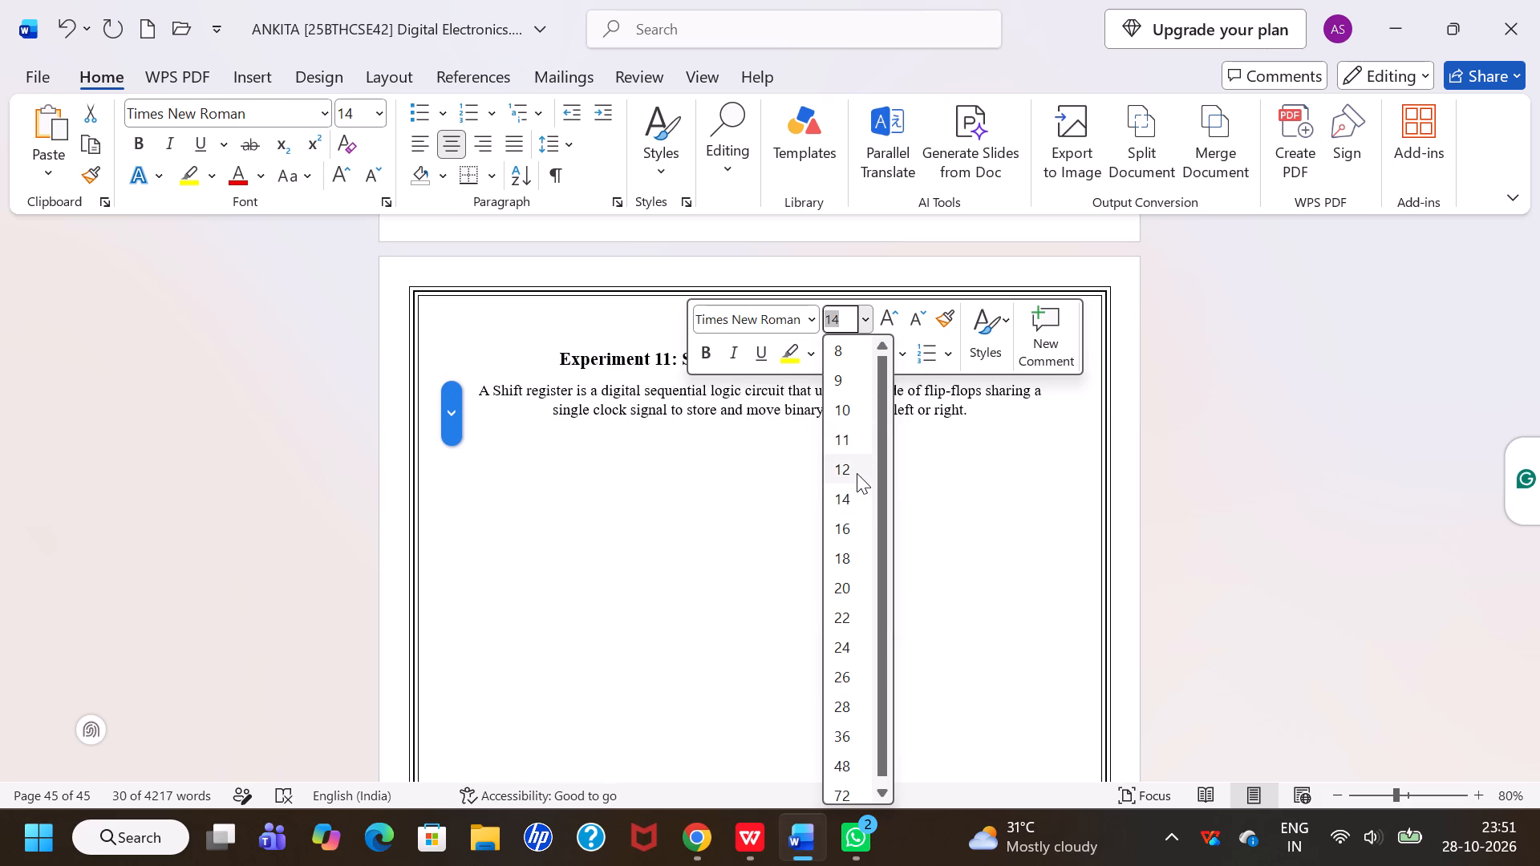
left_click(857, 473)
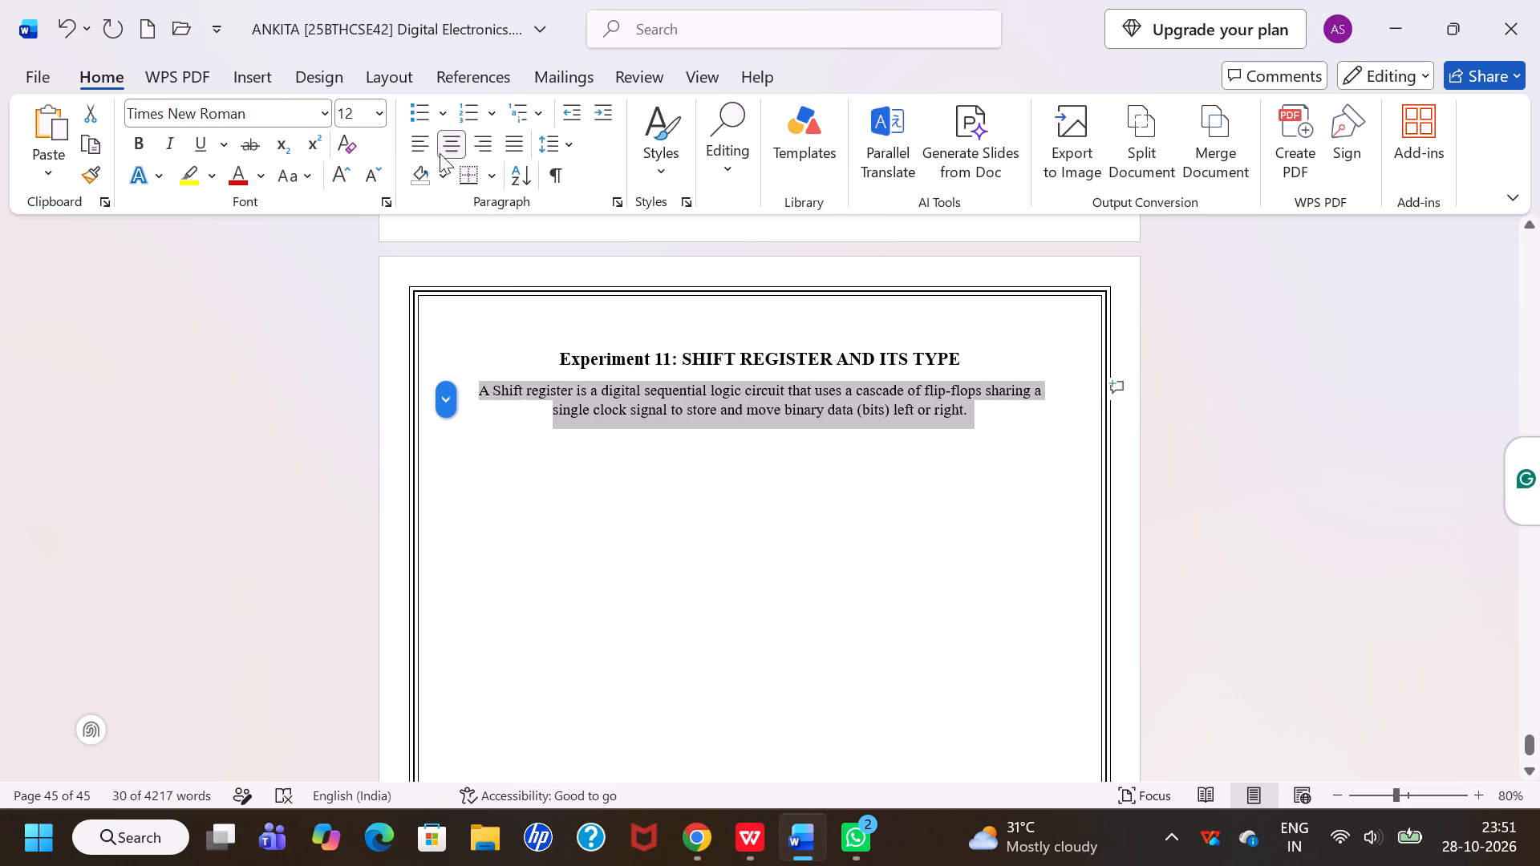
left_click(424, 146)
left_click(553, 509)
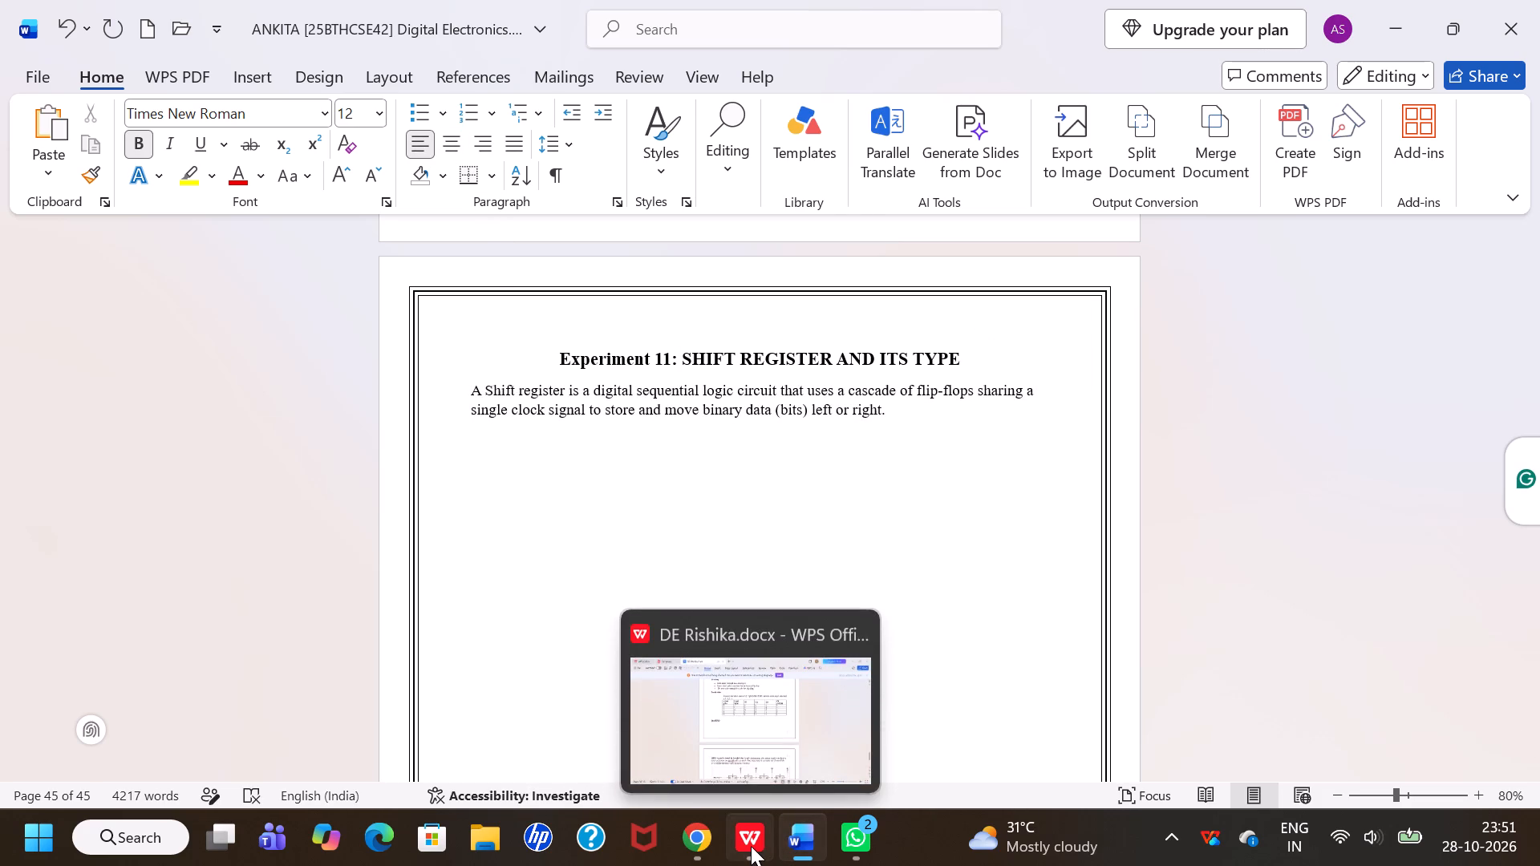
Copy the sentence starting "A register is a circuit" from Experiment 11 in the WPS document and paste it below the definition in Word.
left_click(744, 757)
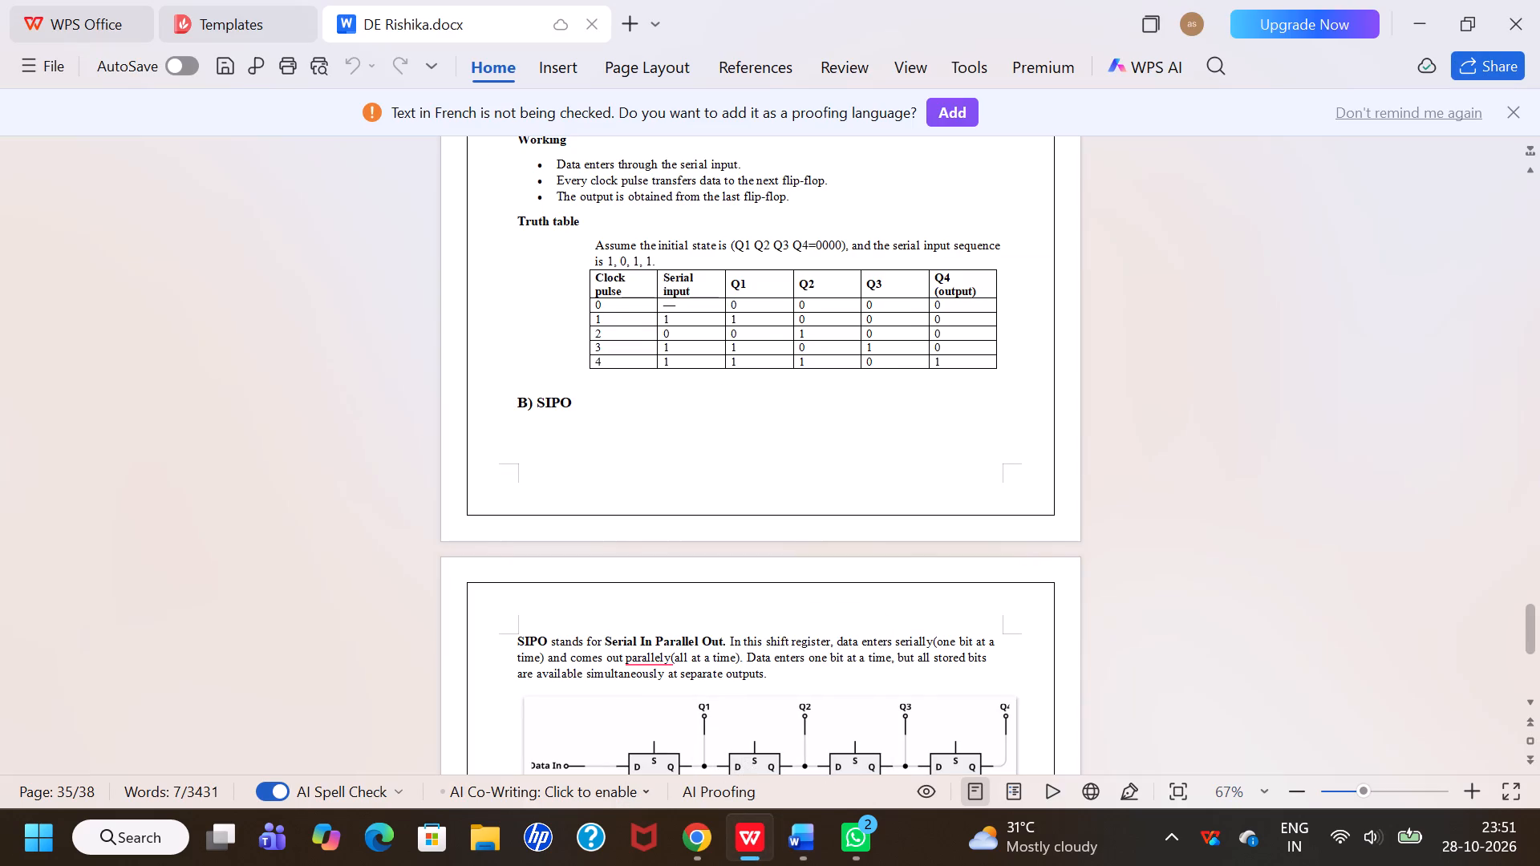
scroll(718, 567, "up", 5)
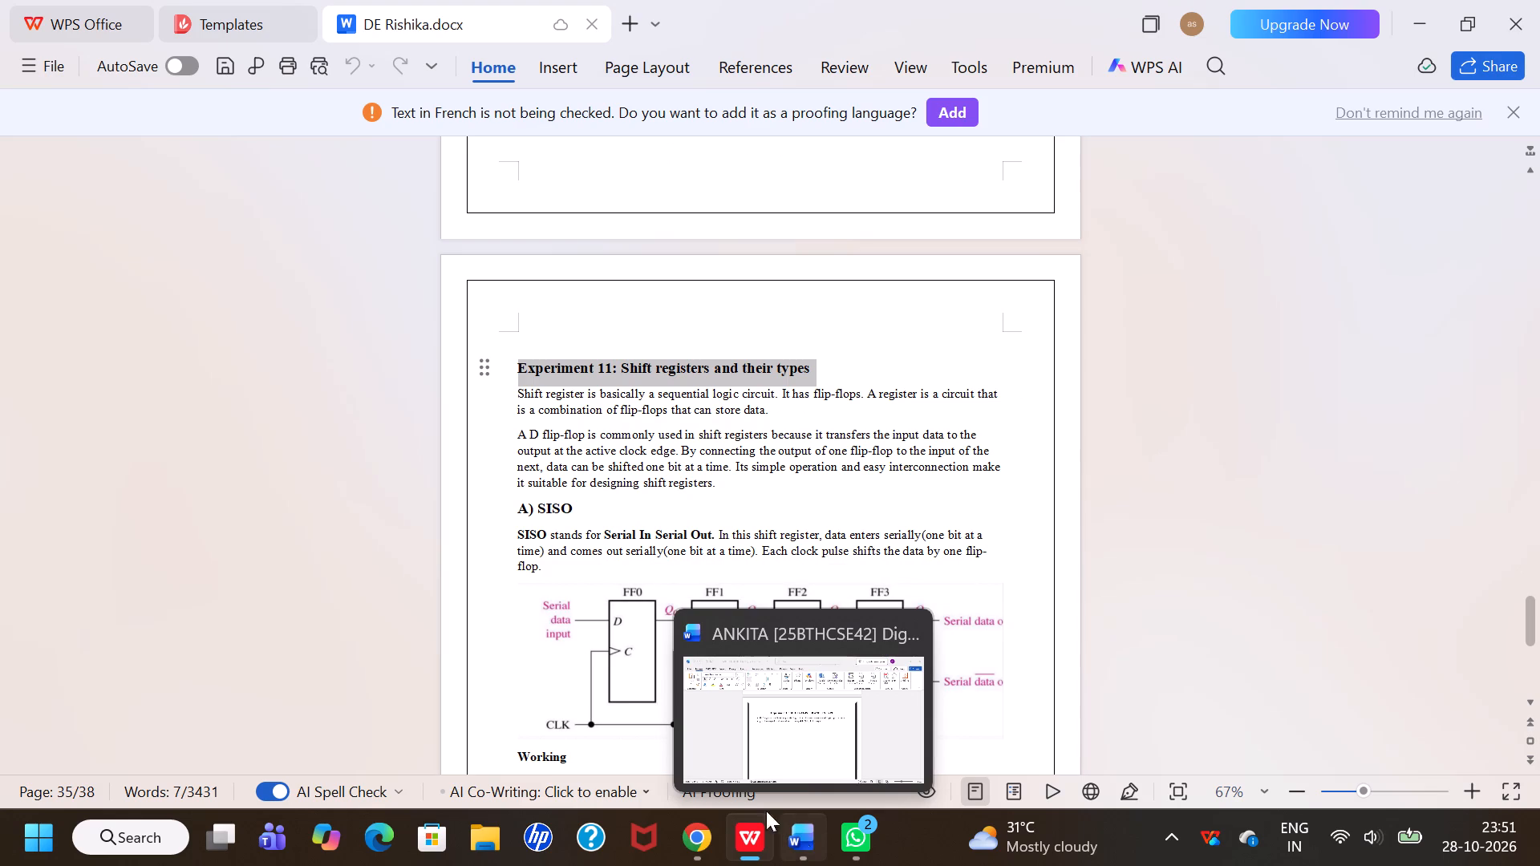
left_click(606, 704)
left_click(619, 465)
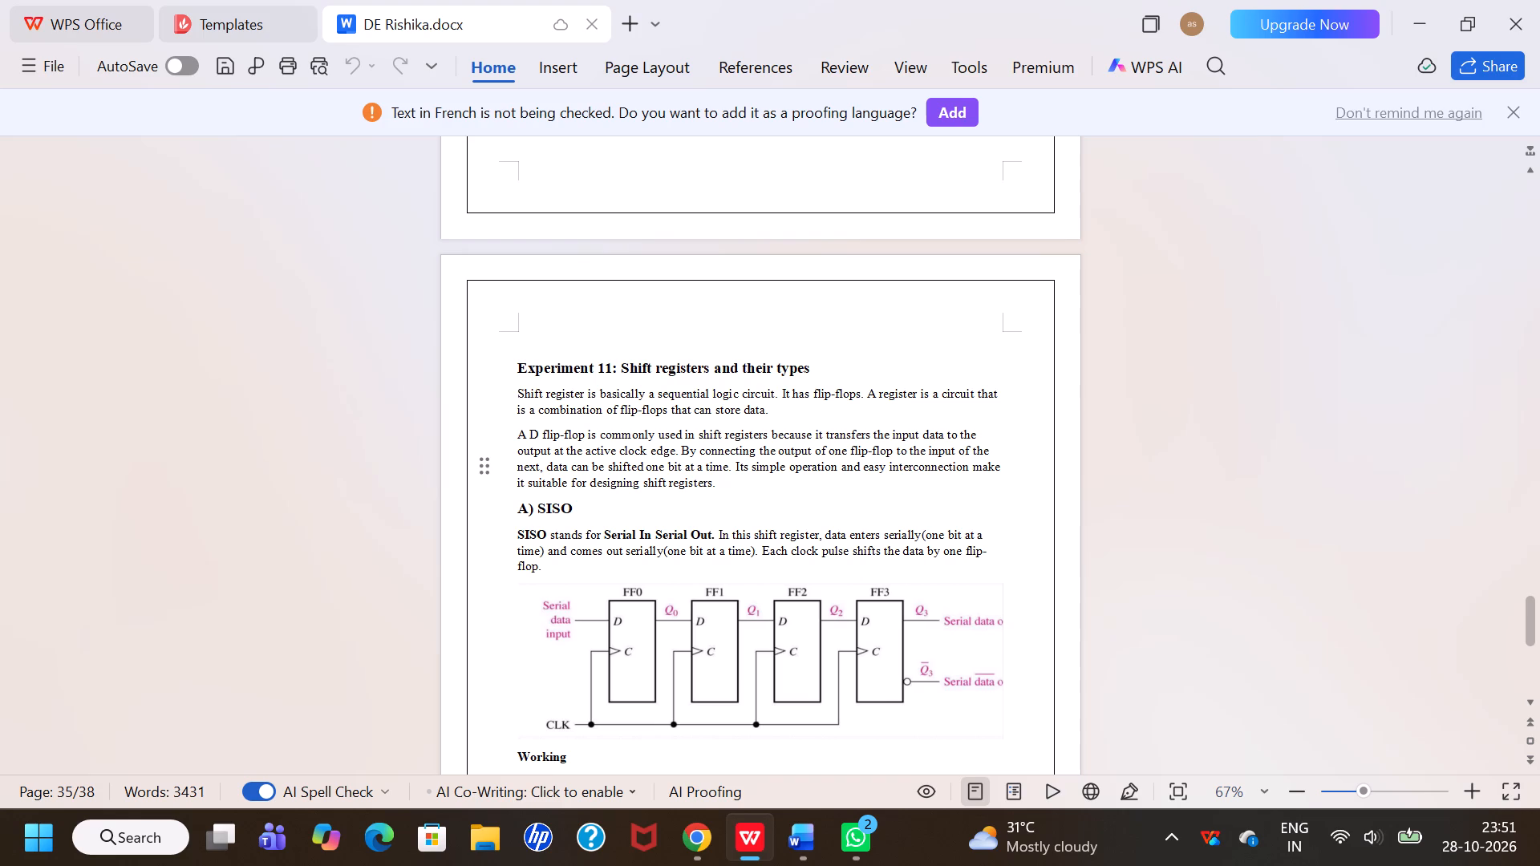
left_click_drag(863, 395, 1007, 416)
key("ctrl+c")
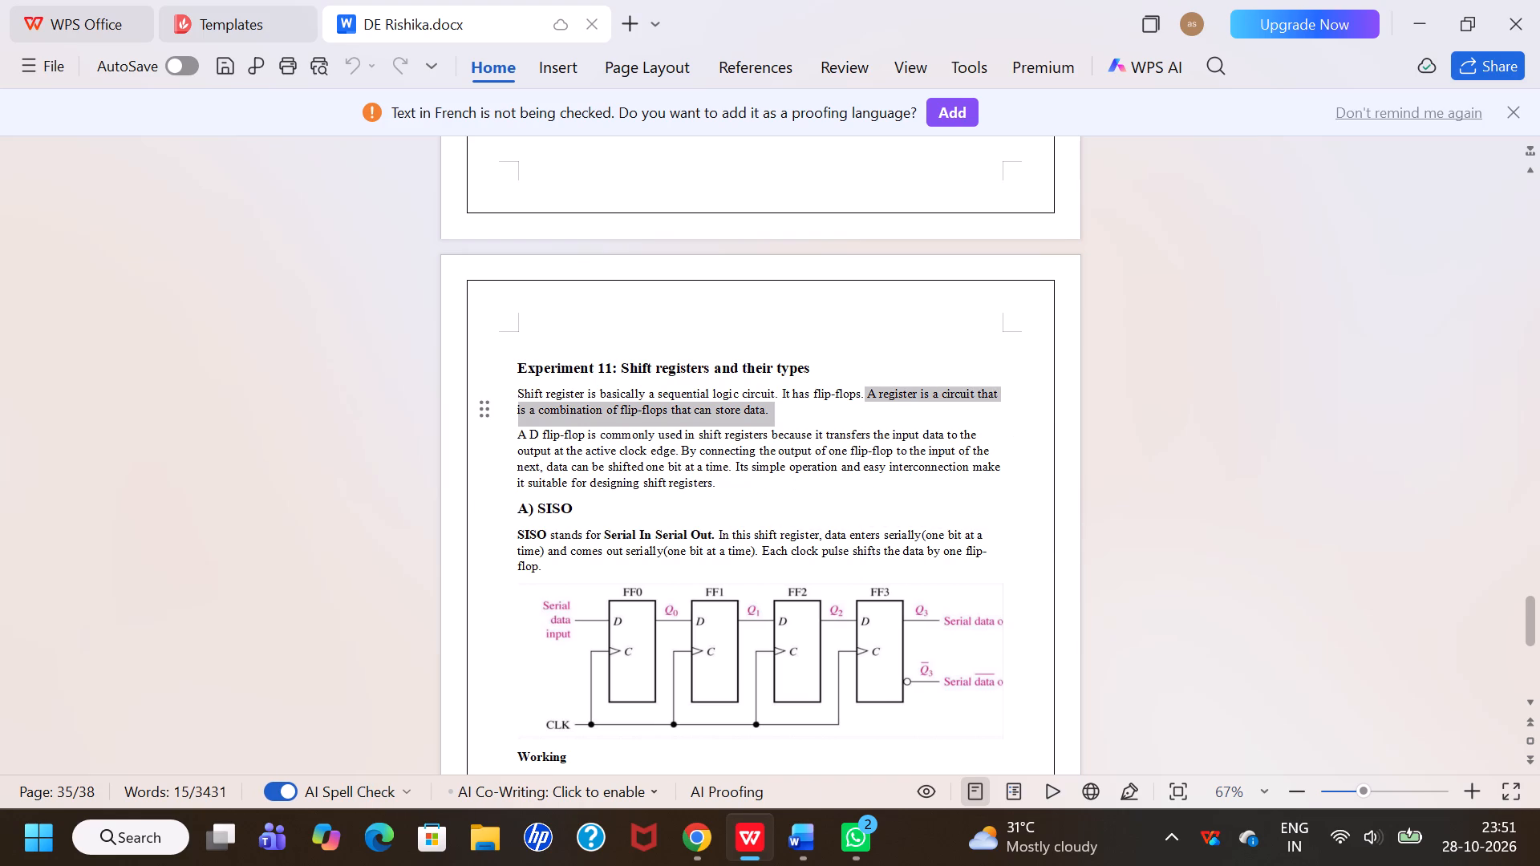
left_click(801, 856)
key("ctrl+v")
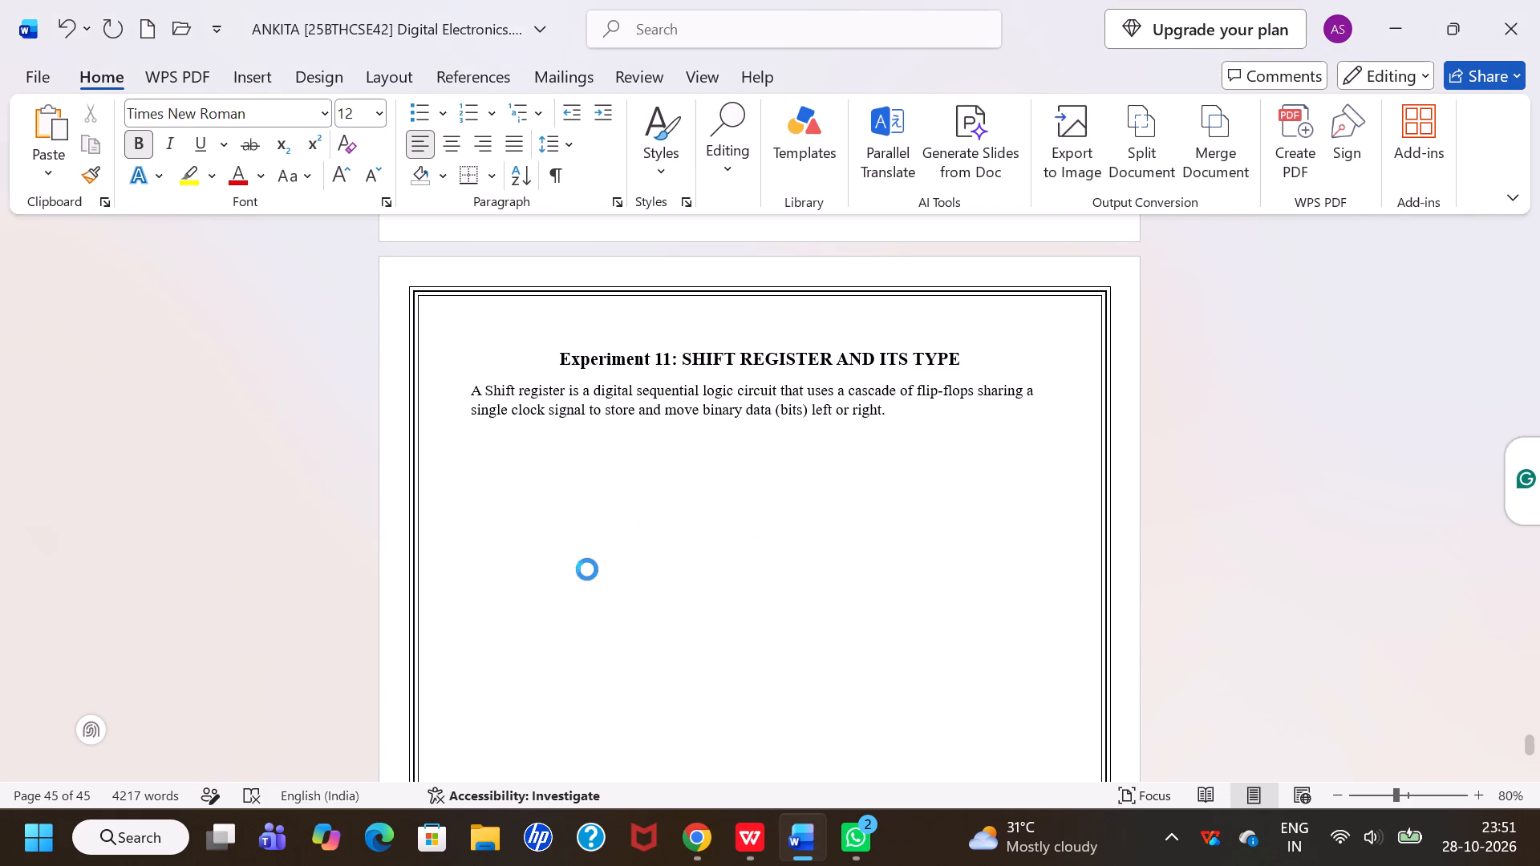
Remove the bold formatting from the pasted sentence "A register is a circuit that is a combination of flip-flops that can store data.".
triple_click(552, 439)
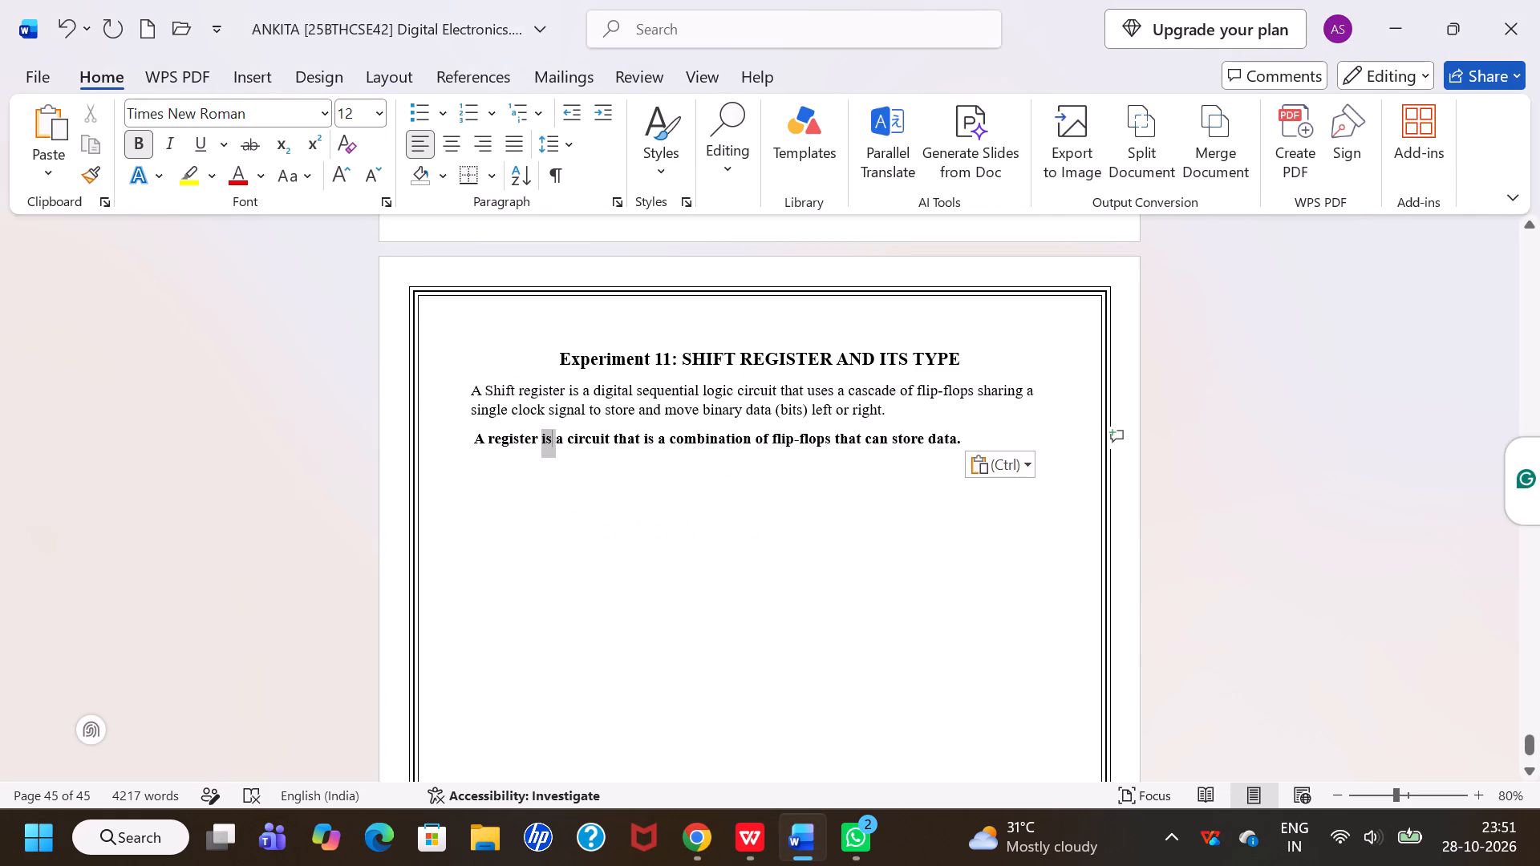
key("ctrl+b")
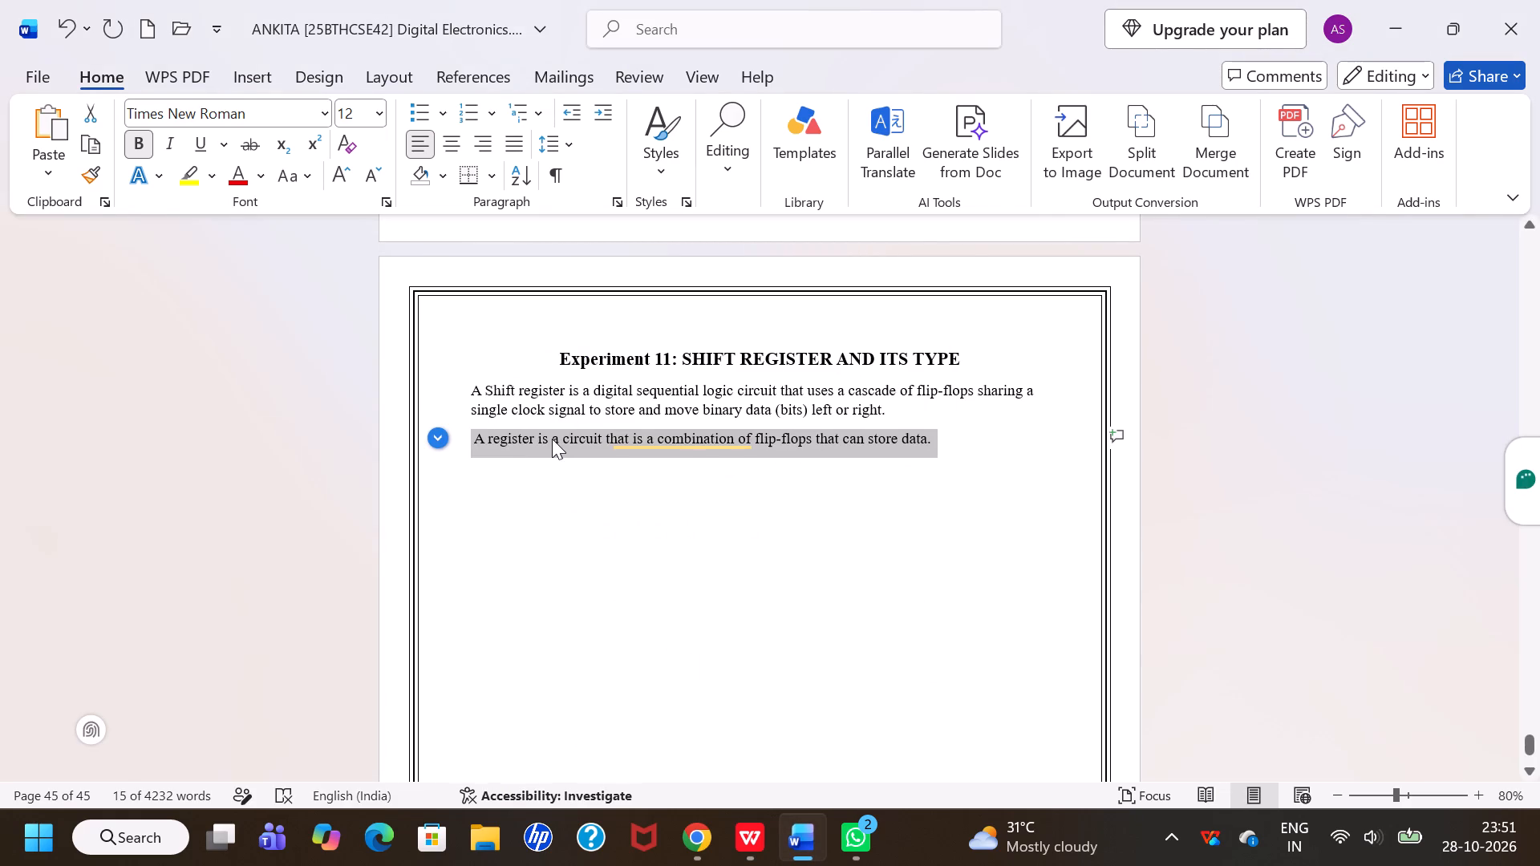
left_click(607, 494)
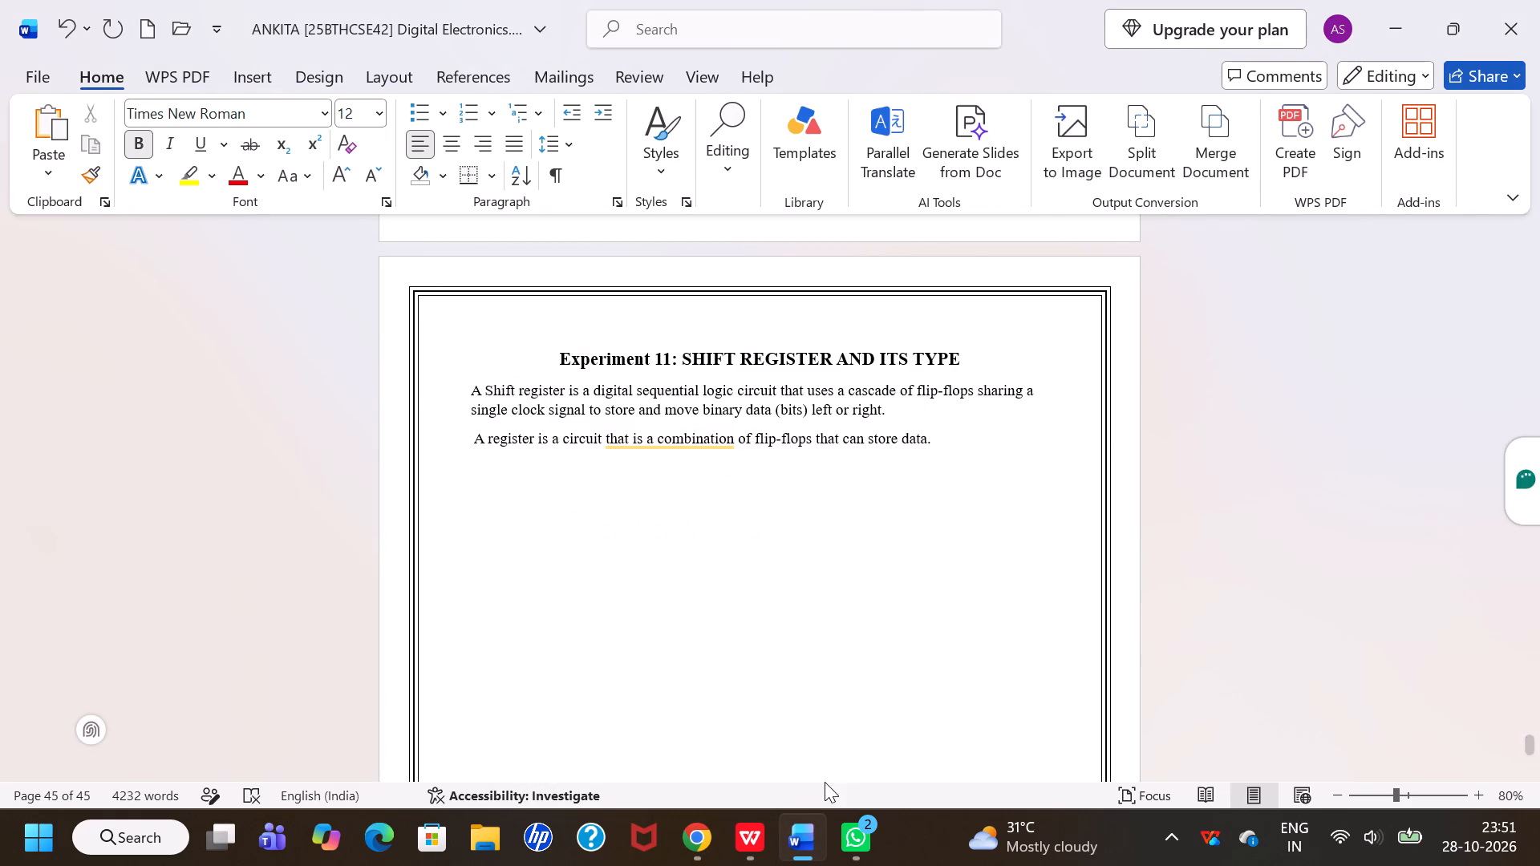
Copy the paragraph starting "A D flip-flop is commonly used" from the WPS document and paste it below the register sentence in Word.
left_click(702, 845)
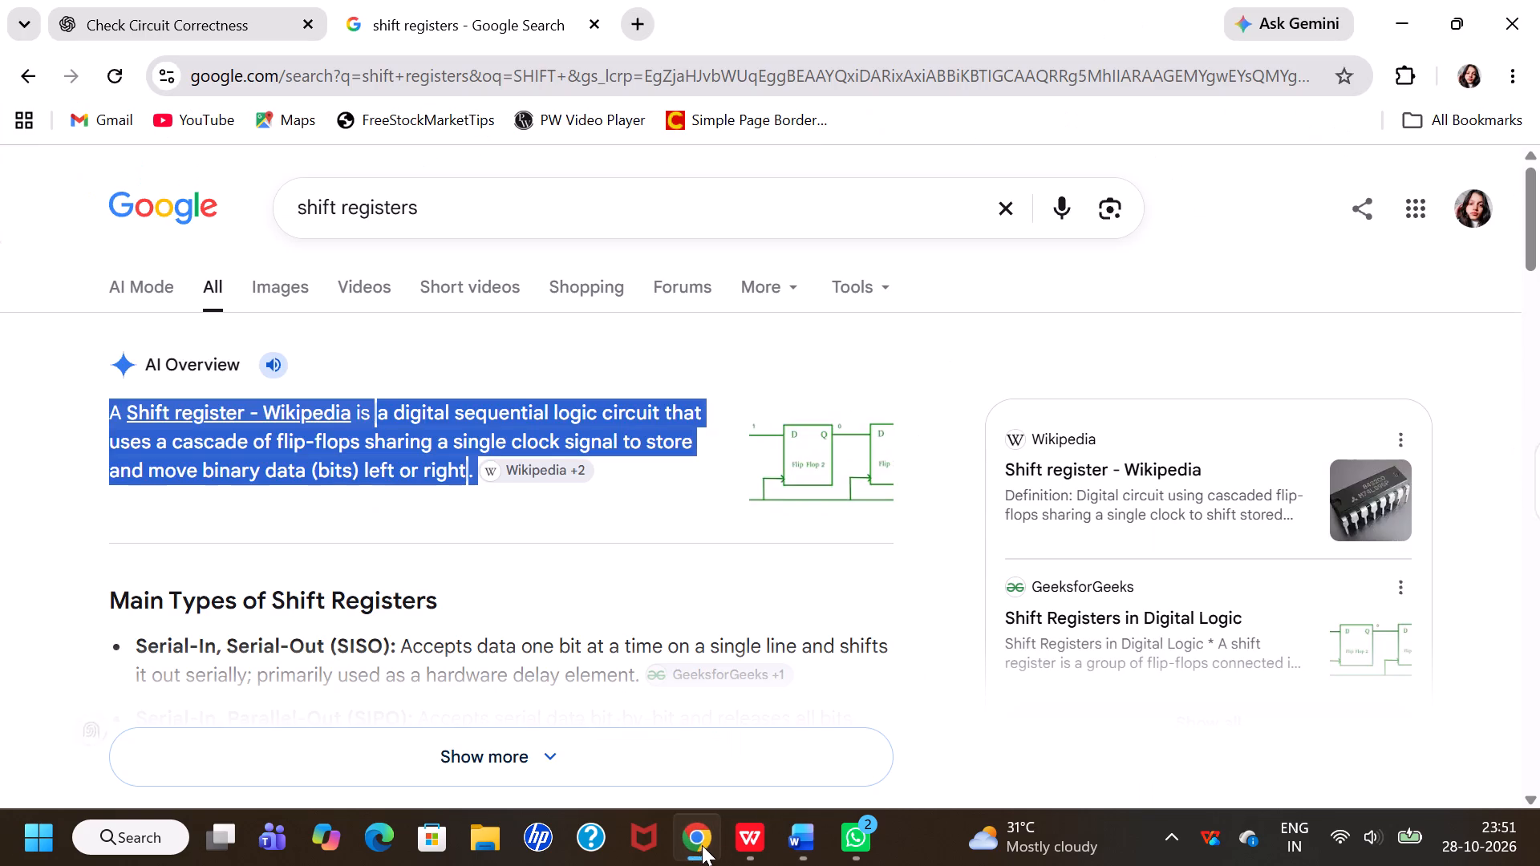
left_click(740, 843)
left_click(611, 456)
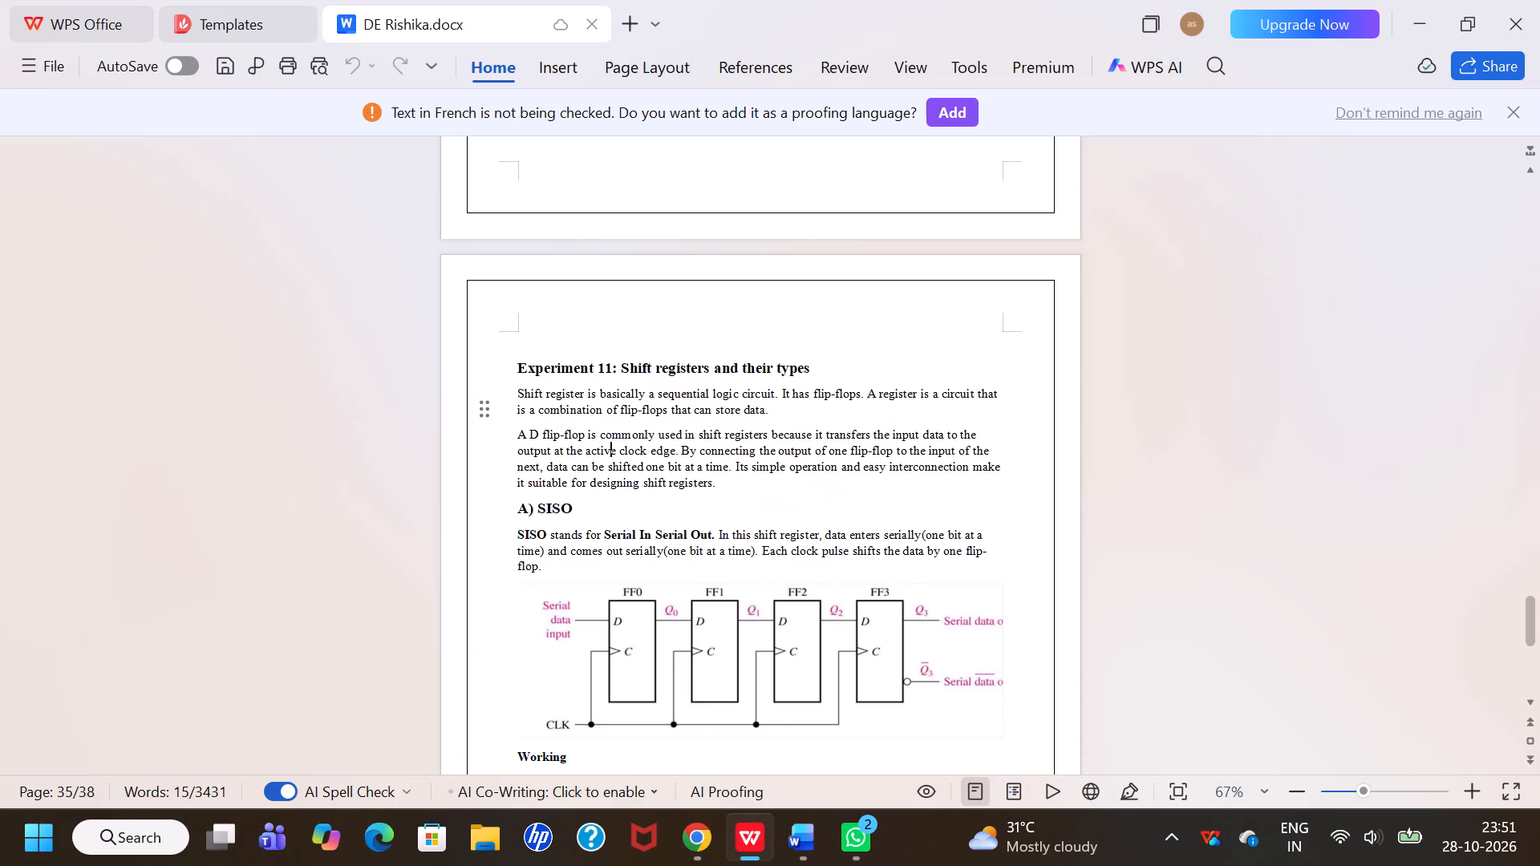
left_click_drag(517, 438, 715, 486)
key("ctrl+c")
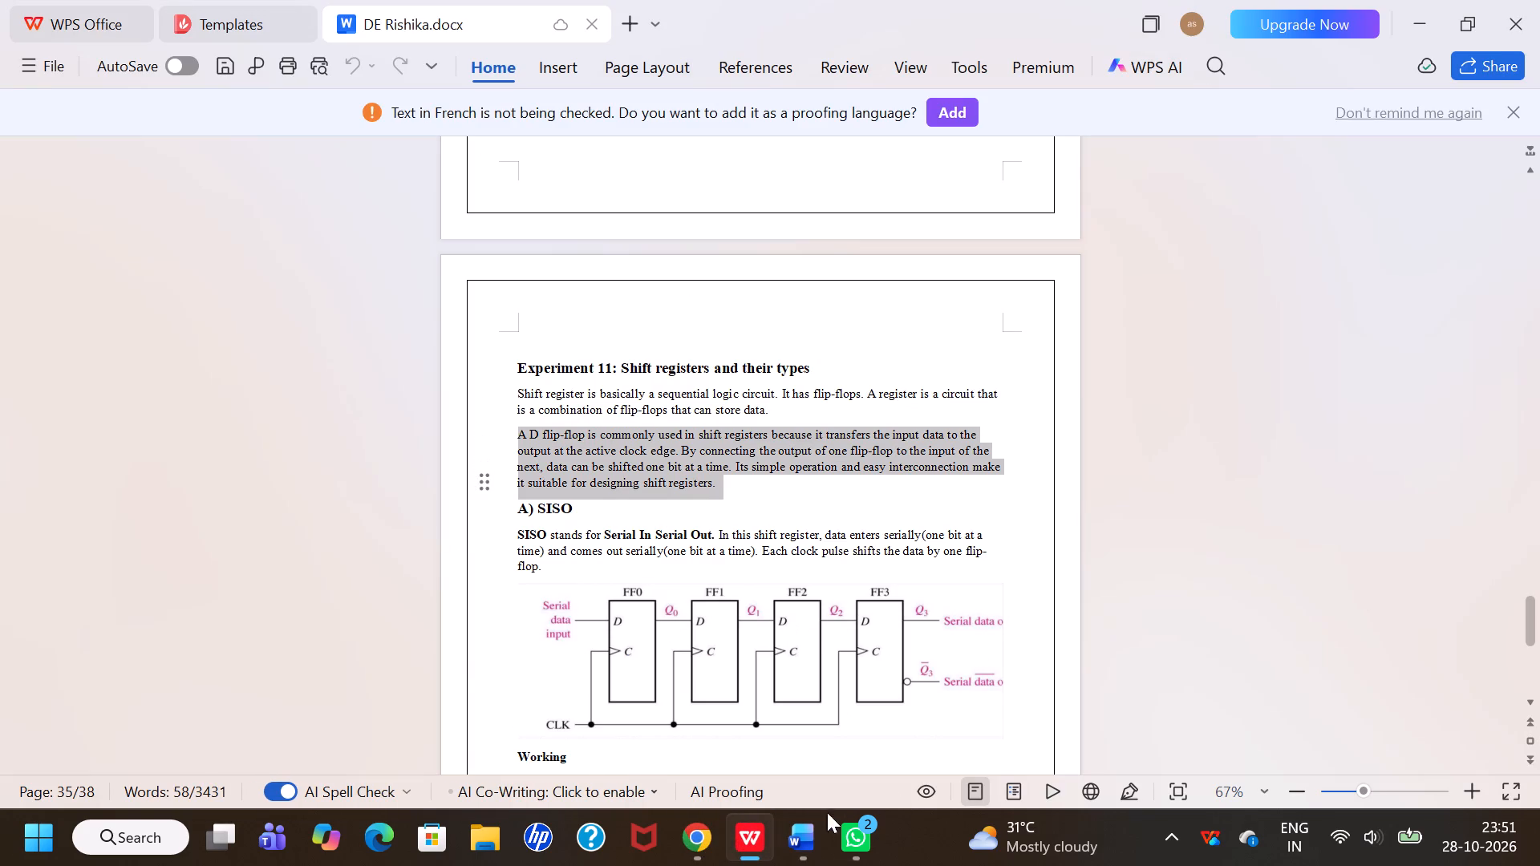
left_click(807, 822)
key("ctrl+v")
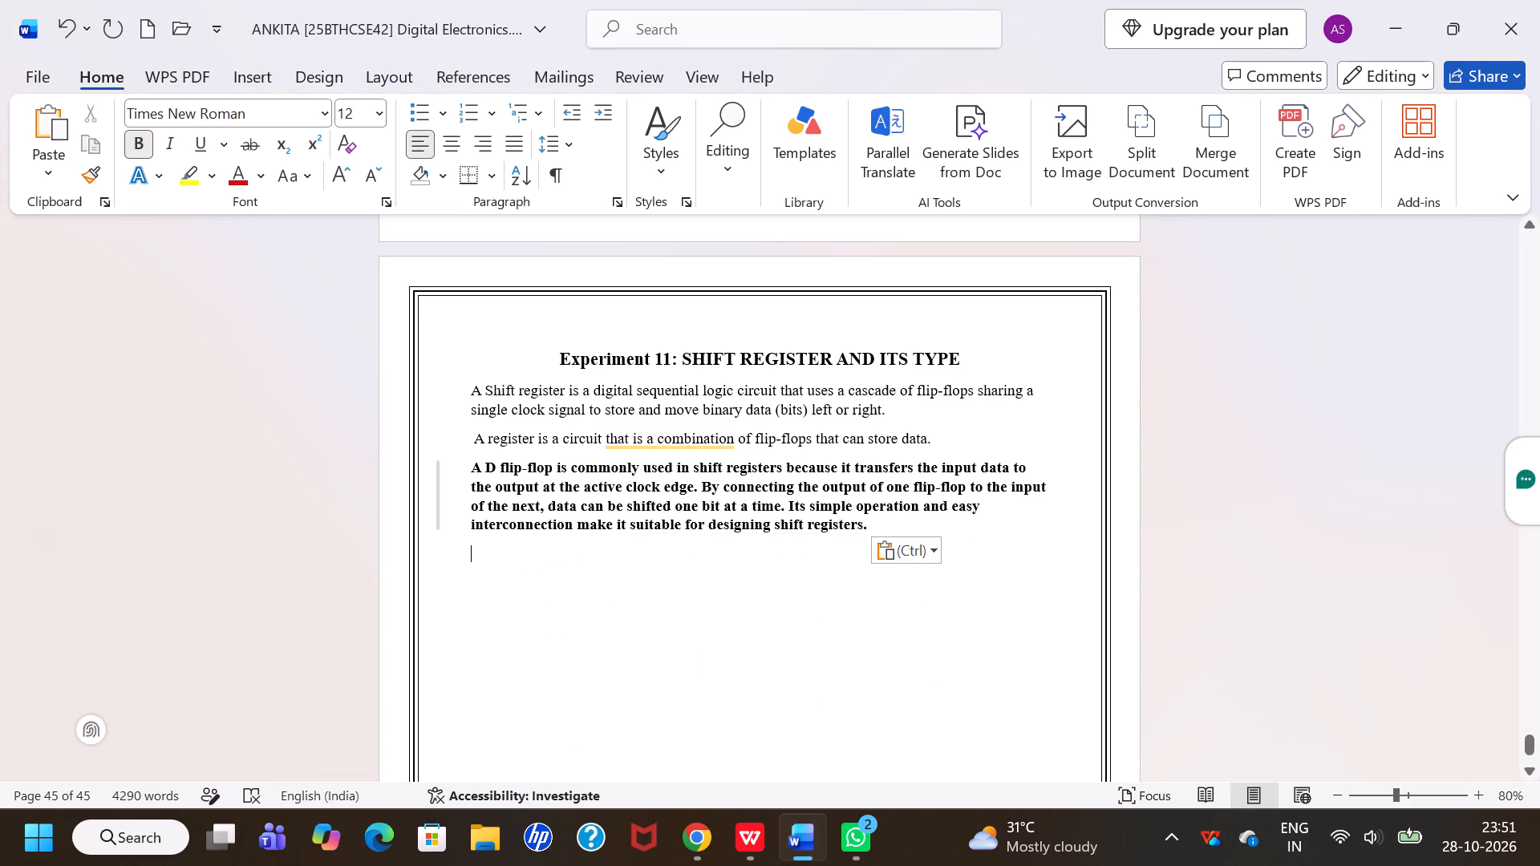
Remove the bold formatting from the pasted D flip-flop paragraph.
triple_click(541, 472)
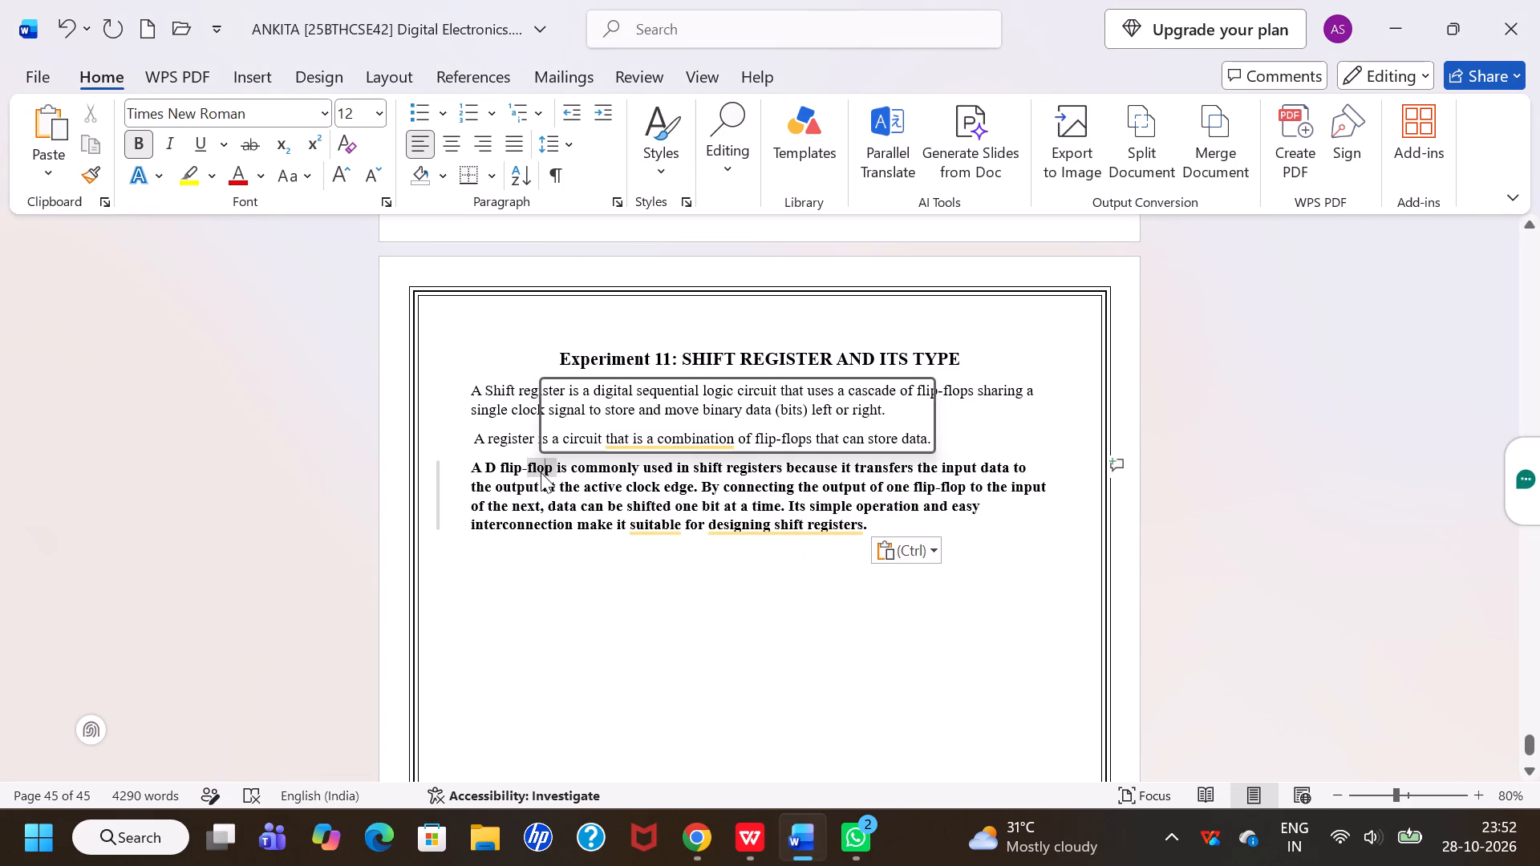
left_click(541, 472)
triple_click(541, 472)
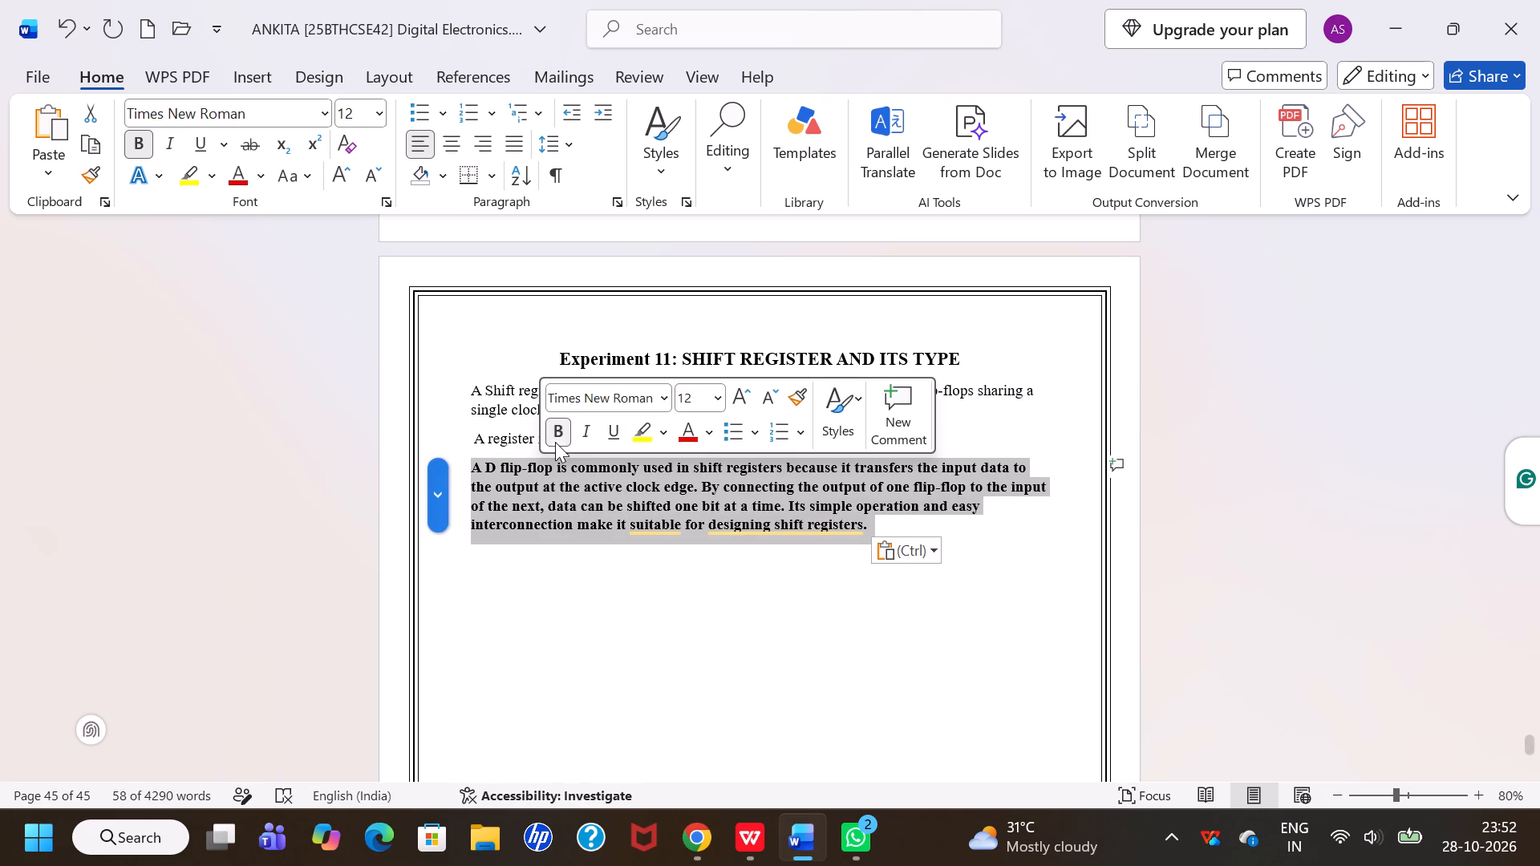
left_click(553, 440)
left_click(647, 599)
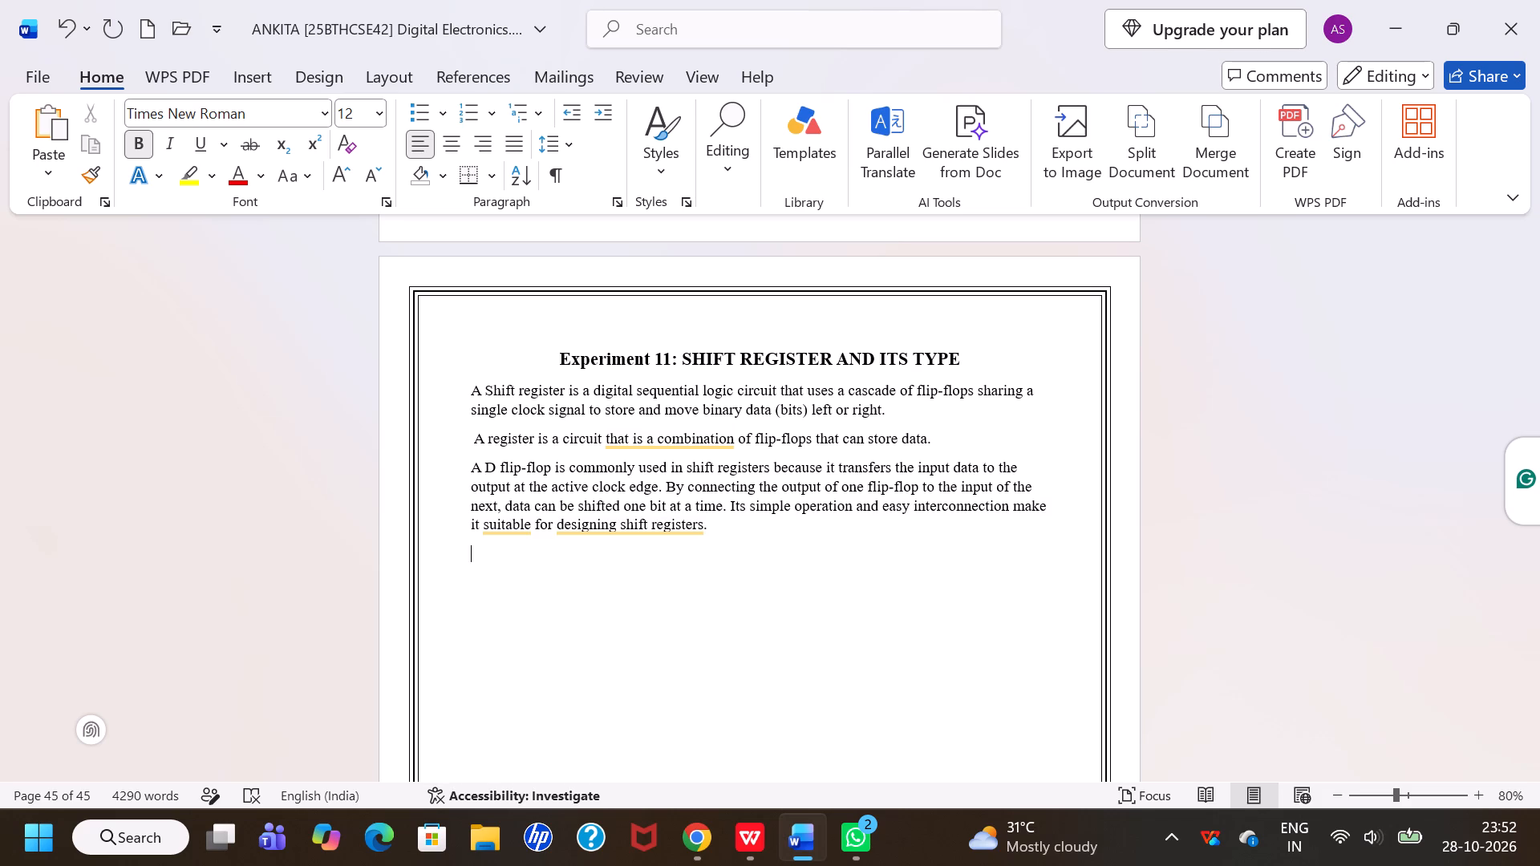
Copy the block from the OBJECTIVE heading through the INTRODUCTION heading in "EXPERIMENT 11: BCD TO EXCESS-3 CODE CONVERTER".
scroll(647, 599, "up", 5)
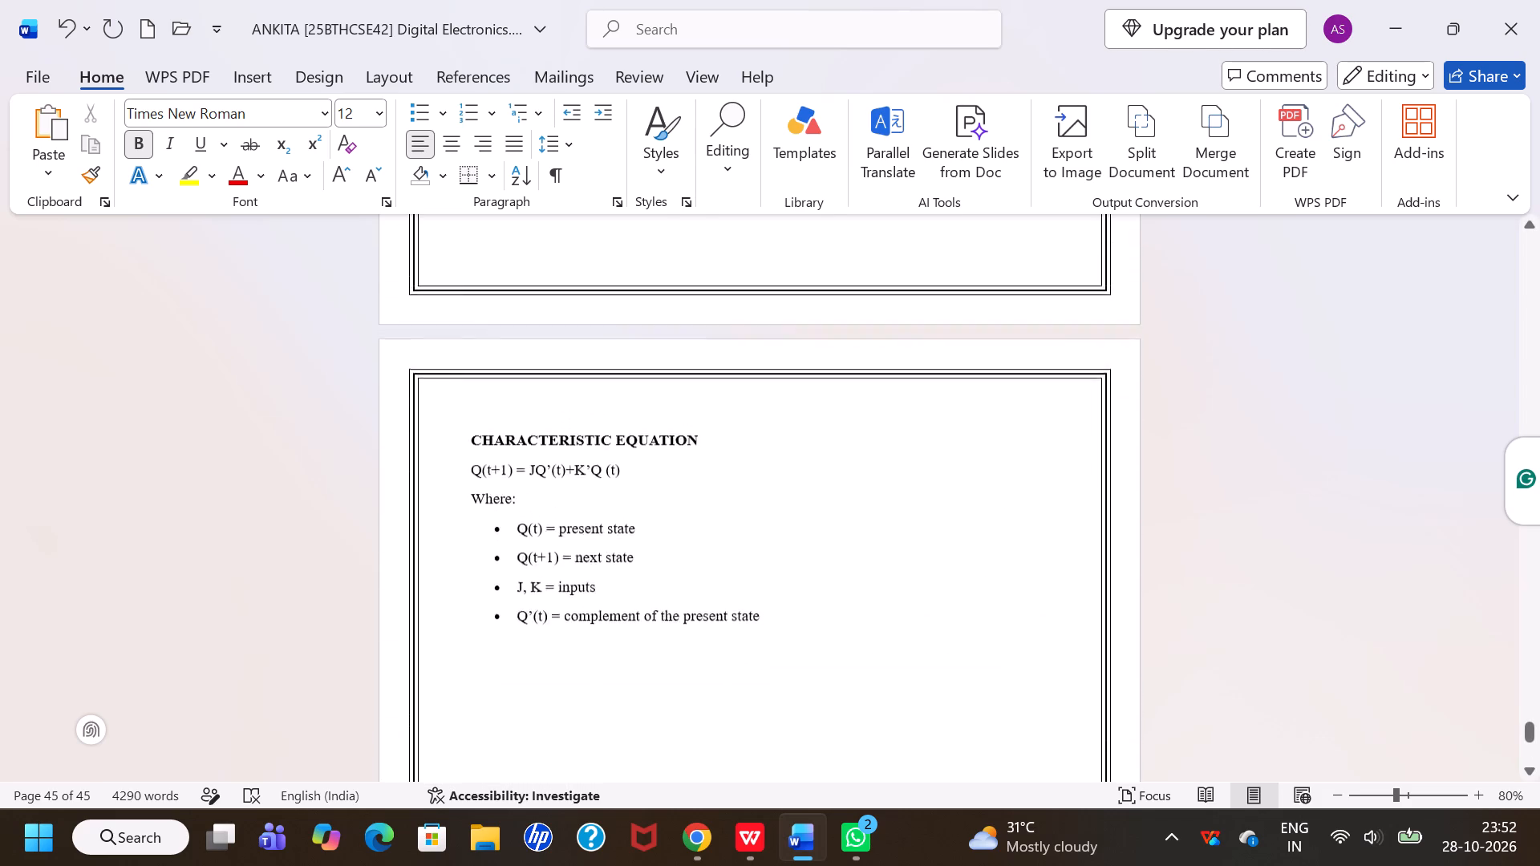
scroll(647, 599, "up", 7)
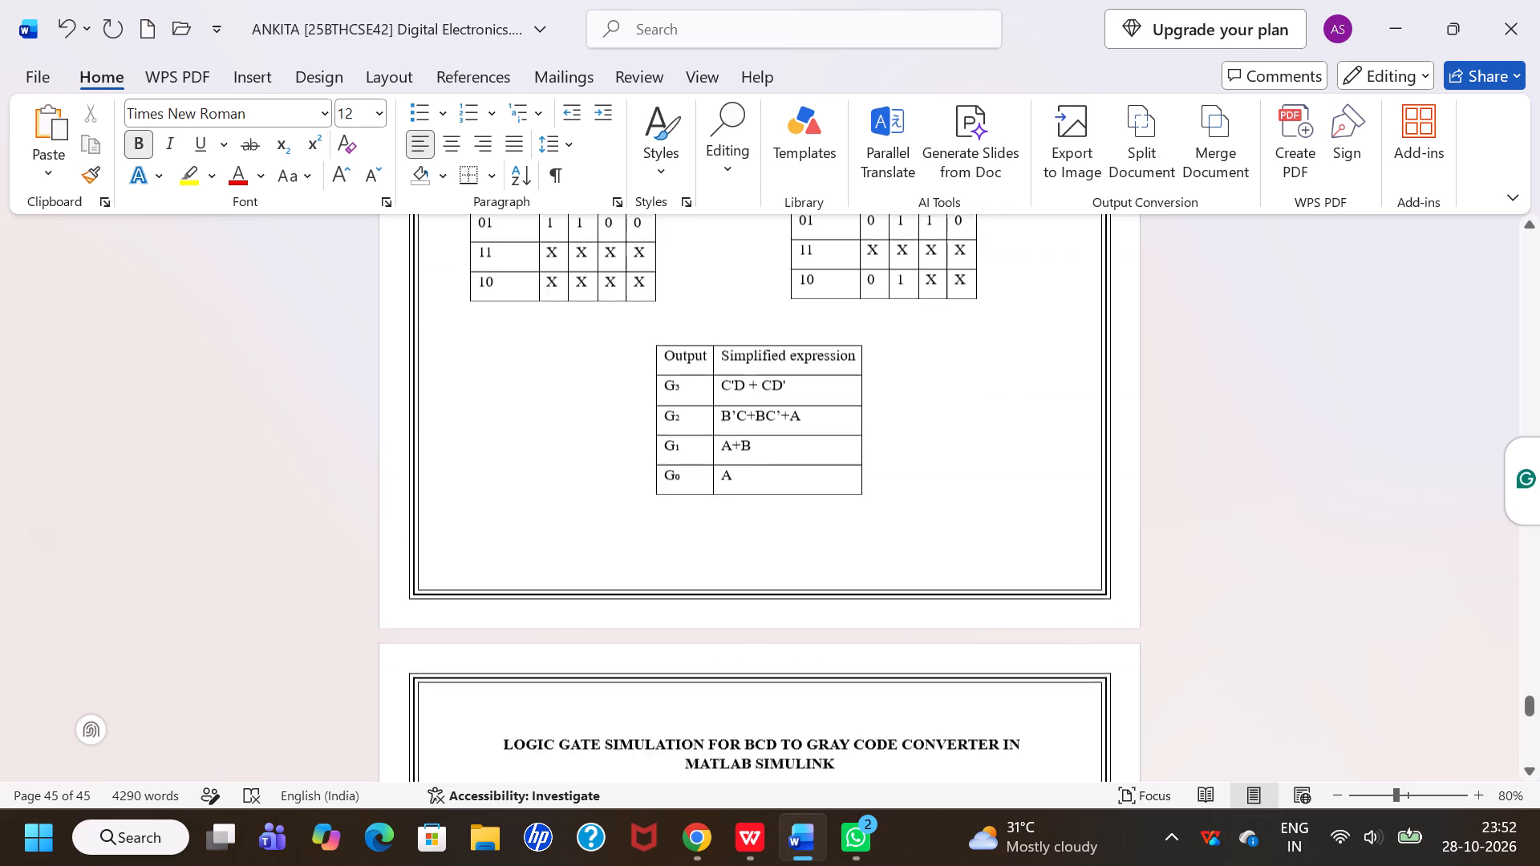
scroll(647, 599, "up", 4)
scroll(647, 599, "down", 2)
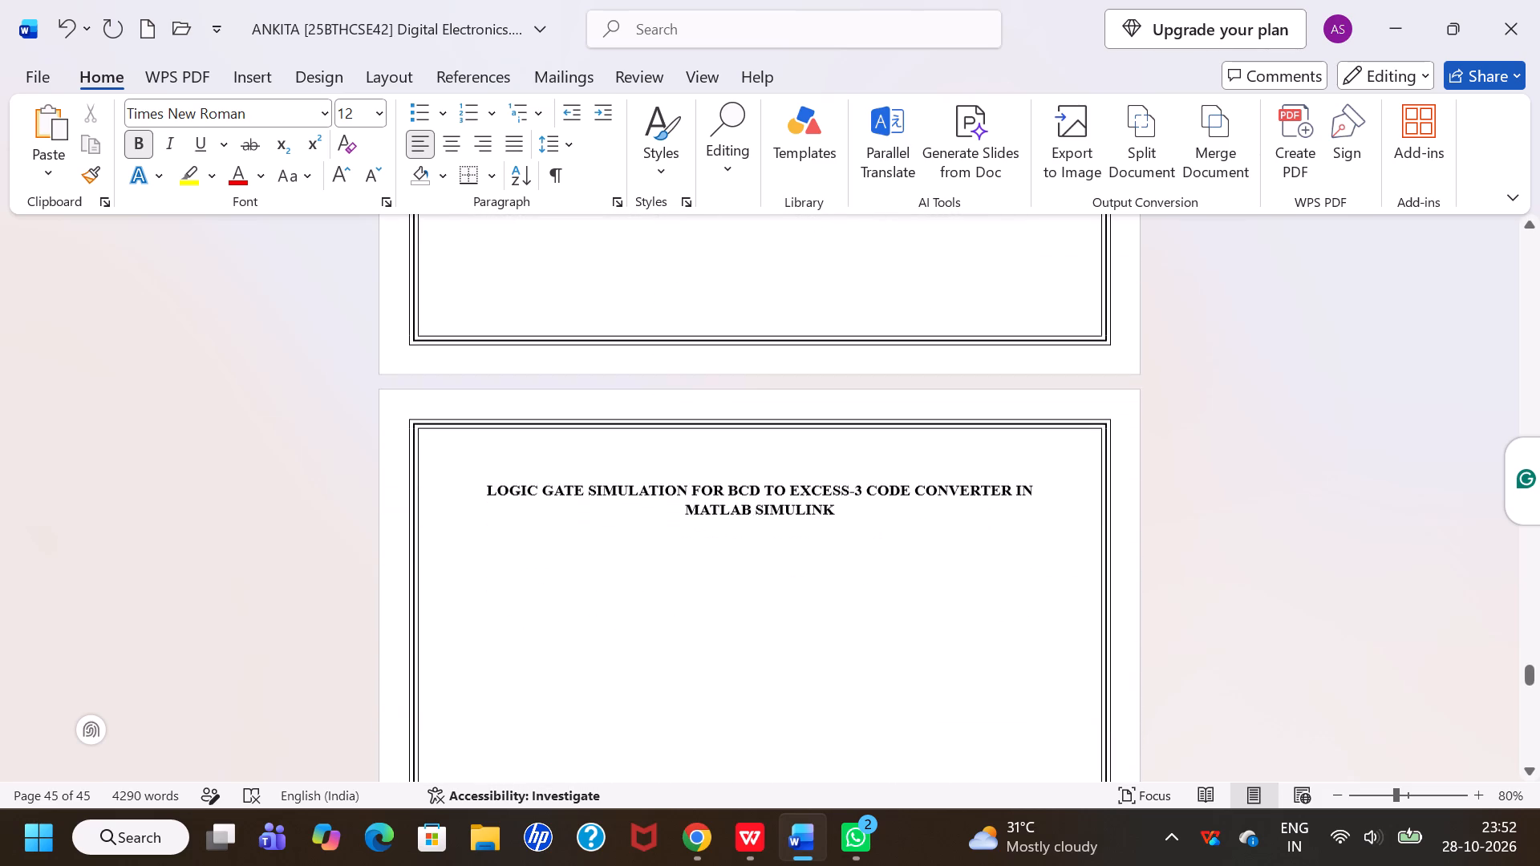
scroll(647, 599, "up", 9)
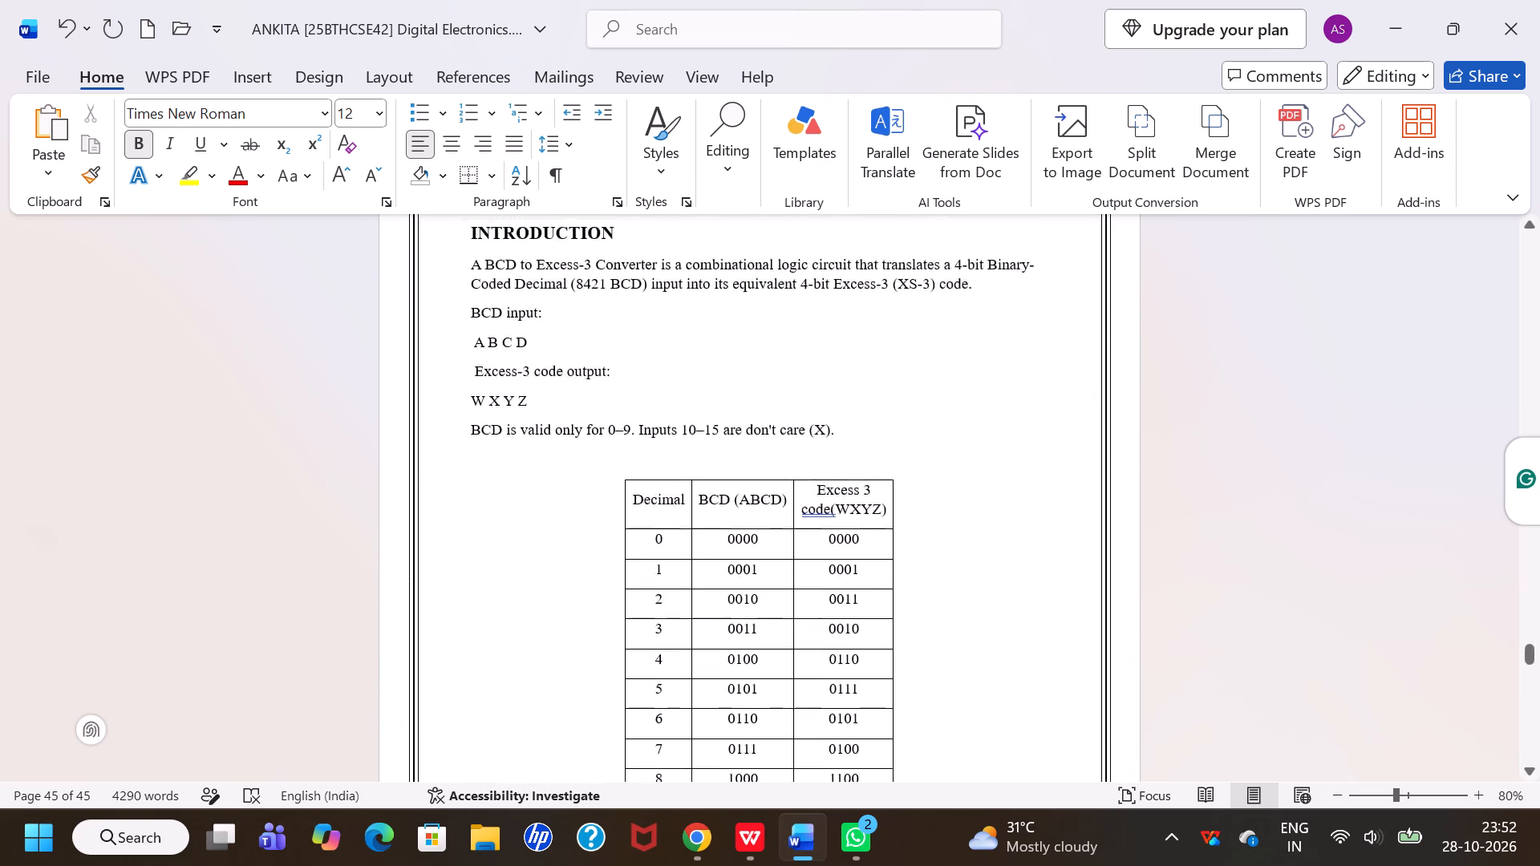
scroll(647, 599, "up", 1)
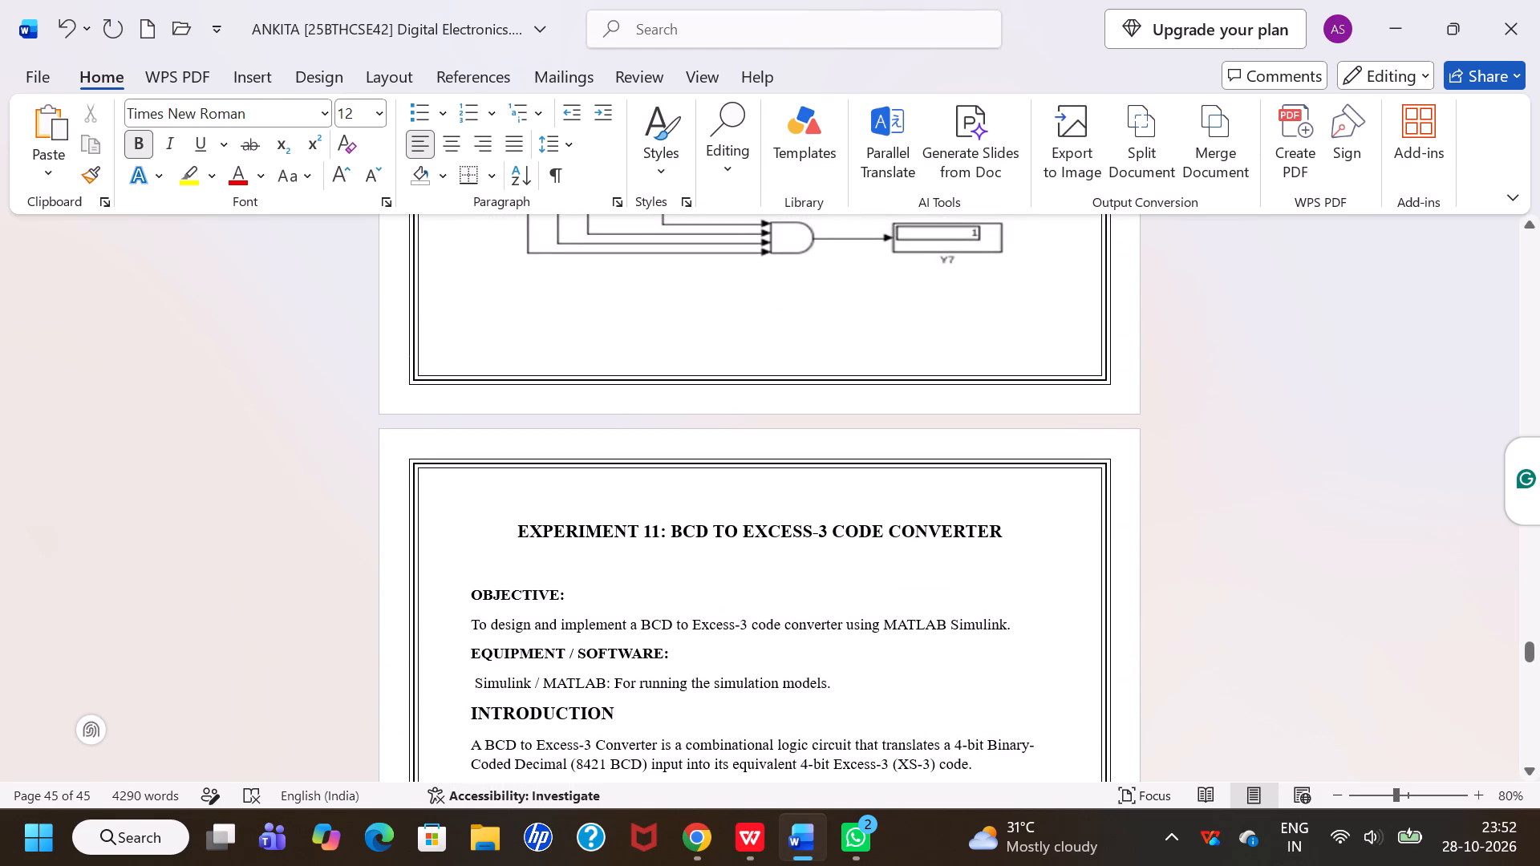
left_click_drag(468, 596, 633, 703)
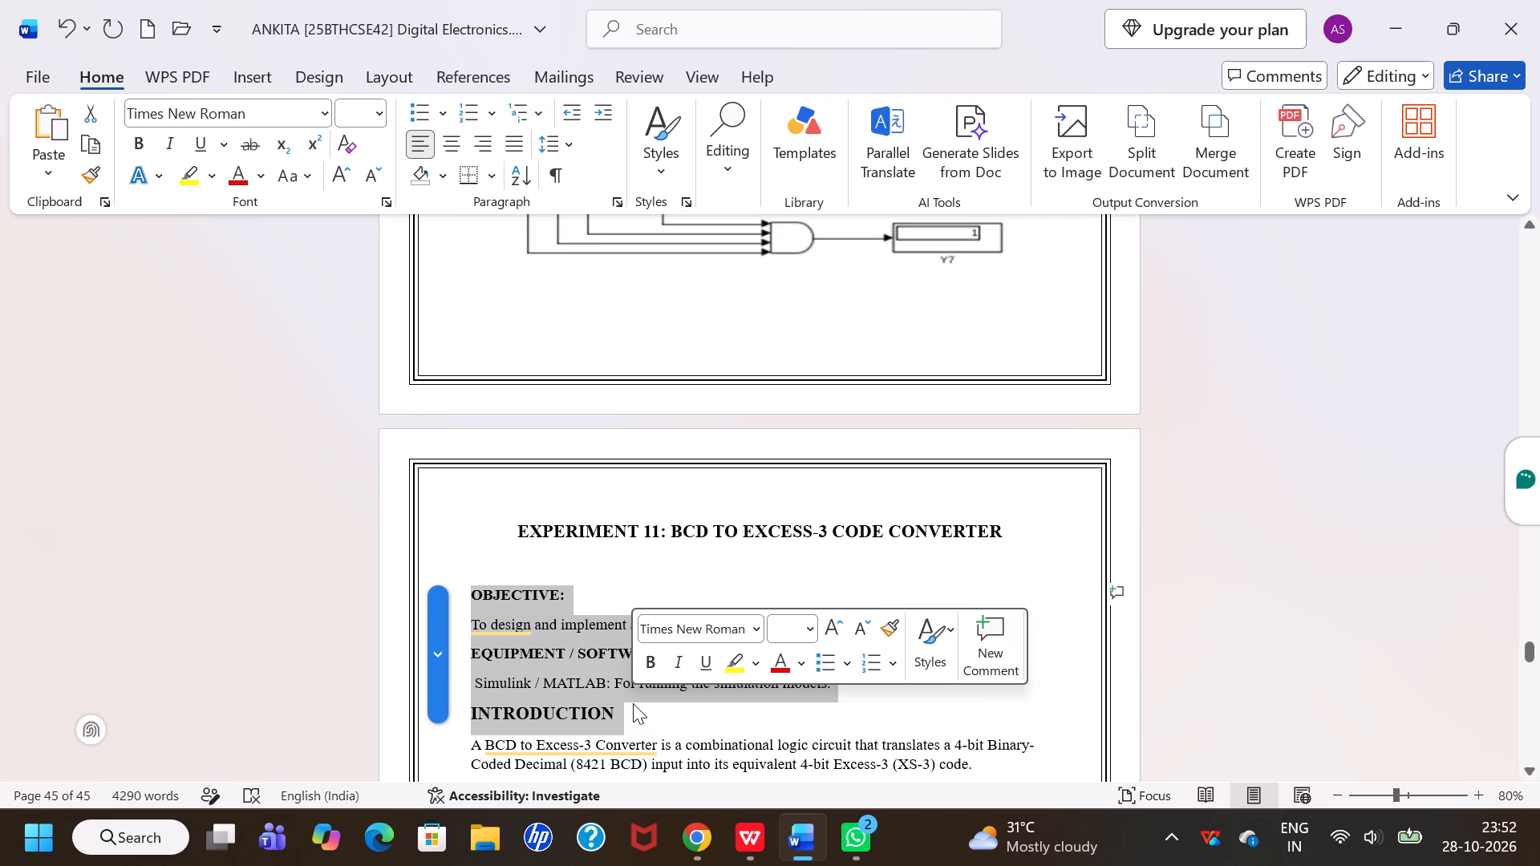
key("ctrl+c")
left_click(633, 703)
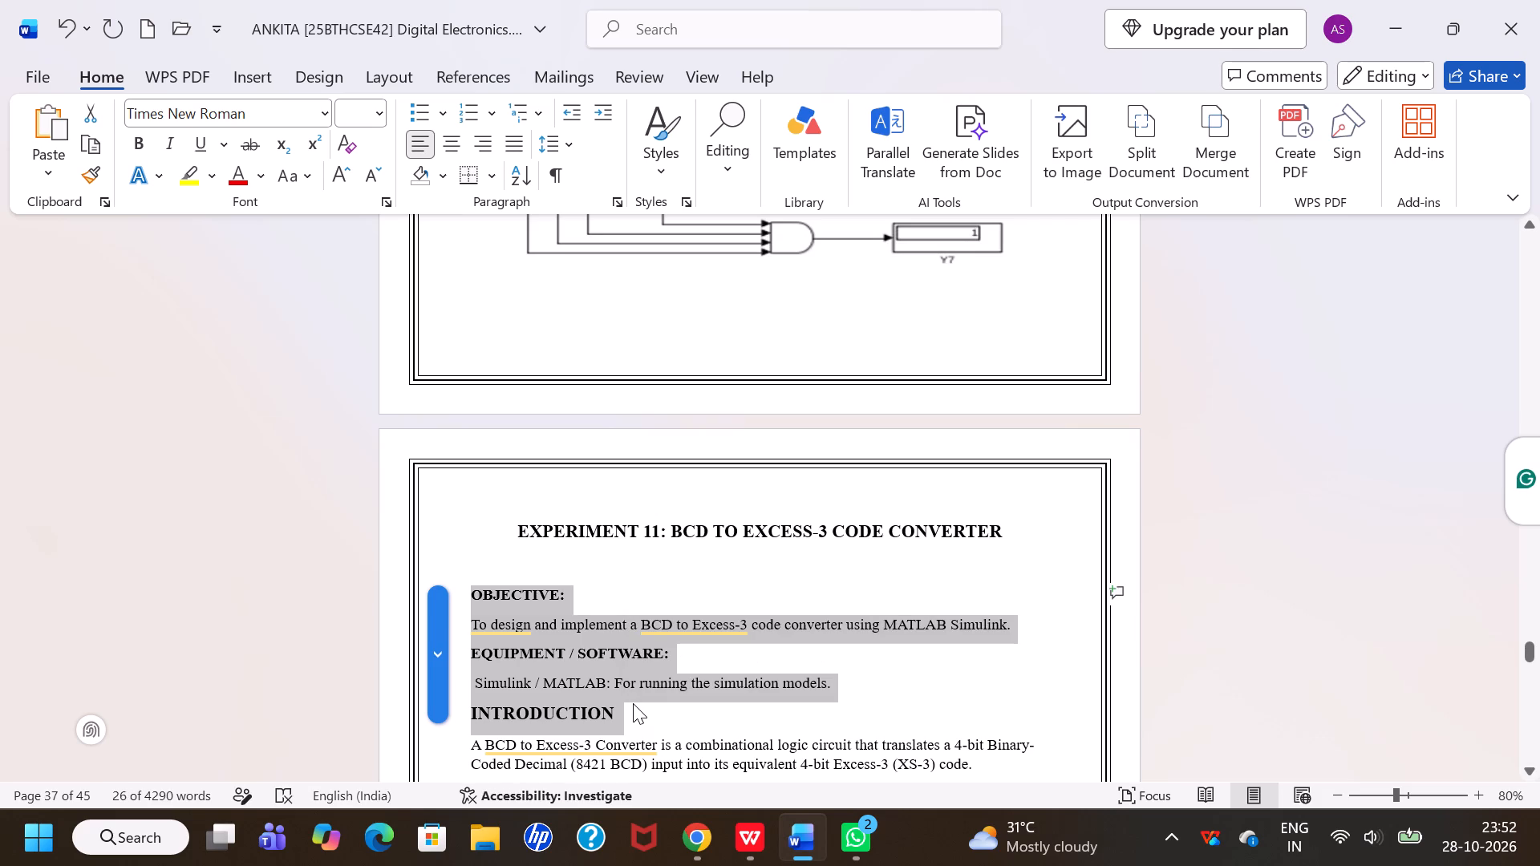
Paste the copied block left-aligned directly below the title "Experiment 11: SHIFT REGISTER AND ITS TYPE", leaving no extra blank line.
scroll(633, 703, "down", 13)
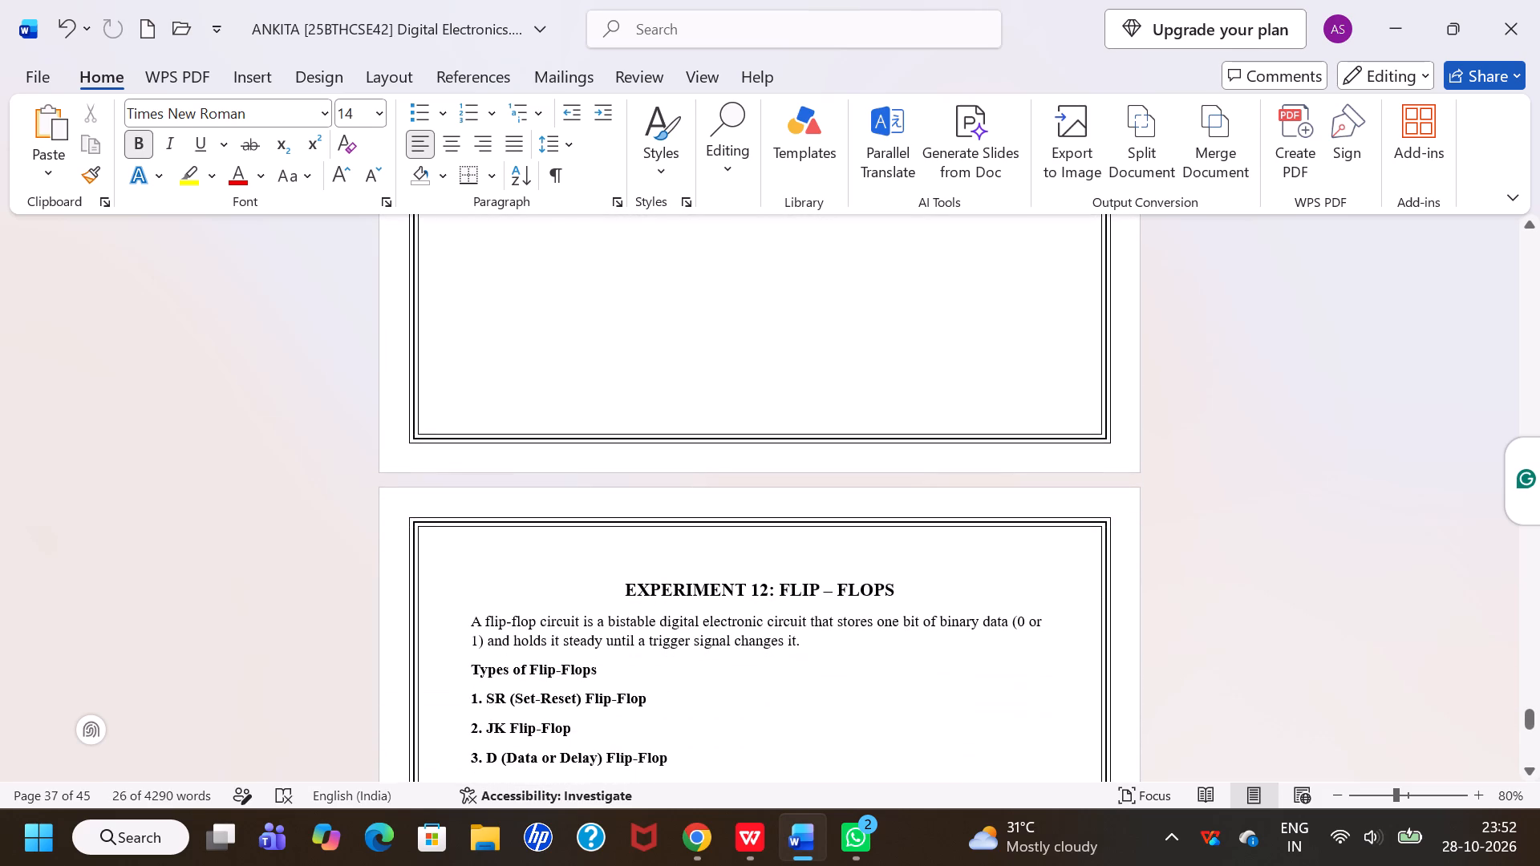
scroll(776, 653, "down", 9)
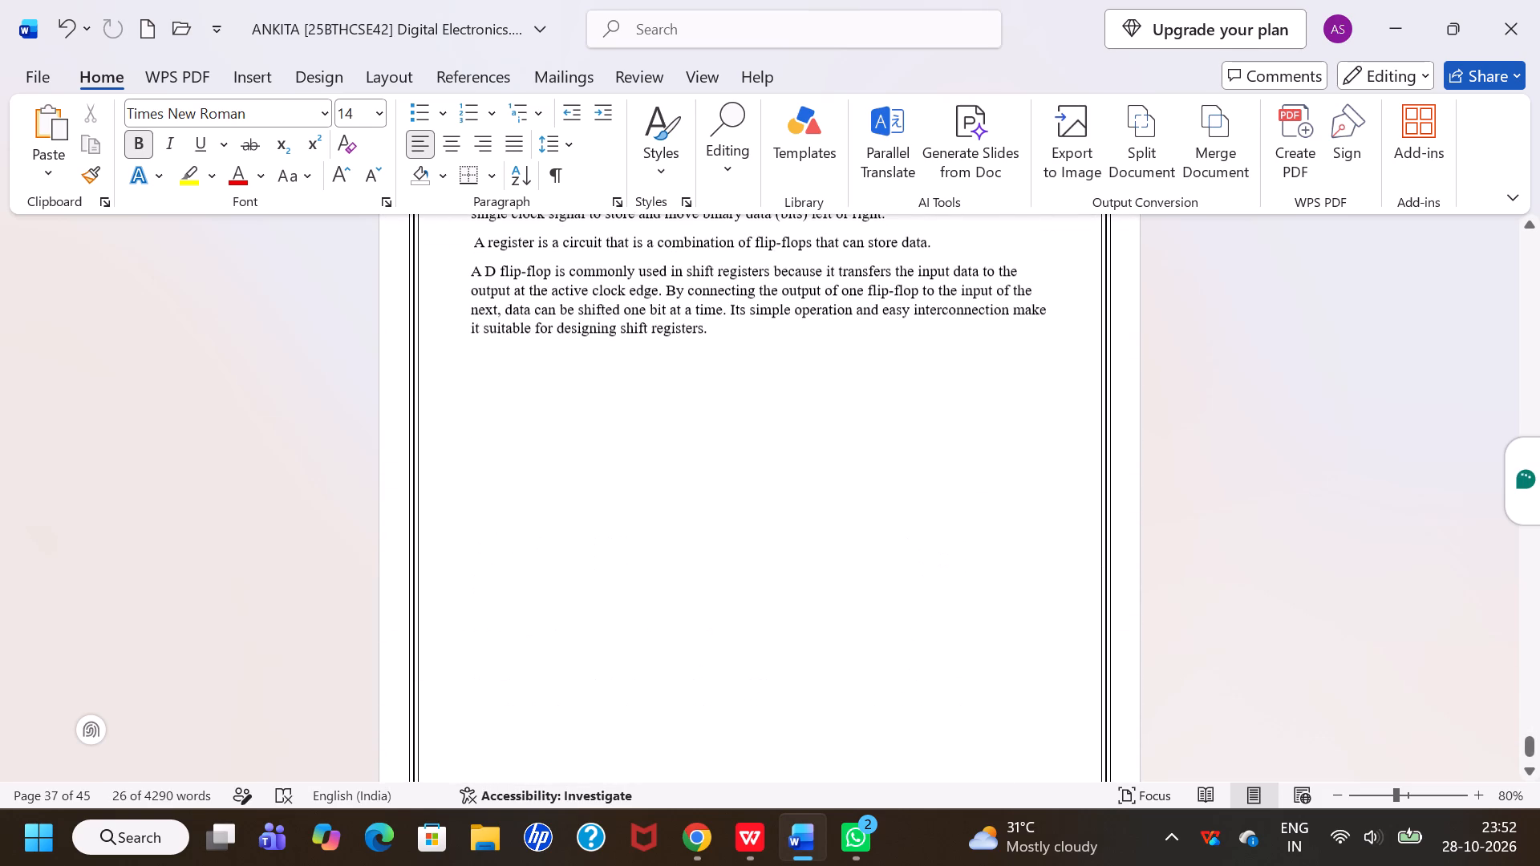
scroll(776, 640, "up", 1)
left_click(967, 377)
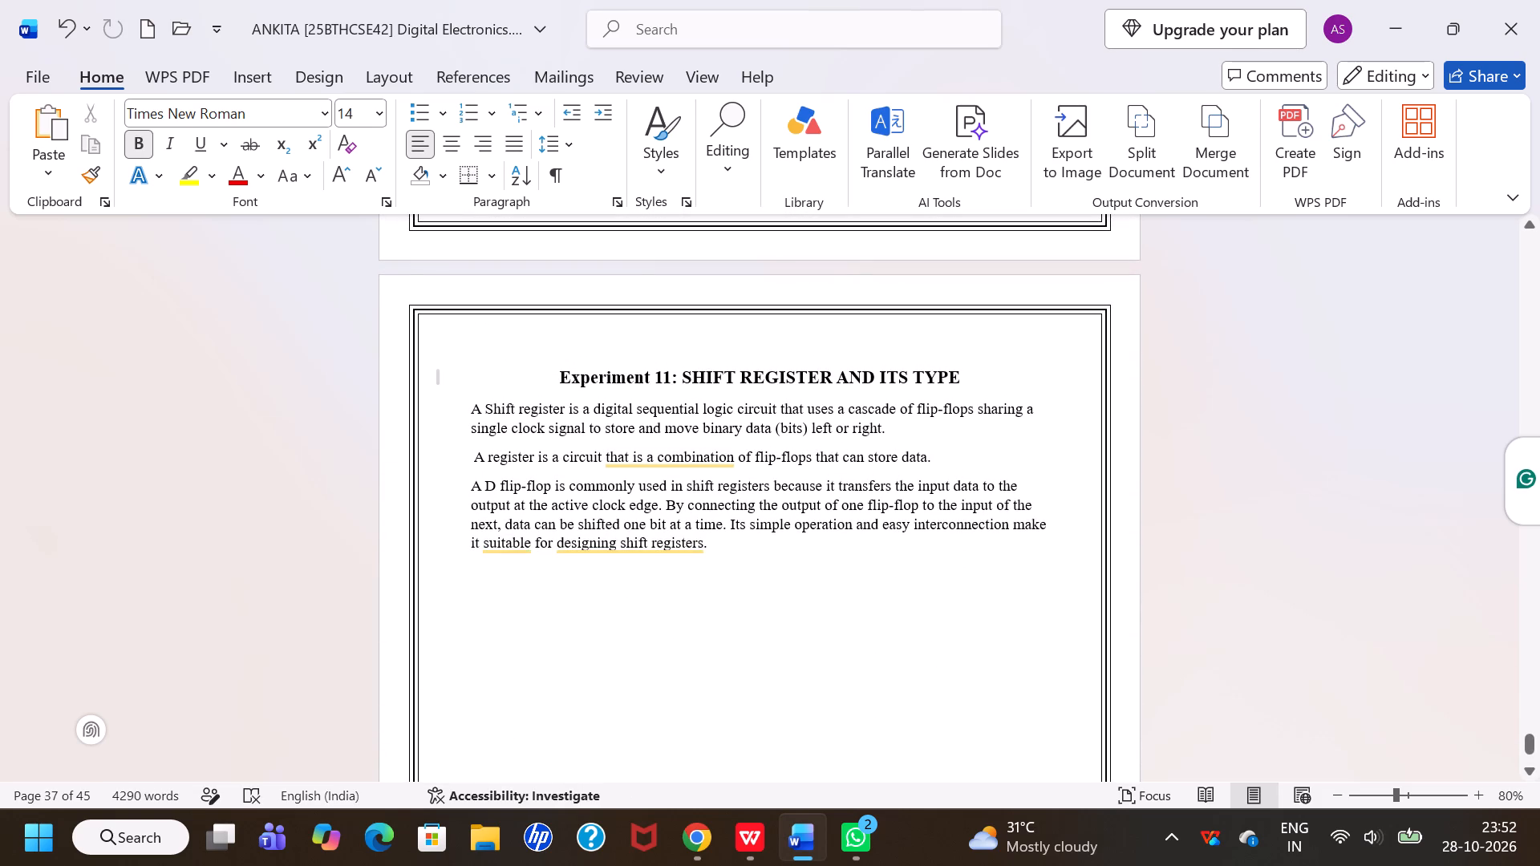
key("Return")
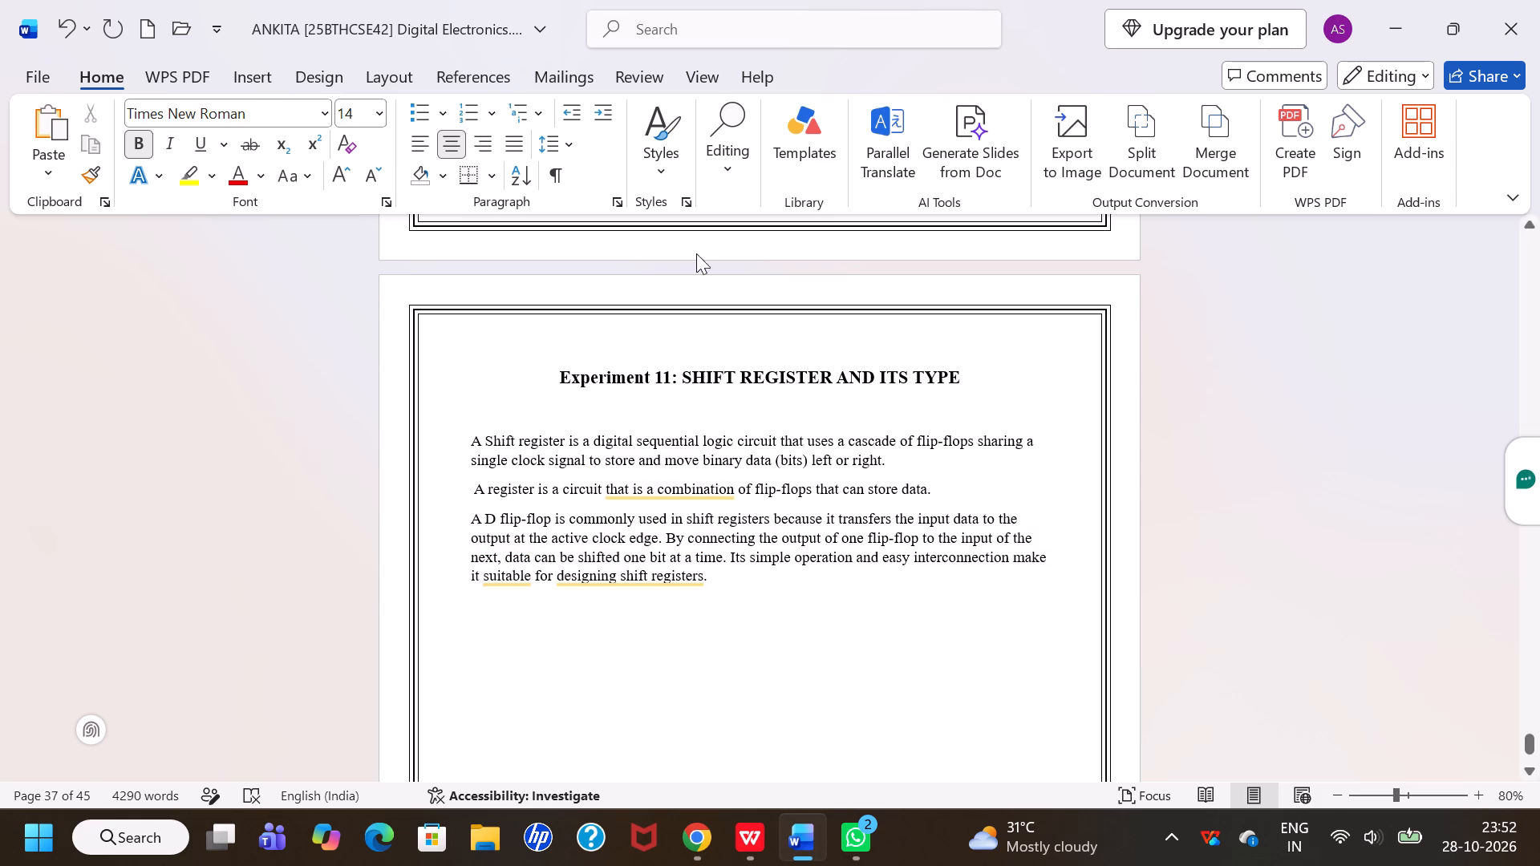
left_click(424, 147)
key("ctrl+v")
key("BackSpace")
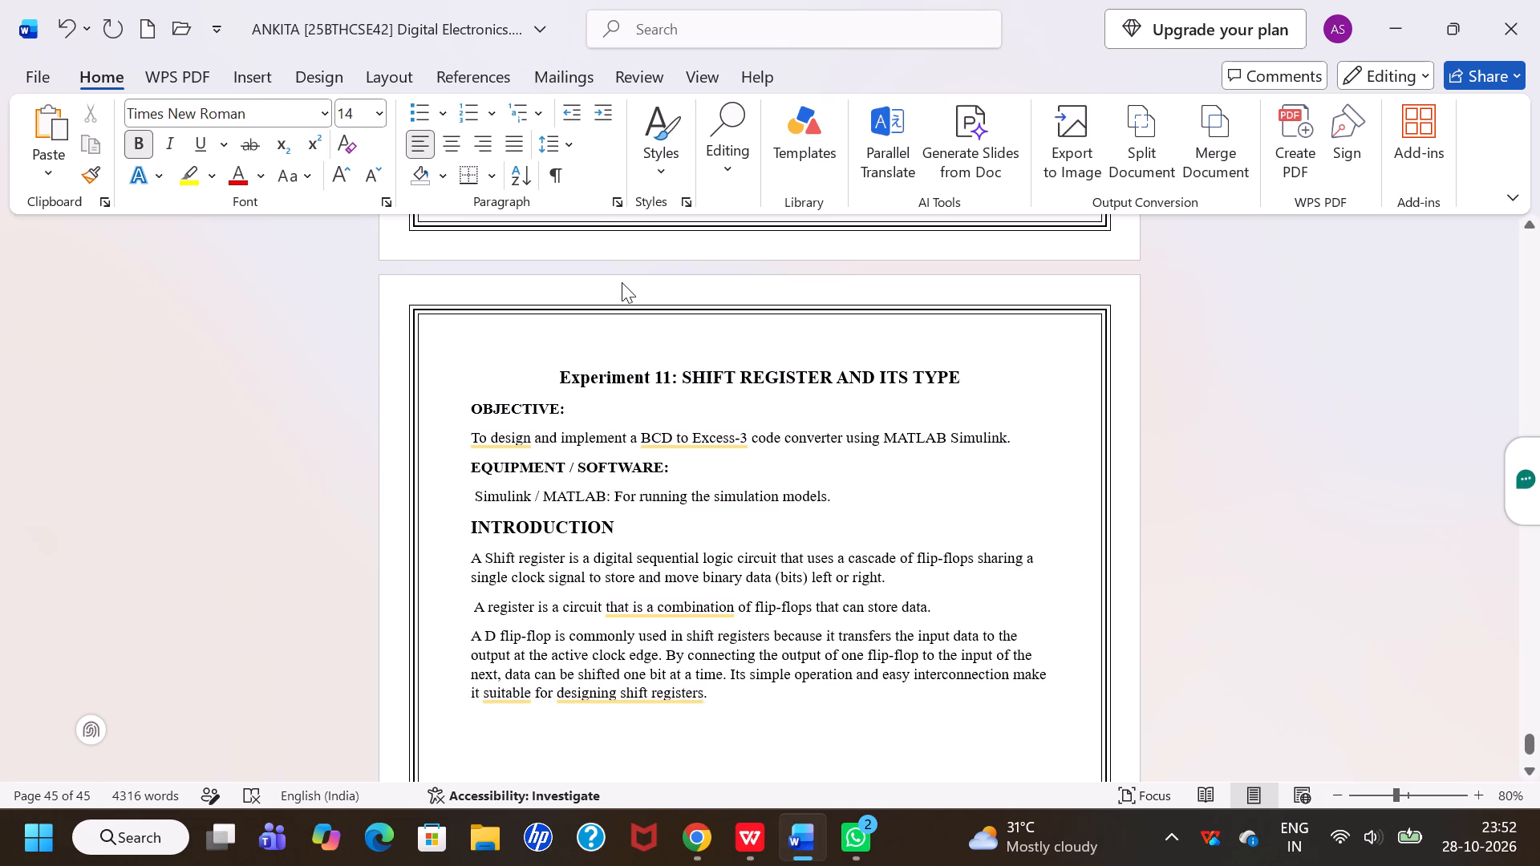
Replace "BCD to Excess-3 code converter" with "Shift register" in the objective sentence of the shift register experiment.
left_click_drag(640, 439, 676, 442)
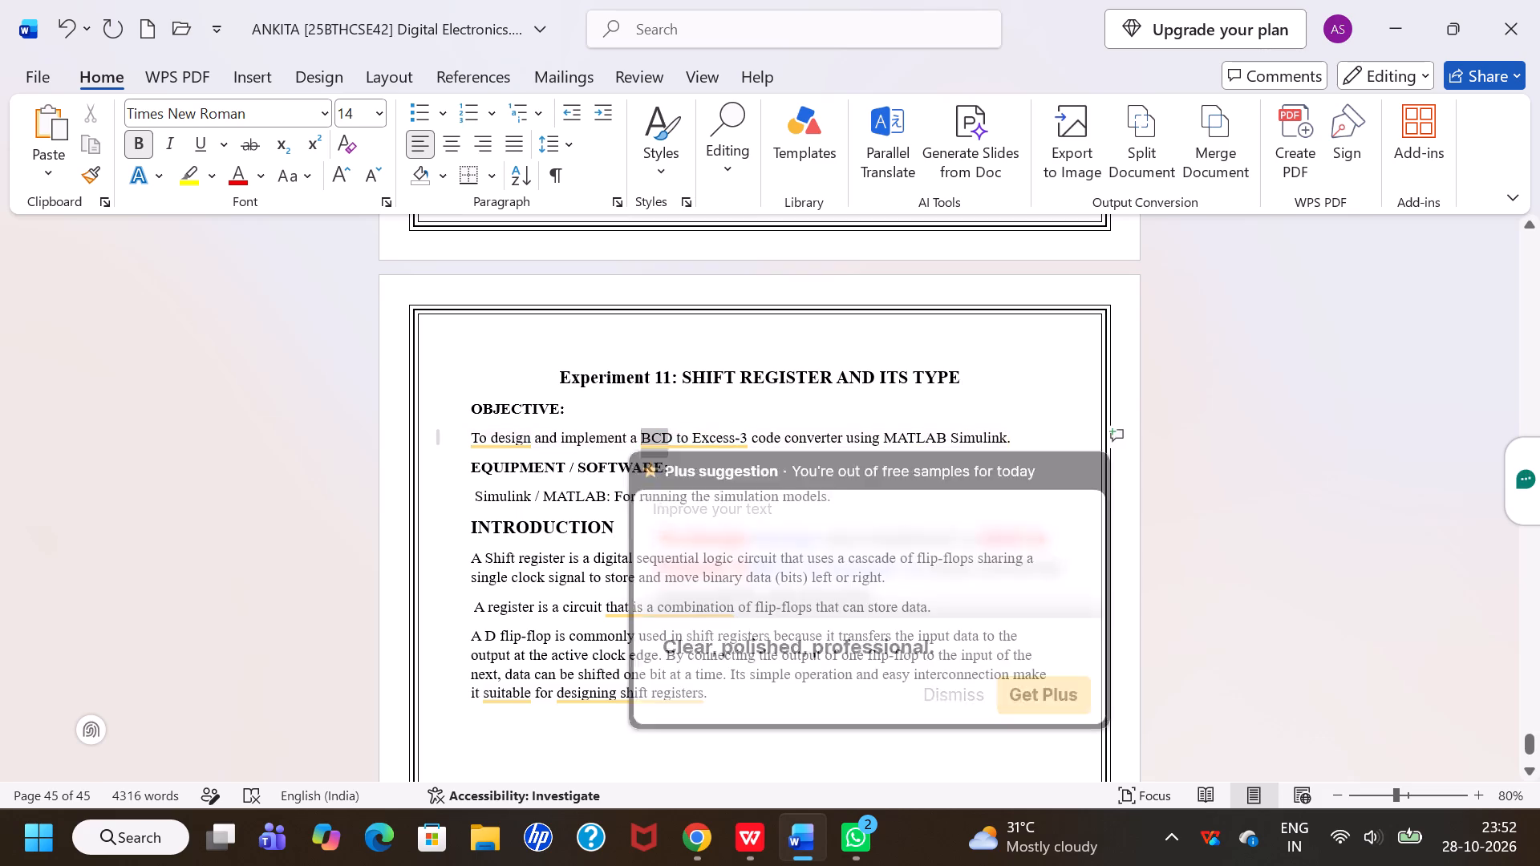
left_click_drag(676, 442, 755, 442)
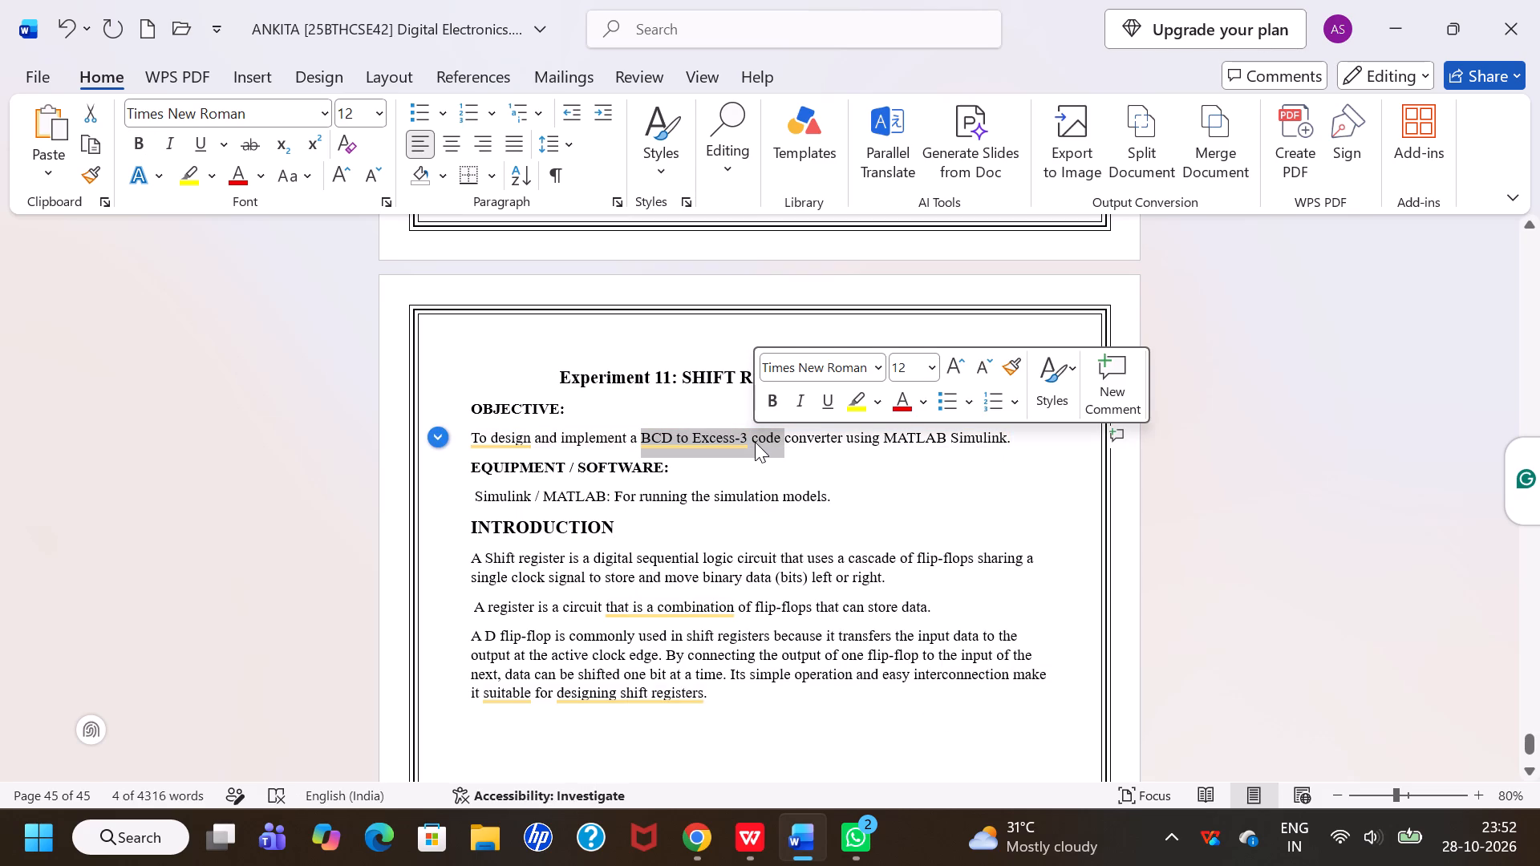
key("BackSpace")
left_click(696, 435)
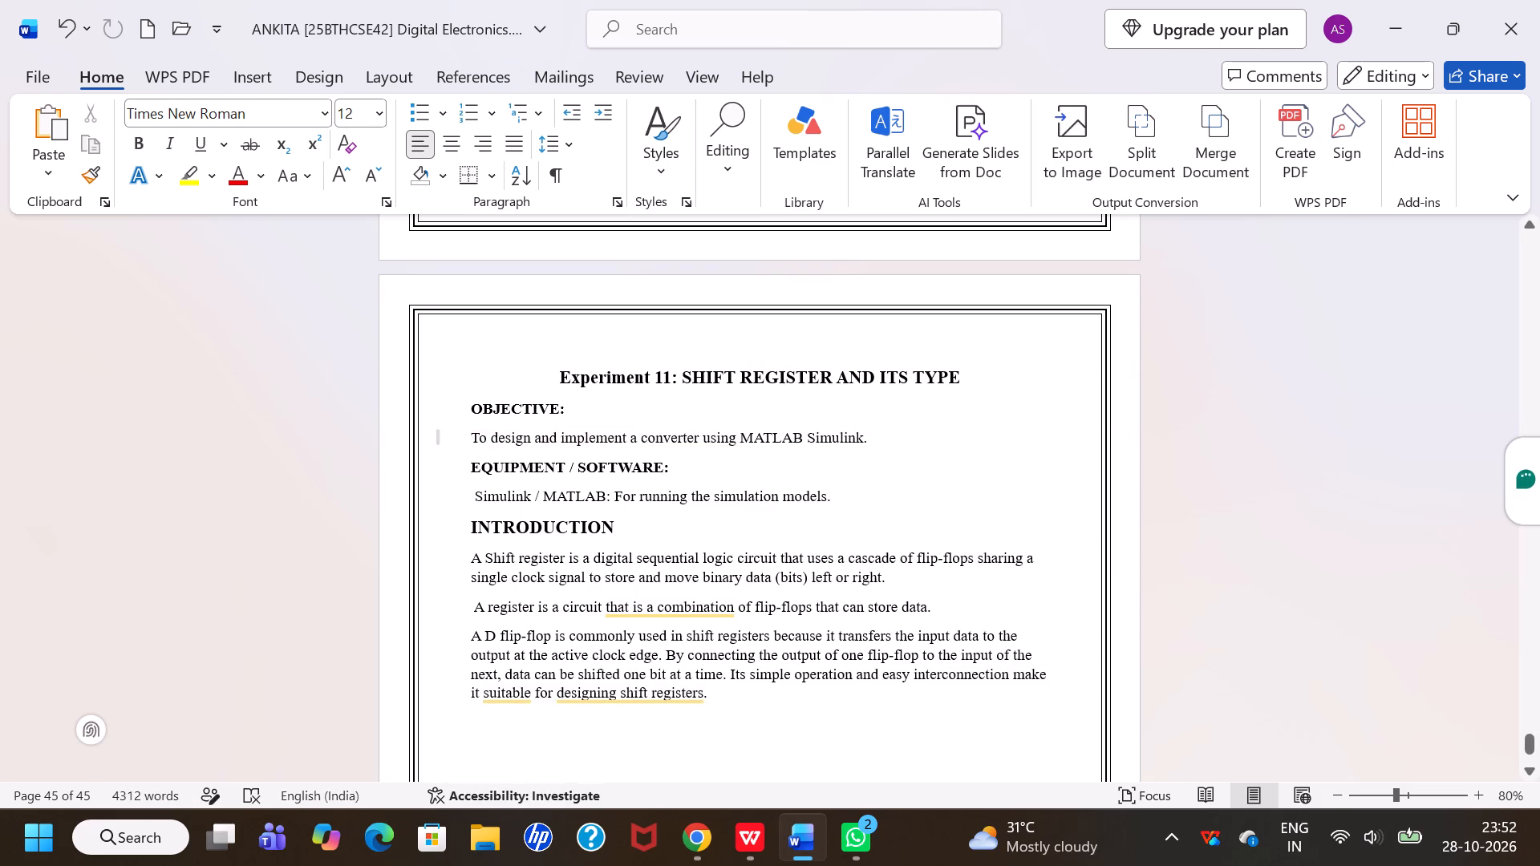
key("BackSpace")
key("BackSpace")
key("BackSpace")
key("BackSpace")
key("BackSpace")
key("BackSpace")
key("BackSpace")
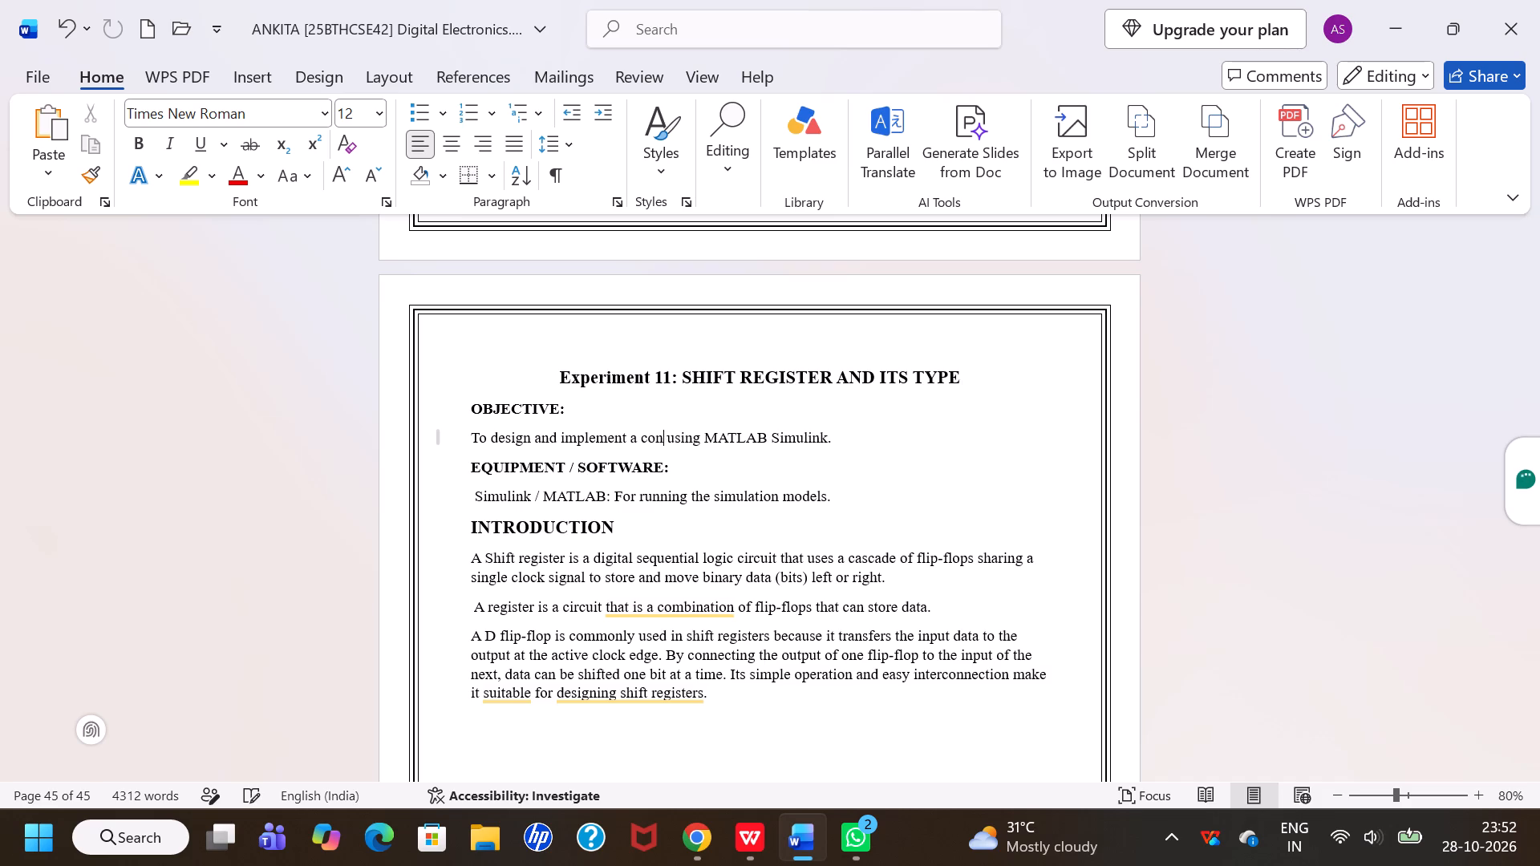
key("BackSpace")
key("BackSpace")
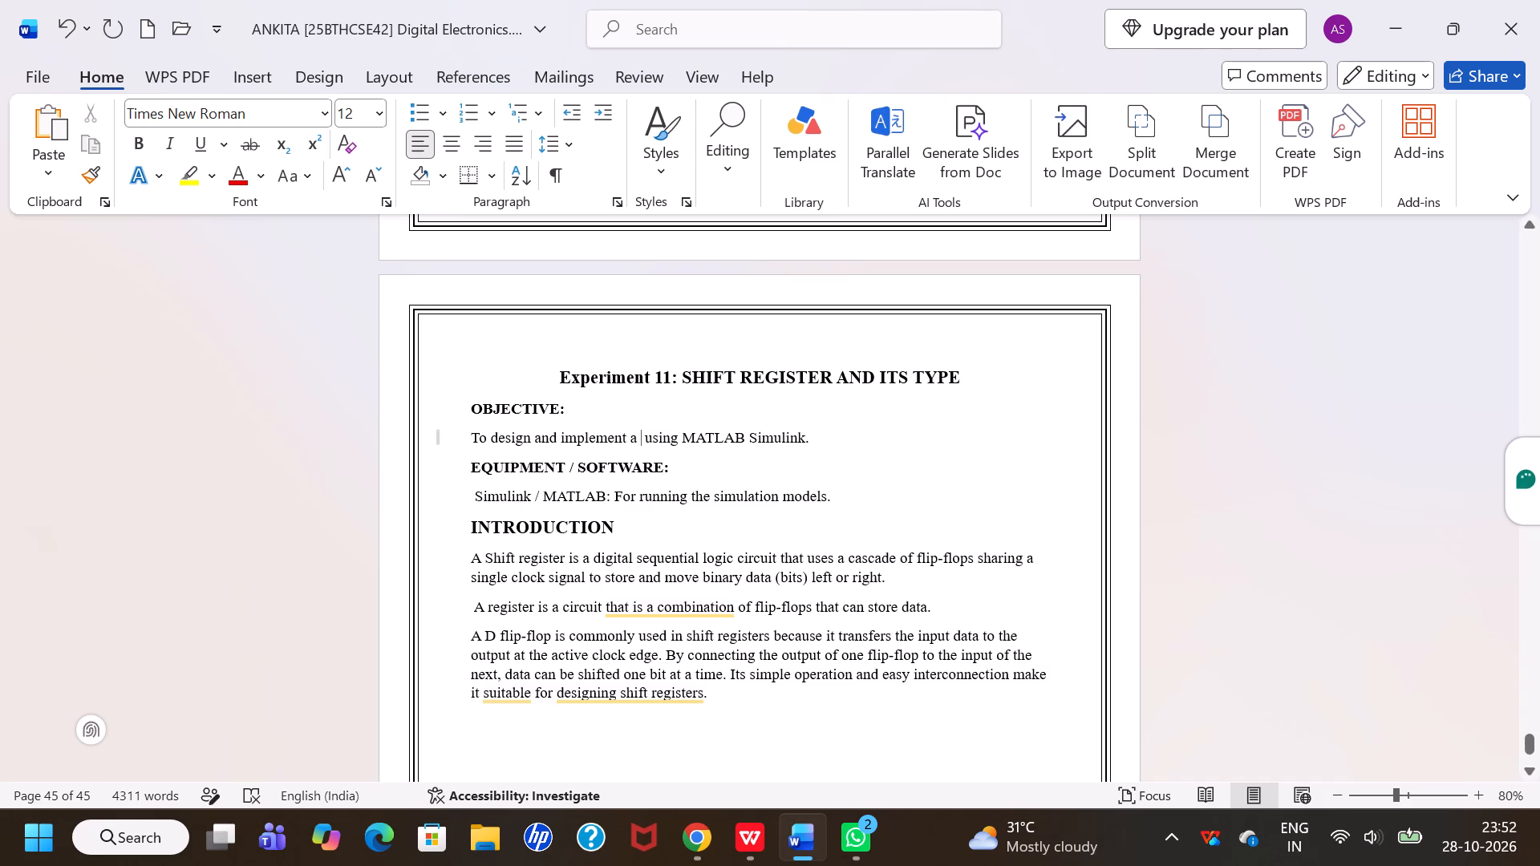
key("s")
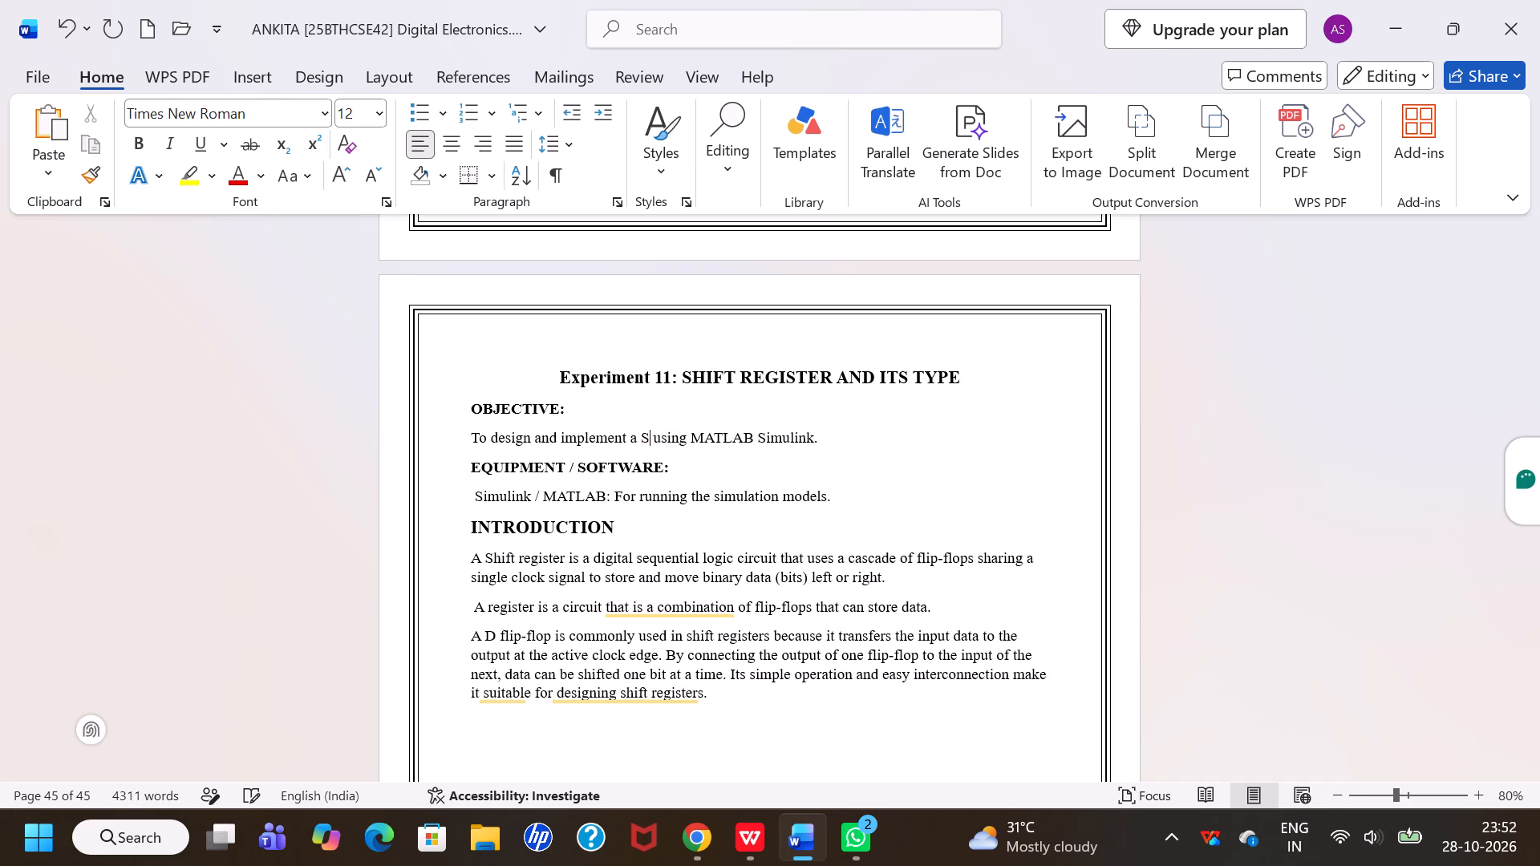
key("f")
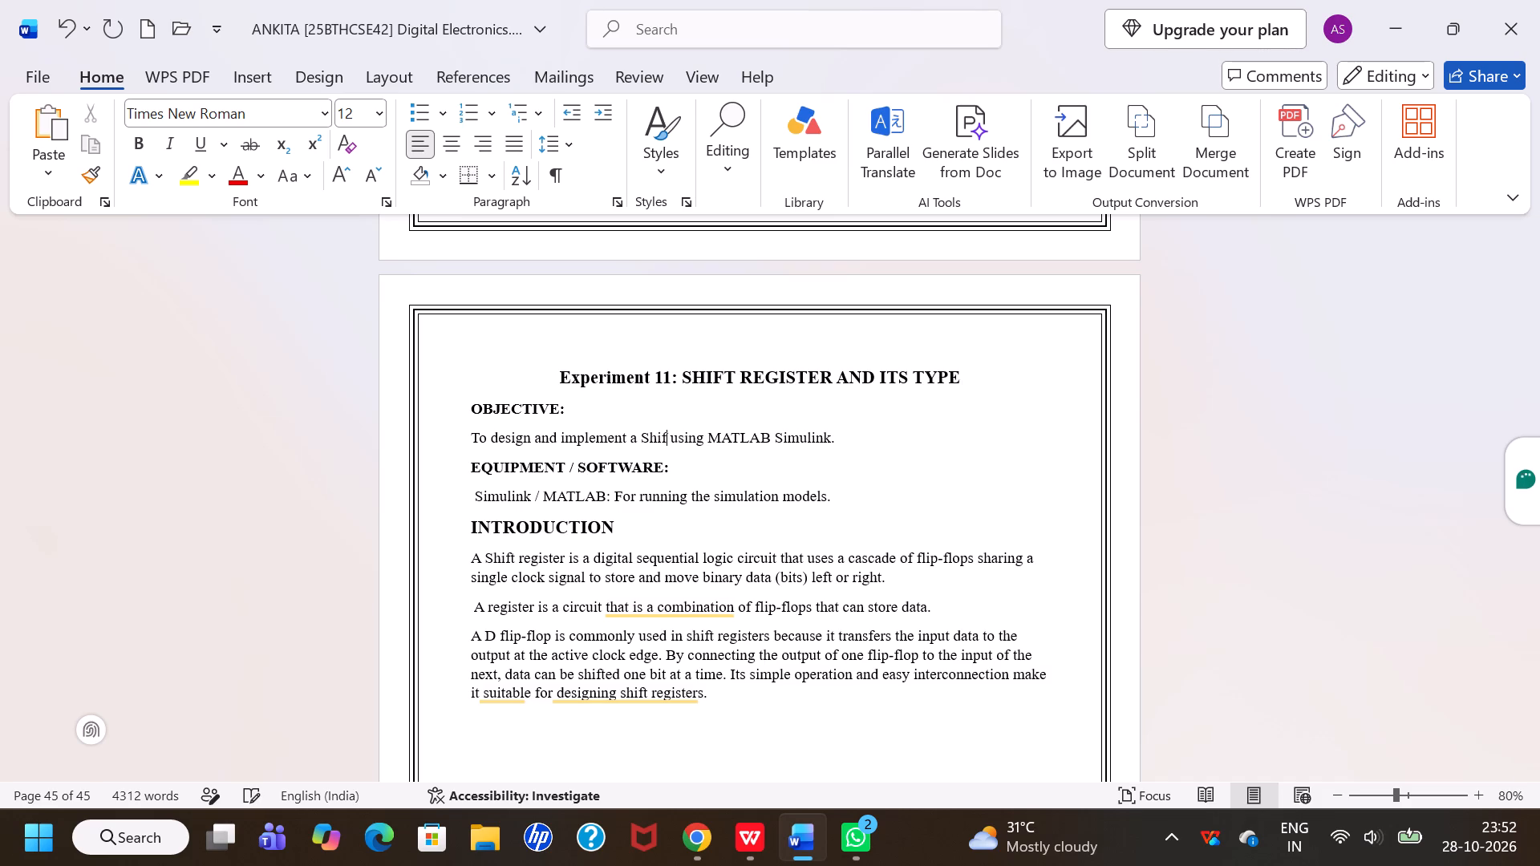
key("y")
key("BackSpace")
type("t")
key("space")
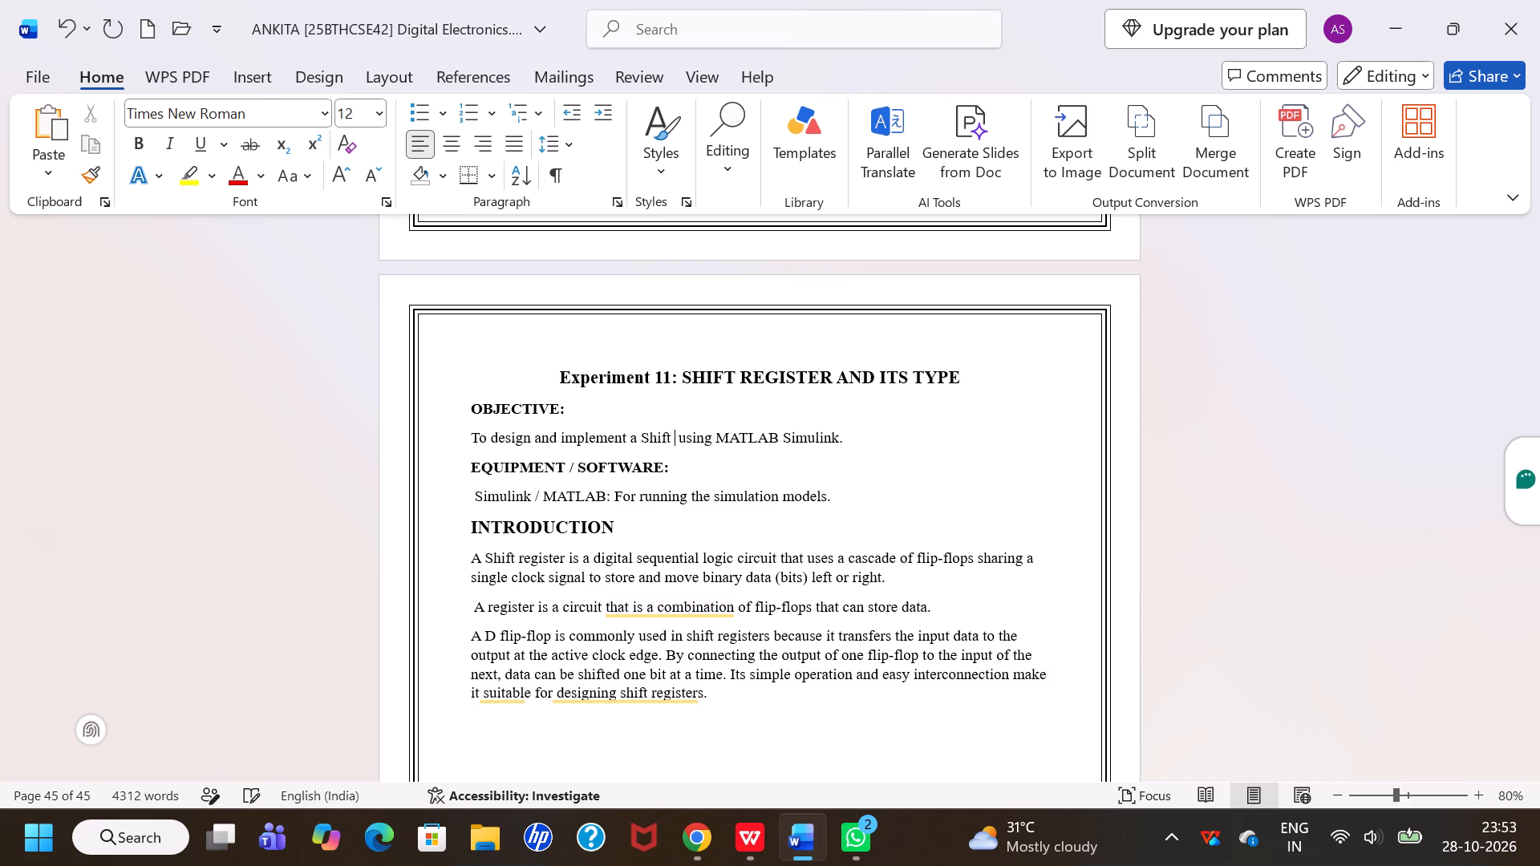
type("re")
type("gister")
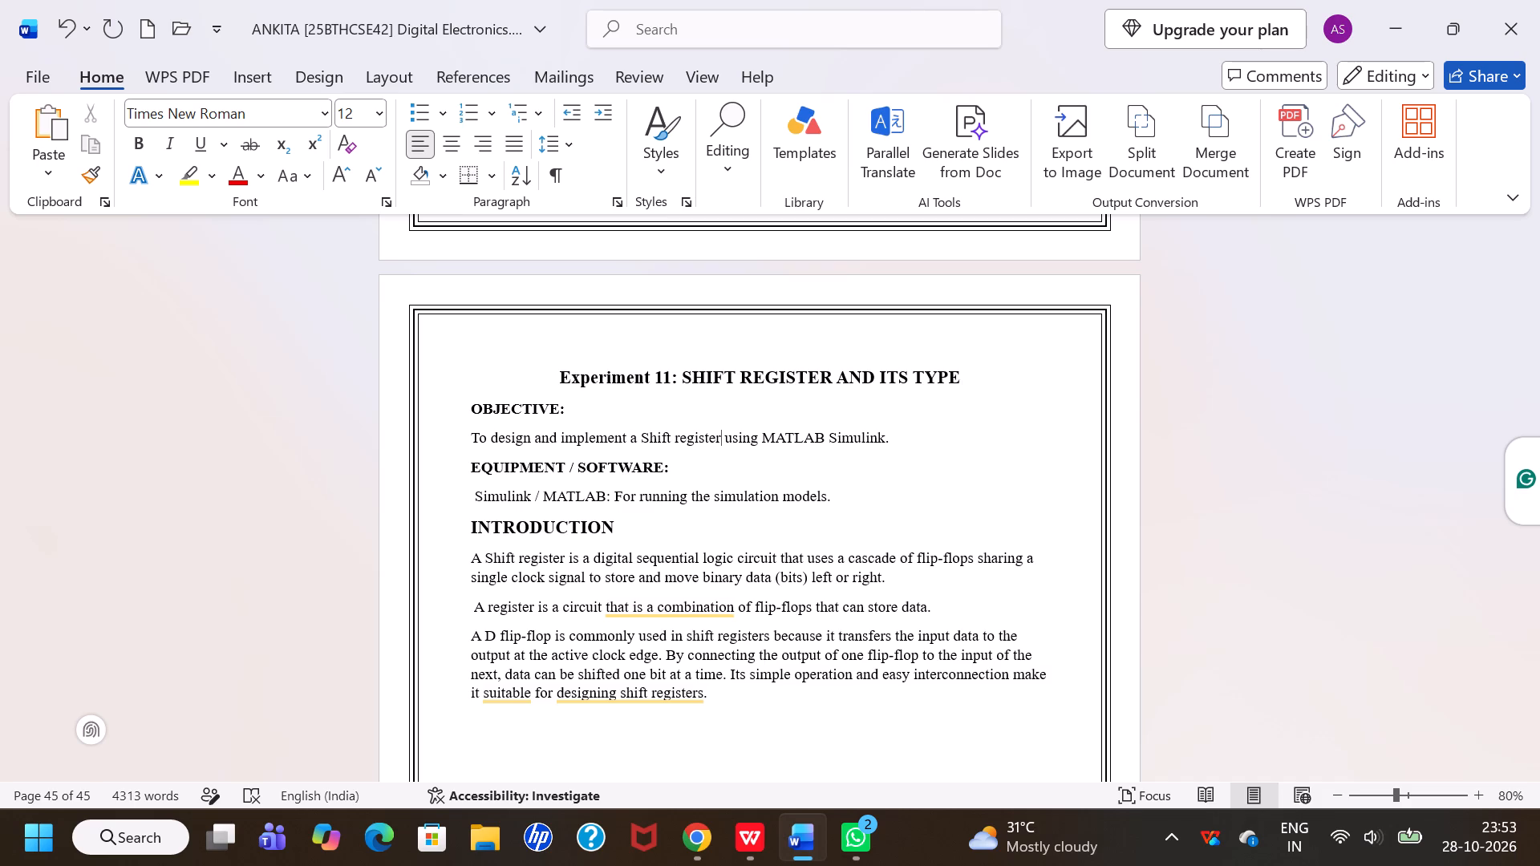
Save the document.
key("ctrl+s")
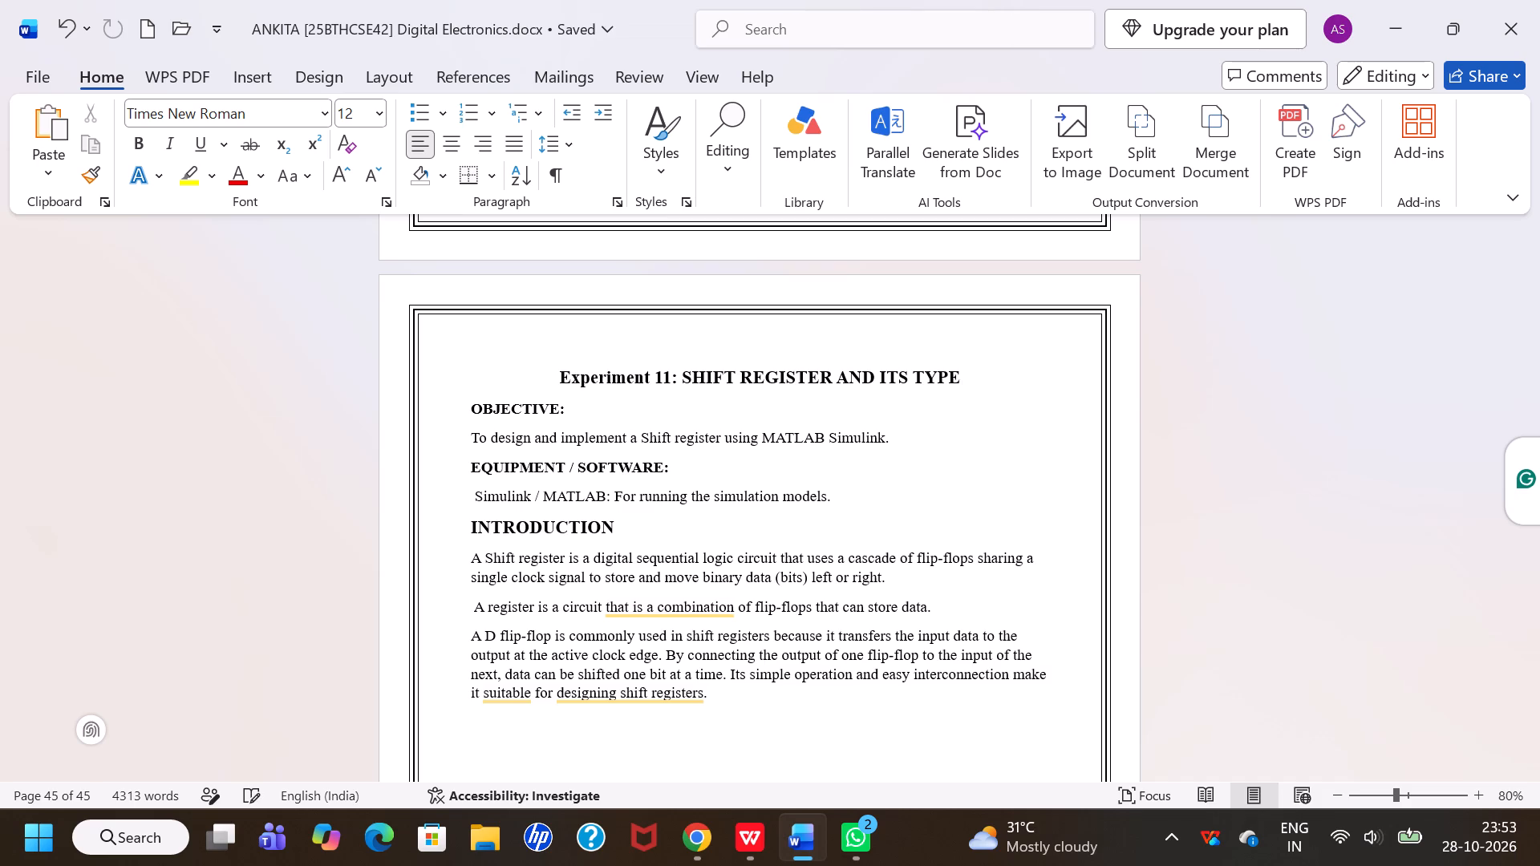
Add the bold heading "TYPES OF SHIFT REGISTERS" below the D flip-flop paragraph and start a new line.
scroll(691, 440, "down", 1)
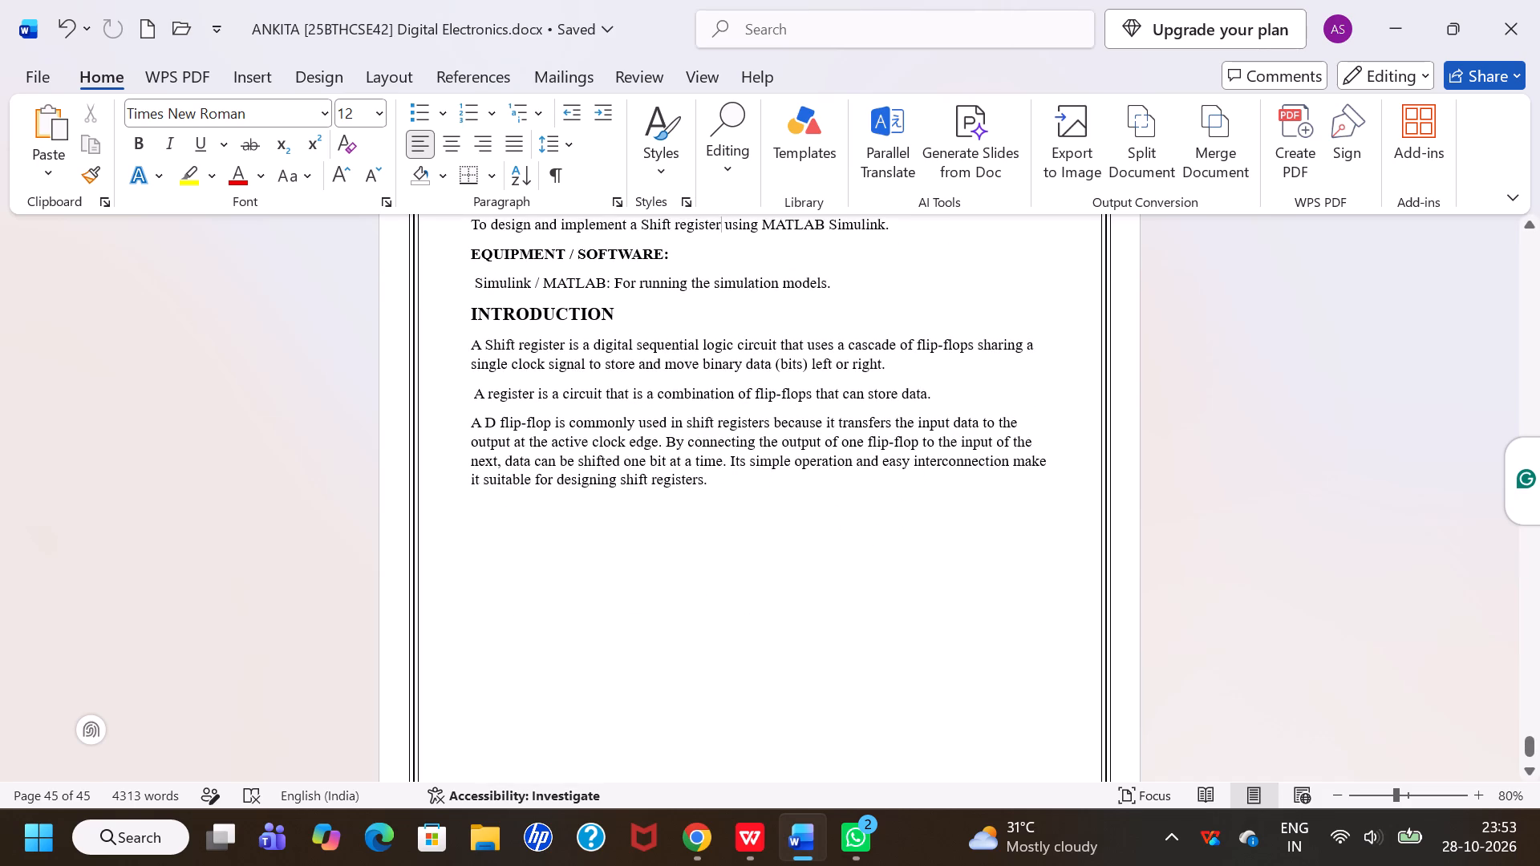
left_click(475, 527)
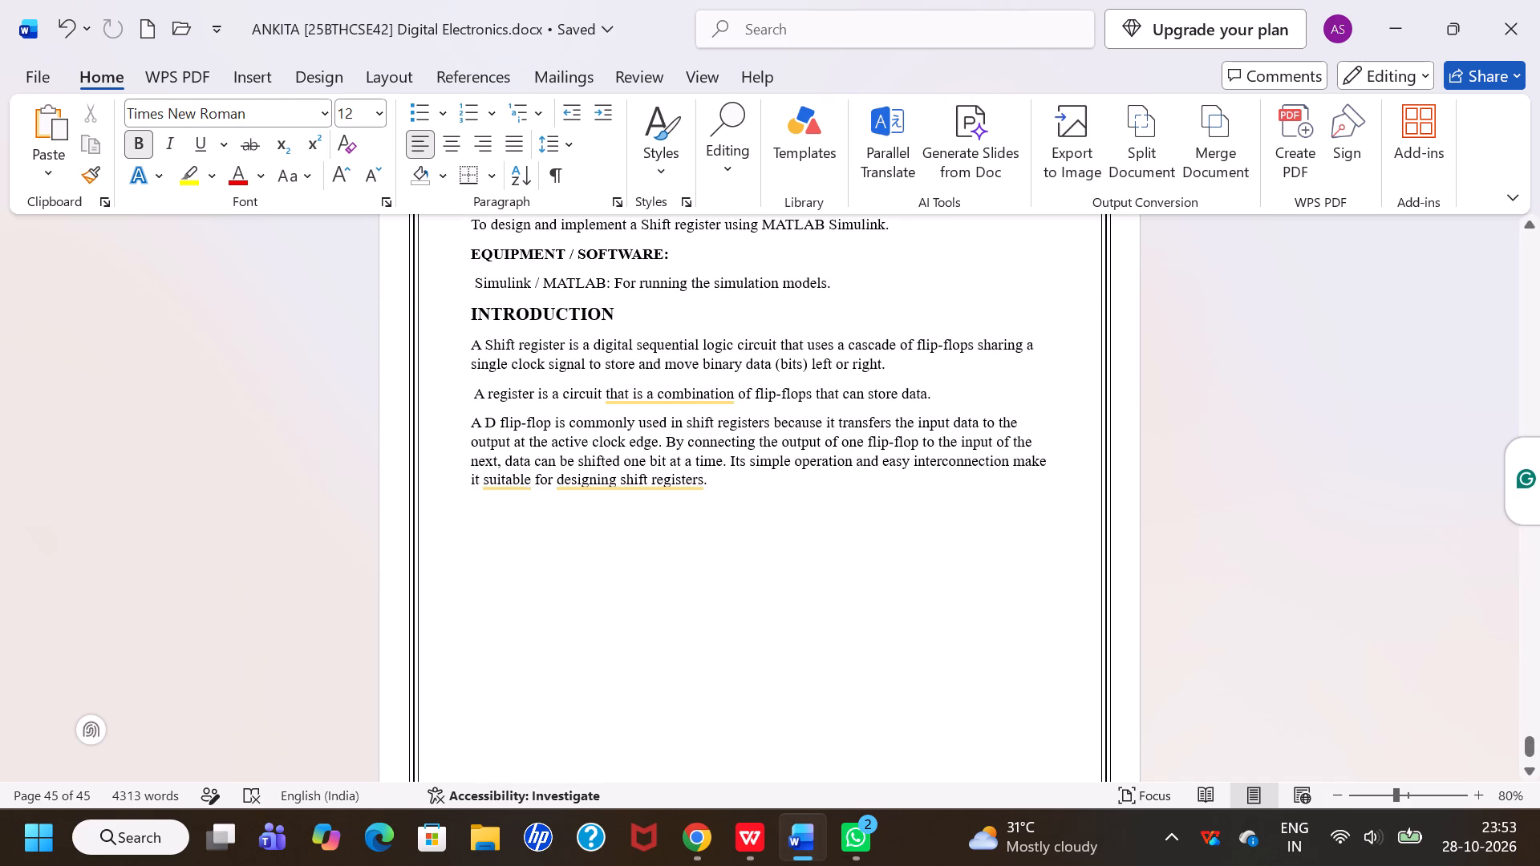
type("TYPES")
key("space")
type("OF SHI")
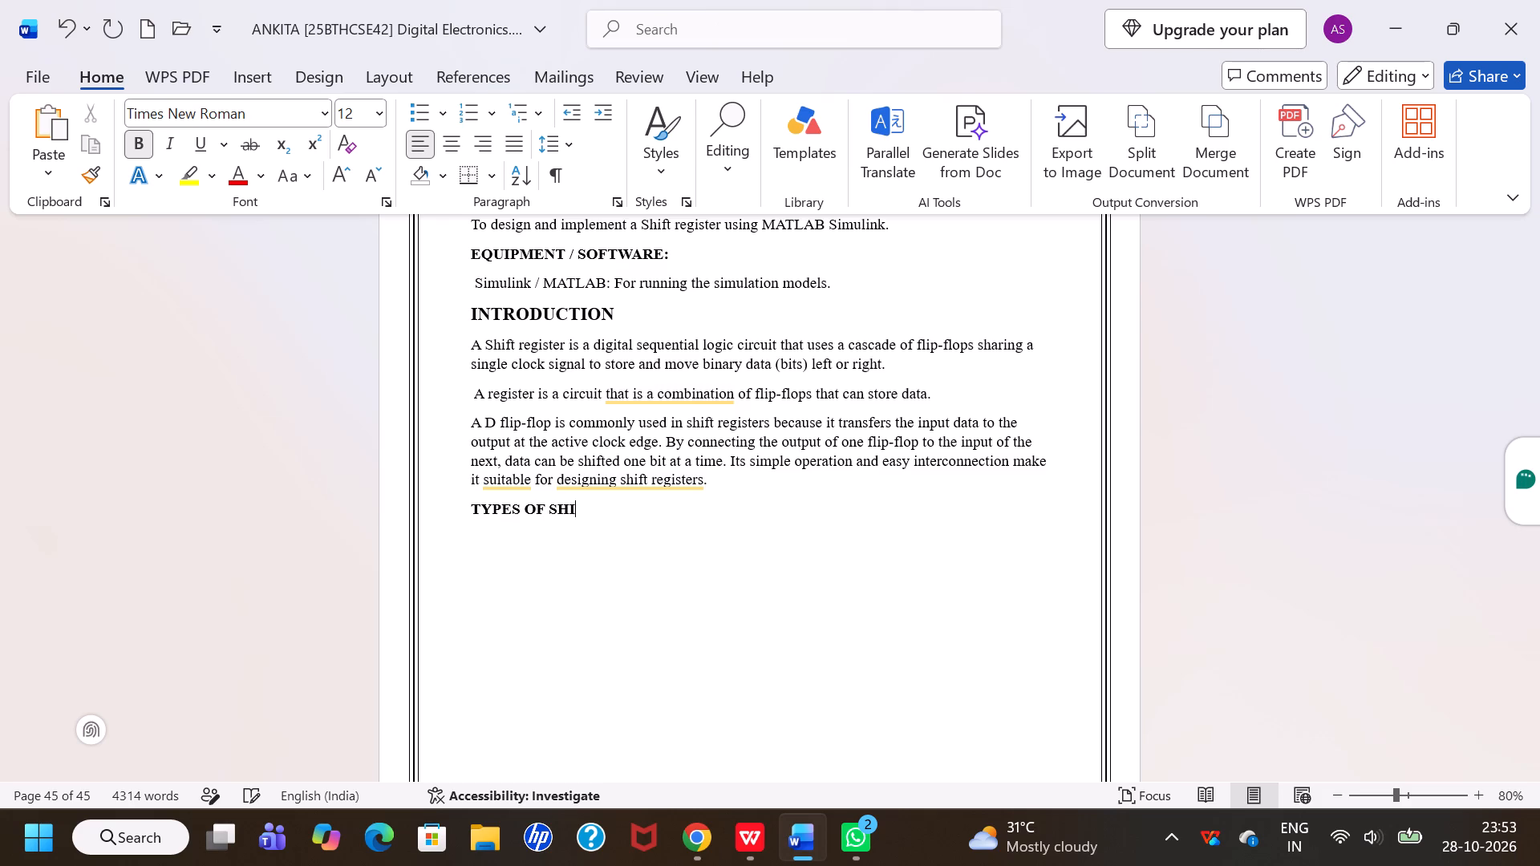
type("FT REGISTER")
key("s")
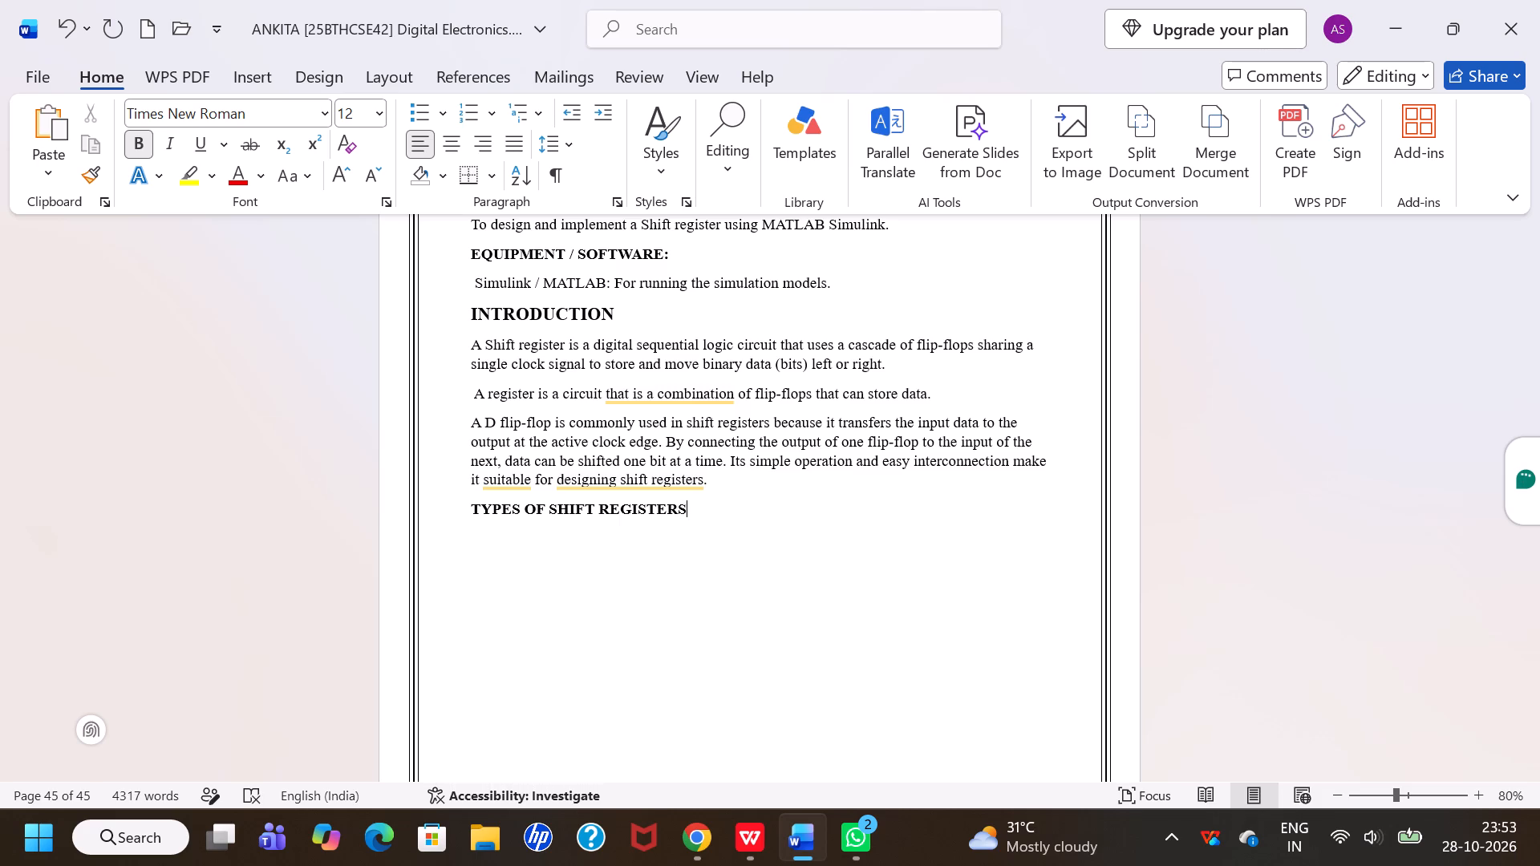
key("Return")
Enter "1. SISO" and "2. SIPO" on separate lines under the TYPES OF SHIFT REGISTERS heading and start a new line.
key("1")
type(".")
key("space")
type("SISO")
key("Return")
type("SI")
type("PO")
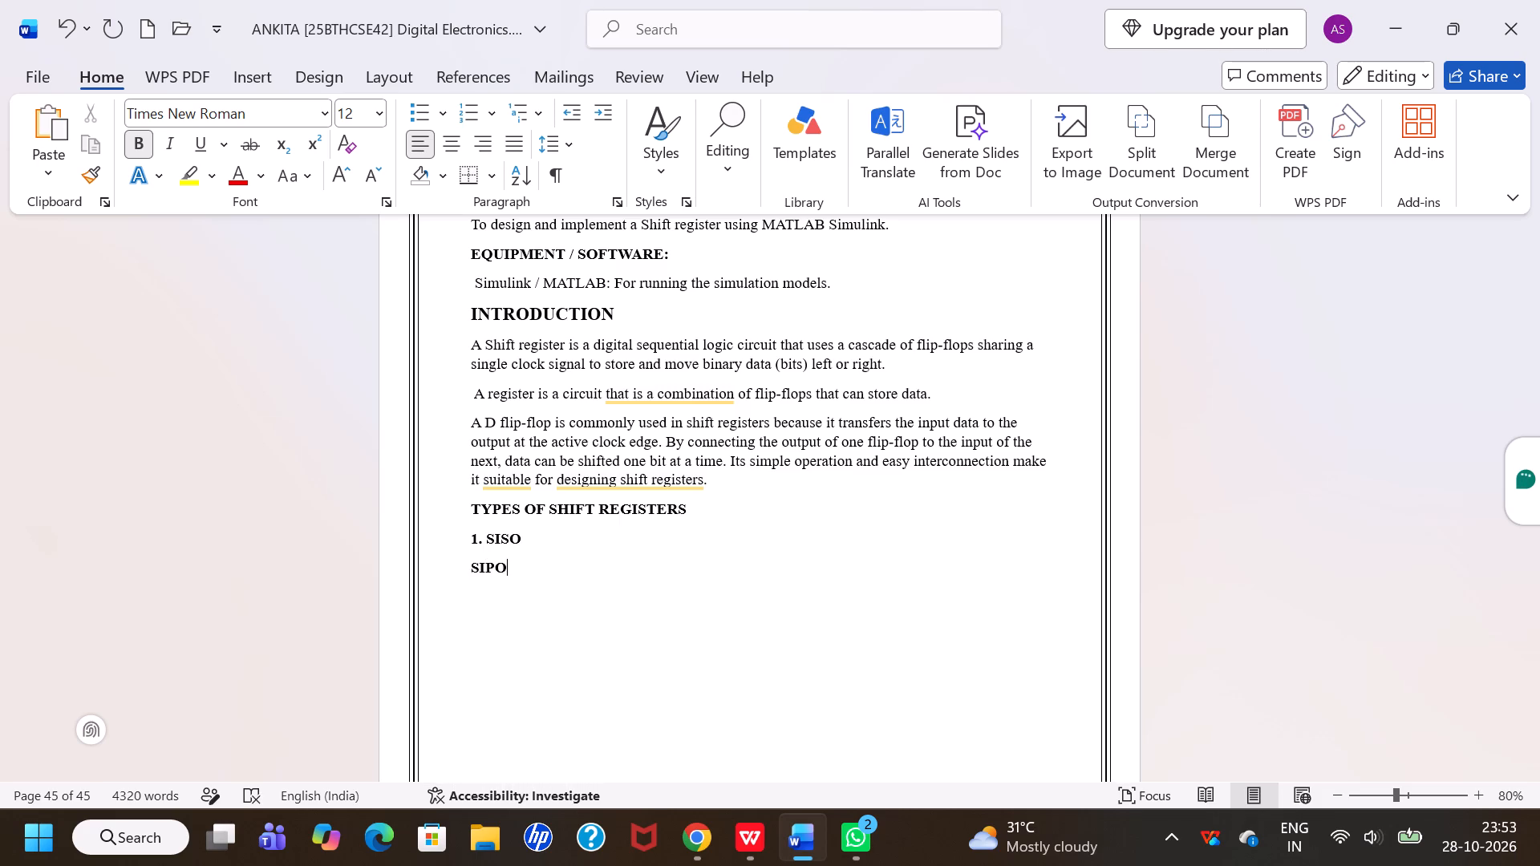
key("BackSpace")
key("BackSpace")
key("BackSpace")
key("BackSpace")
type("2.")
key("space")
type("SIPO")
key("Return")
Switch to the reference document in WPS Office and examine its shift register sections for the remaining register types.
left_click(756, 830)
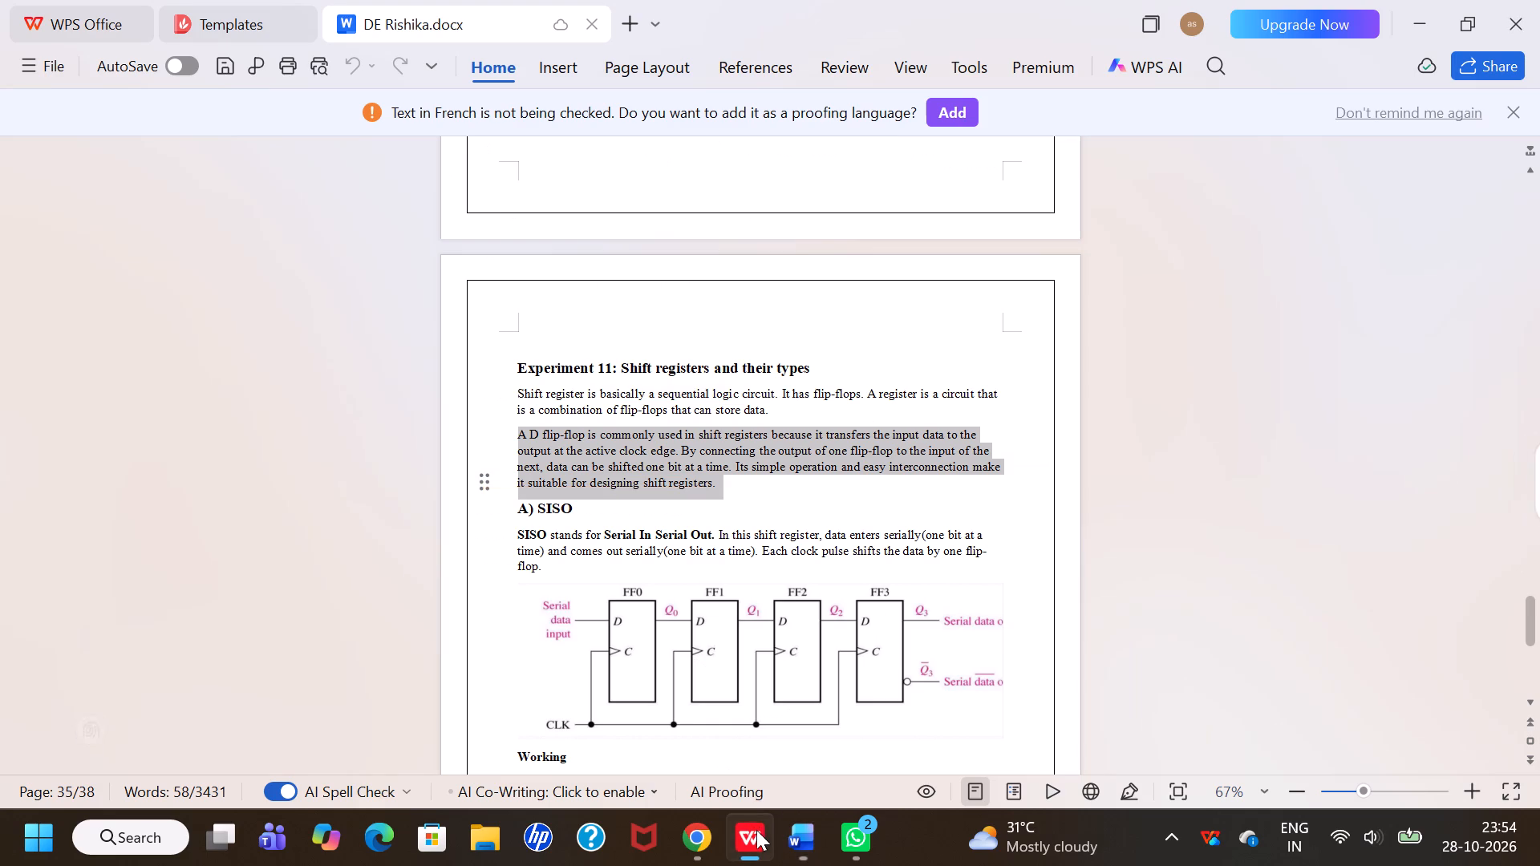
scroll(684, 623, "down", 3)
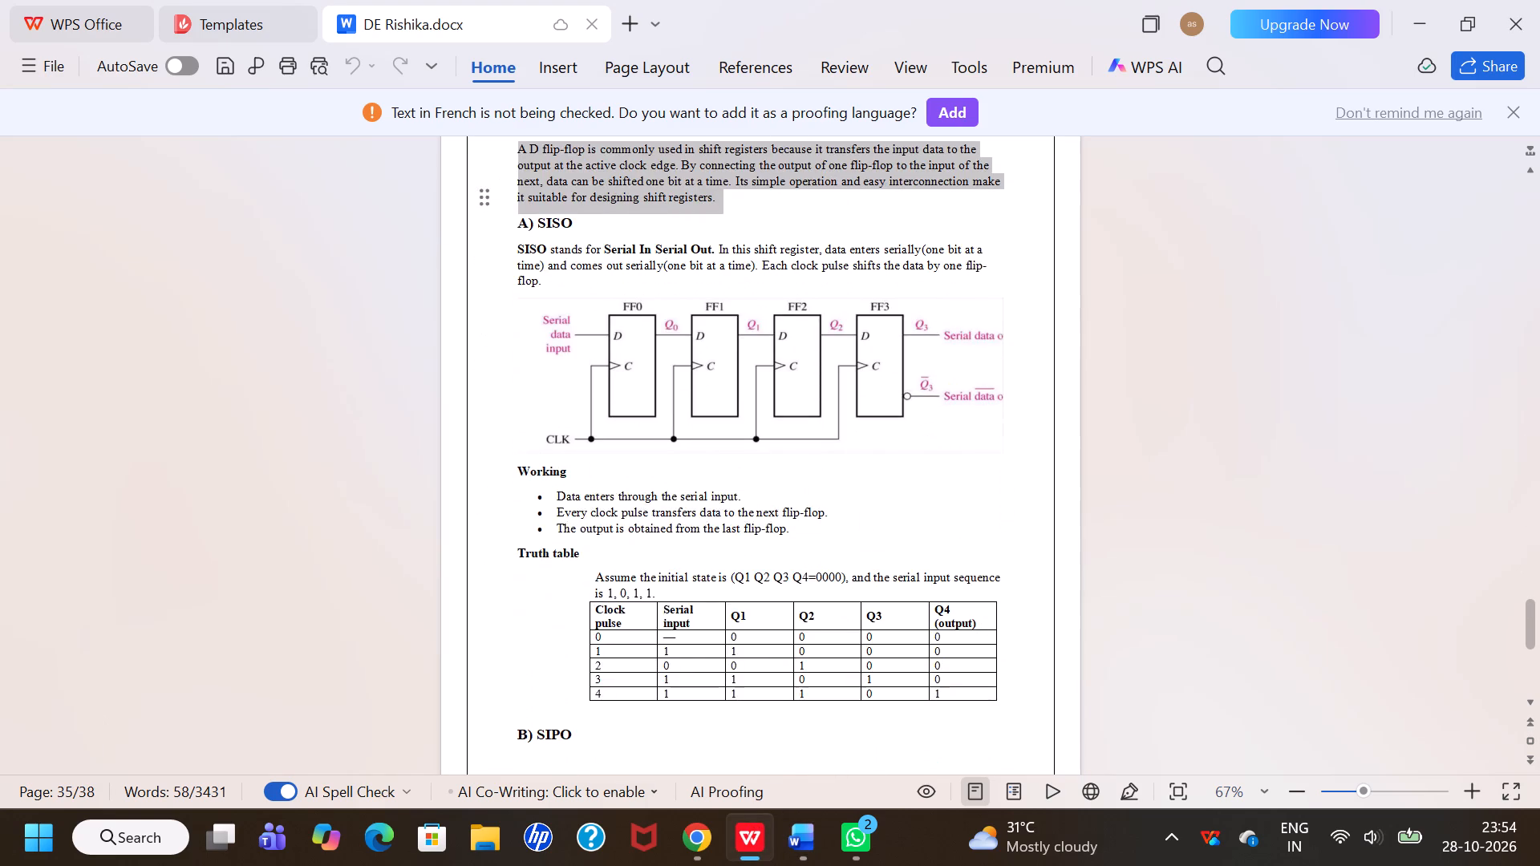
scroll(684, 623, "down", 2)
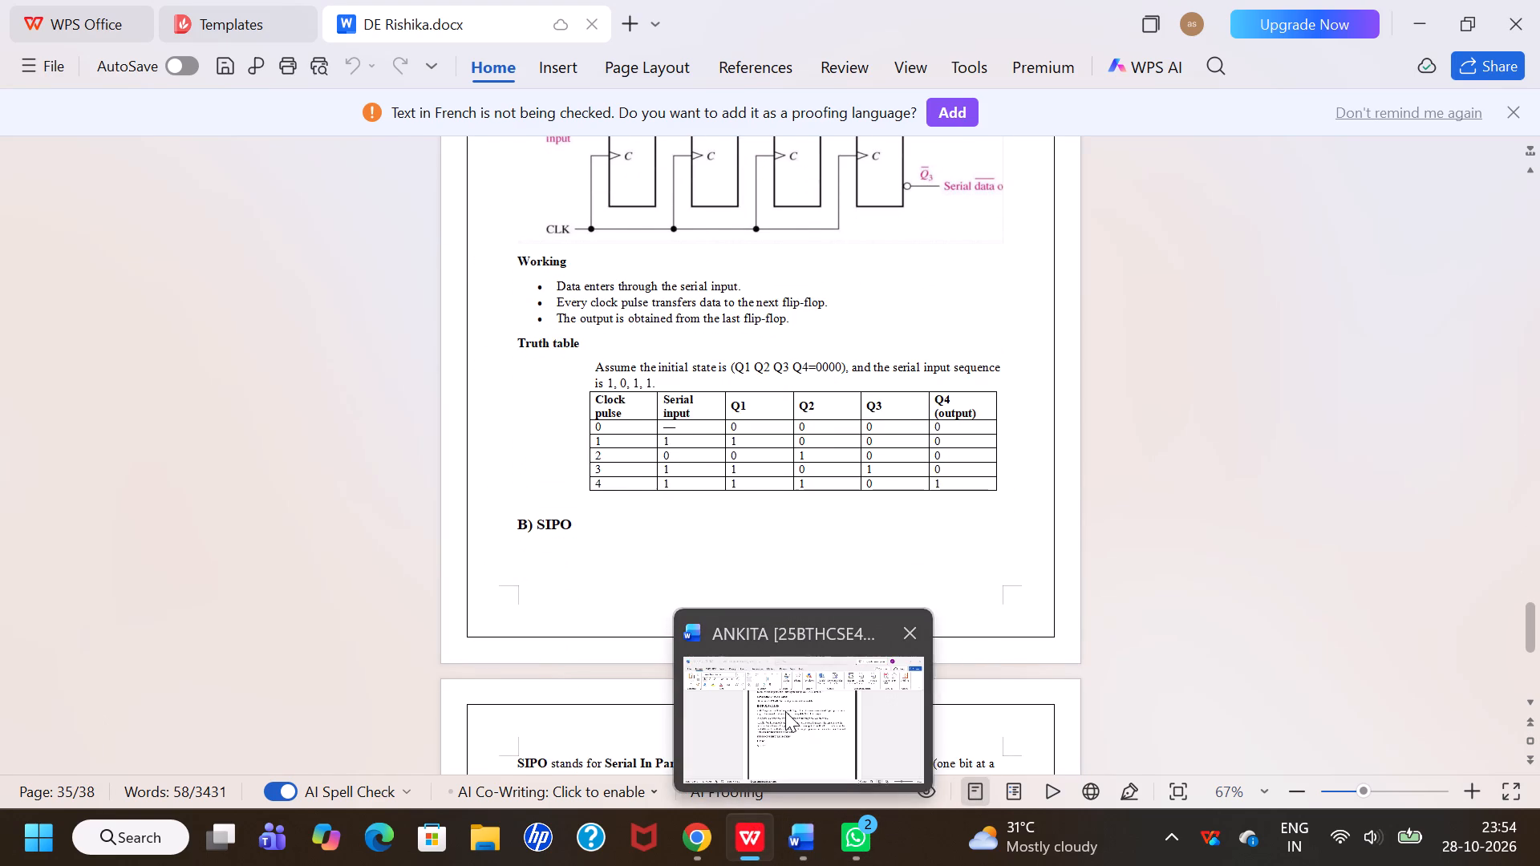
left_click(813, 829)
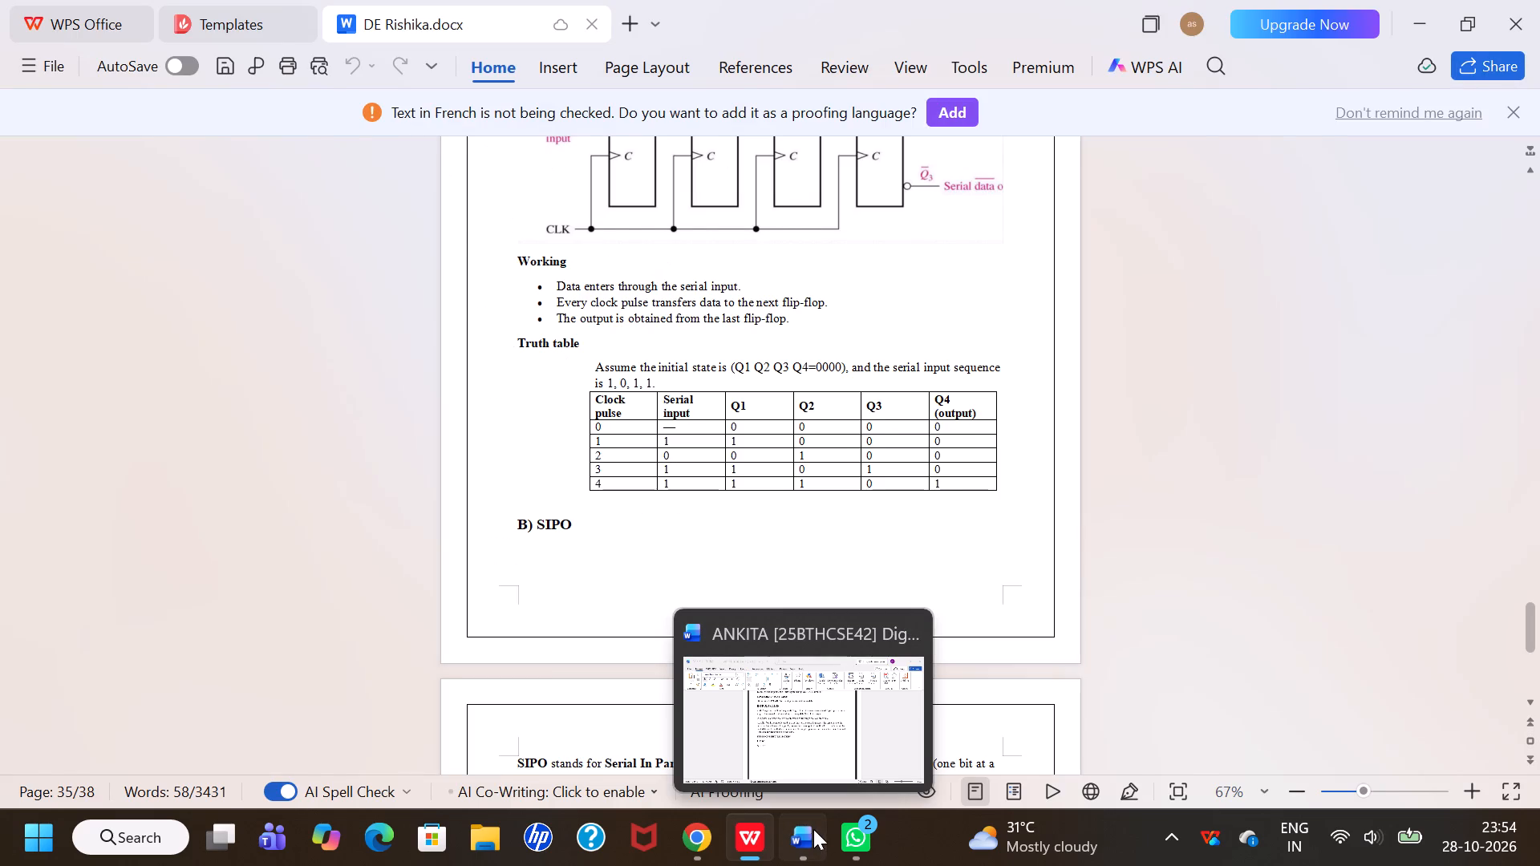
left_click(751, 835)
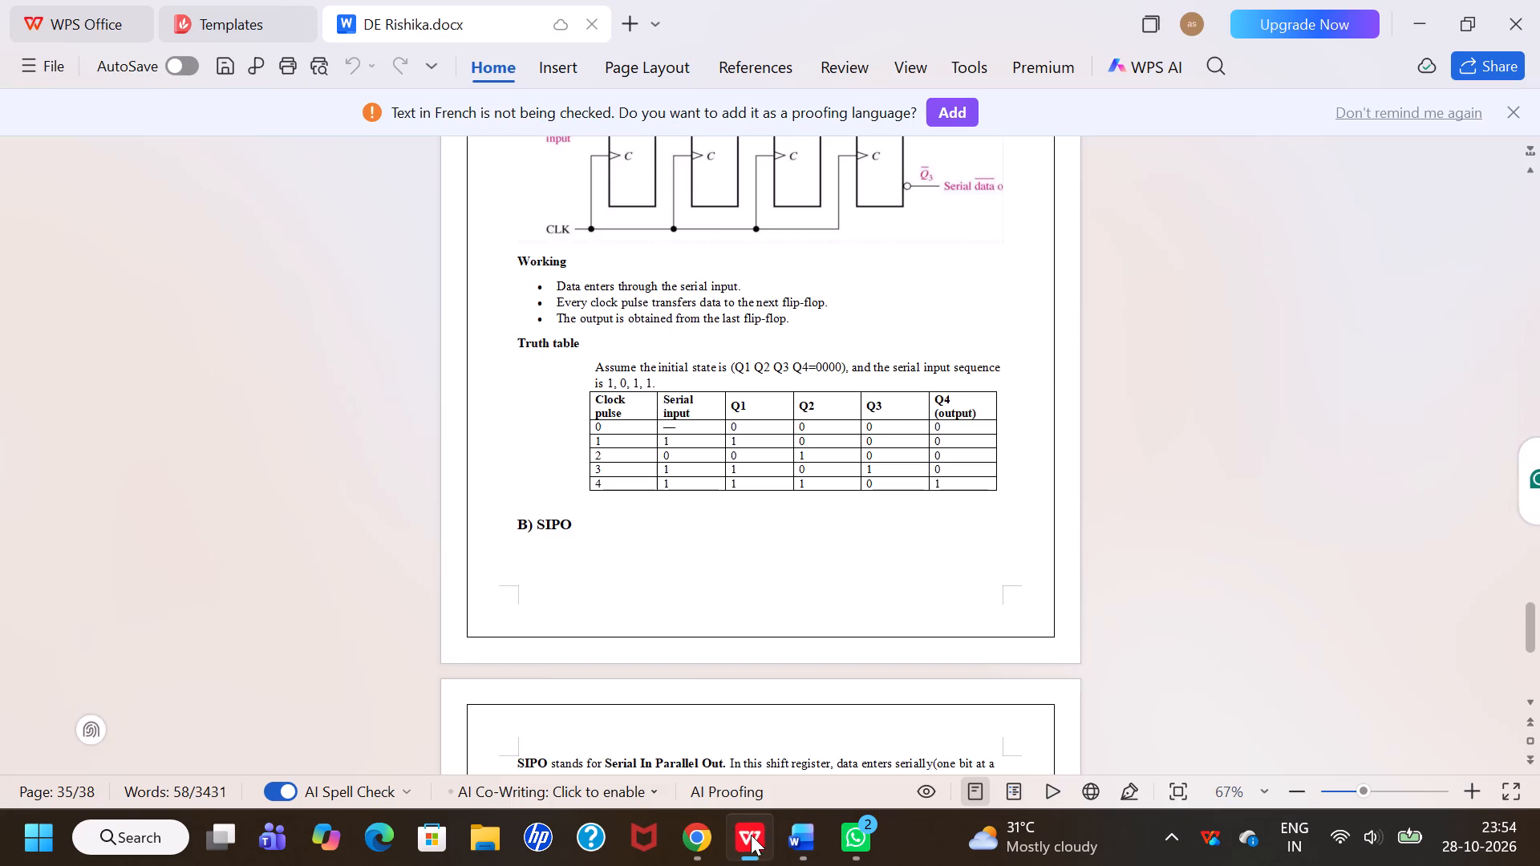
scroll(736, 678, "down", 5)
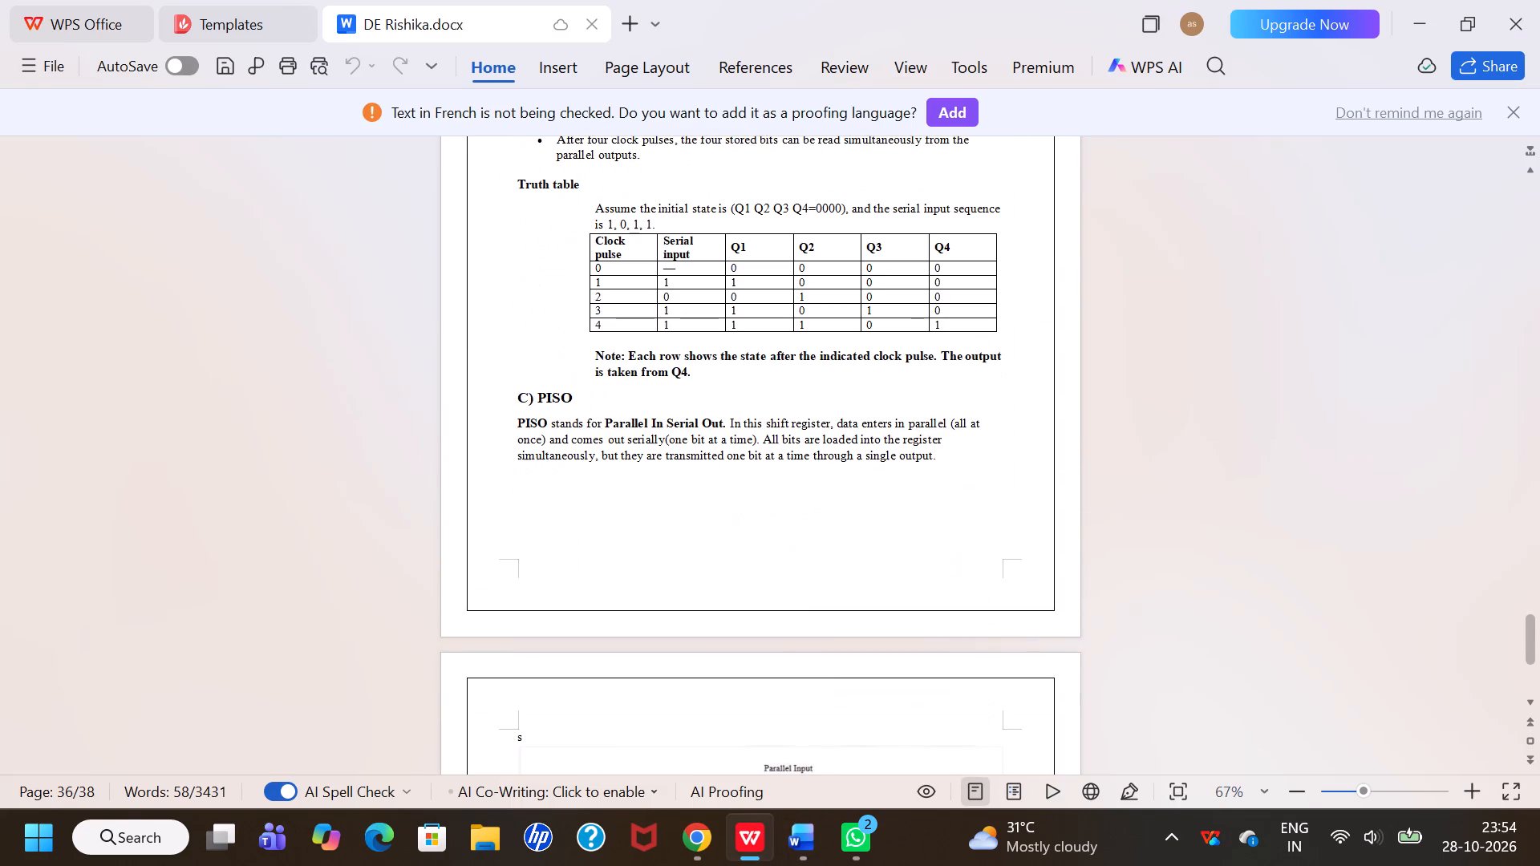
scroll(736, 678, "down", 3)
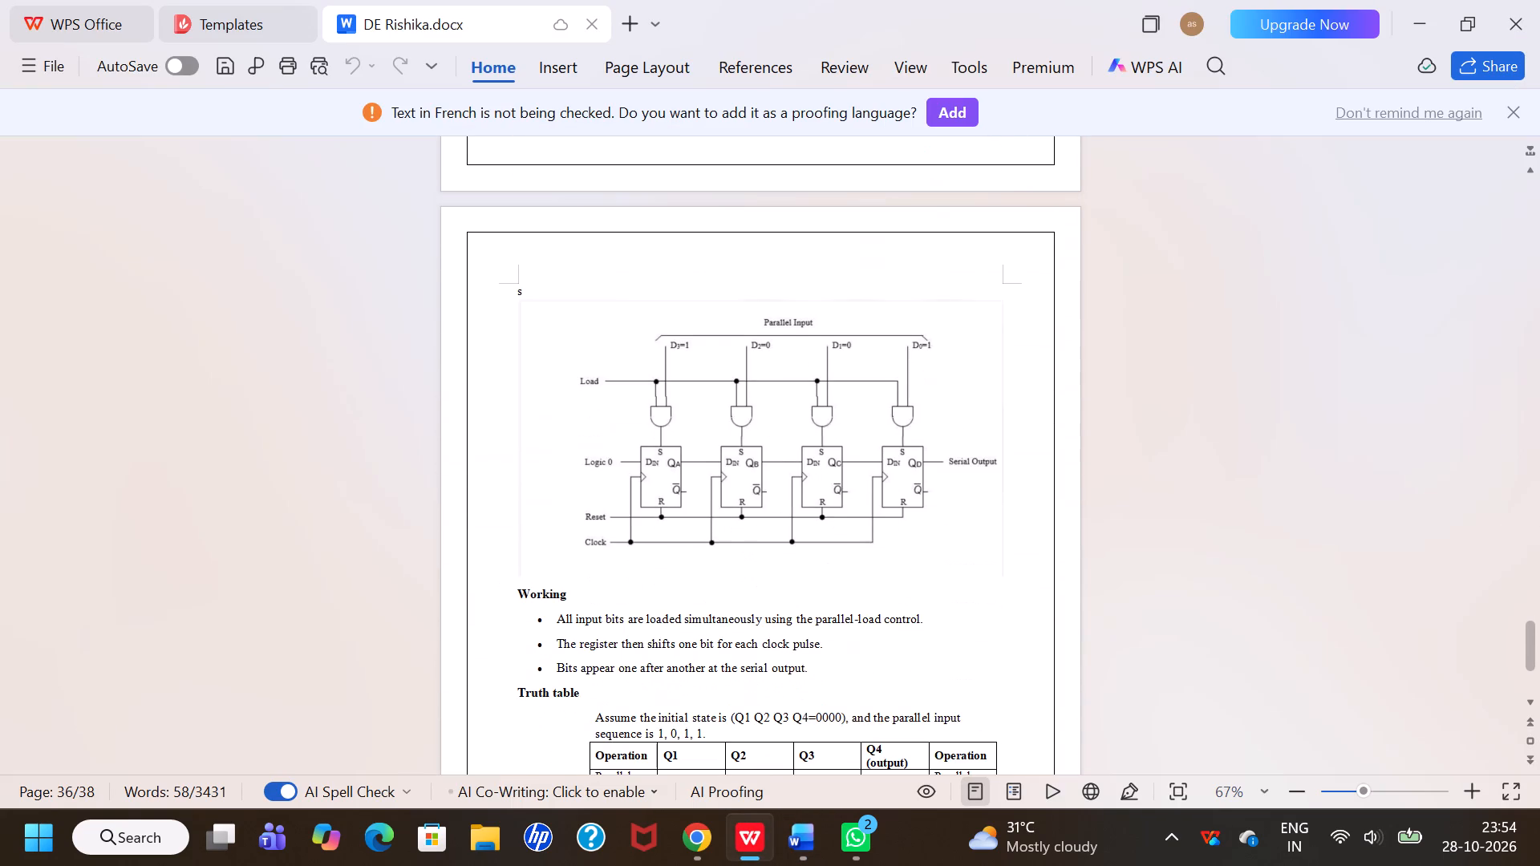
scroll(736, 678, "down", 1)
In the Word assignment, enter "3. PISO" and "4. PIPO" on separate lines below "2. SIPO" and start a new line.
left_click(796, 847)
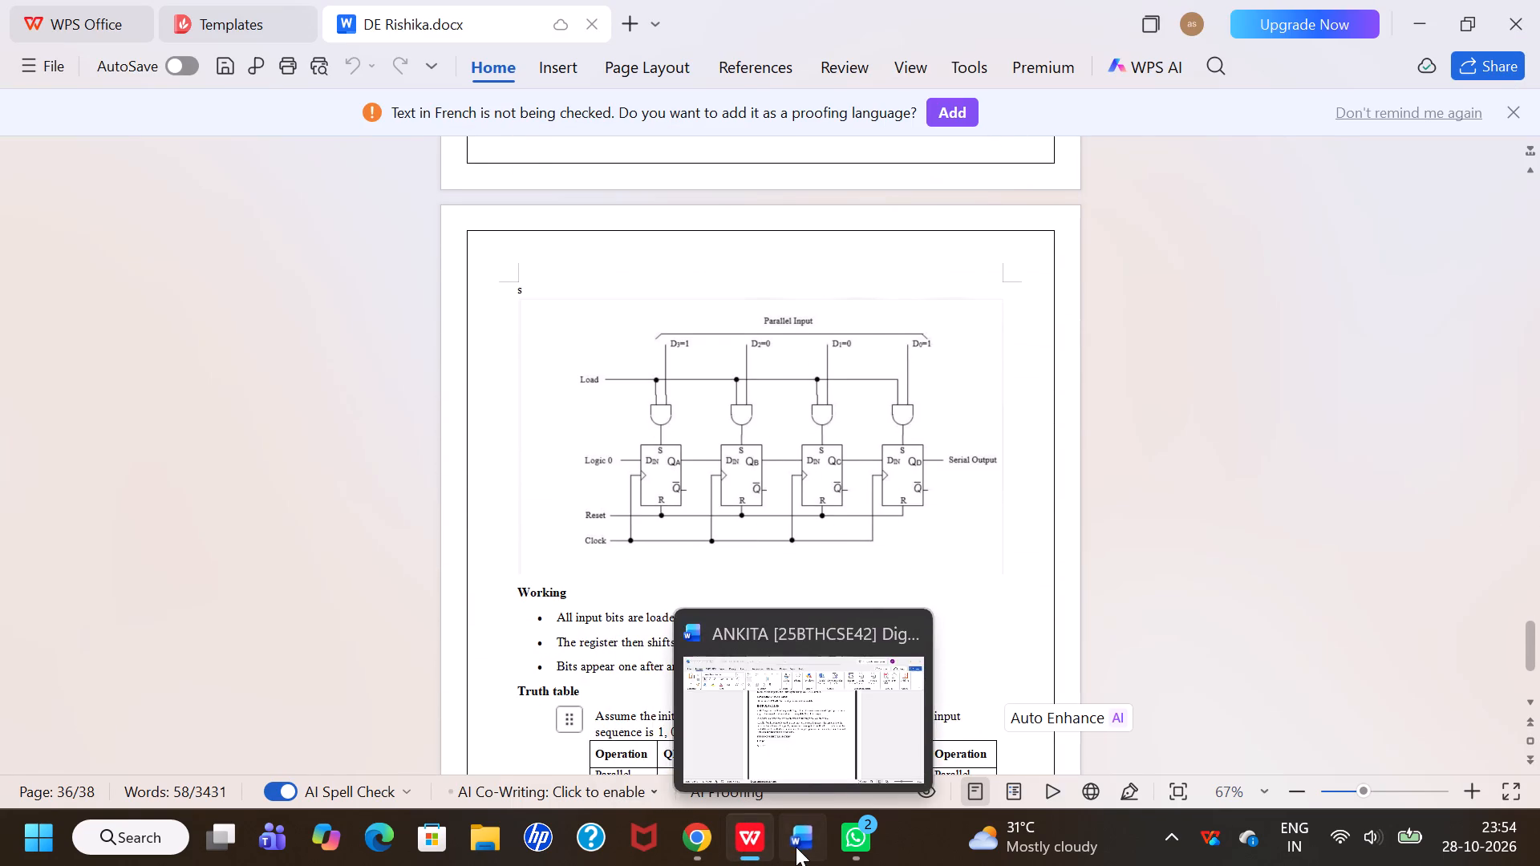
key("3")
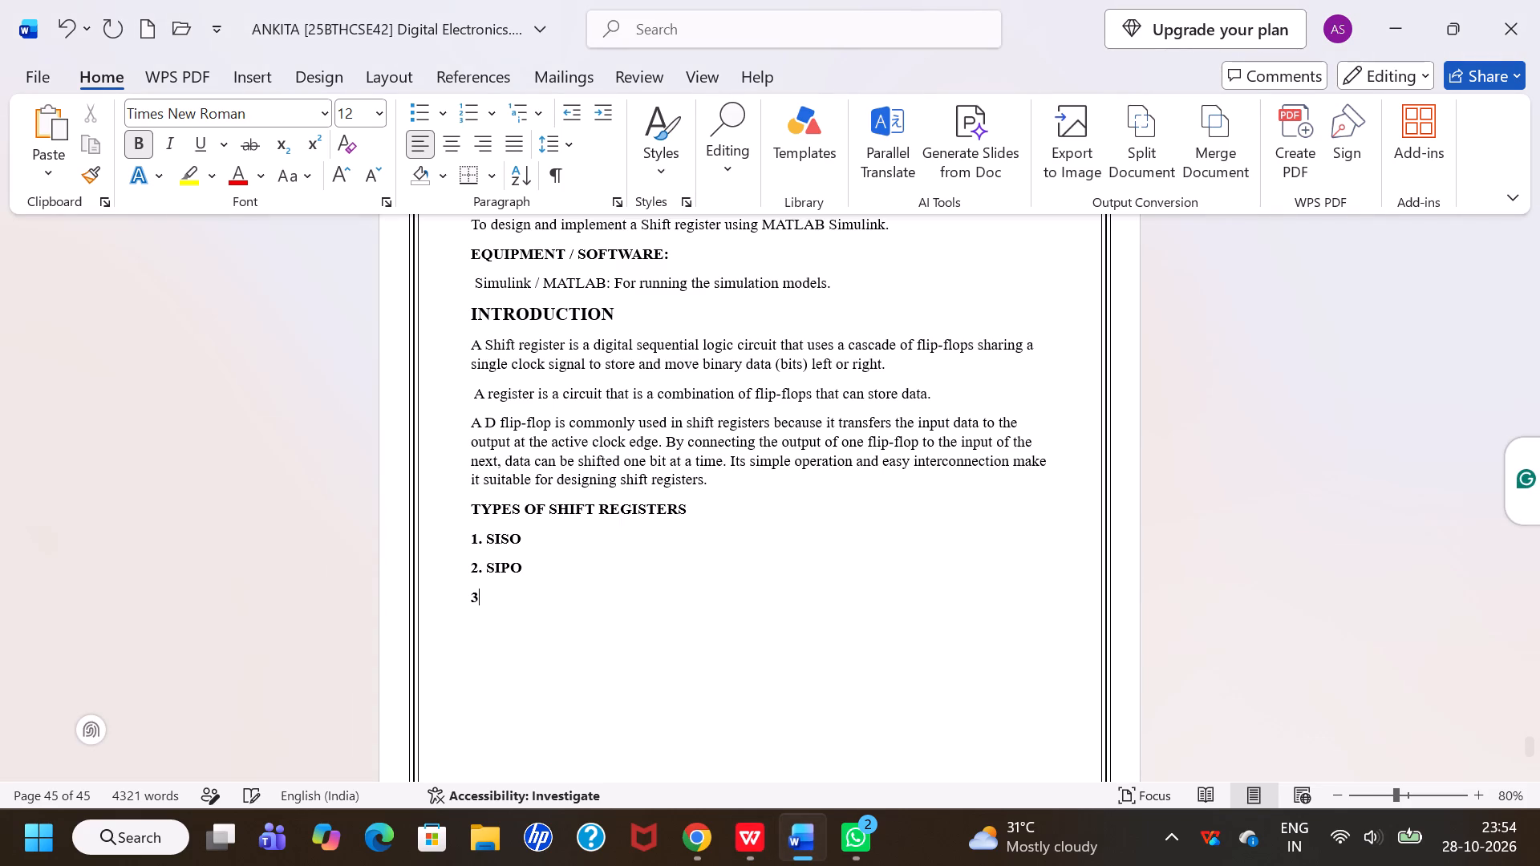
type(".")
key("space")
type("PISO")
key("Return")
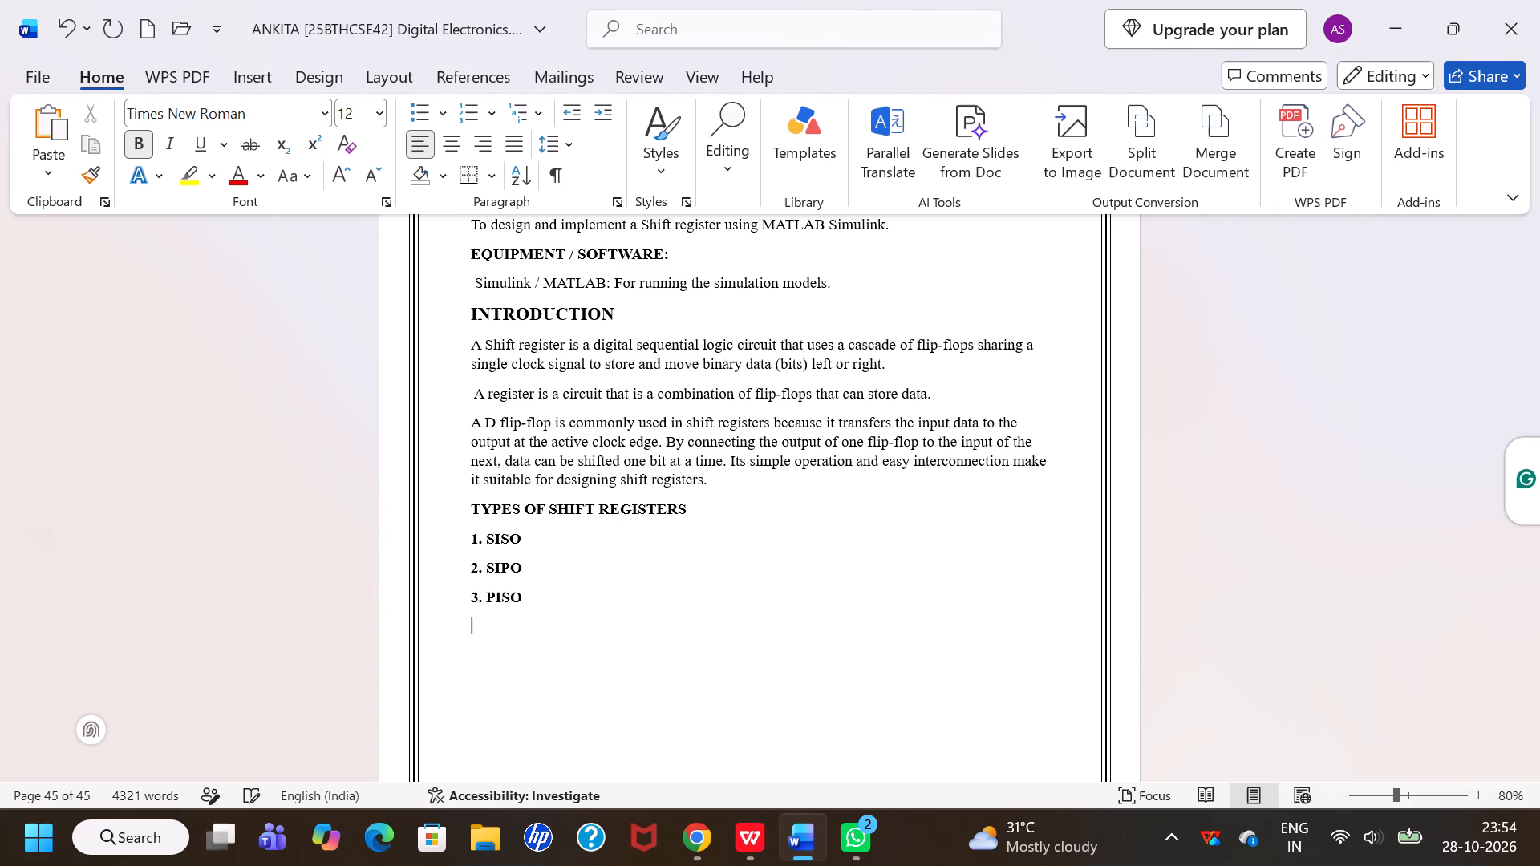
key("4")
type(".")
key("space")
type("PIPO")
key("Return")
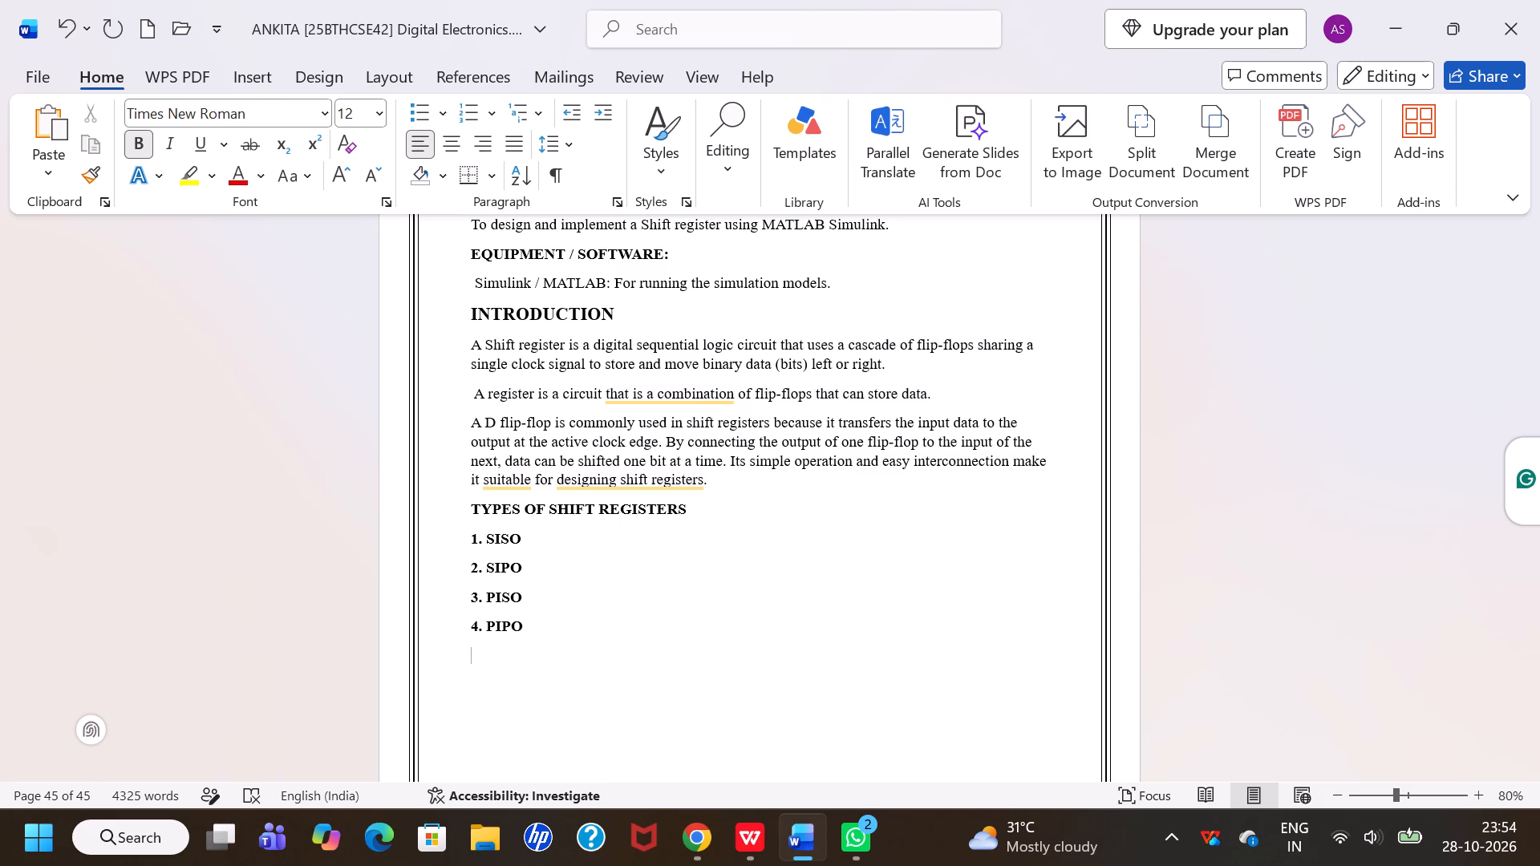
Copy "SHIFT REGISTERS" from the types heading and append it to the SISO and SIPO list entries.
left_click(541, 541)
left_click_drag(547, 511, 691, 508)
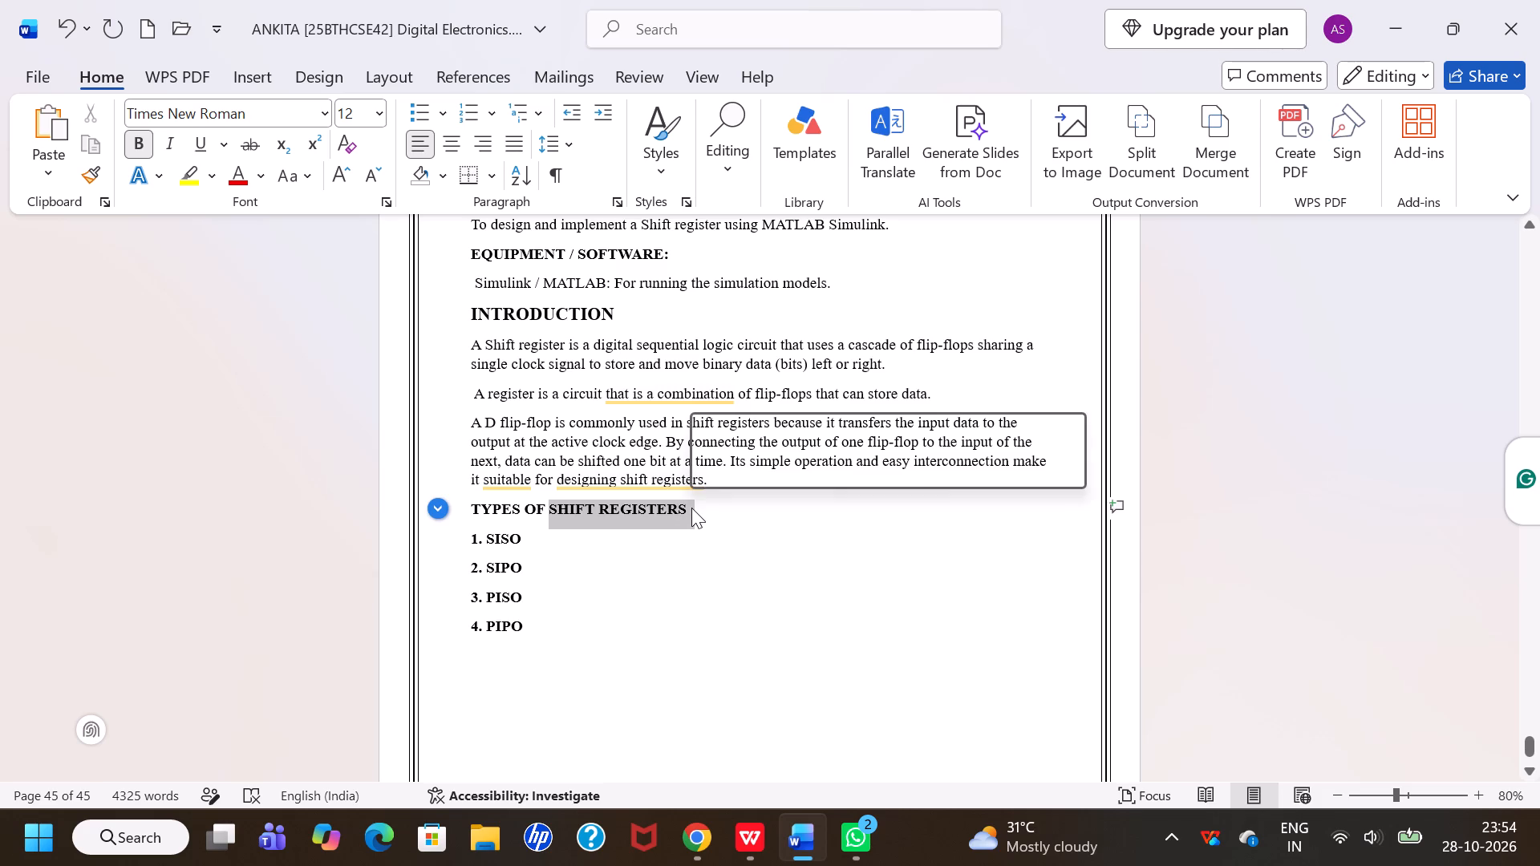
key("ctrl+c")
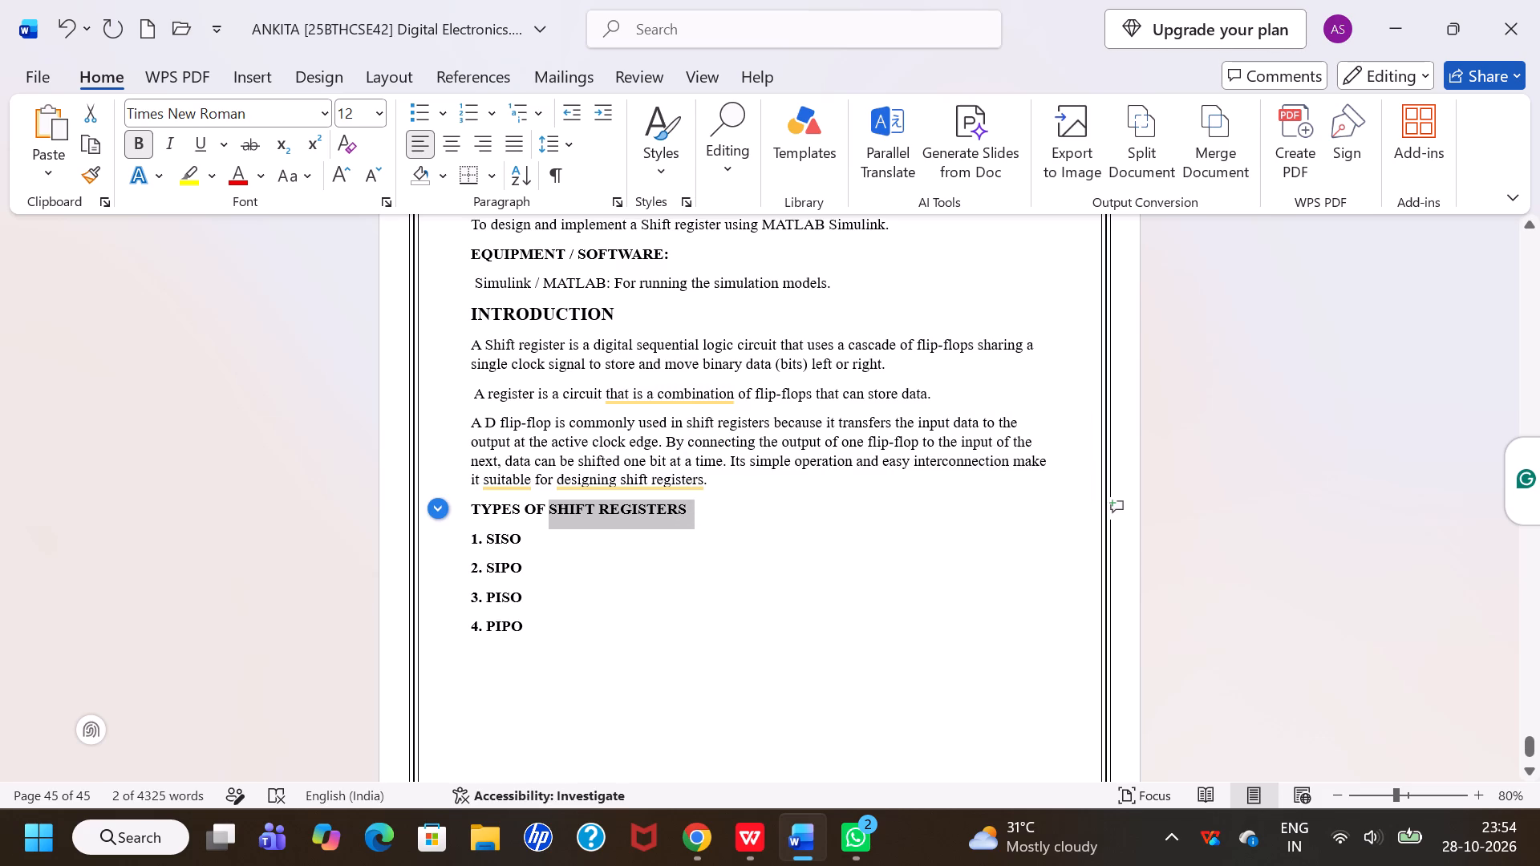
left_click(541, 546)
key("space")
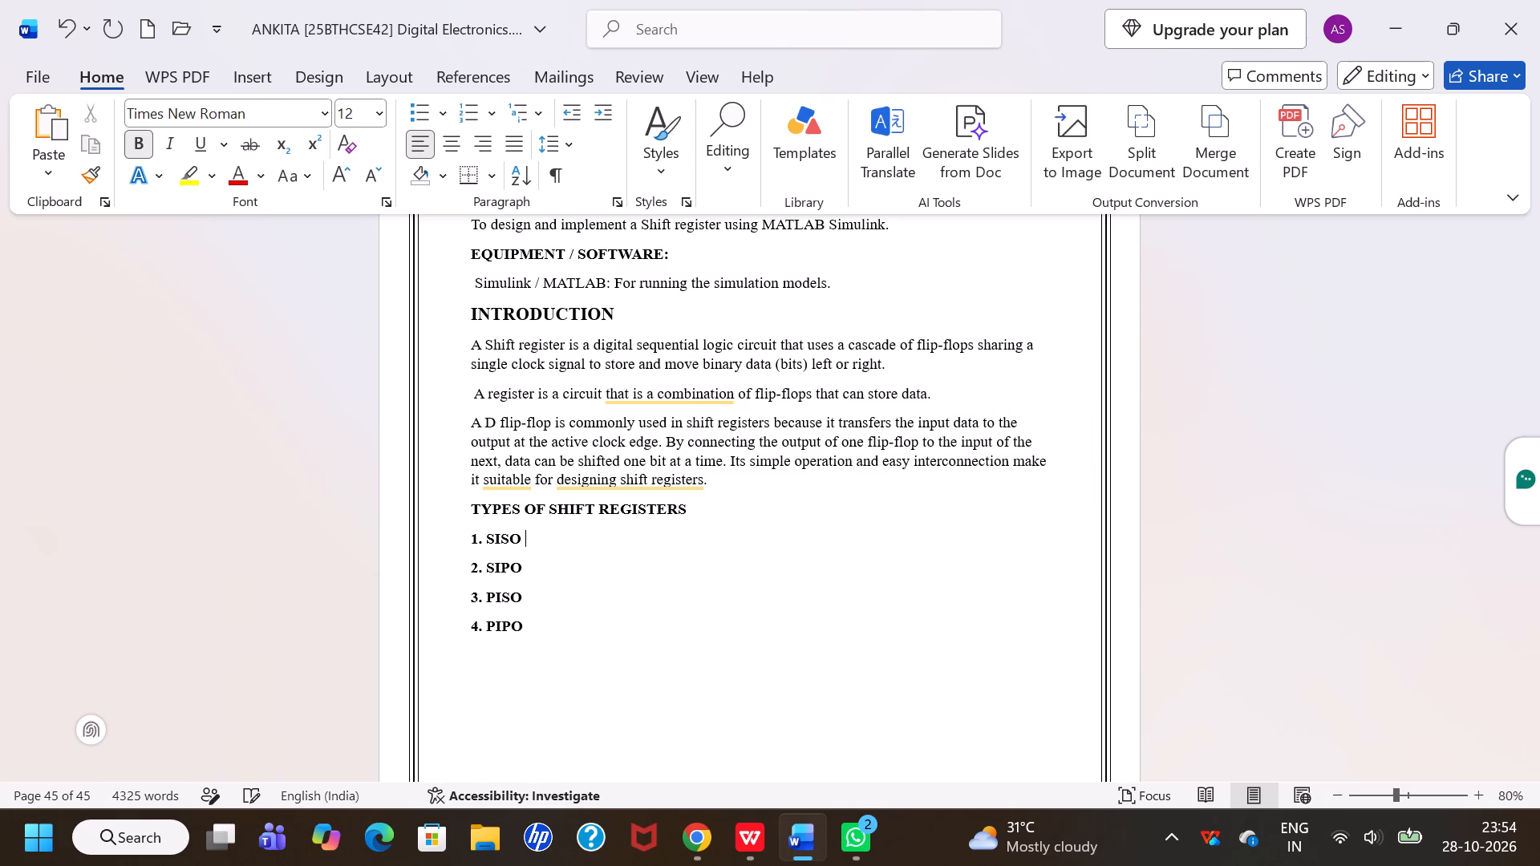
key("ctrl+v")
key("BackSpace")
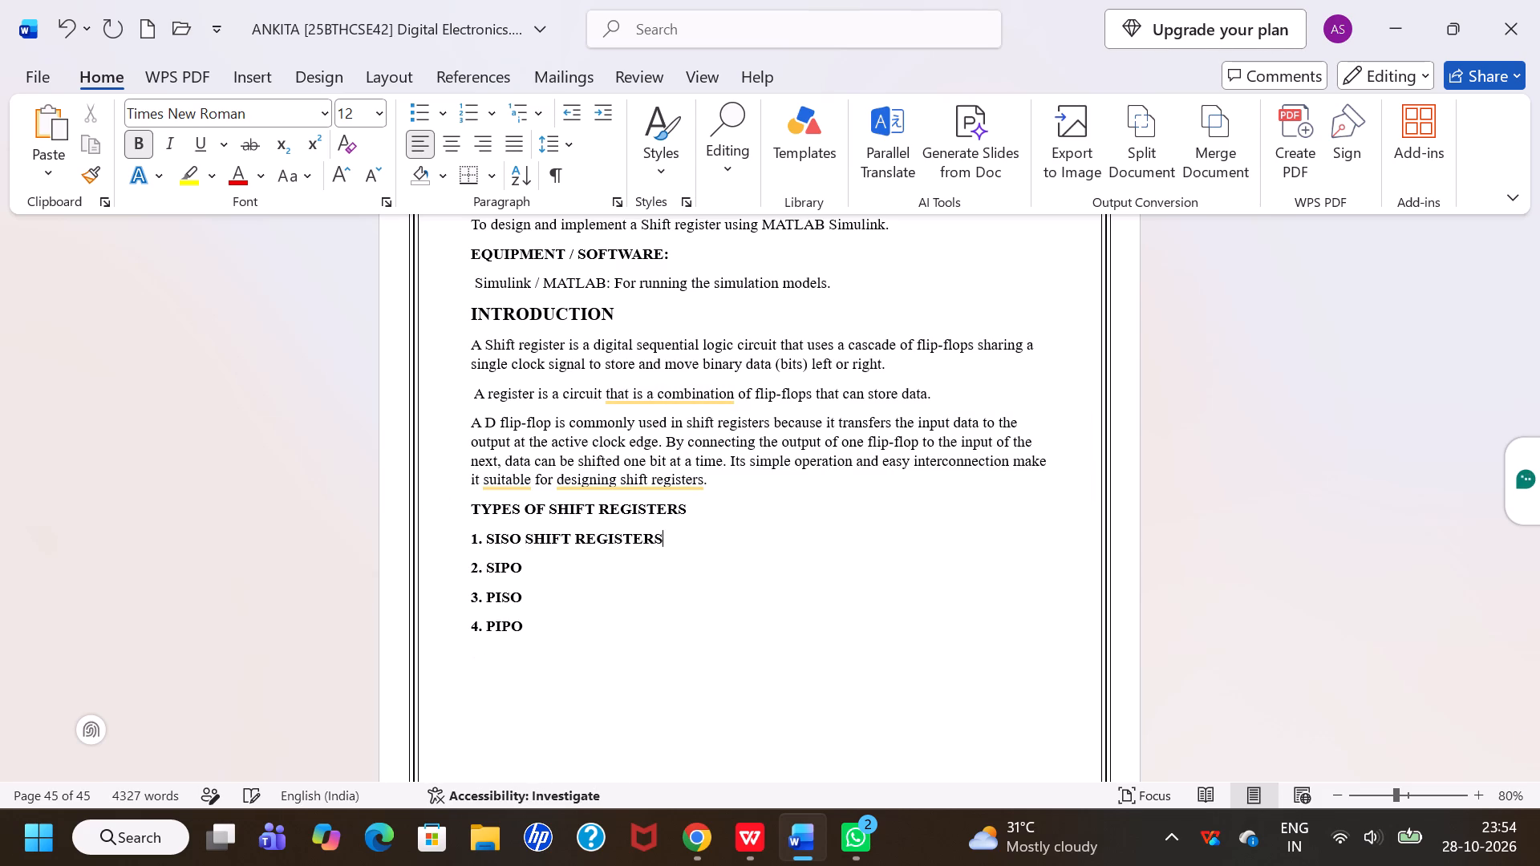
left_click(539, 556)
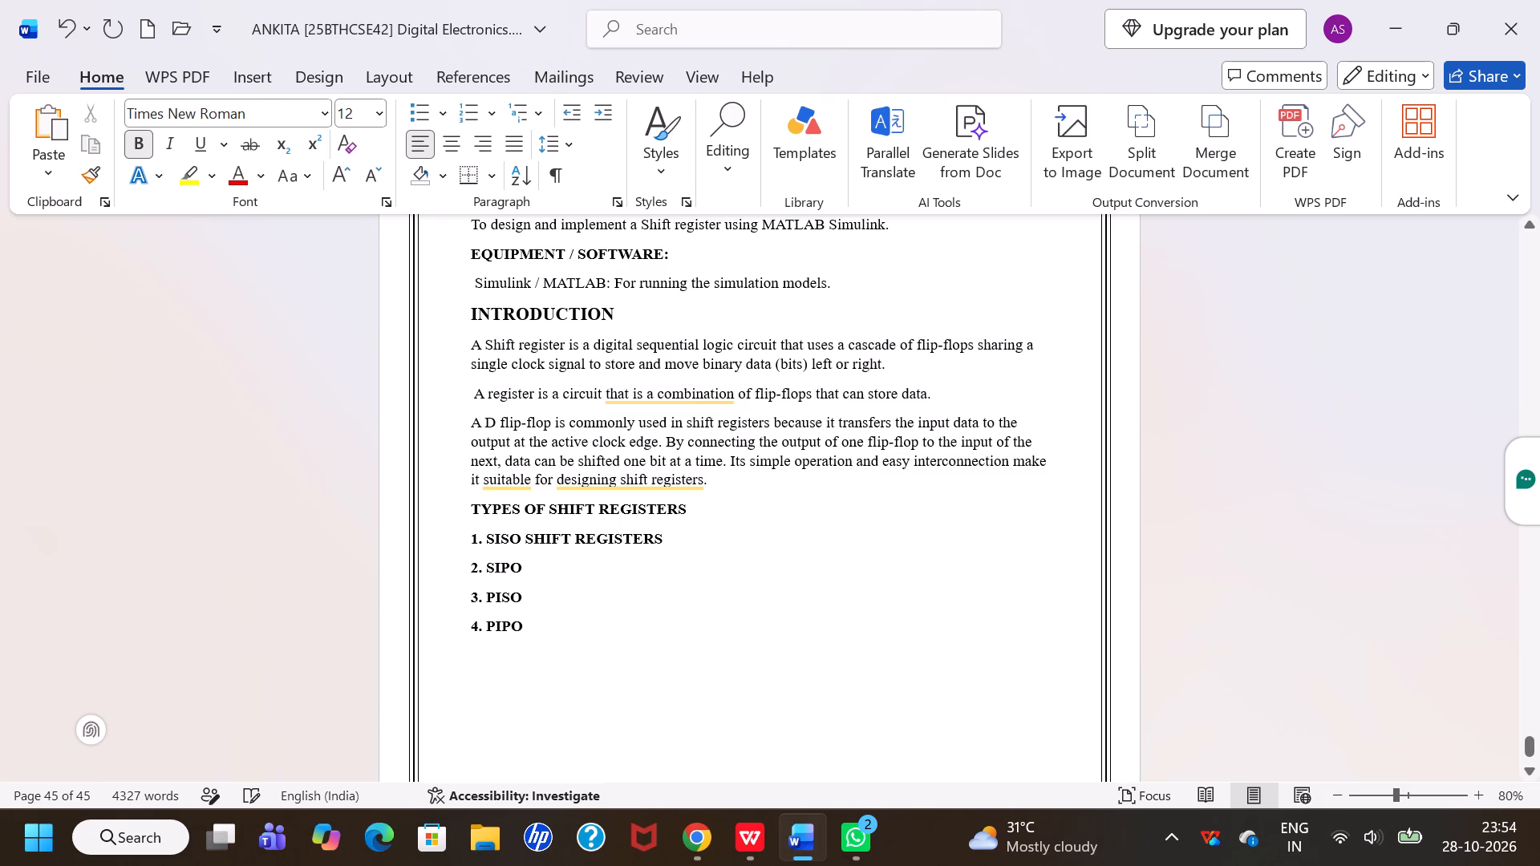
left_click(539, 565)
key("space")
key("ctrl+v")
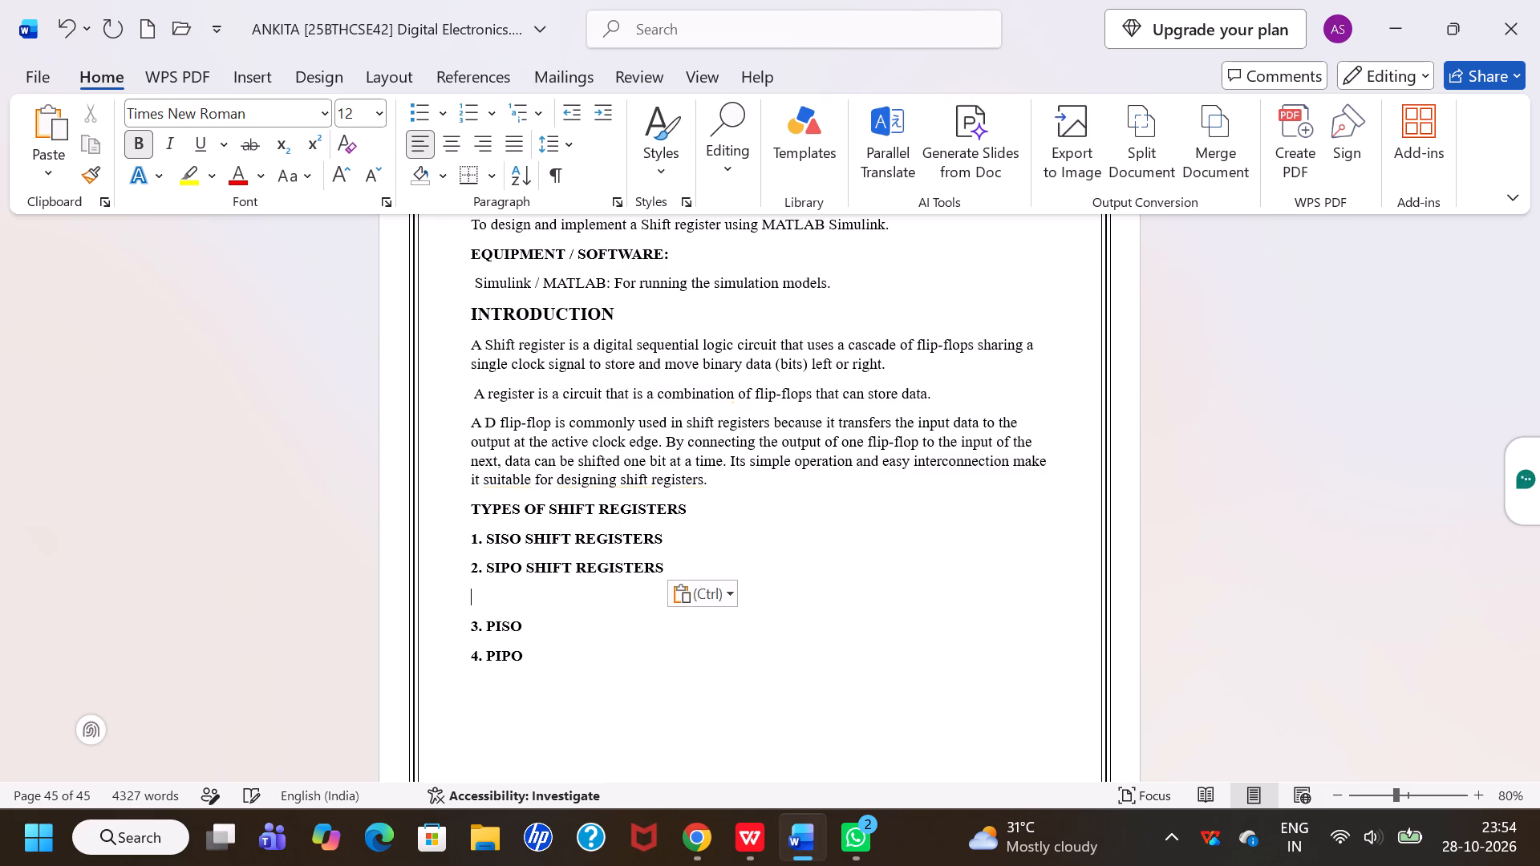
Append "SHIFT REGISTERS" to the PISO and PIPO entries, separated by a space, and remove the blank line above PISO.
left_click(532, 622)
key("ctrl+v")
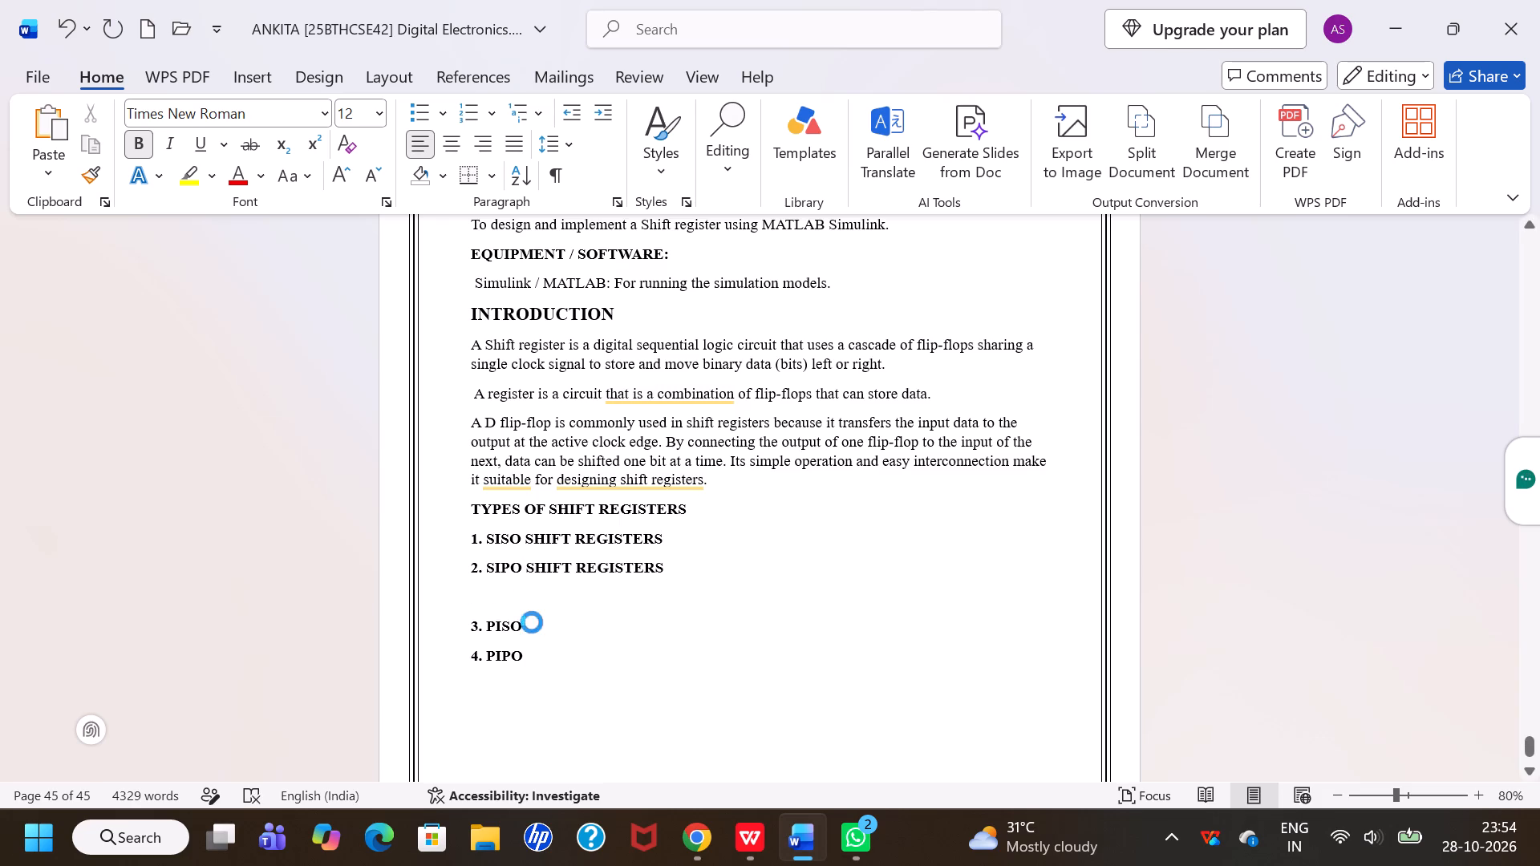
key("BackSpace")
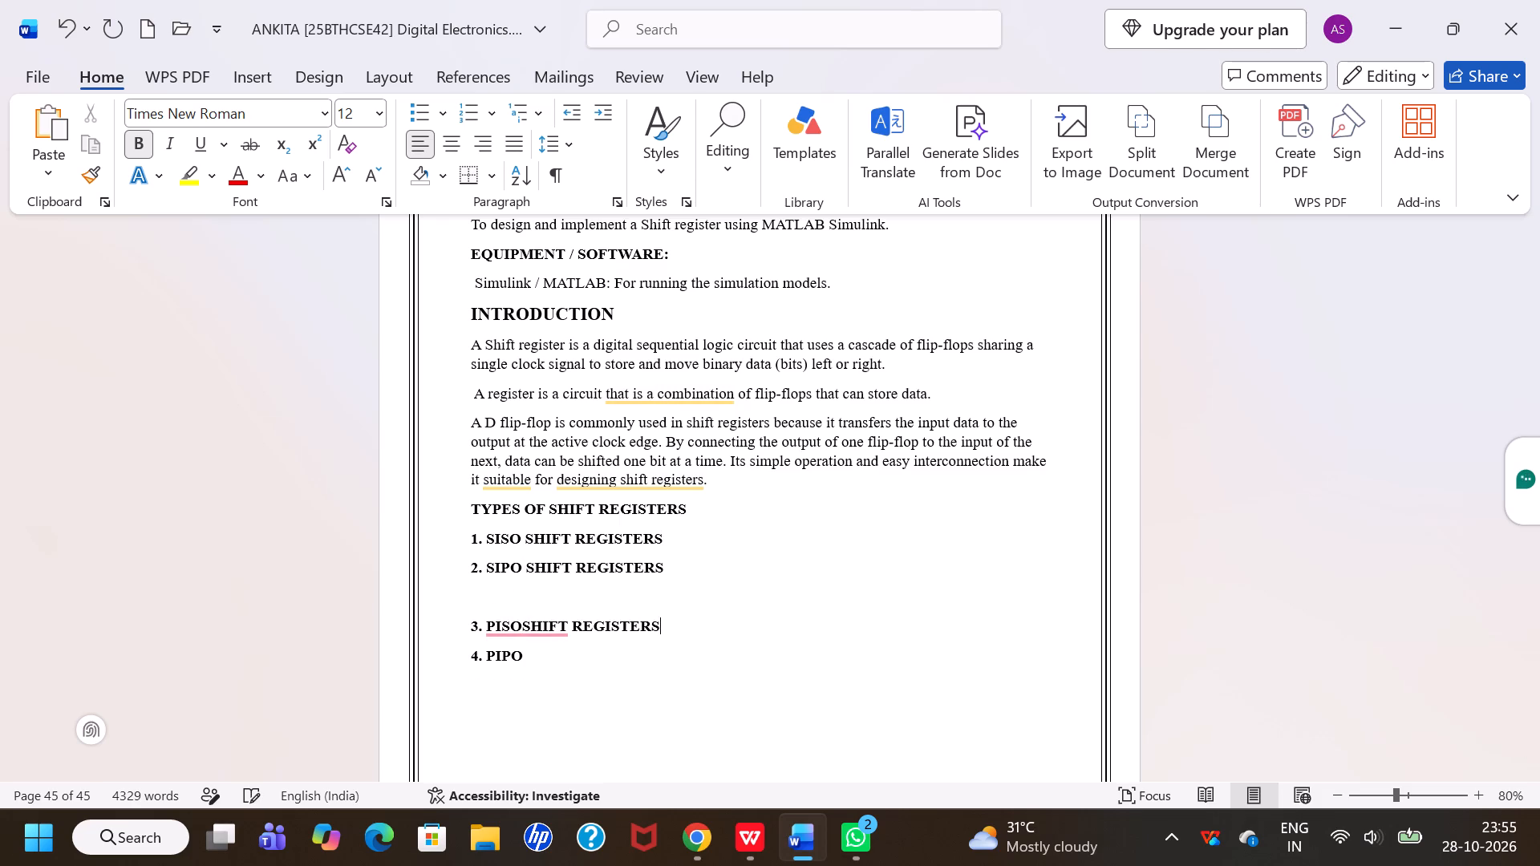
left_click(529, 624)
left_click(538, 471)
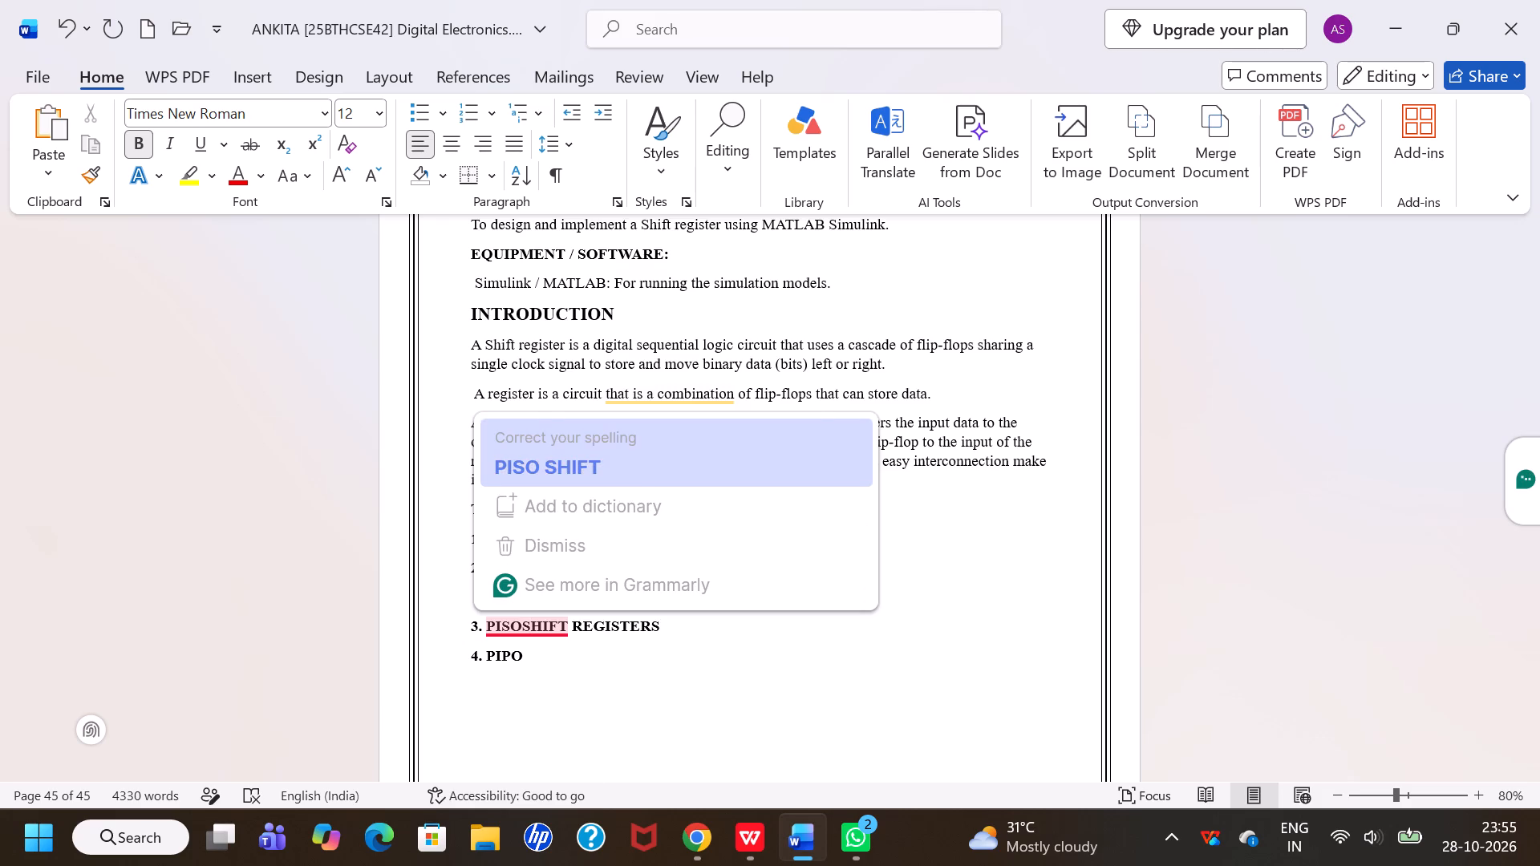
left_click(506, 607)
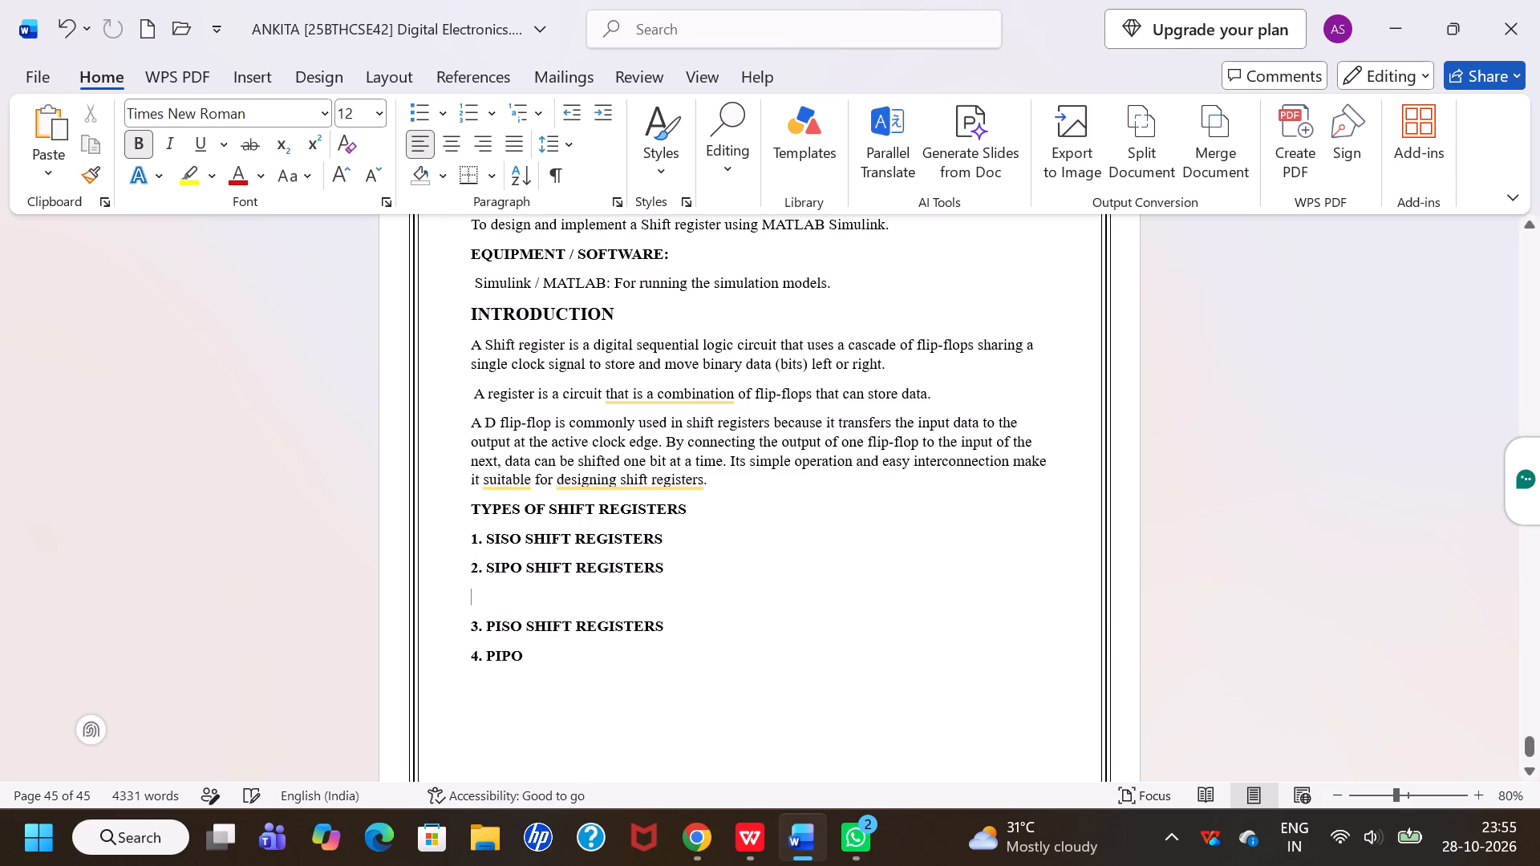
key("BackSpace")
left_click(537, 626)
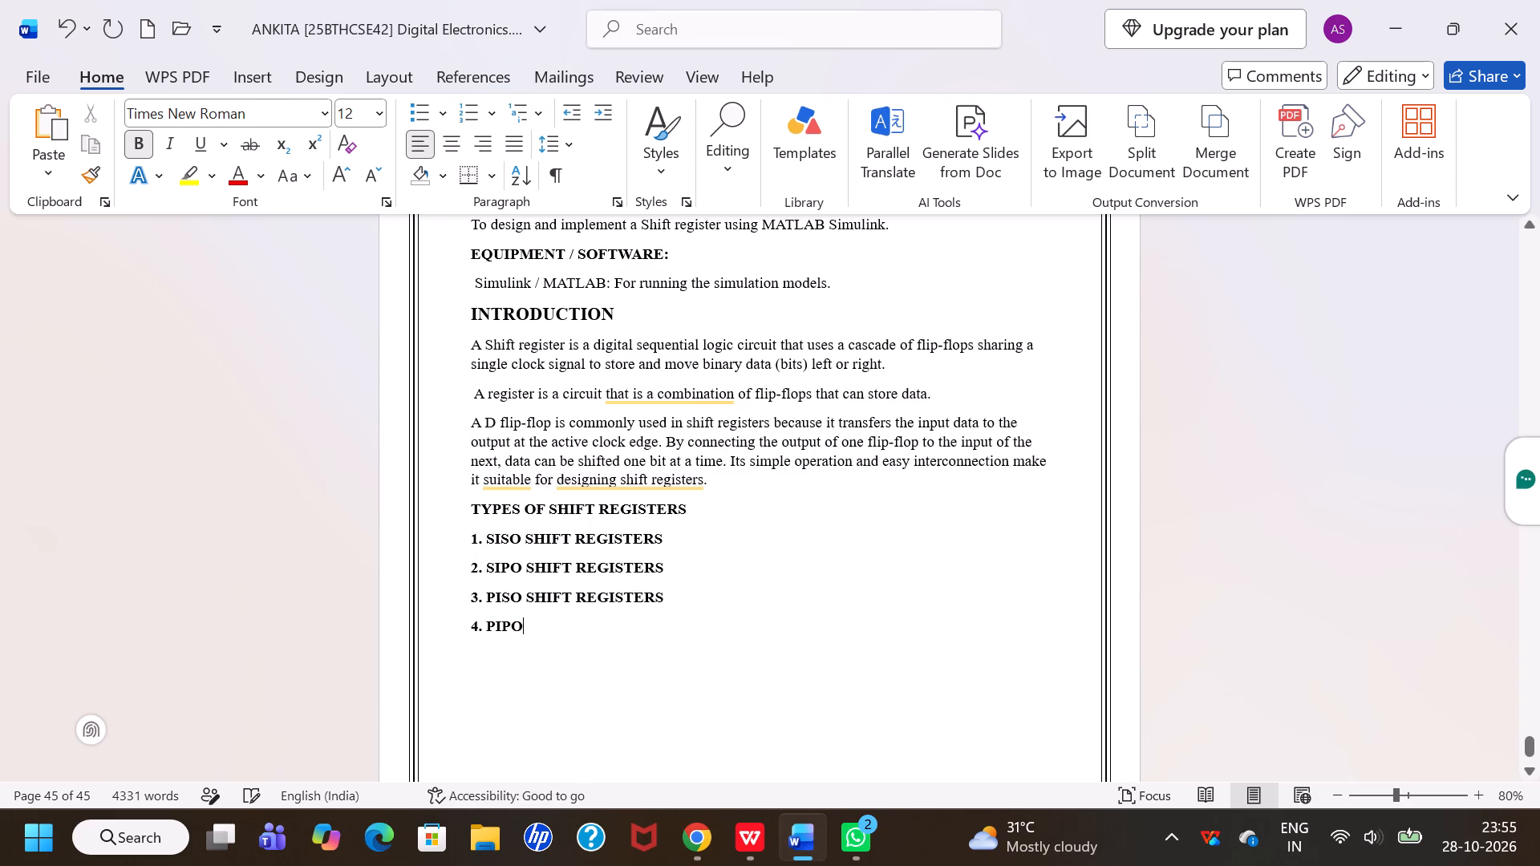
key("space")
key("ctrl+v")
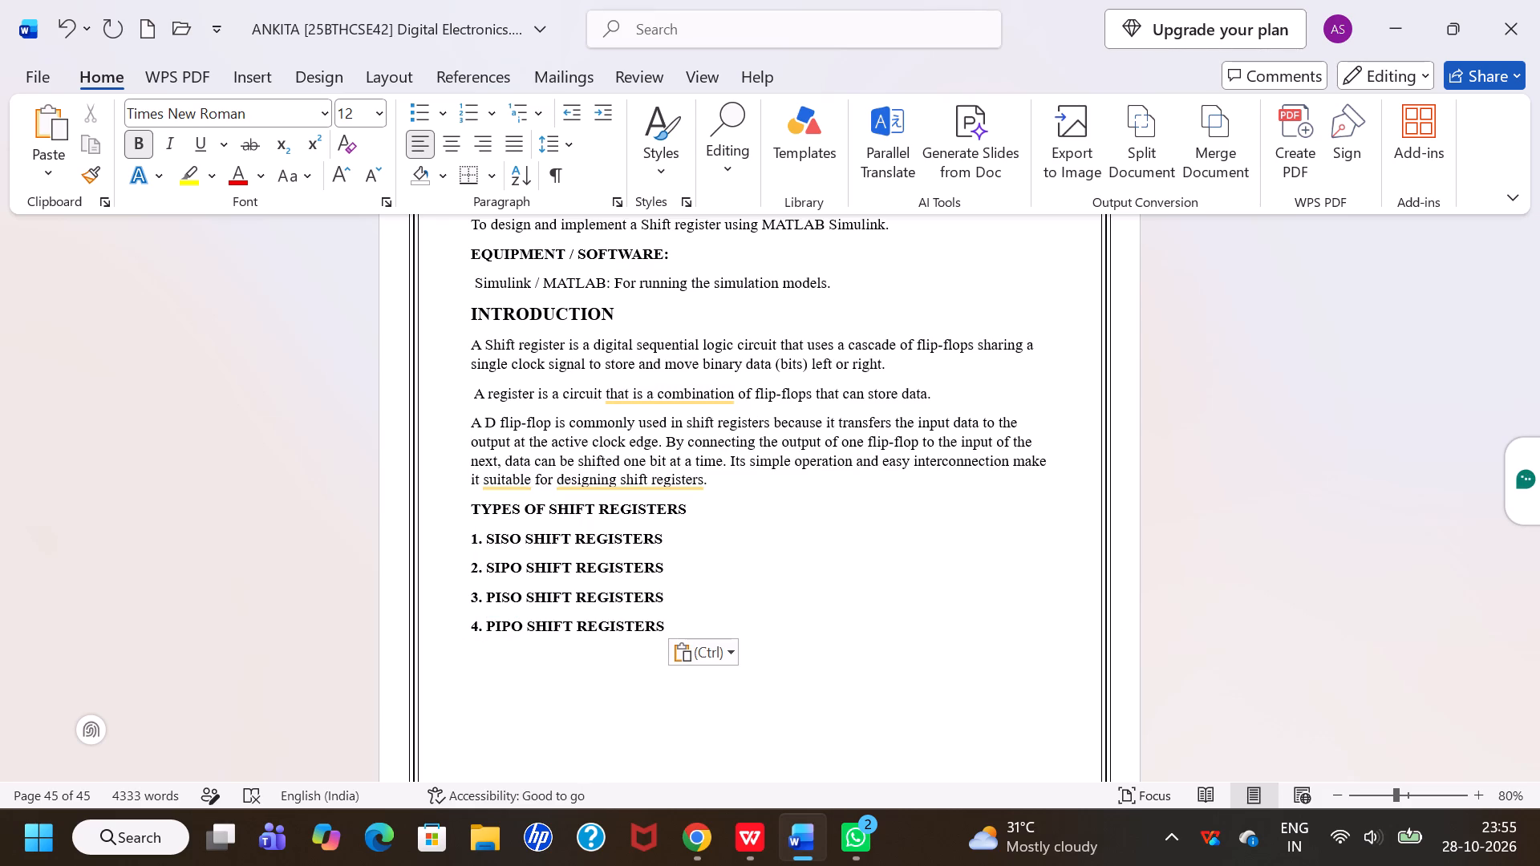
Change "SHIFT REGISTERS" to the singular "SHIFT REGISTER" in all four numbered list entries.
left_click(664, 554)
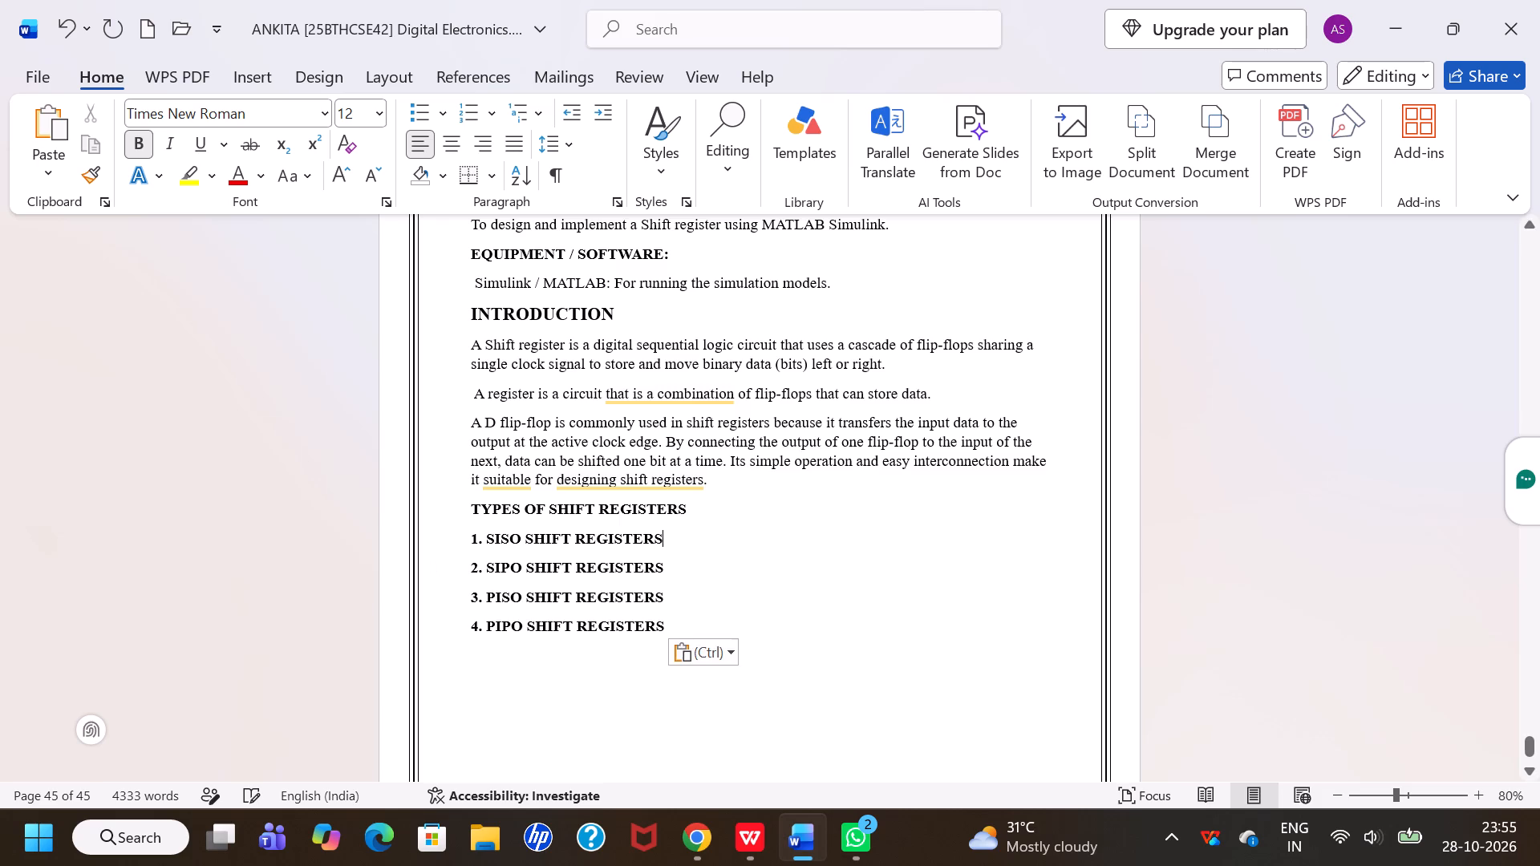
key("BackSpace")
left_click(677, 579)
key("BackSpace")
left_click(671, 601)
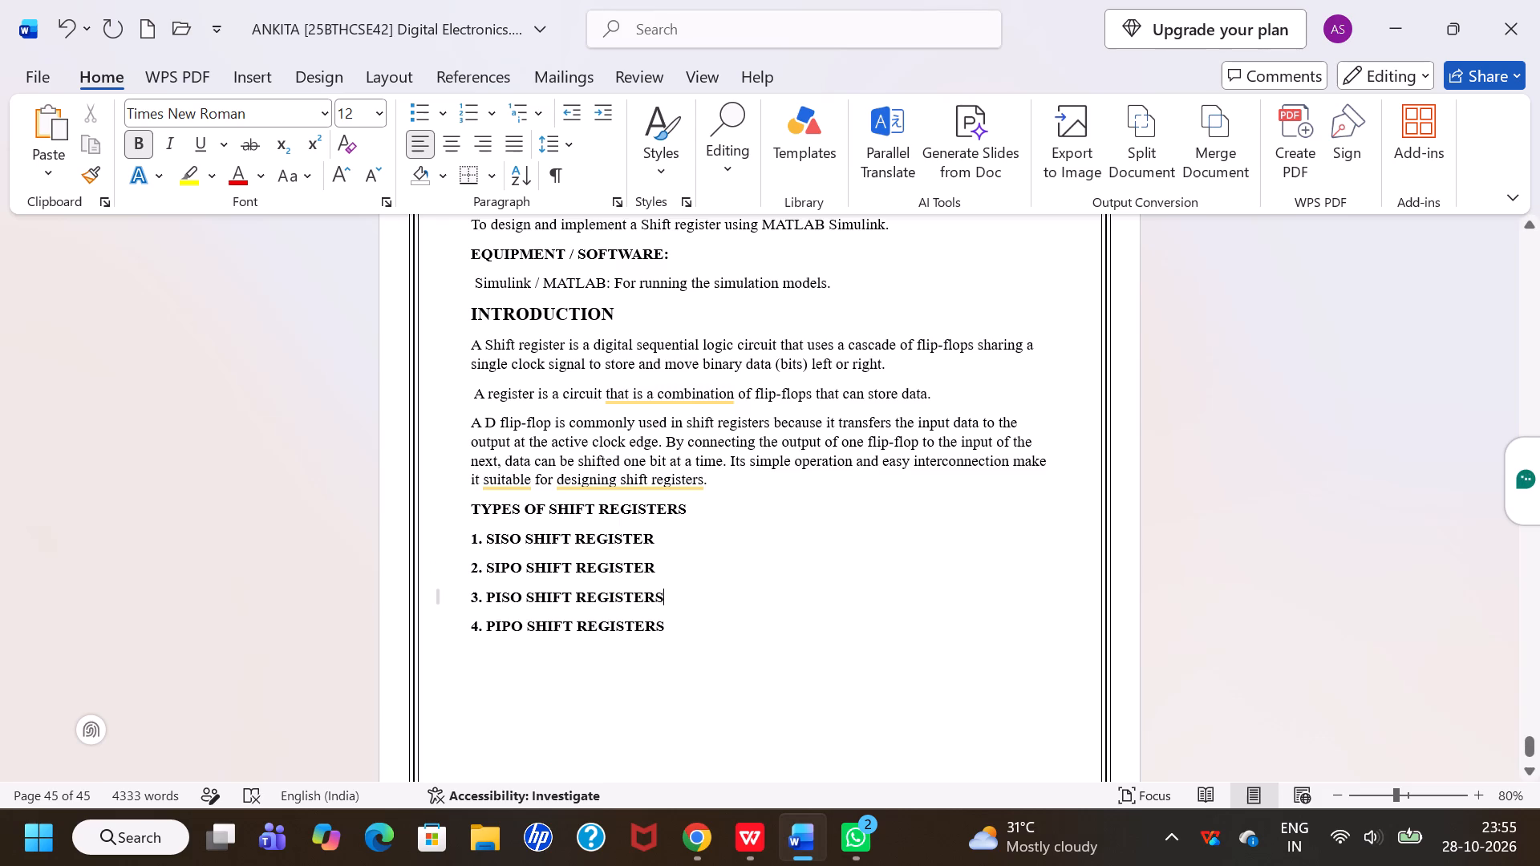
key("BackSpace")
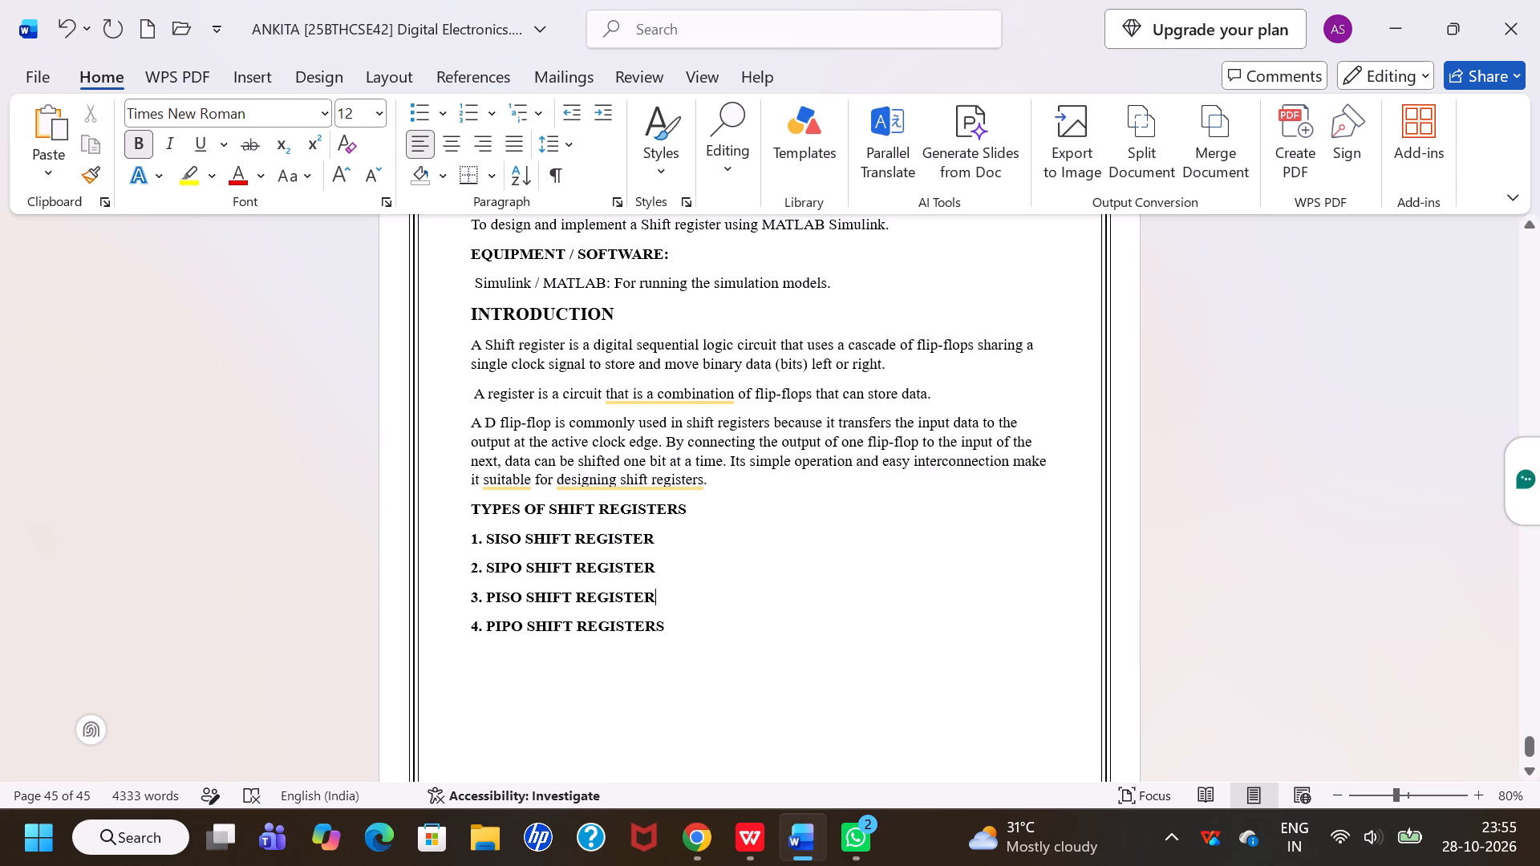
left_click(672, 637)
key("BackSpace")
Save the document and start a new line after the PIPO entry.
key("ctrl+s")
key("Return")
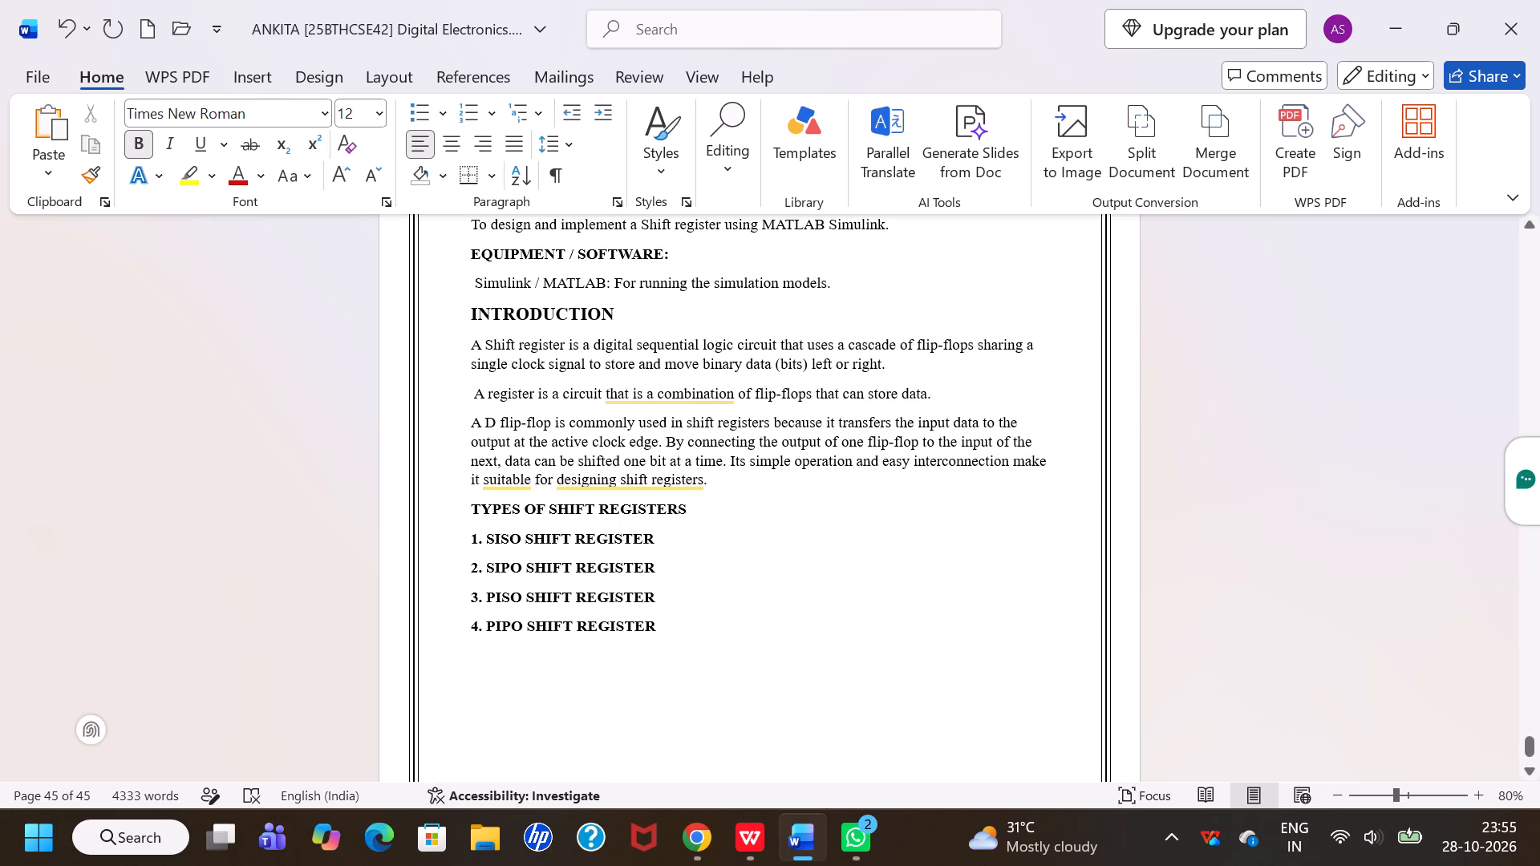
In the WPS reference document, copy everything from the "A) SISO" heading of Experiment 11 through the end of the PIPO section.
left_click(763, 829)
scroll(737, 617, "up", 1)
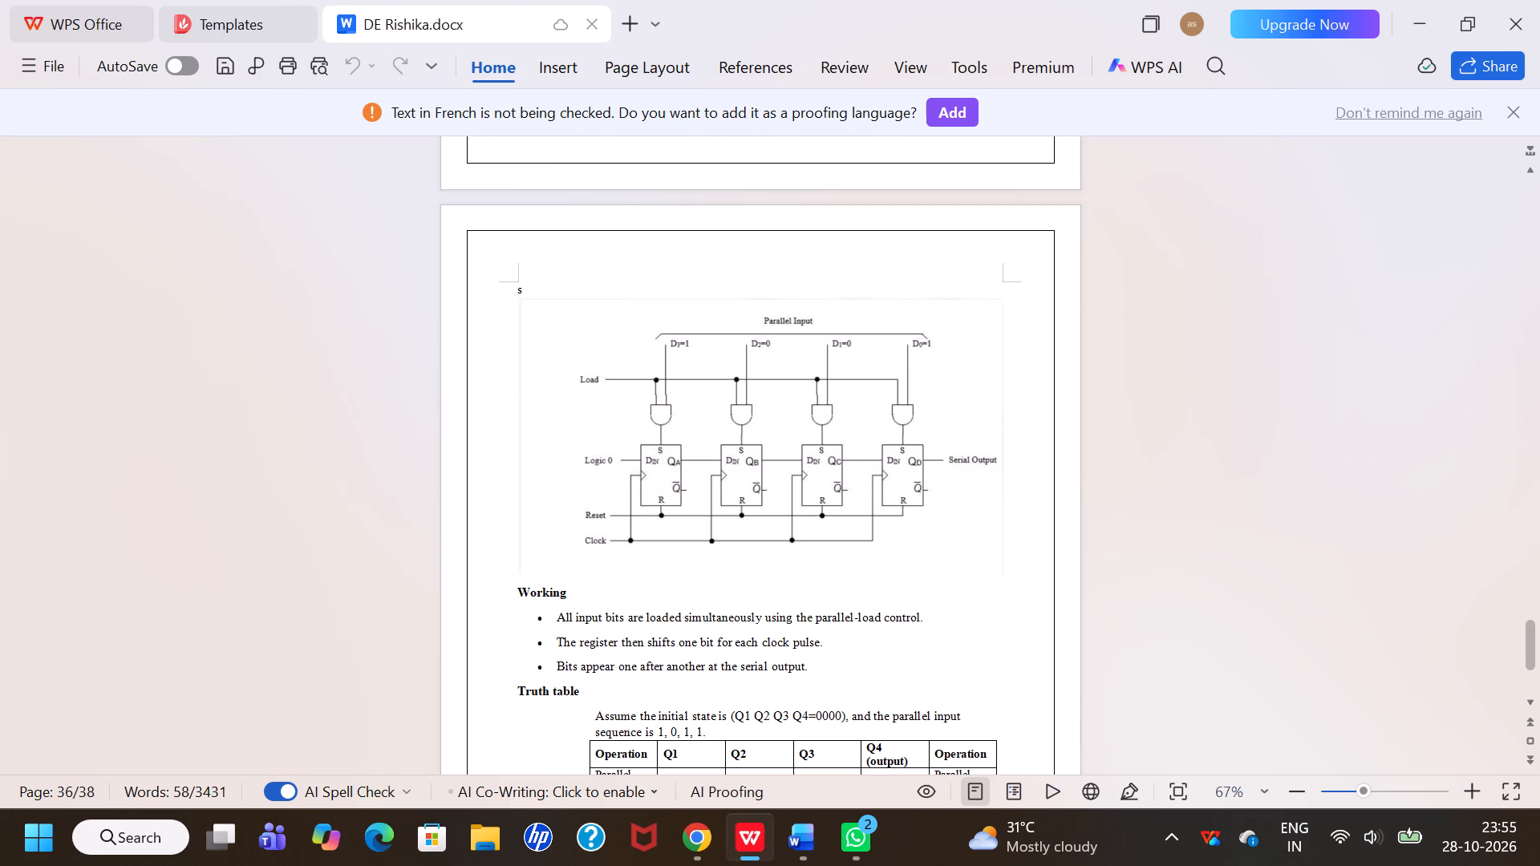
scroll(737, 617, "up", 11)
scroll(737, 617, "down", 3)
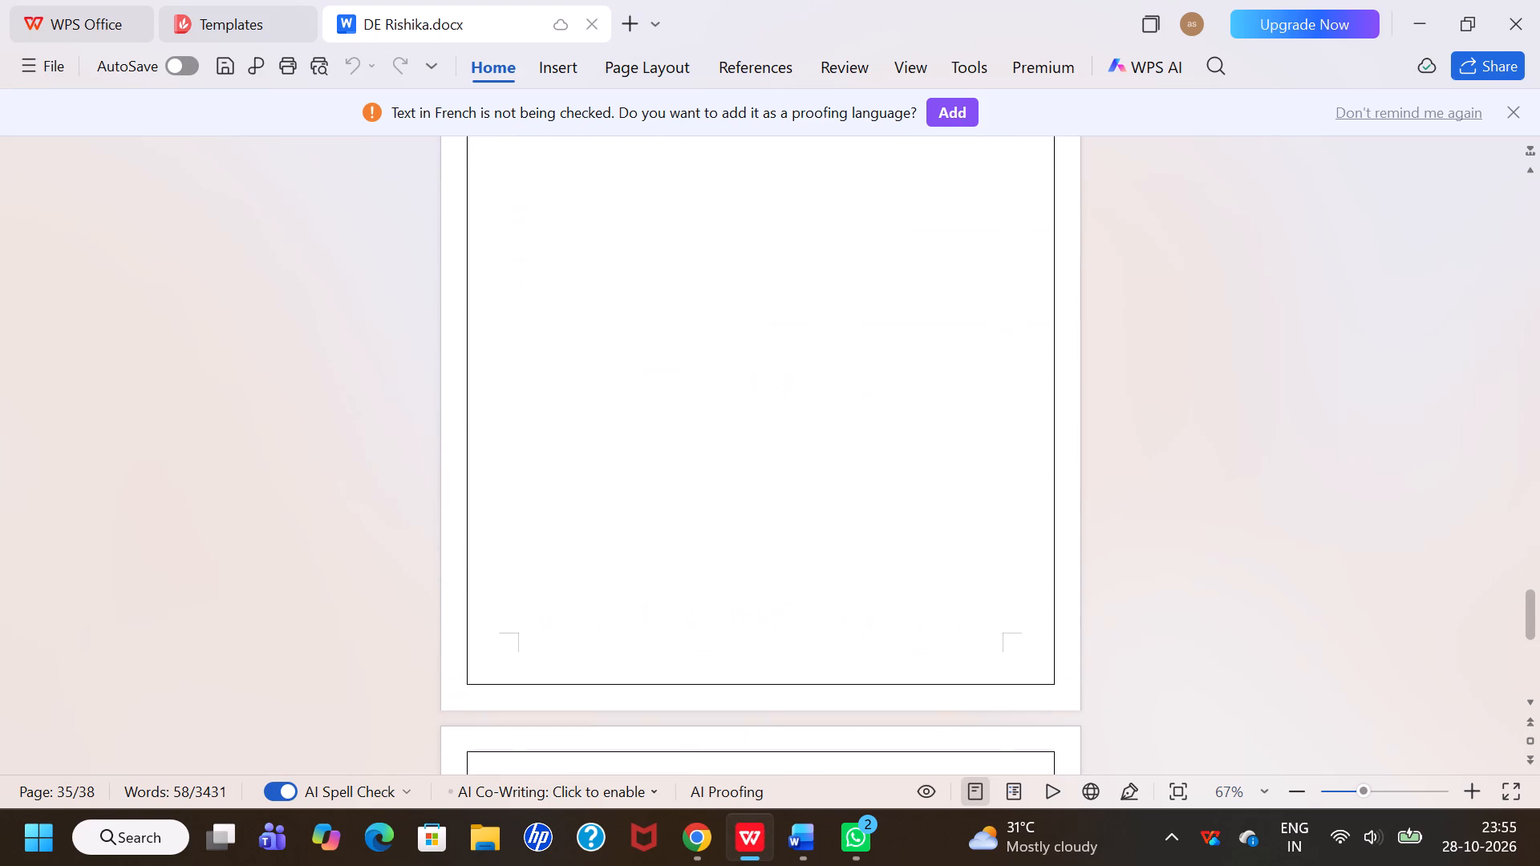
scroll(737, 617, "down", 3)
left_click(737, 617)
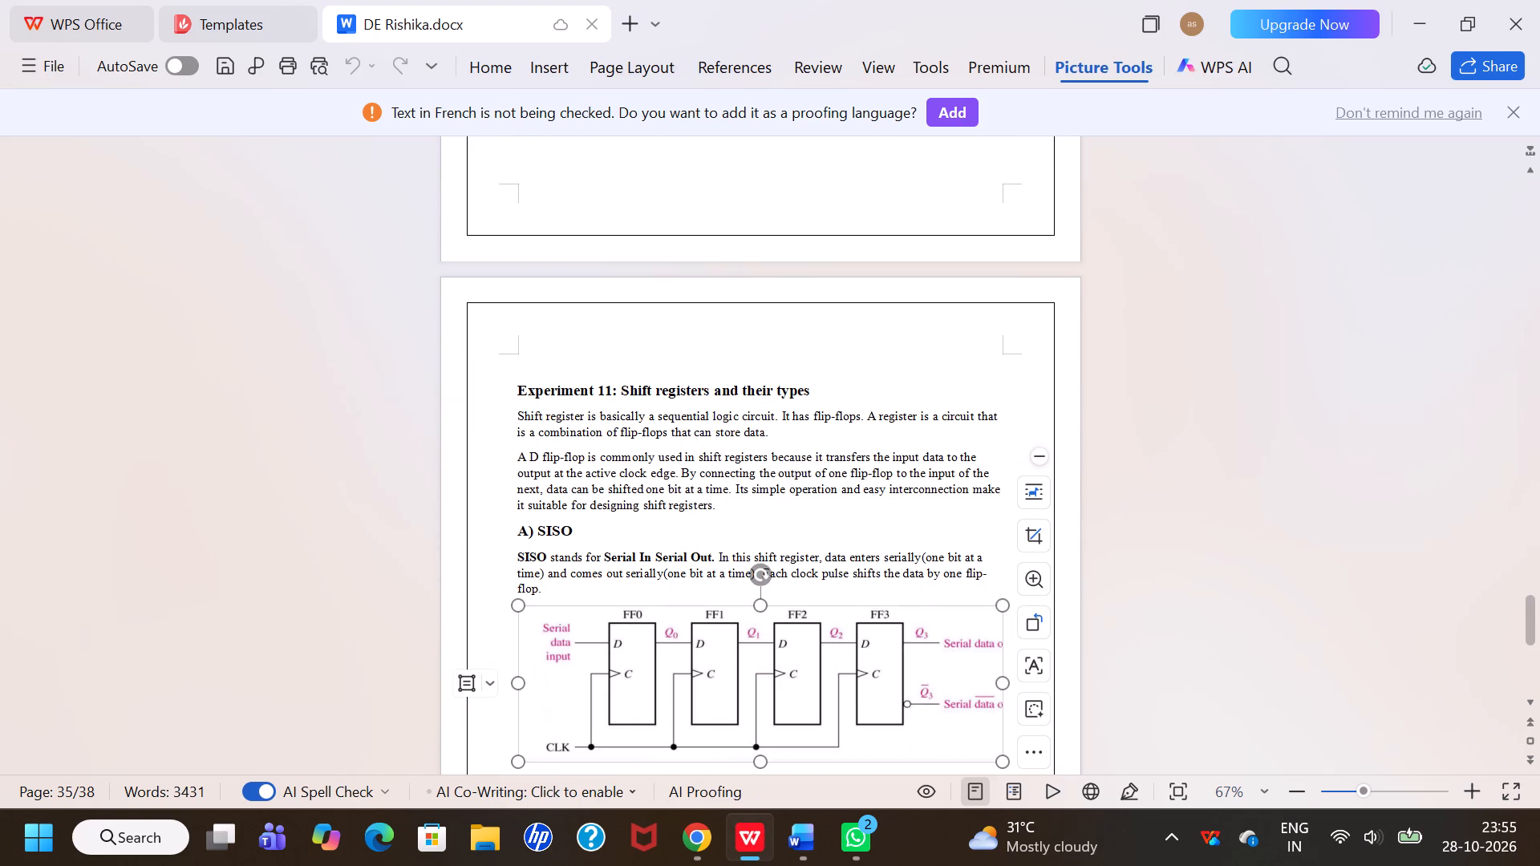
left_click(654, 579)
left_click_drag(516, 532, 822, 815)
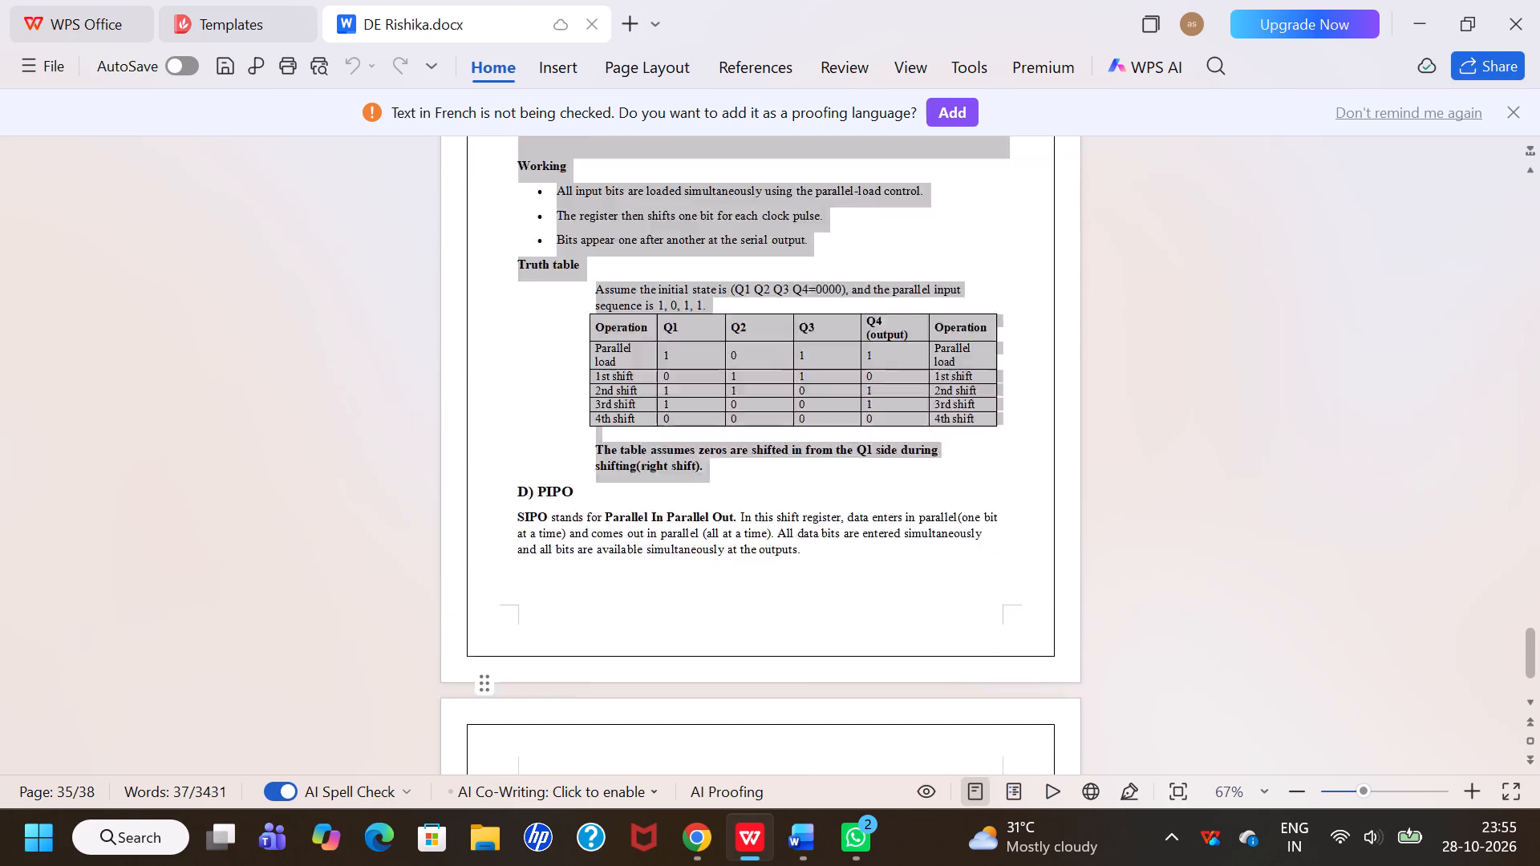
left_click_drag(822, 815, 815, 827)
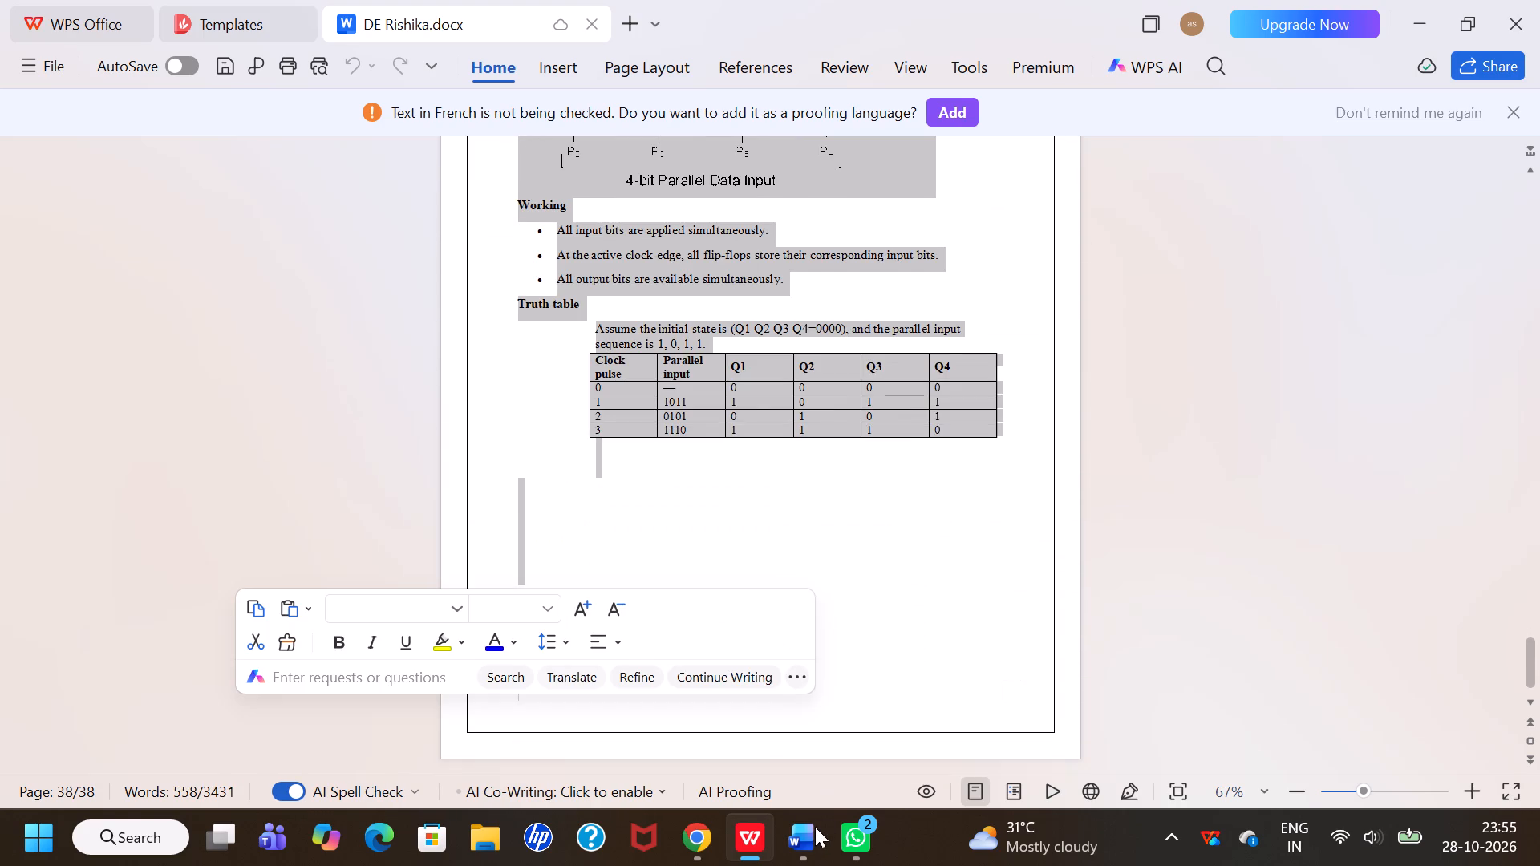
key("ctrl+c")
Switch to the Word assignment and paste the copied register sections below the four-item types list, after an extra blank line.
left_click(808, 839)
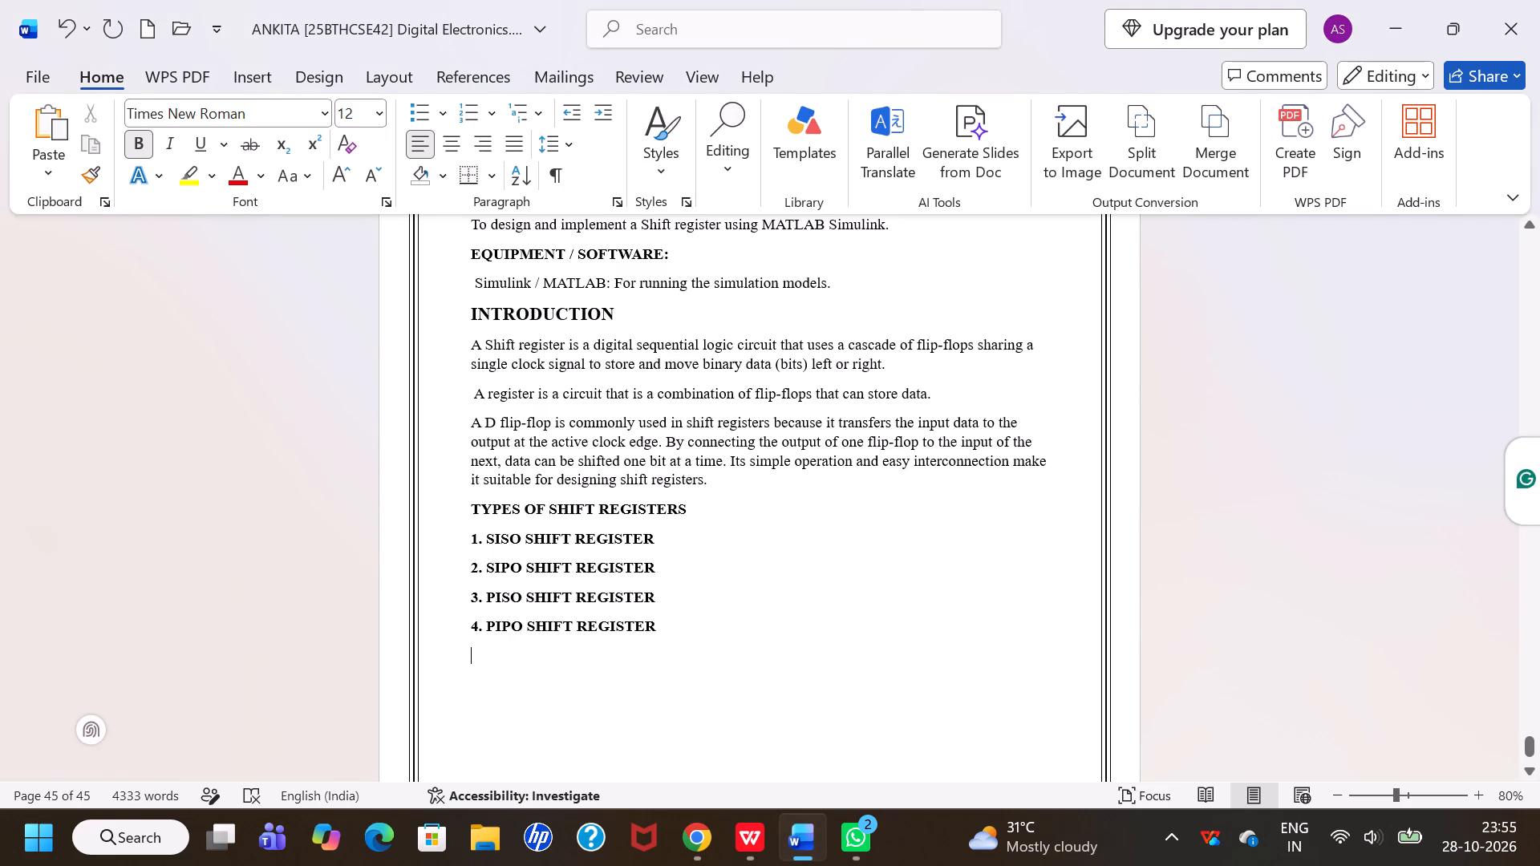
key("Return")
key("ctrl+v")
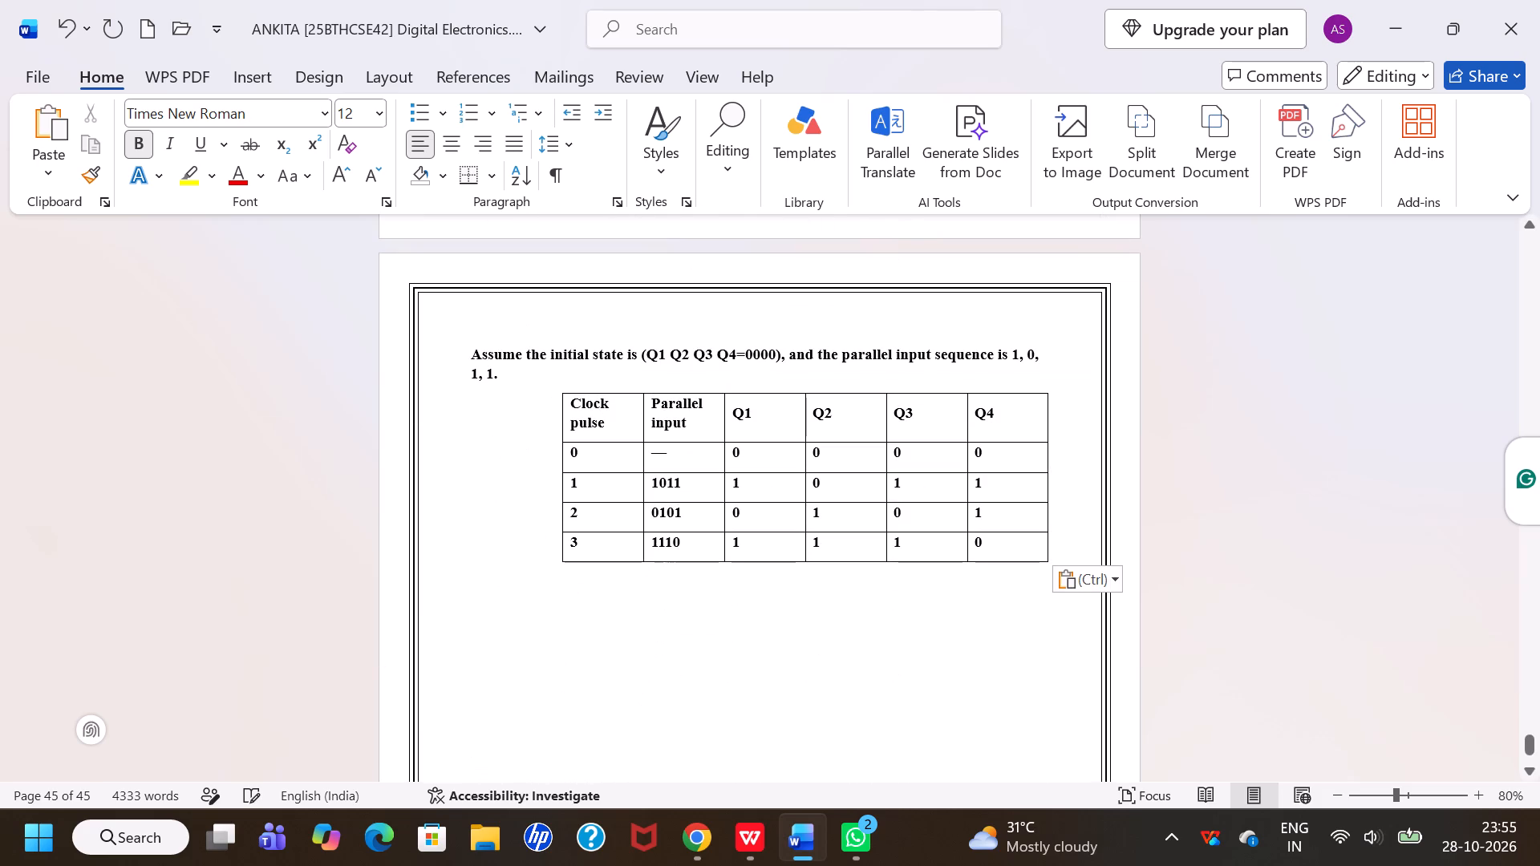
Replace the letter A with 1 in the pasted SISO heading so it reads "1) SISO".
scroll(644, 716, "up", 4)
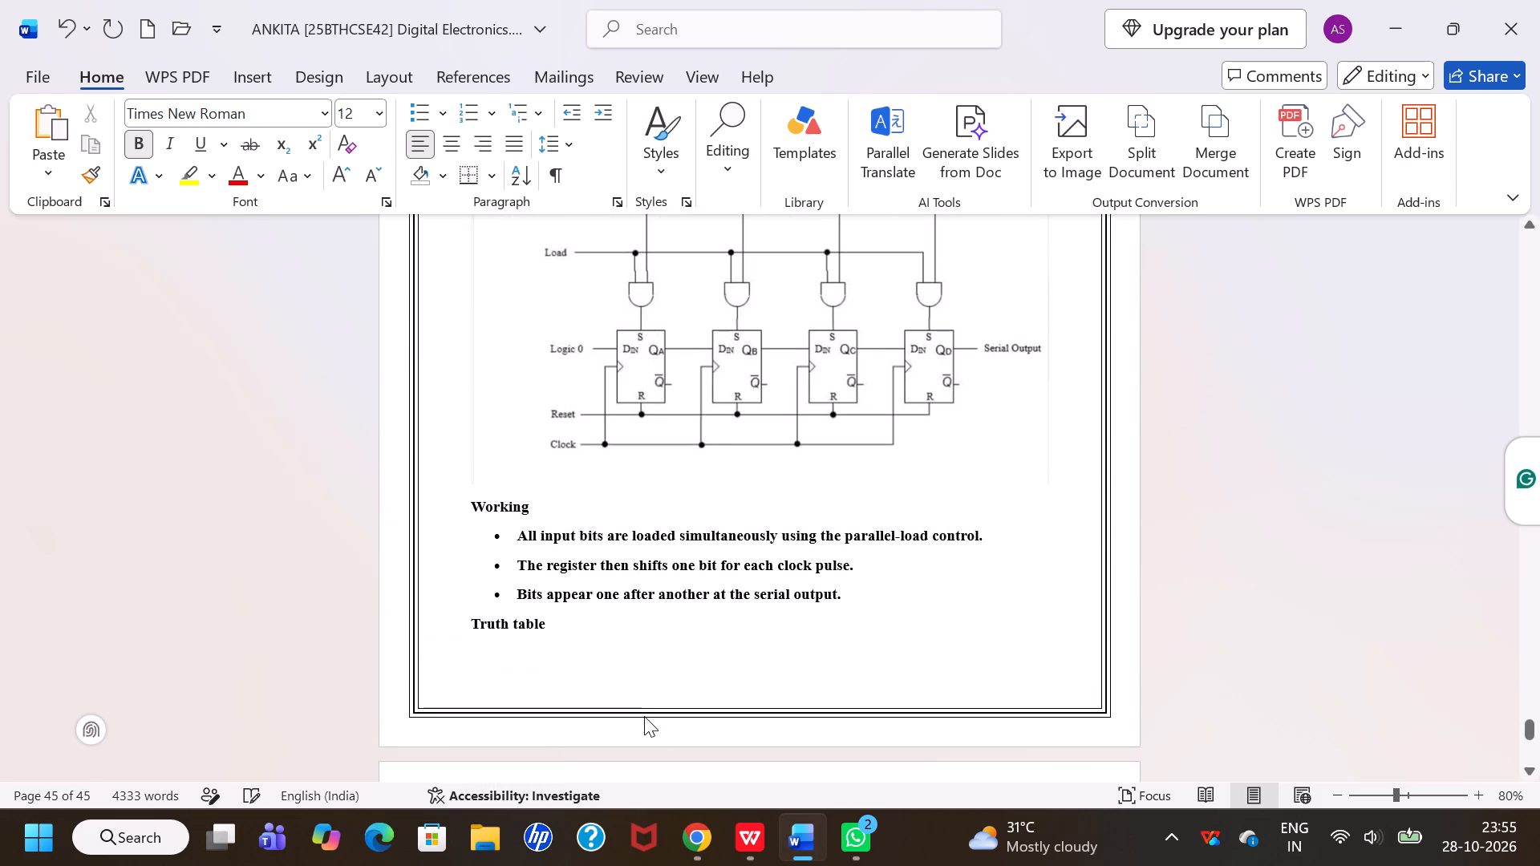
scroll(644, 716, "up", 4)
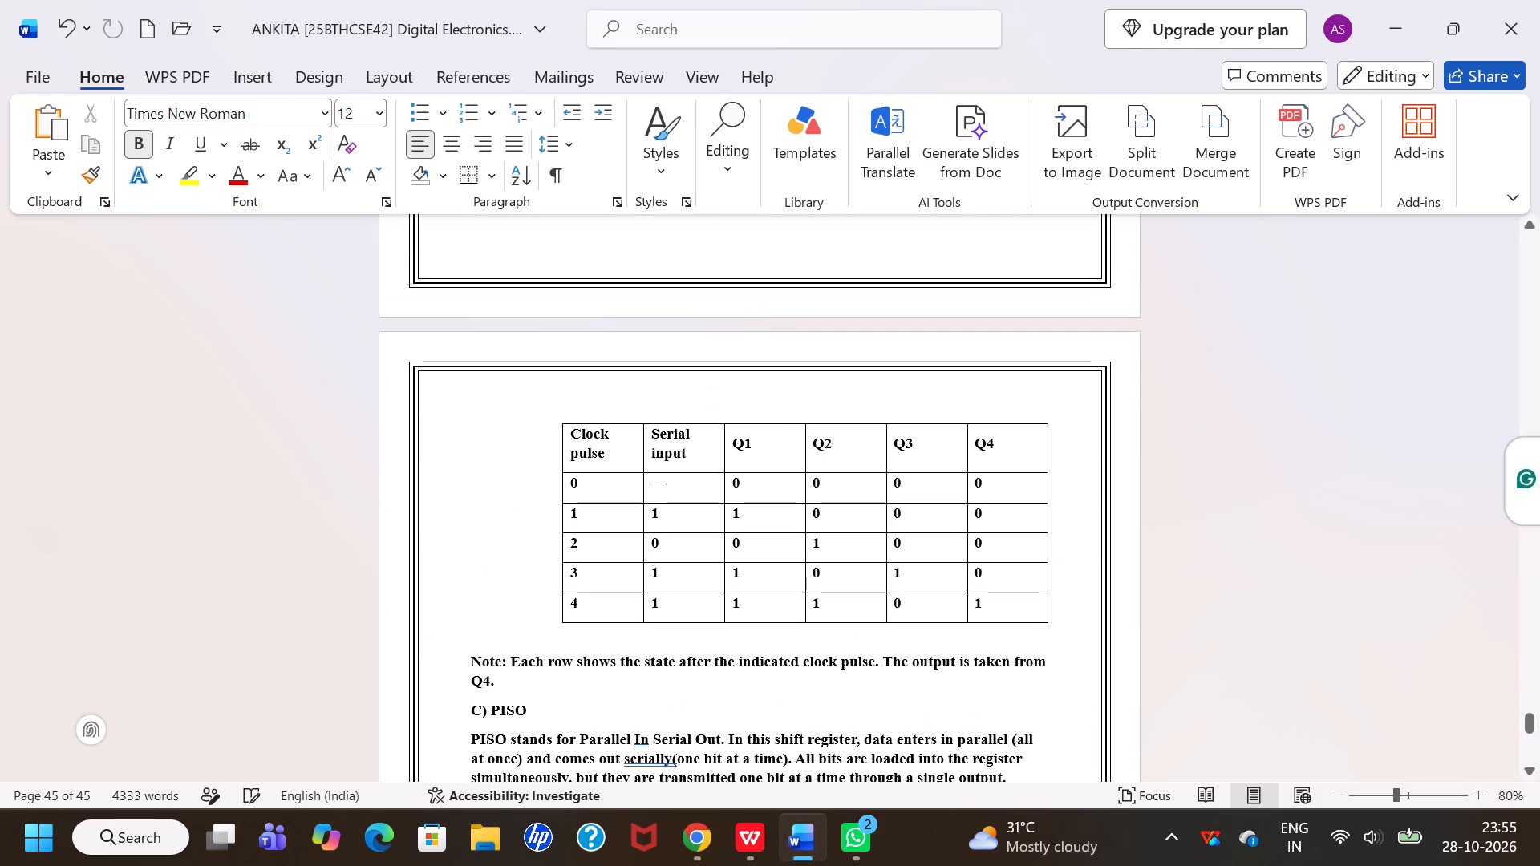
scroll(495, 705, "up", 4)
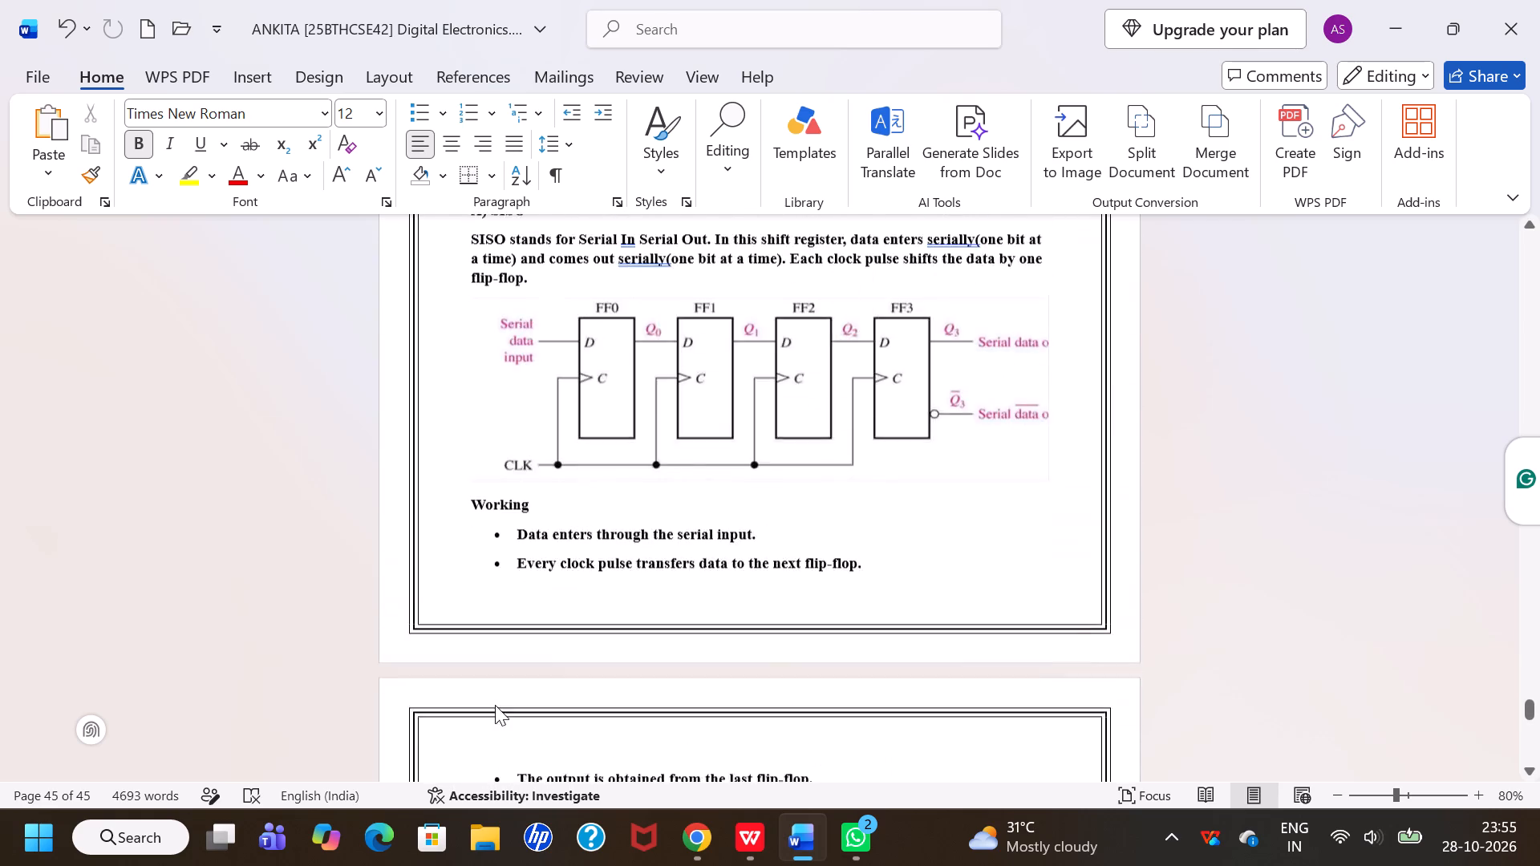
scroll(495, 705, "up", 1)
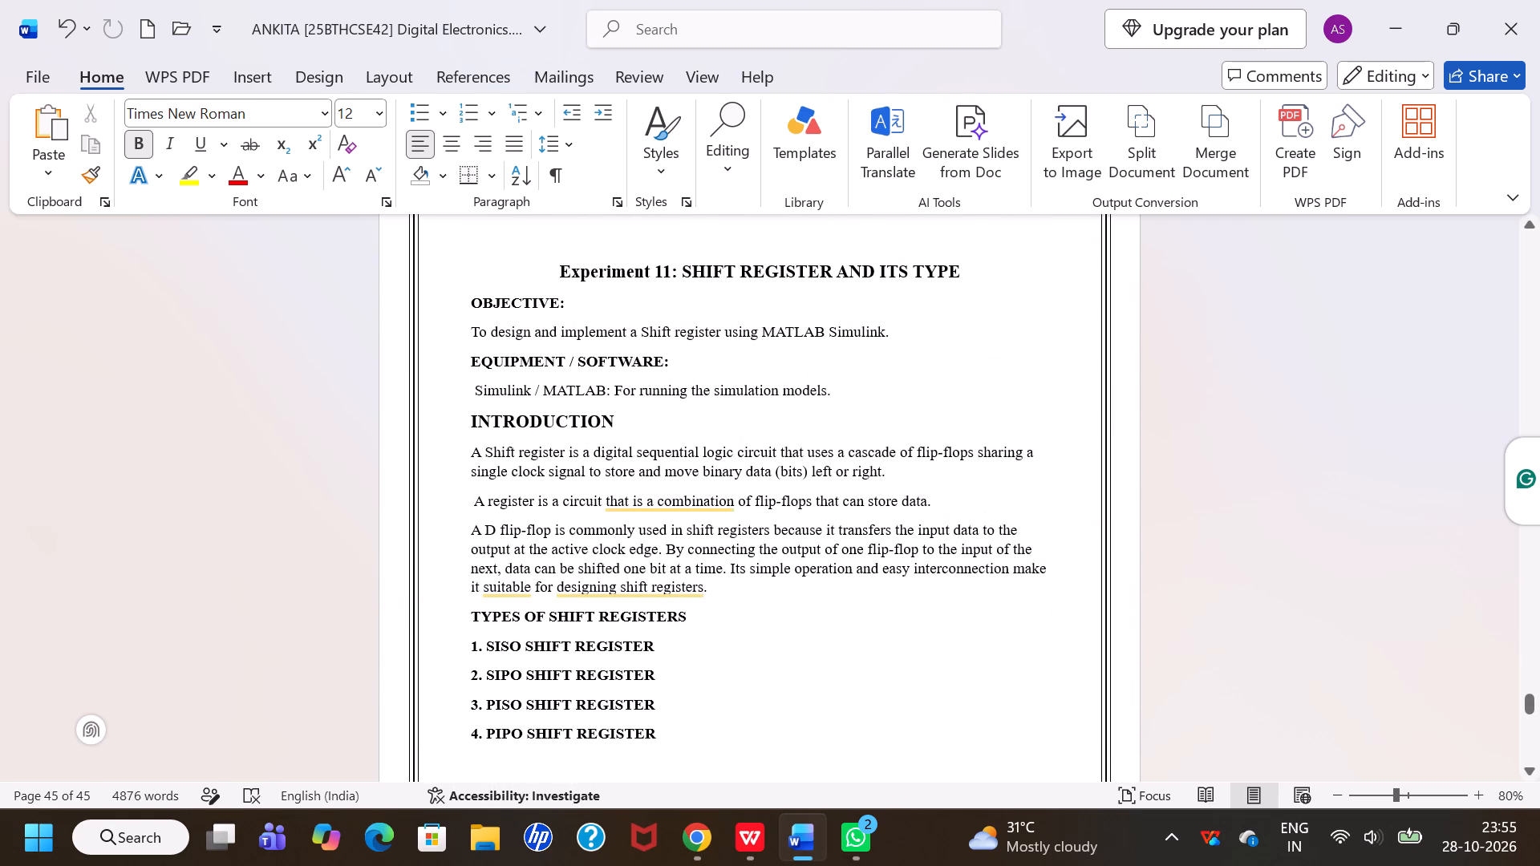
scroll(495, 705, "down", 2)
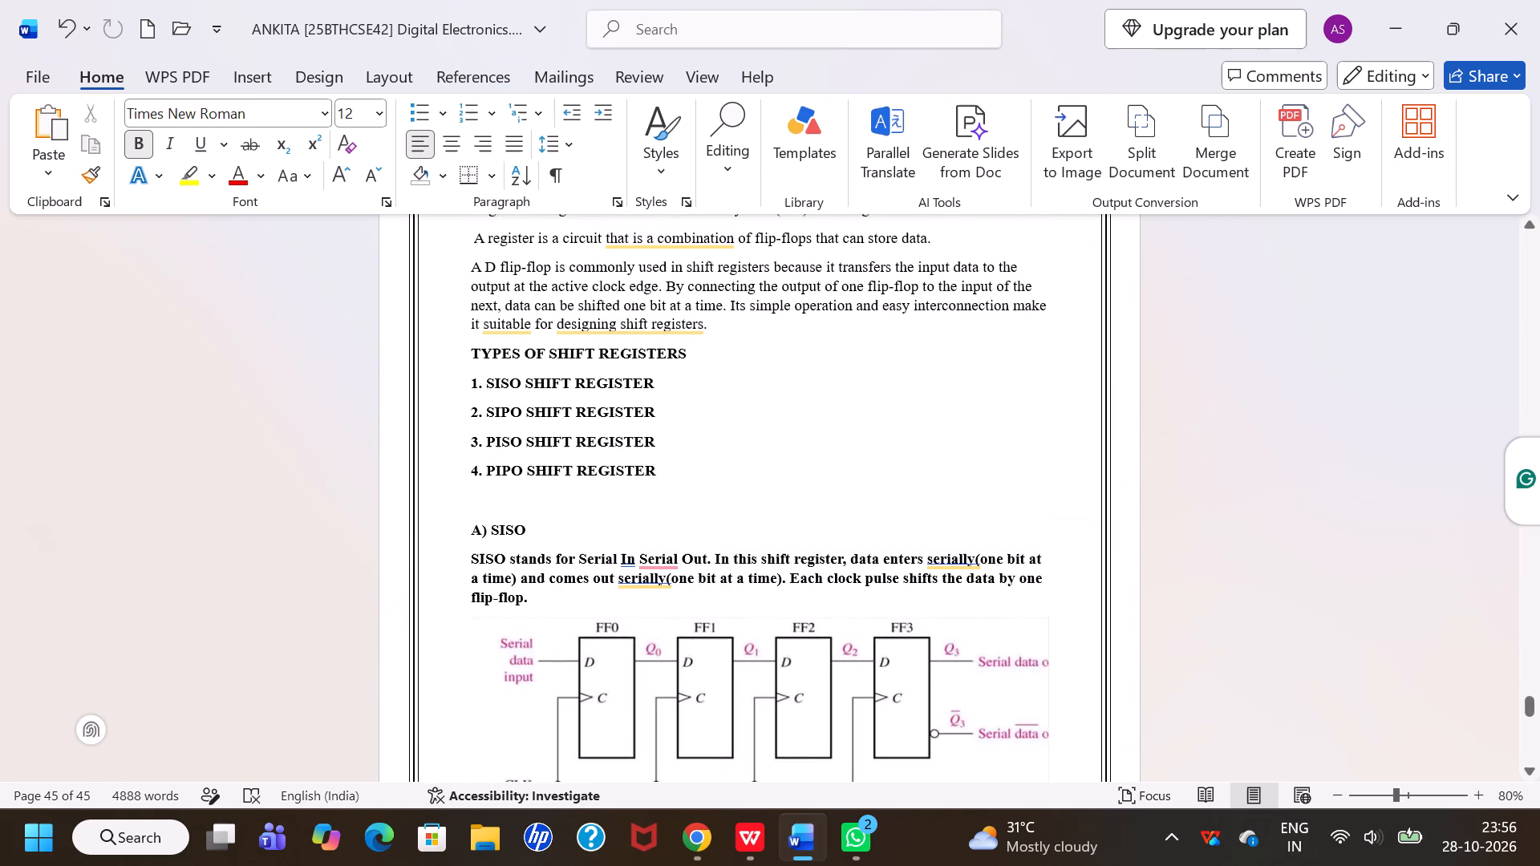
left_click(480, 530)
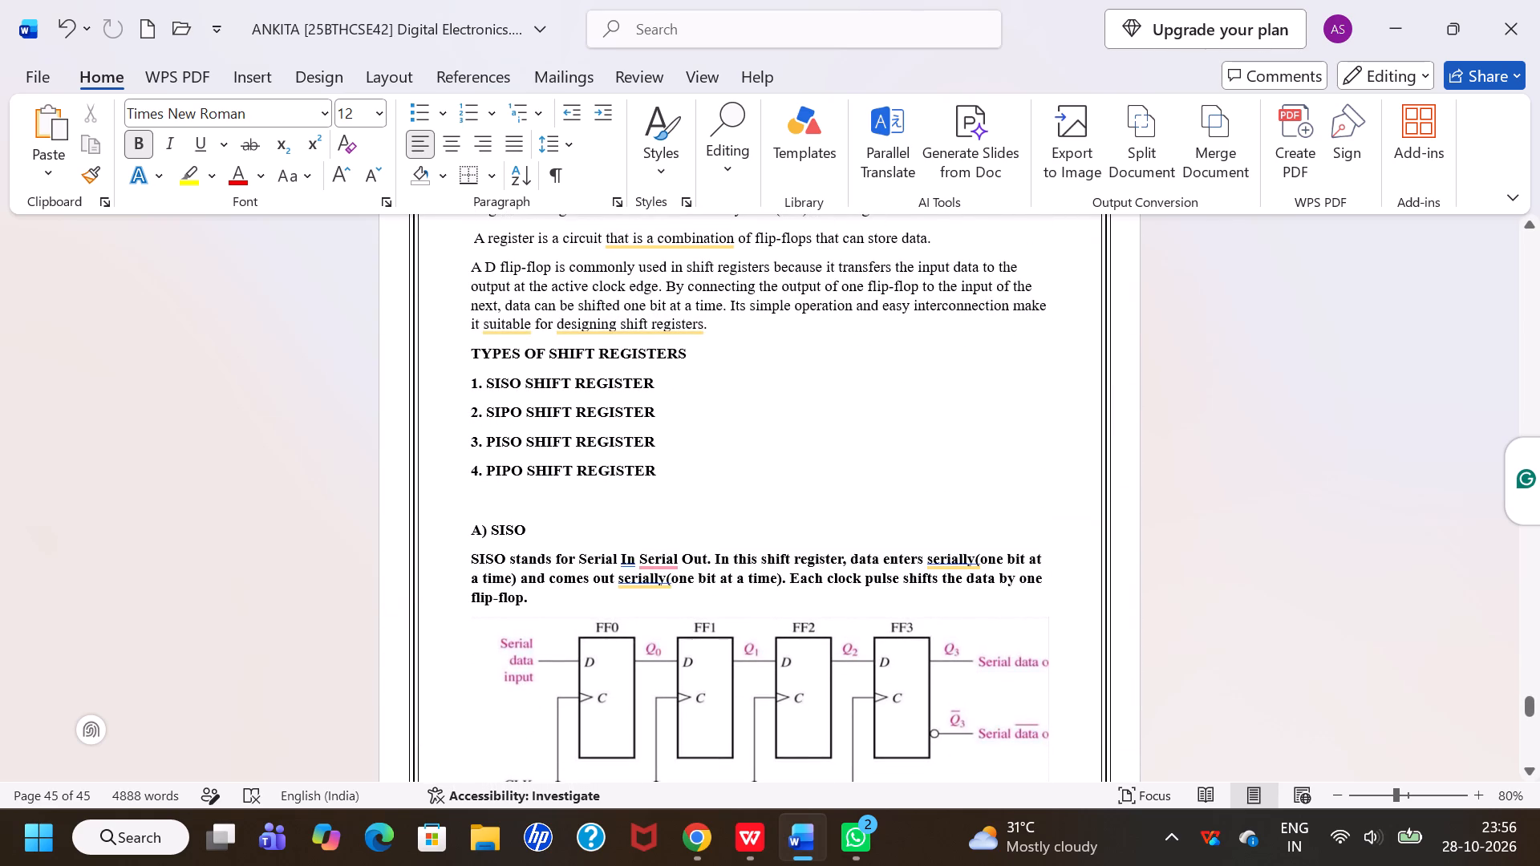
key("BackSpace")
key("1")
Center the "1) SISO" heading and set its font size to 14.
triple_click(486, 529)
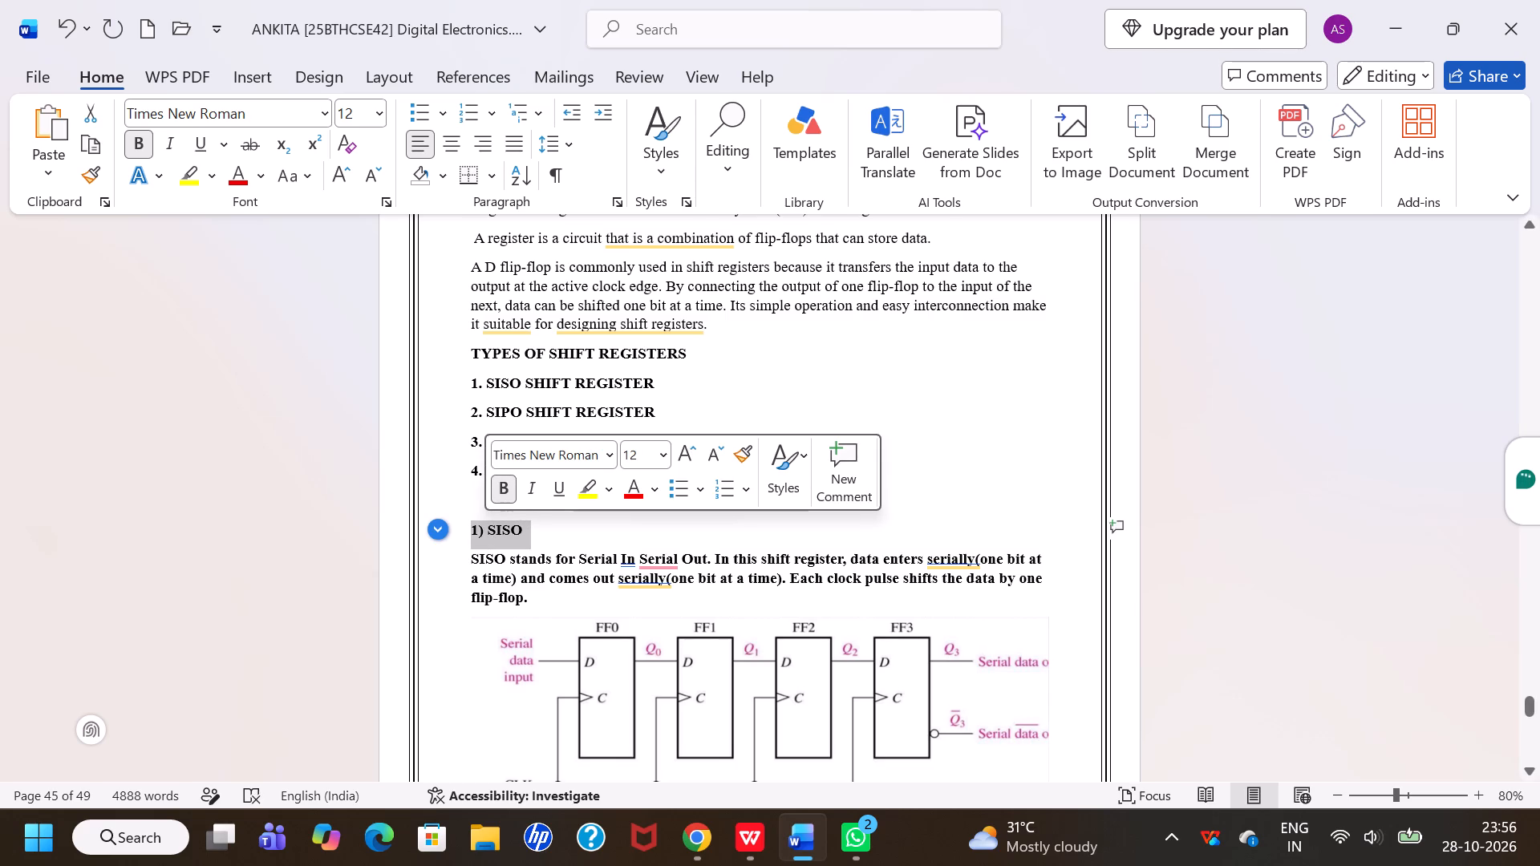
left_click(461, 143)
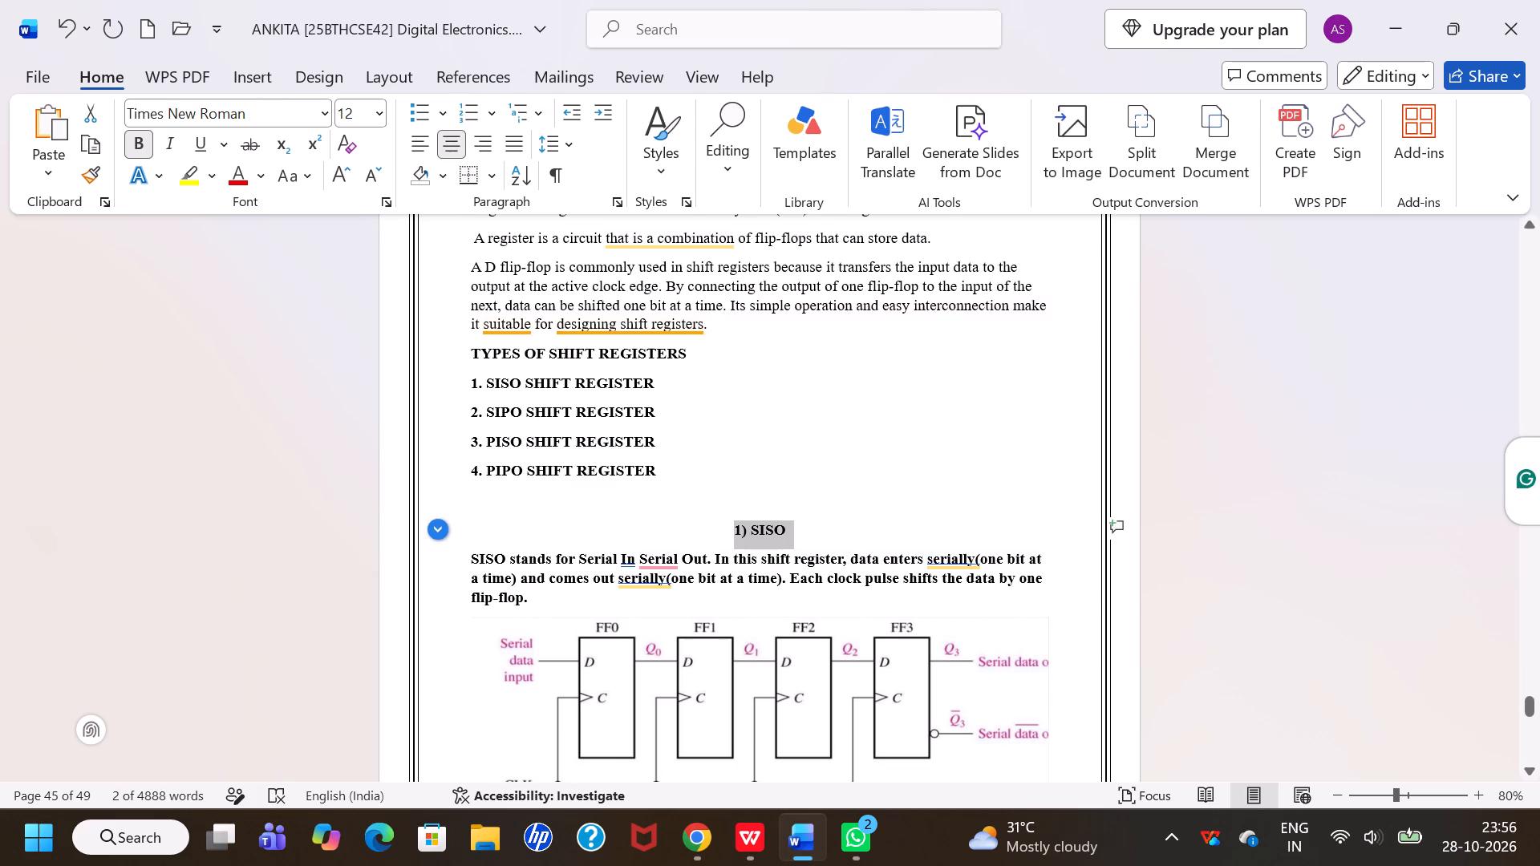
left_click(658, 548)
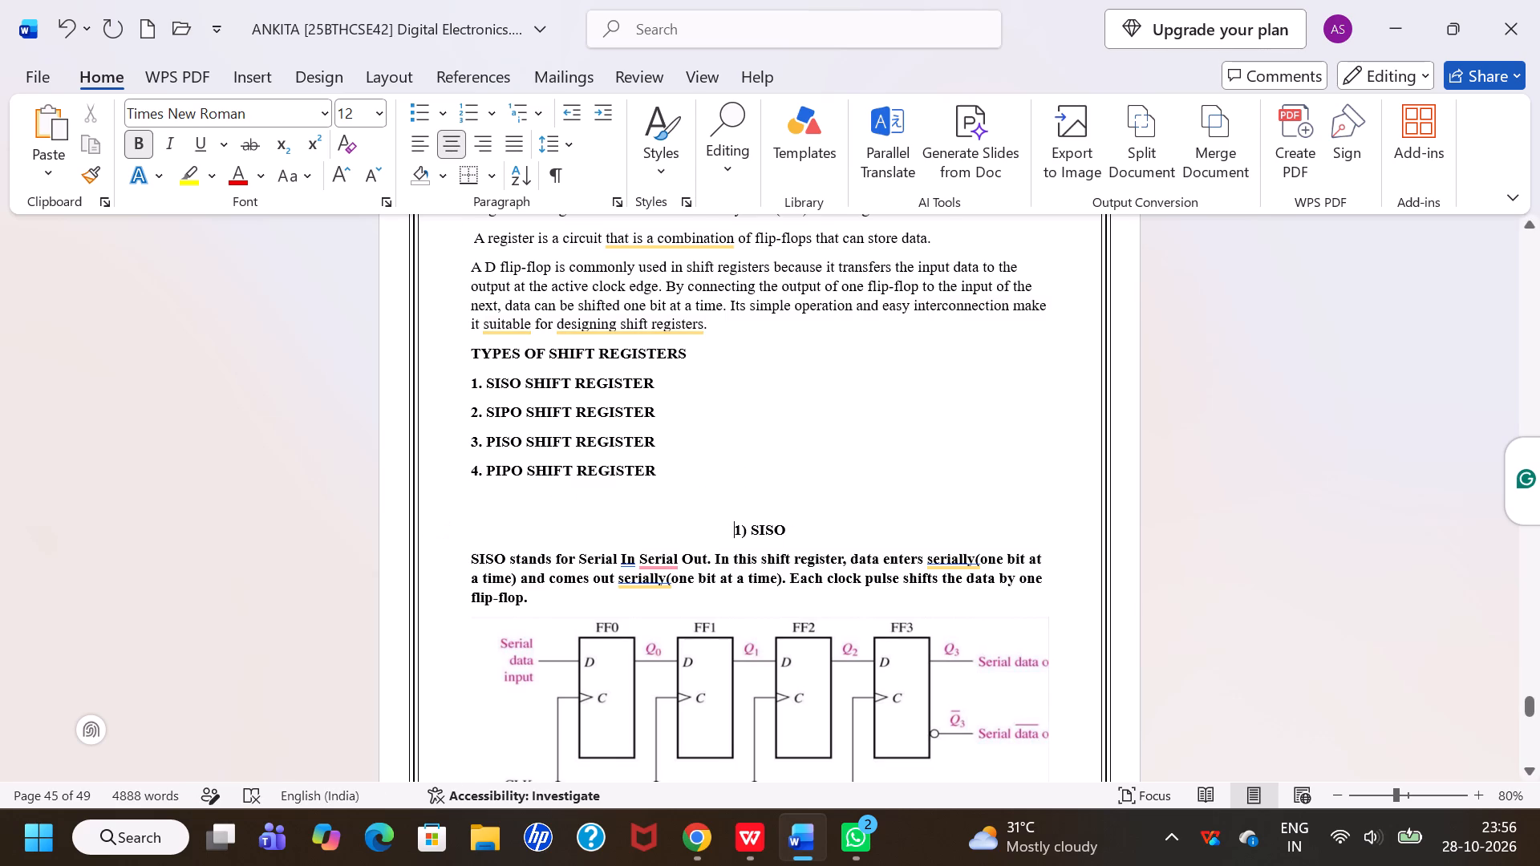
triple_click(656, 573)
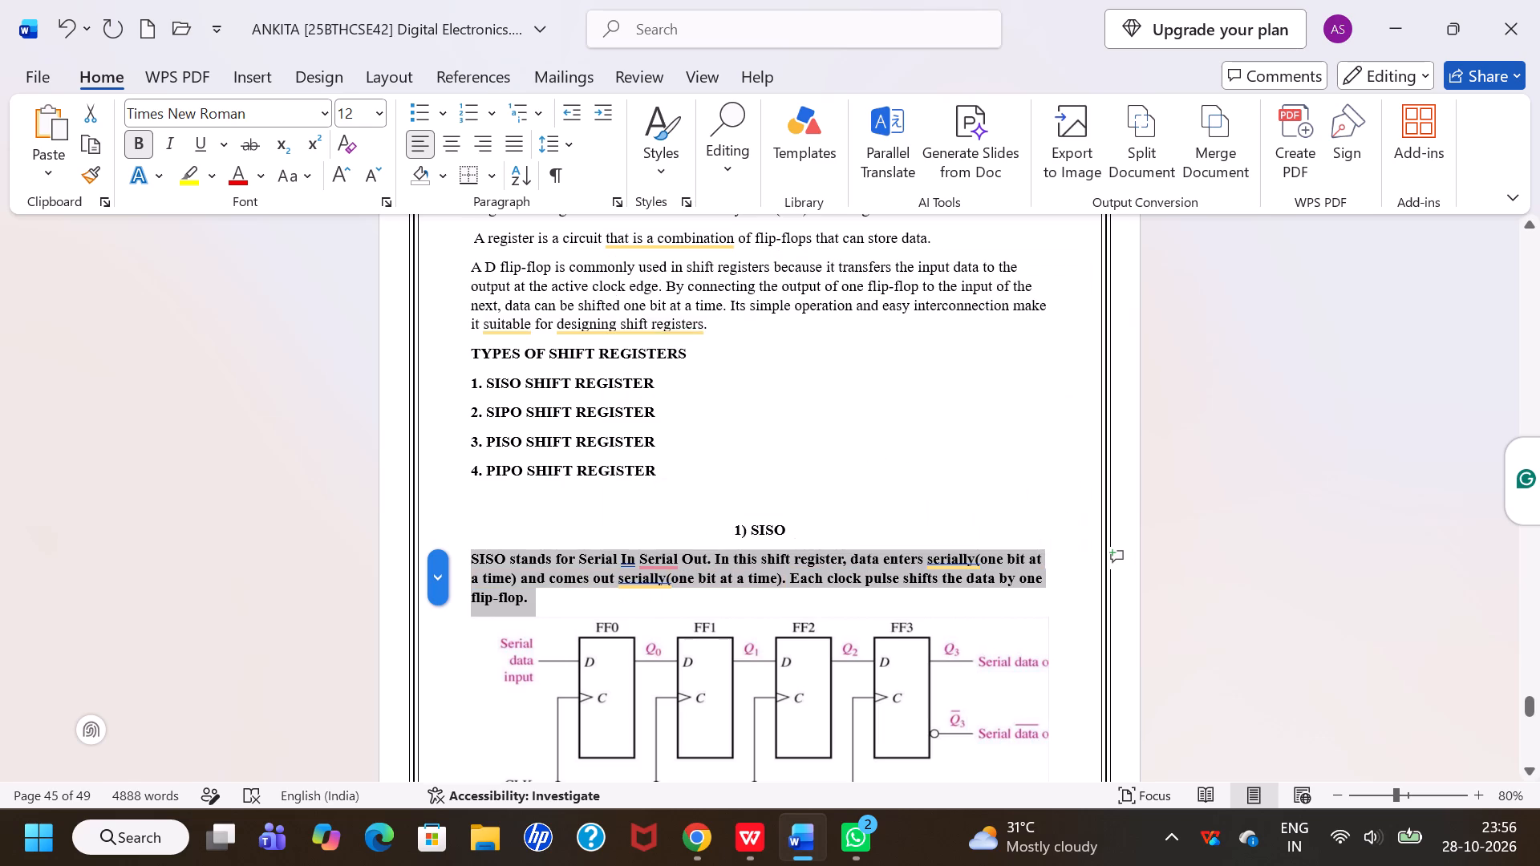
triple_click(756, 525)
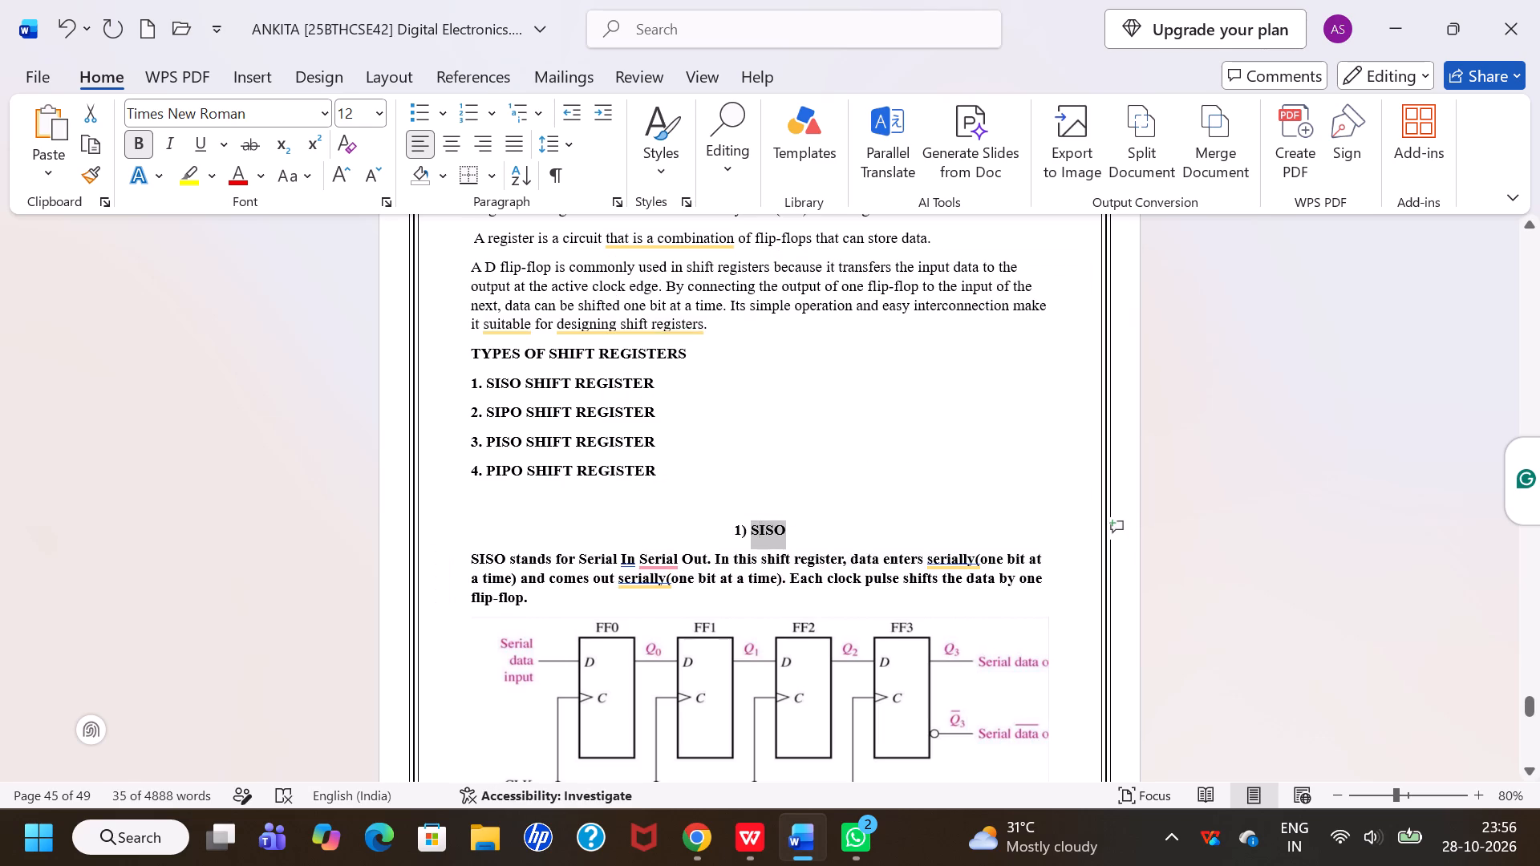
left_click(933, 458)
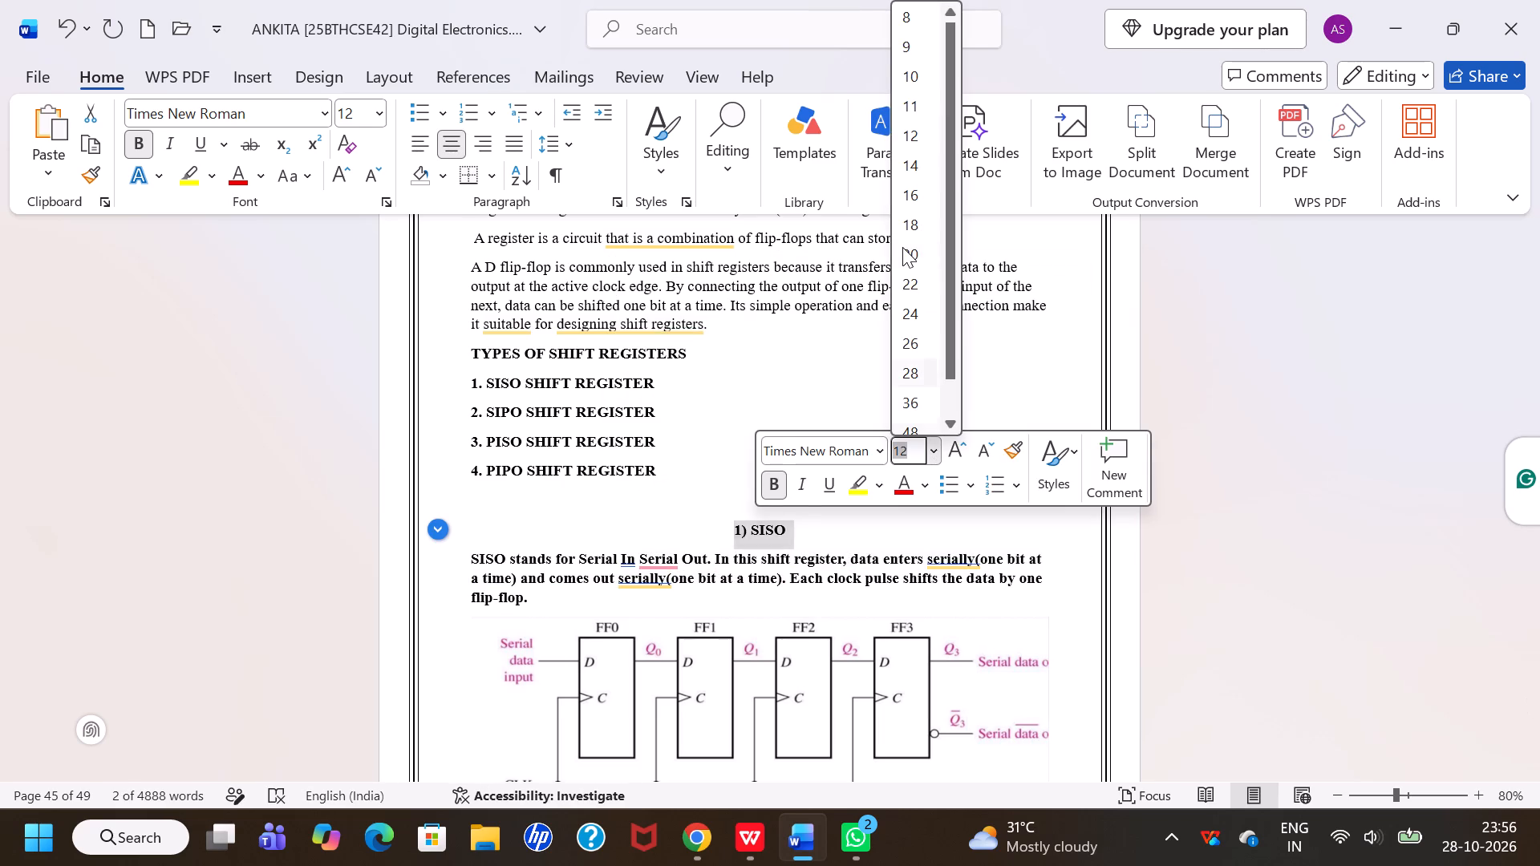
left_click(912, 168)
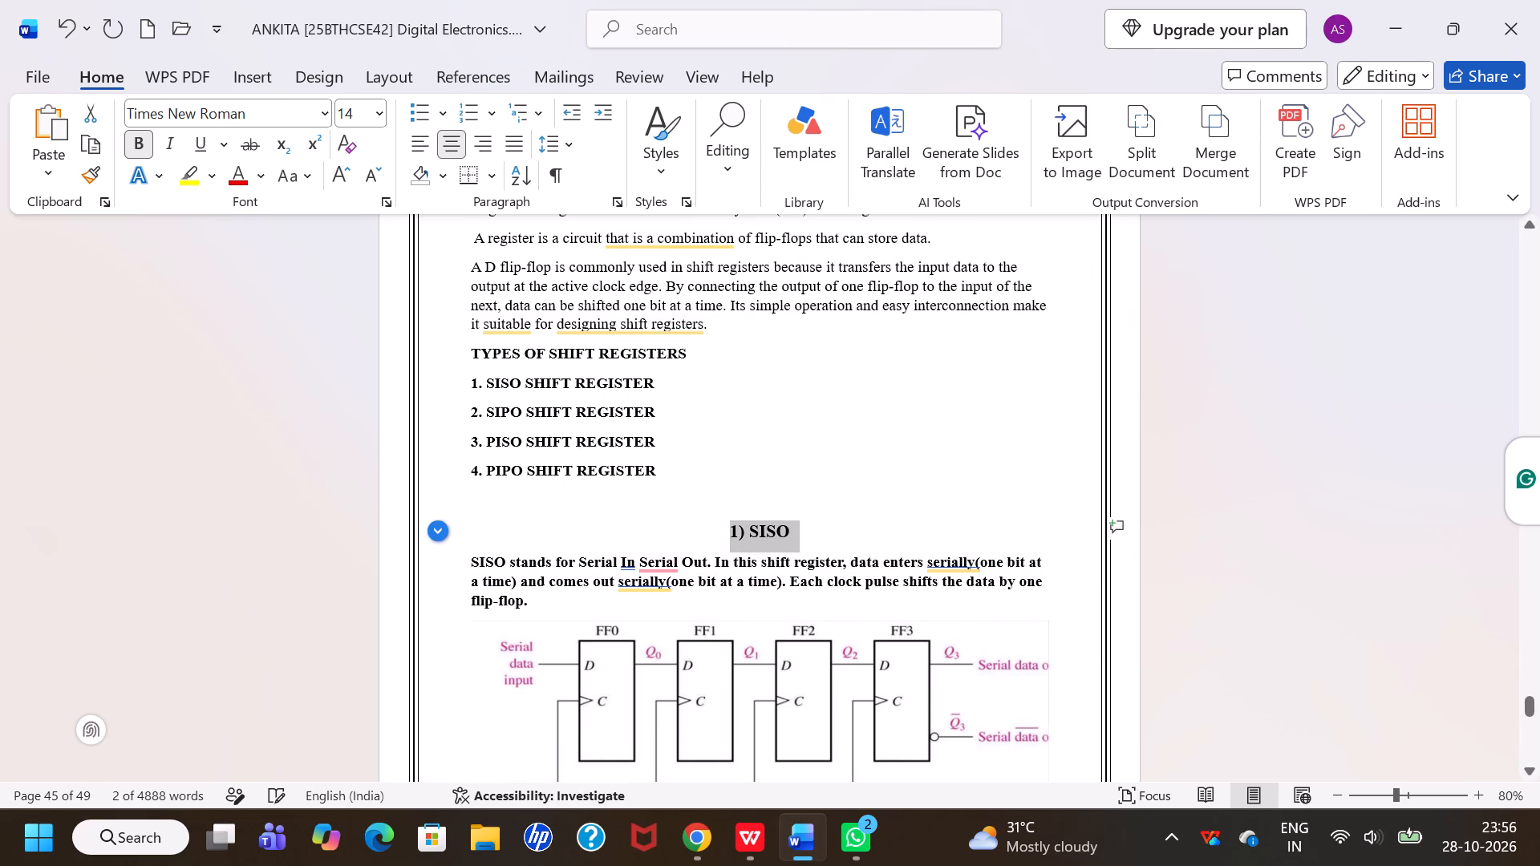
left_click(868, 462)
left_click(804, 518)
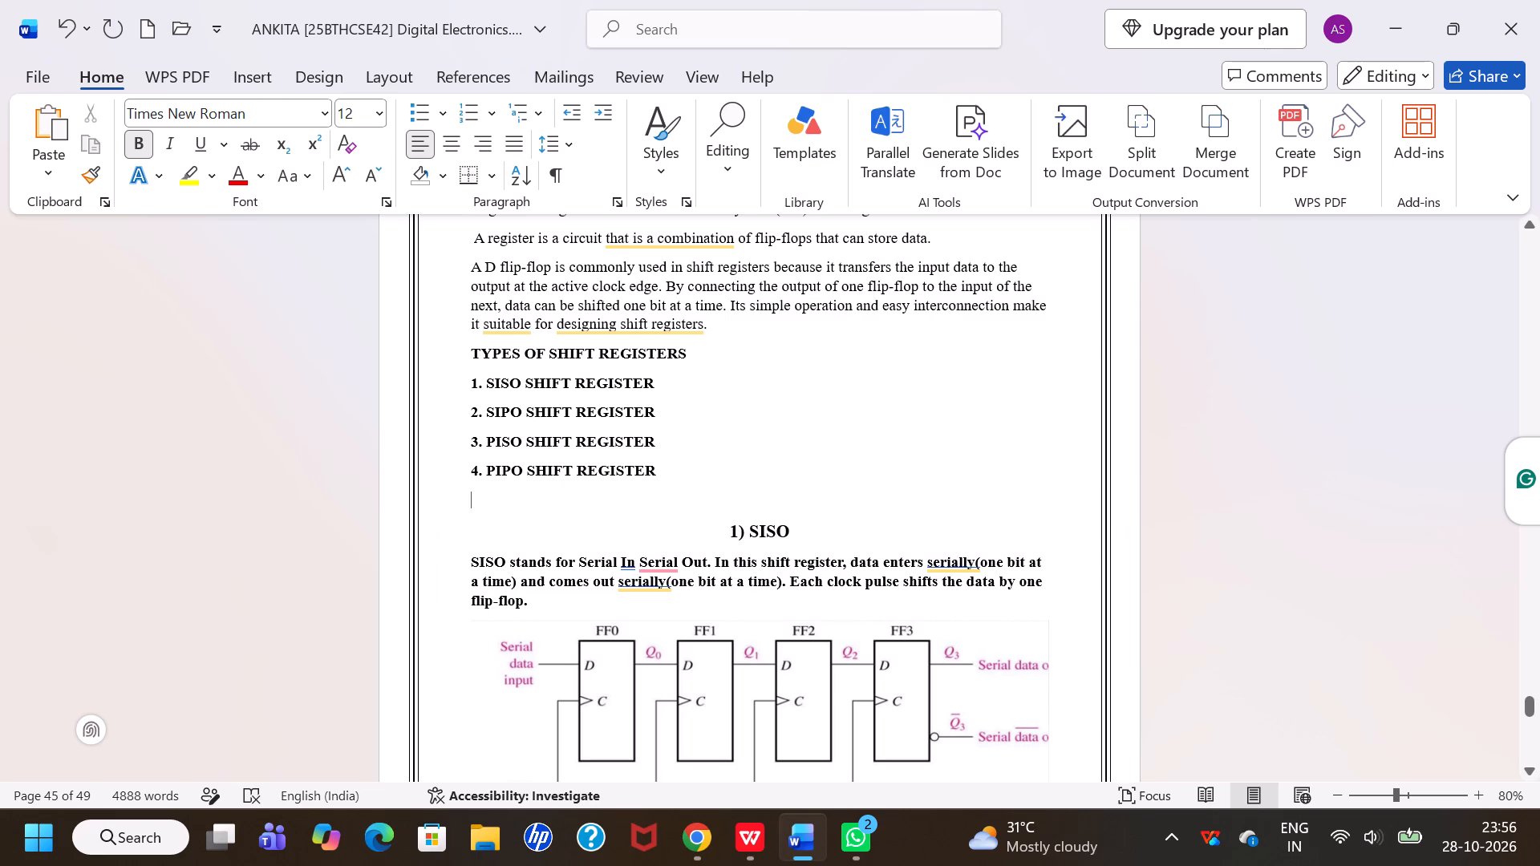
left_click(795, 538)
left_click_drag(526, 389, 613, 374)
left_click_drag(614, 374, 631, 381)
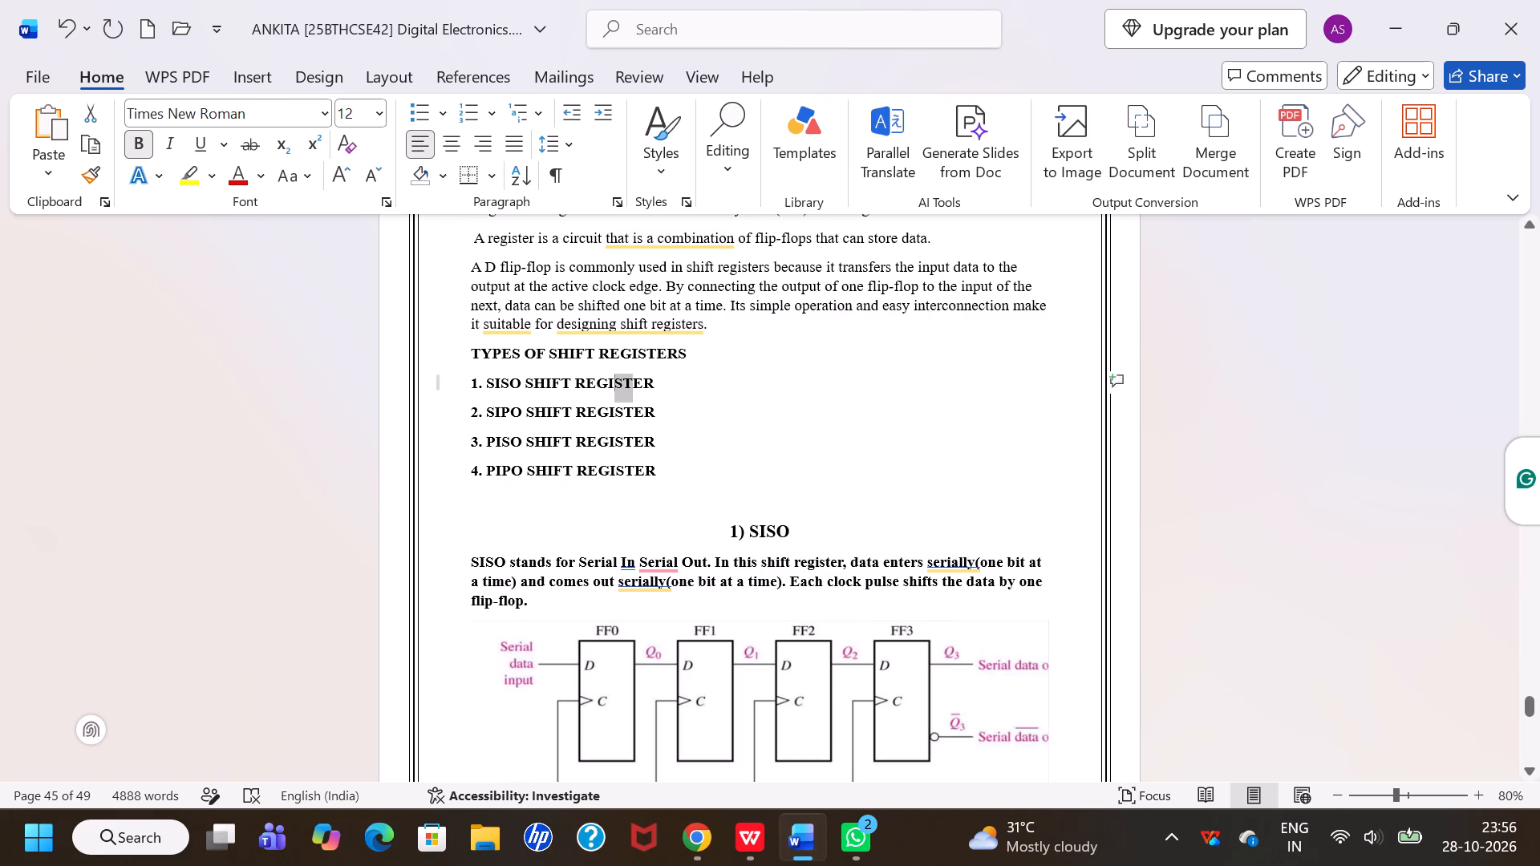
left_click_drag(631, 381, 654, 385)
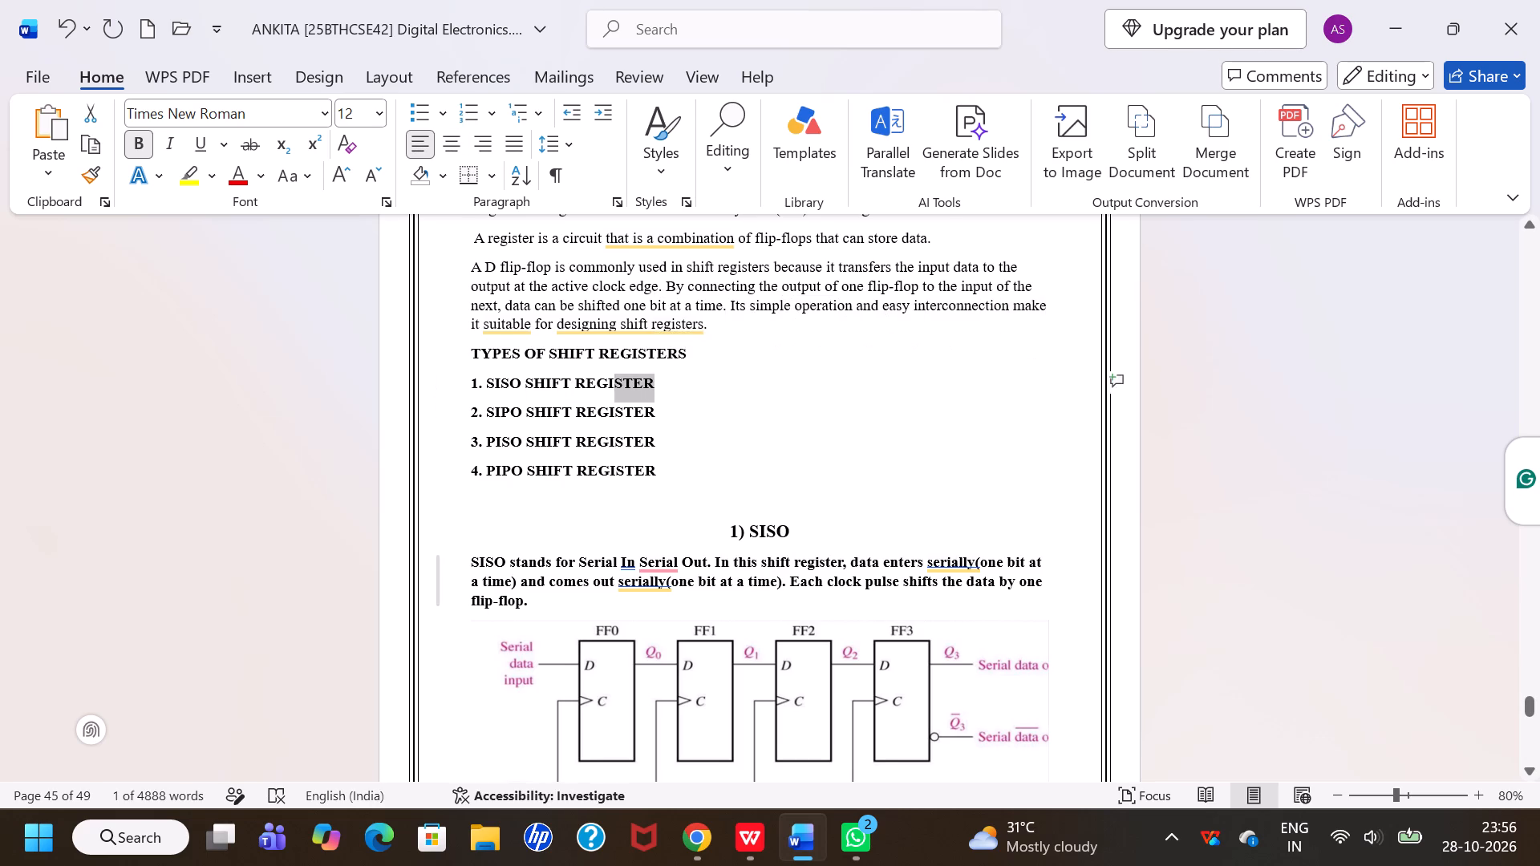
Add "[ Serial In Serial Out]" after SISO in the centered "1) SISO" heading.
left_click(804, 540)
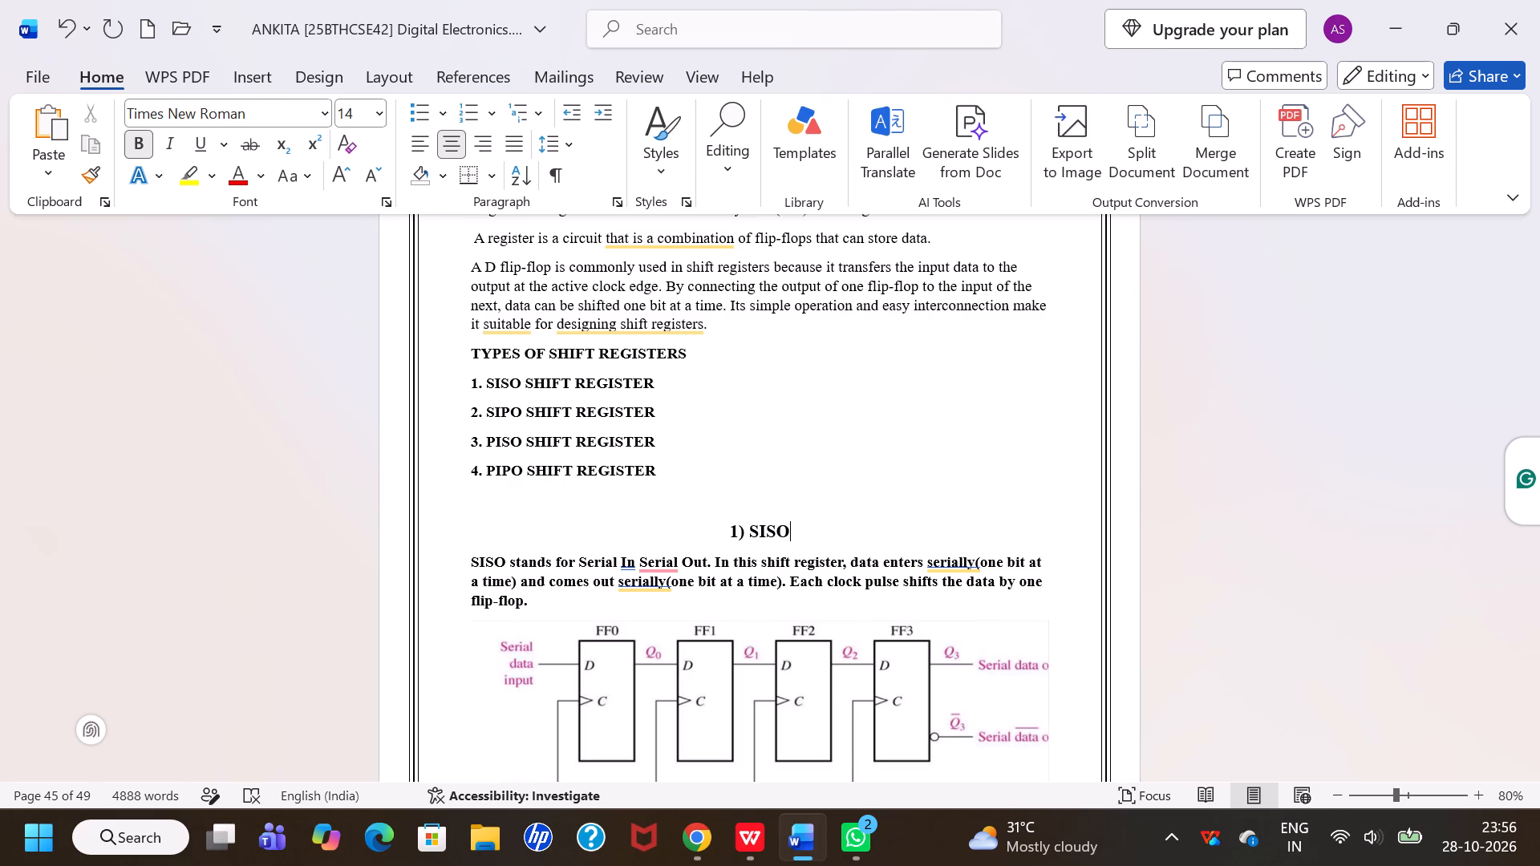
key("space")
type("[")
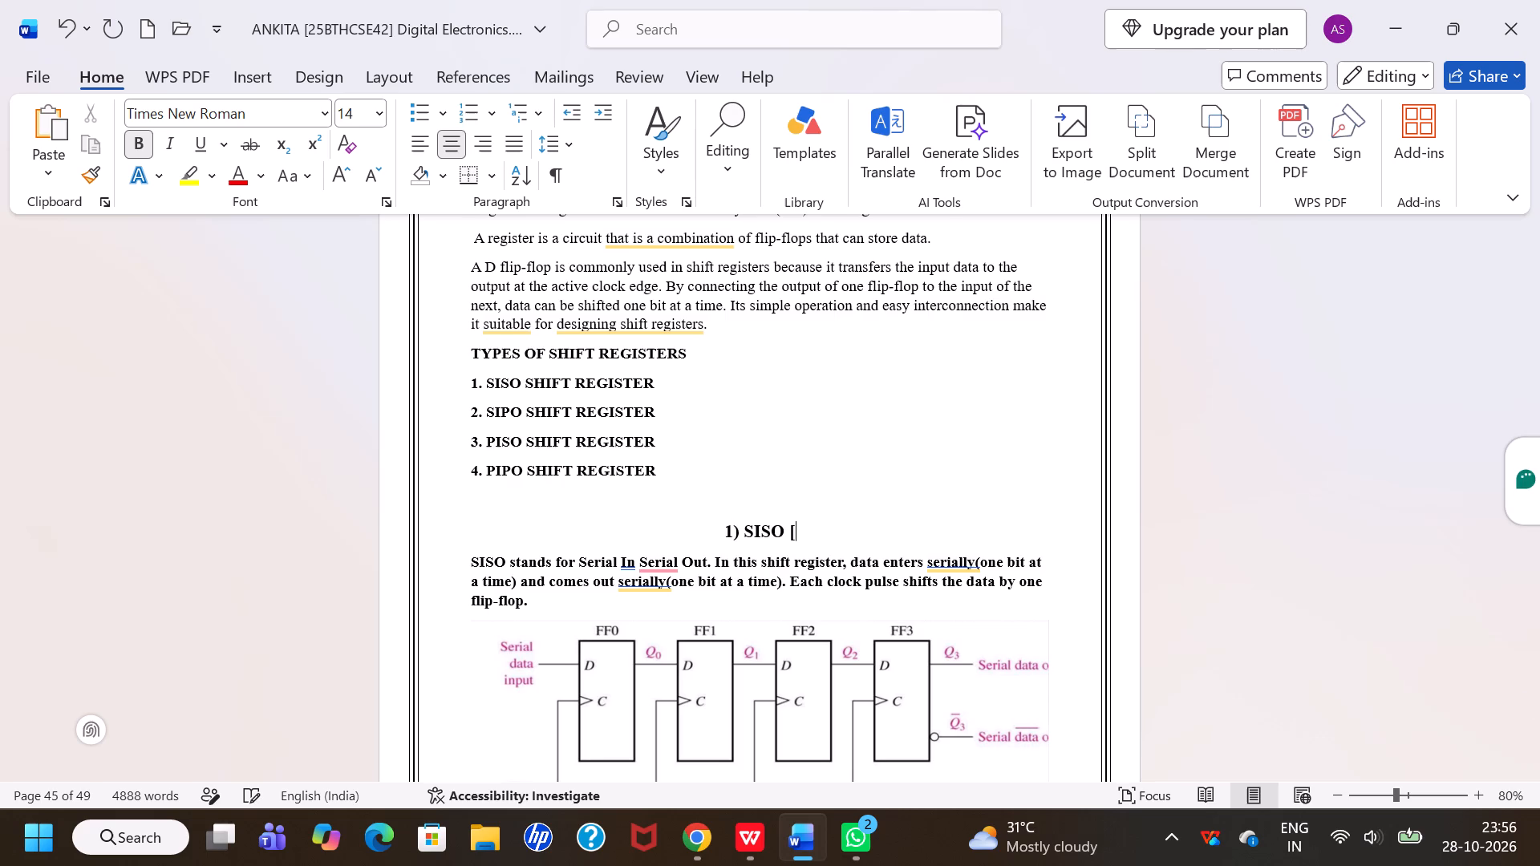
key("space")
key("s")
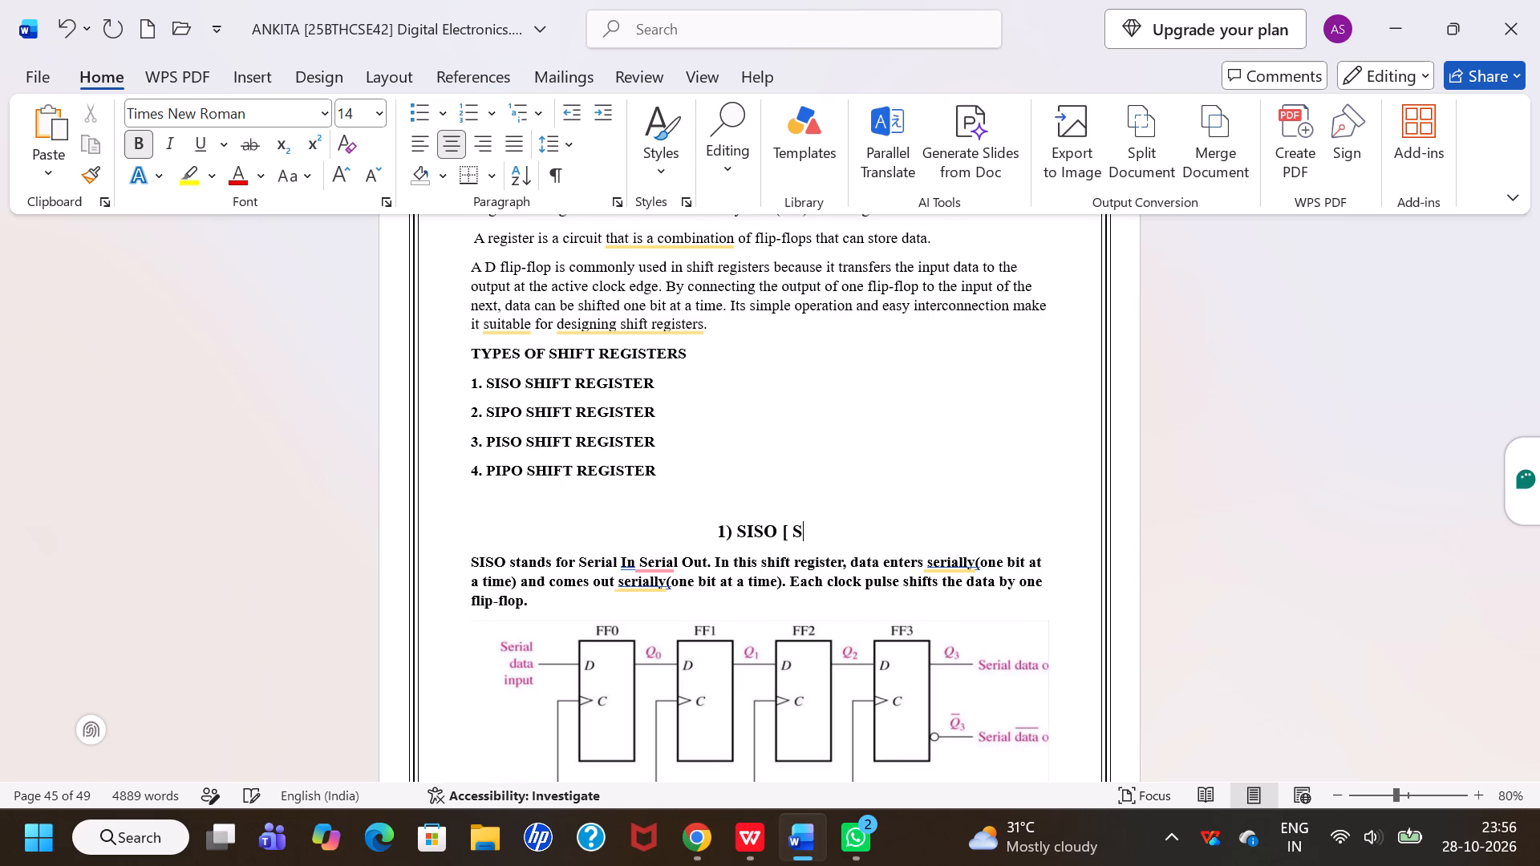
key("e")
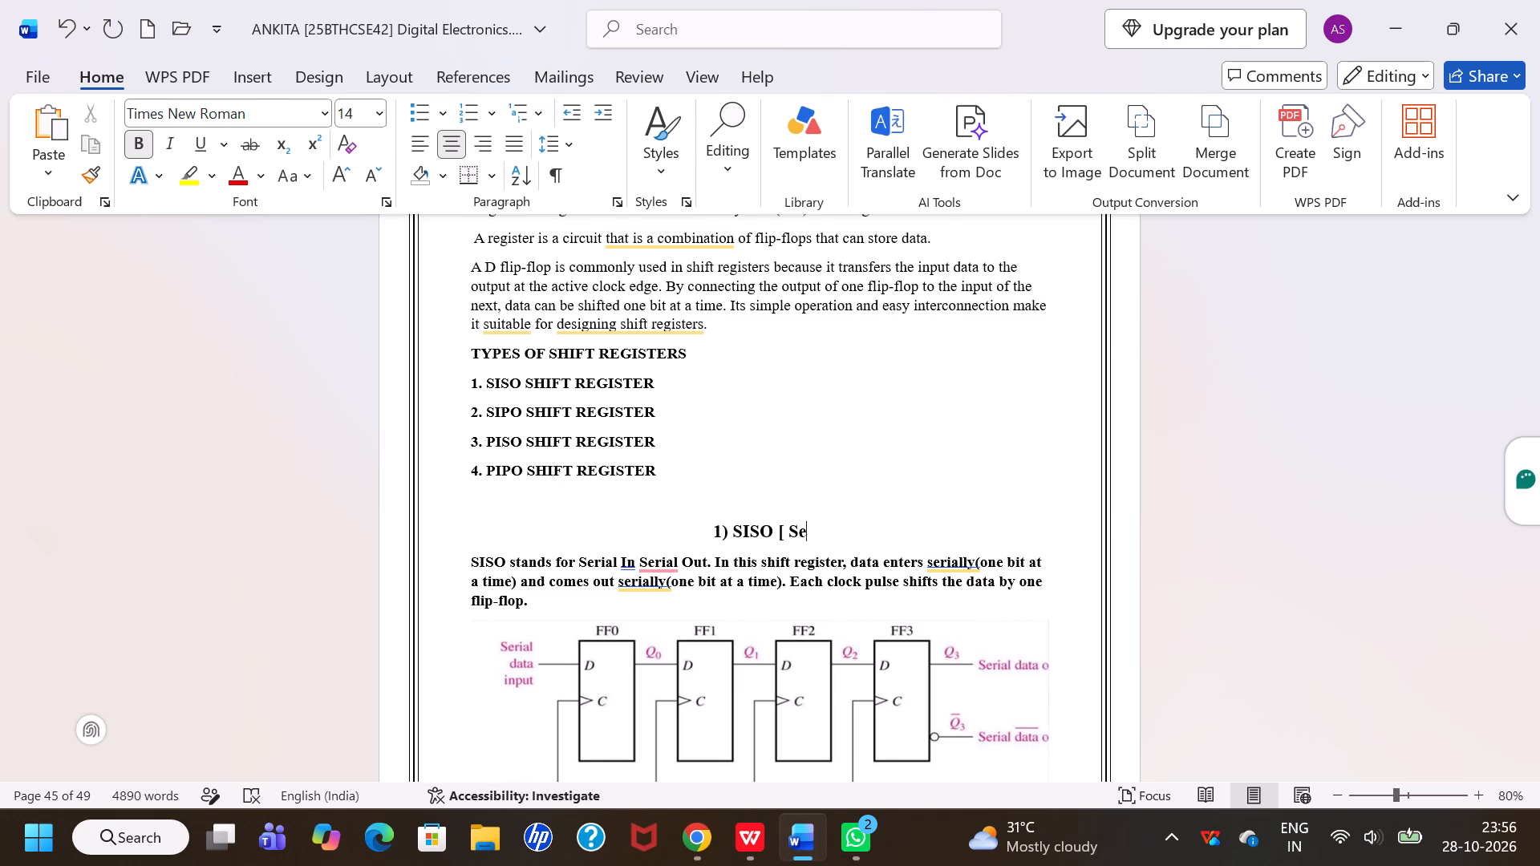
key("r")
type("ial")
key("space")
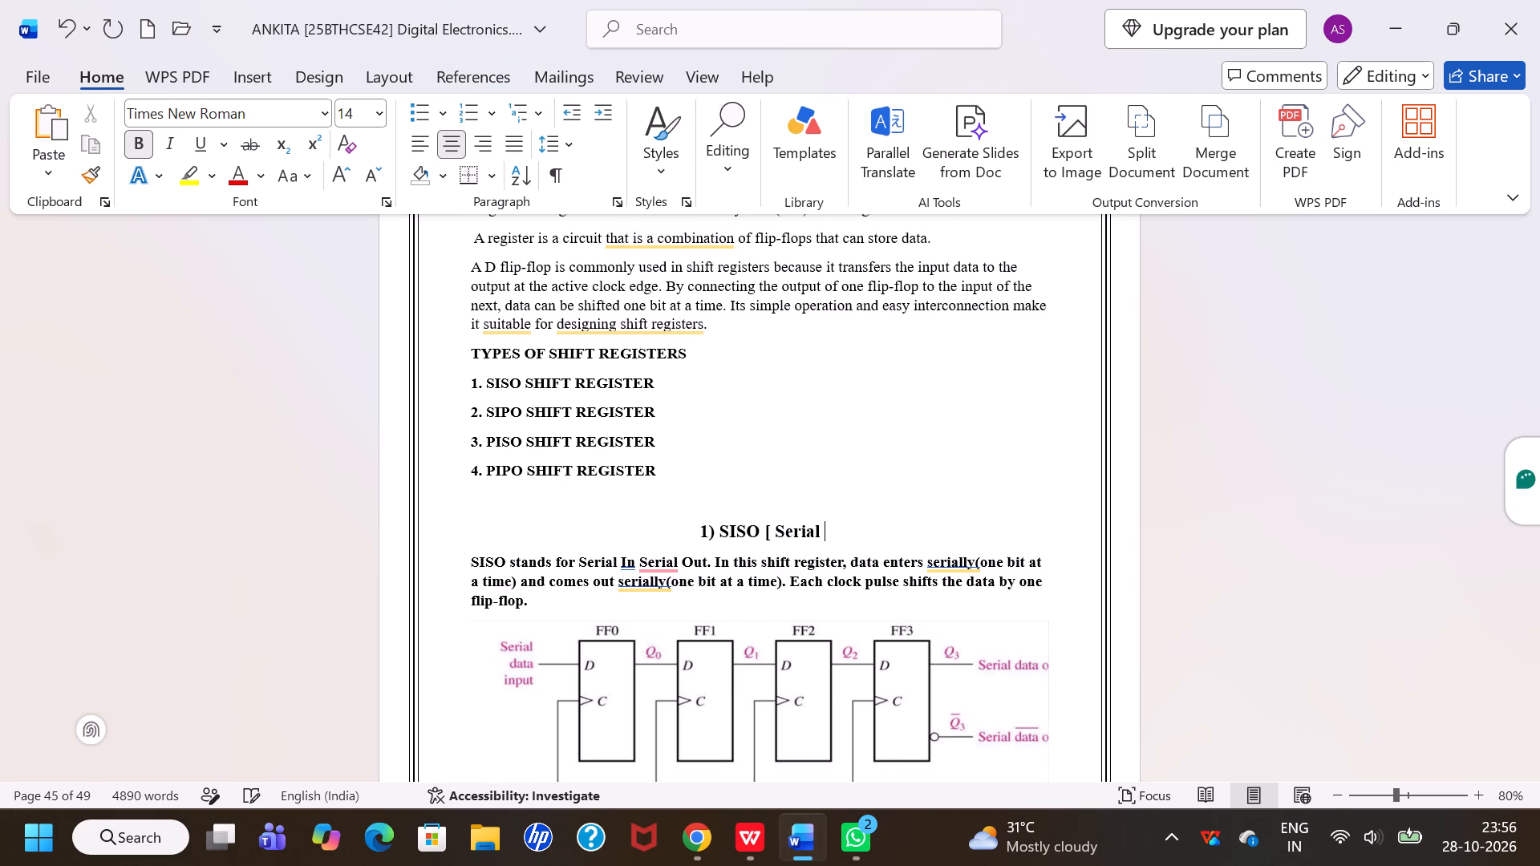
type("n")
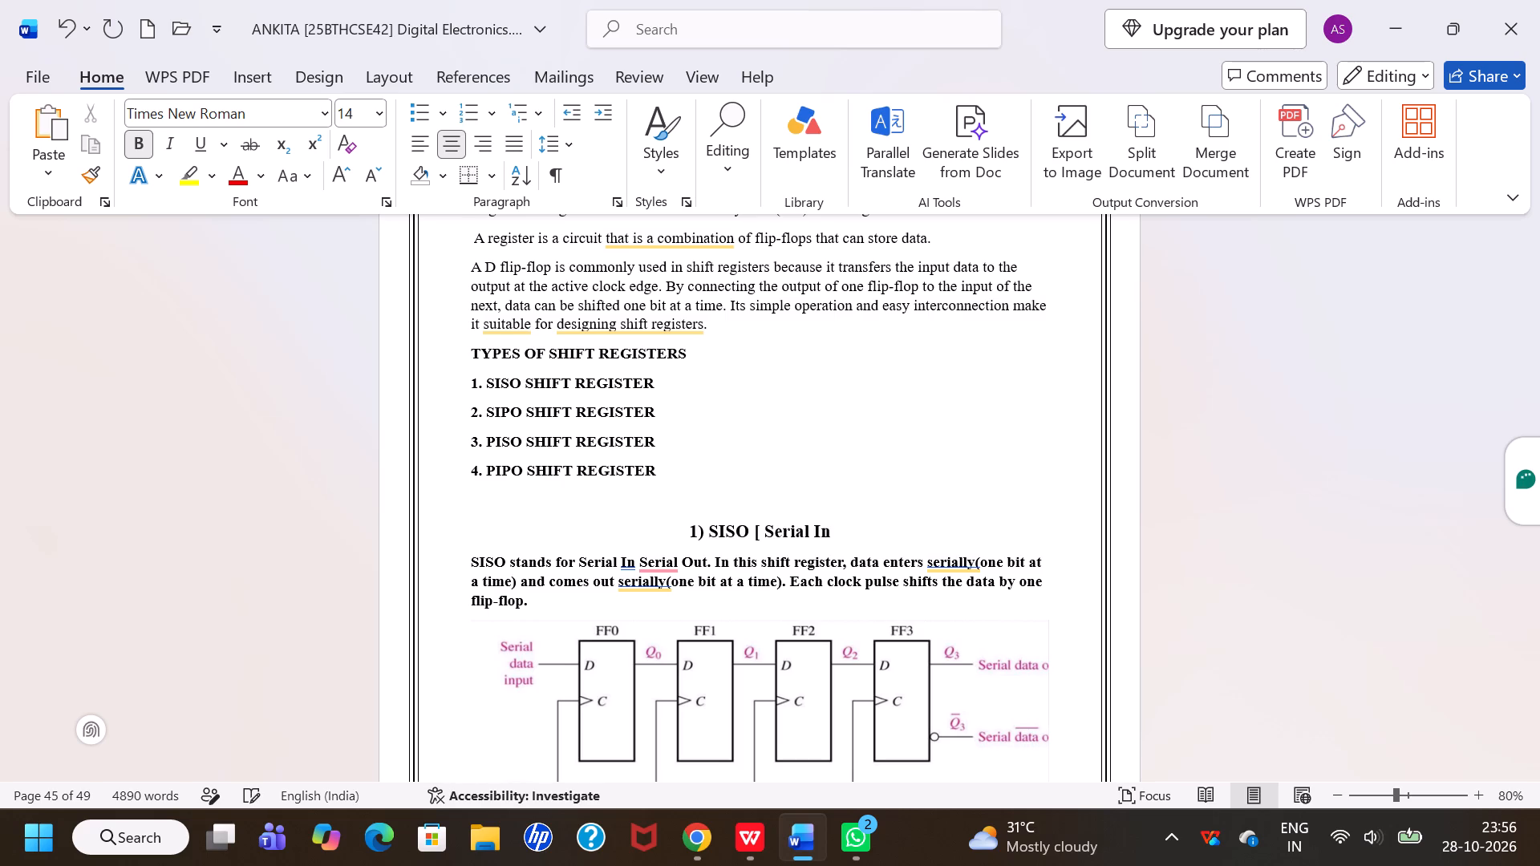
key("space")
type("se")
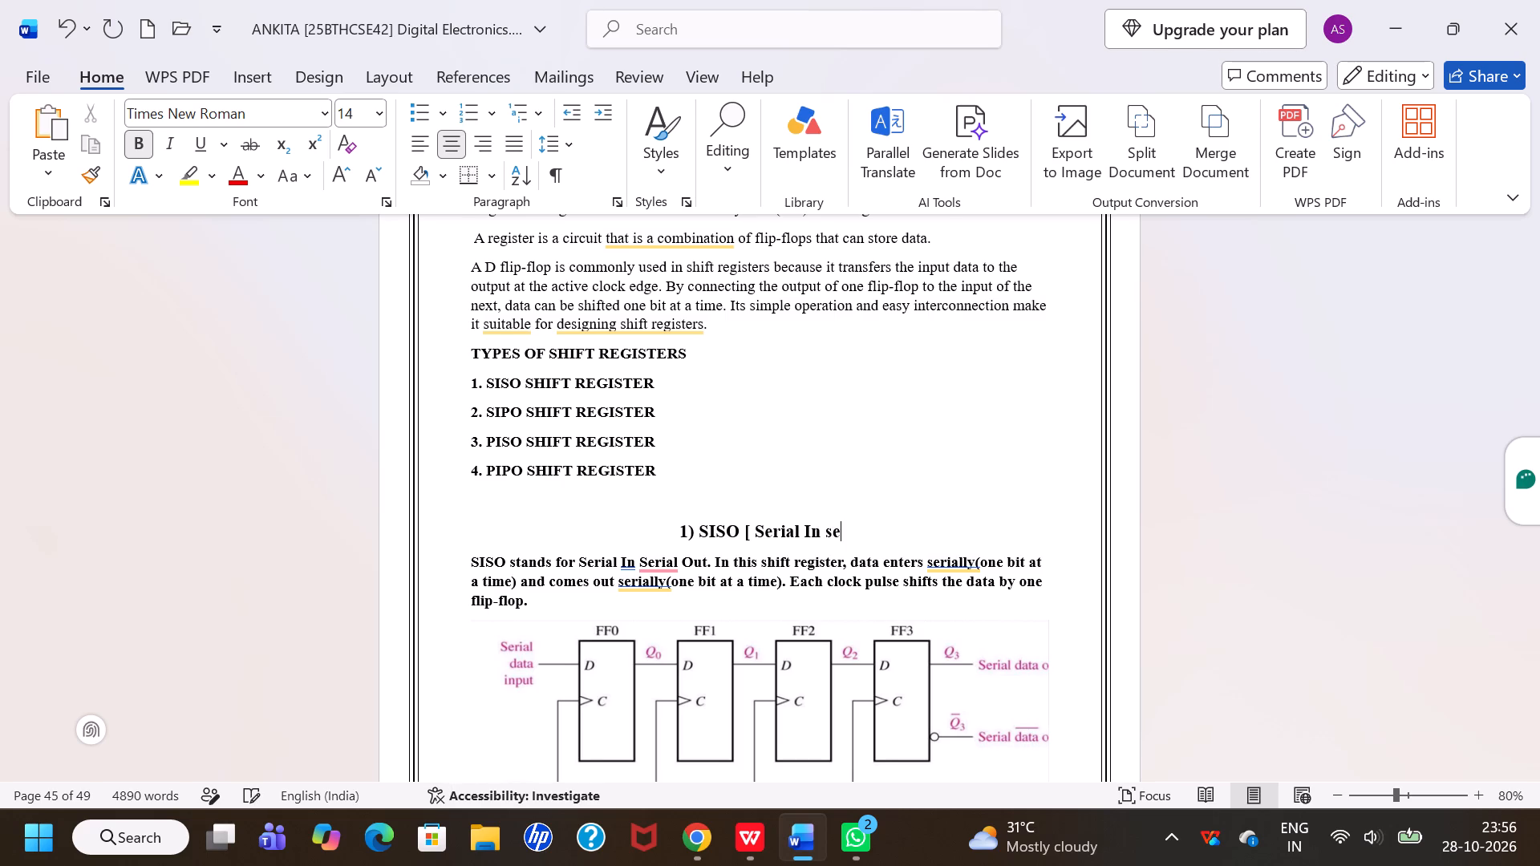
key("BackSpace")
key("BackSpace")
key("s")
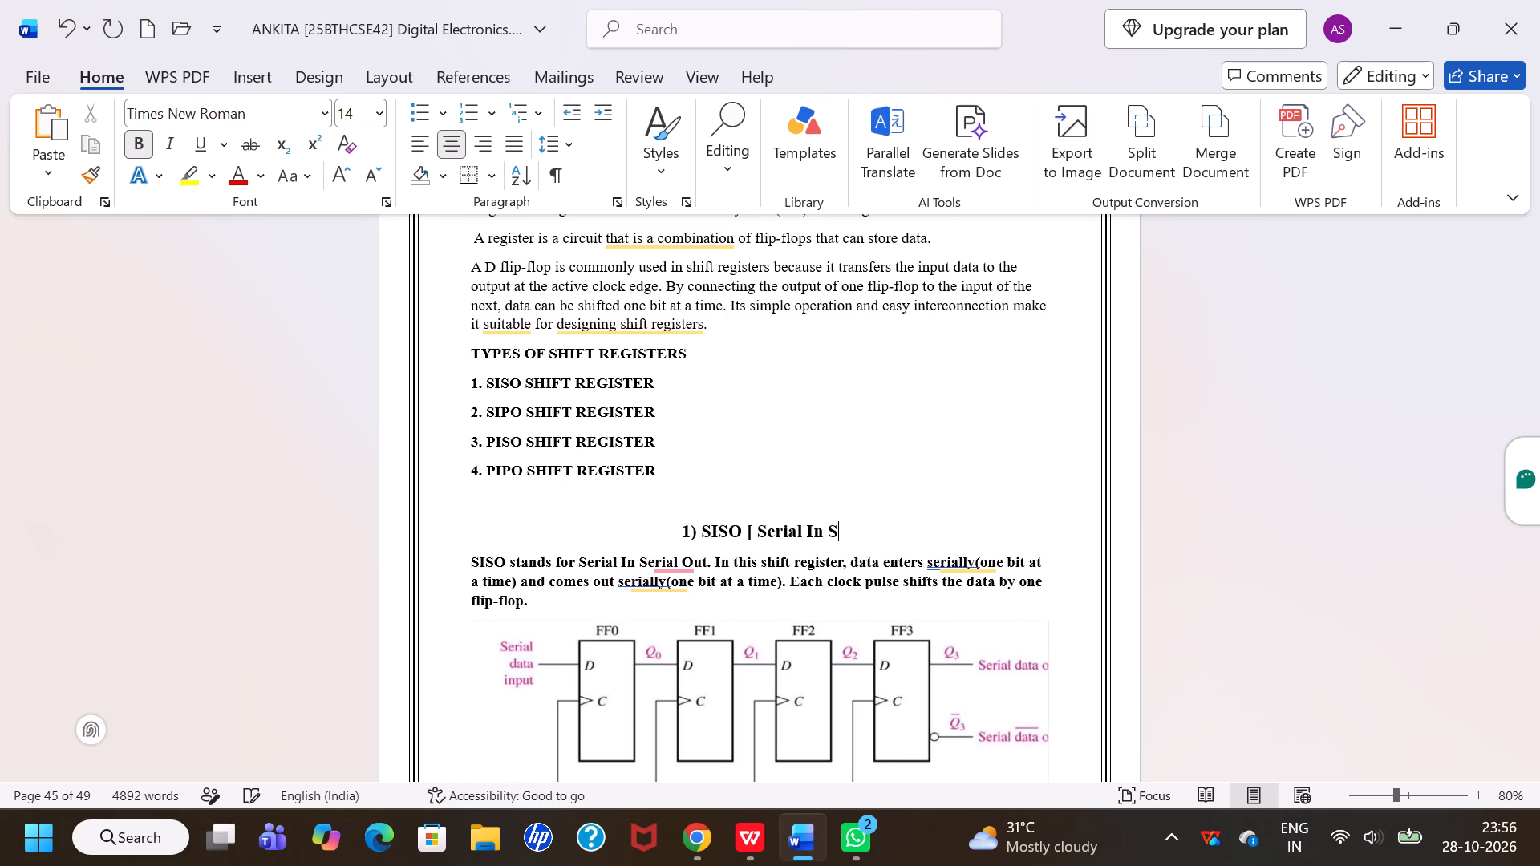
type("era")
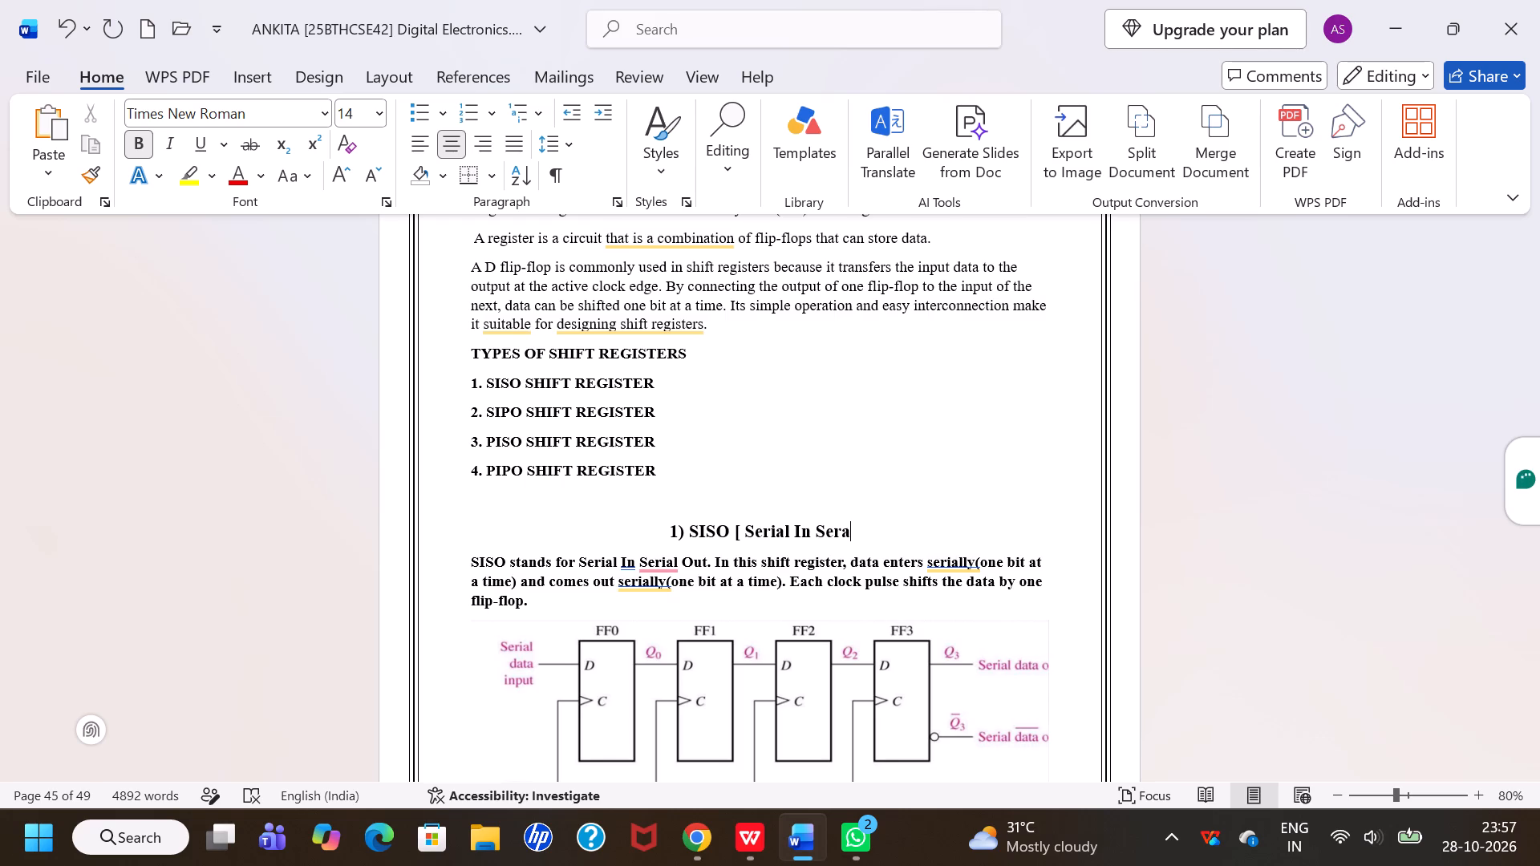
key("BackSpace")
type("ial")
key("space")
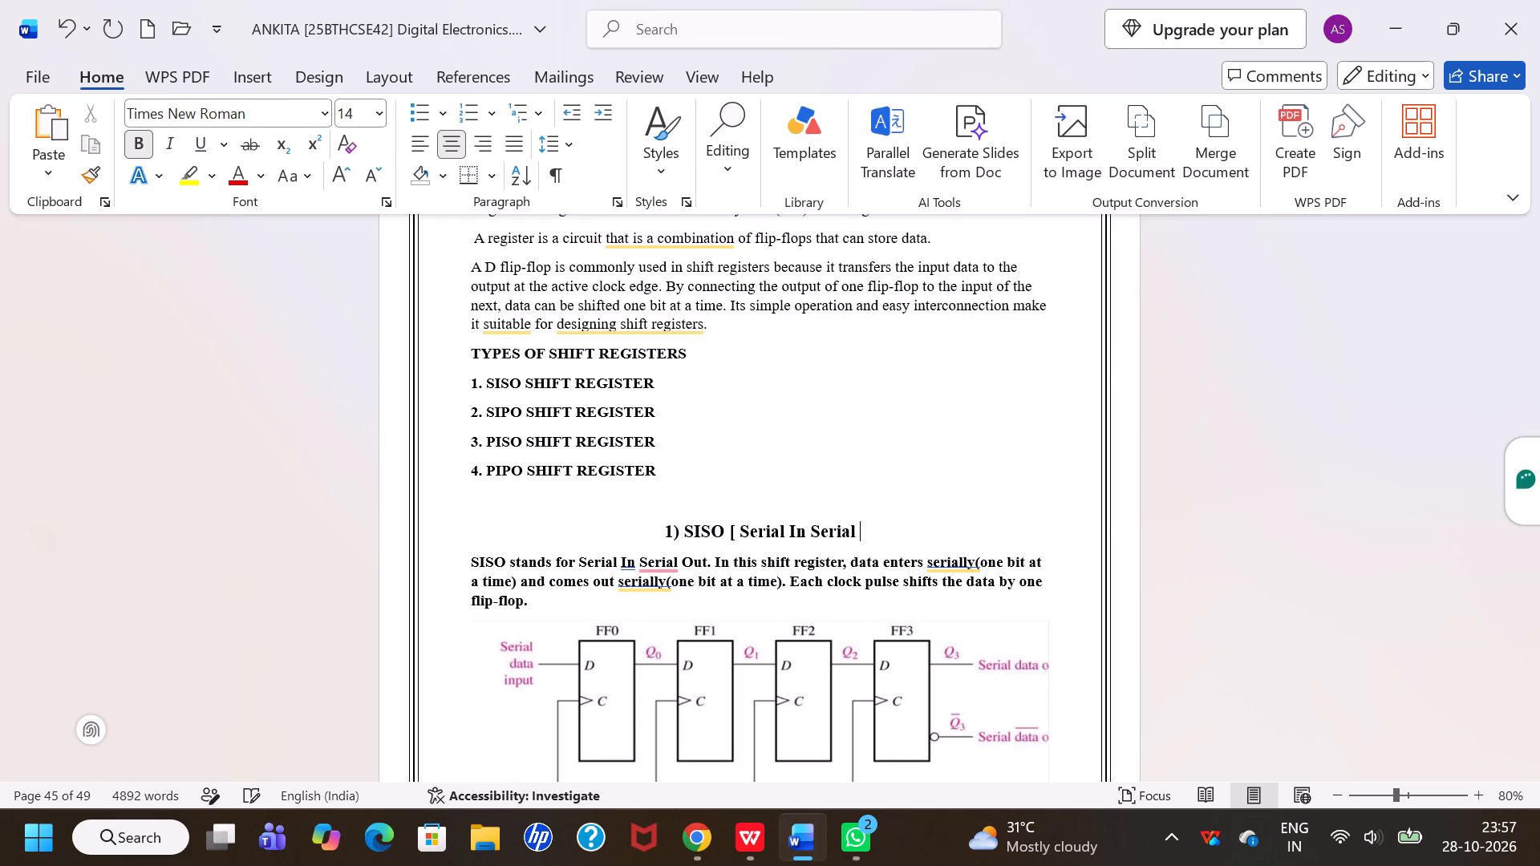
key("o")
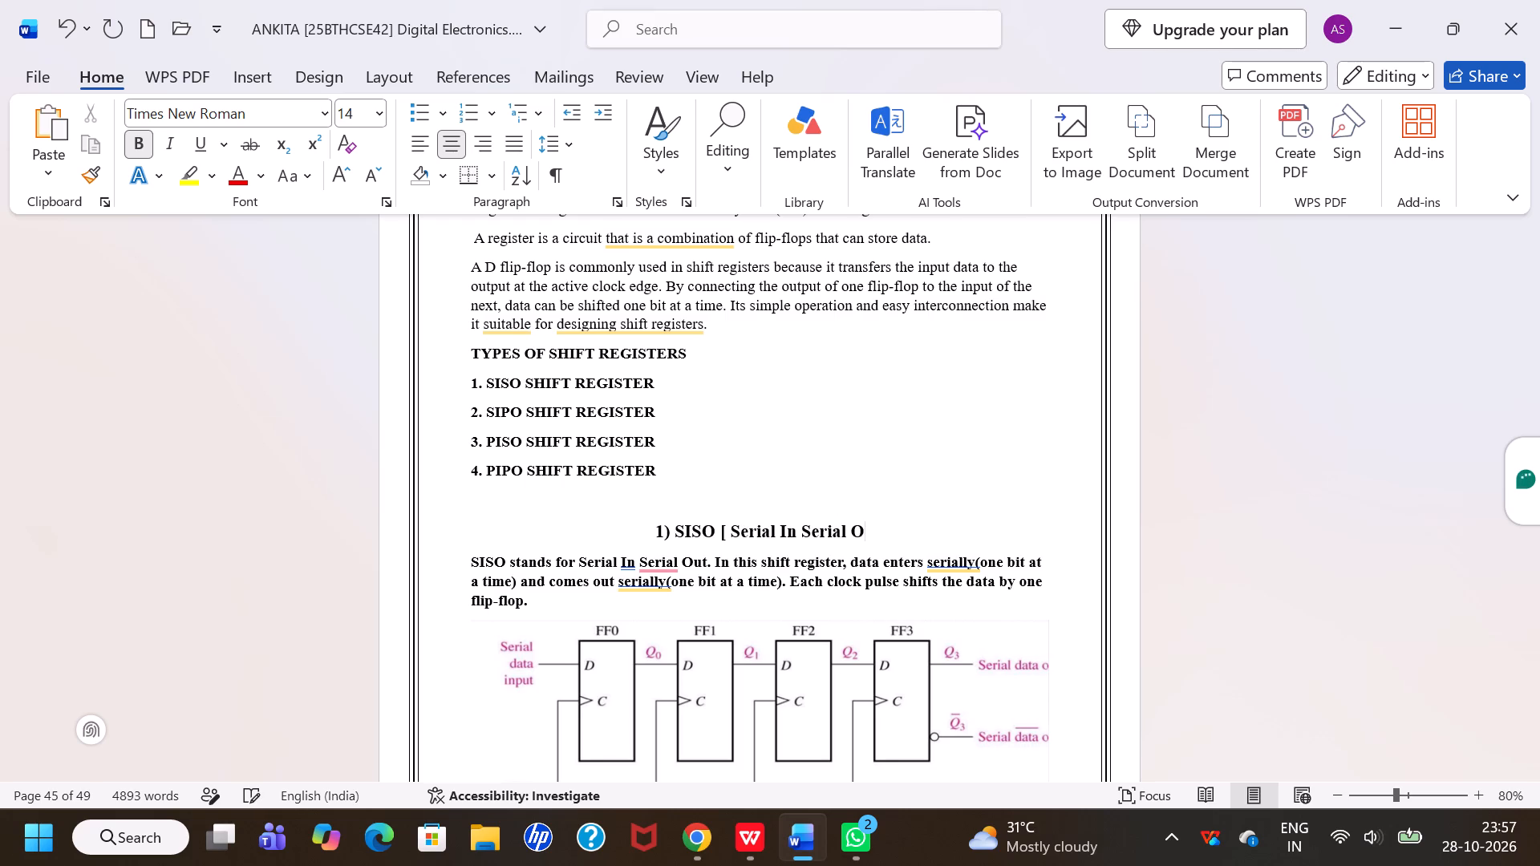
type("]")
Append "SHIFT REGISTER" to the end of the SISO heading and save the document.
key("space")
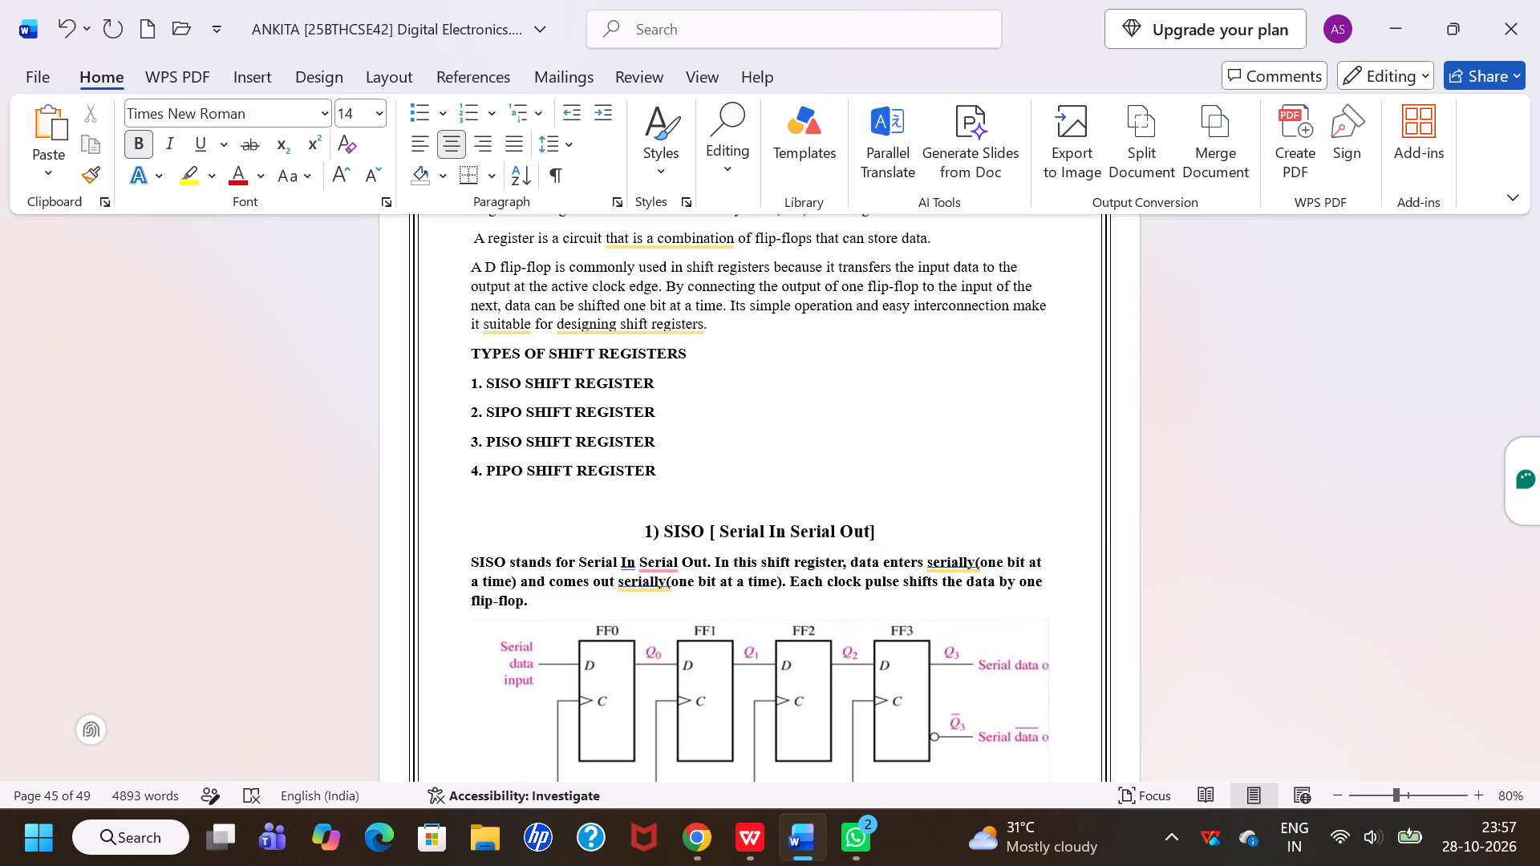
type("SHIFT")
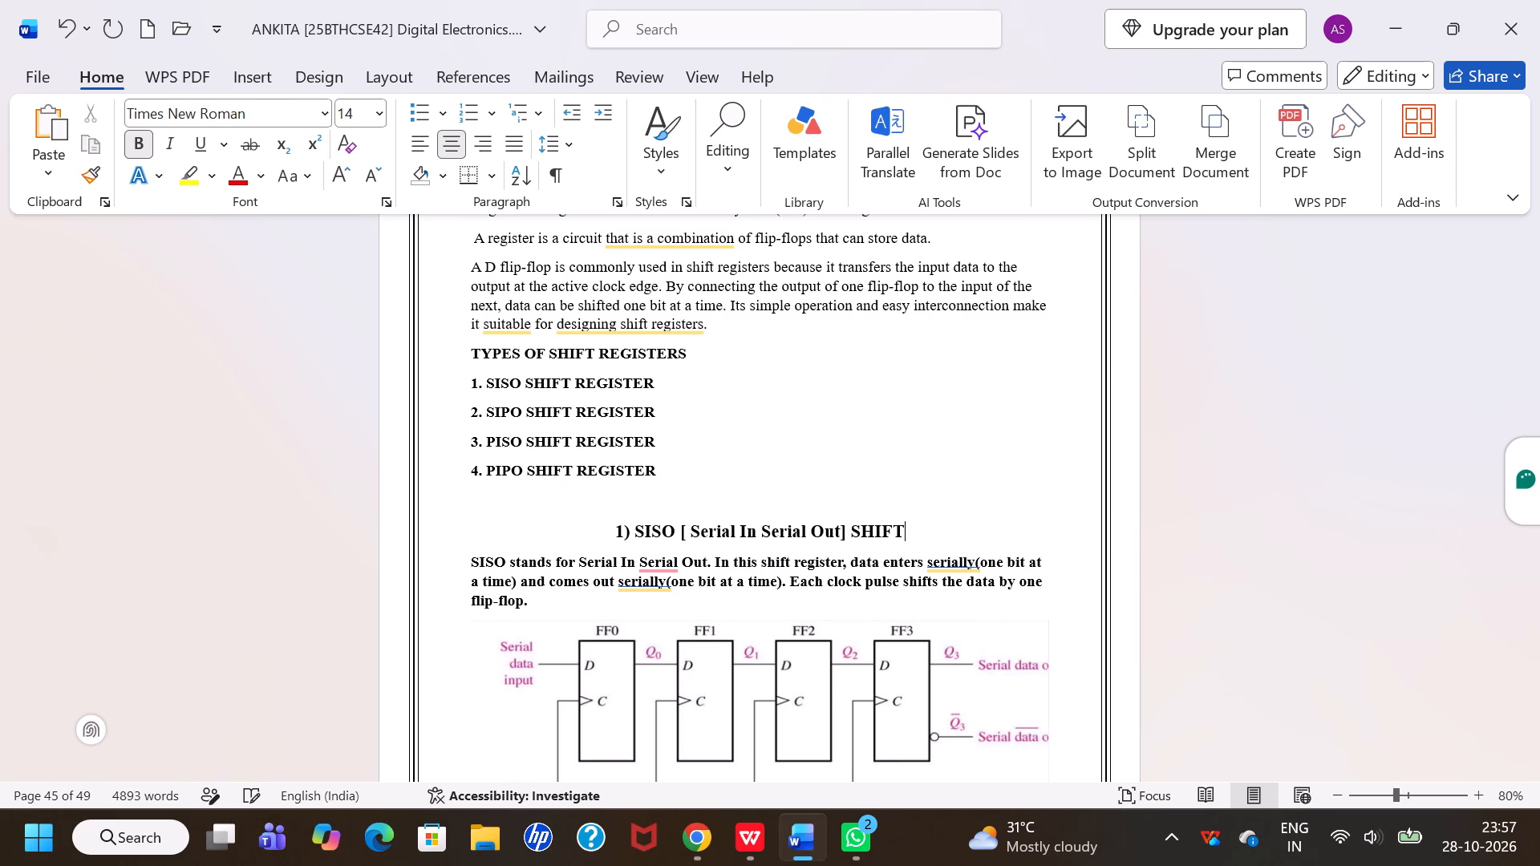
key("space")
type("RED")
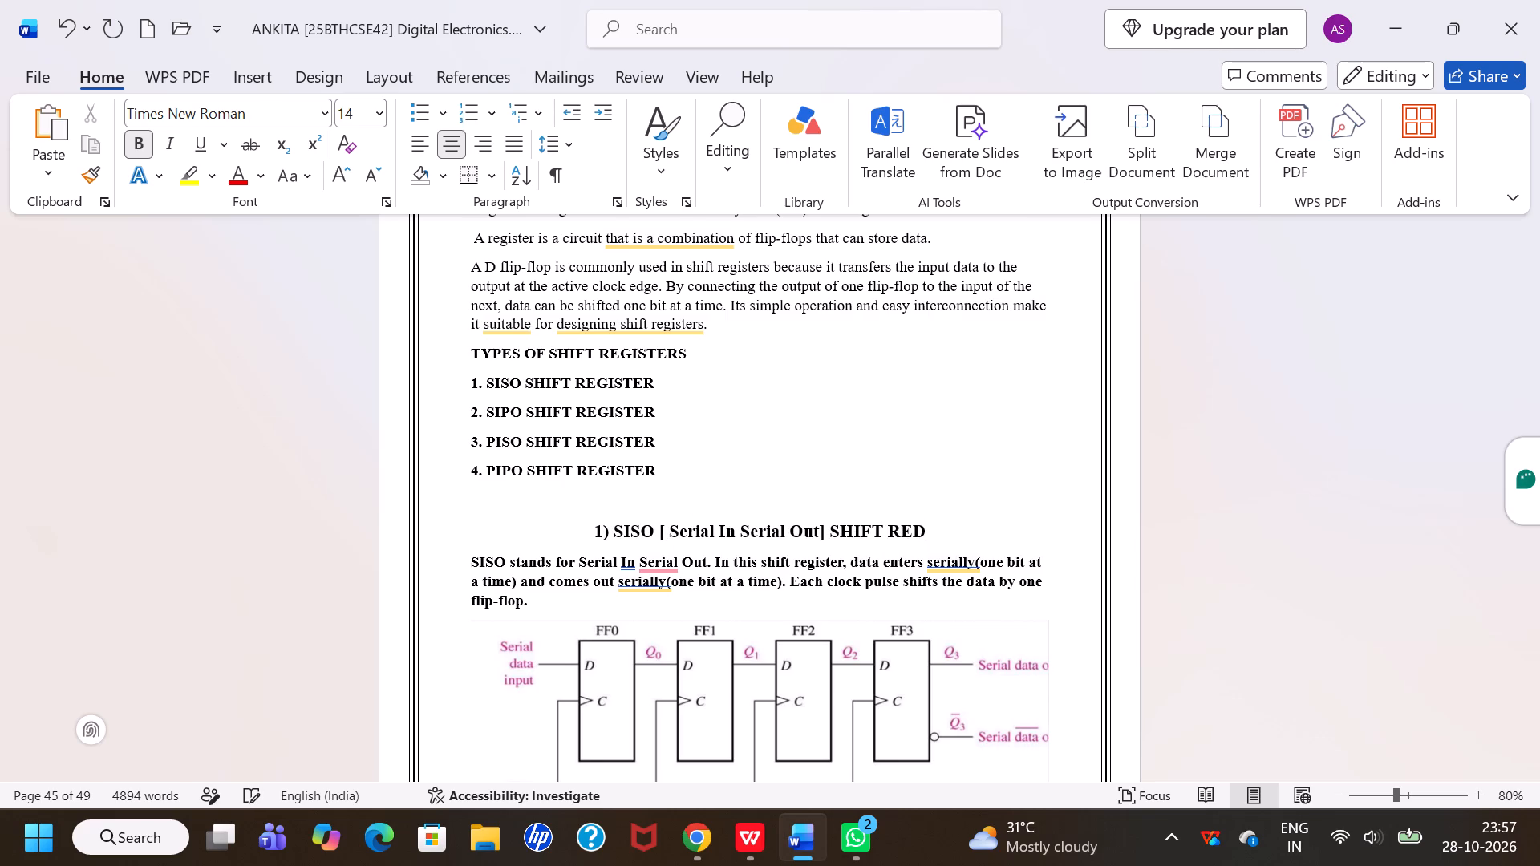
key("BackSpace")
type("GISTER")
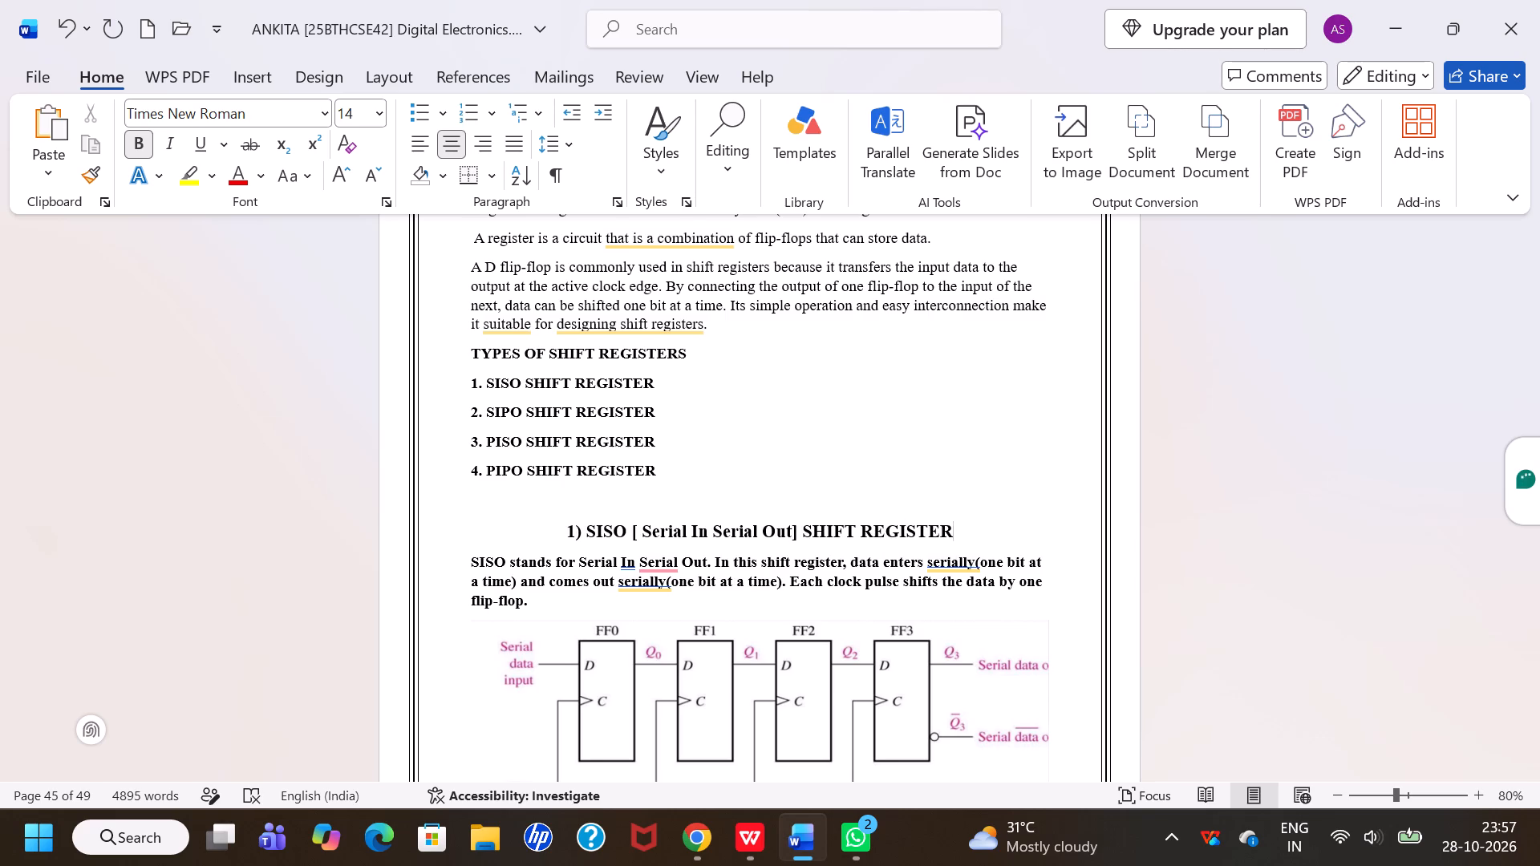
key("ctrl+s")
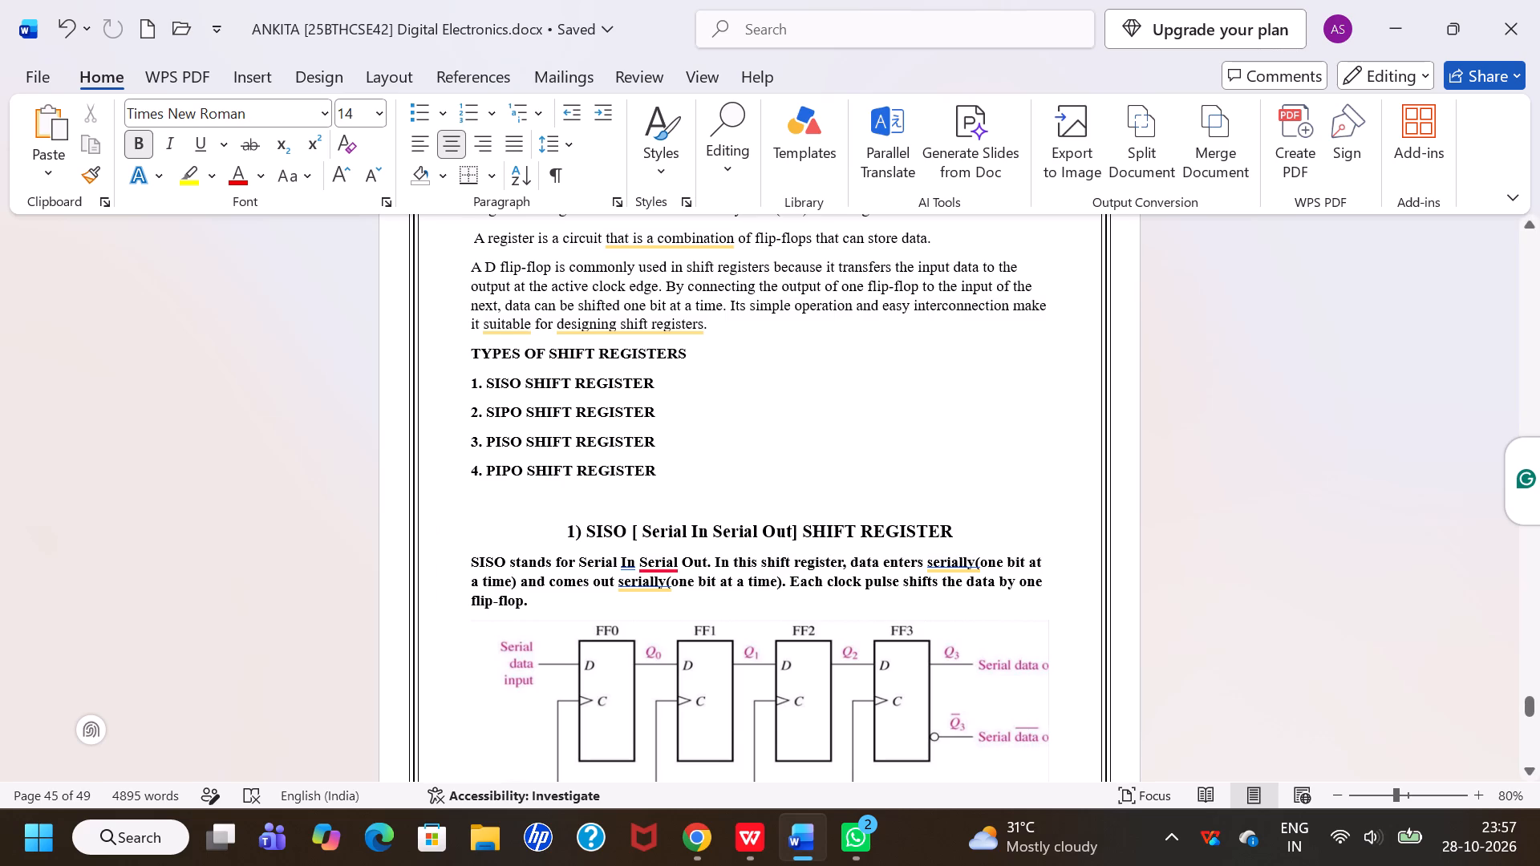
Accept the suggested comma after "Serial In" in the first sentence of the SISO description.
left_click(679, 624)
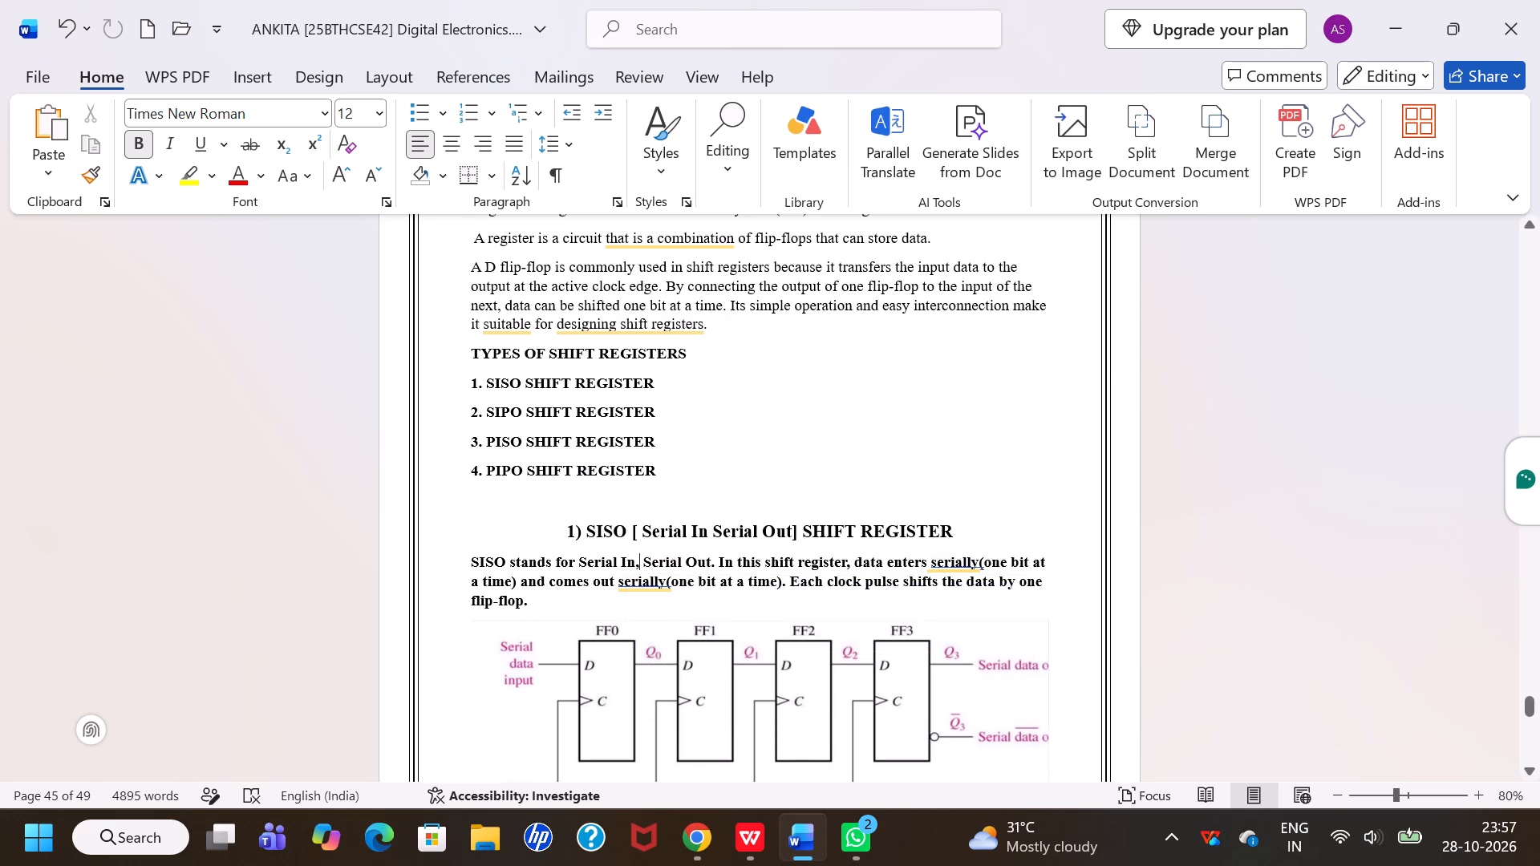
Ignore once the grammar suggestion for the word "In" in the SISO heading.
right_click(699, 532)
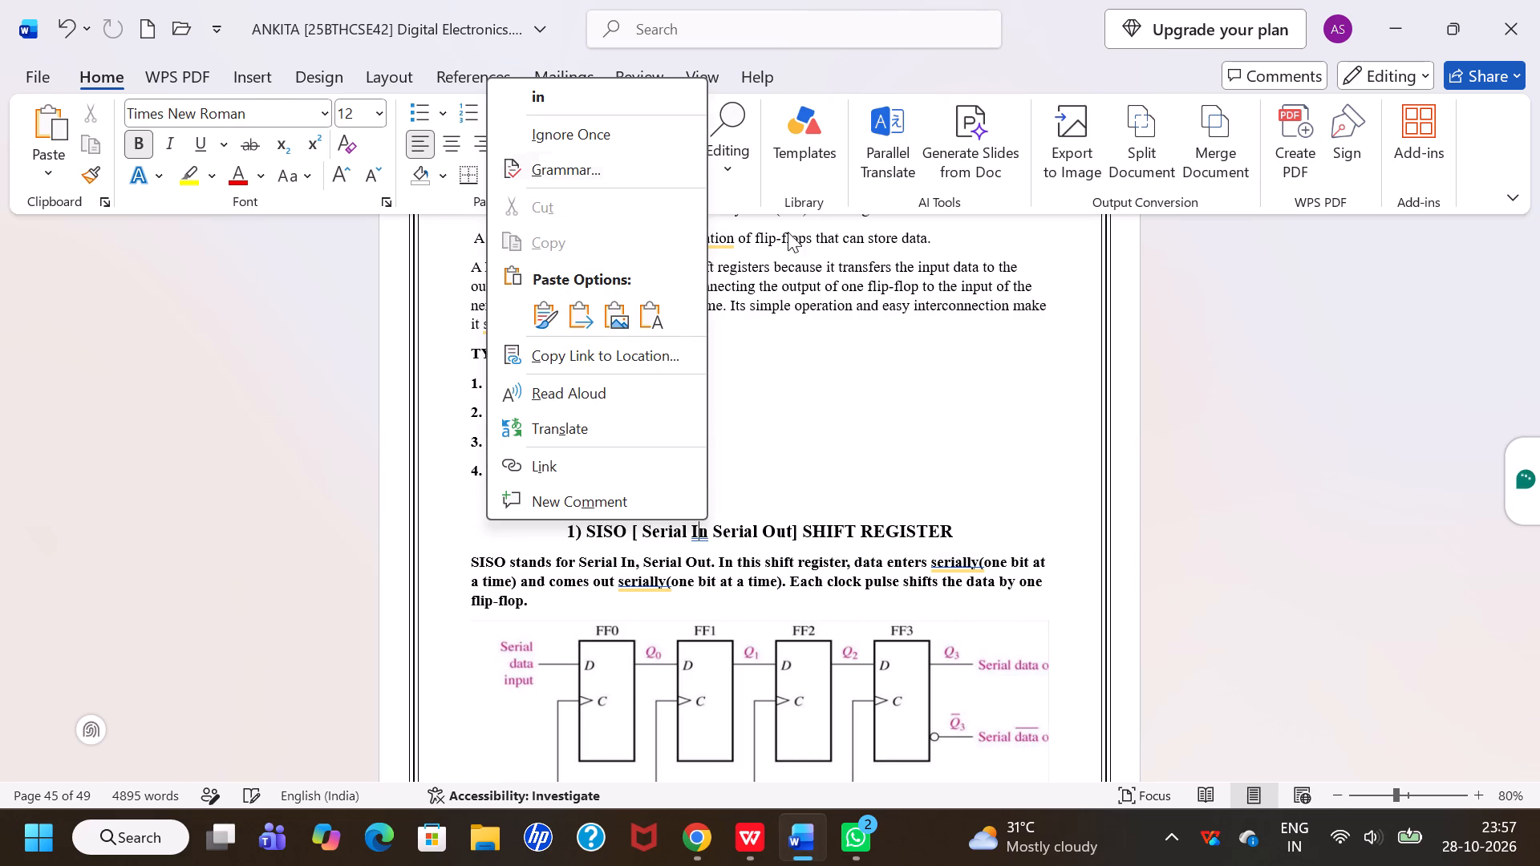
left_click(569, 143)
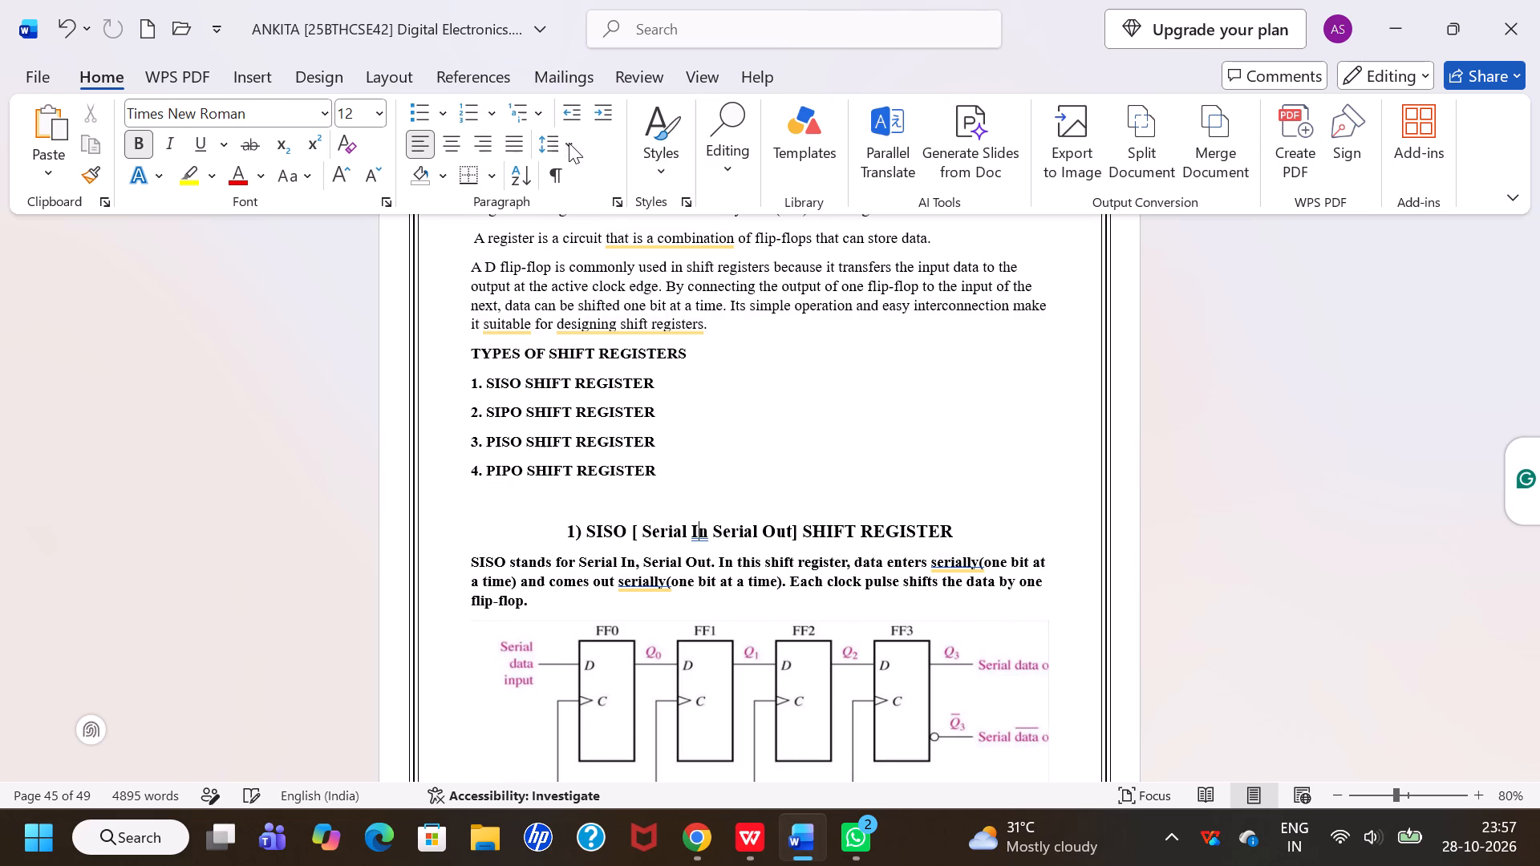
left_click(789, 455)
Copy the words "SHIFT REGISTER" from the end of the SISO heading.
left_click_drag(805, 530, 954, 524)
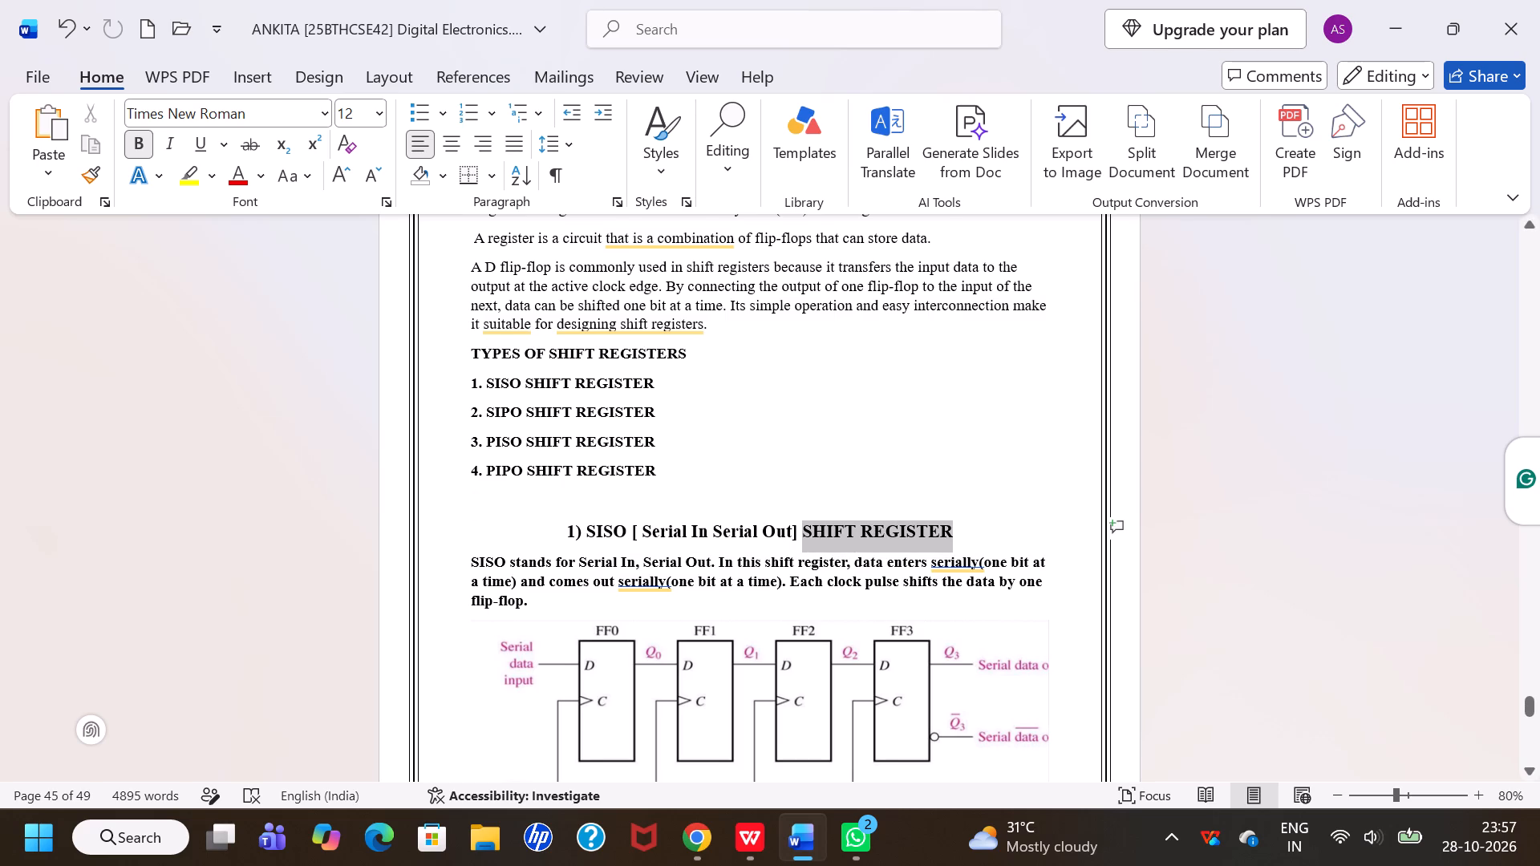
left_click_drag(954, 524, 962, 527)
key("ctrl+c")
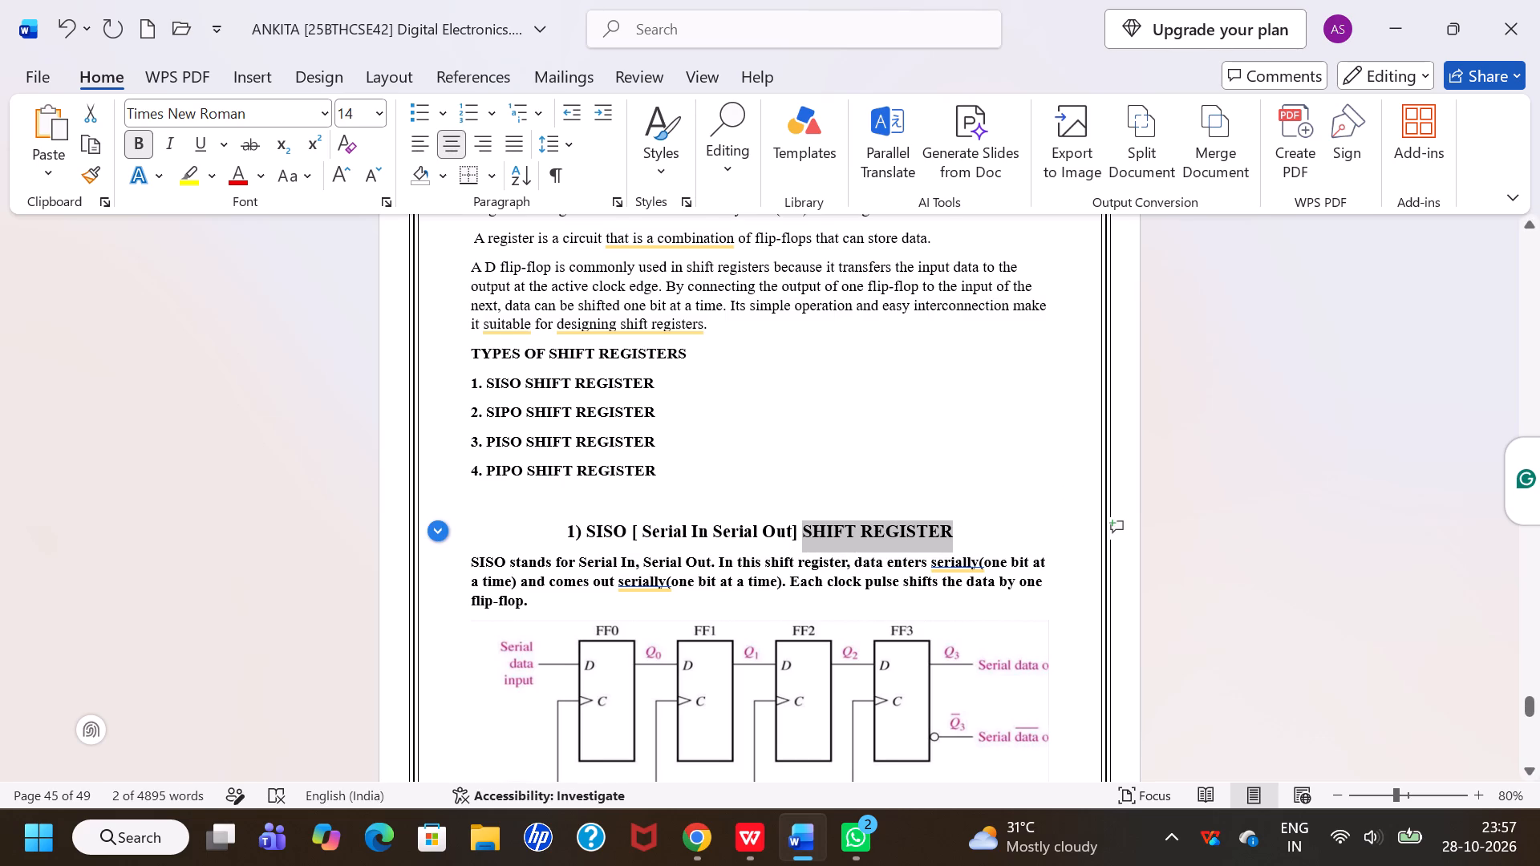
Remove bold from all the pasted content, from the SISO description below its heading through the end of the document.
left_click(807, 489)
scroll(807, 489, "down", 5)
scroll(807, 489, "up", 3)
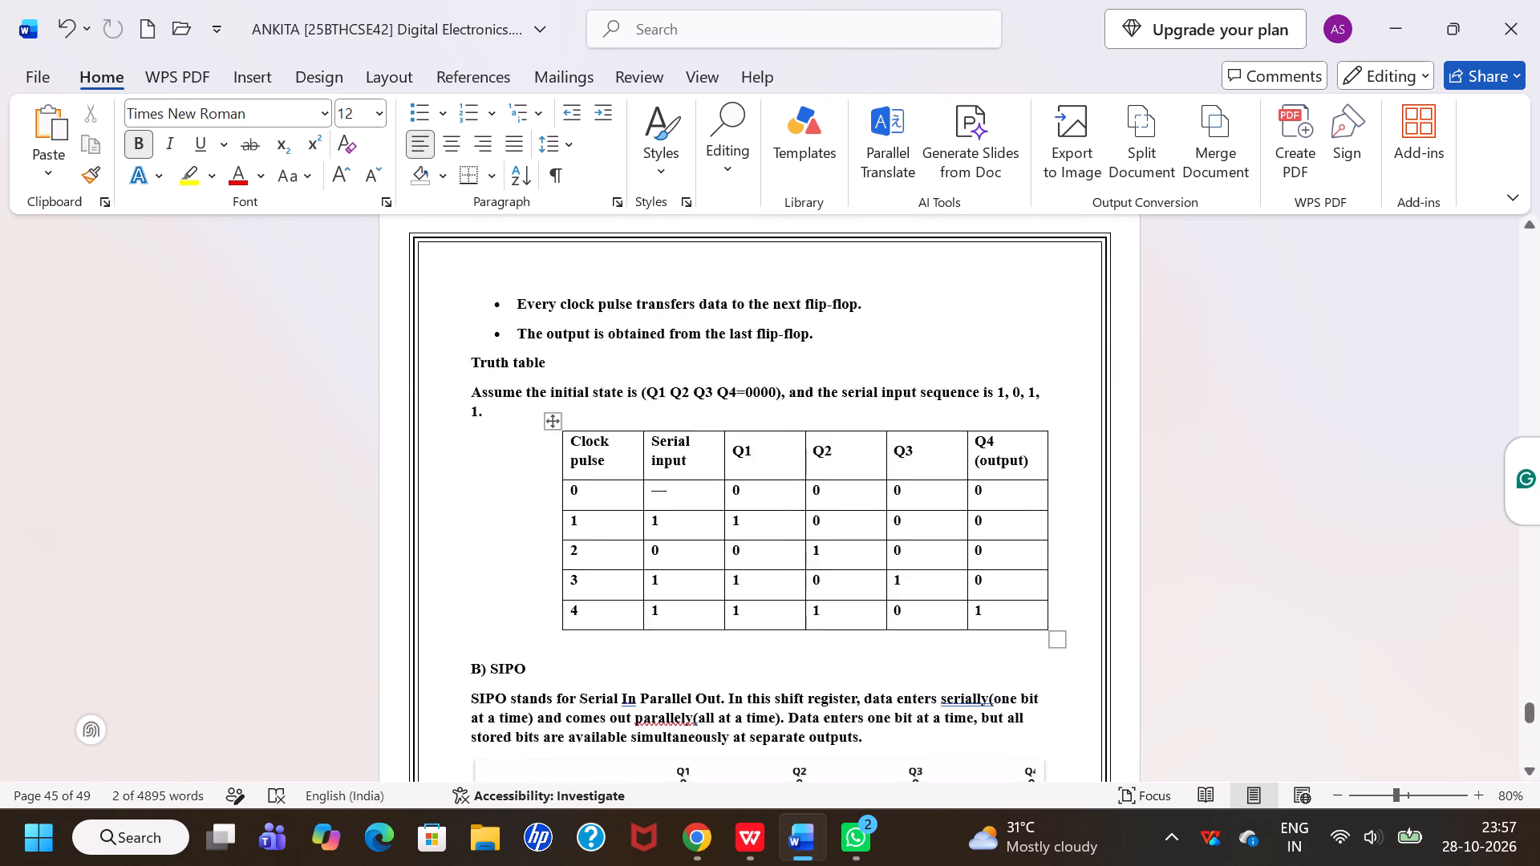
scroll(807, 489, "up", 2)
left_click_drag(462, 454, 465, 454)
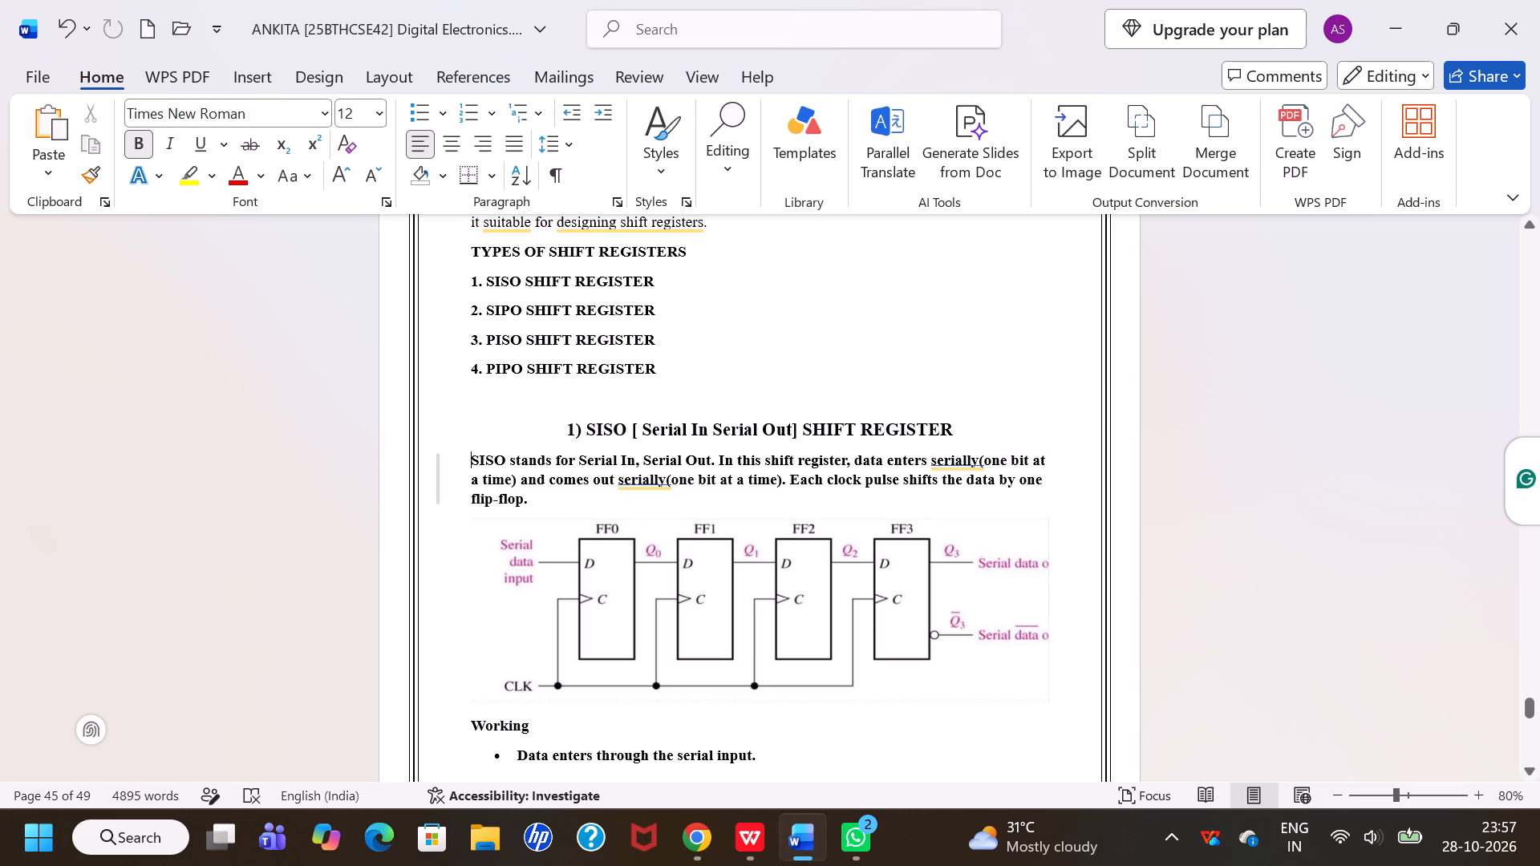
left_click_drag(465, 454, 704, 865)
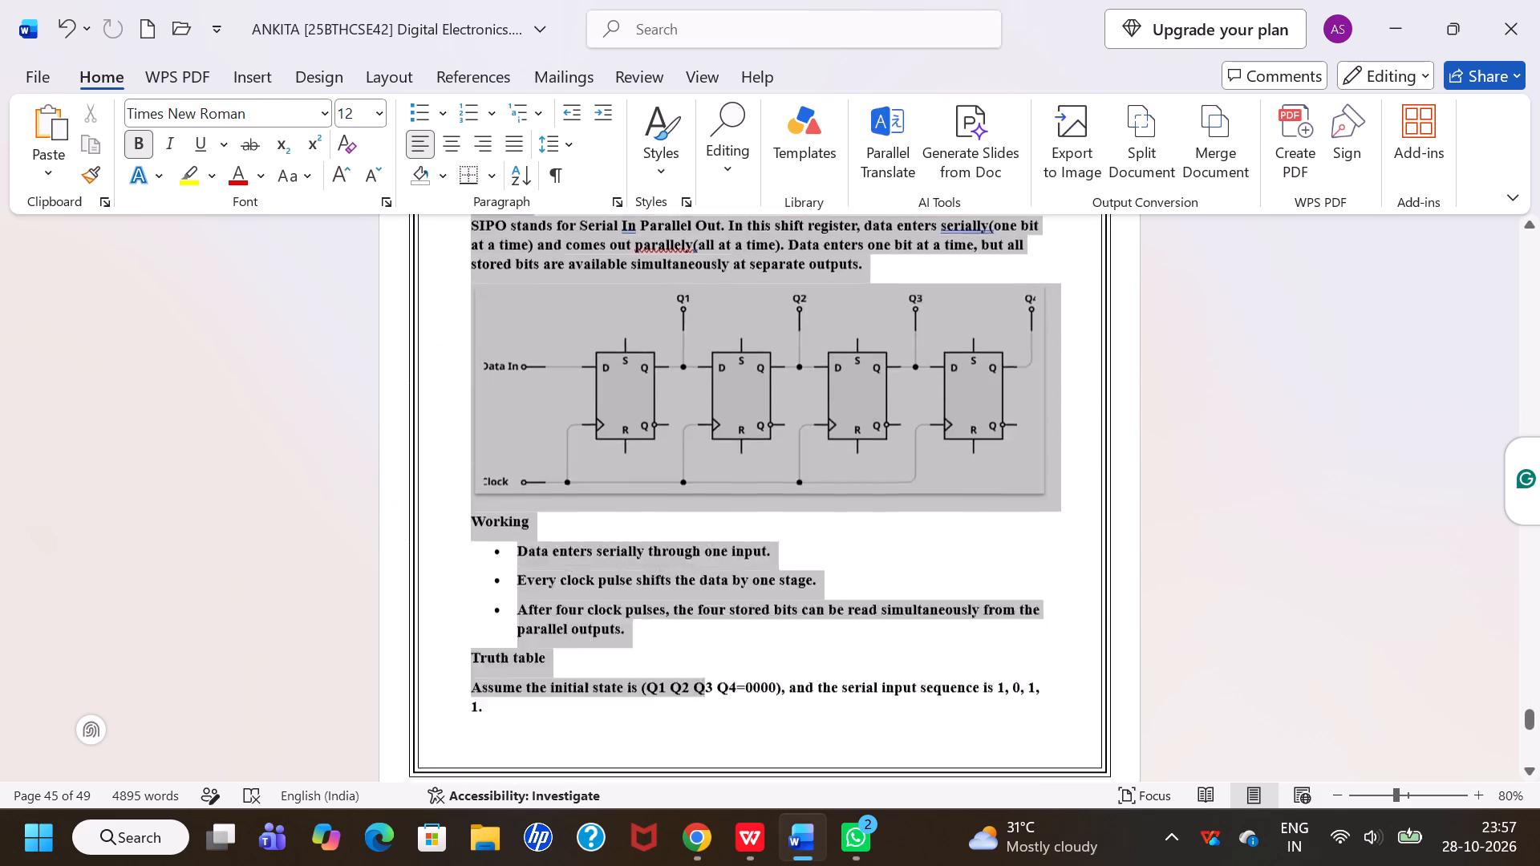
left_click_drag(704, 865, 715, 830)
key("ctrl+b")
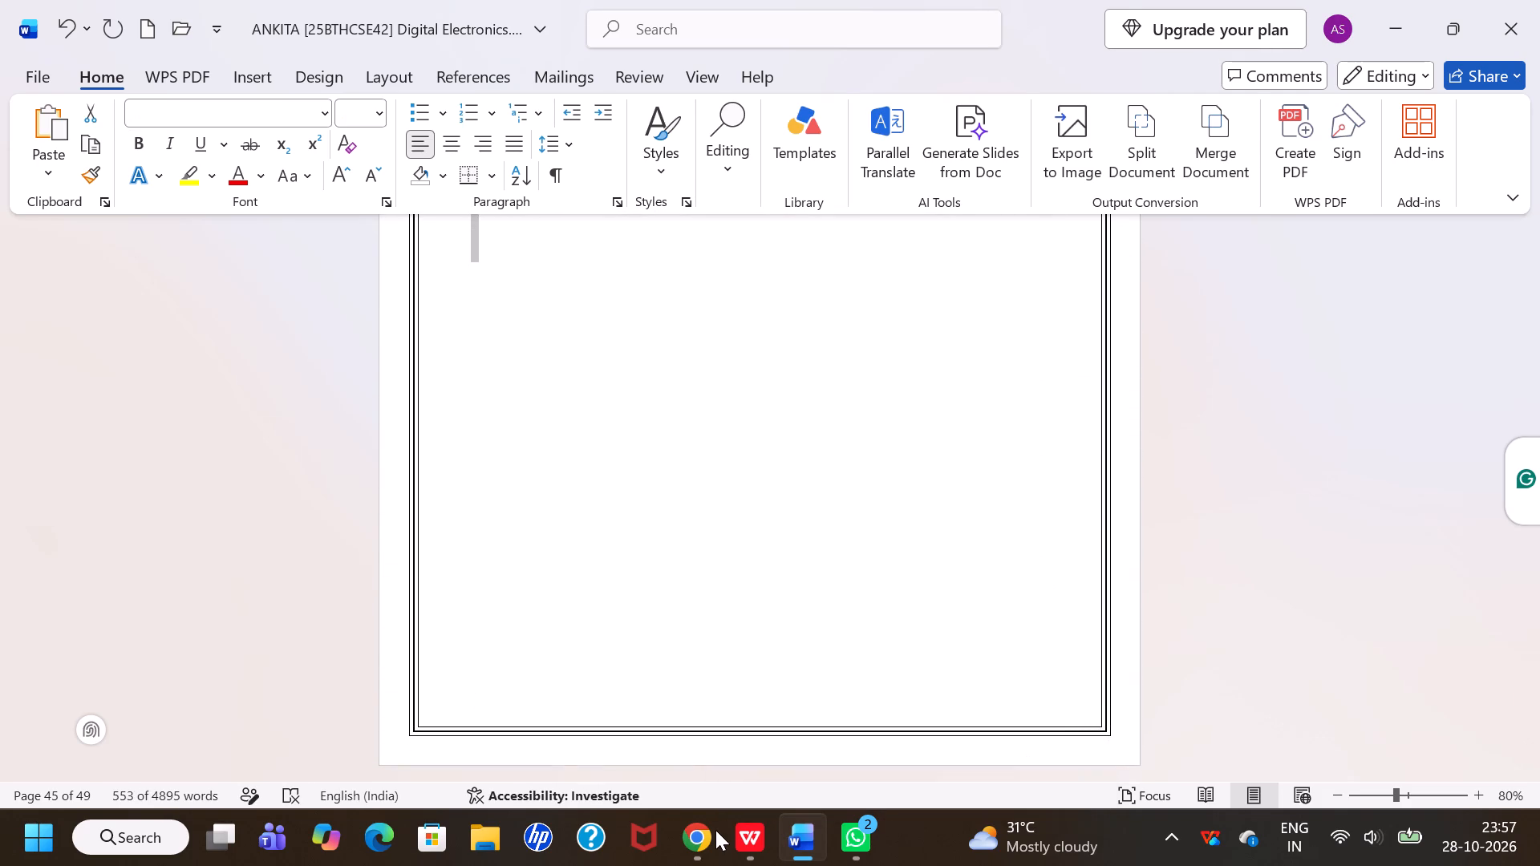
left_click(683, 618)
Center the whole truth table of the SISO section horizontally on the page.
scroll(683, 618, "up", 5)
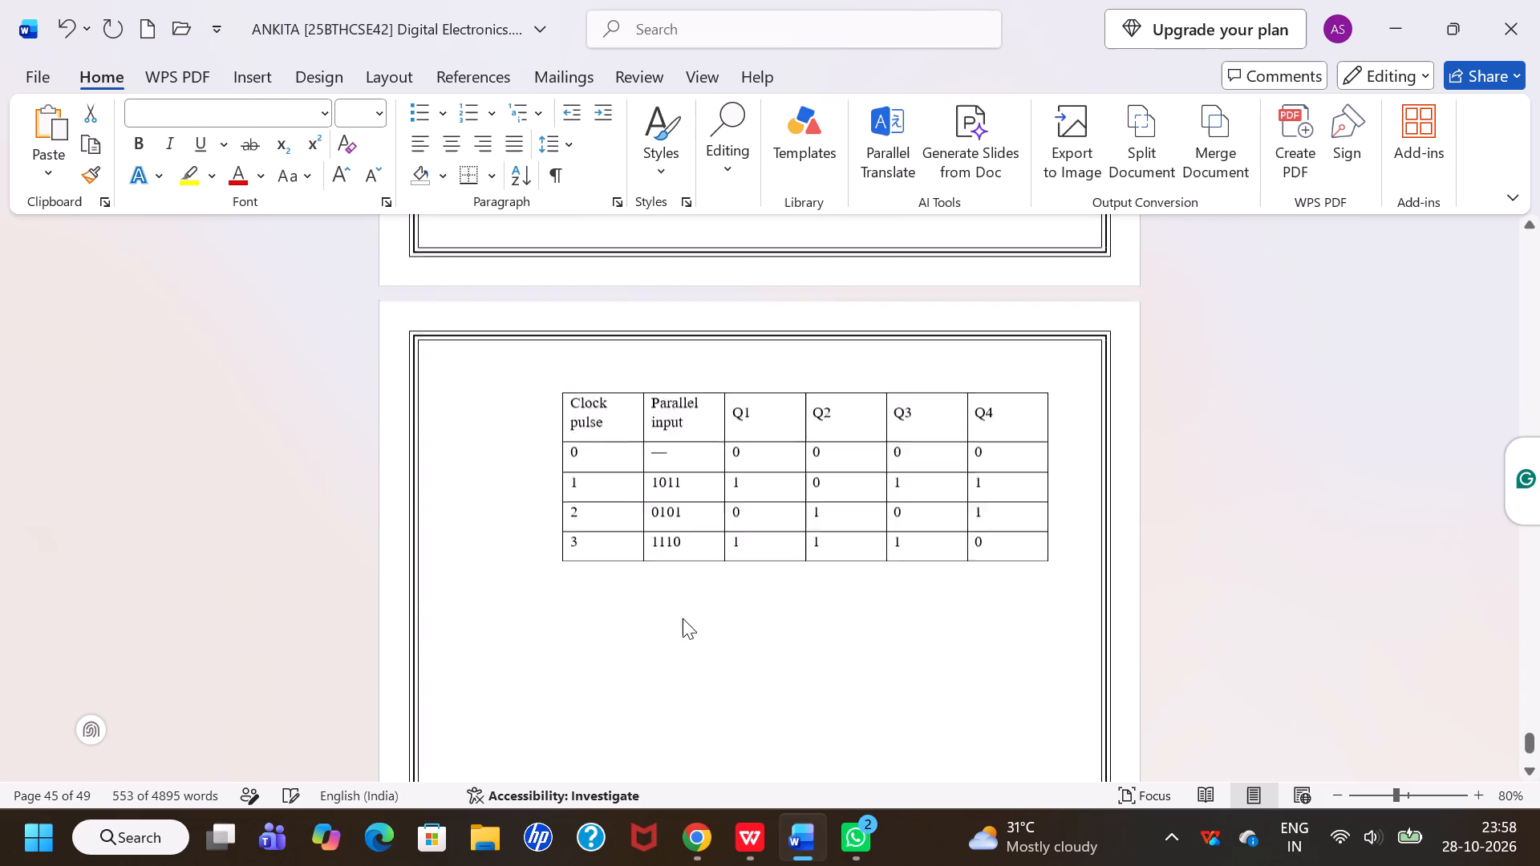
scroll(683, 618, "up", 11)
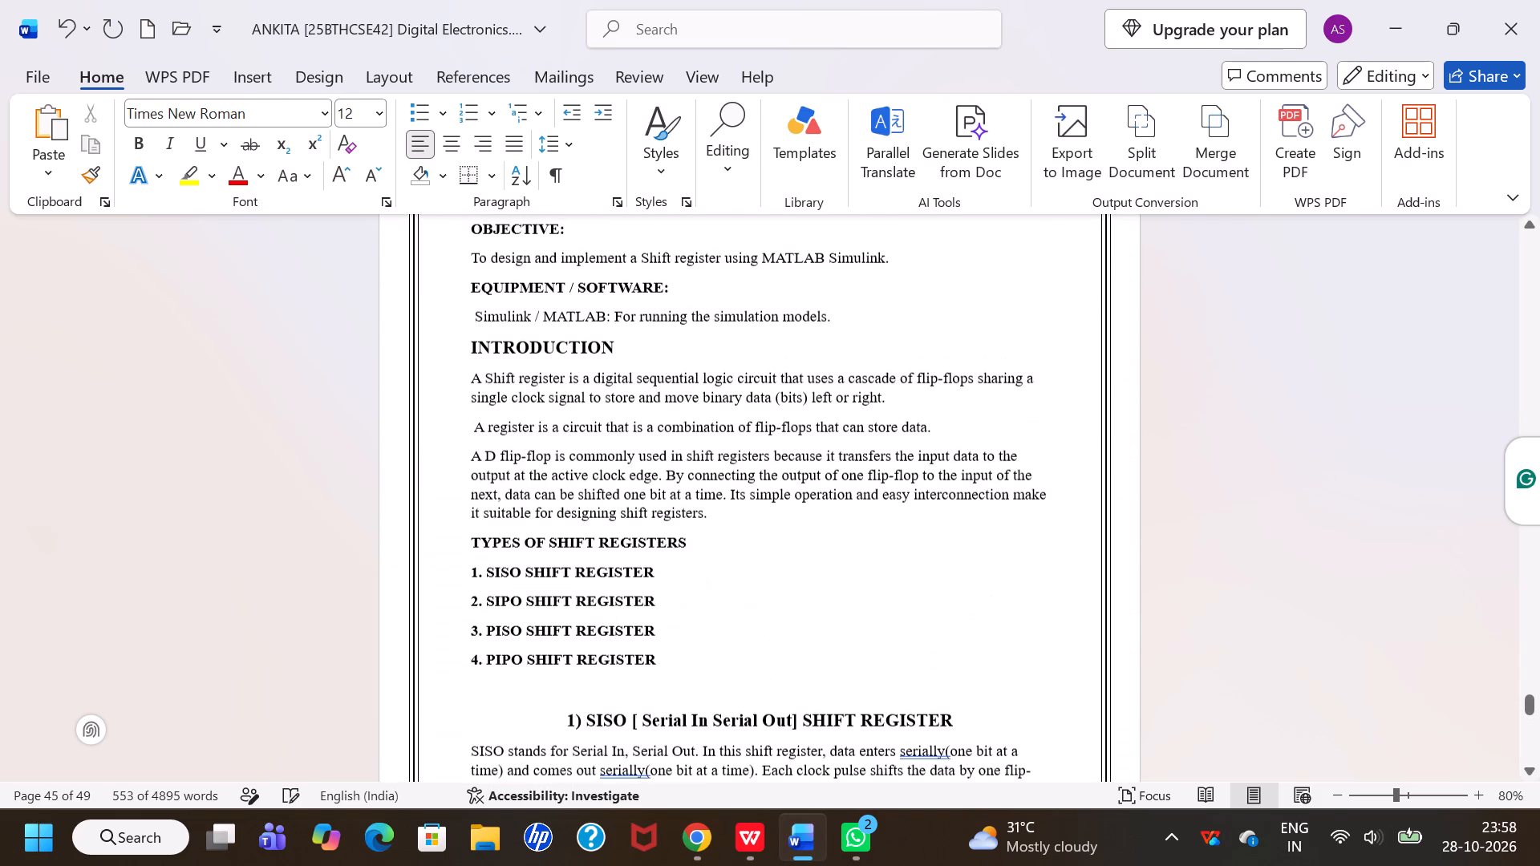
scroll(683, 618, "down", 4)
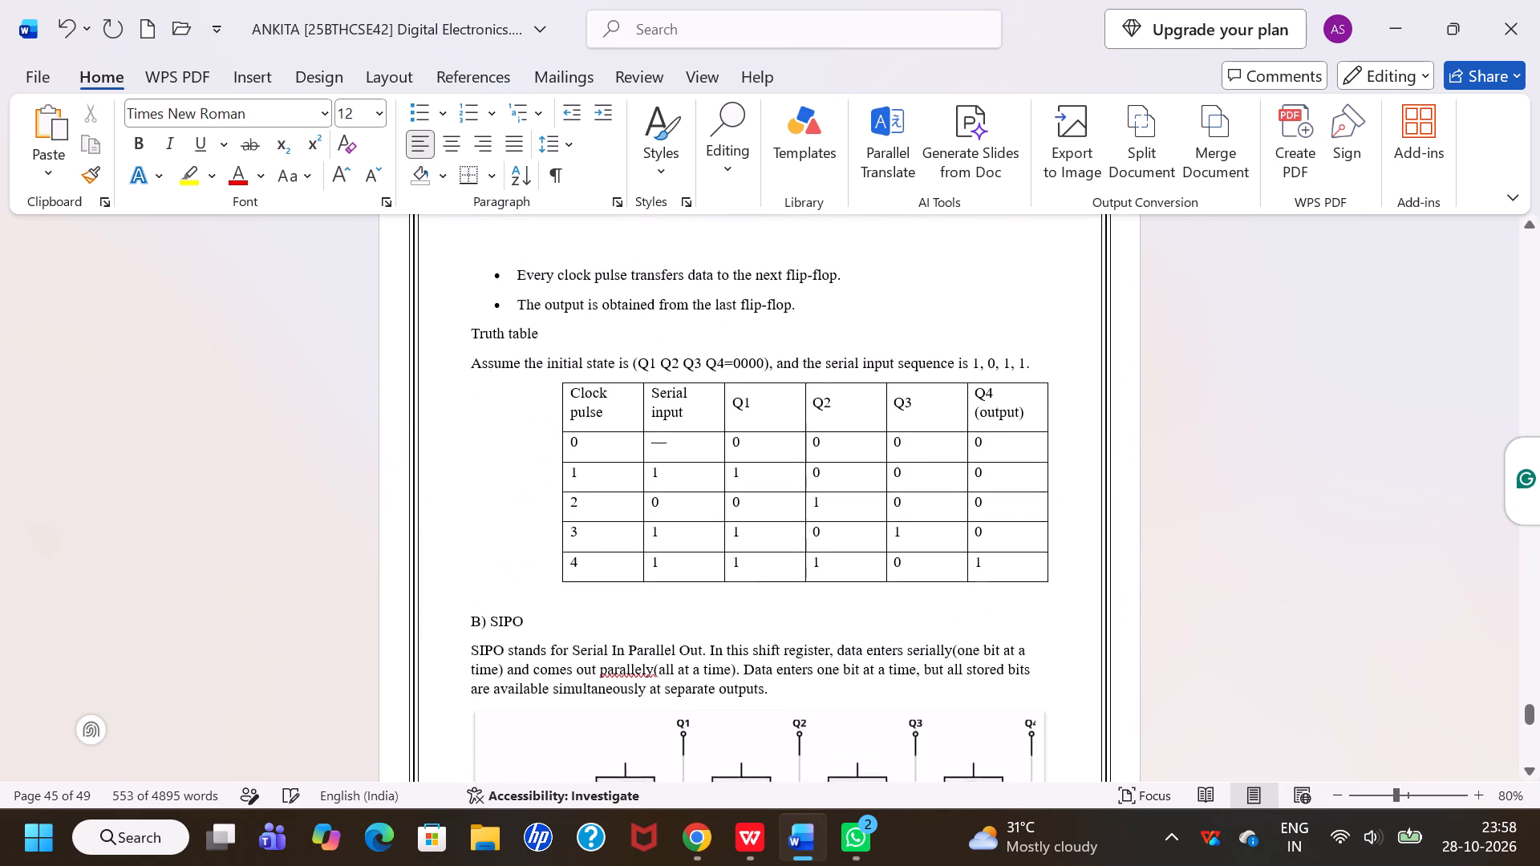
left_click(658, 480)
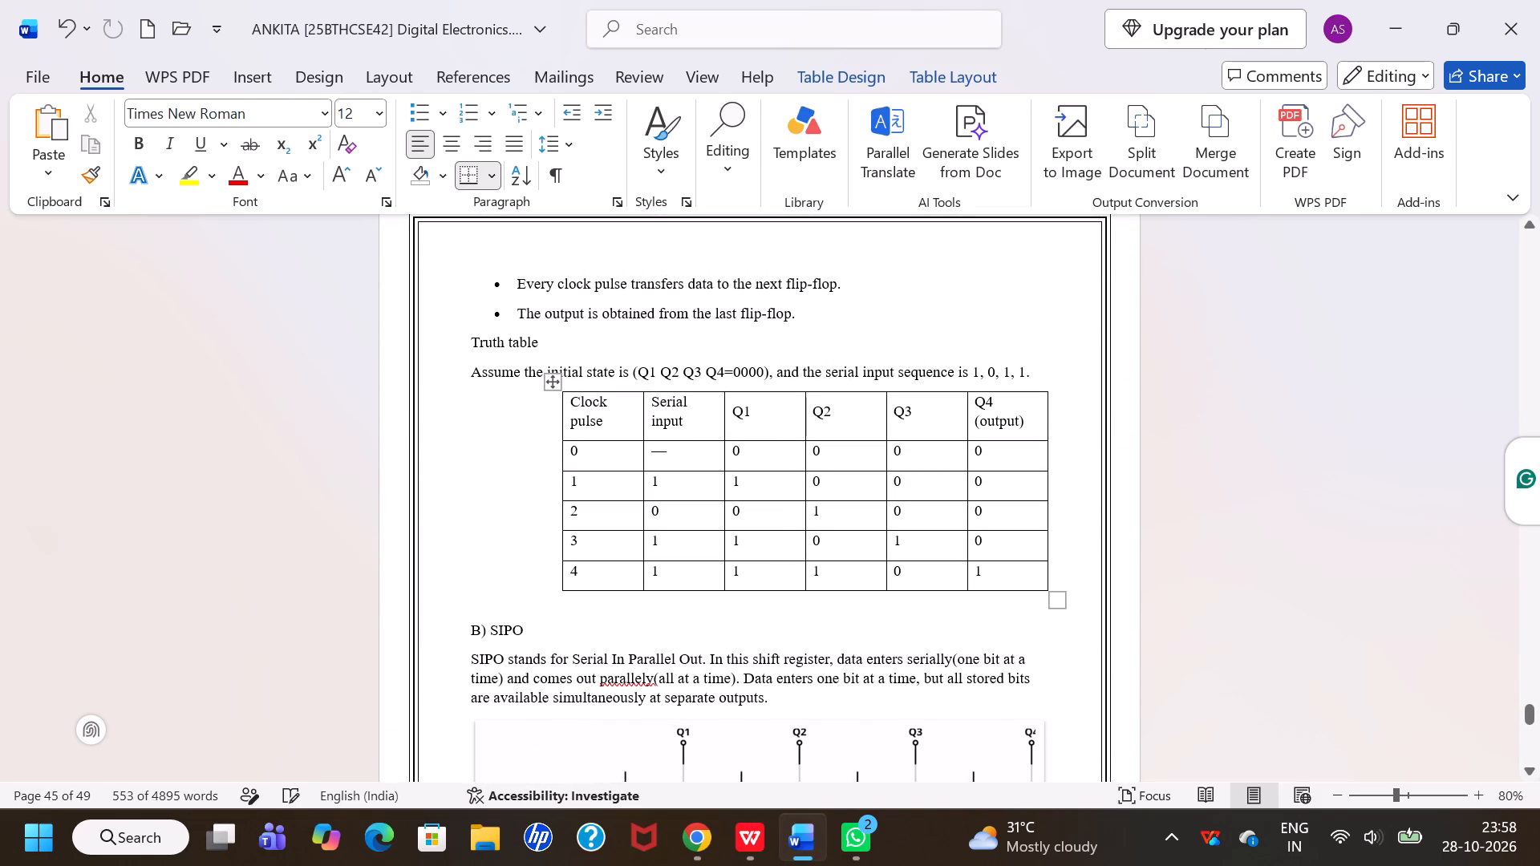
left_click(554, 380)
left_click(452, 150)
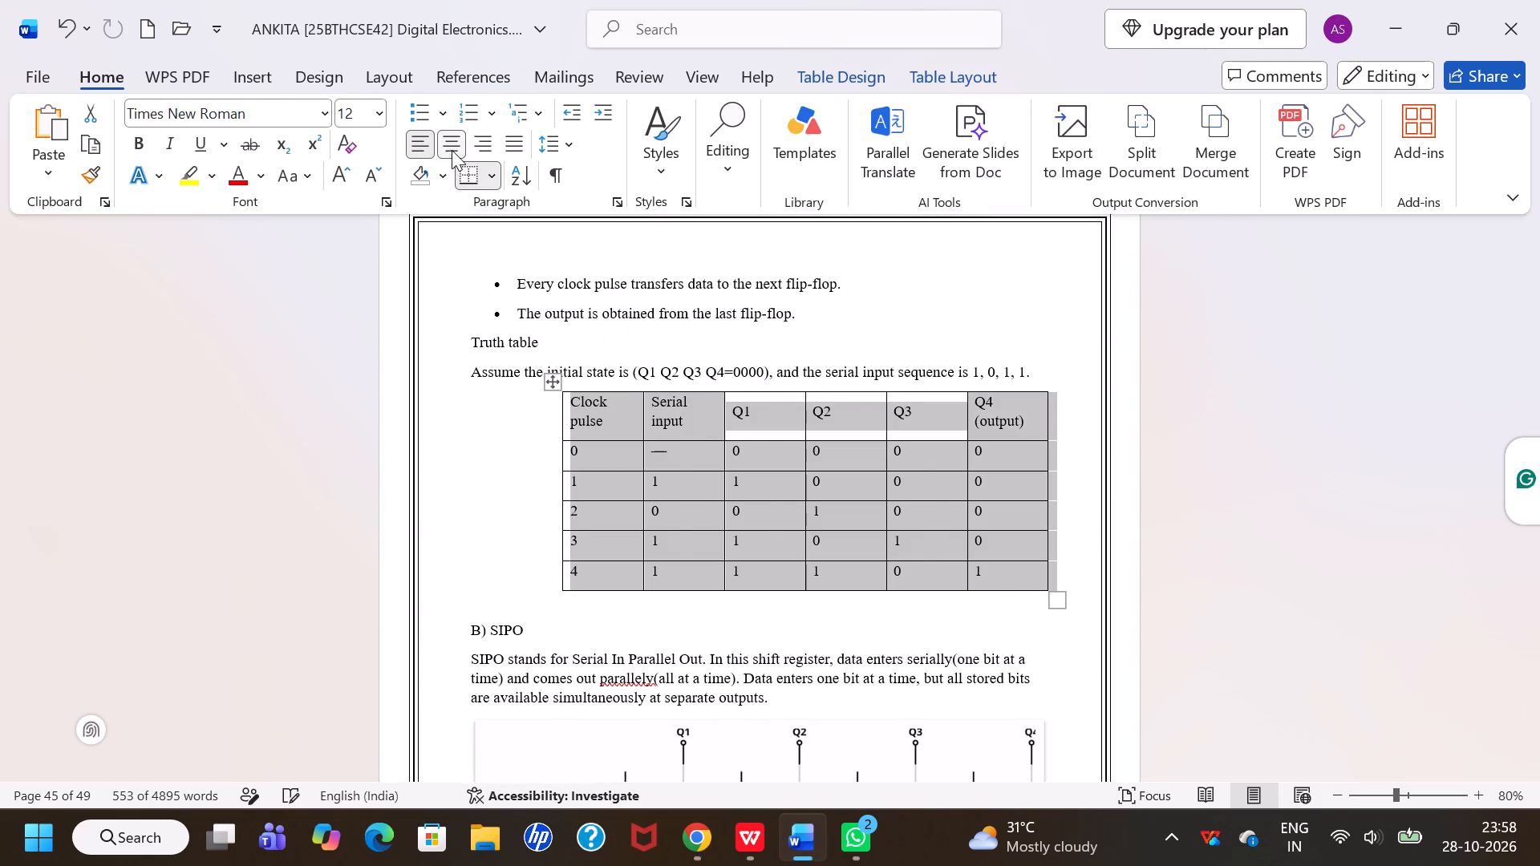
left_click(472, 434)
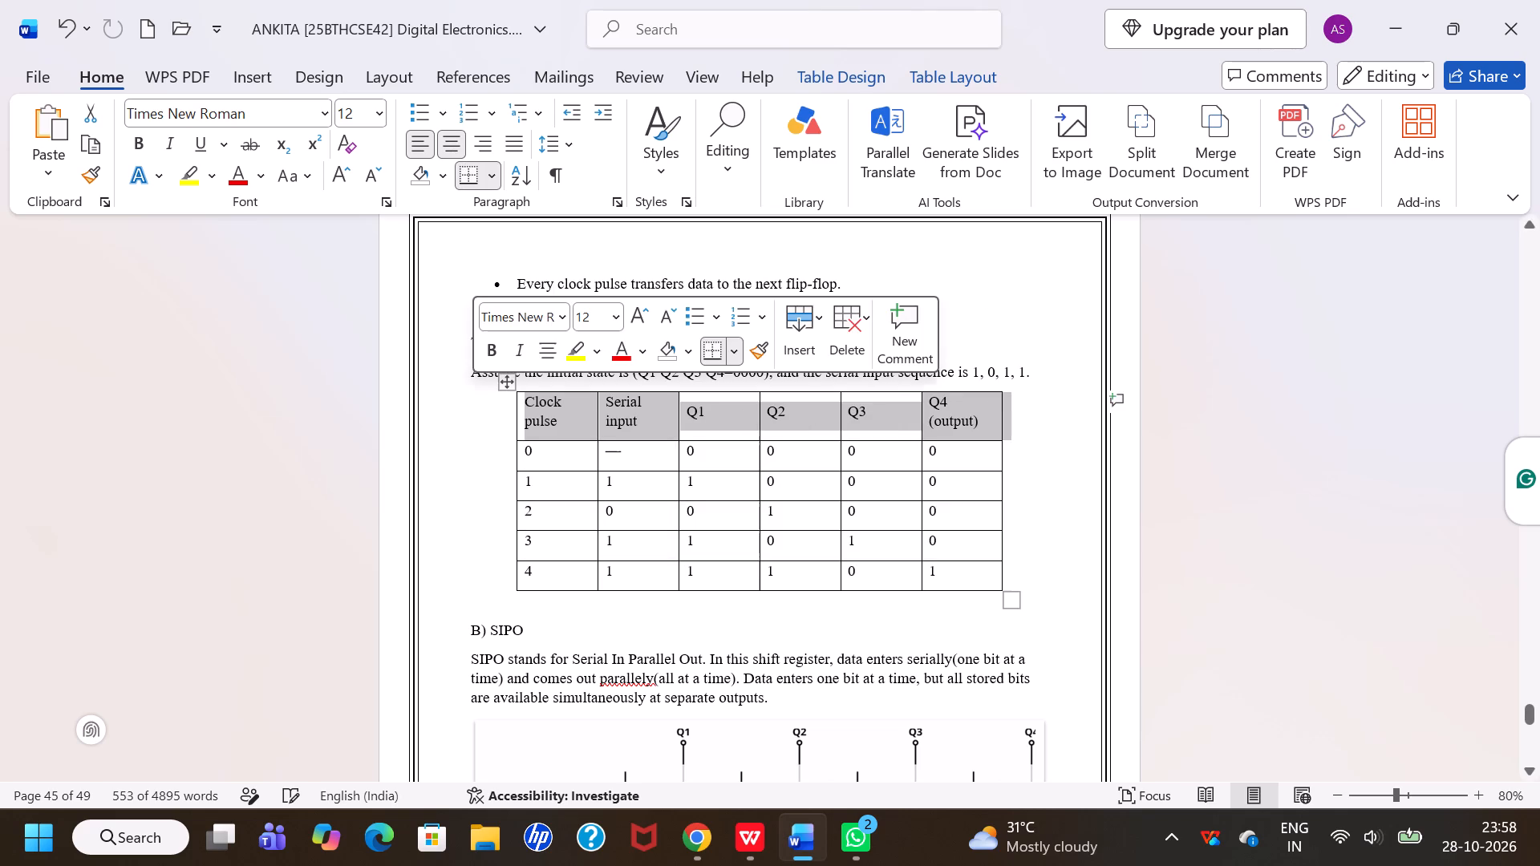
left_click(1046, 506)
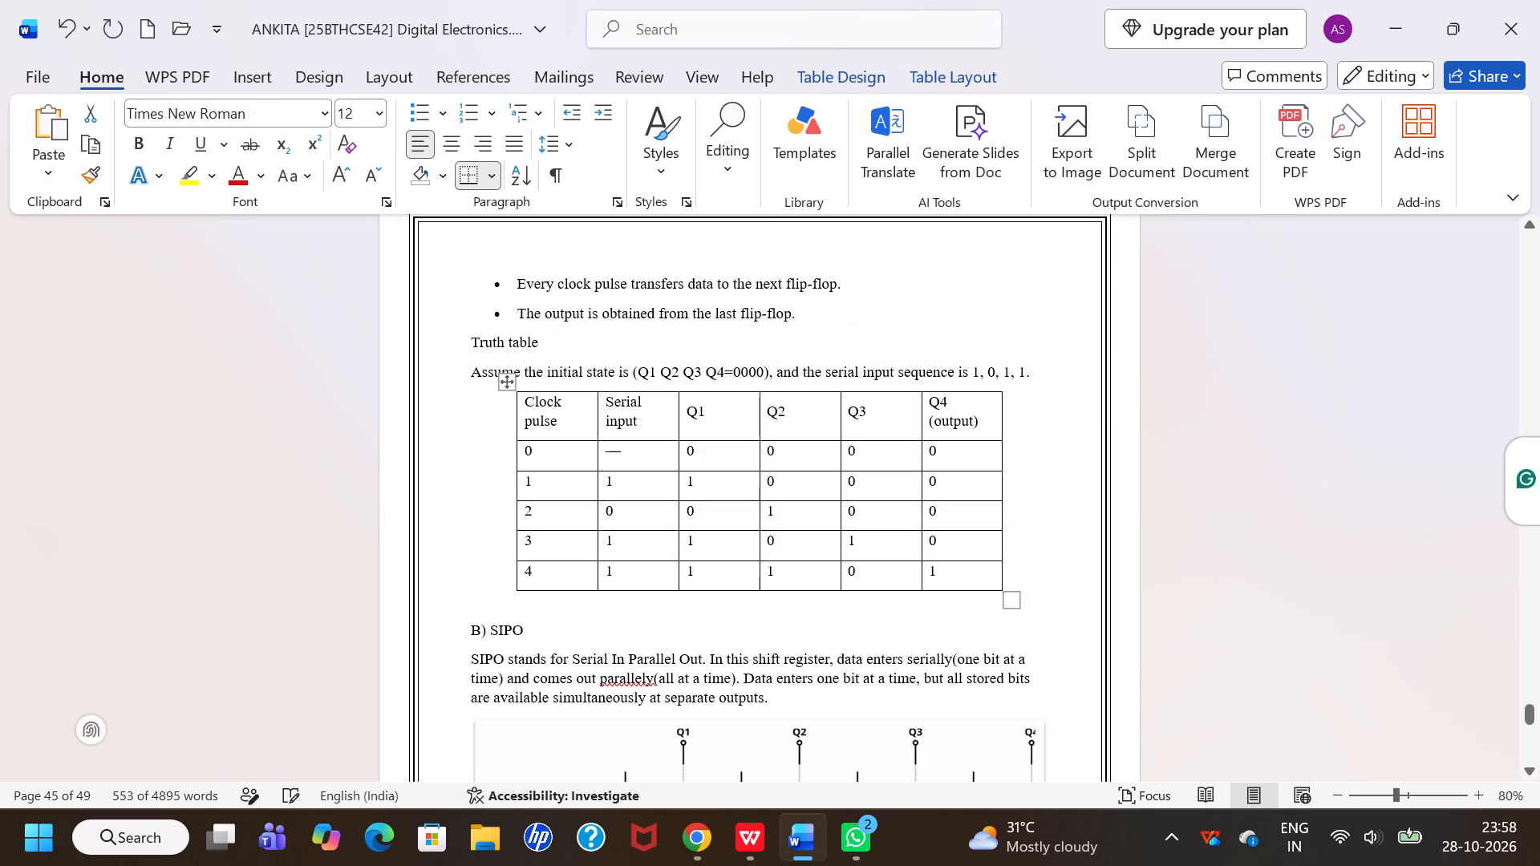
left_click(1032, 374)
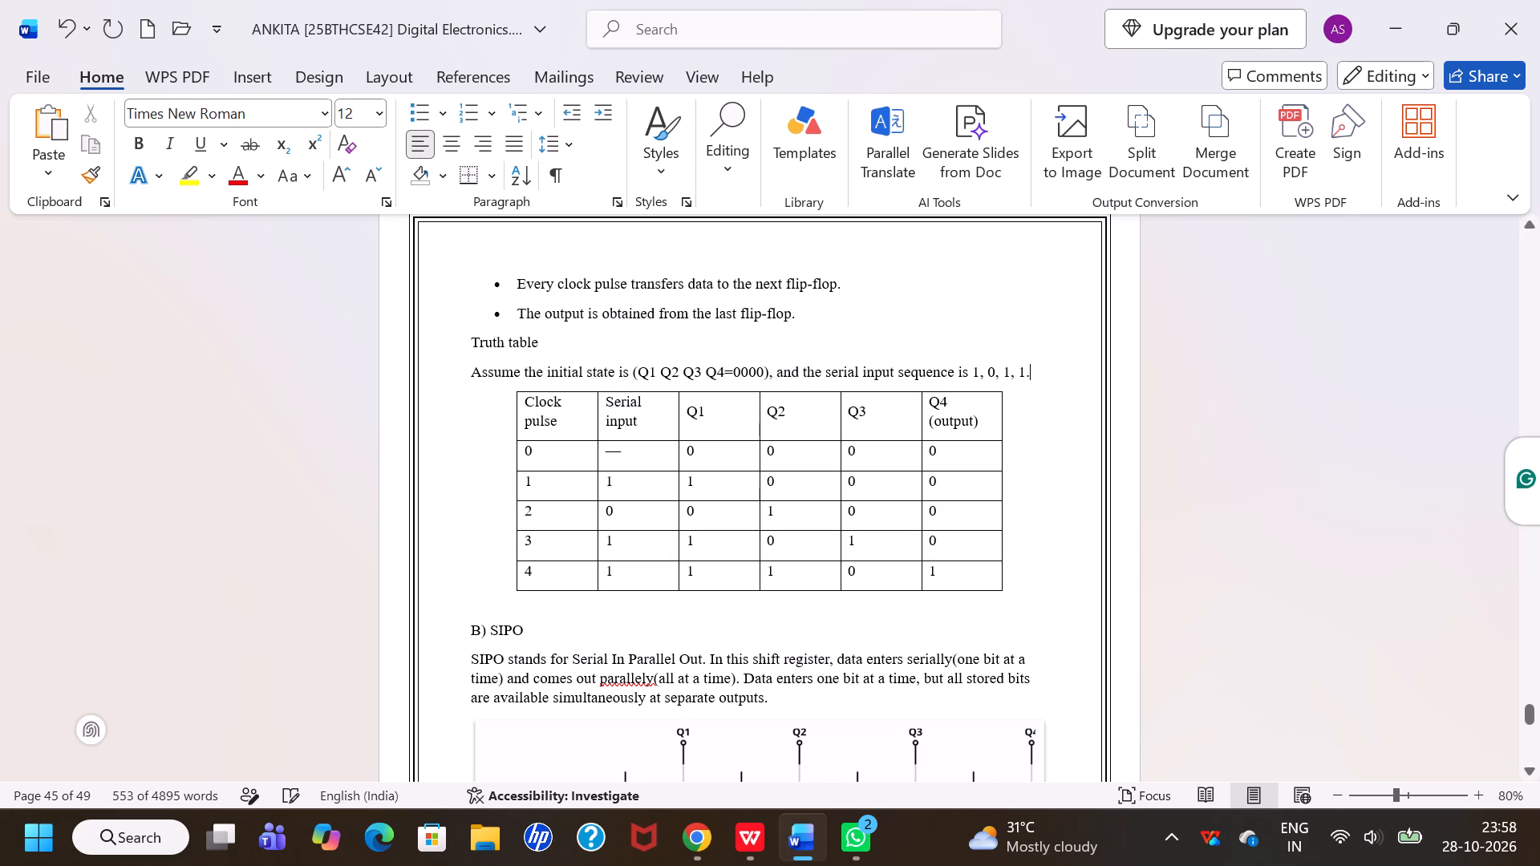
Add a blank line between the initial-state sentence and the truth table in the SISO section.
key("Return")
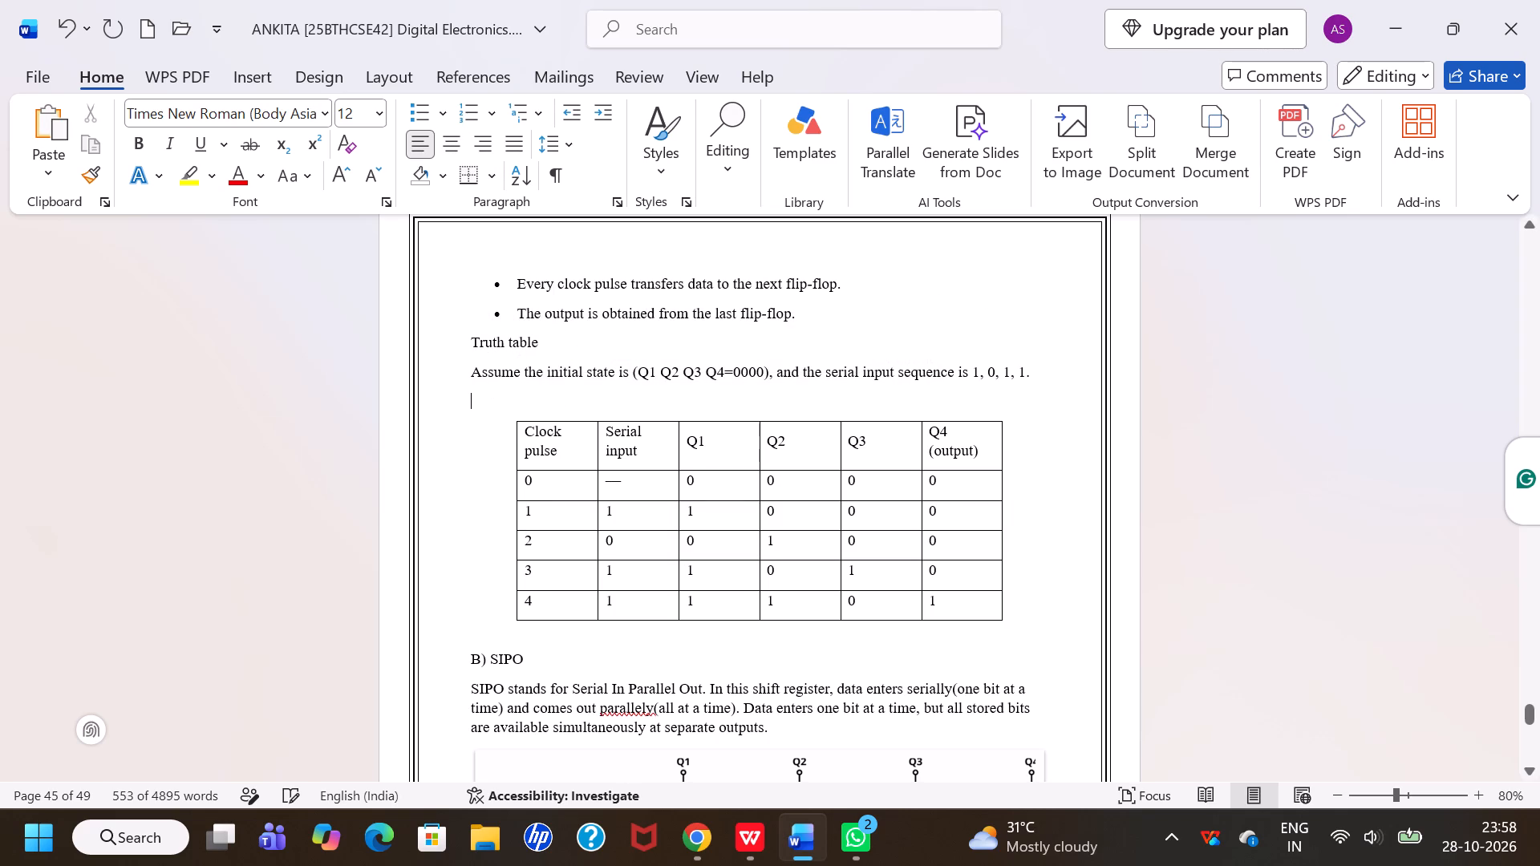
Make the "Truth table" heading of the SISO section bold and centered.
triple_click(524, 349)
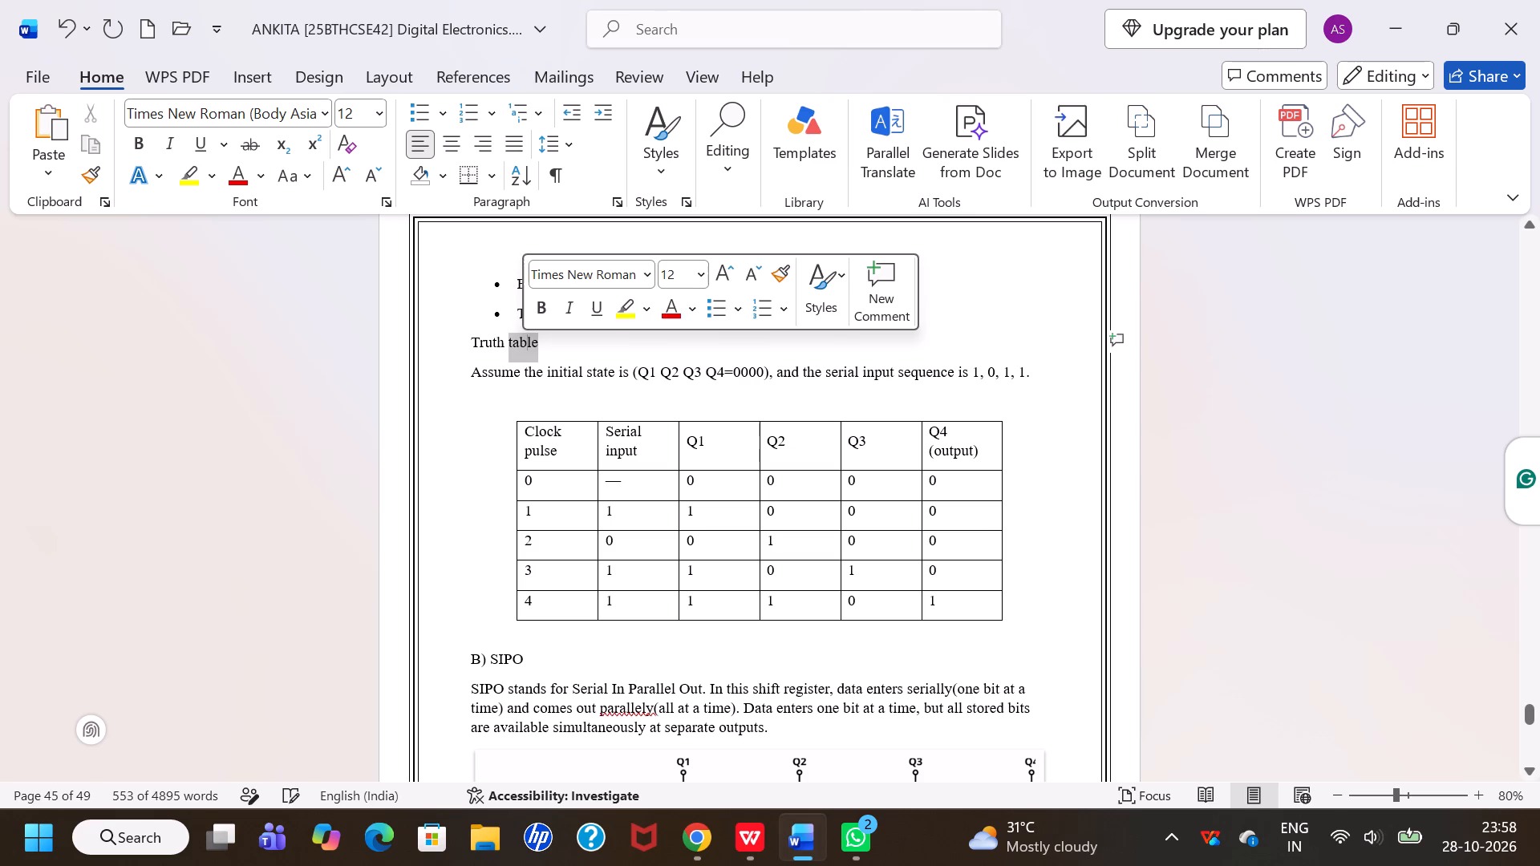
left_click(545, 310)
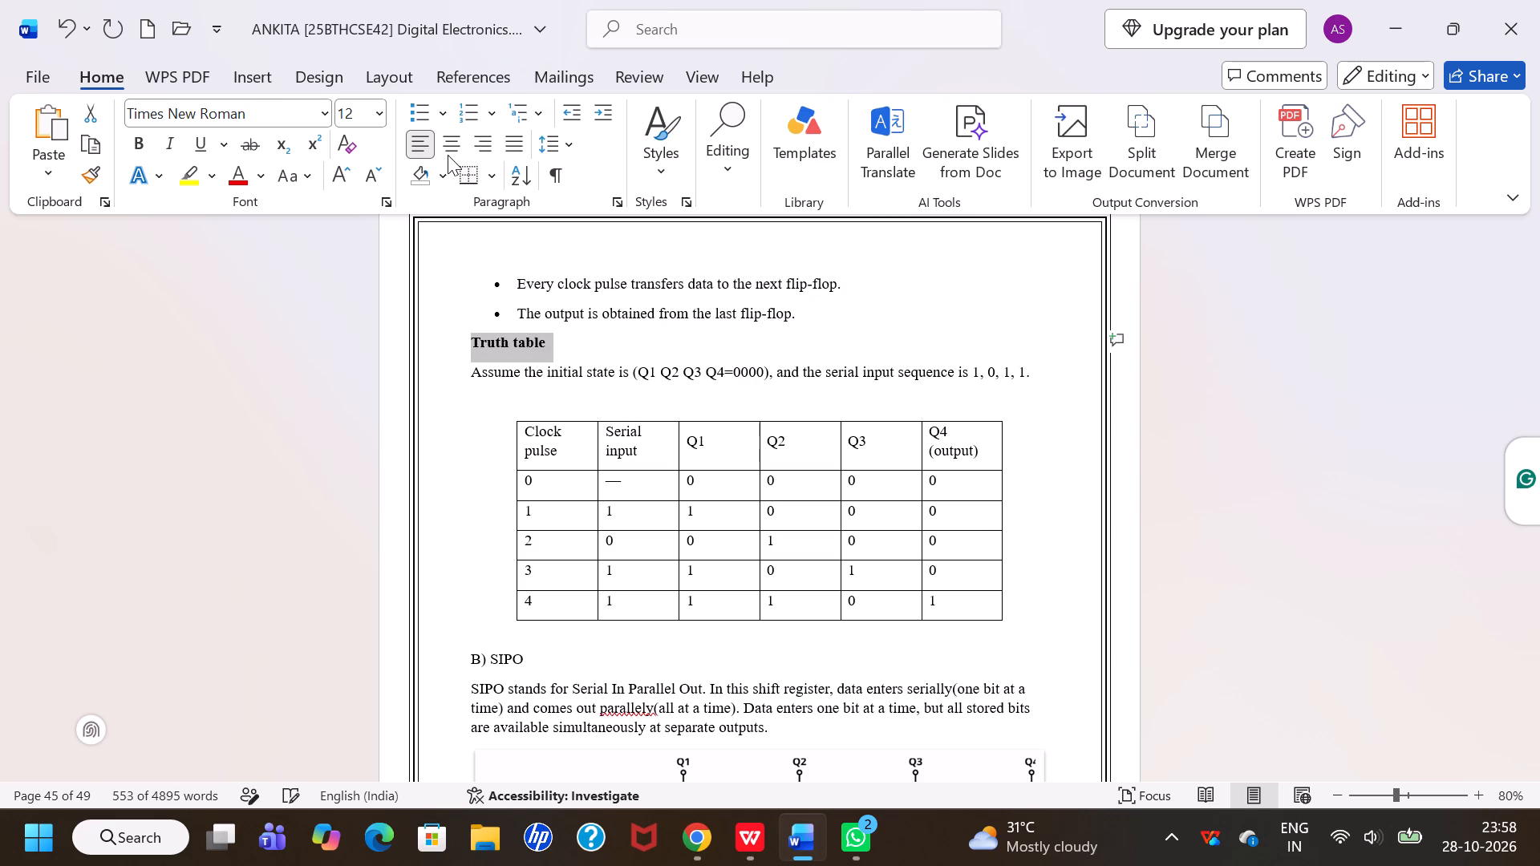
left_click(448, 151)
left_click(894, 382)
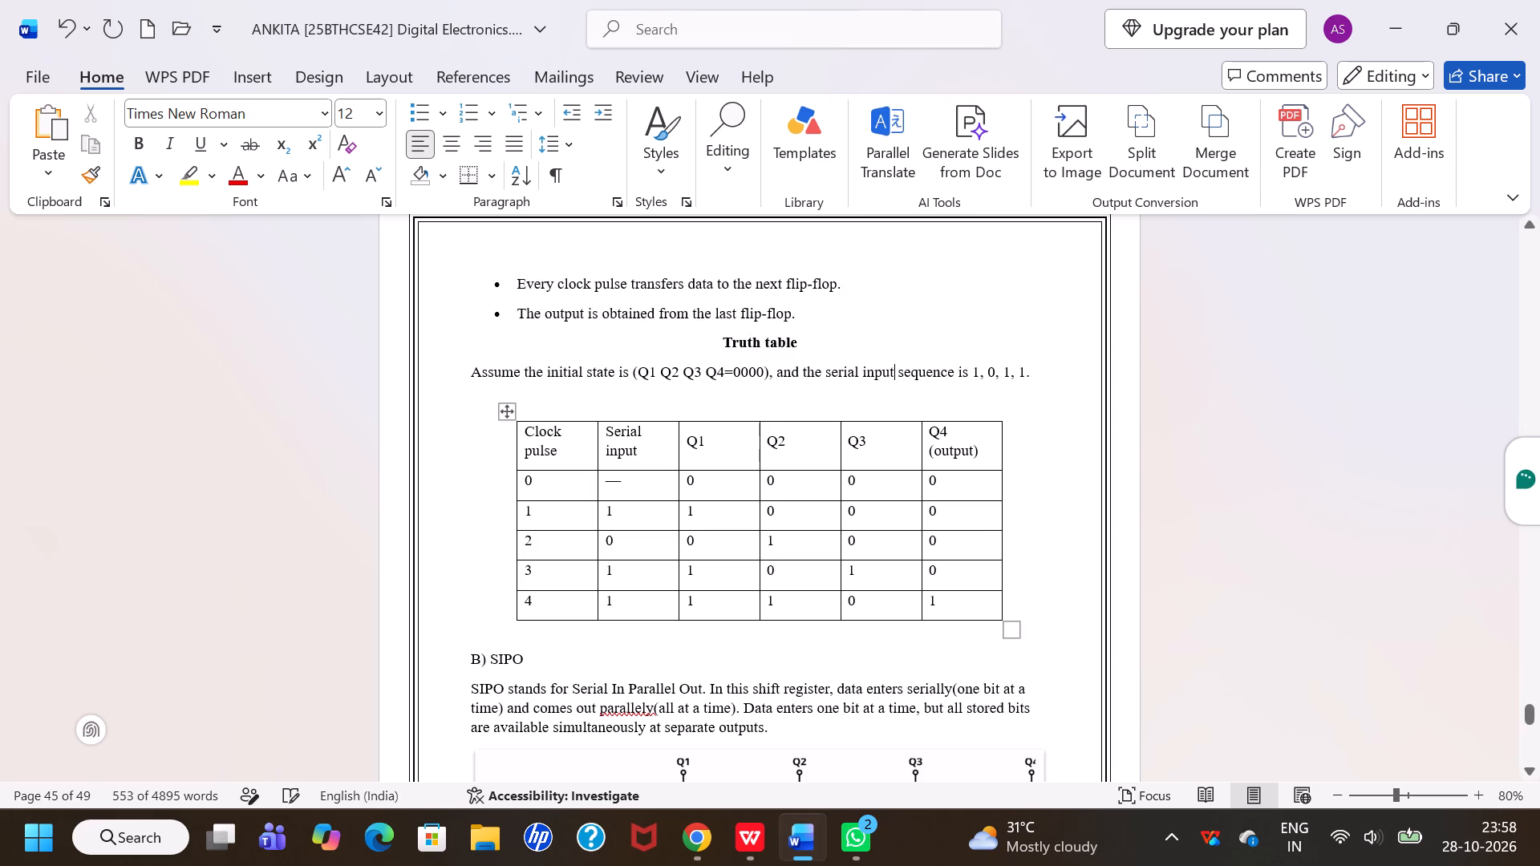
Paste the copied words "SHIFT REGISTER" after a space at the end of the "B) SIPO" heading.
left_click(529, 658)
key("space")
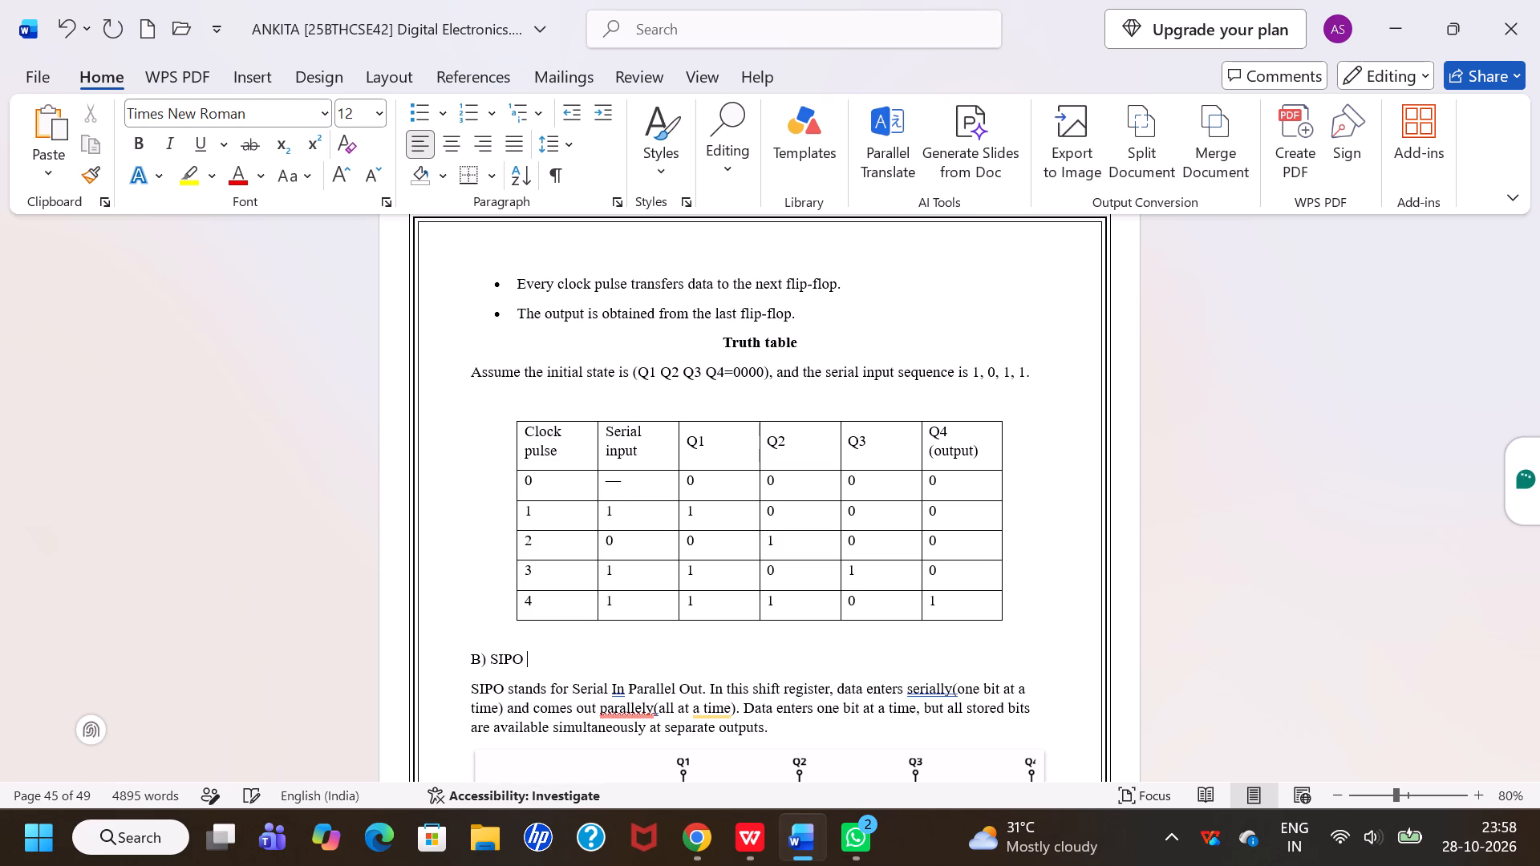
key("ctrl+v")
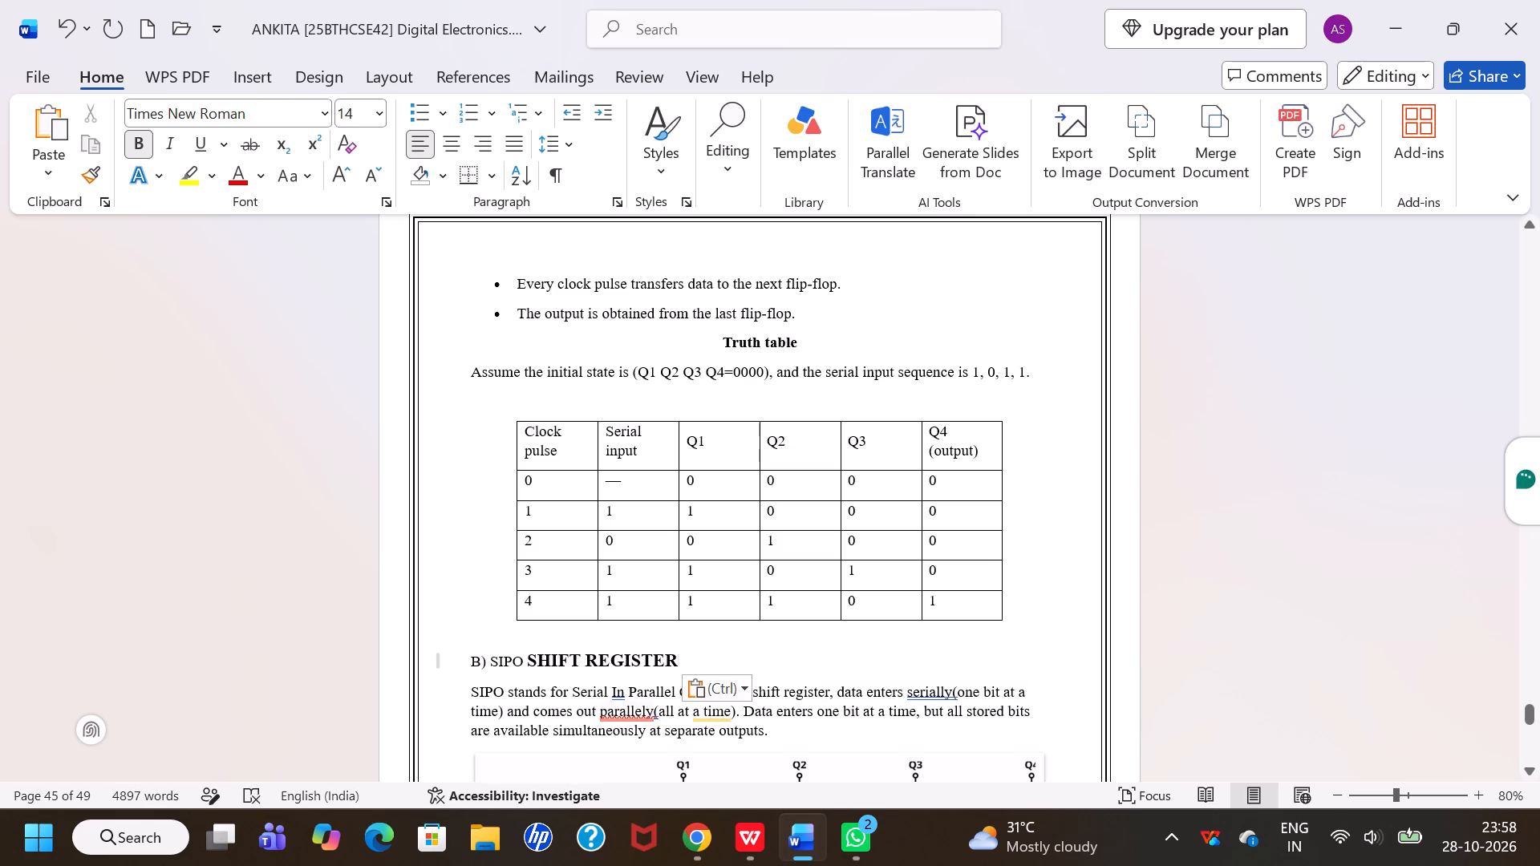
Format the whole SIPO SHIFT REGISTER heading as bold, 14 pt and centered.
triple_click(513, 658)
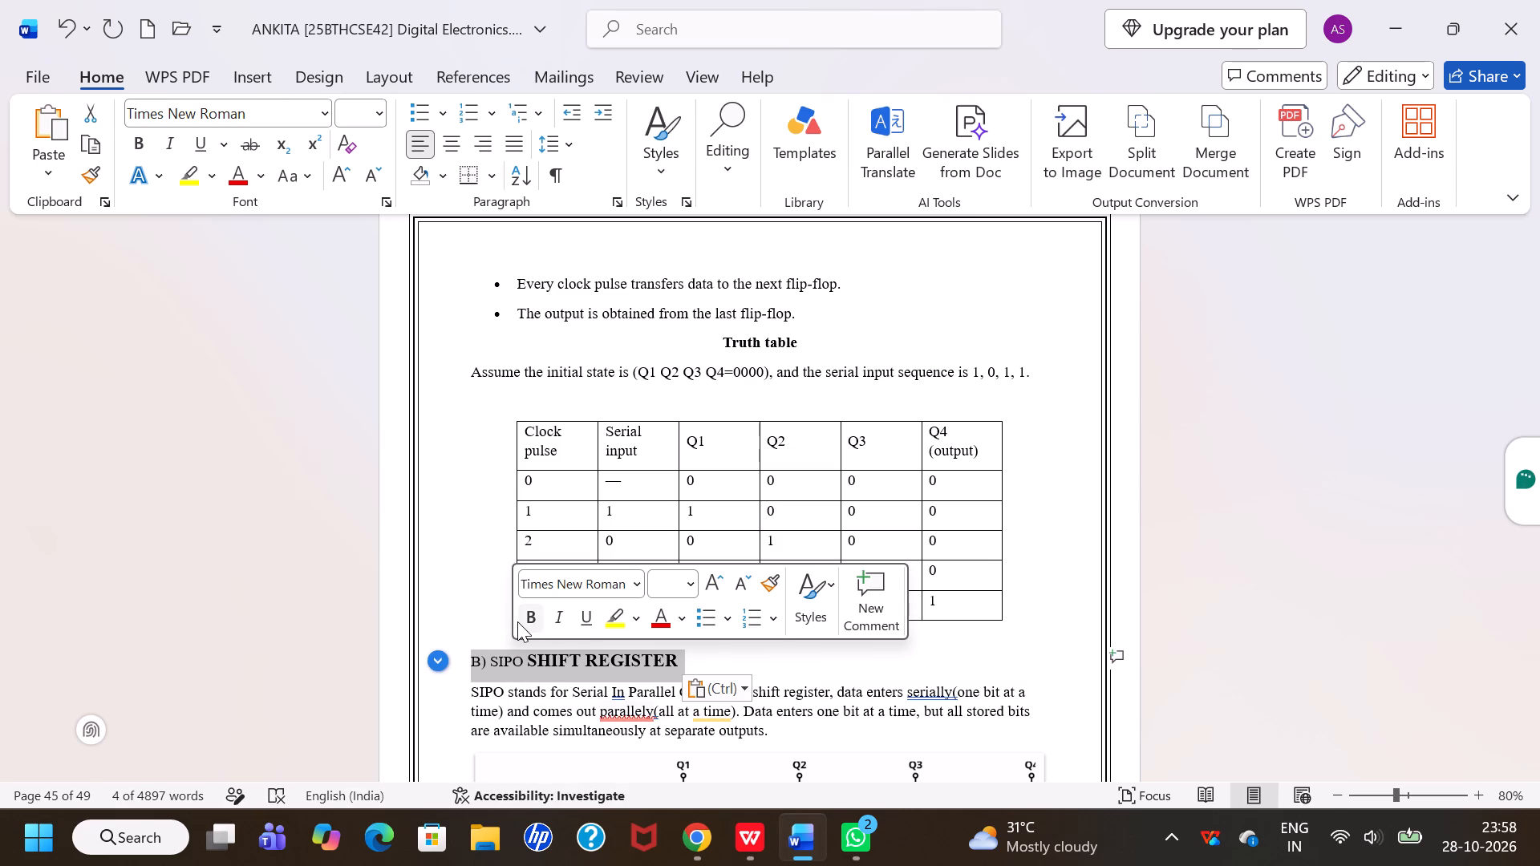
left_click(517, 621)
left_click(526, 620)
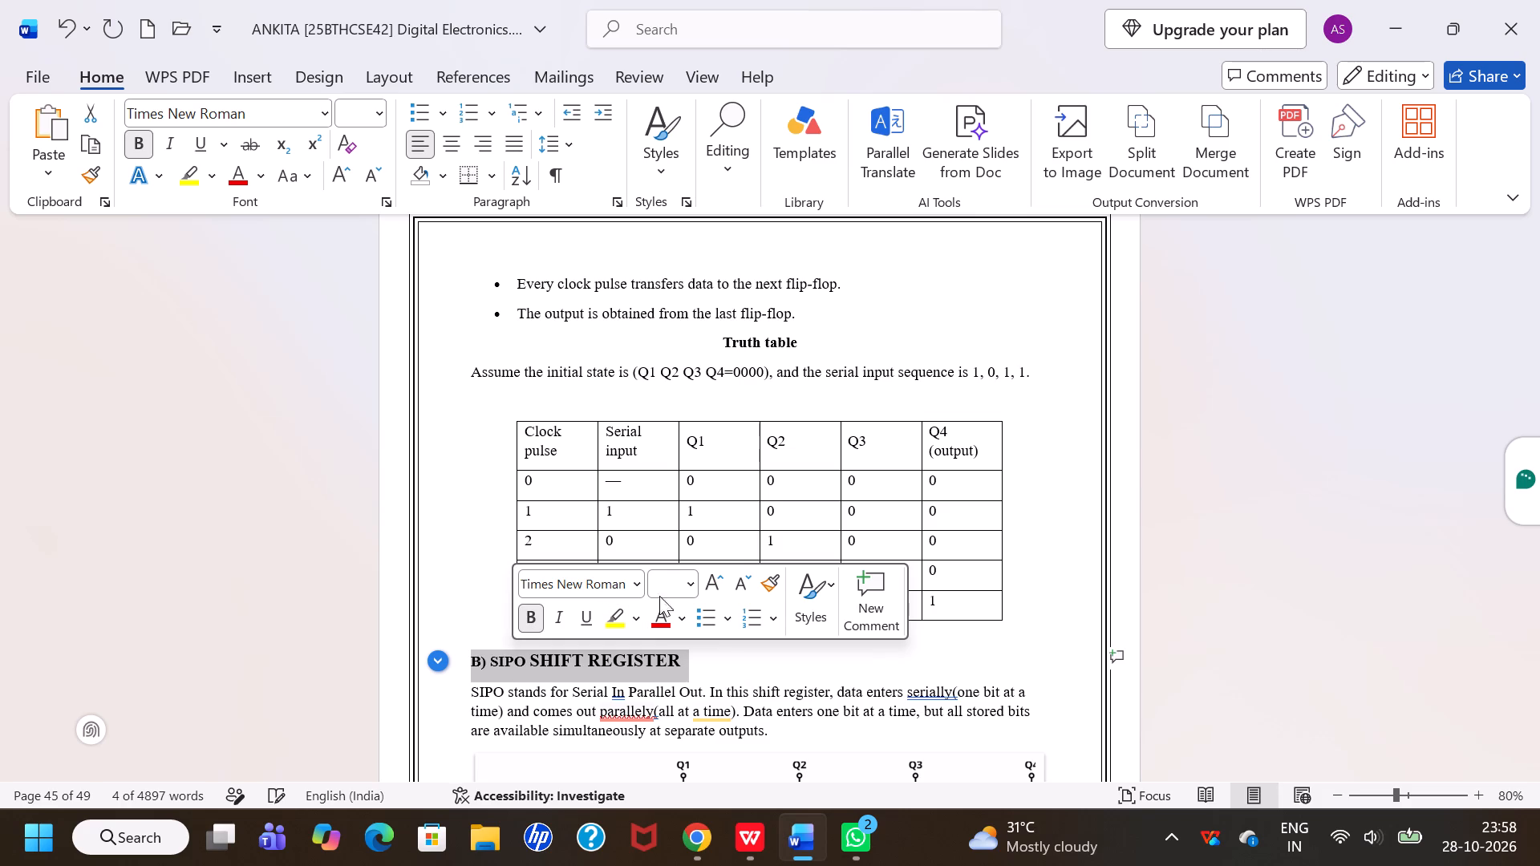
left_click(691, 588)
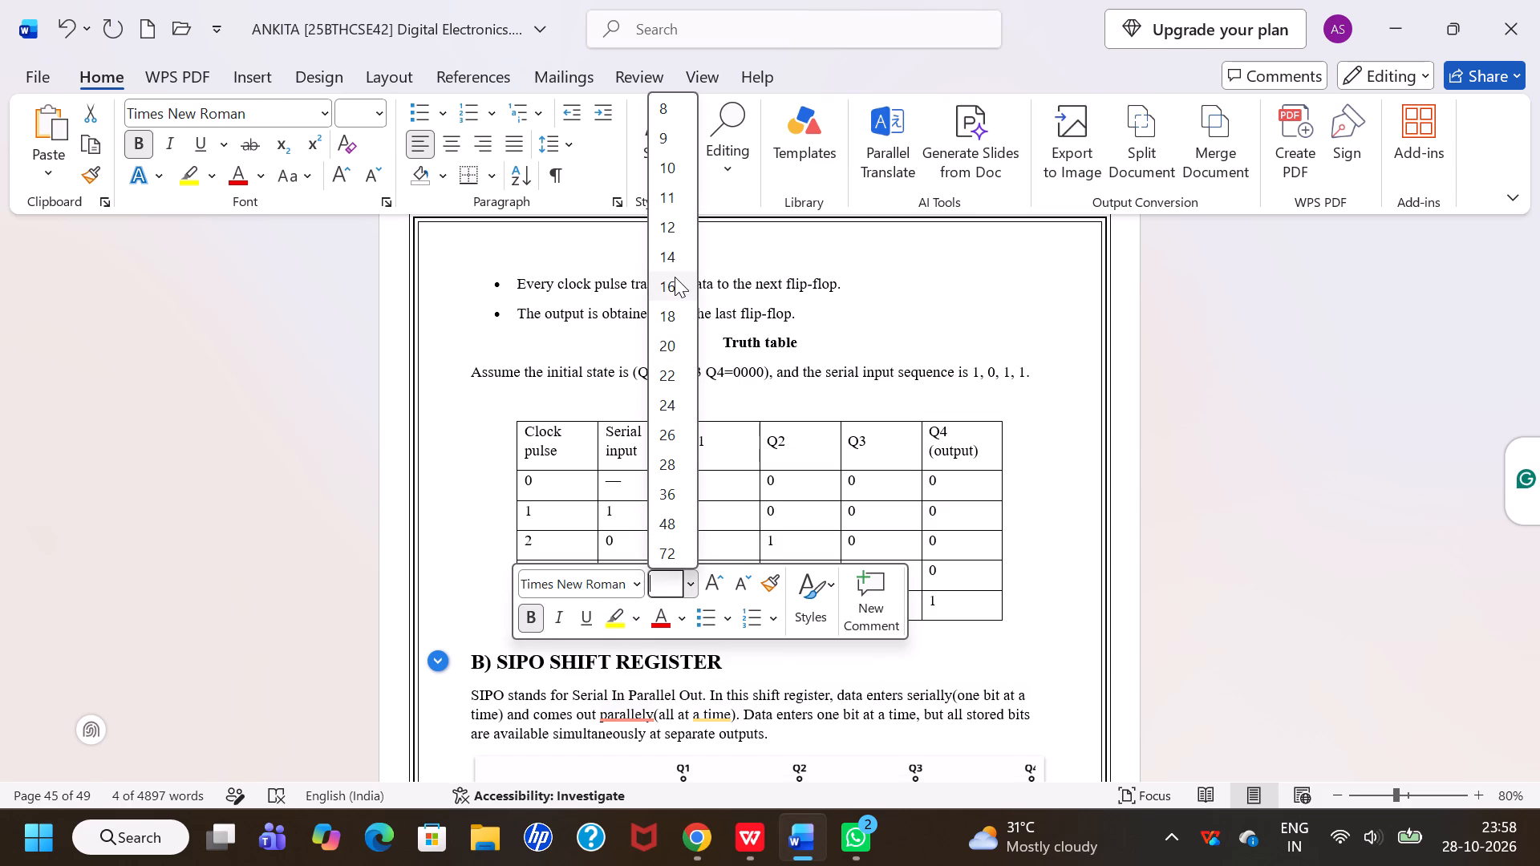
left_click(669, 261)
left_click(447, 144)
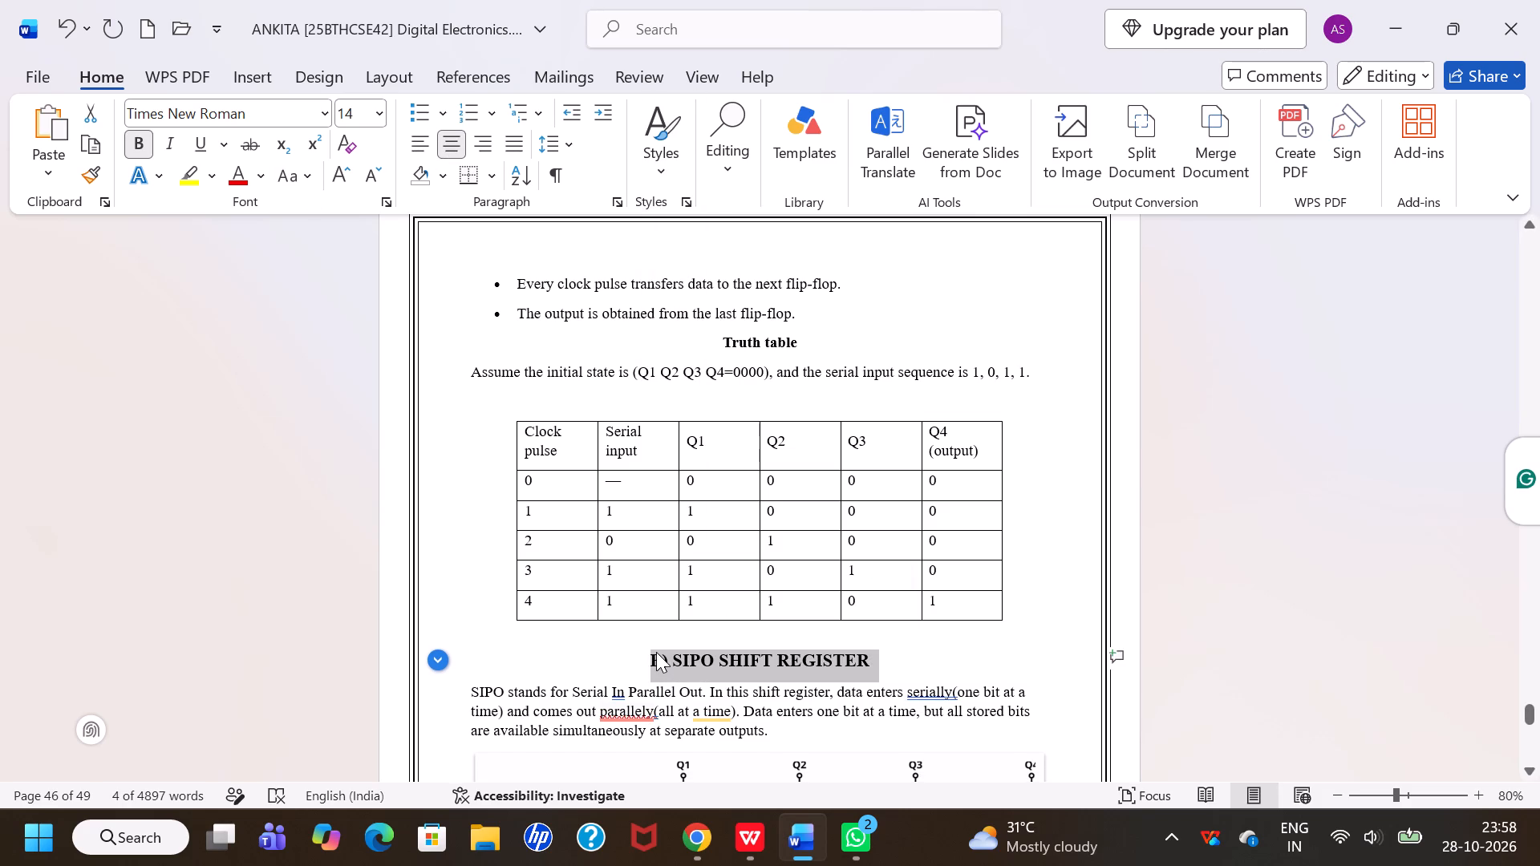
Replace the letter B at the start of the SIPO heading with the number 2.
left_click(656, 652)
left_click(663, 657)
key("BackSpace")
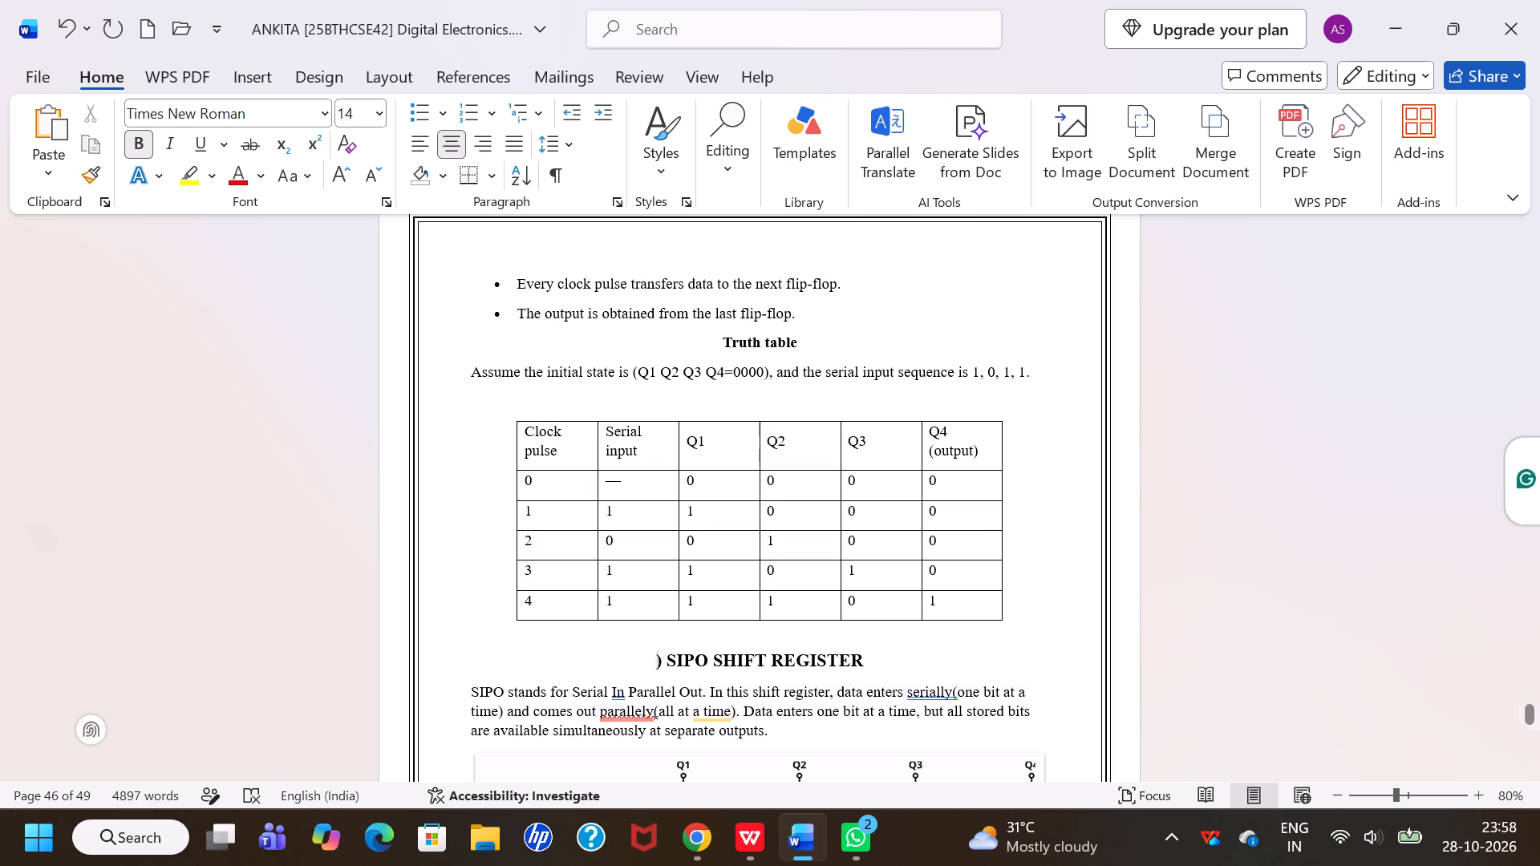
key("2")
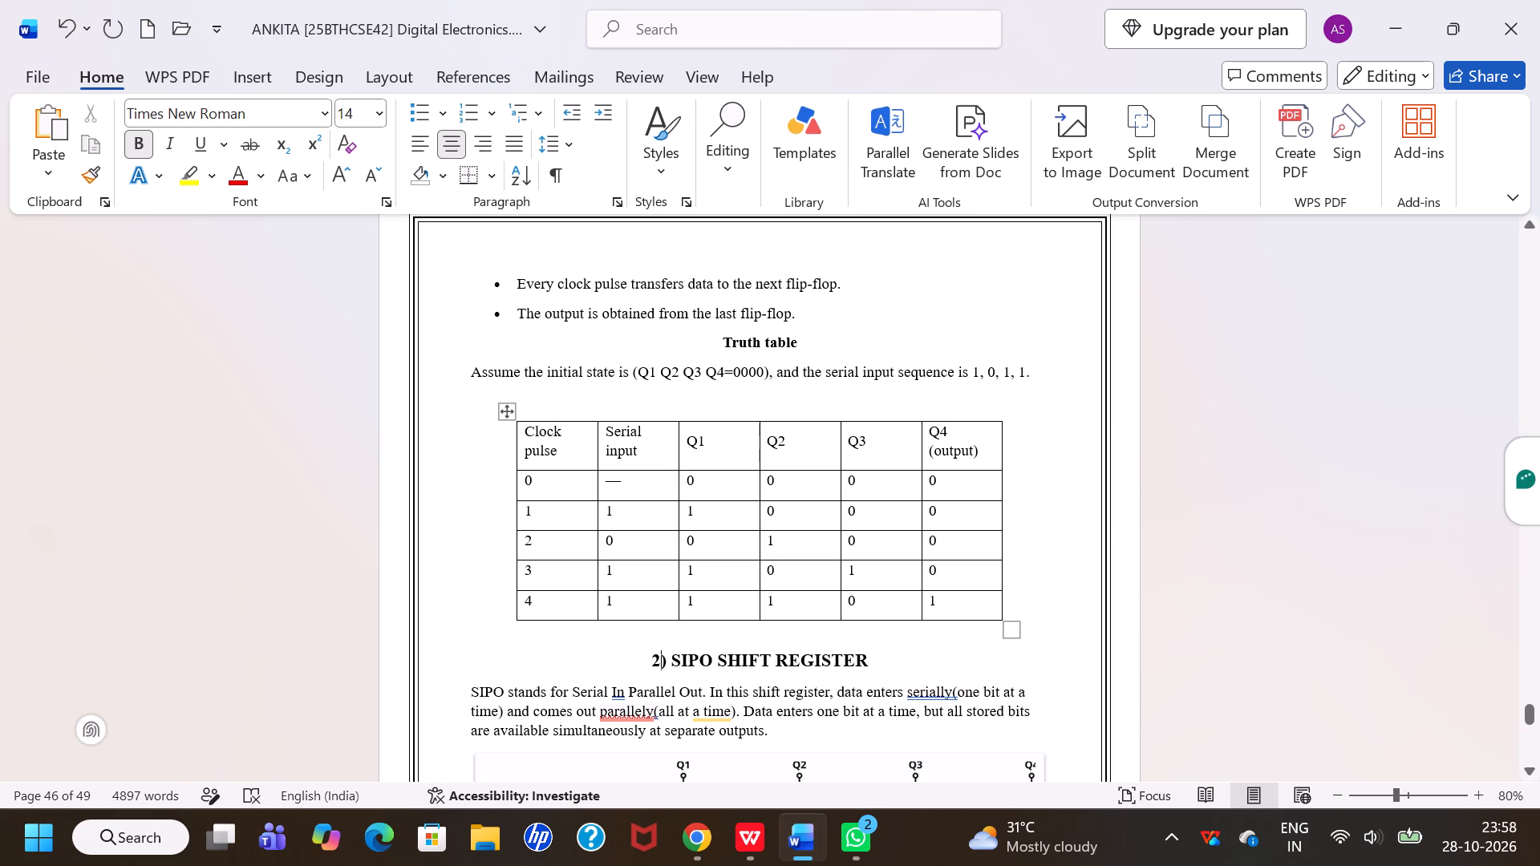
left_click(938, 664)
Insert the text "[ Serial In Parrallel " between SIPO and SHIFT REGISTER in heading 2, following the pattern of the SISO heading.
scroll(938, 664, "up", 4)
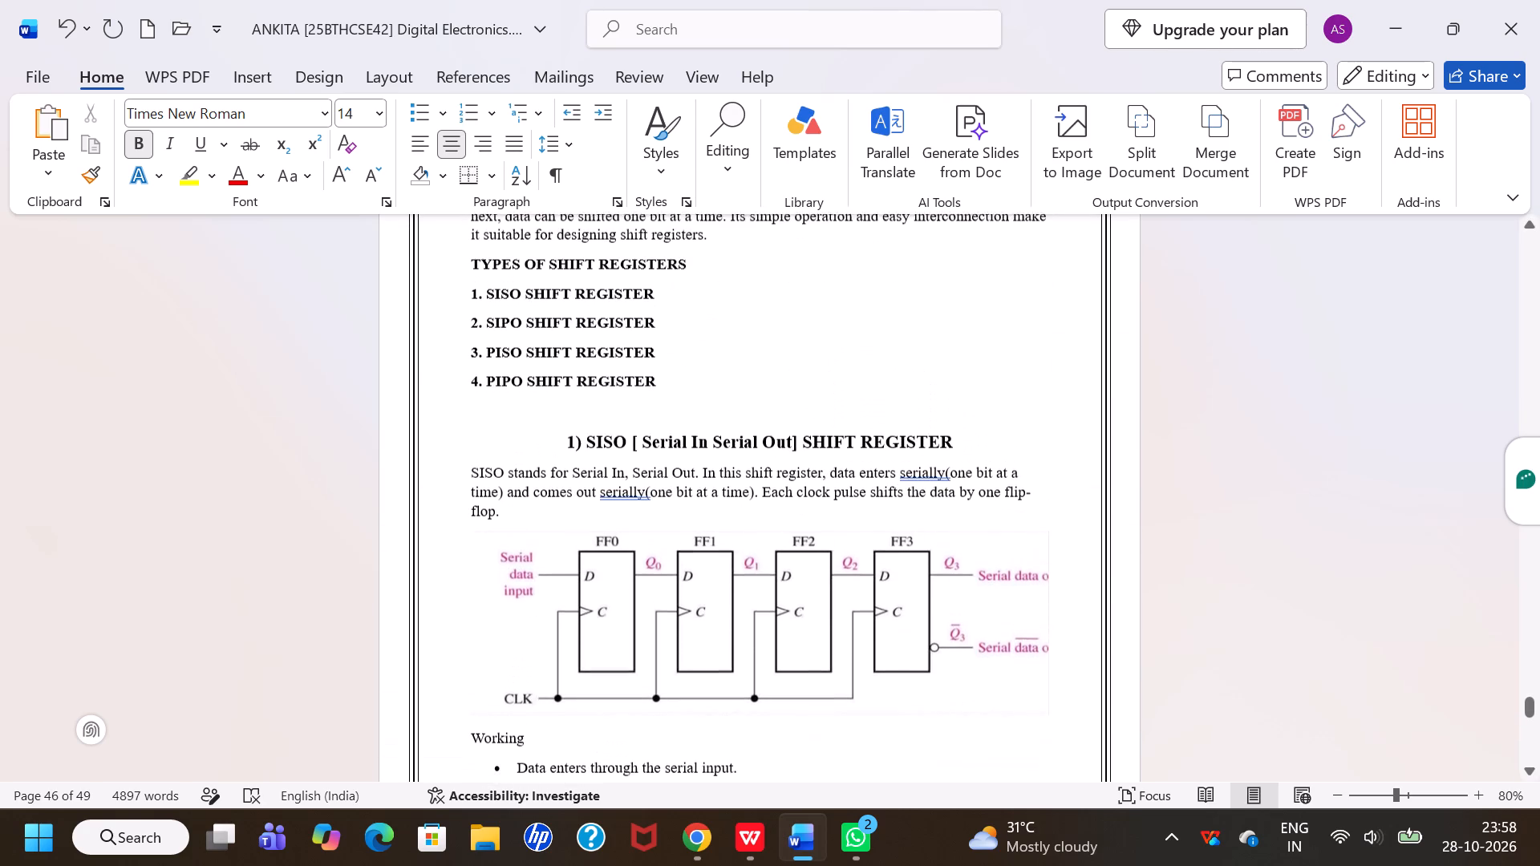
scroll(938, 664, "down", 1)
scroll(938, 664, "up", 1)
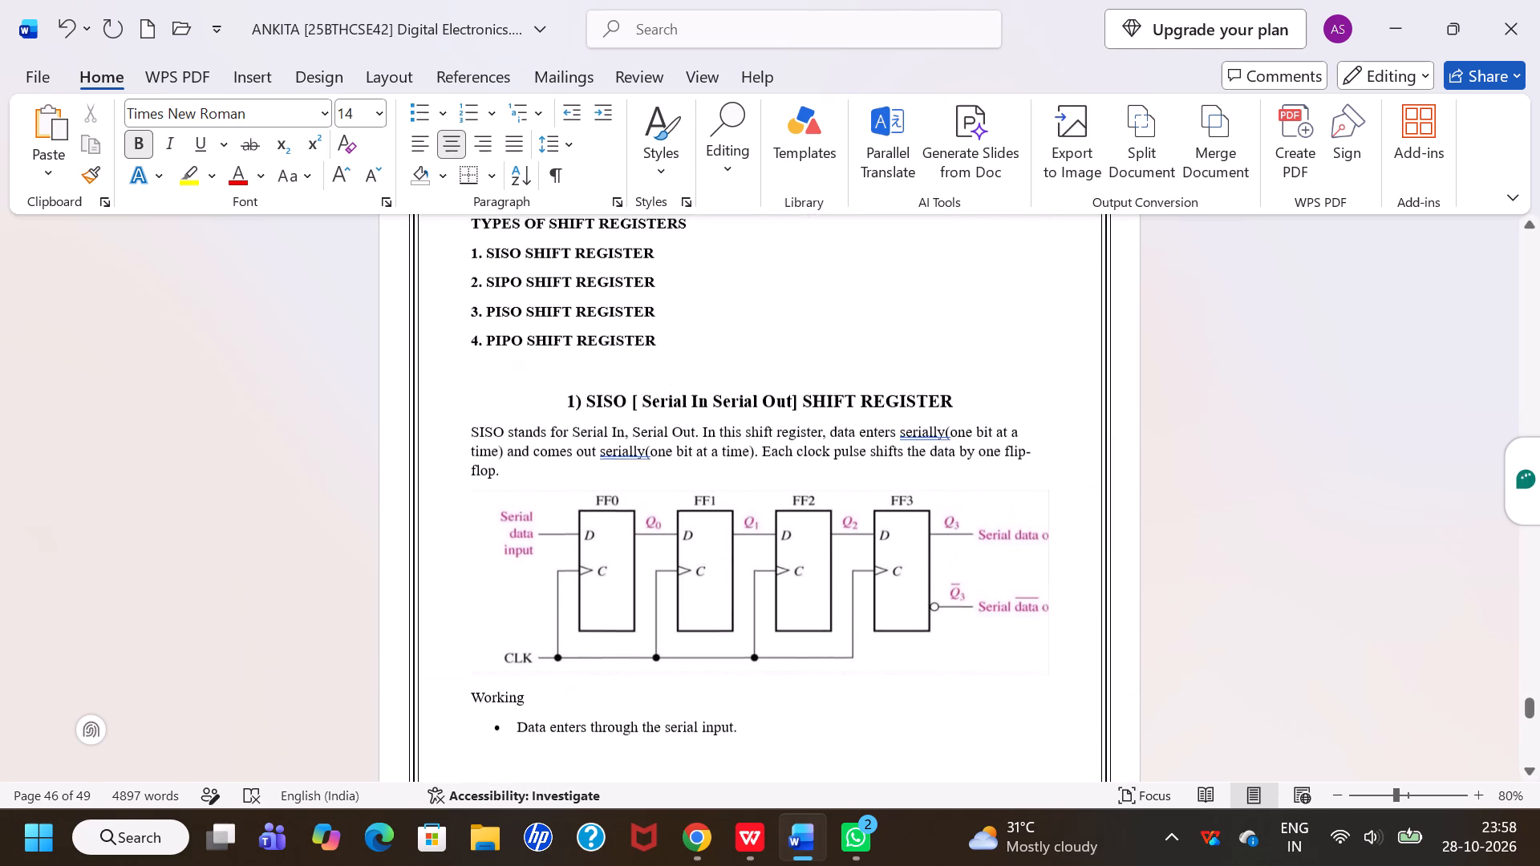
scroll(938, 664, "down", 1)
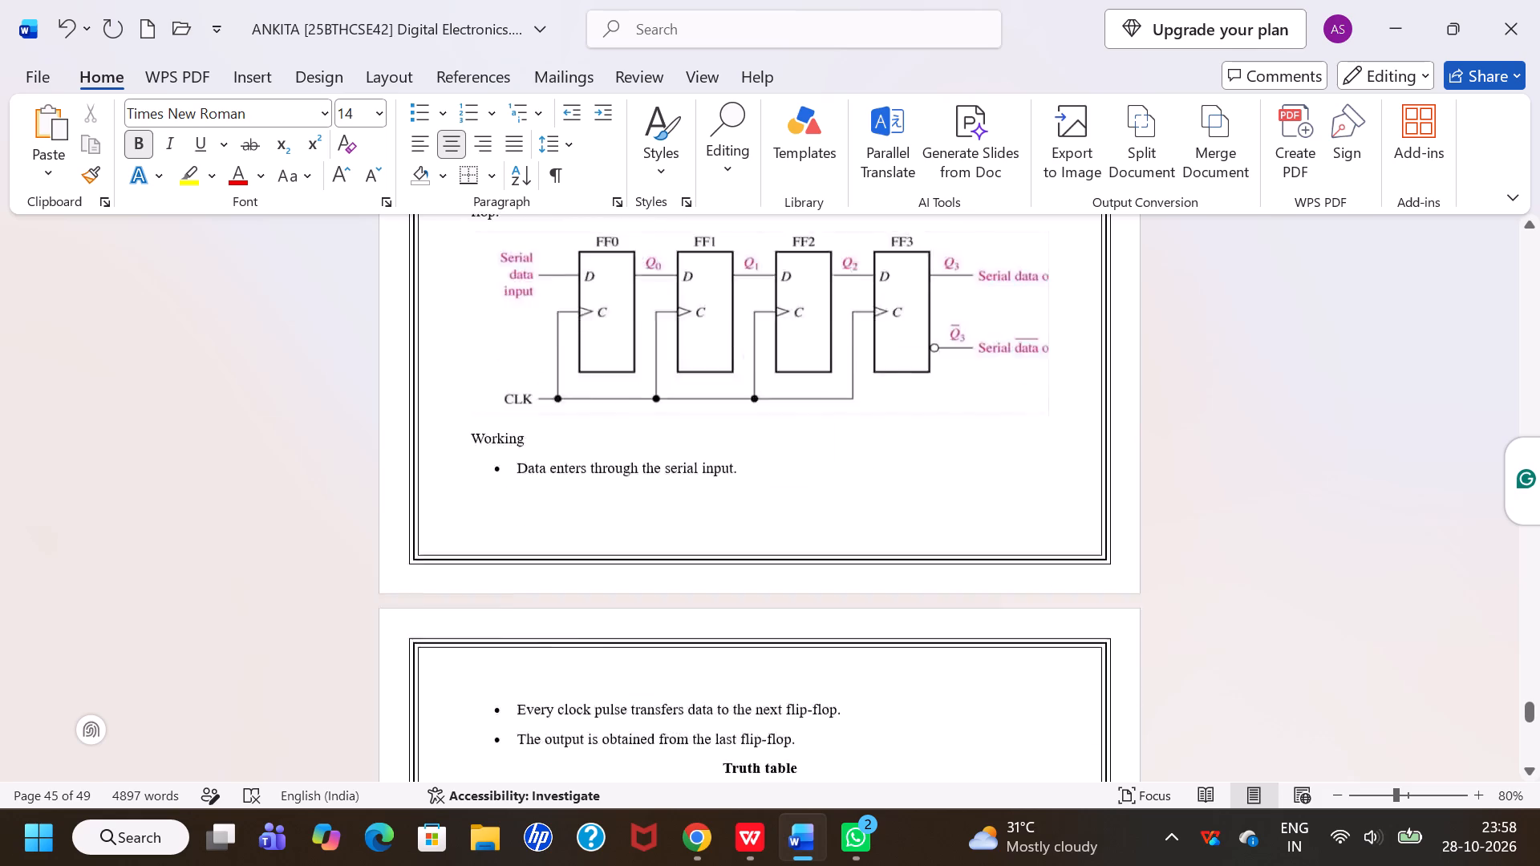
scroll(938, 664, "down", 3)
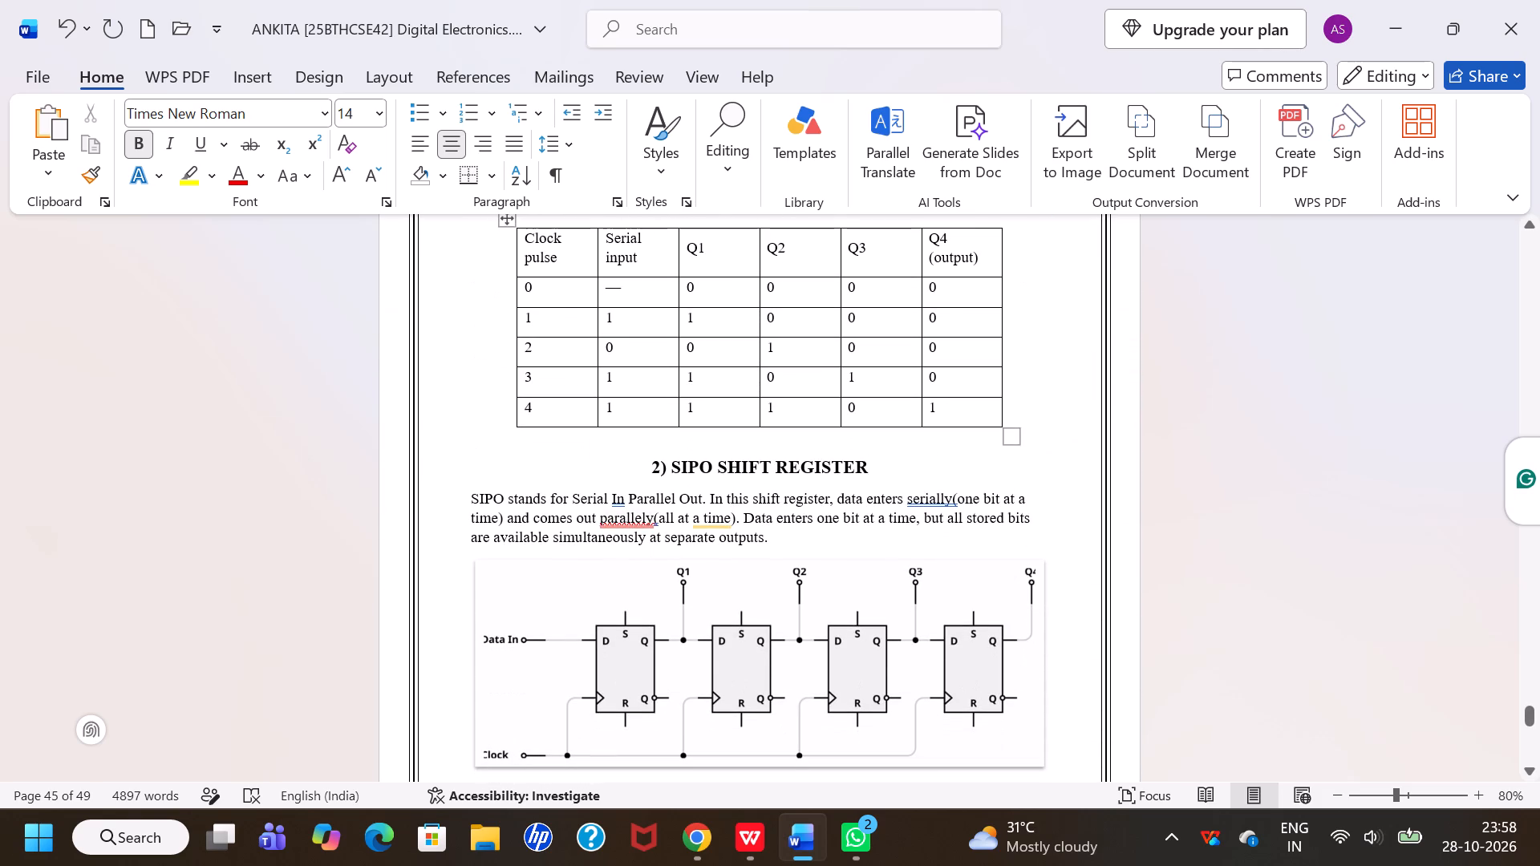
left_click(723, 463)
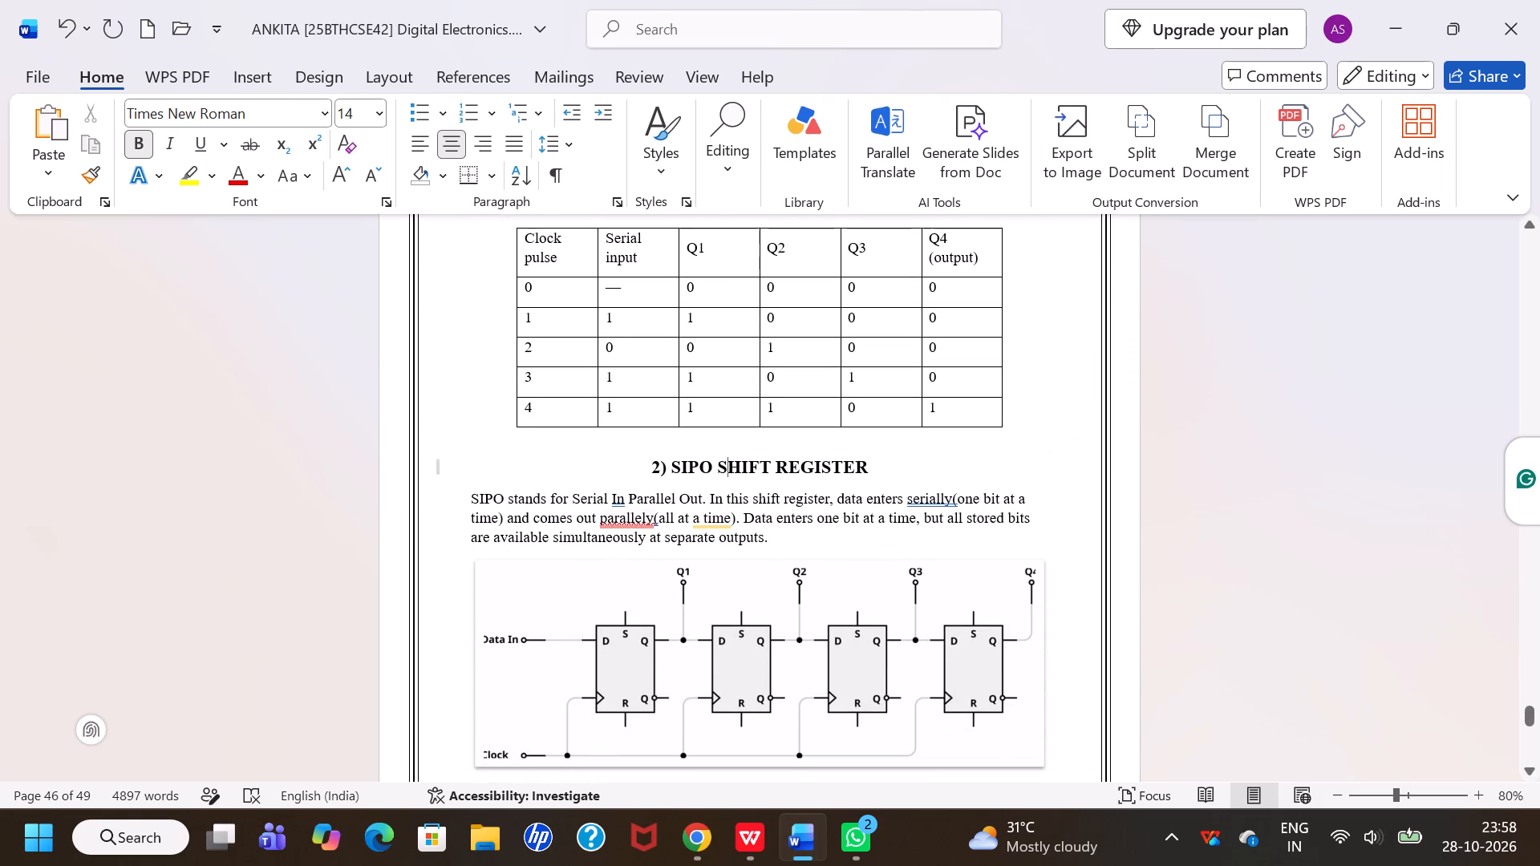
left_click(720, 462)
key("BackSpace")
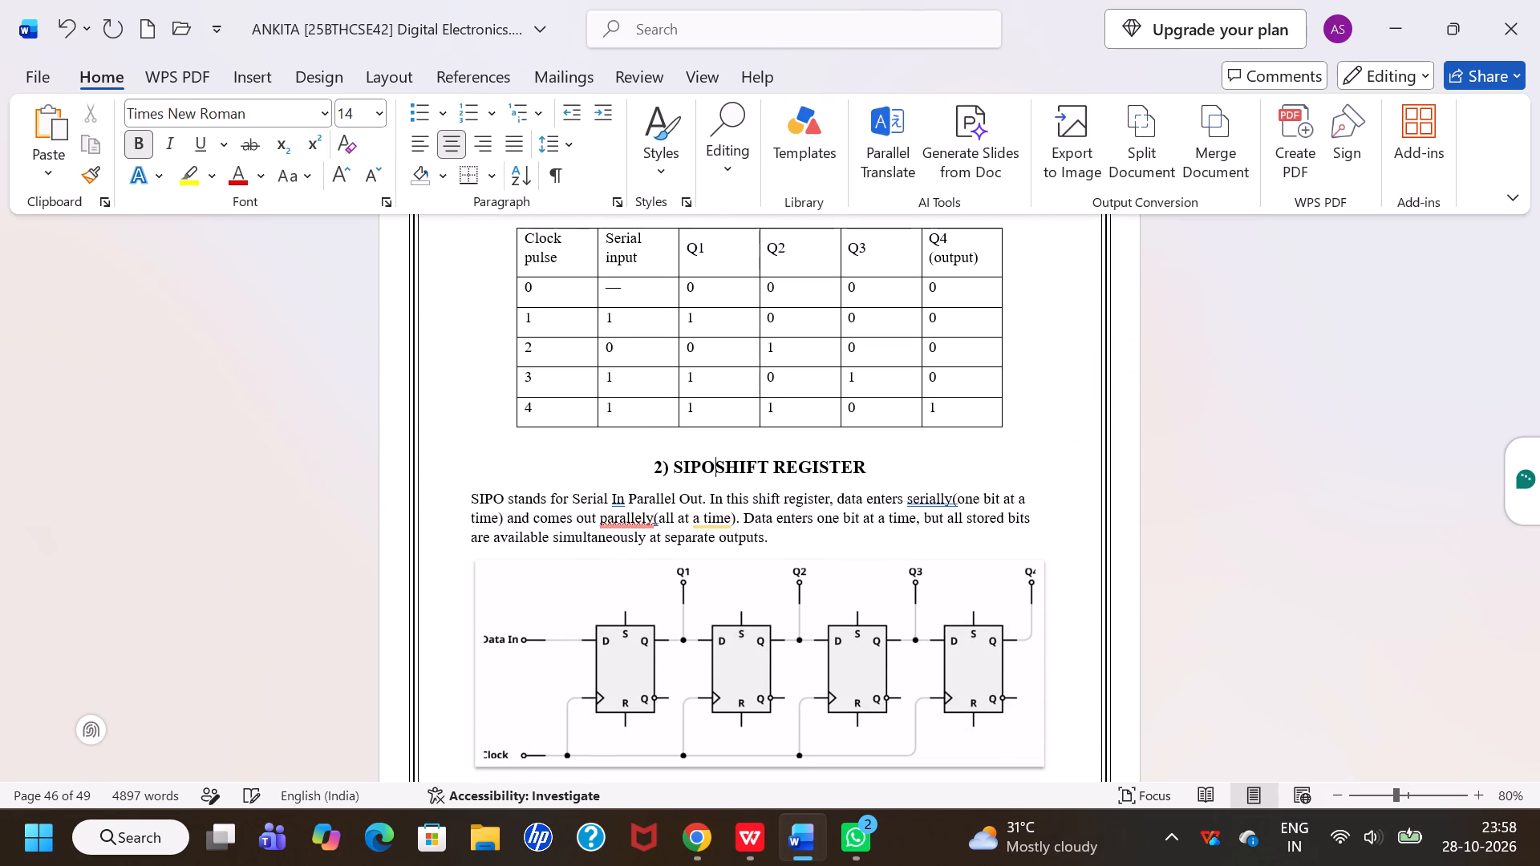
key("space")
key("bracketleft")
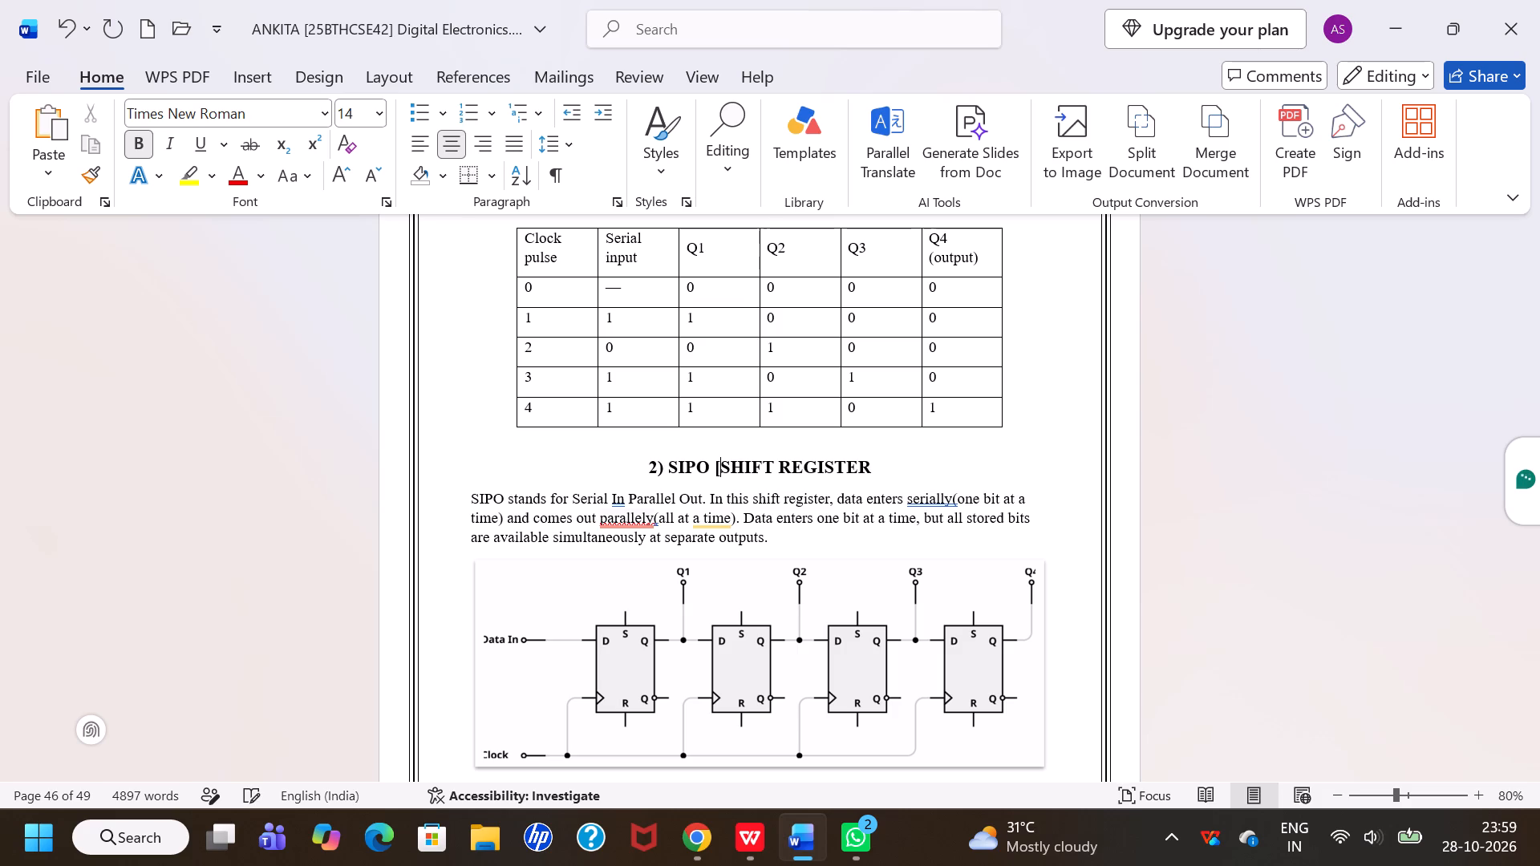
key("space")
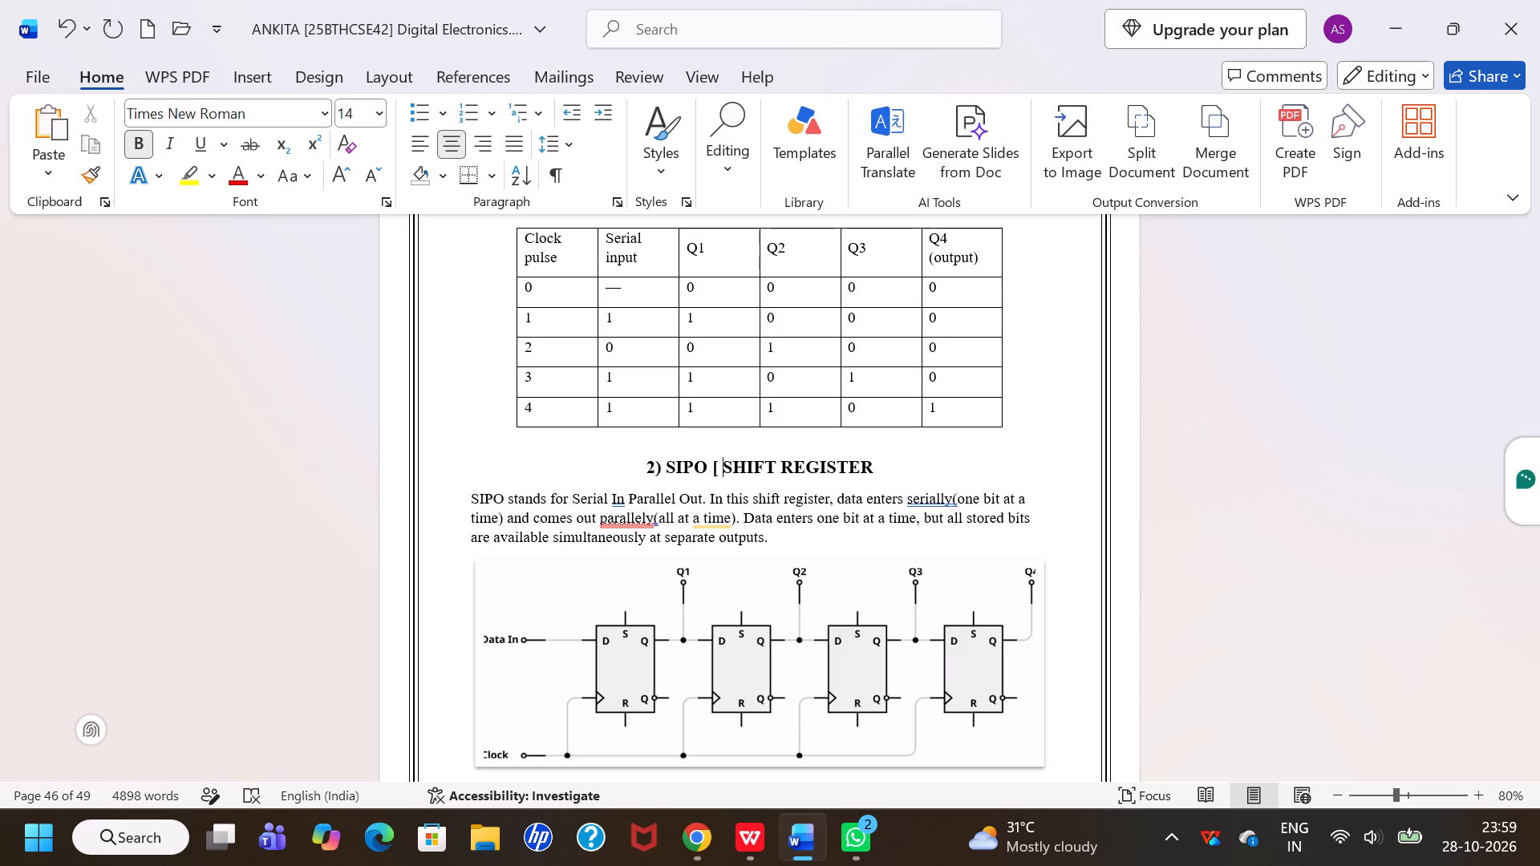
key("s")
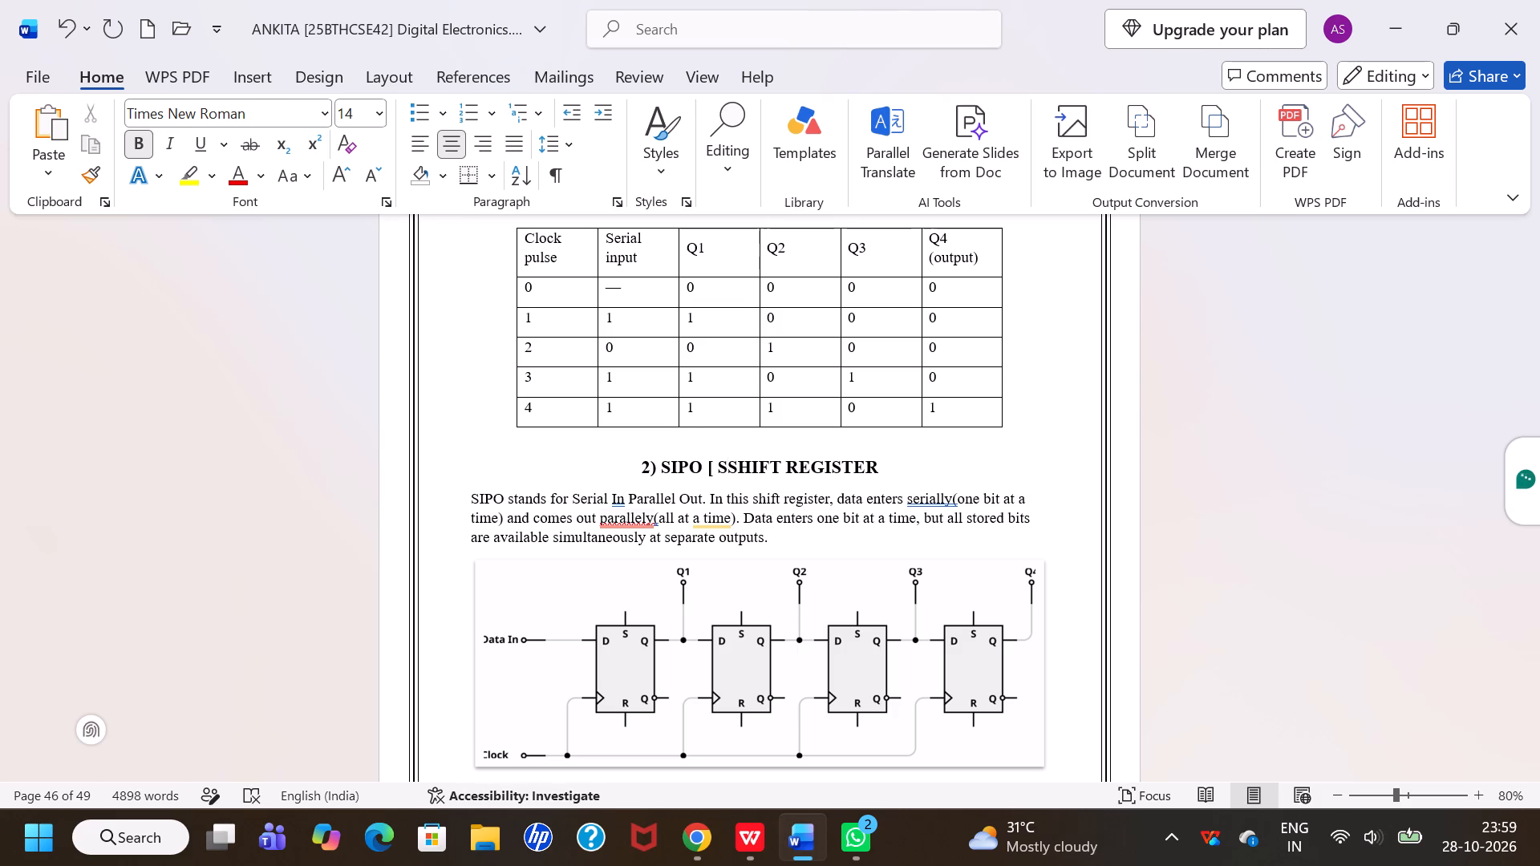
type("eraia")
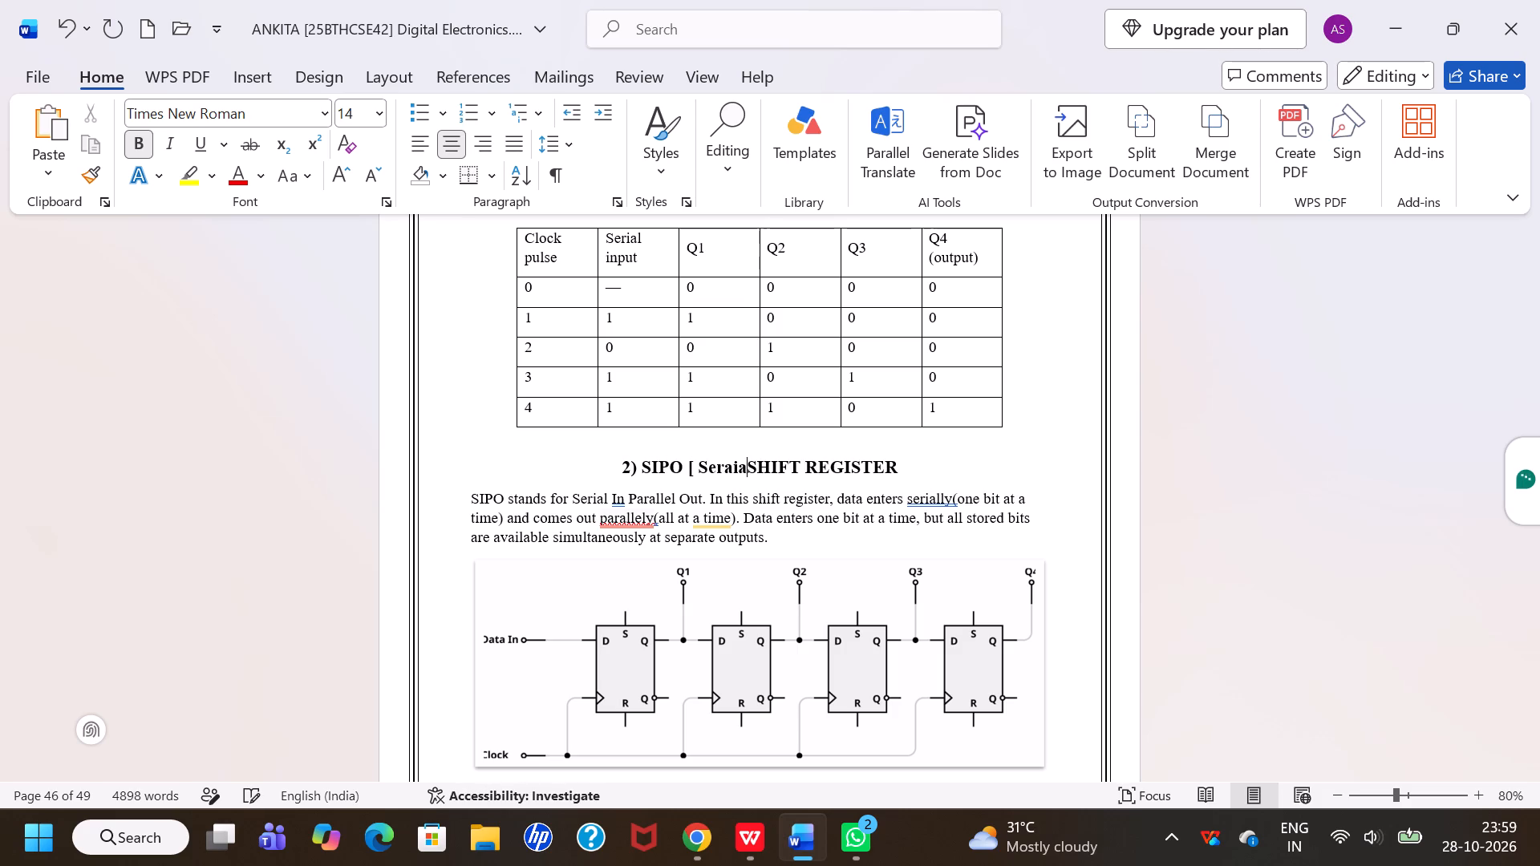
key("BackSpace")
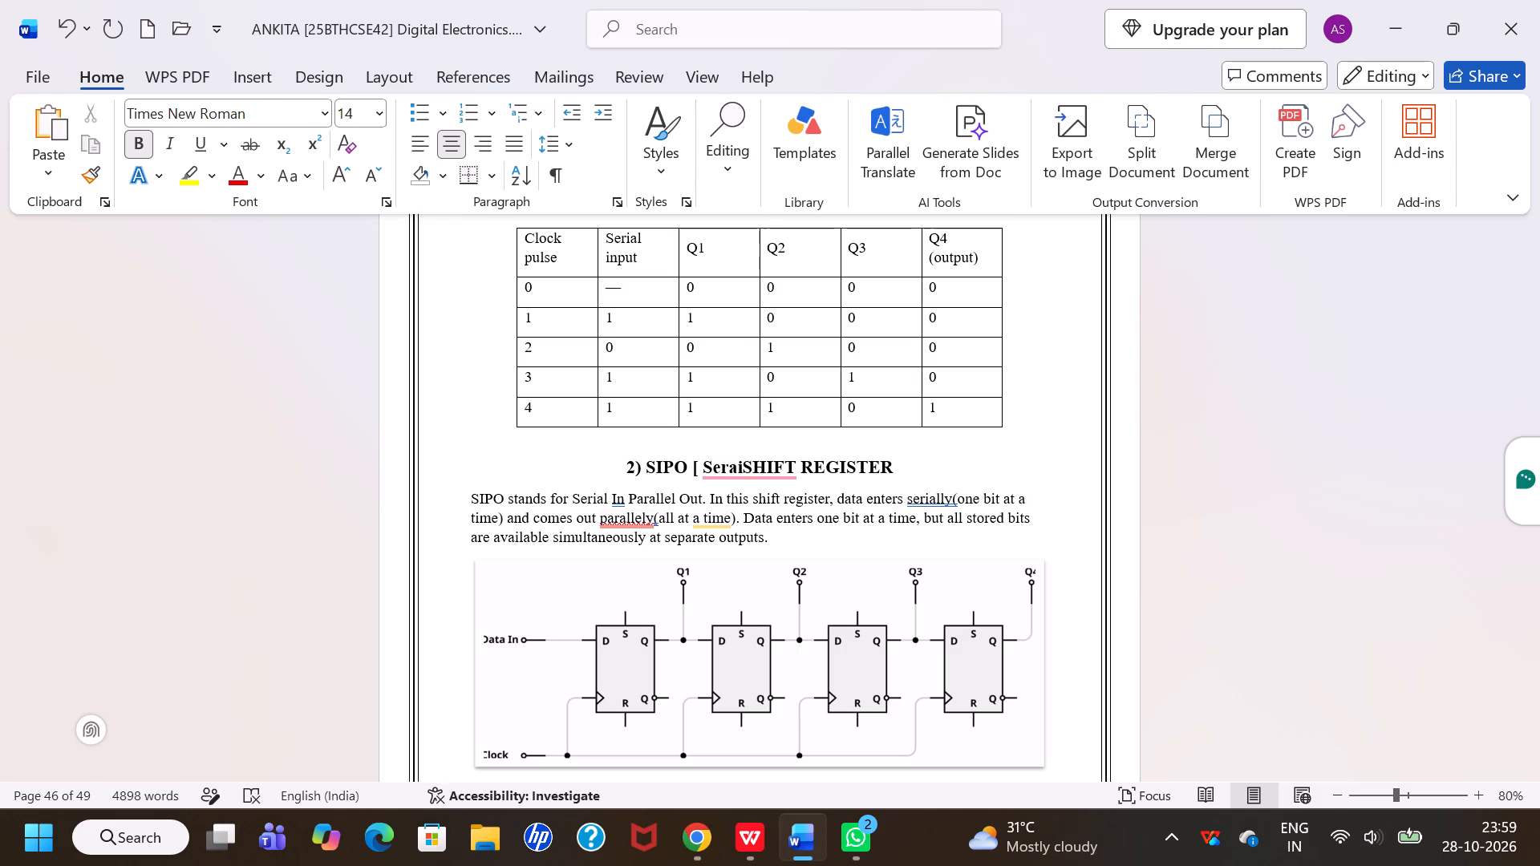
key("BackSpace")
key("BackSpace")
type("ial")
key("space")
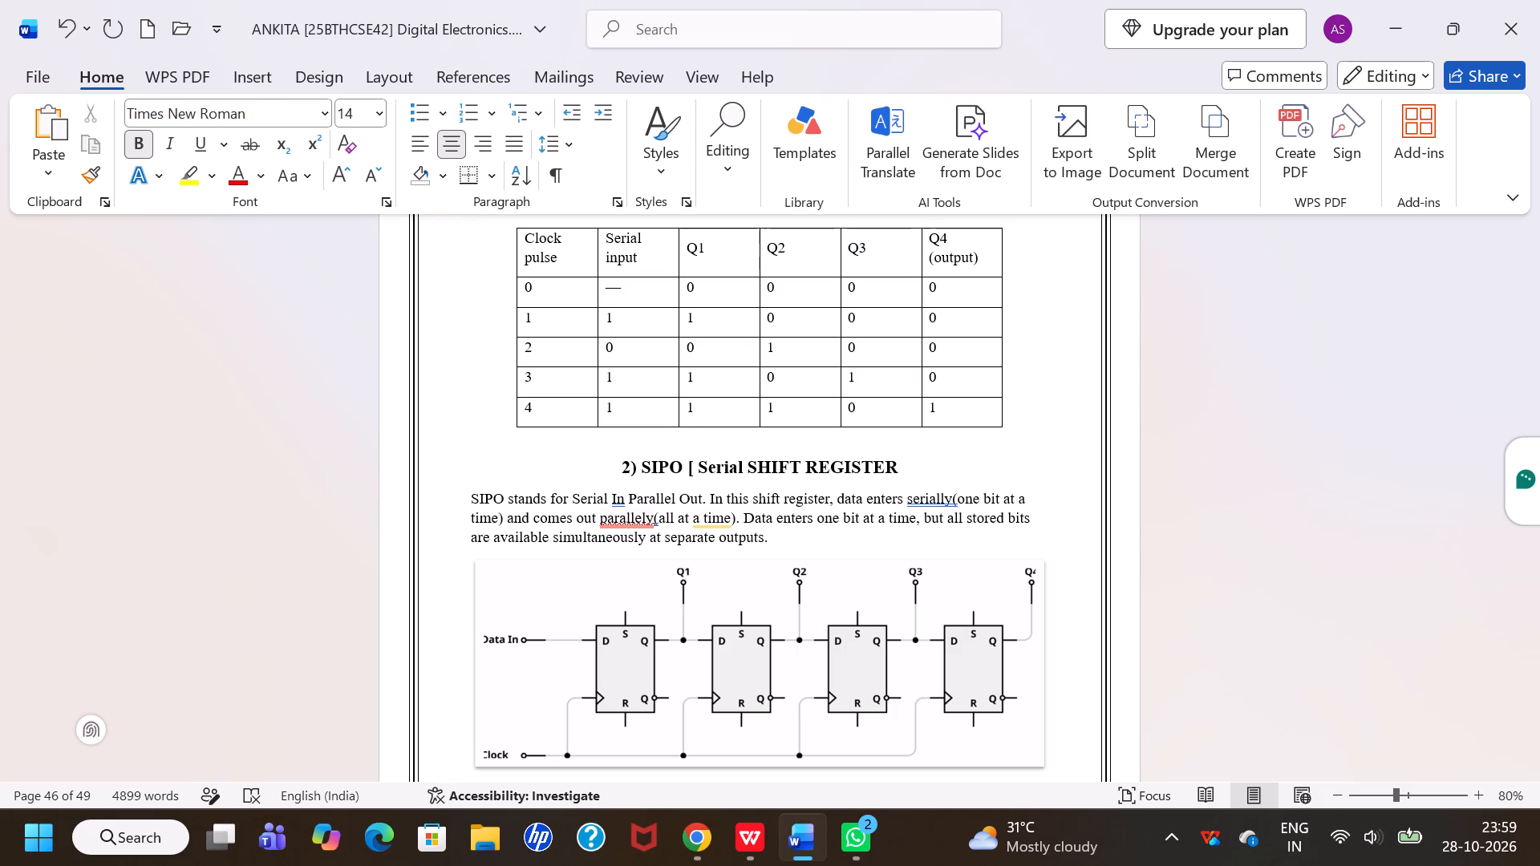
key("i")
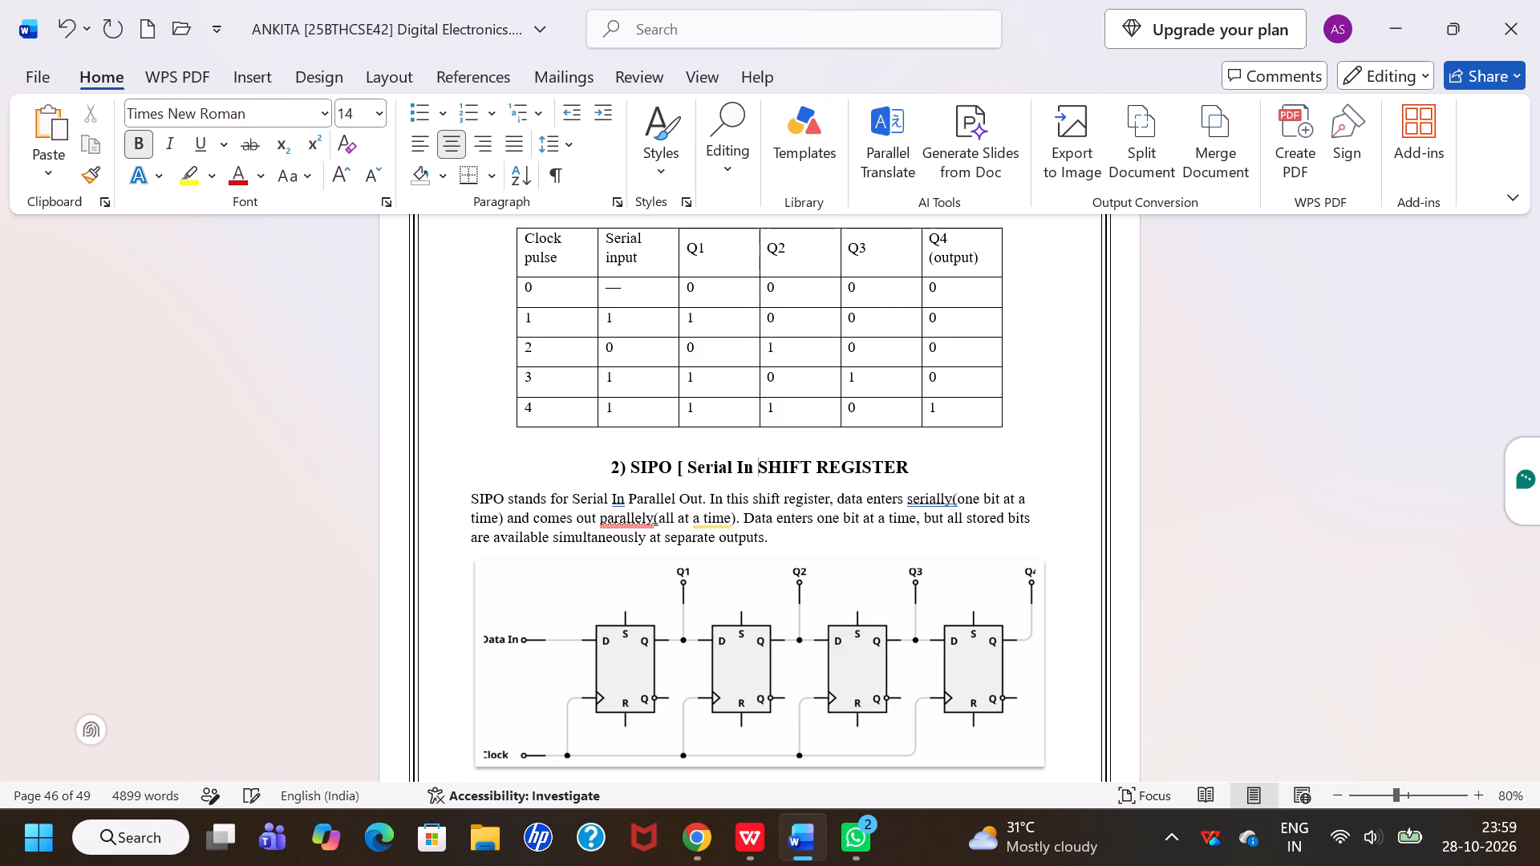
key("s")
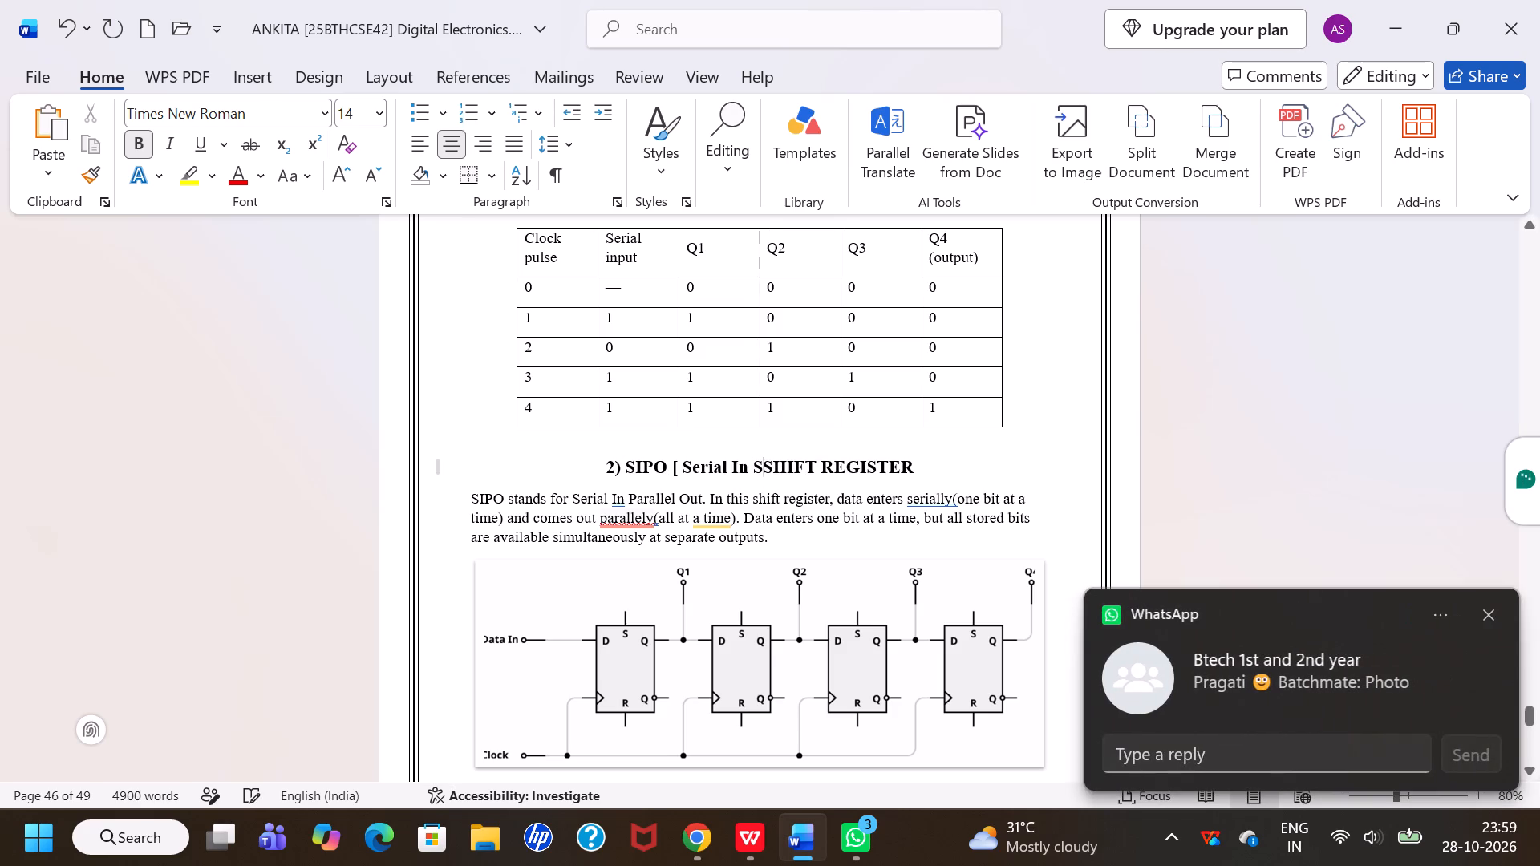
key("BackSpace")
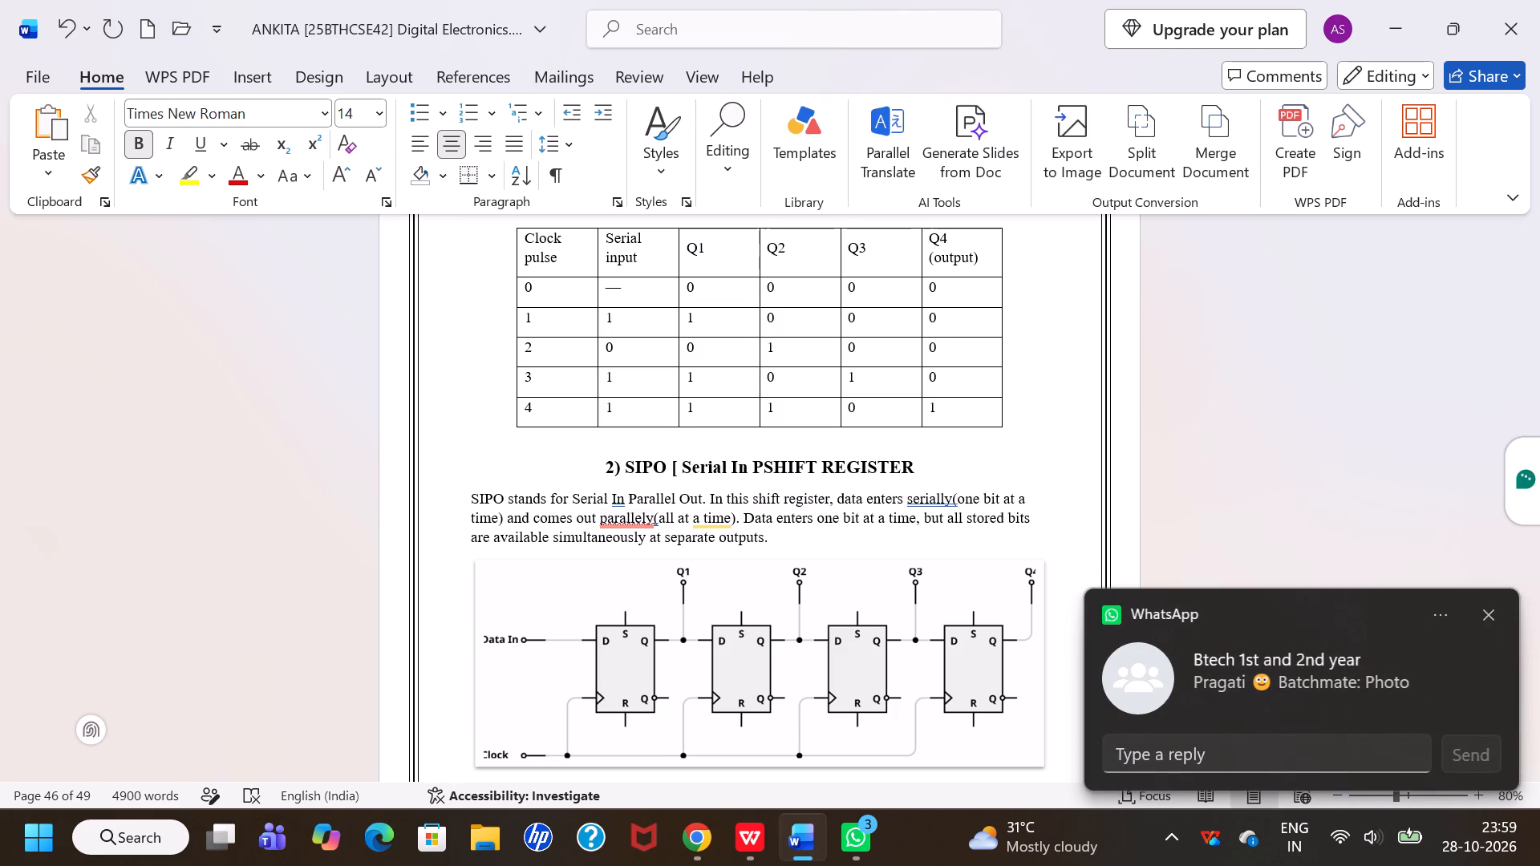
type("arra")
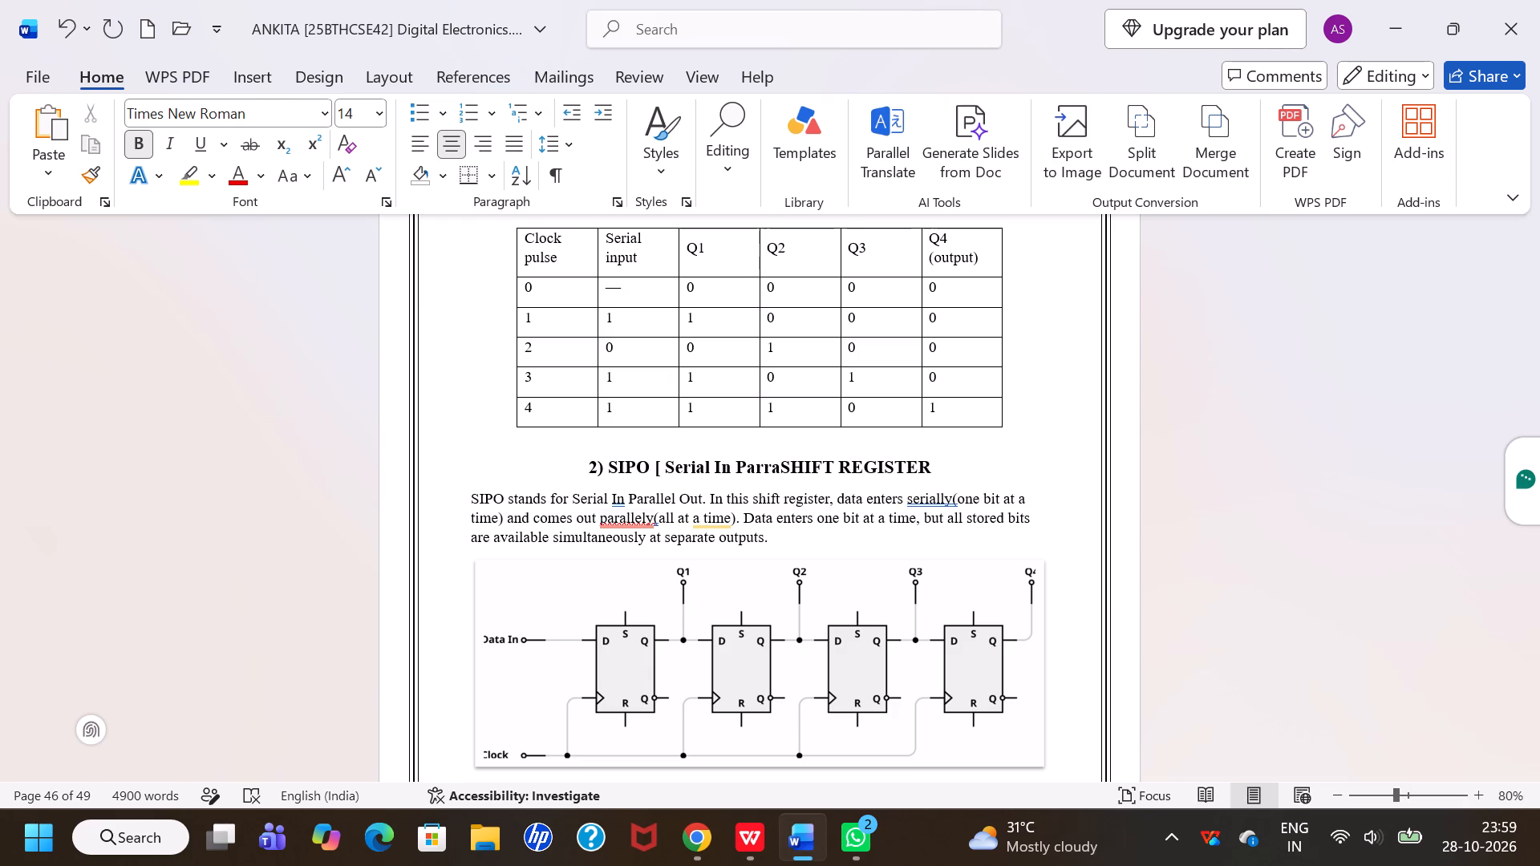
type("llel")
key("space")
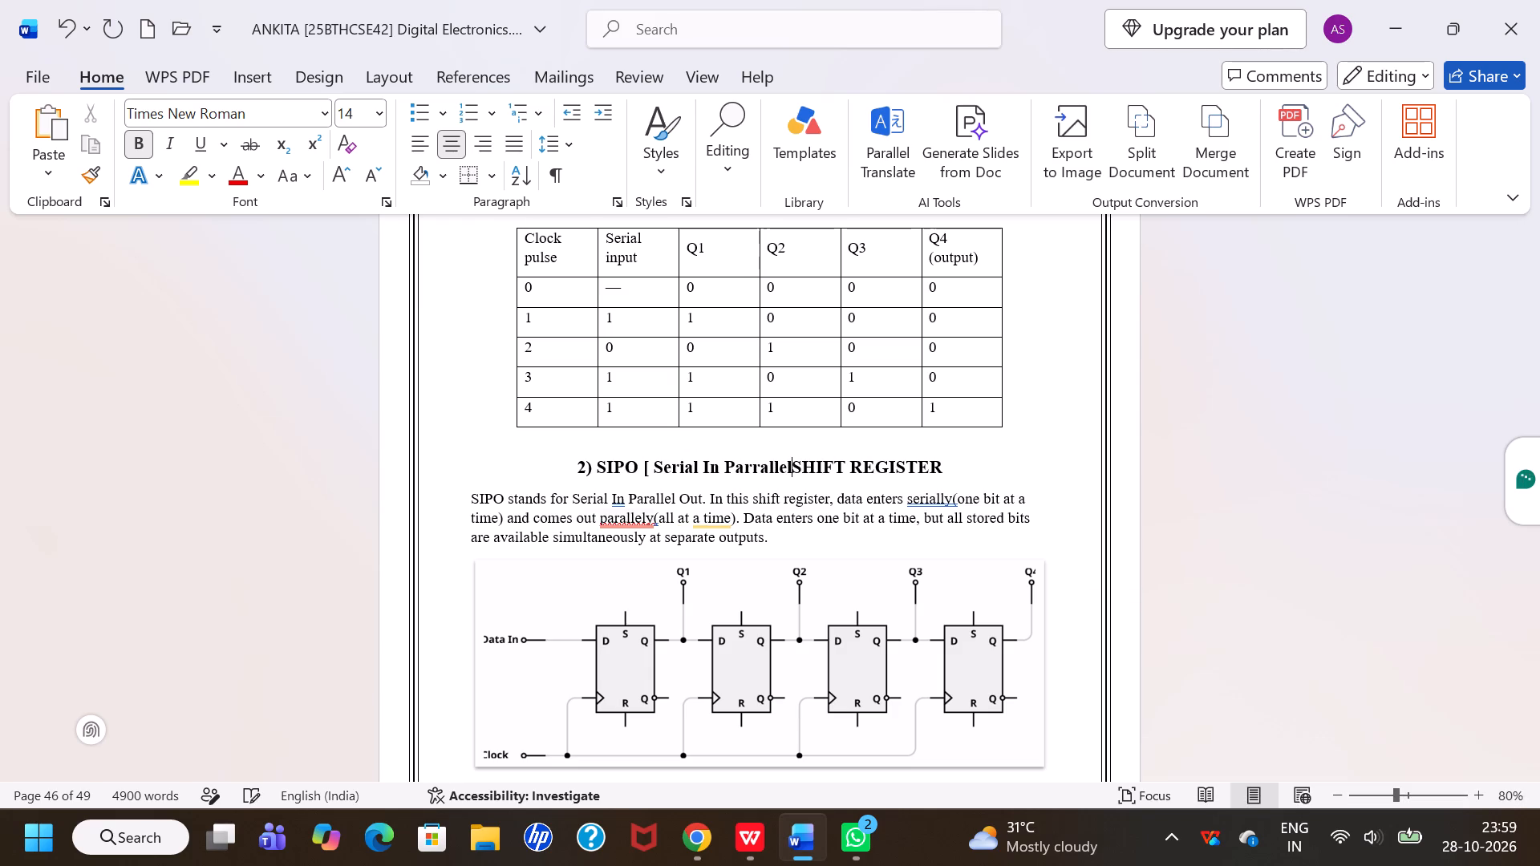
Replace the misspelled "Parrallel" in the SIPO heading with the suggested "Parallel Out" and add a closing square bracket.
left_click(751, 470)
left_click(751, 470)
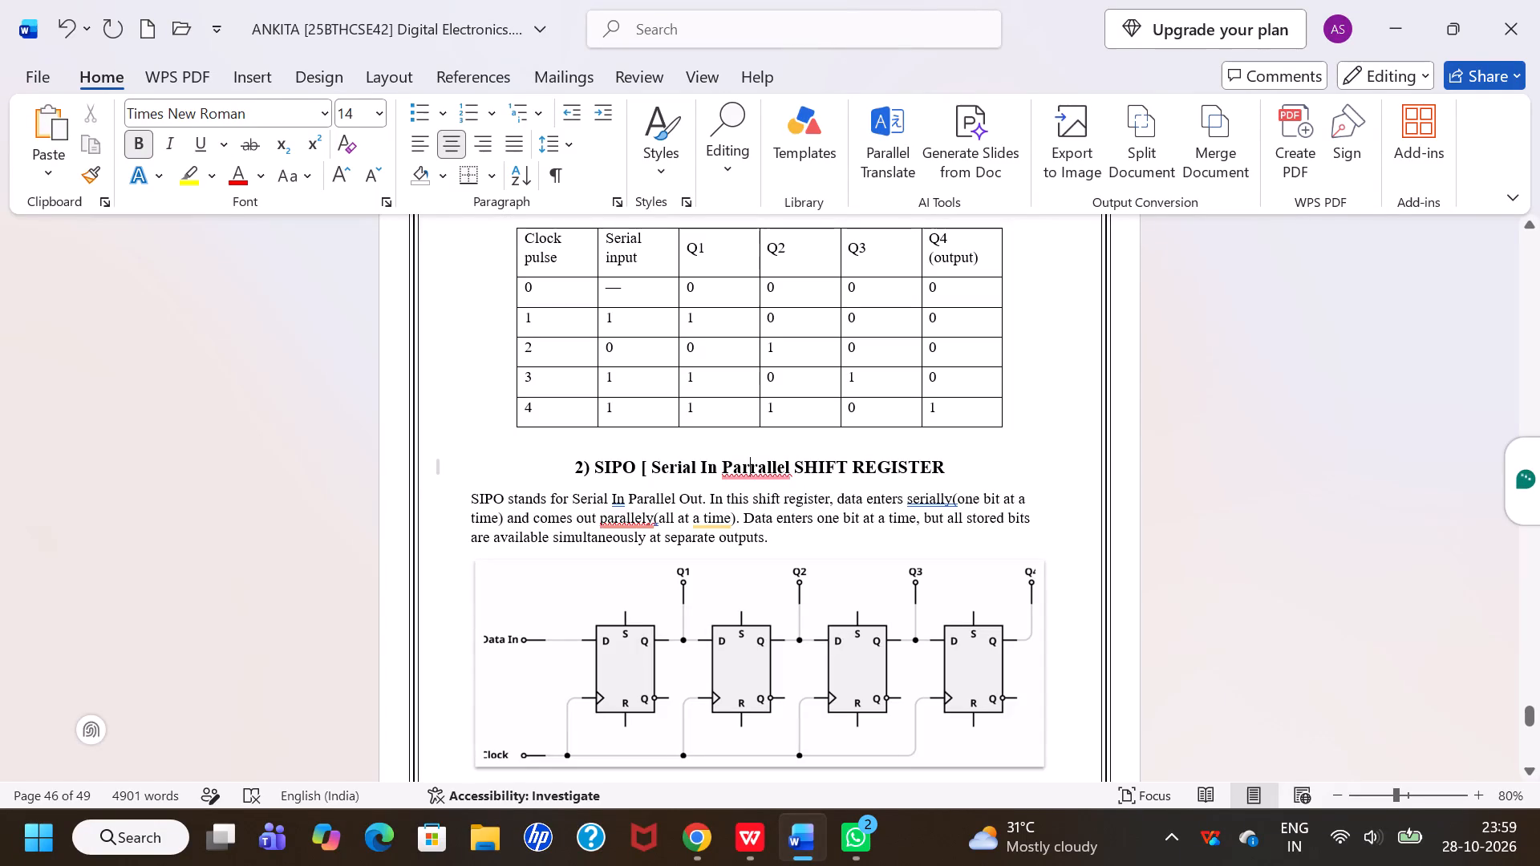
left_click(756, 476)
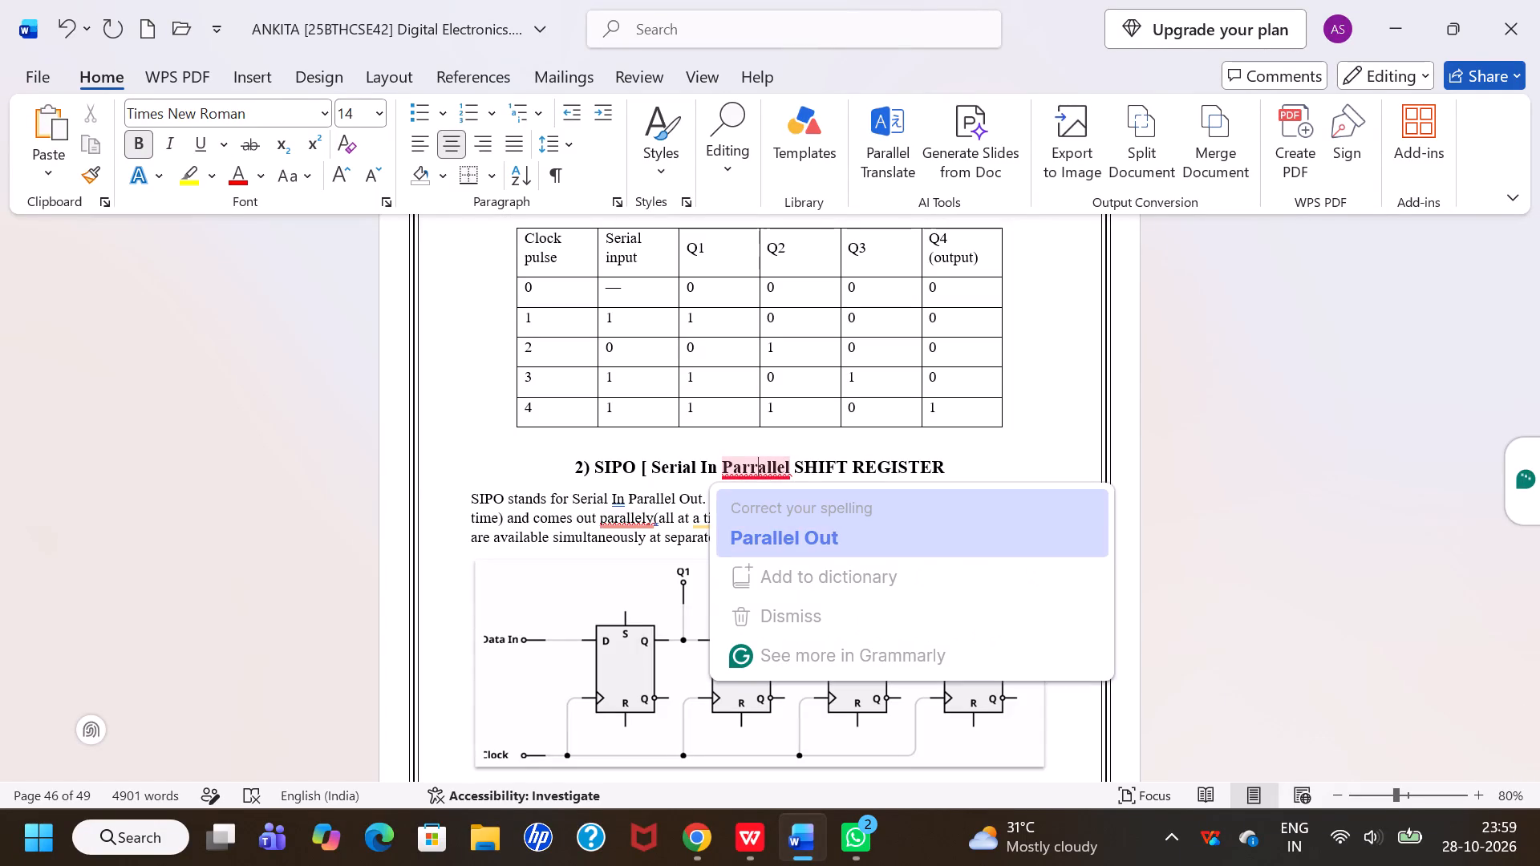
left_click(779, 544)
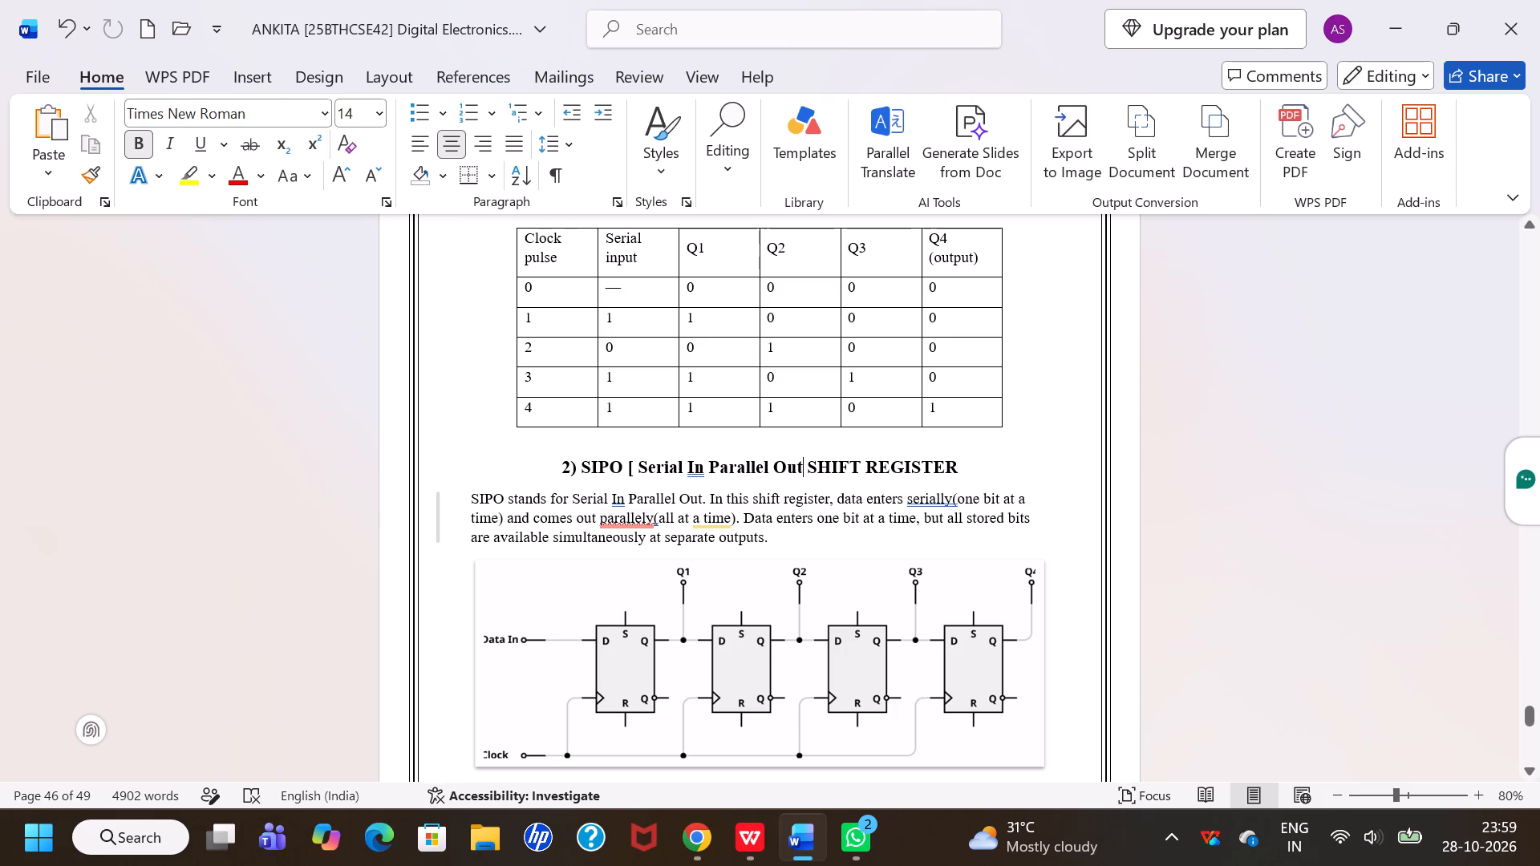
key("bracketright")
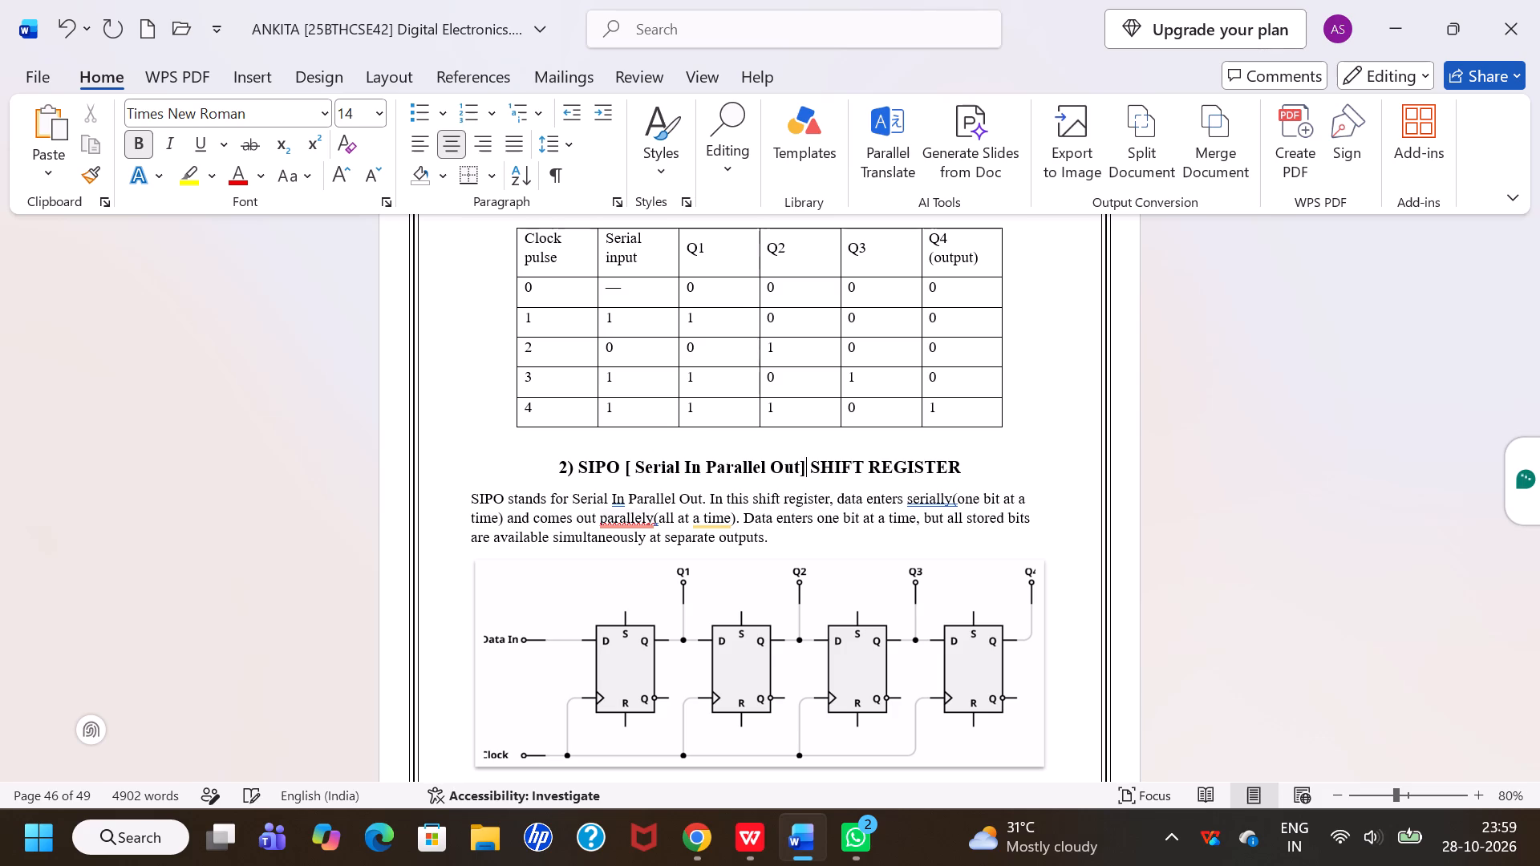
Make the "Truth table" heading of the SIPO section bold and centered.
scroll(886, 557, "down", 3)
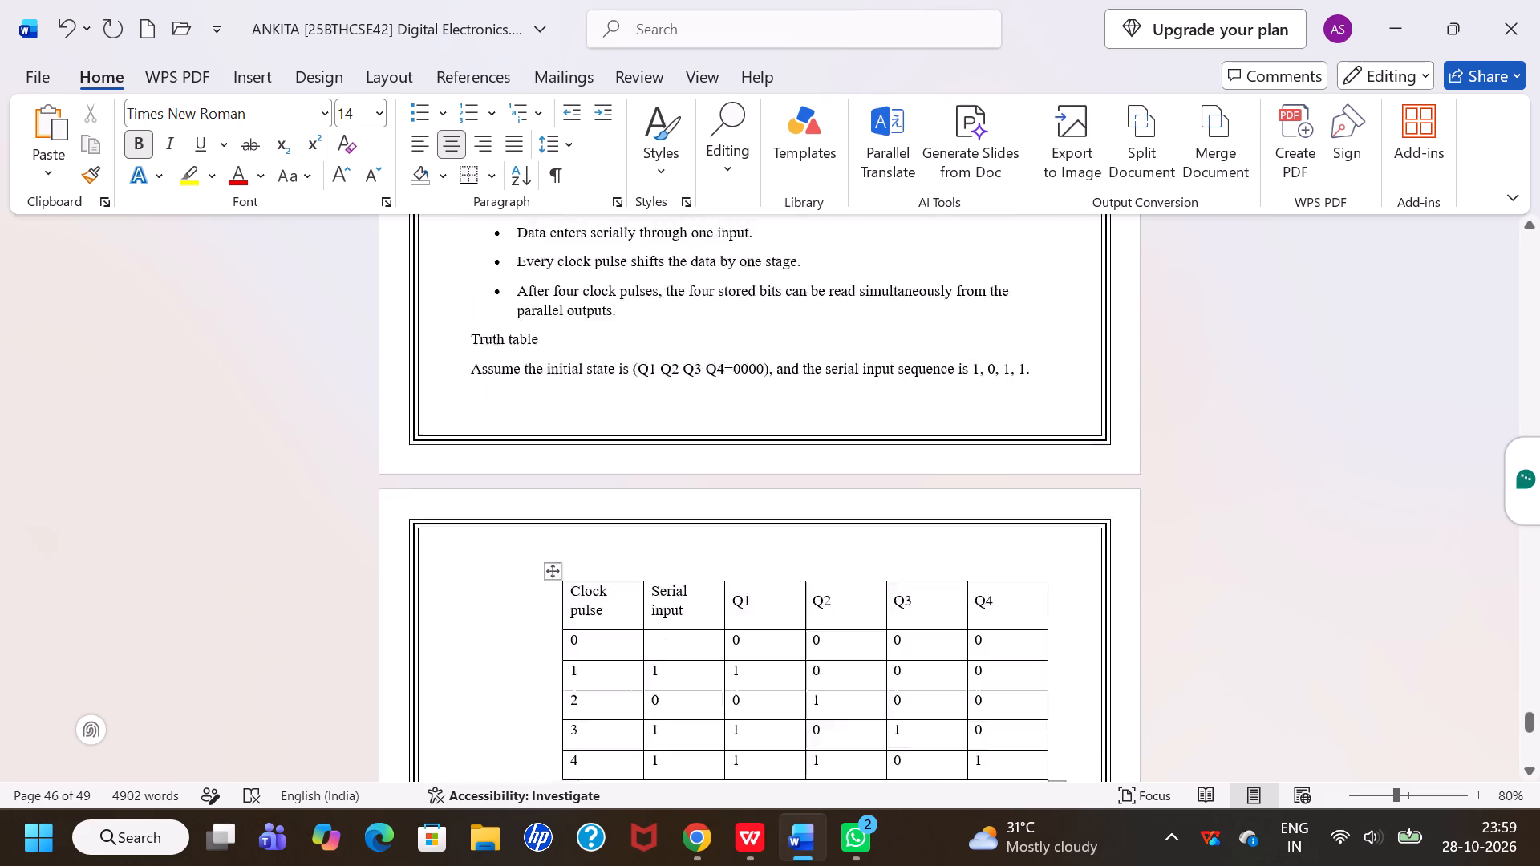
scroll(886, 557, "up", 1)
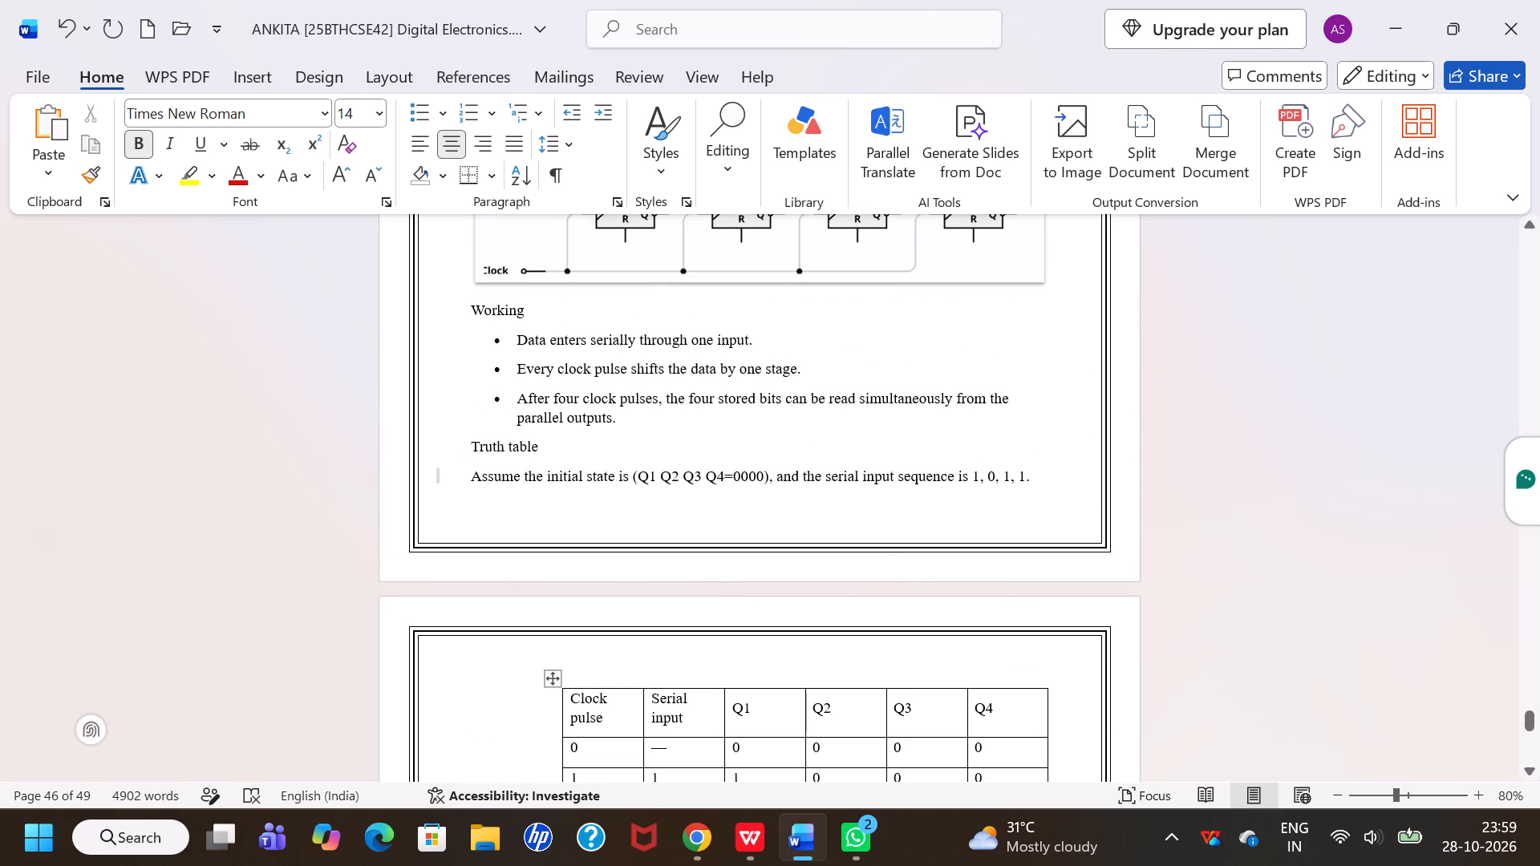
triple_click(511, 448)
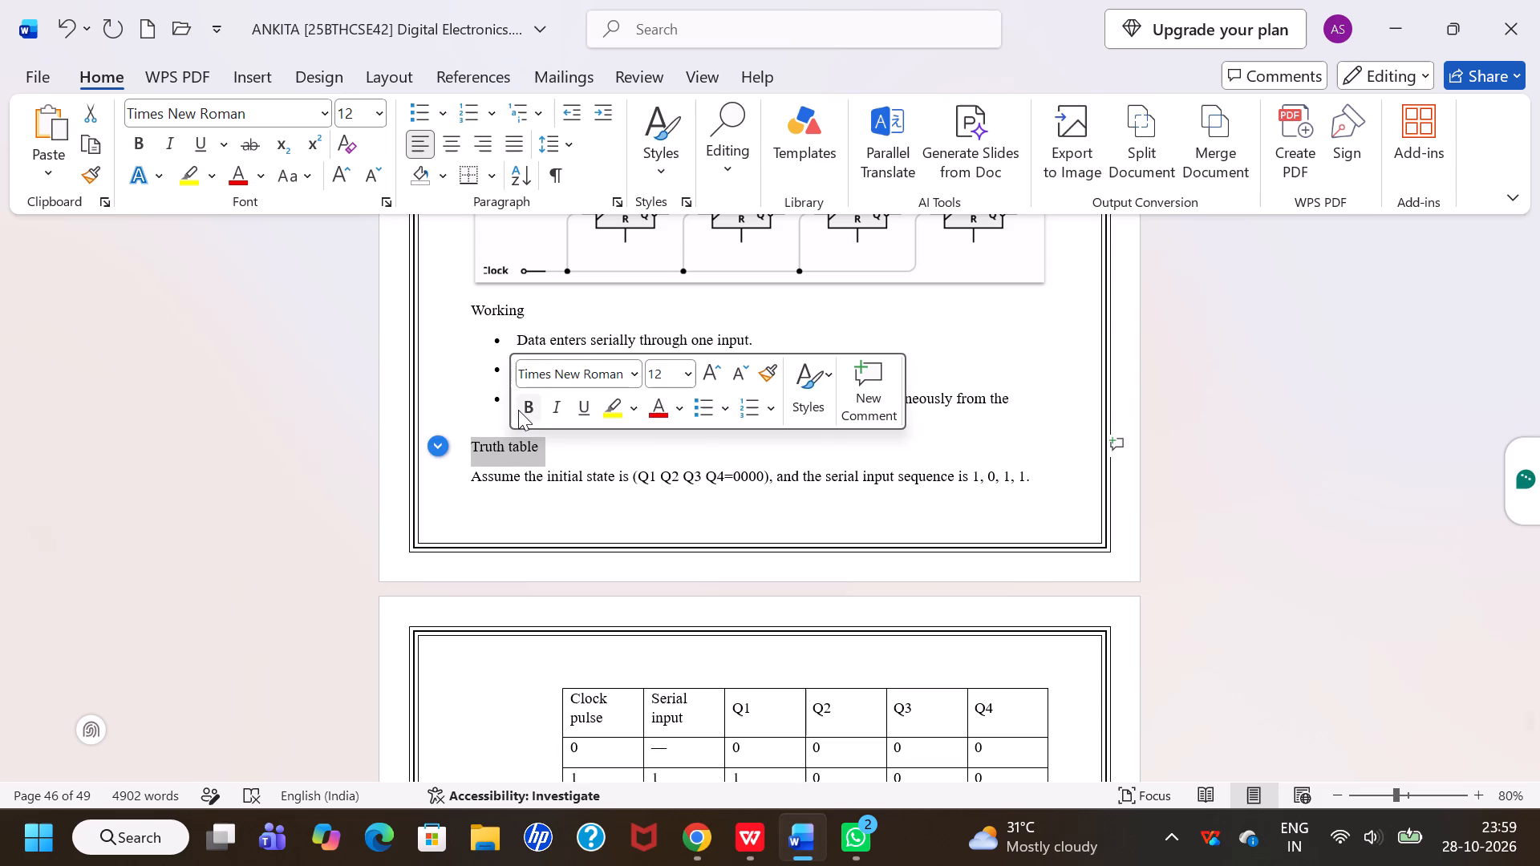
left_click(518, 410)
left_click(457, 144)
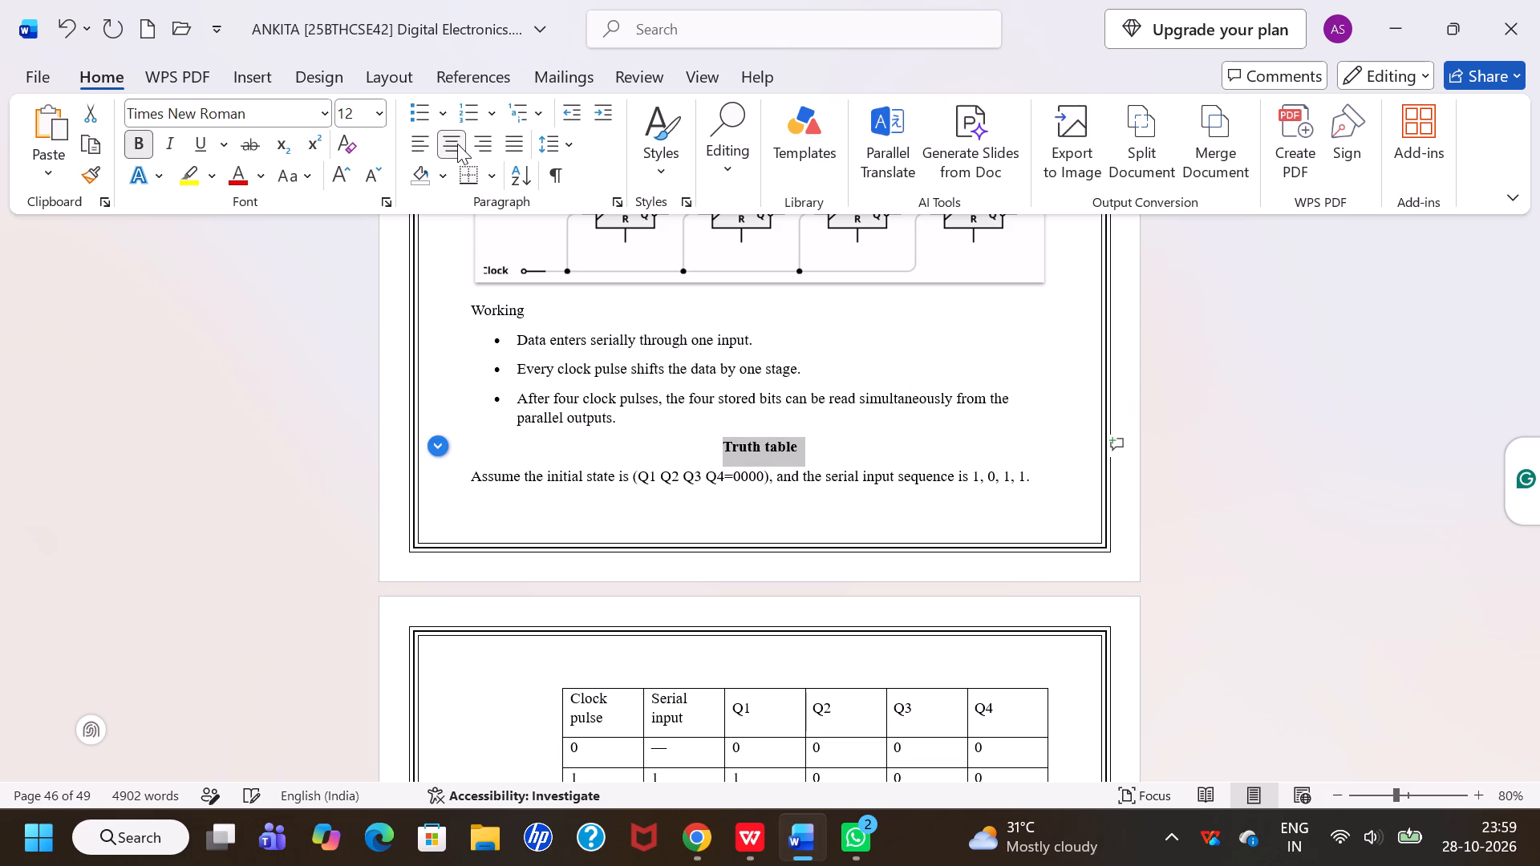
left_click(869, 467)
Center the whole truth table of the SIPO section horizontally on the page.
scroll(869, 467, "down", 1)
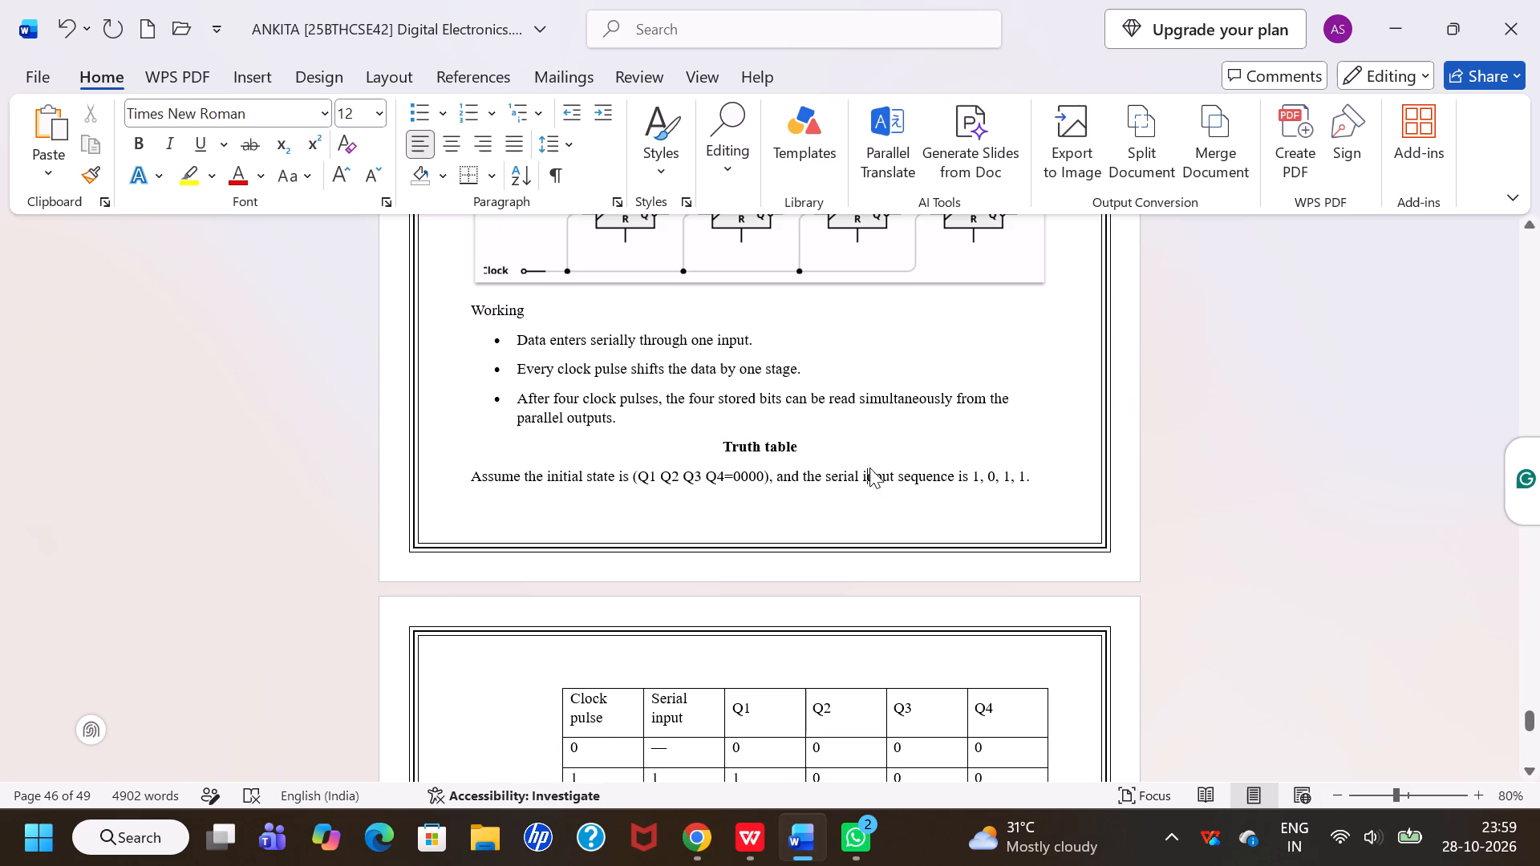
scroll(869, 467, "down", 1)
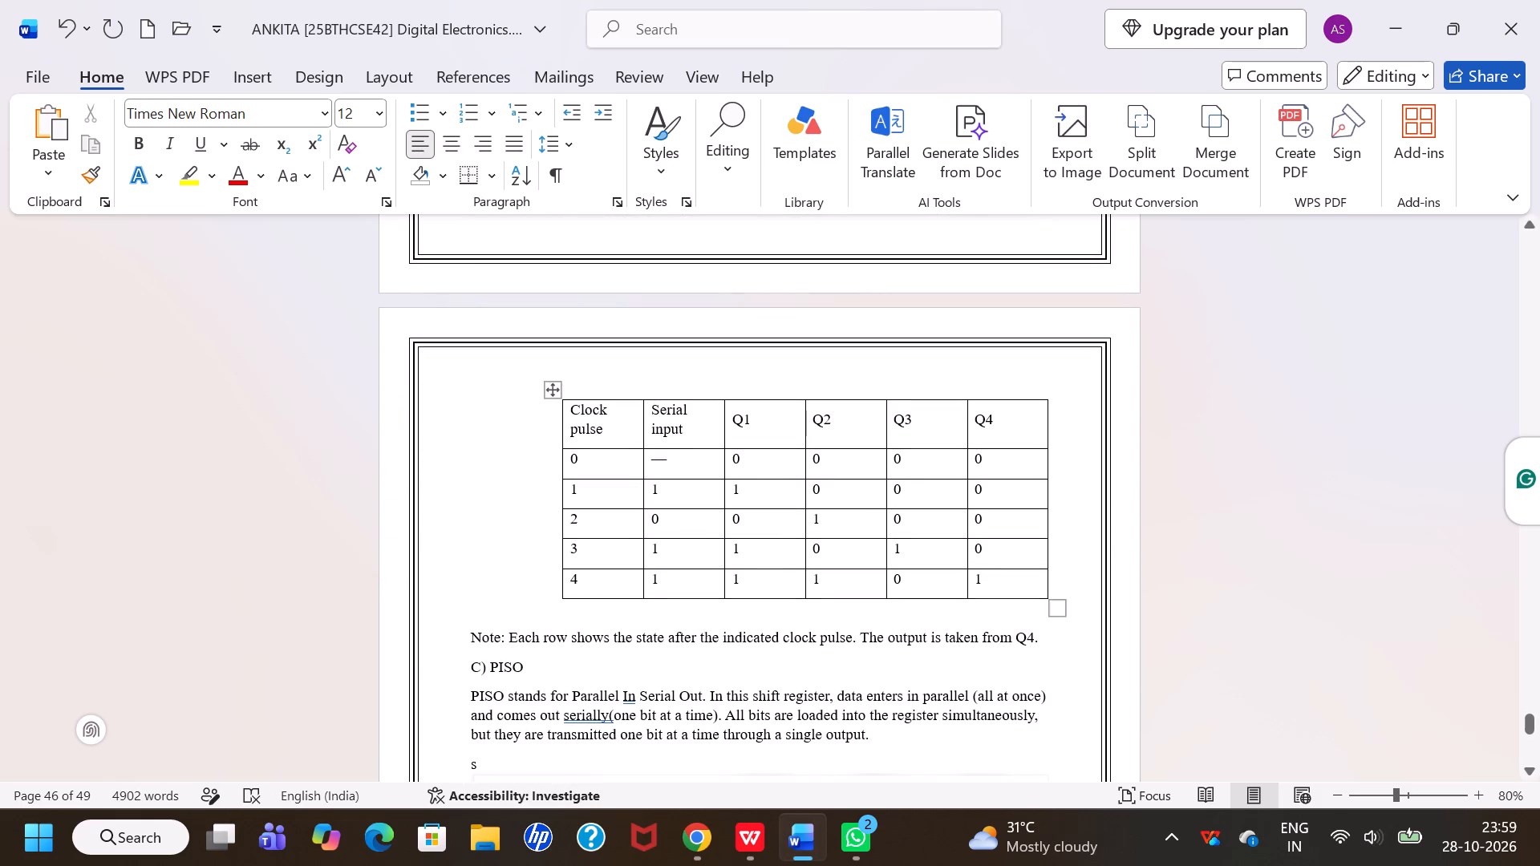
left_click(549, 395)
left_click(551, 394)
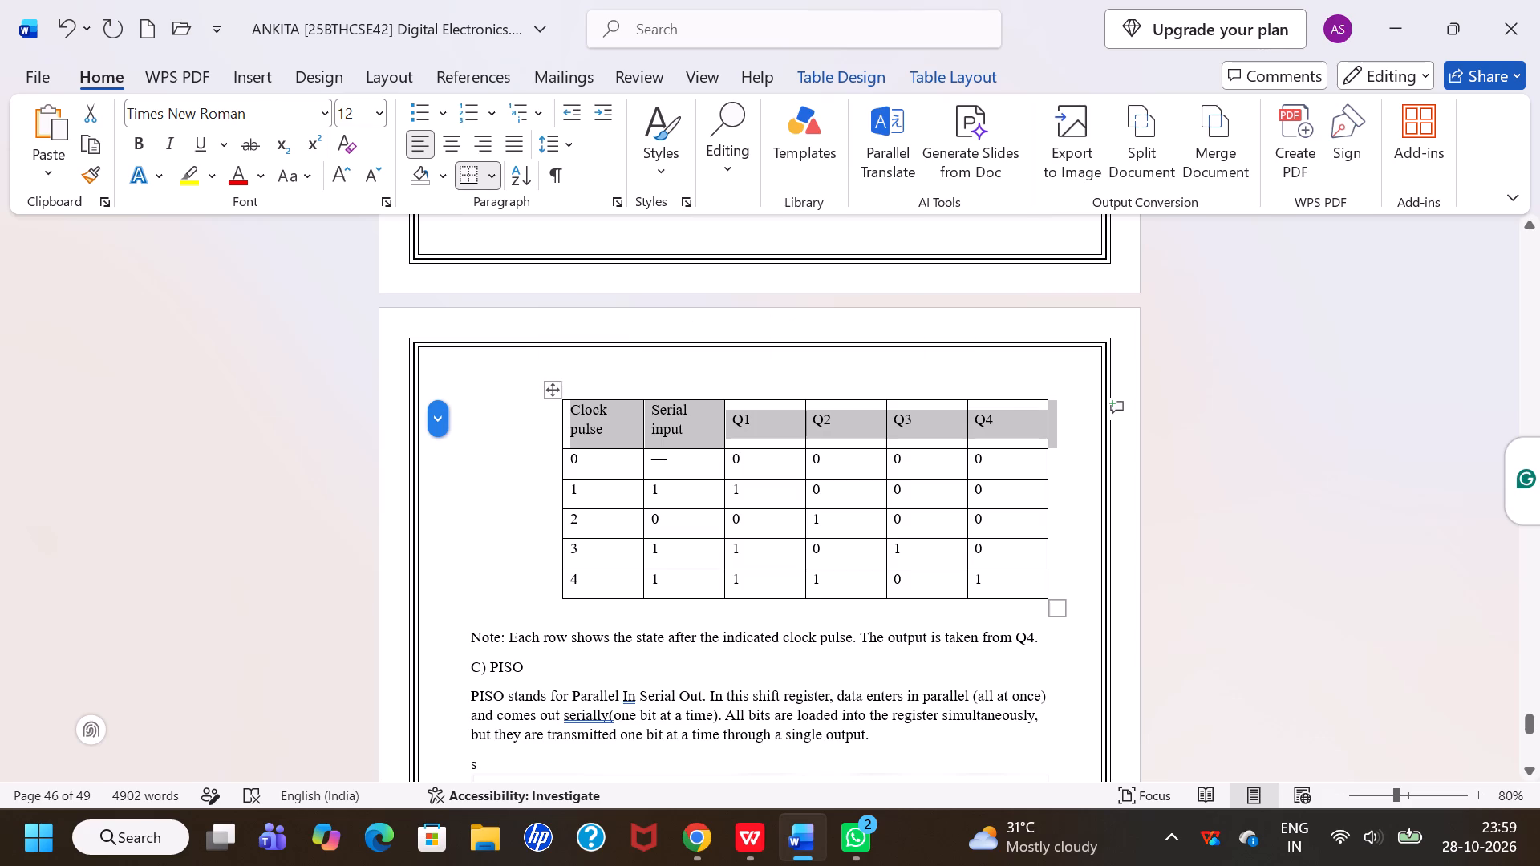
left_click(452, 147)
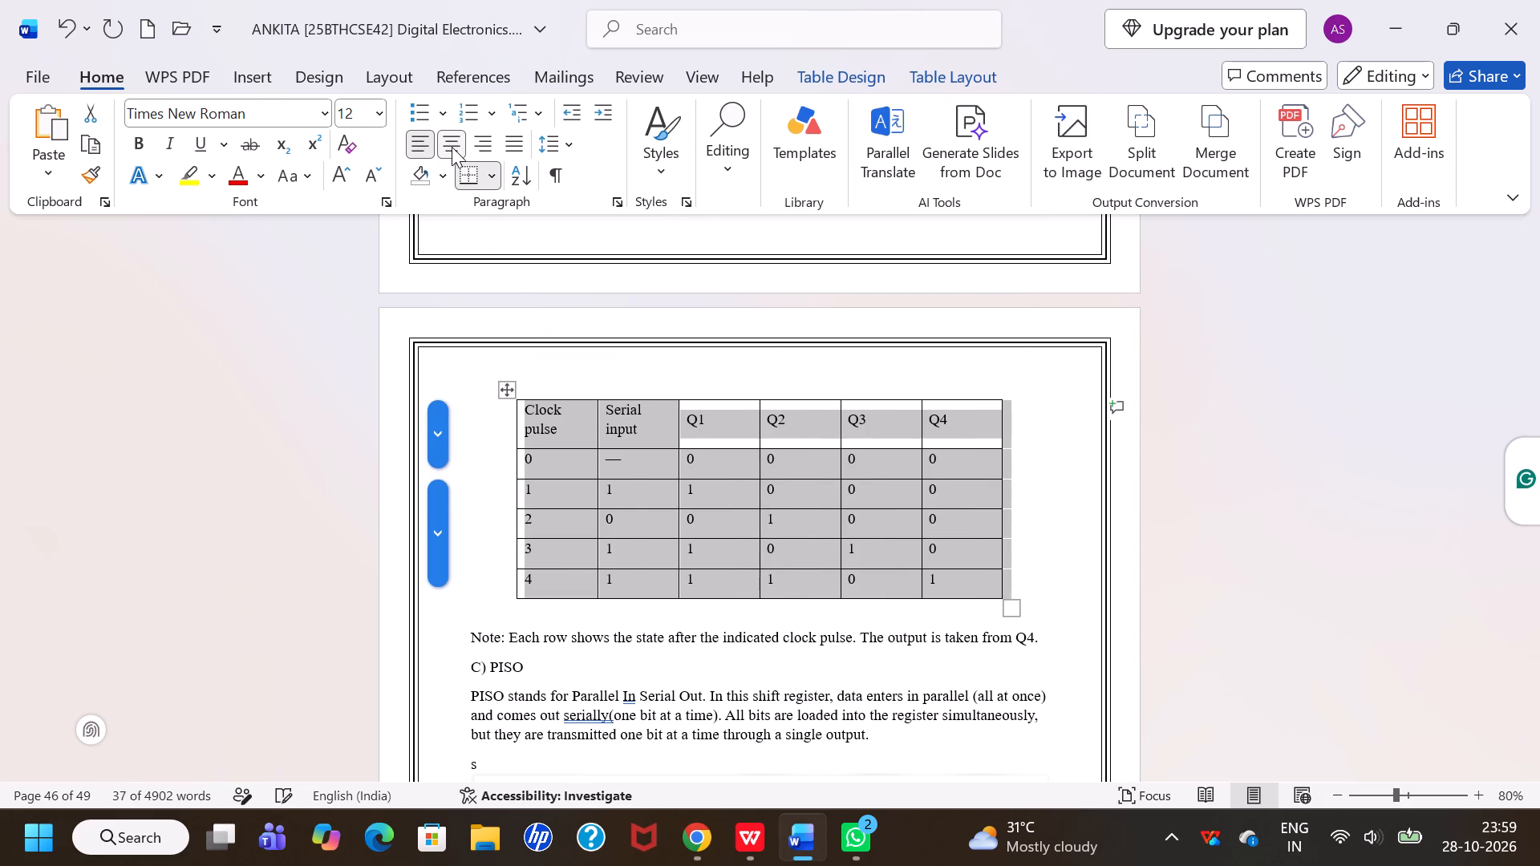
left_click(722, 365)
scroll(722, 365, "down", 2)
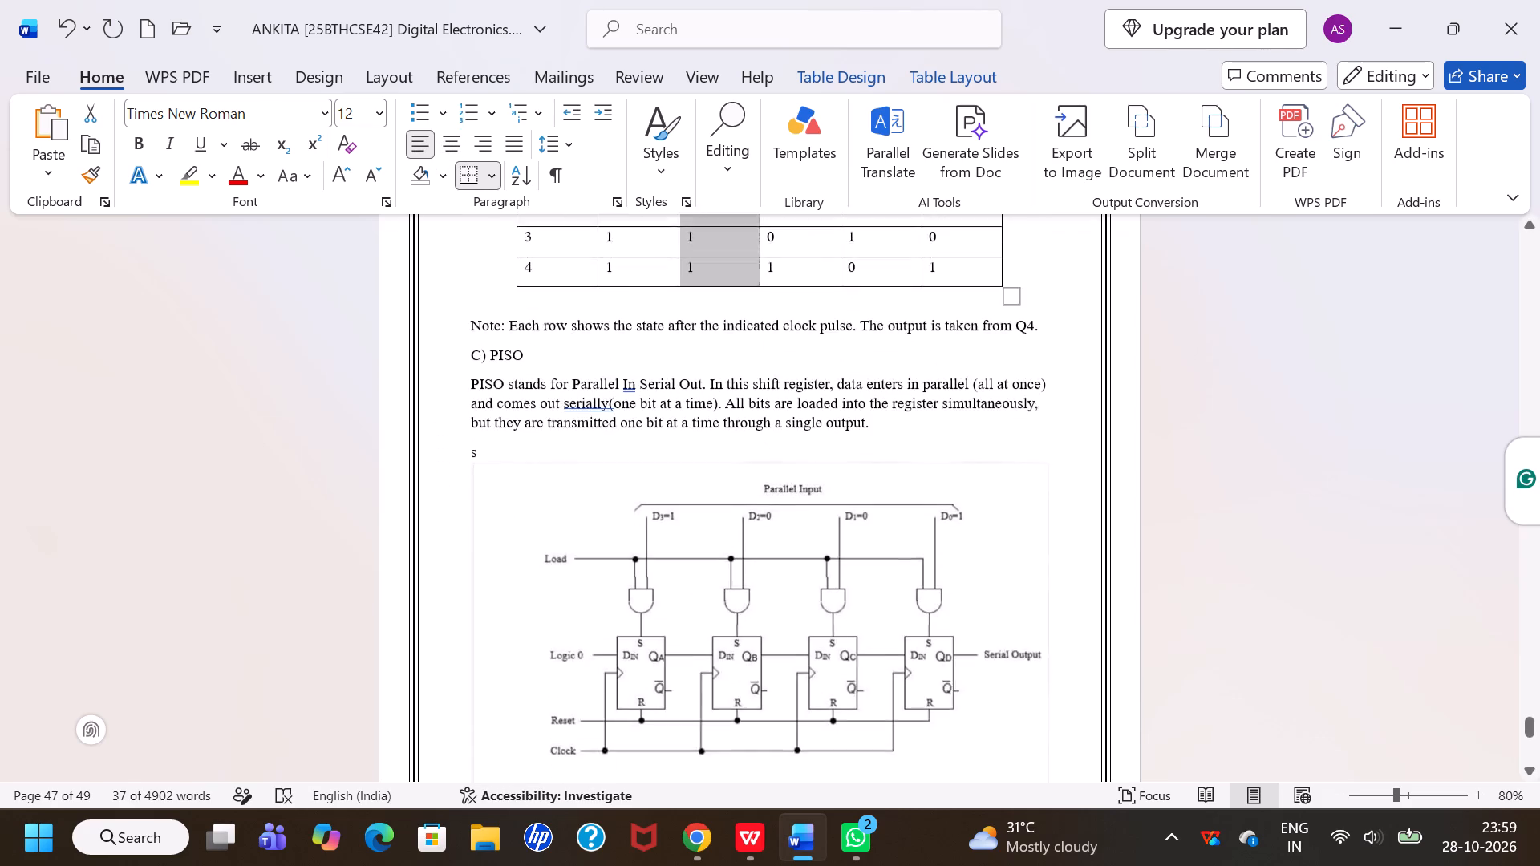
Add the pasted words "SHIFT REGISTER" after PISO in the "C) PISO" heading.
scroll(722, 365, "down", 1)
left_click(722, 365)
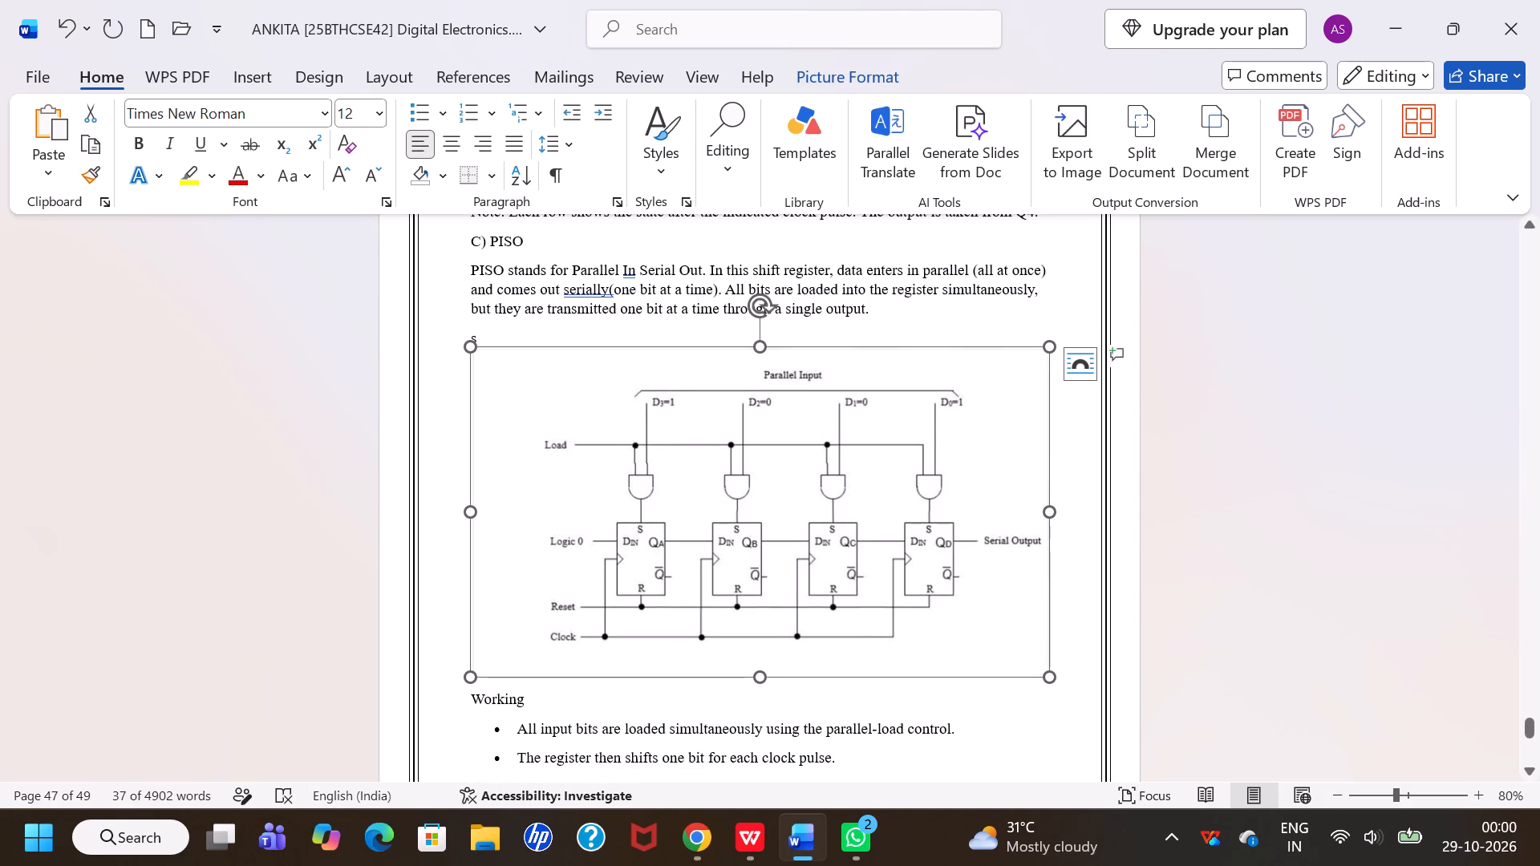
left_click(550, 277)
scroll(550, 277, "up", 1)
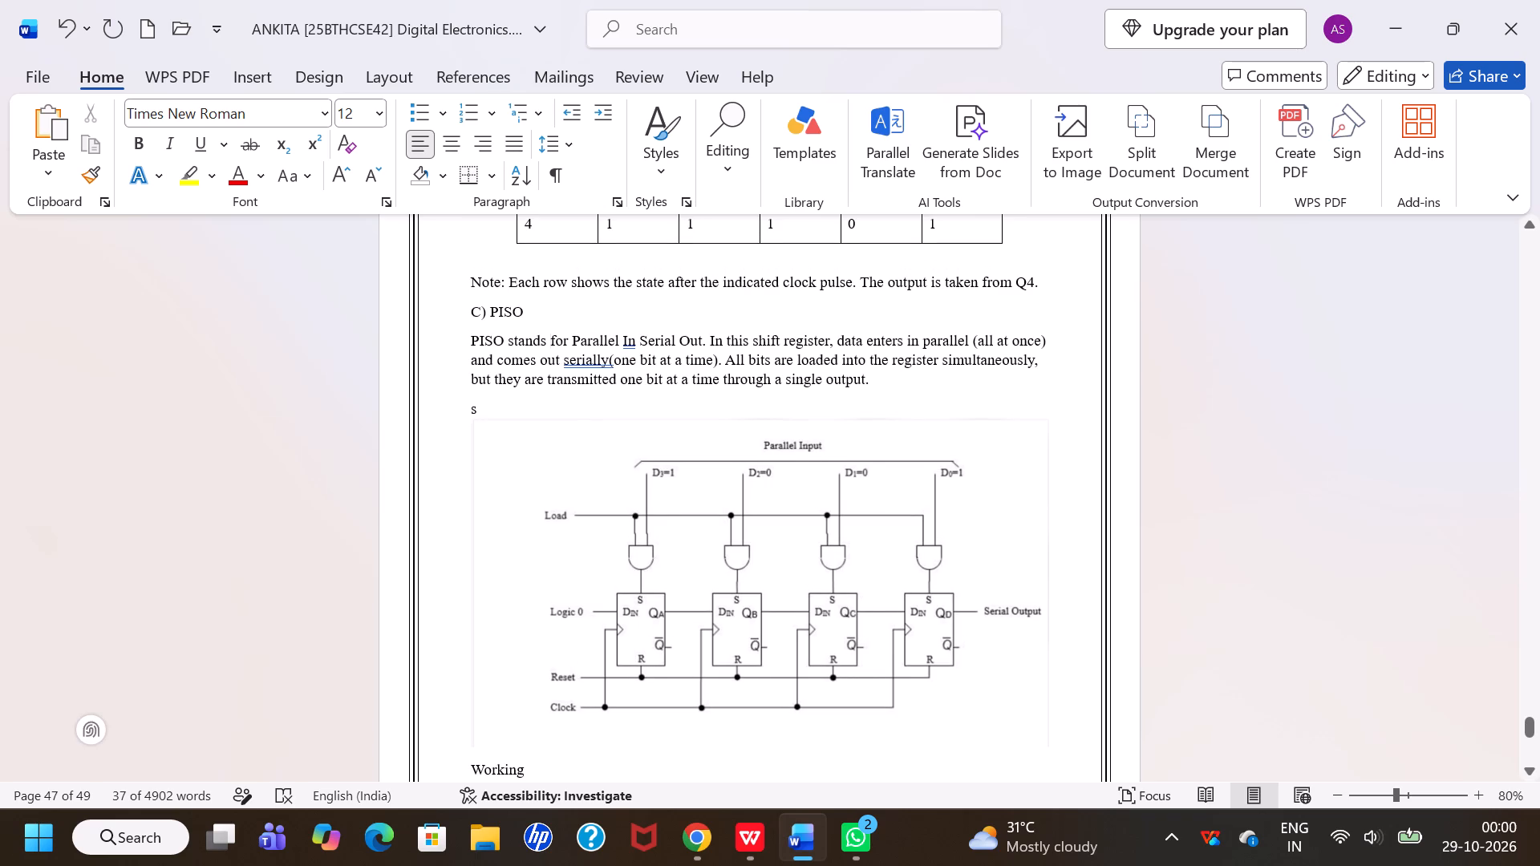
left_click(539, 310)
key("space")
key("ctrl+v")
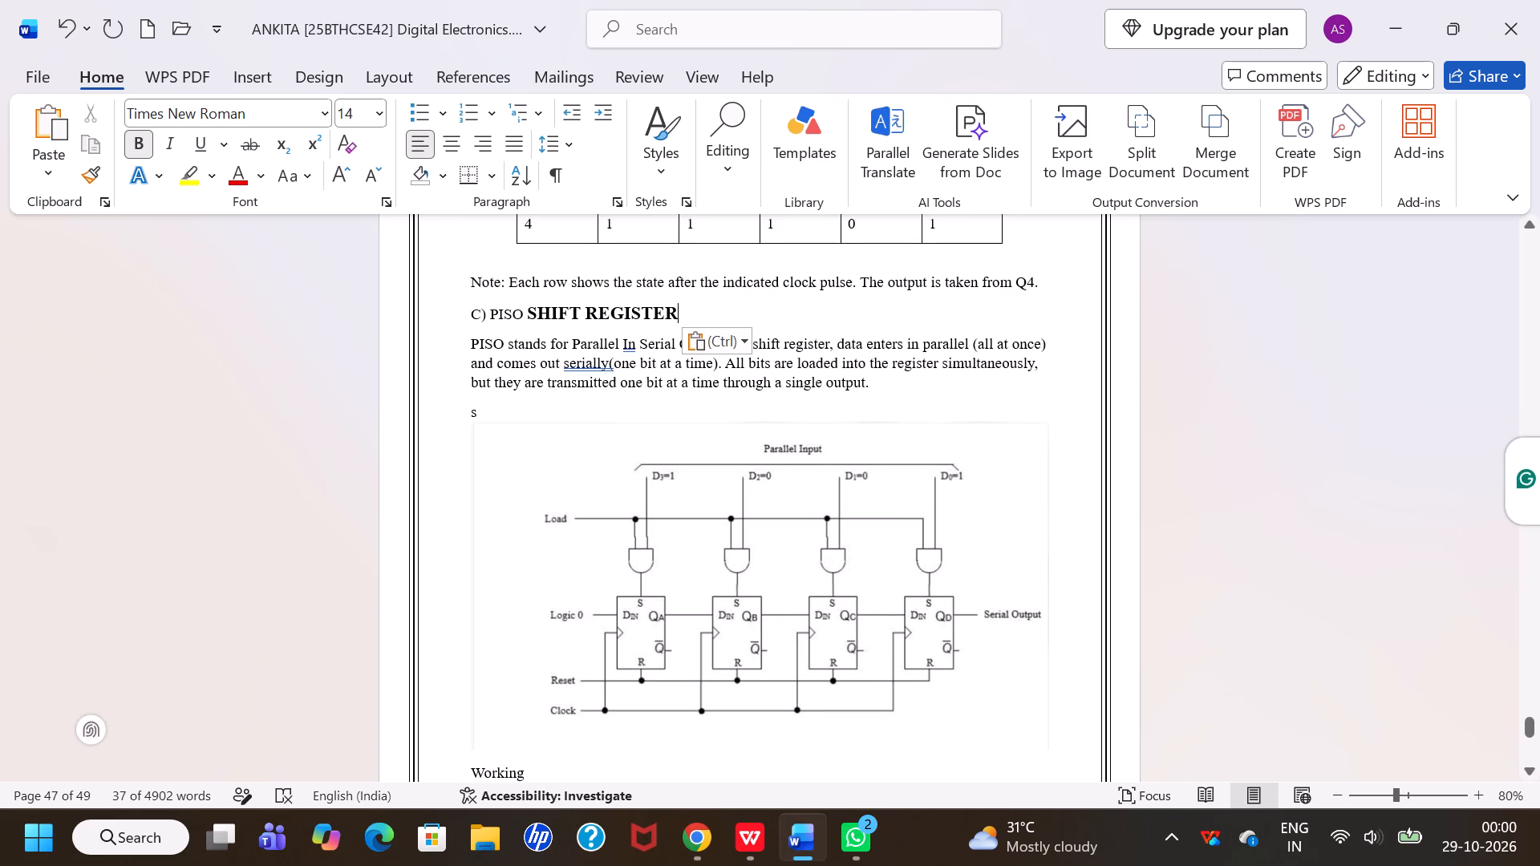
Make the whole PISO SHIFT REGISTER heading bold at font size 14.
triple_click(513, 314)
left_click(535, 269)
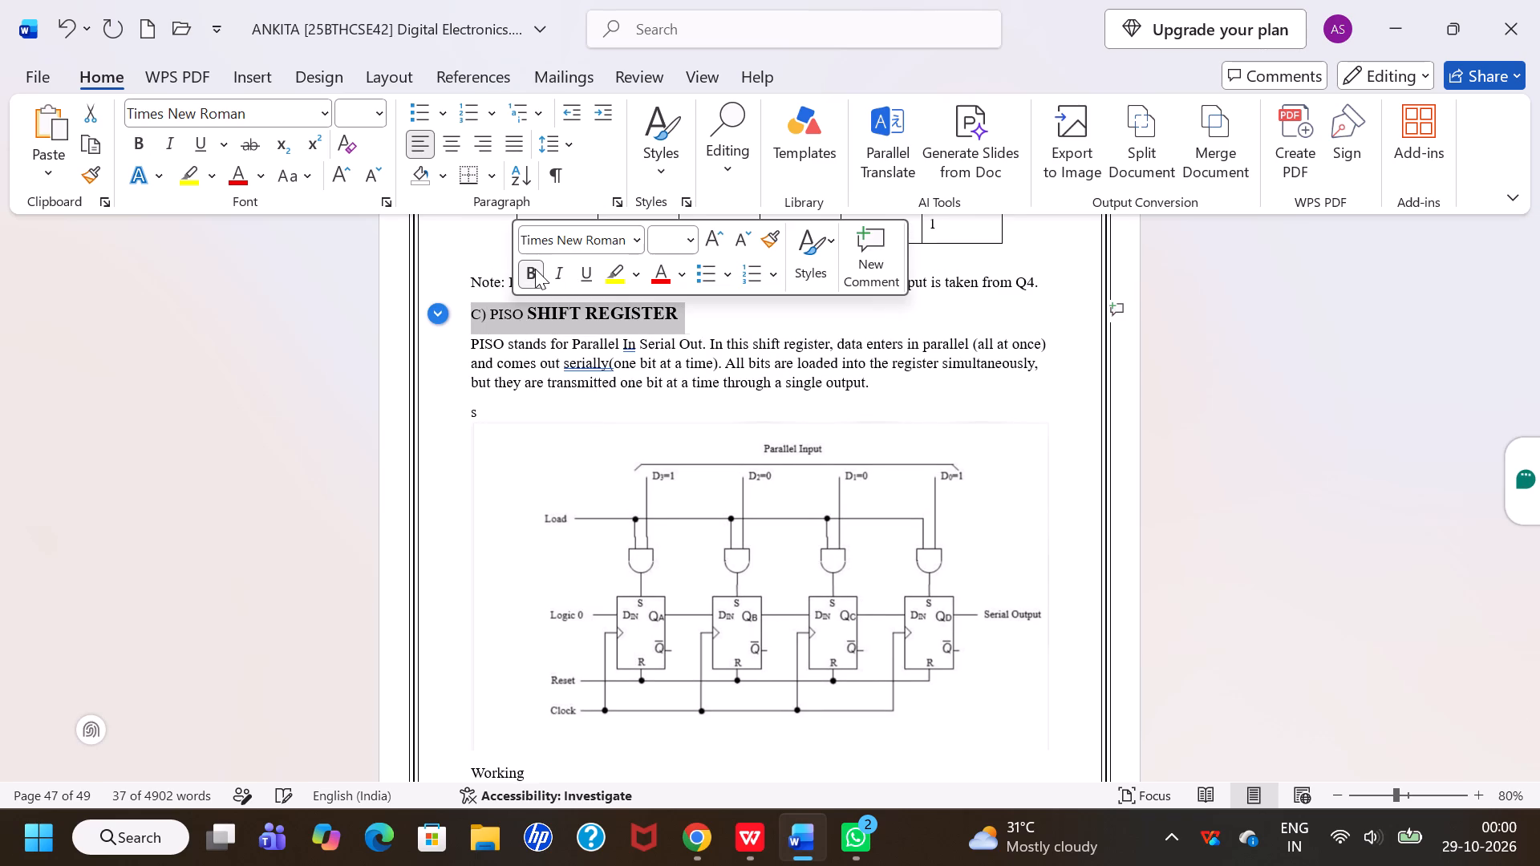
left_click(689, 251)
left_click(682, 419)
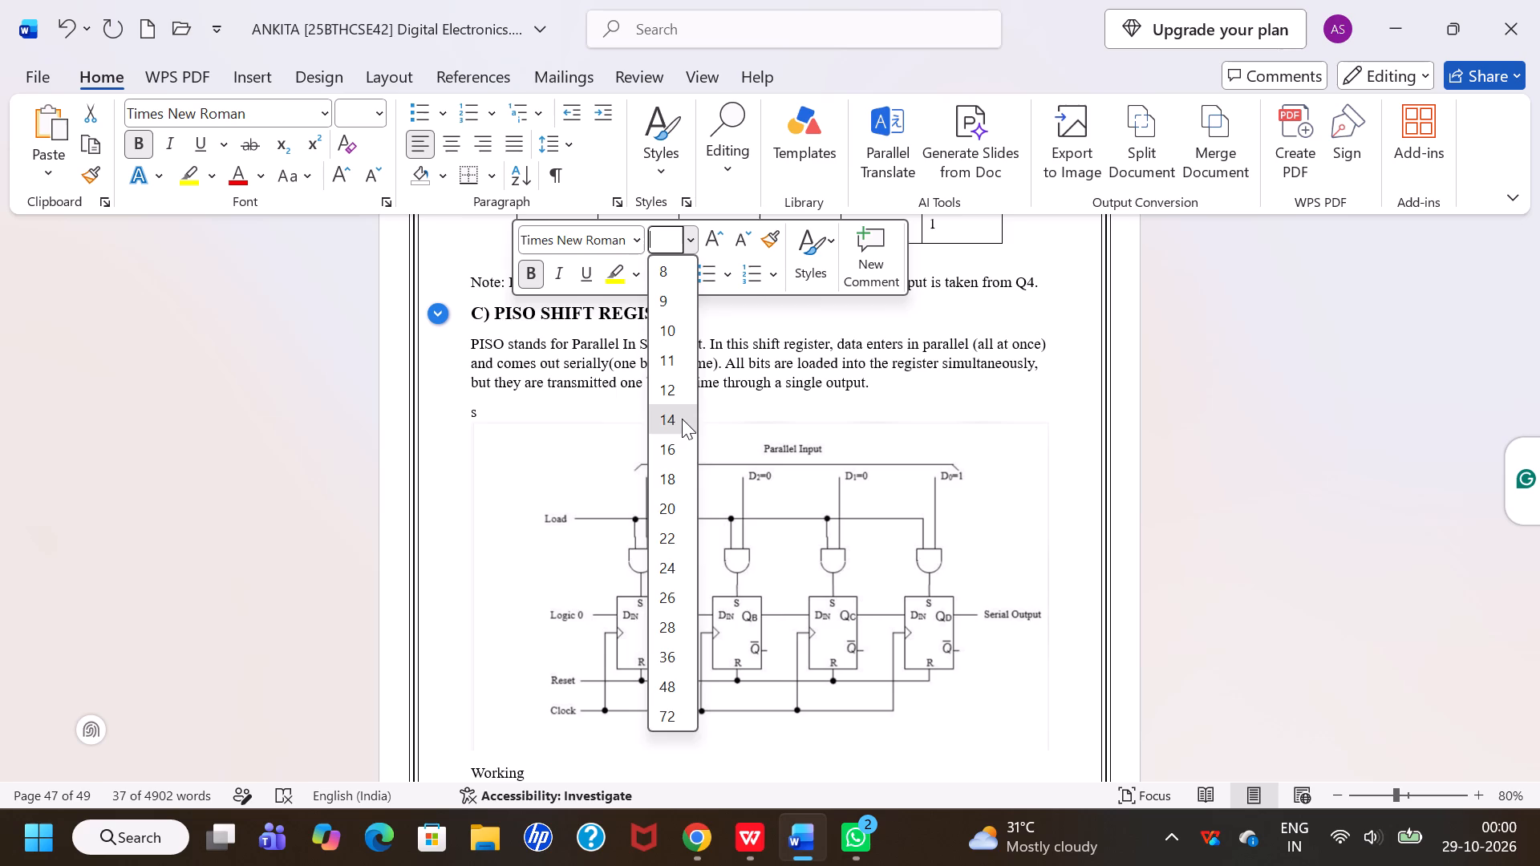
left_click(721, 405)
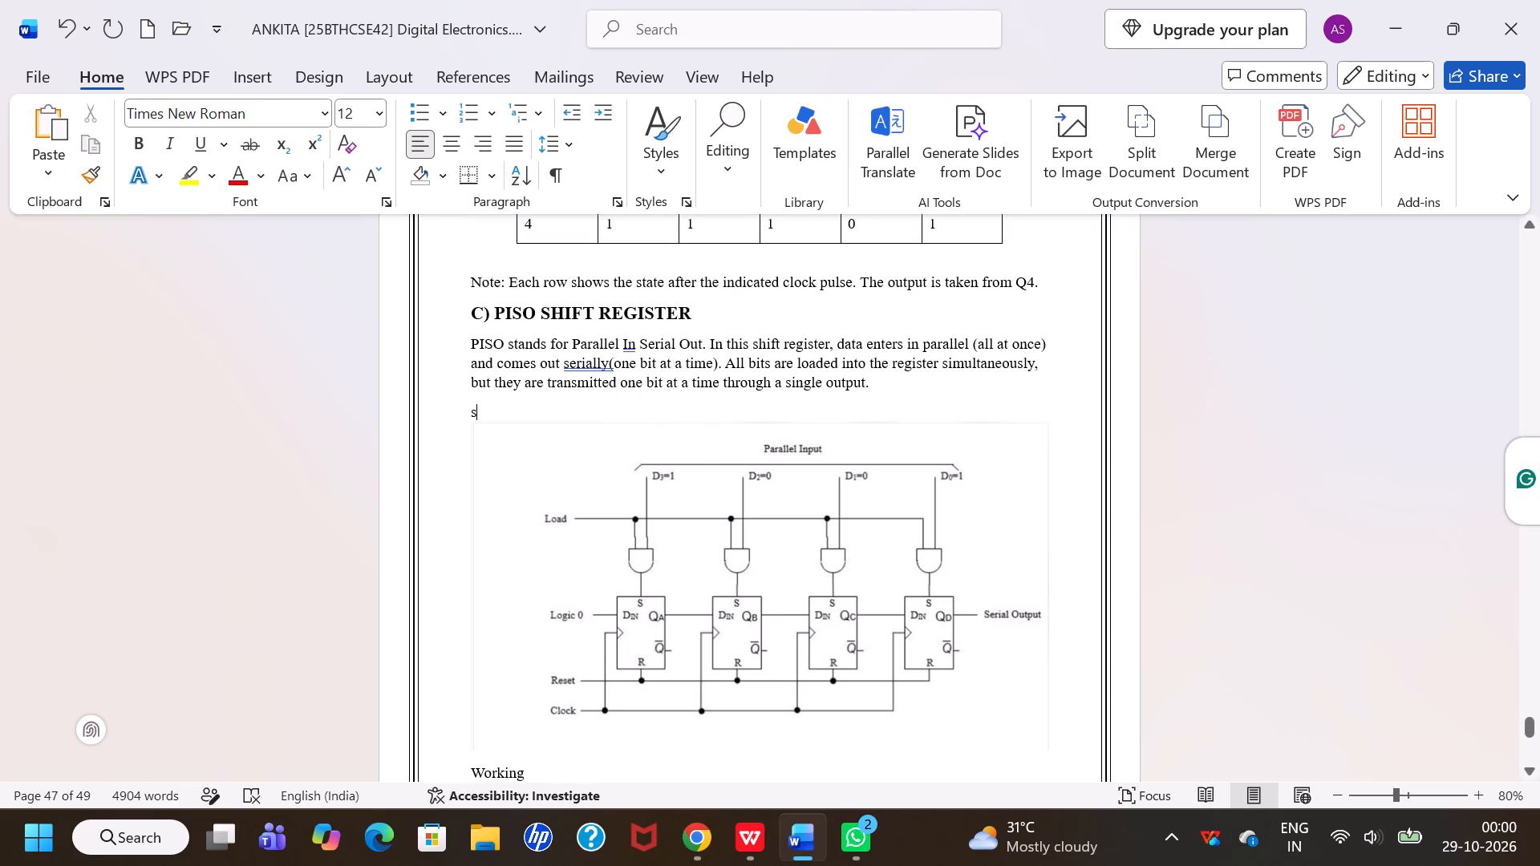
Replace the letter C at the start of the PISO heading with the number 3.
left_click(540, 313)
left_click(487, 314)
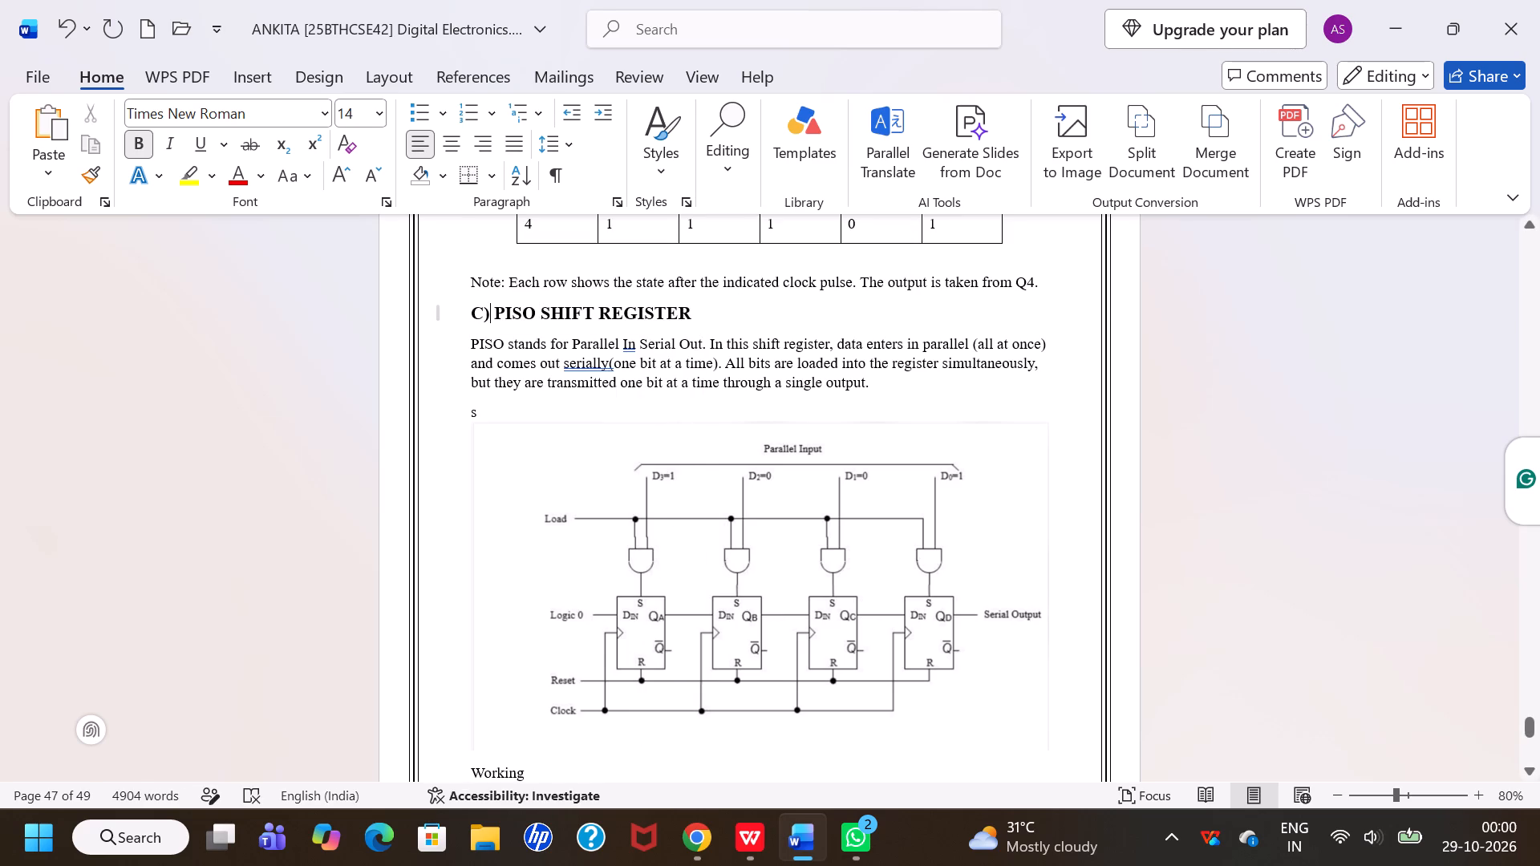
left_click(480, 314)
key("BackSpace")
key("3")
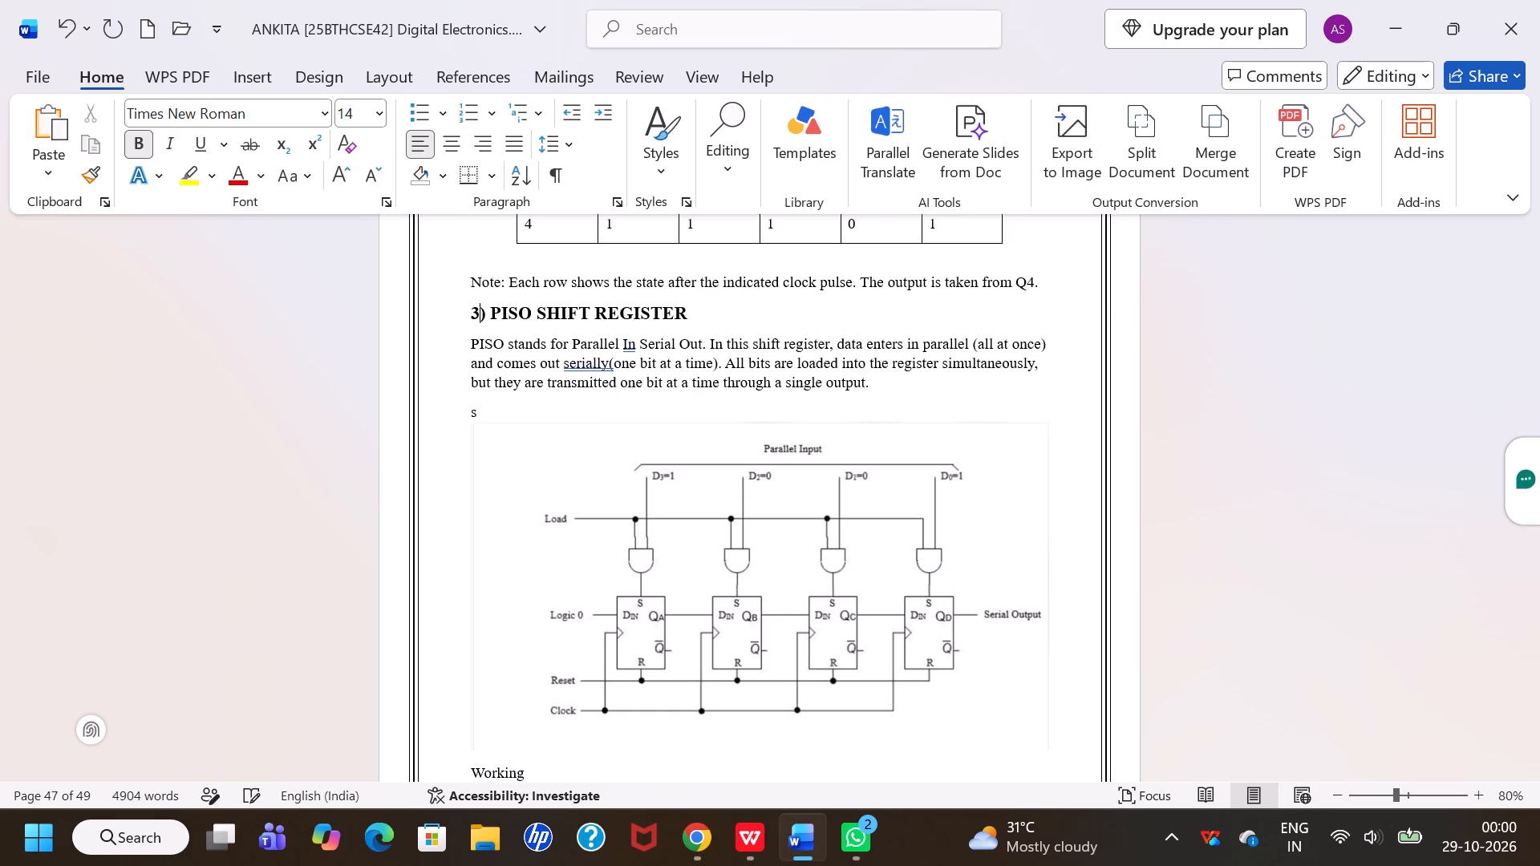
Center the PISO SHIFT REGISTER heading on the page.
triple_click(500, 316)
left_click(462, 144)
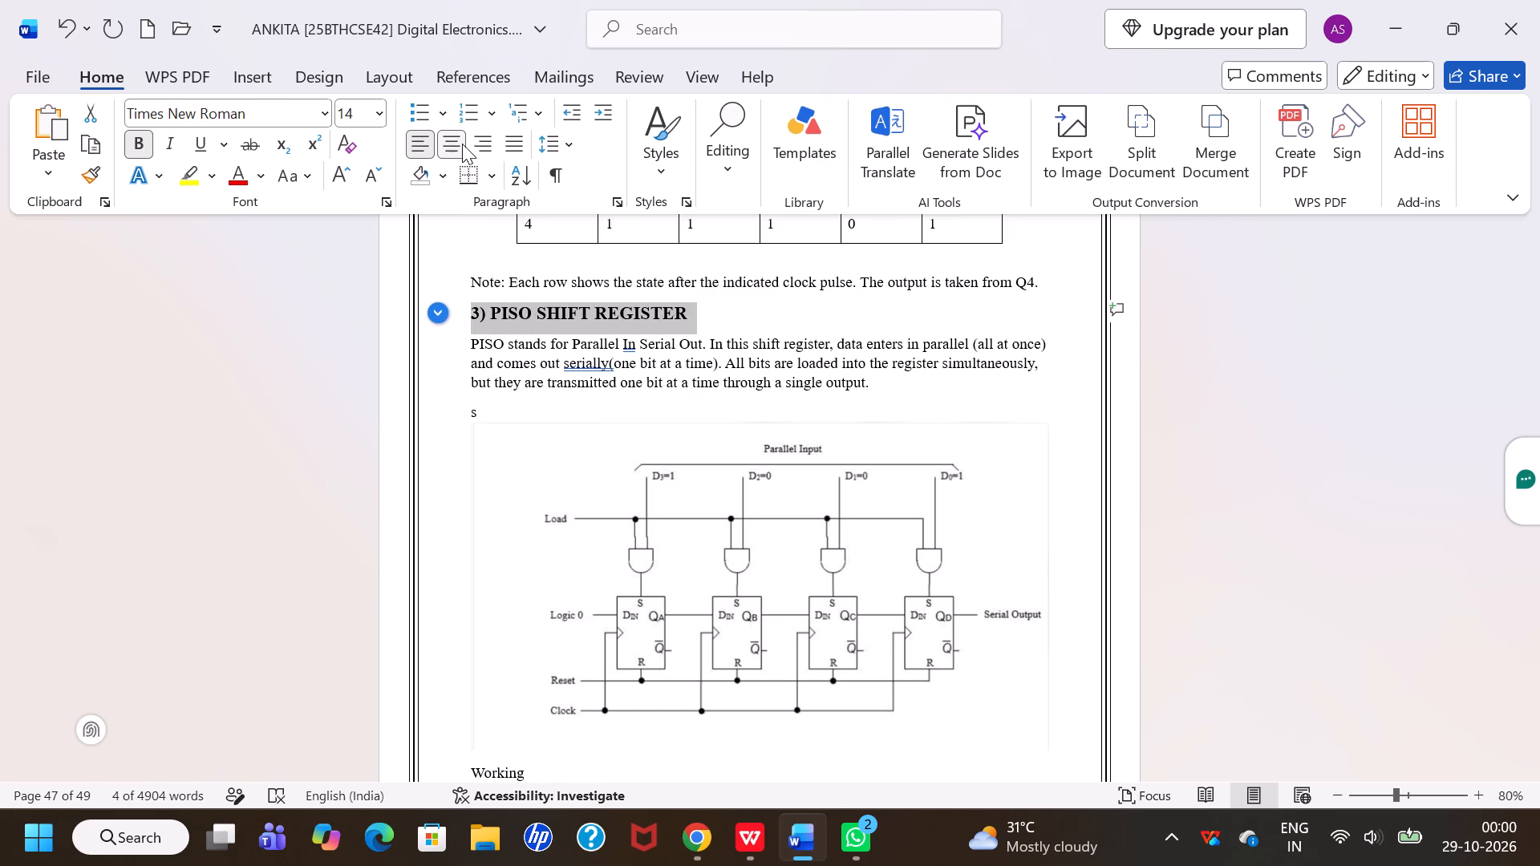
Insert the expansion "[ Parallel In Serial Out]" between PISO and SHIFT REGISTER in the heading.
left_click(652, 317)
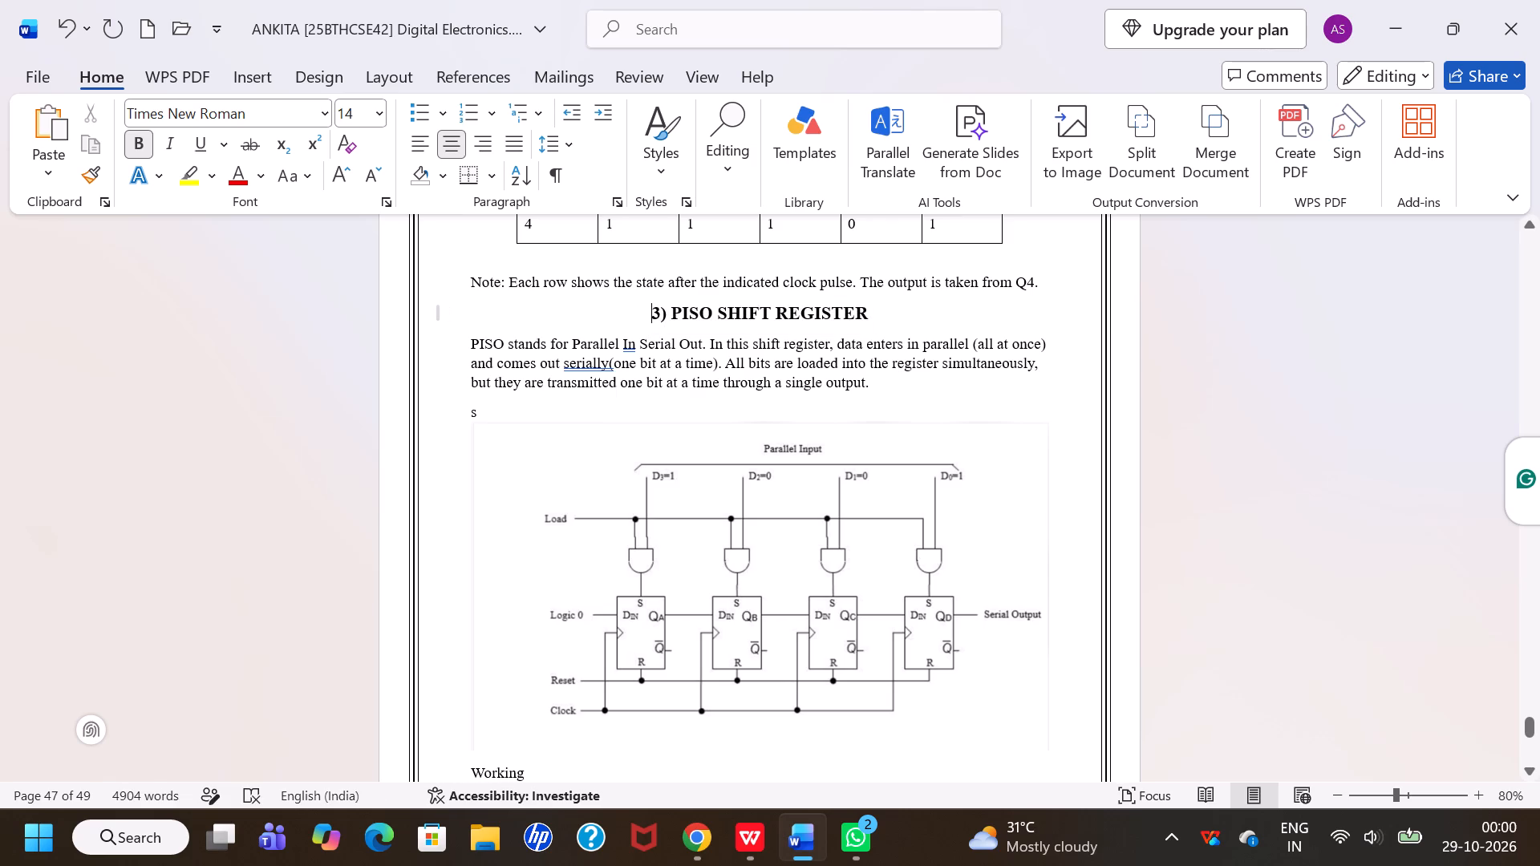
left_click(715, 314)
key("space")
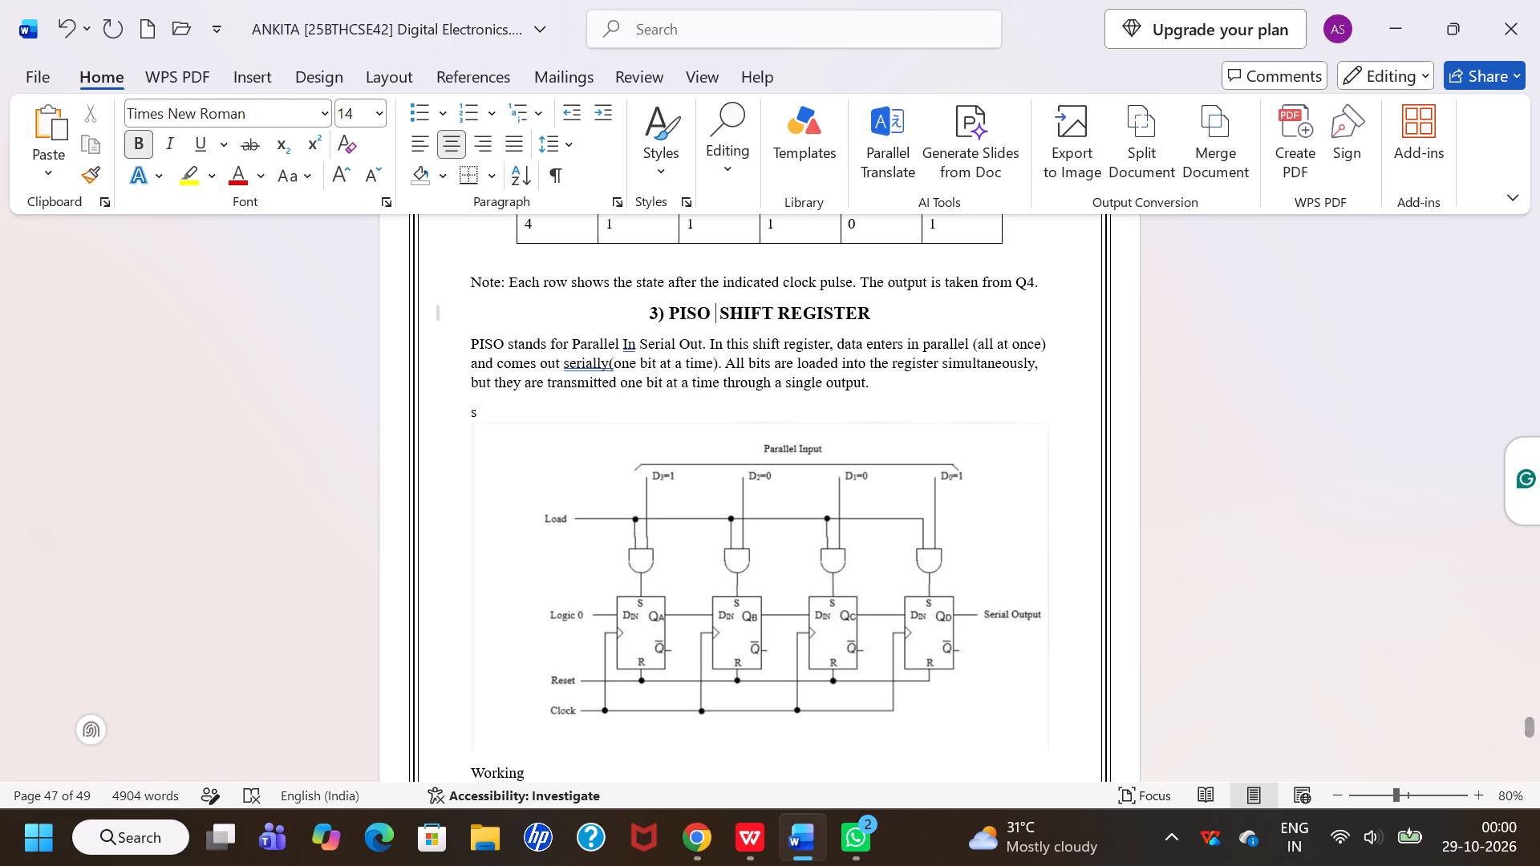
type("[")
key("space")
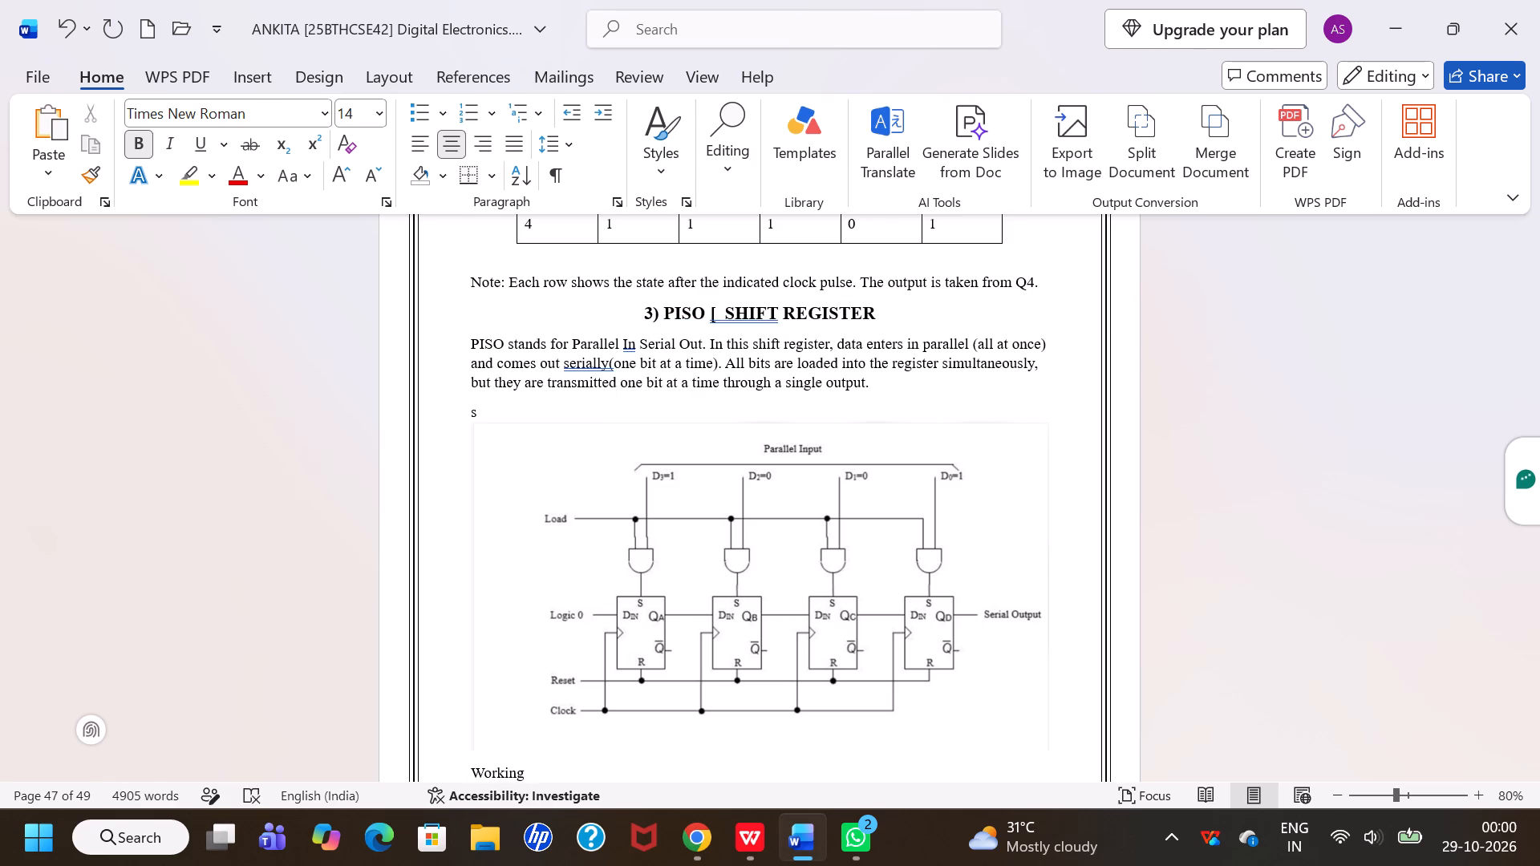
key("p")
type("arra")
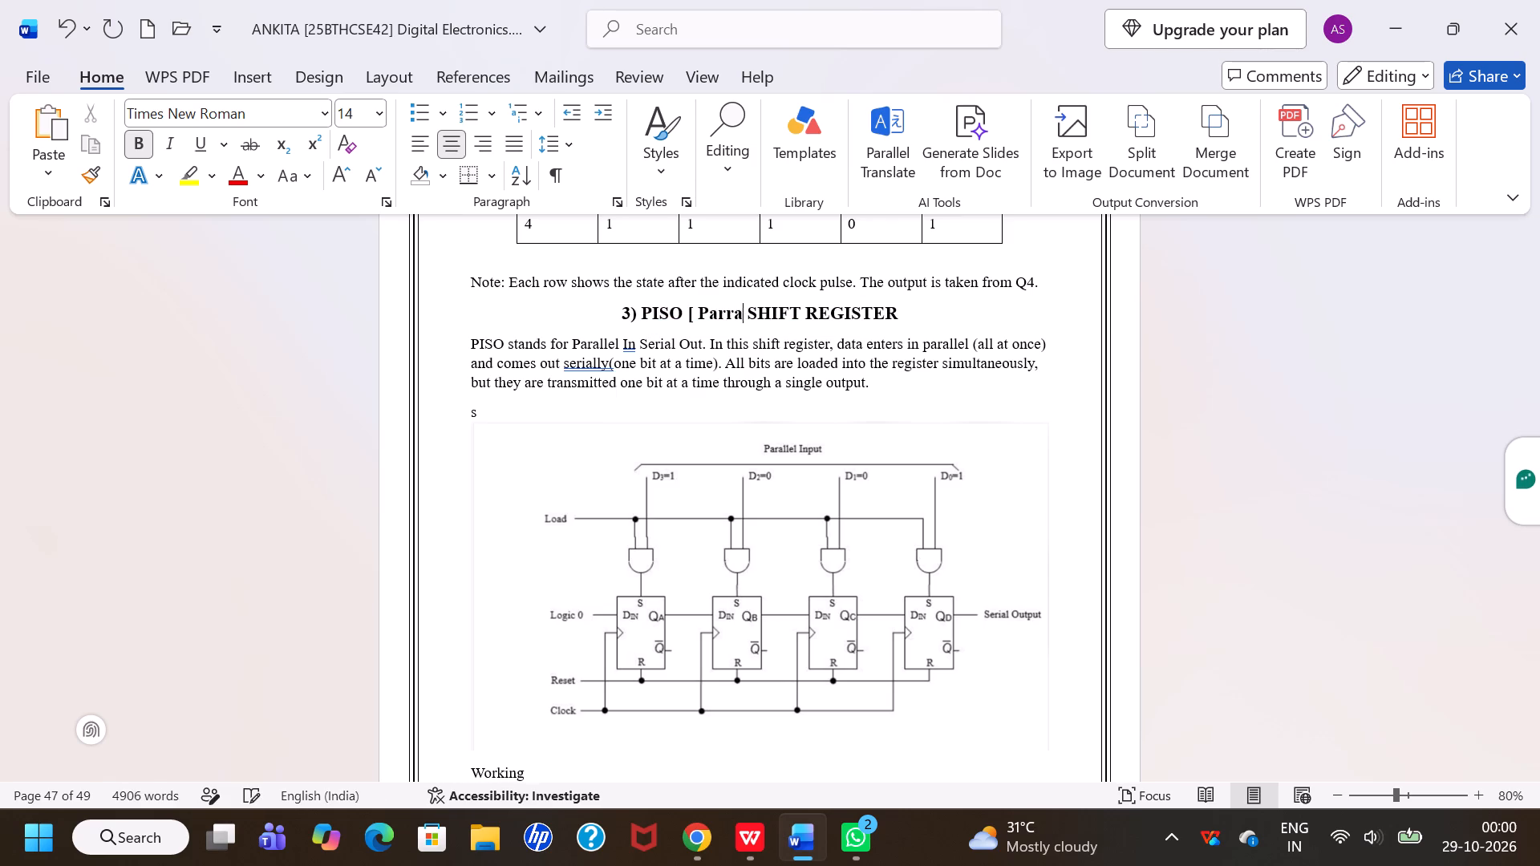
key("l")
key("e")
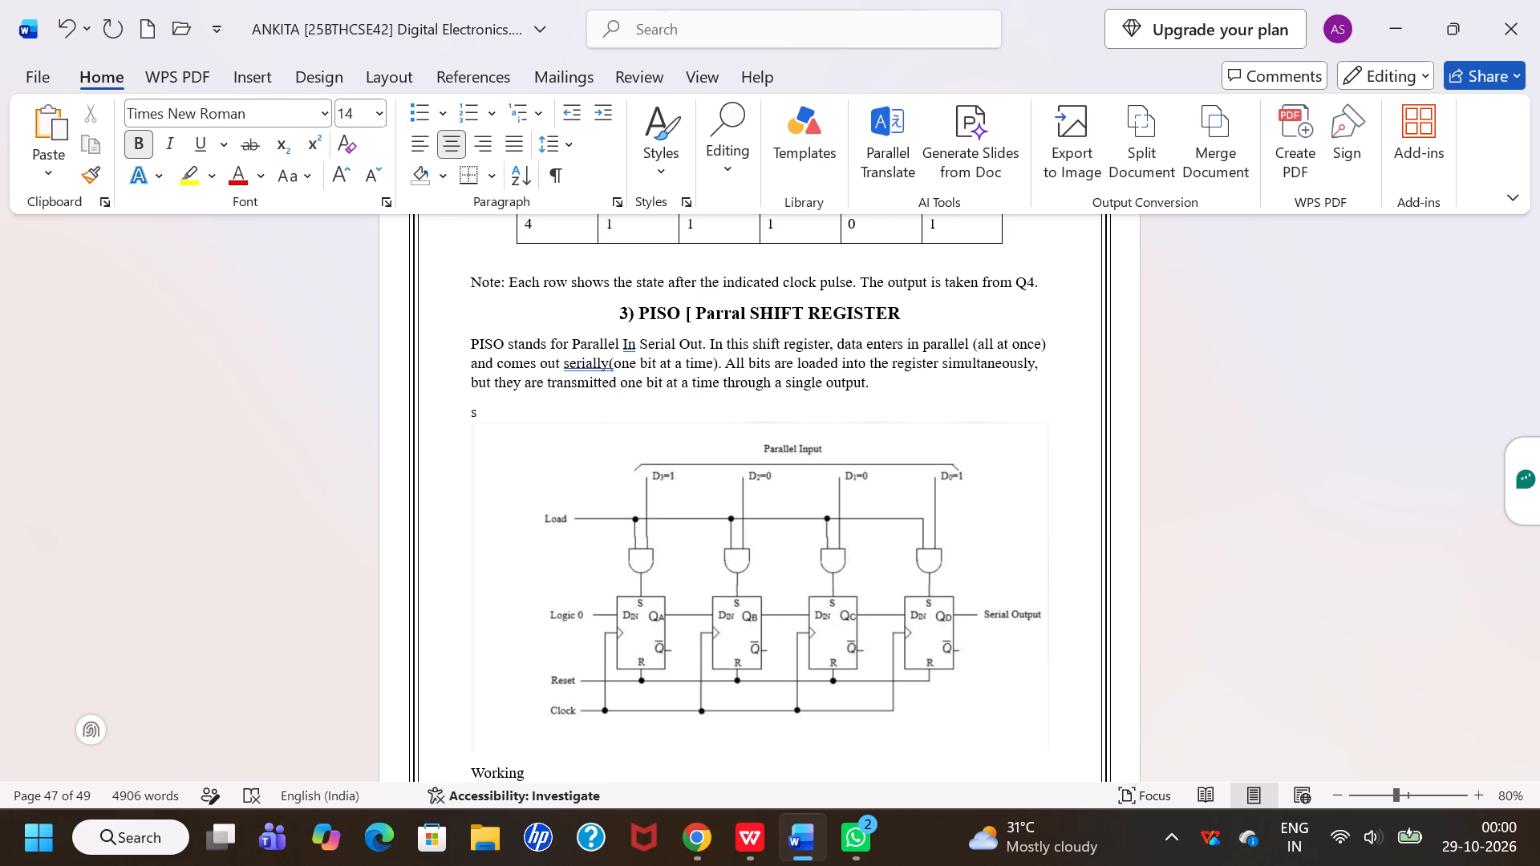
key("semicolon")
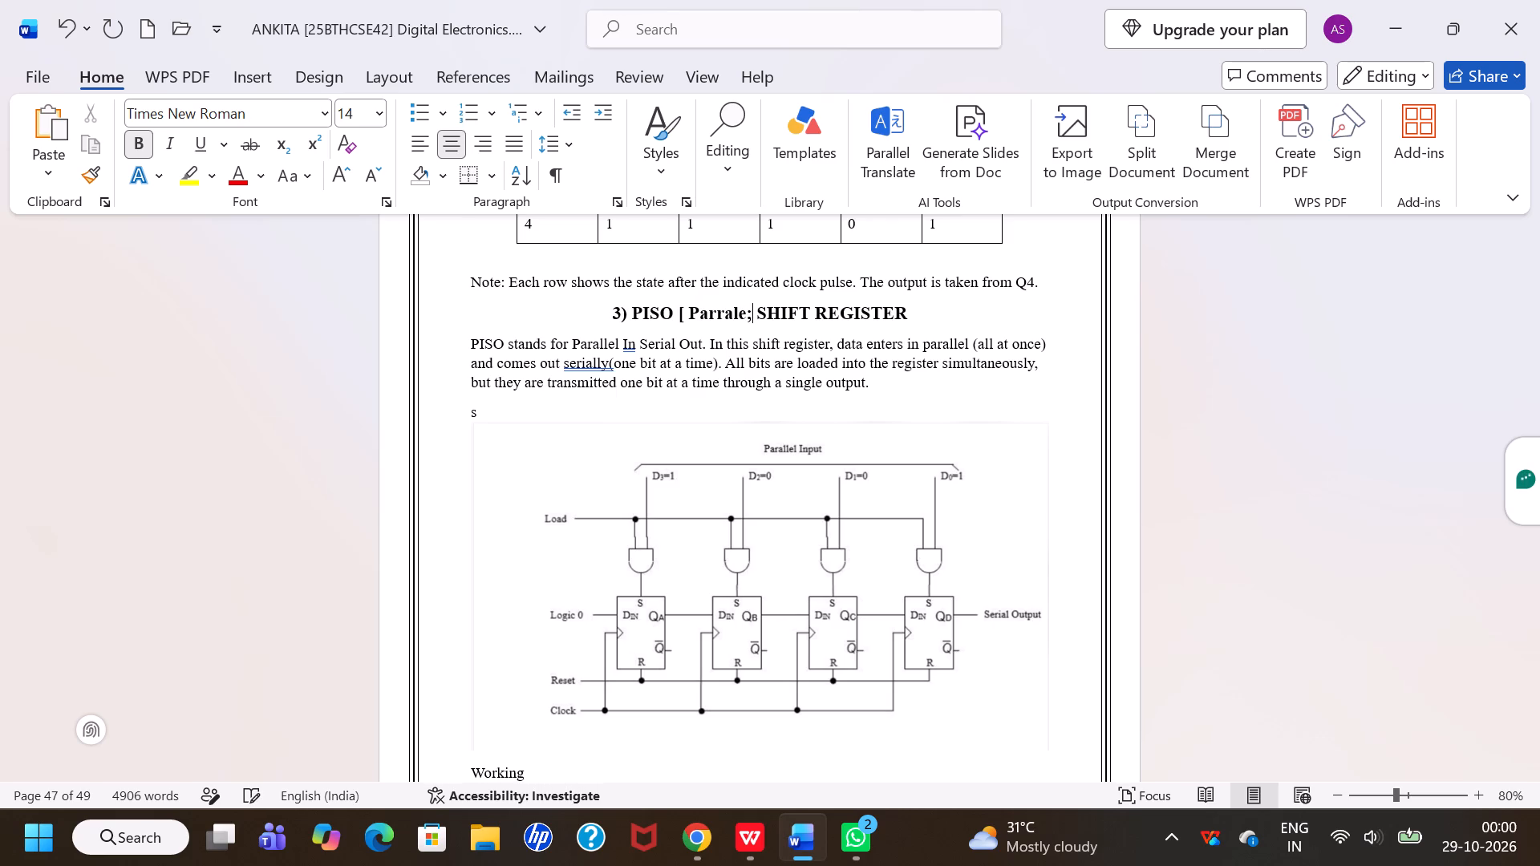
key("BackSpace")
key("l")
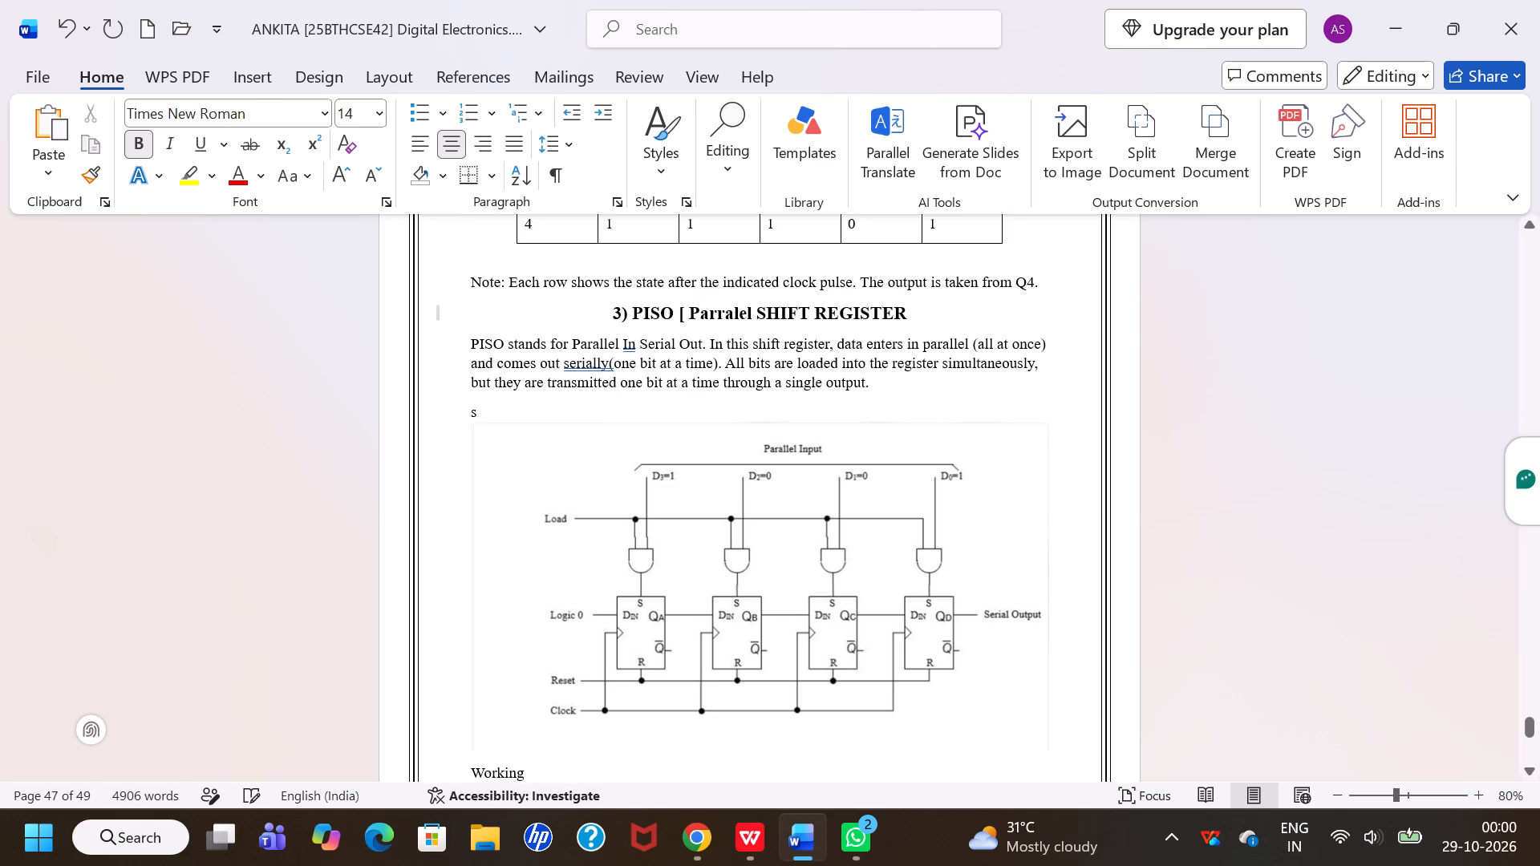
key("space")
left_click(731, 310)
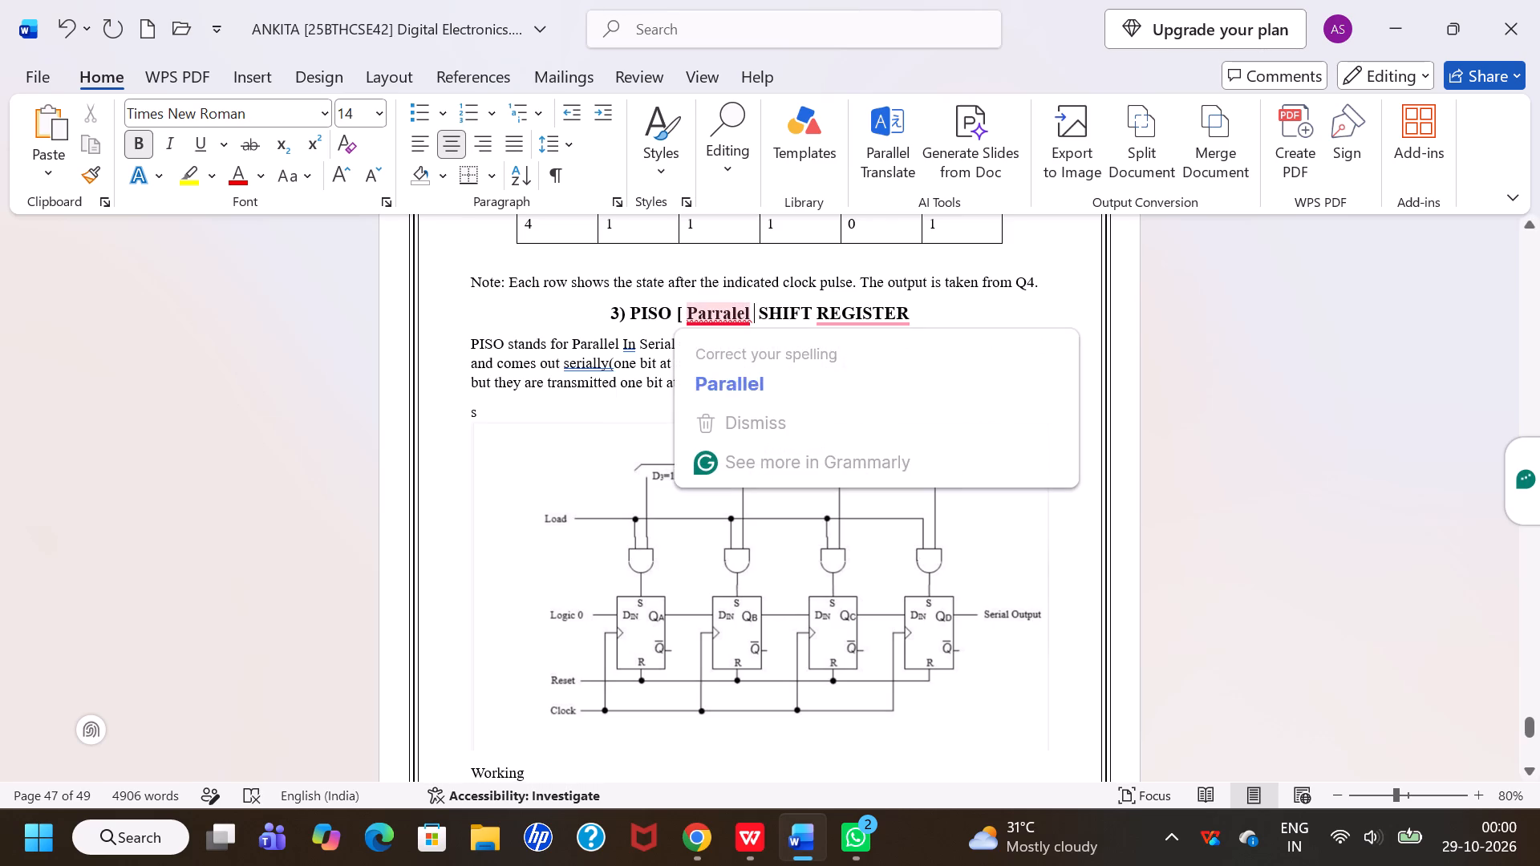
left_click(733, 384)
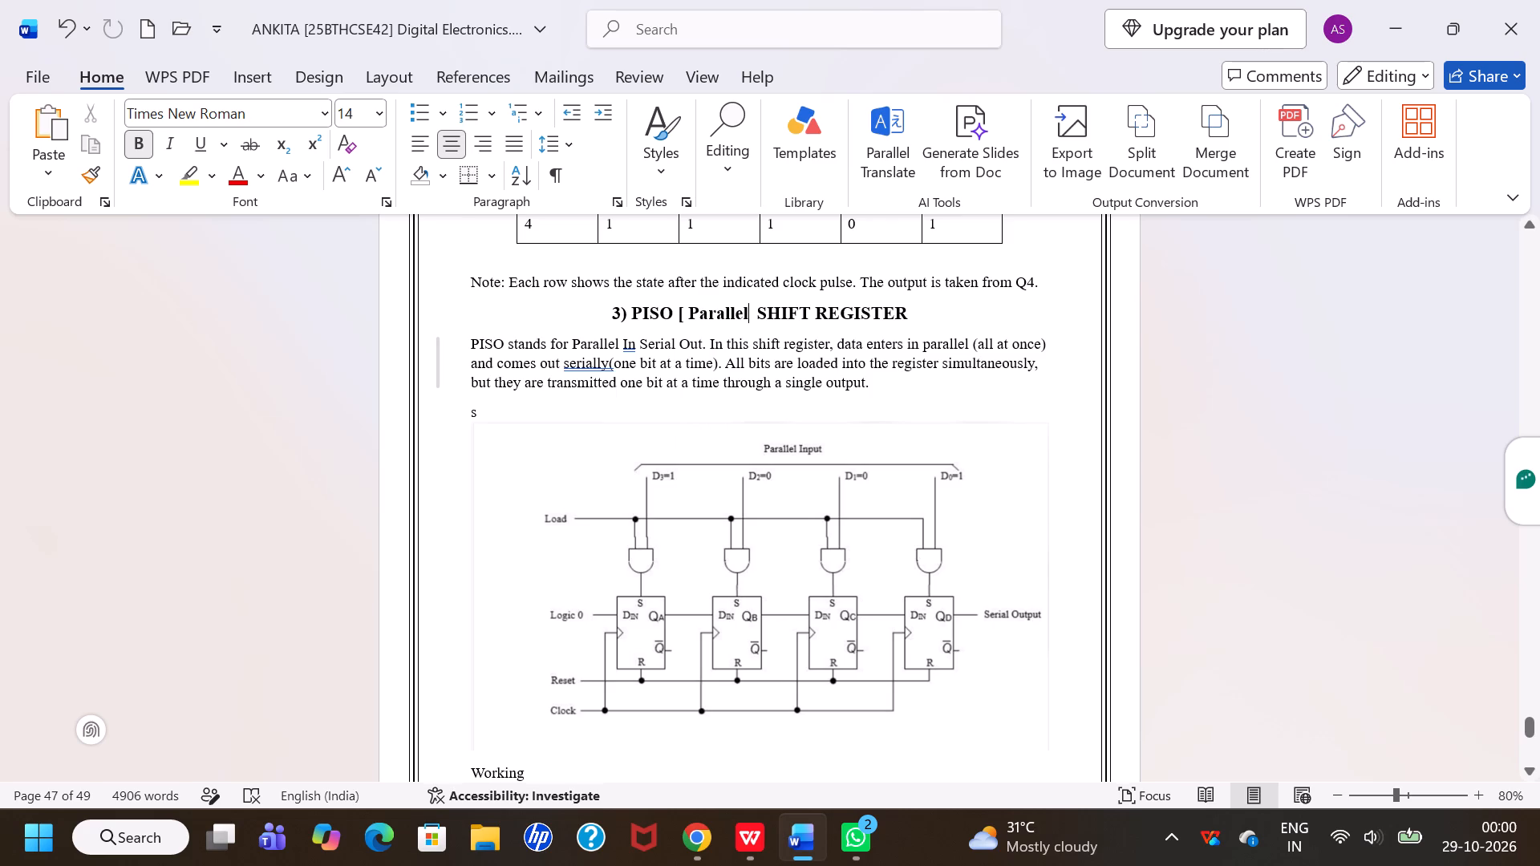
key("space")
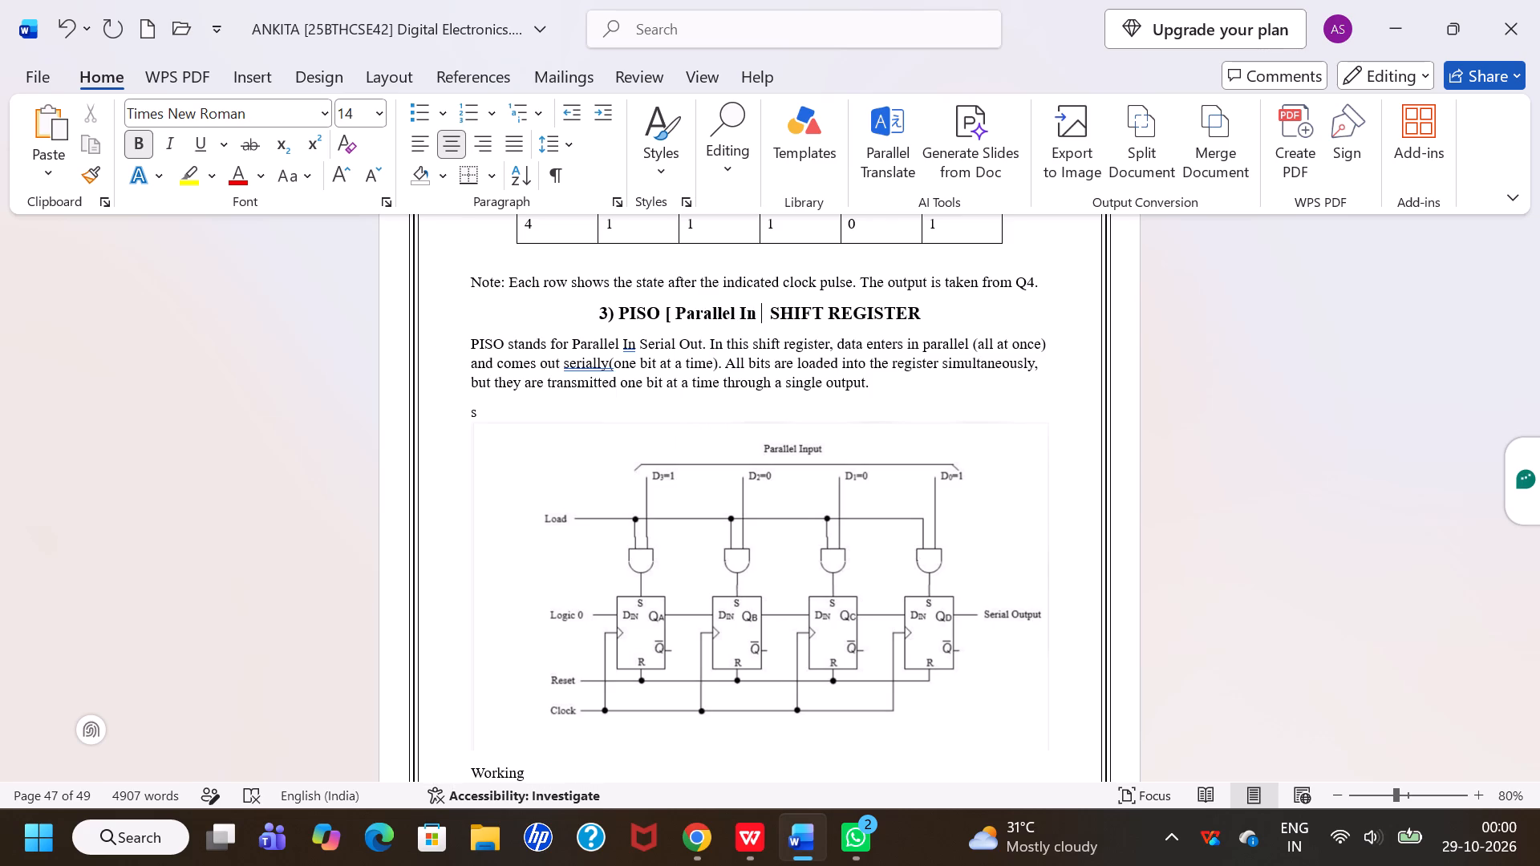
key("s")
type("erail")
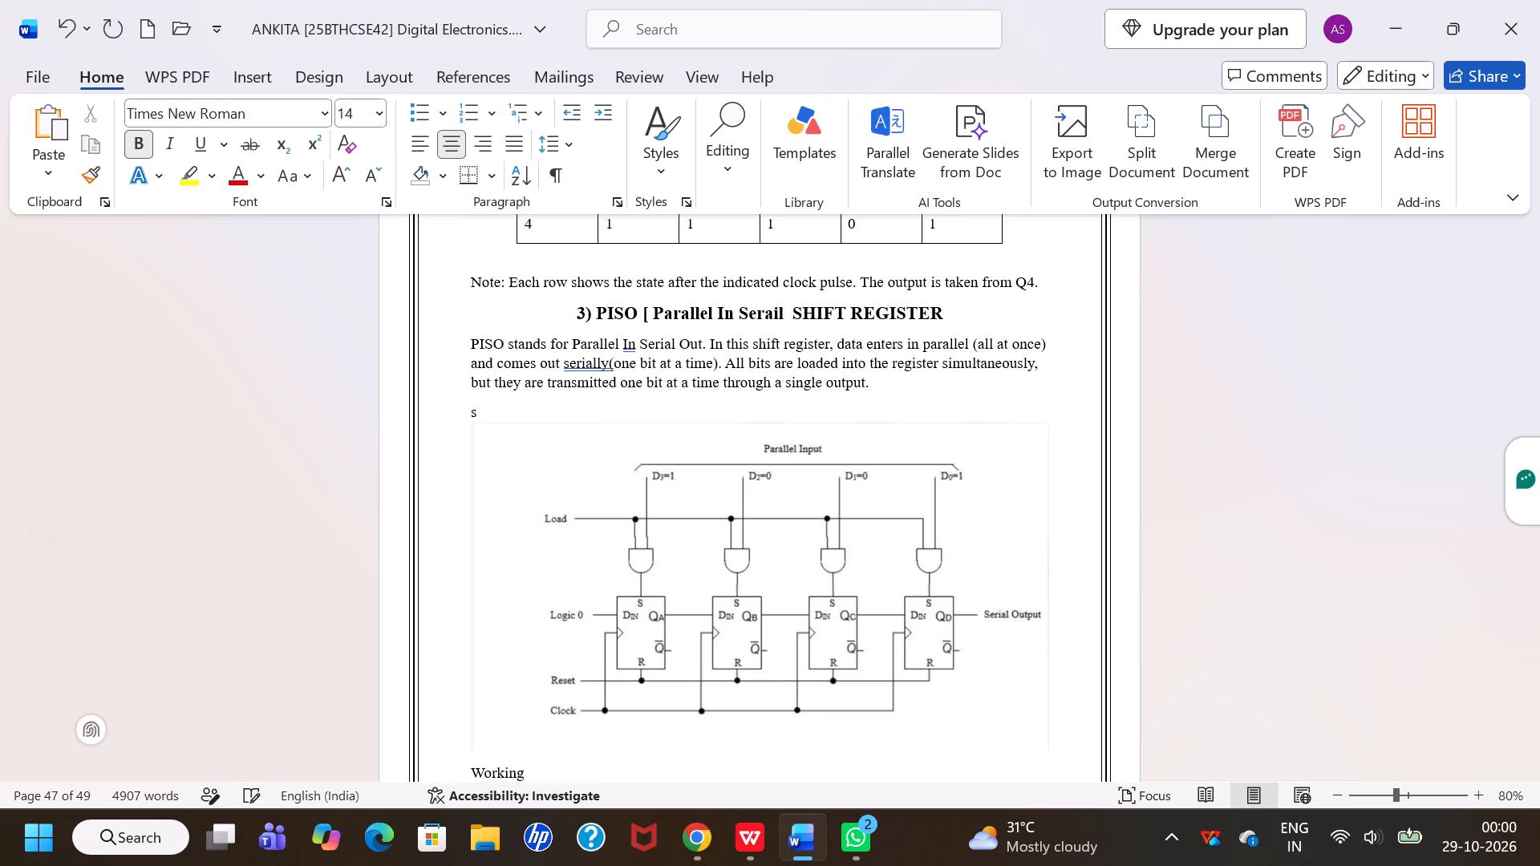
key("BackSpace")
key("BackSpace")
key("BackSpace")
type("ial")
key("space")
key("o")
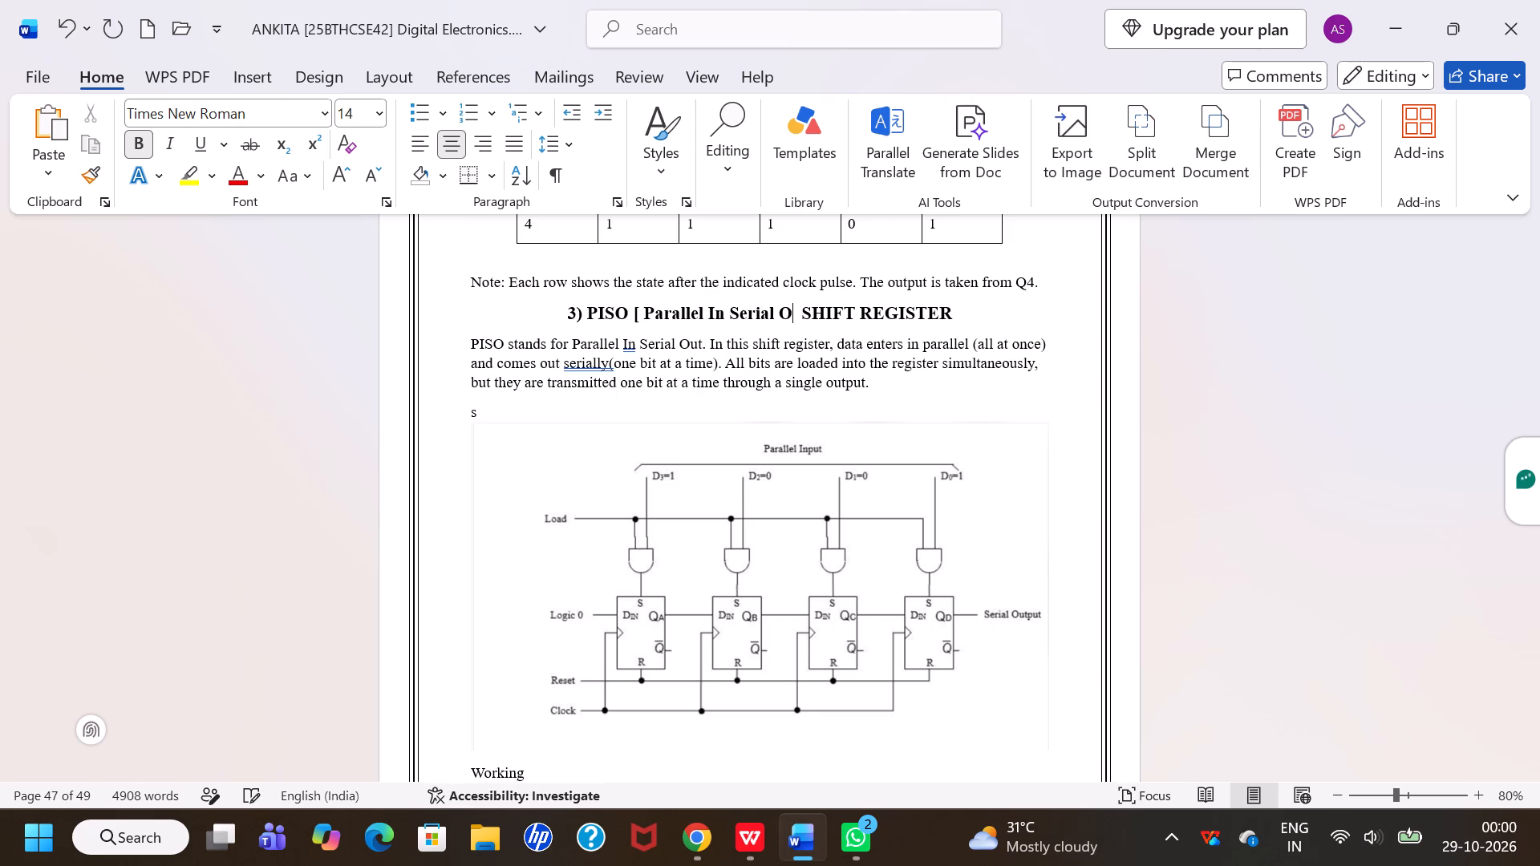
type("ut")
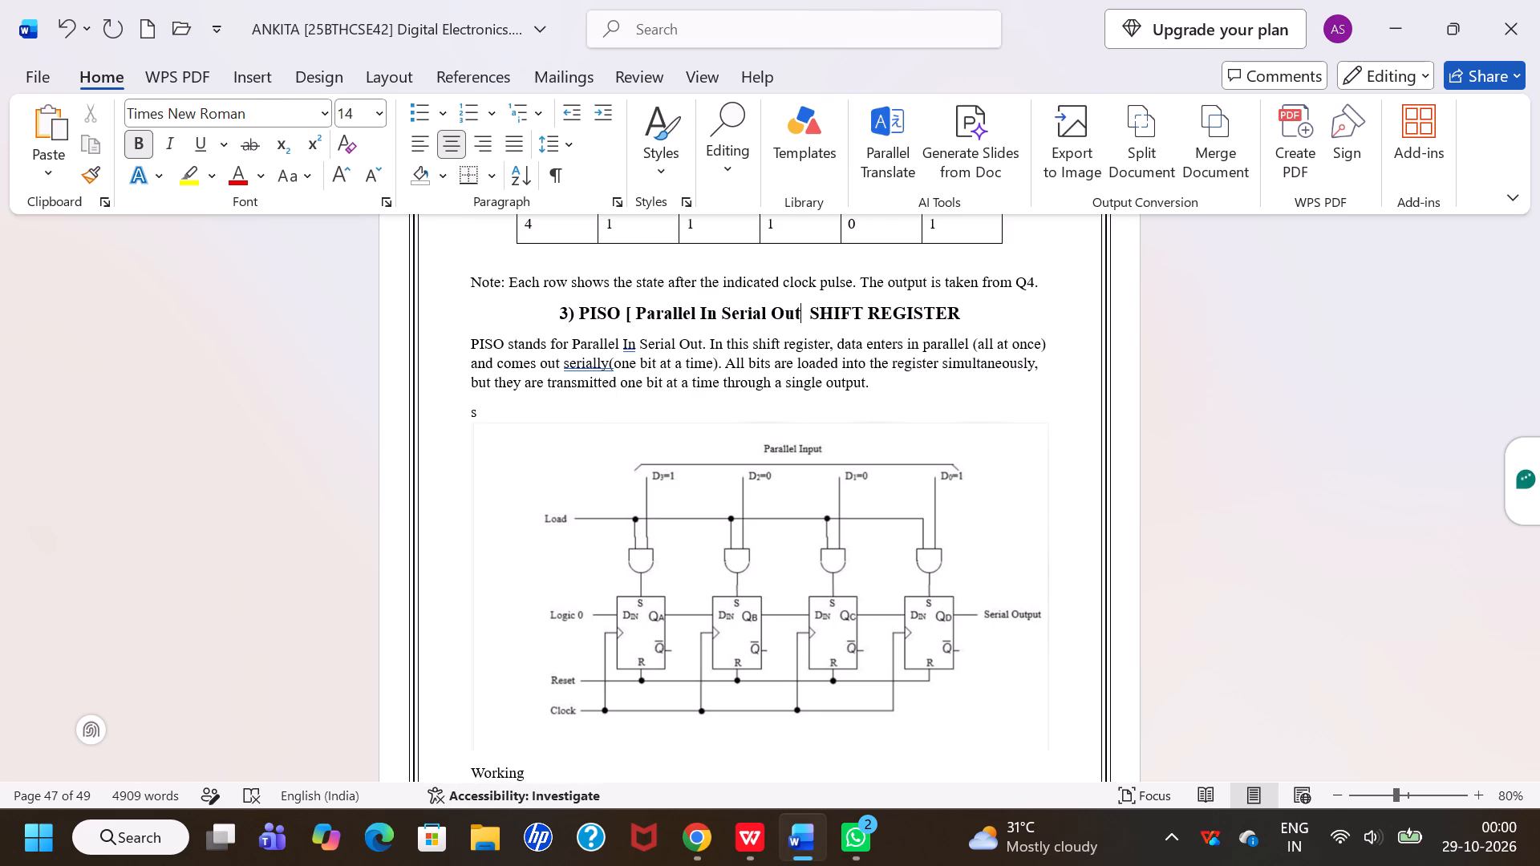
key("bracketright")
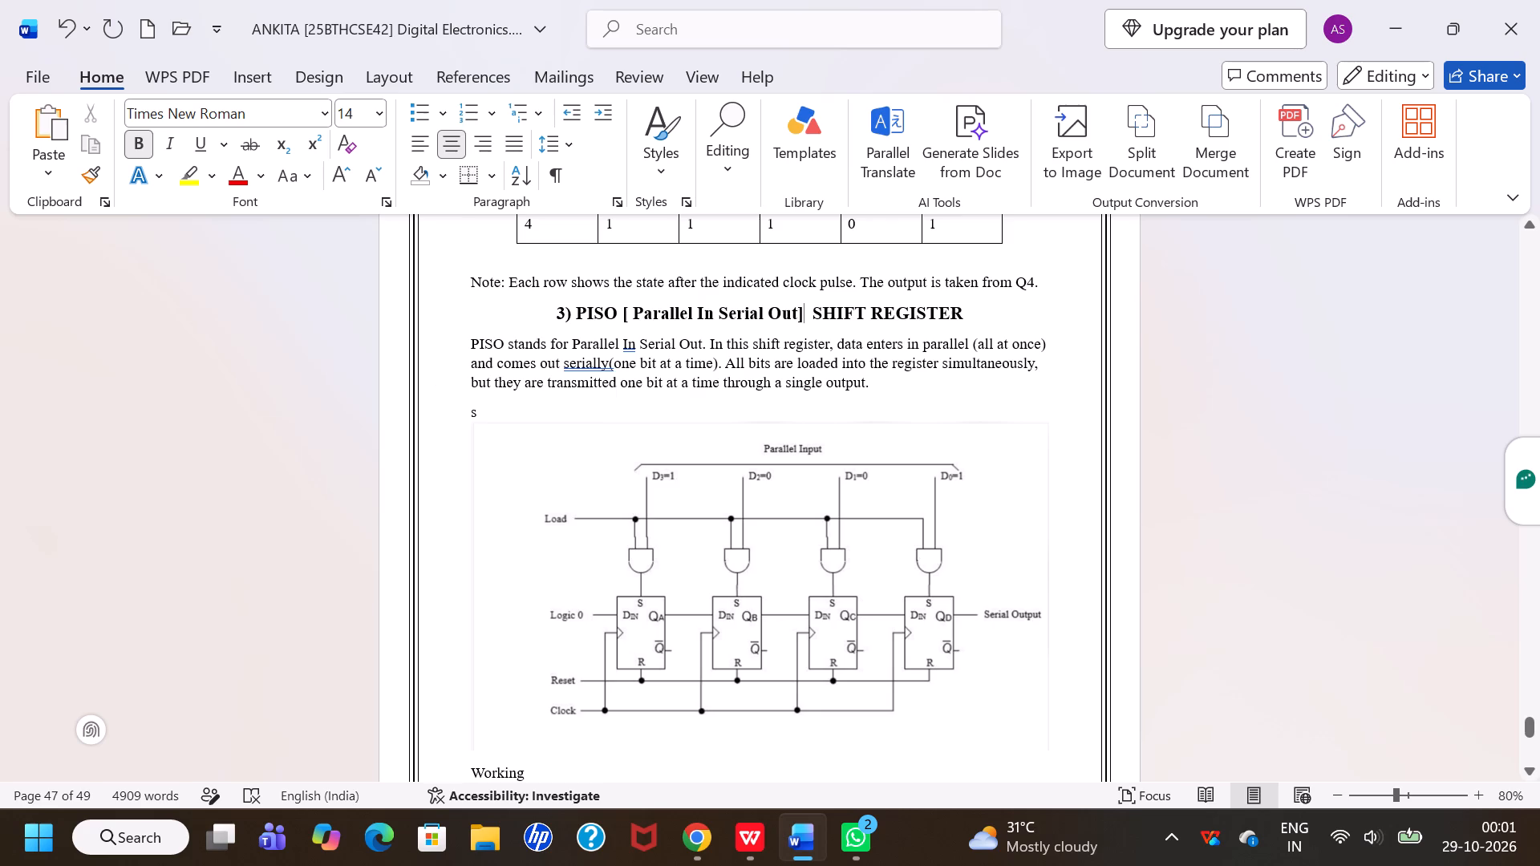
Make the "Truth table" heading of the PISO section centered and bold.
scroll(871, 406, "down", 1)
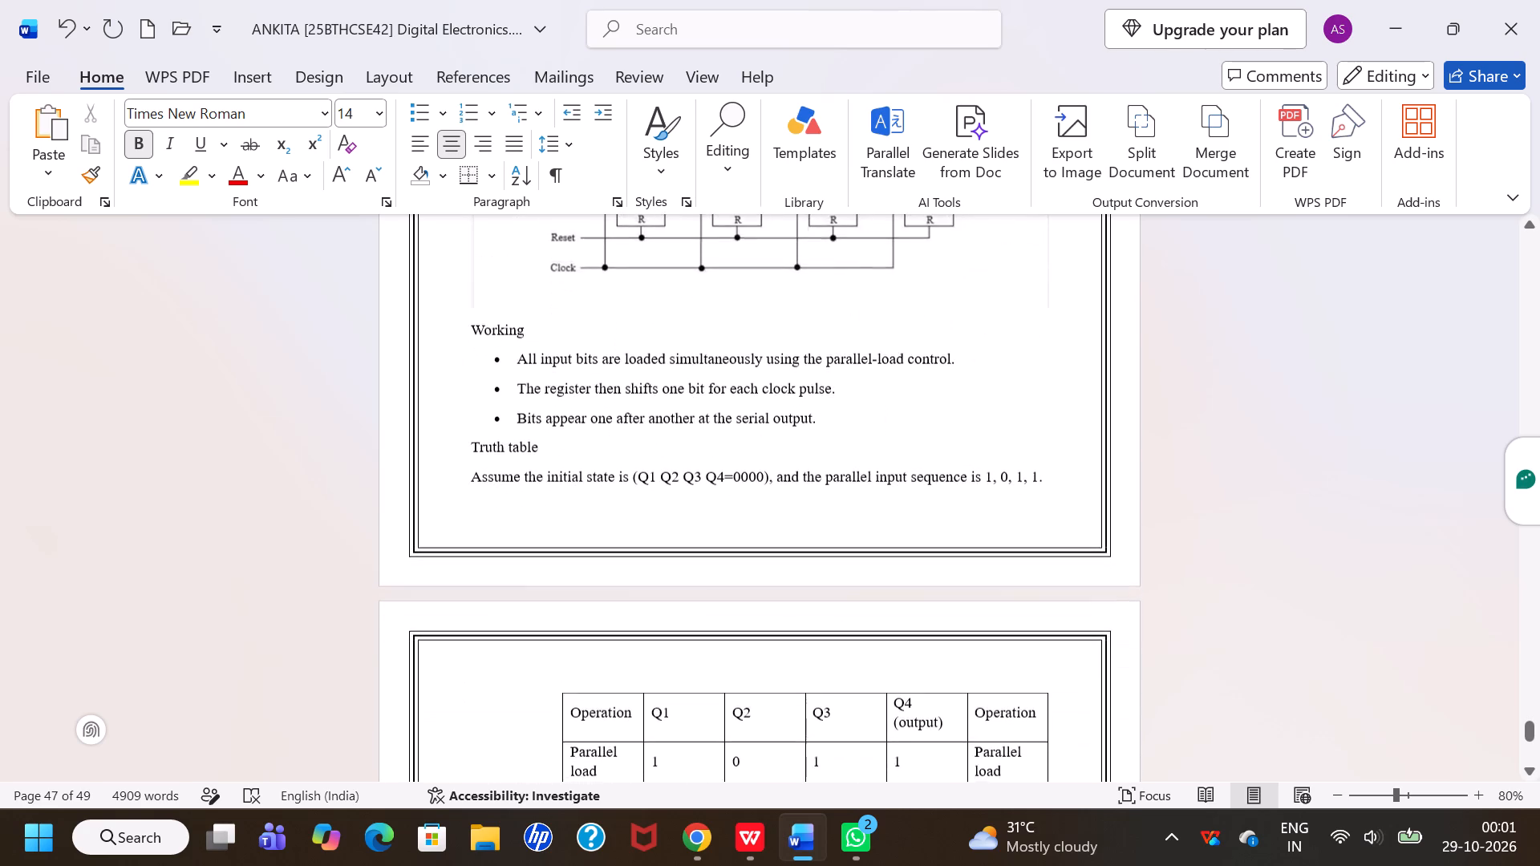
scroll(871, 406, "down", 1)
triple_click(500, 394)
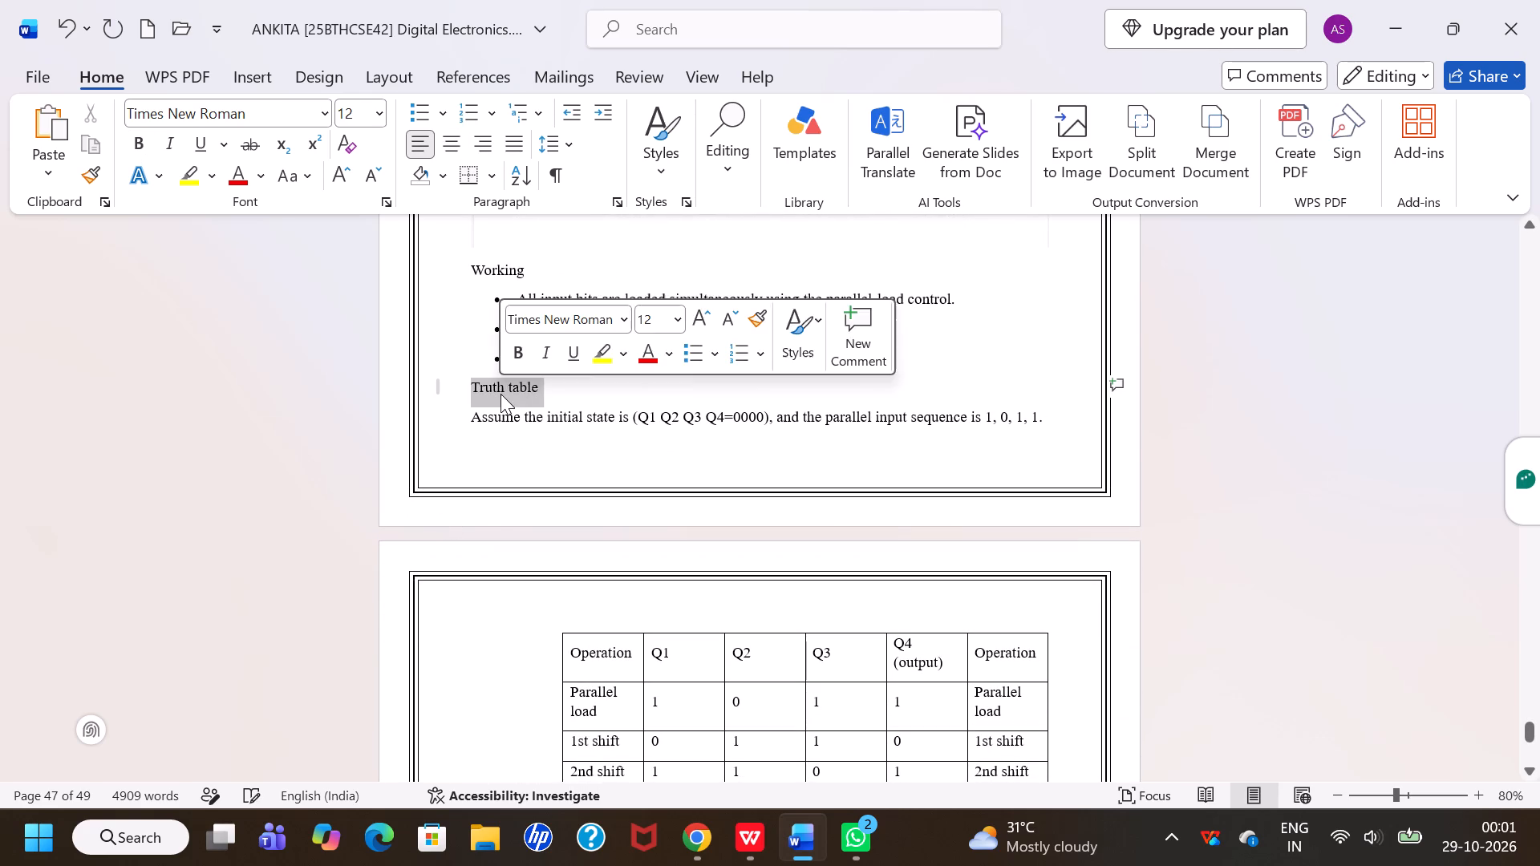
left_click(459, 148)
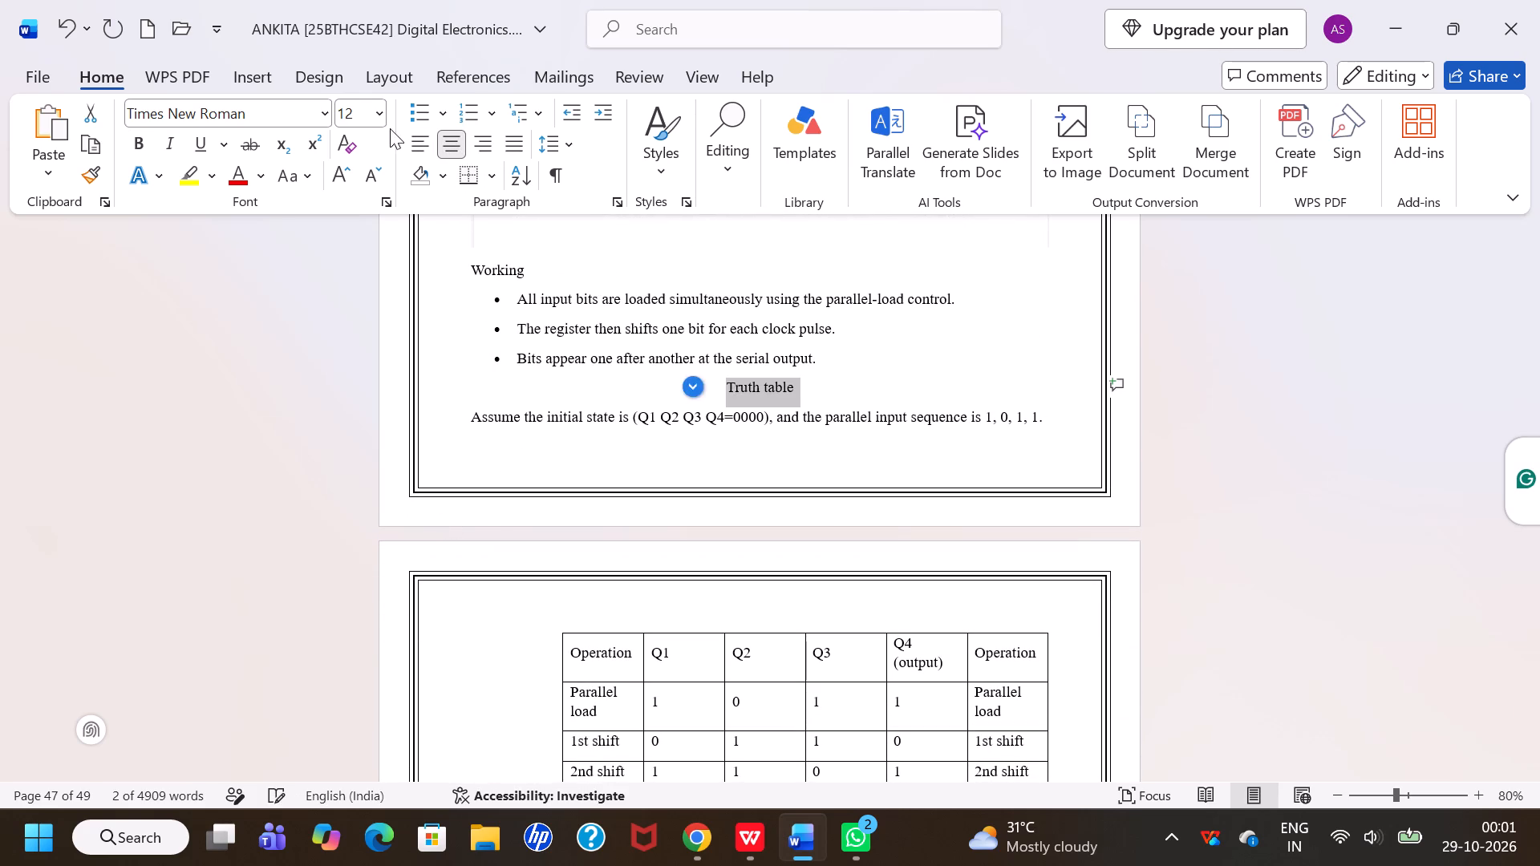
left_click(127, 147)
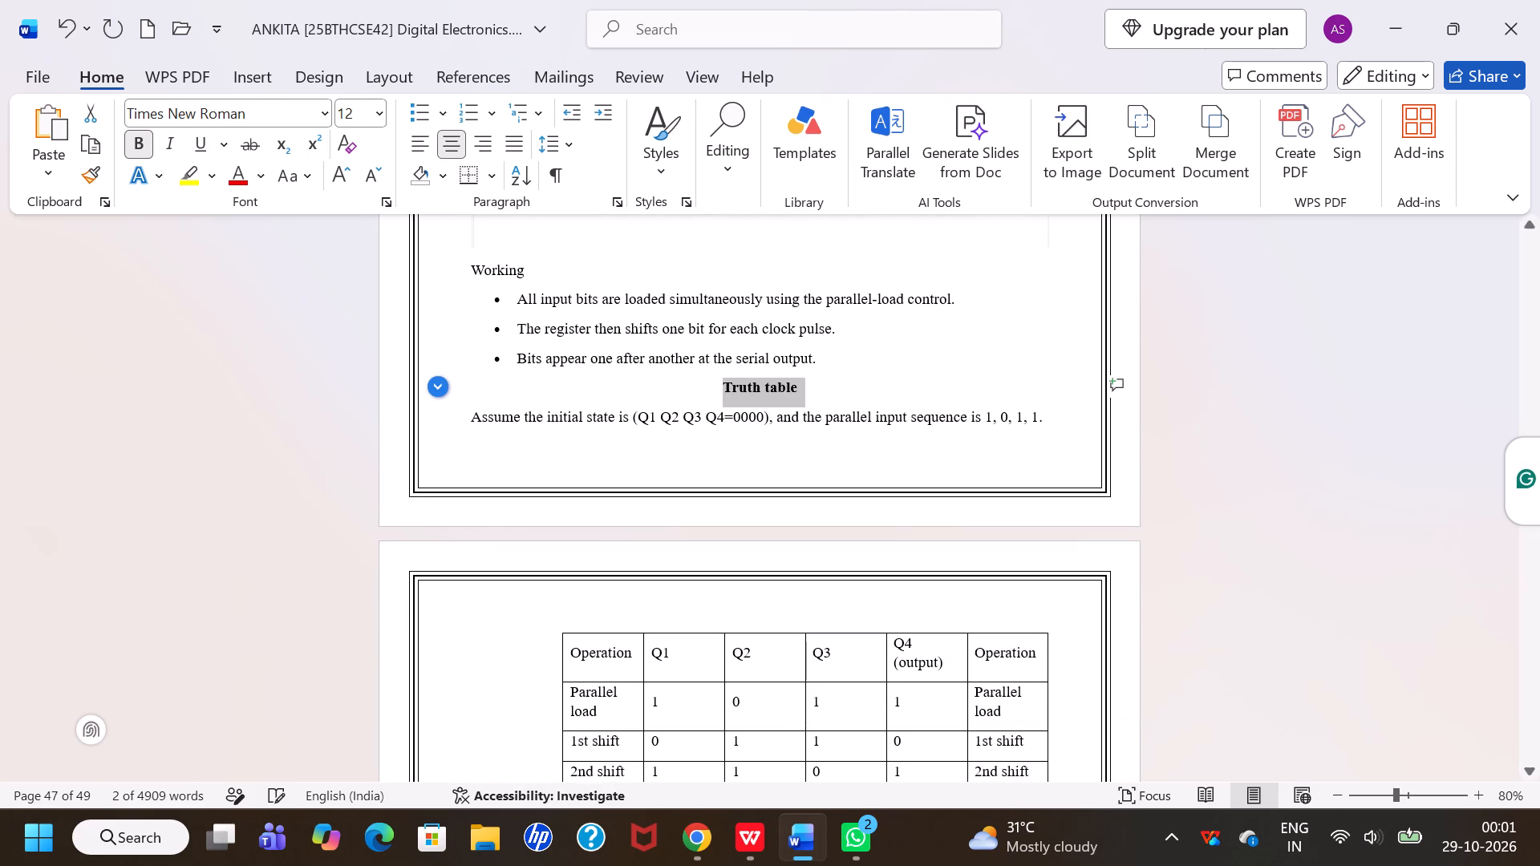
left_click(532, 473)
Center the whole truth table of the PISO section horizontally on the page.
scroll(532, 473, "down", 2)
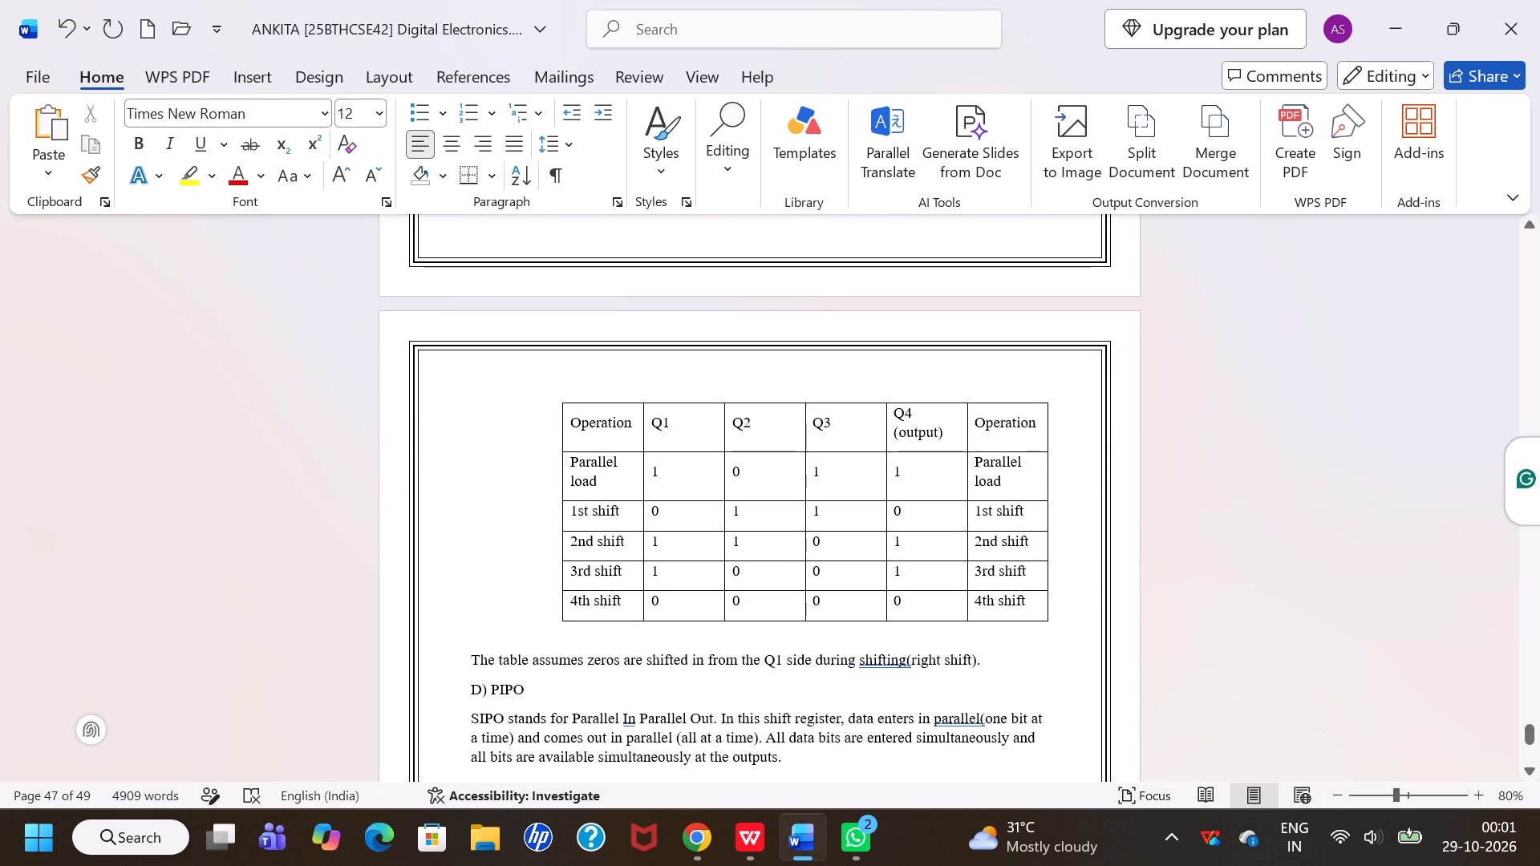
left_click(551, 399)
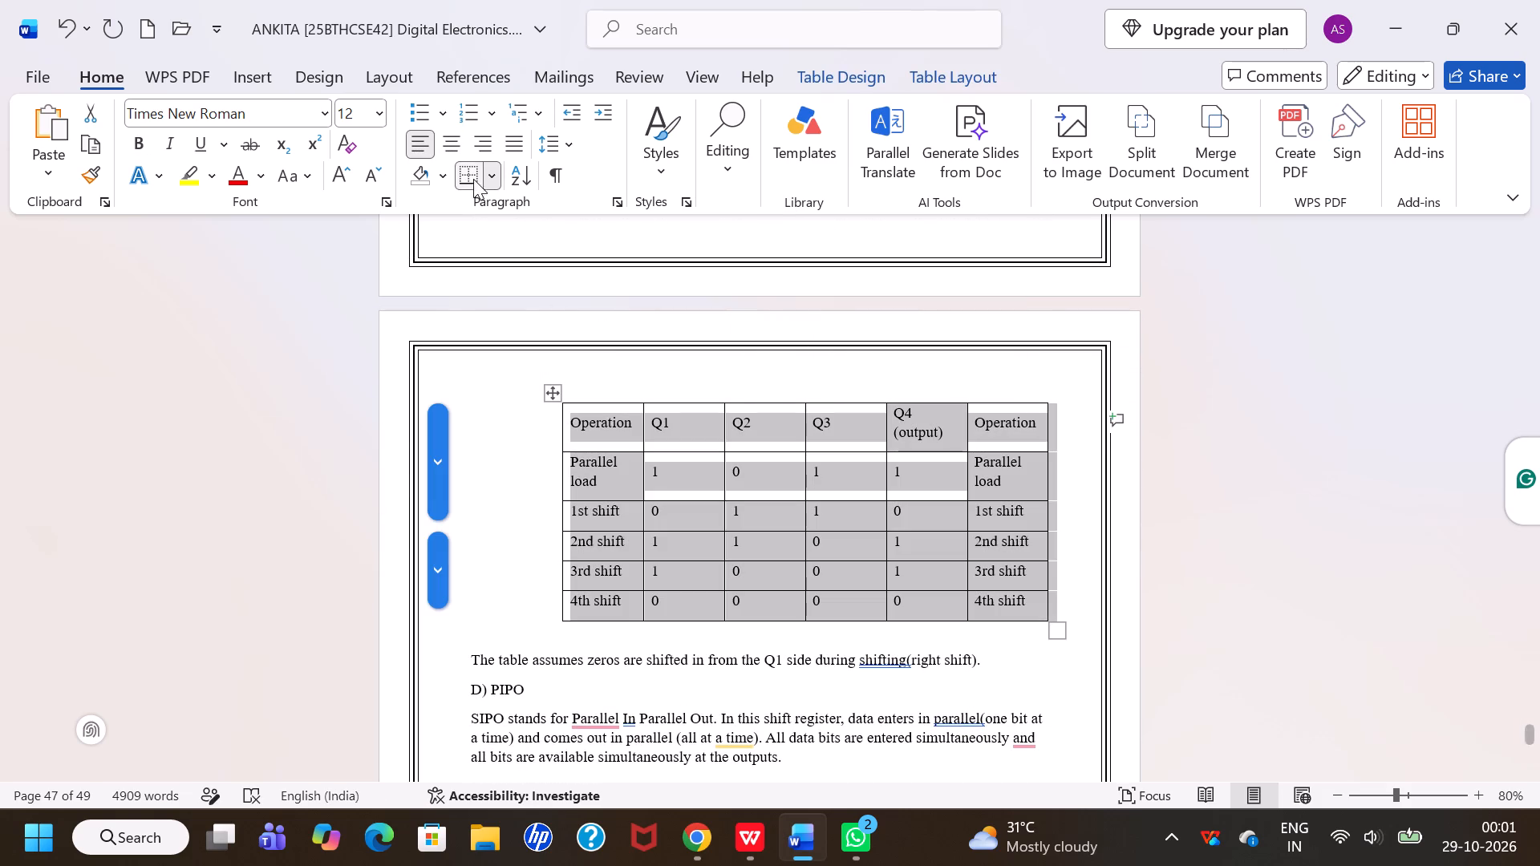
left_click(453, 138)
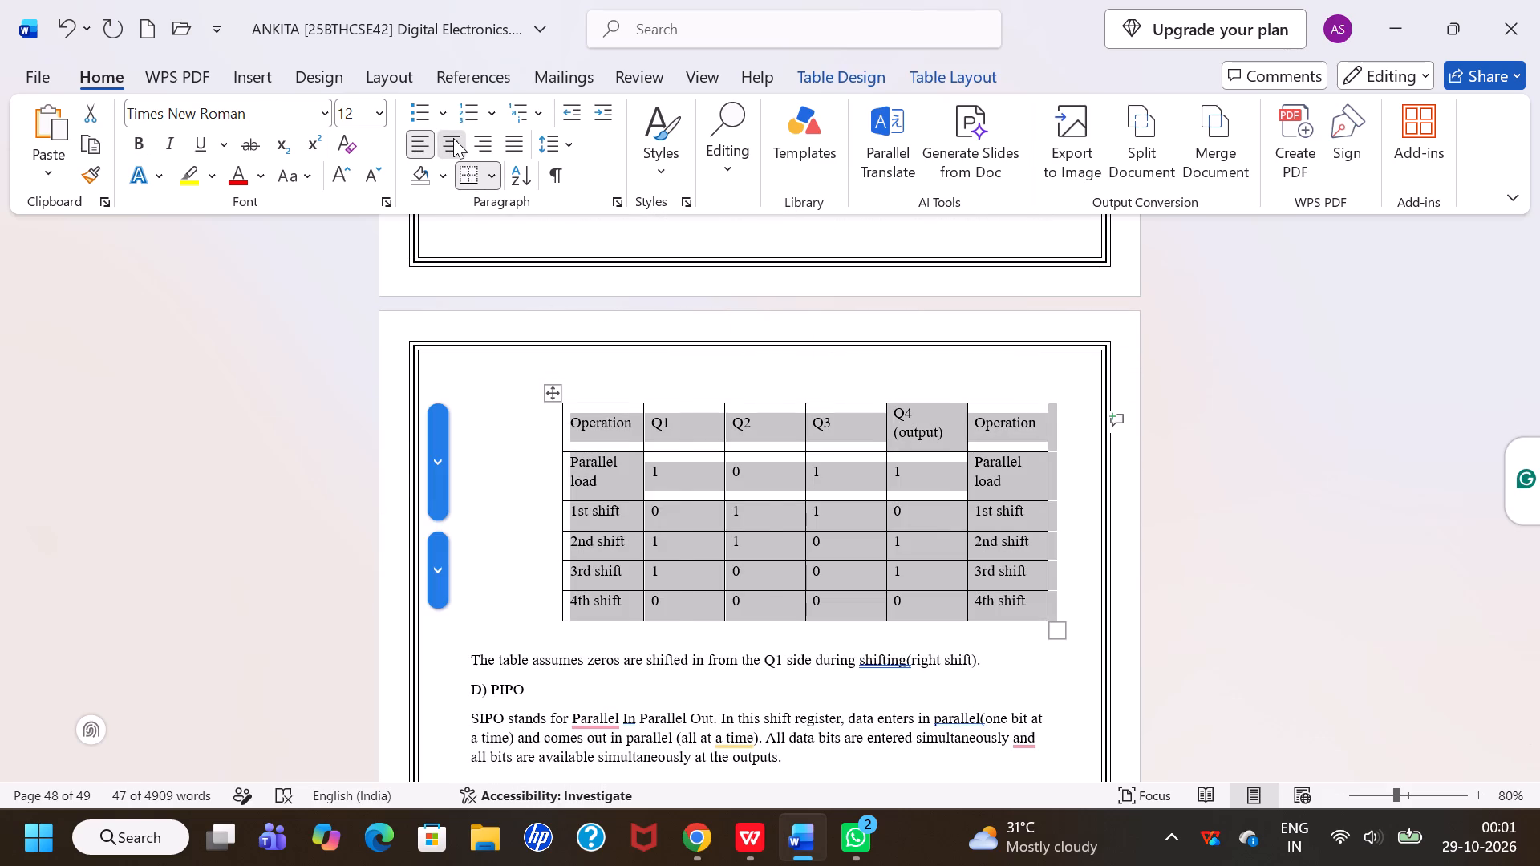
left_click(564, 367)
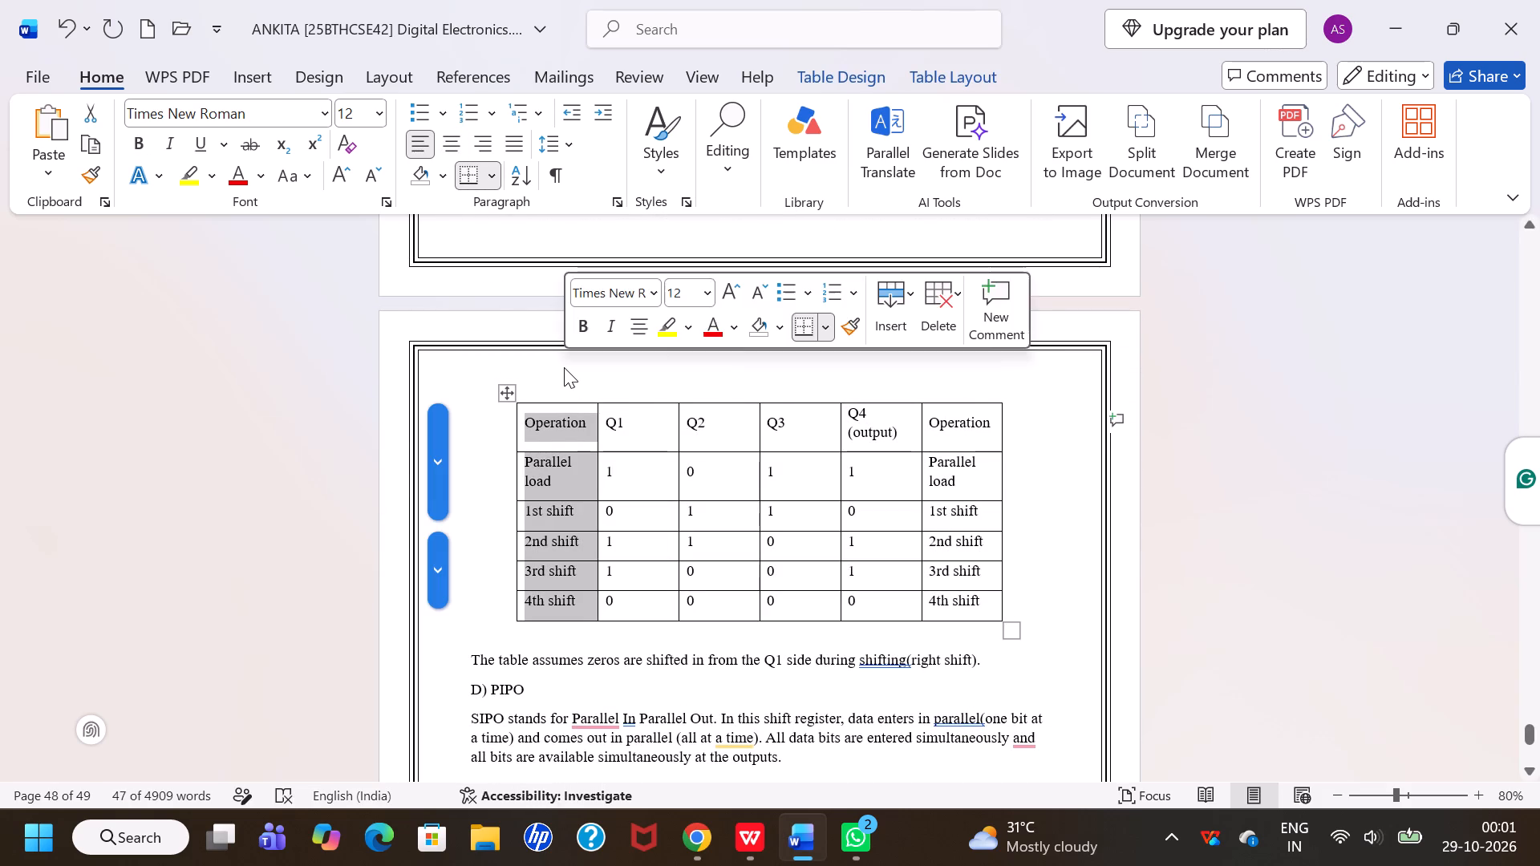
scroll(564, 367, "down", 3)
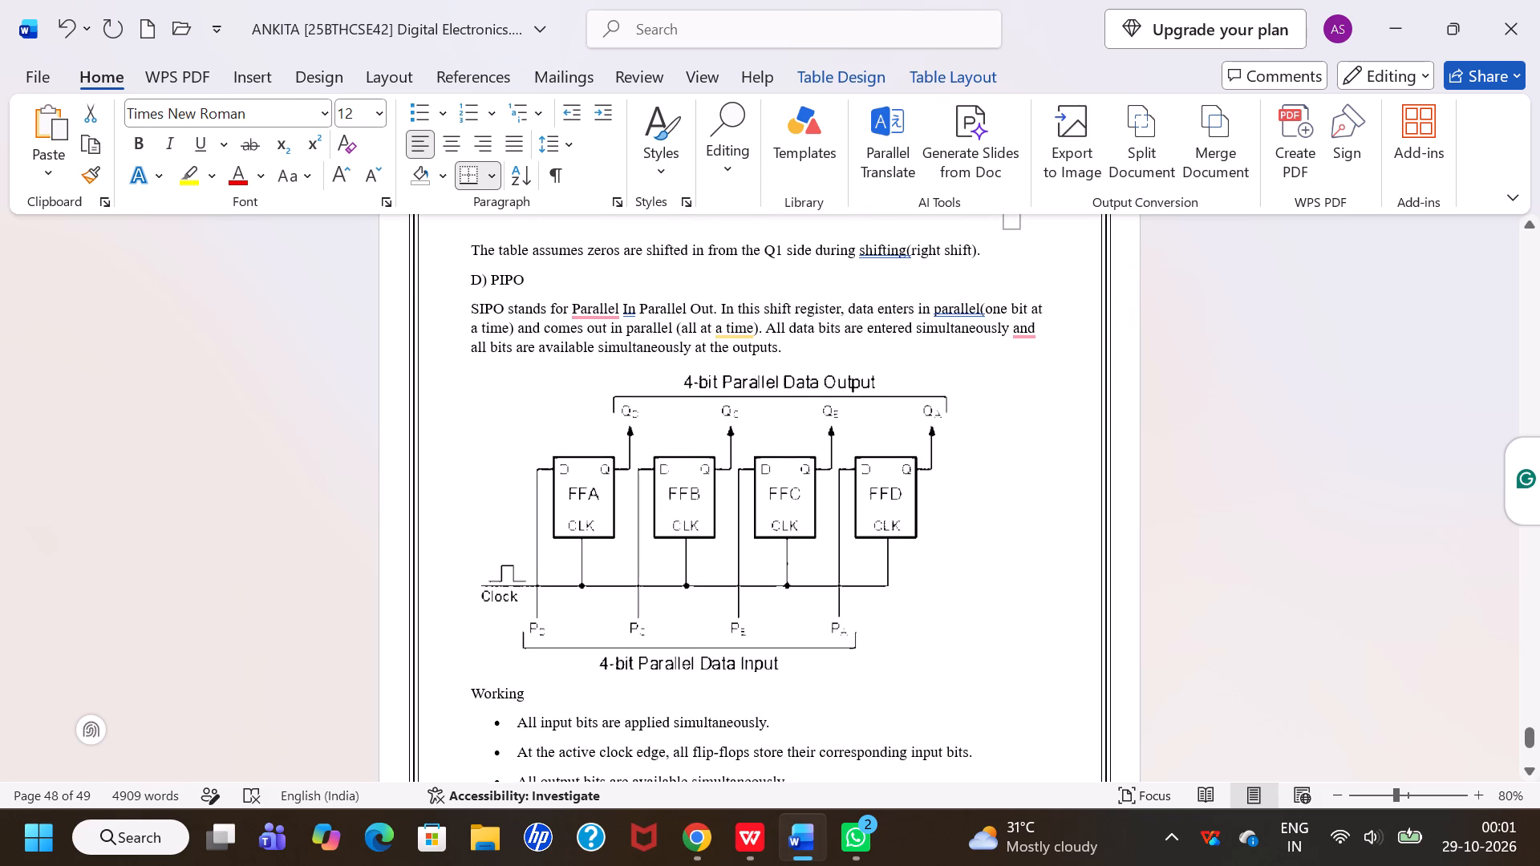
Center the "D) PIPO" heading on the page and make it bold.
triple_click(525, 285)
left_click(464, 144)
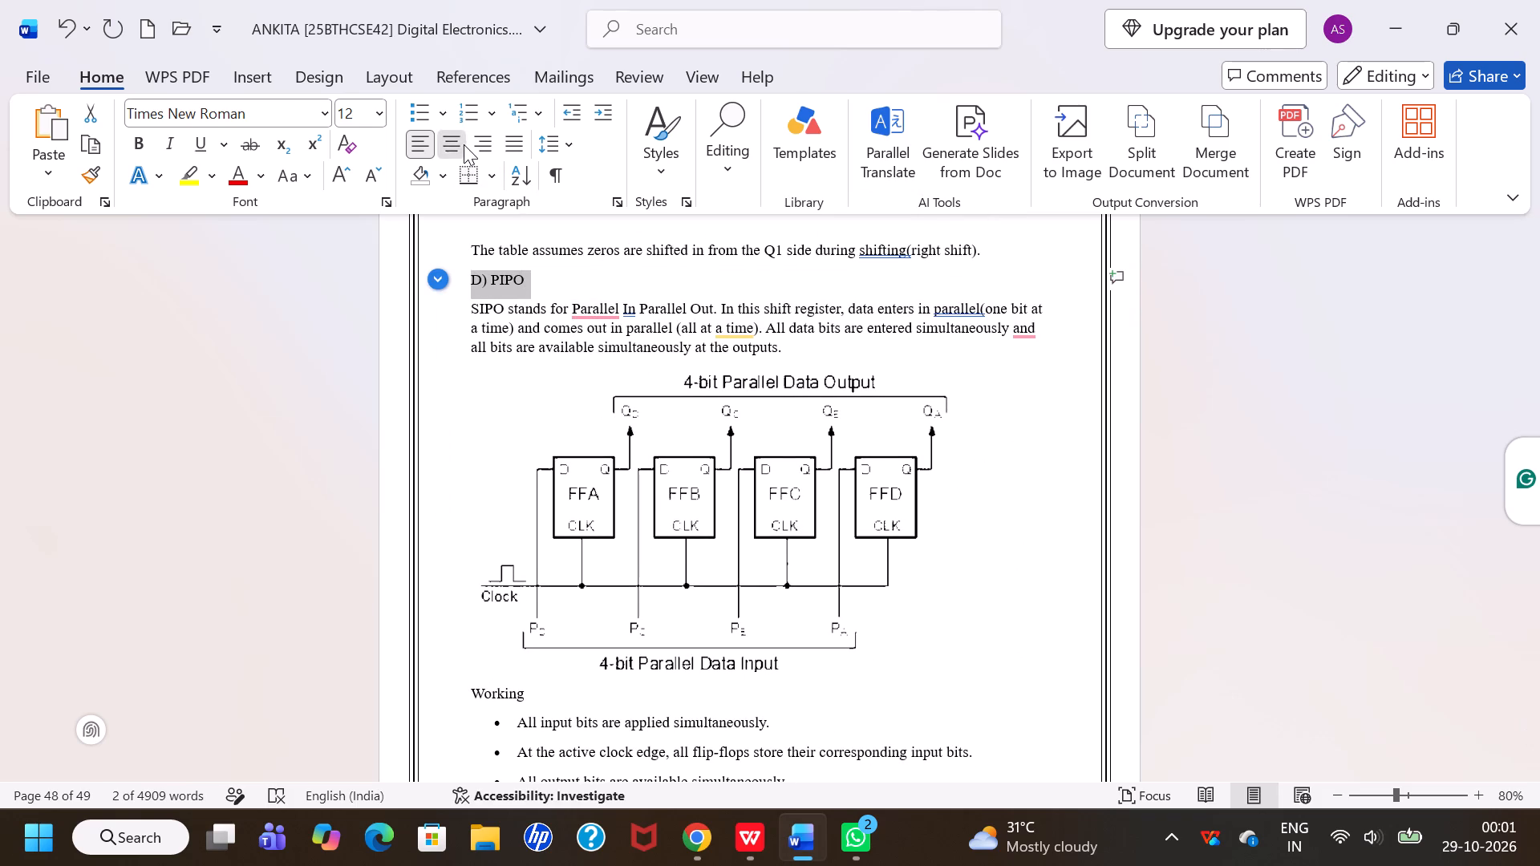
left_click(140, 144)
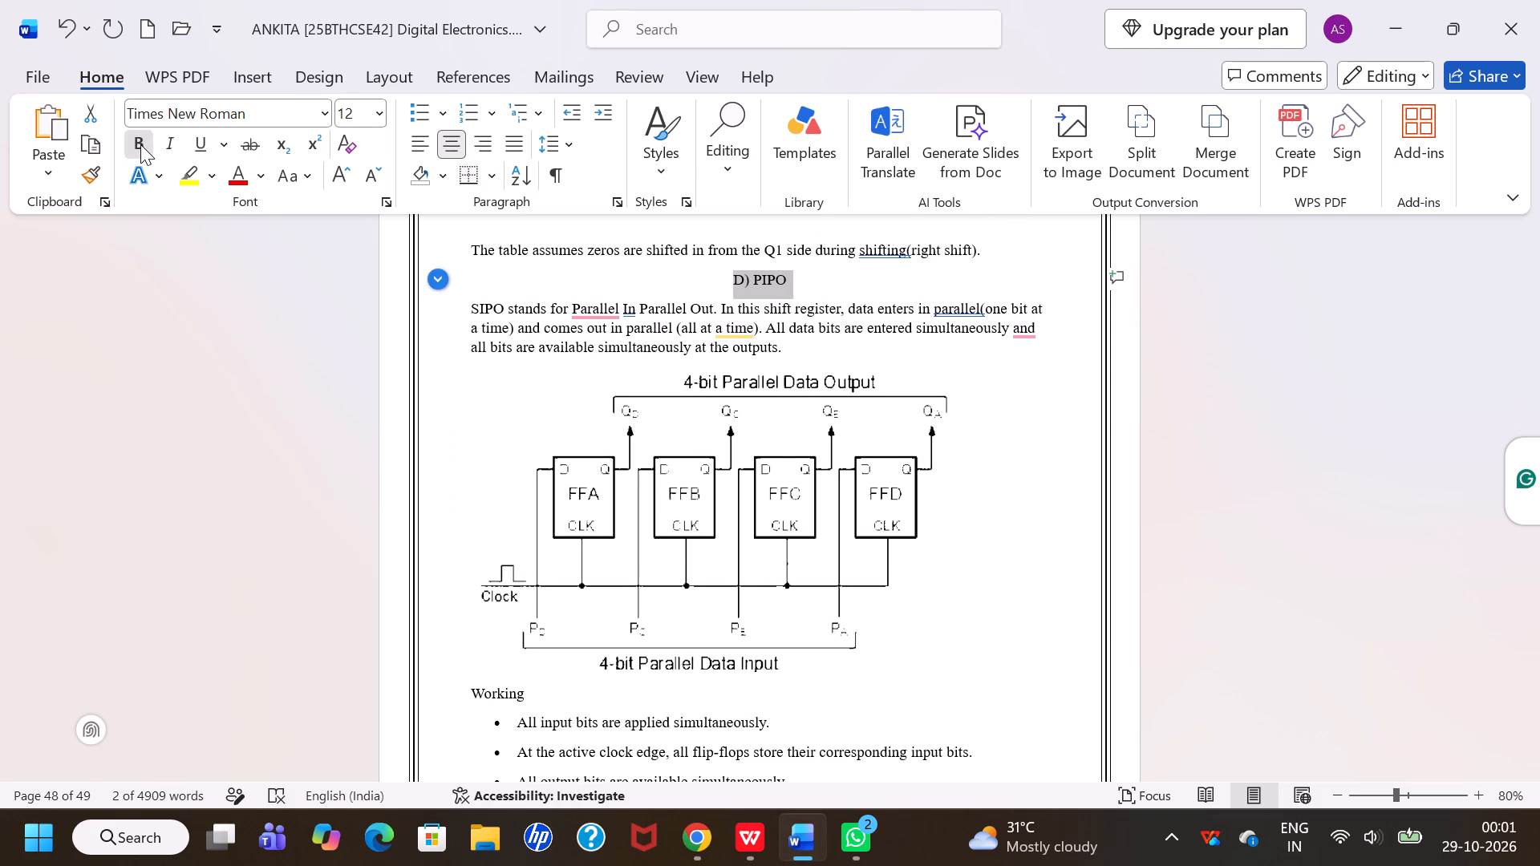
left_click(679, 273)
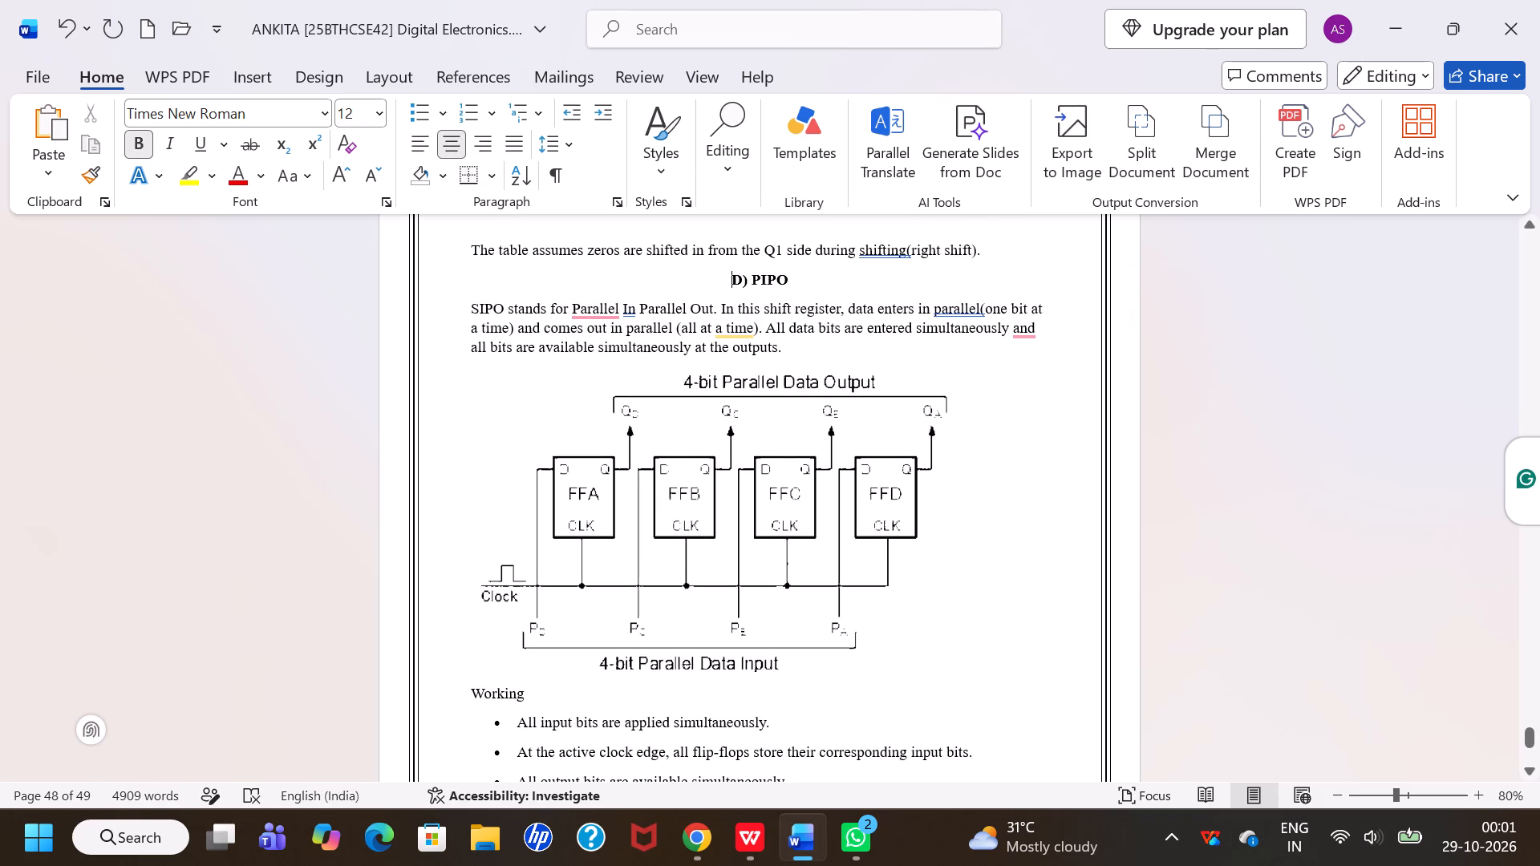
Append the copied "SHIFT REGISTER" text to the end of the PIPO heading.
left_click(792, 287)
key("space")
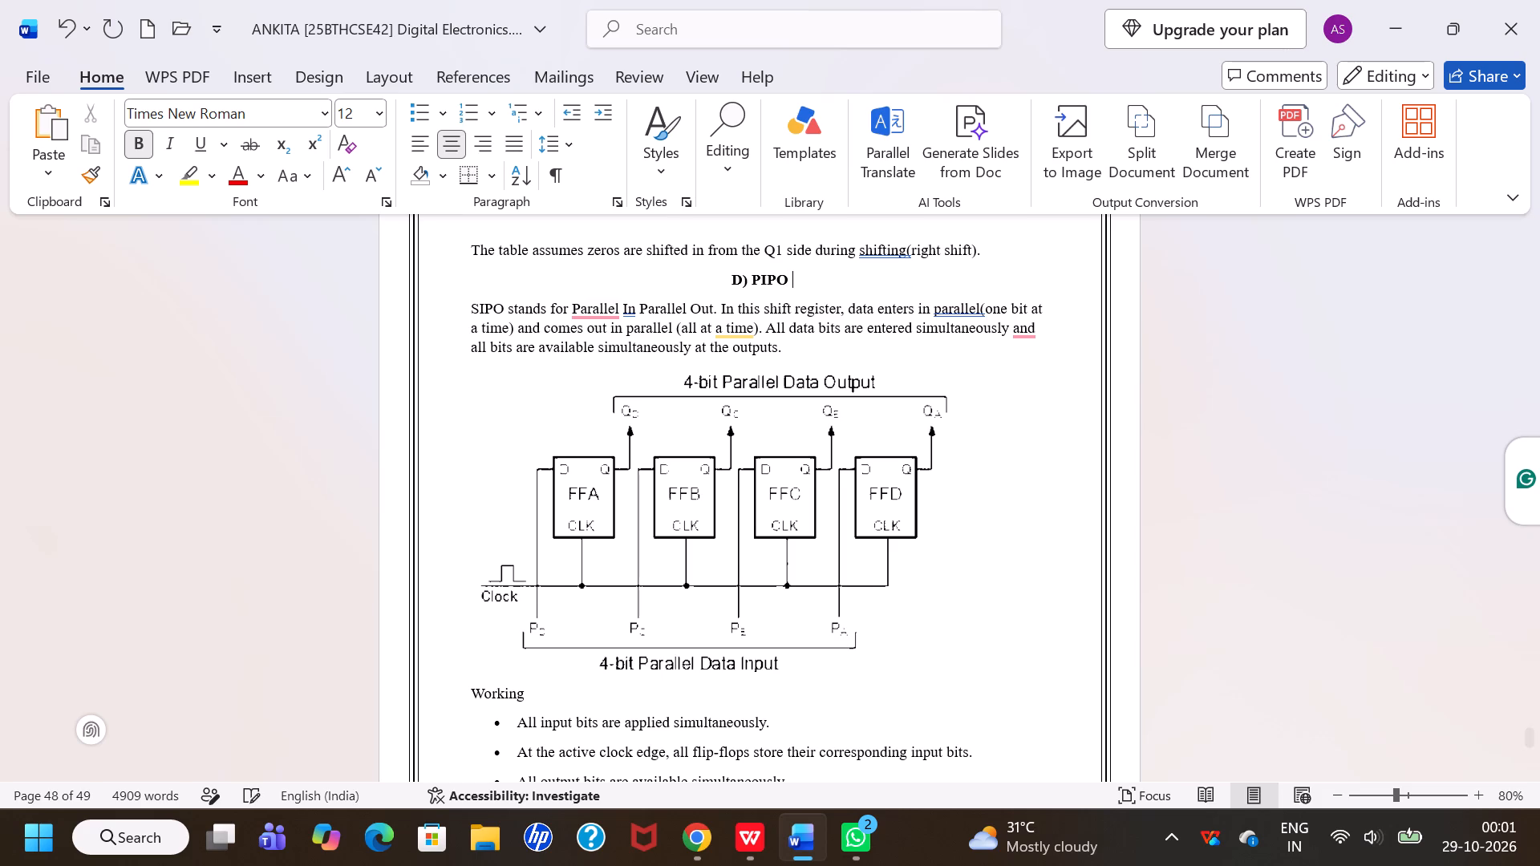
key("ctrl+v")
left_click(792, 287, "ctrl")
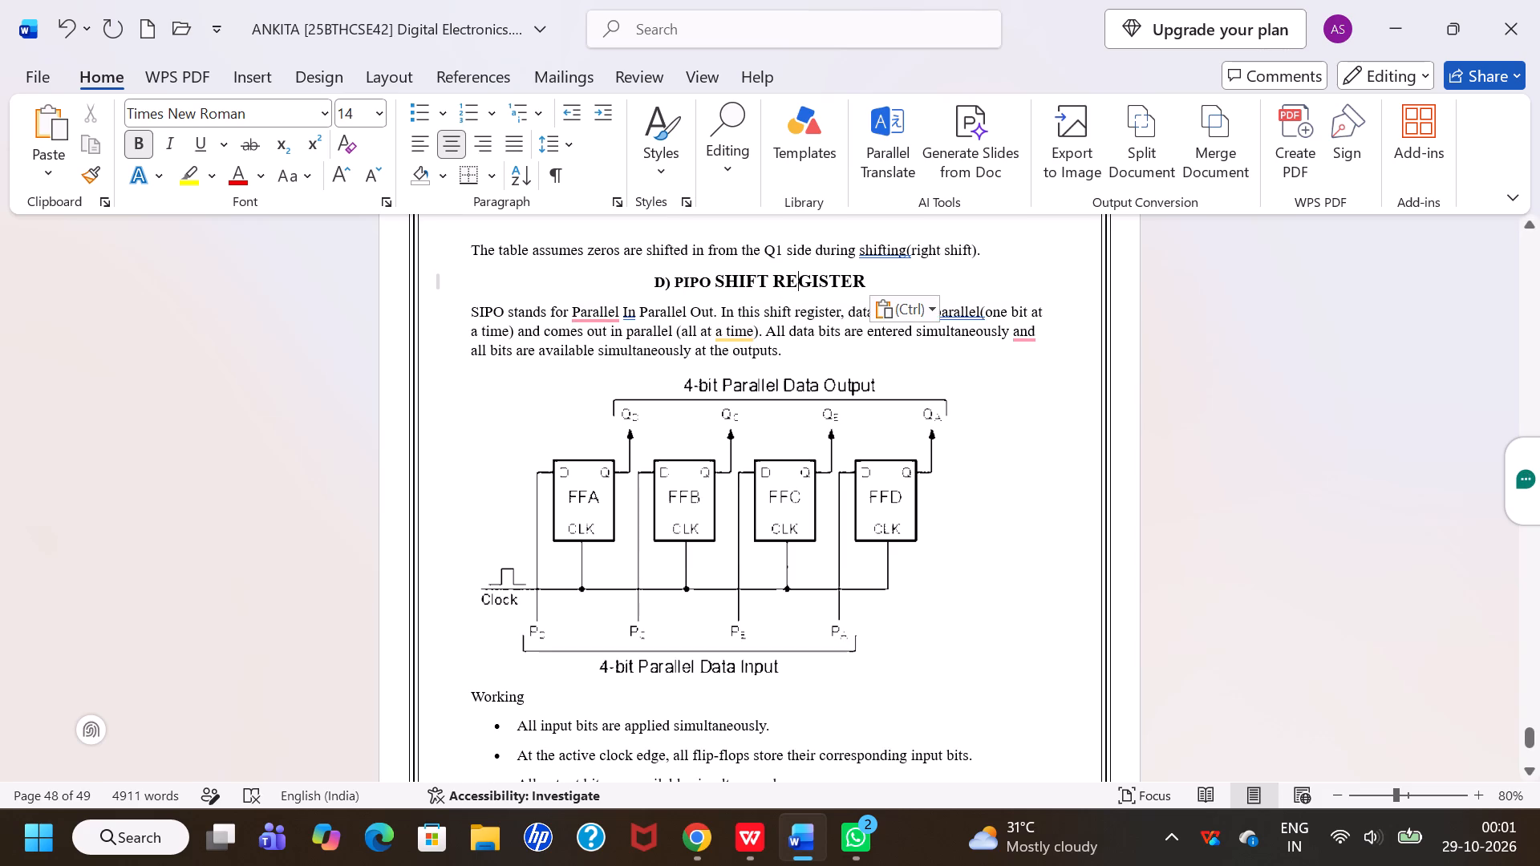
Set the whole PIPO SHIFT REGISTER heading to font size 14.
triple_click(674, 275)
left_click(674, 275)
triple_click(674, 275)
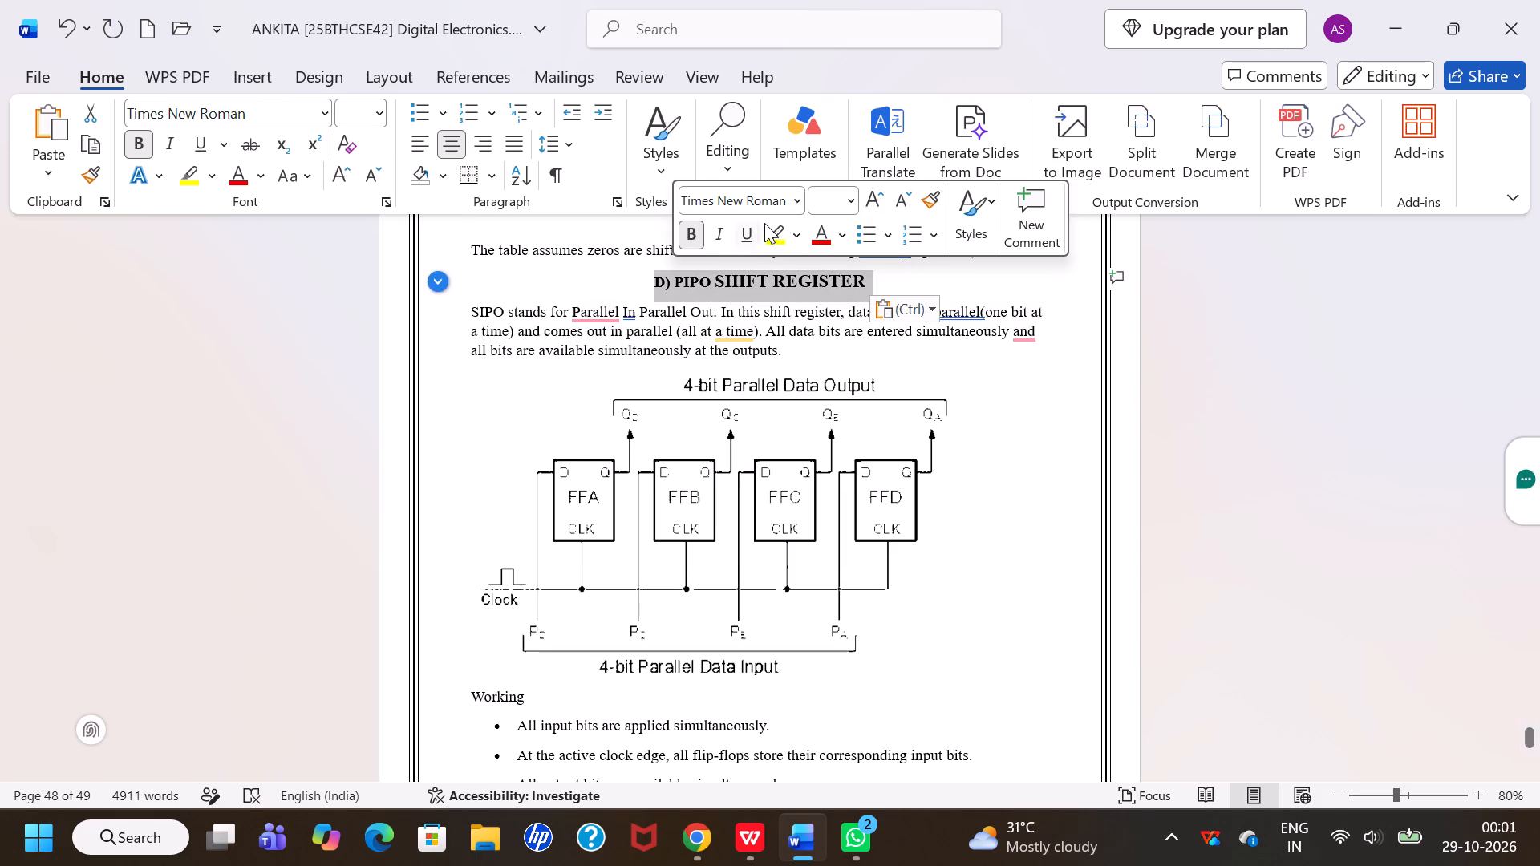
left_click(848, 203)
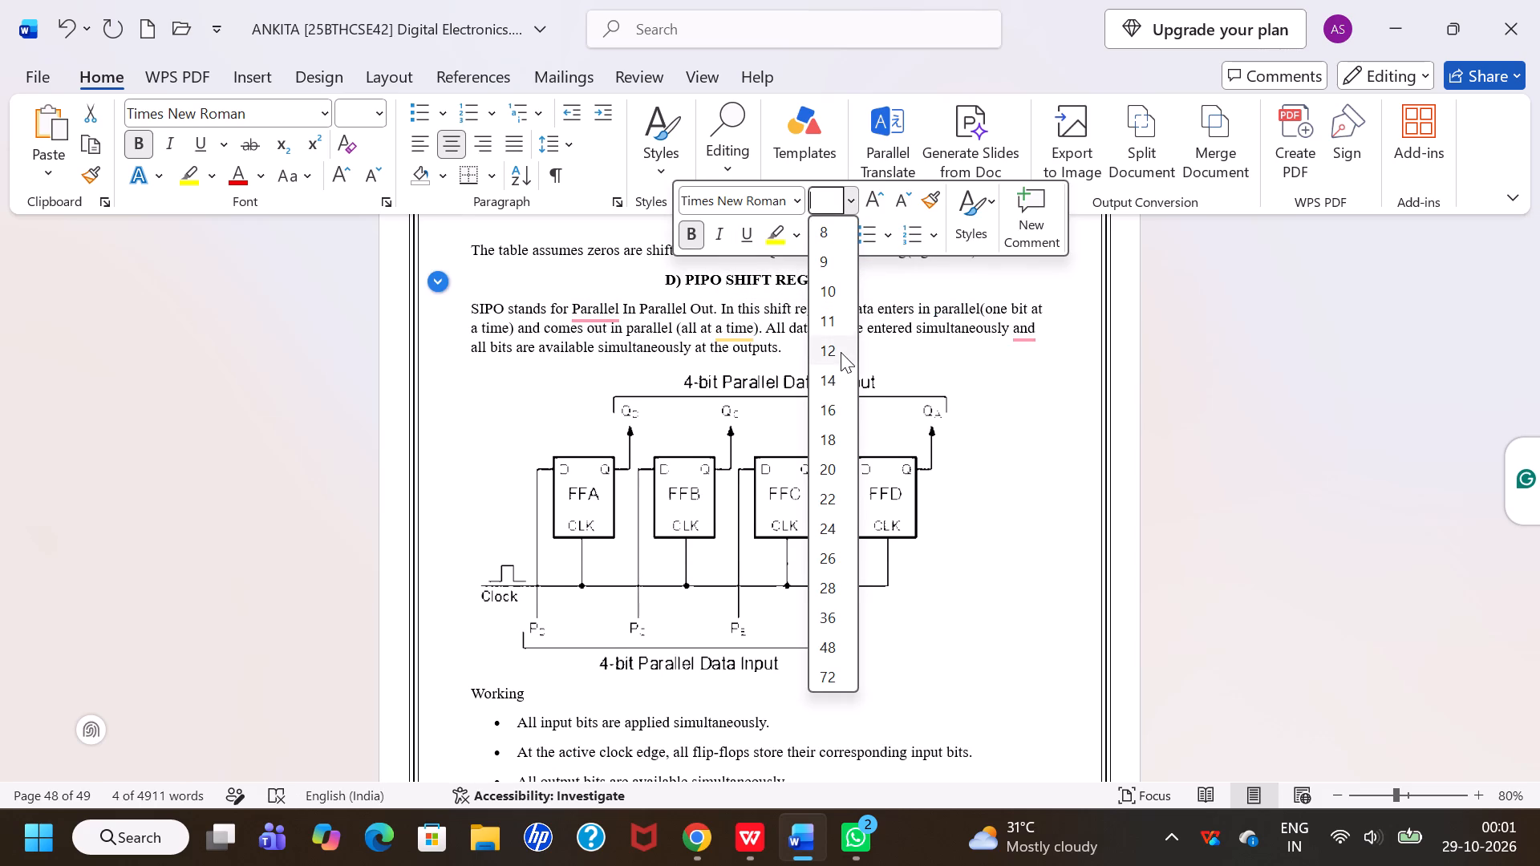
left_click(837, 387)
left_click(780, 346)
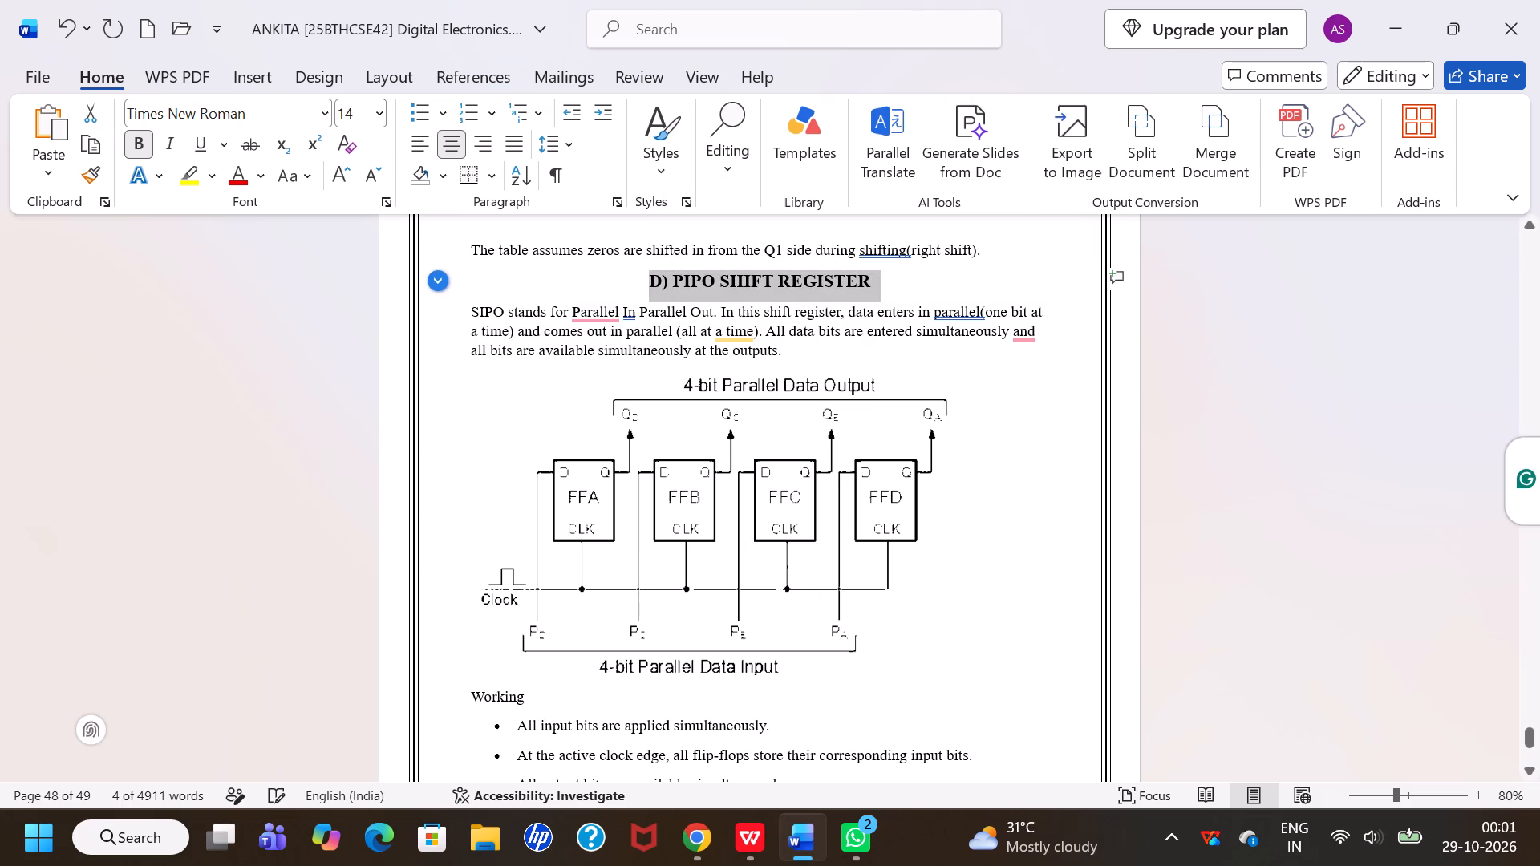
Change the PIPO heading's label from the letter D to the number 4.
left_click(660, 284)
key("BackSpace")
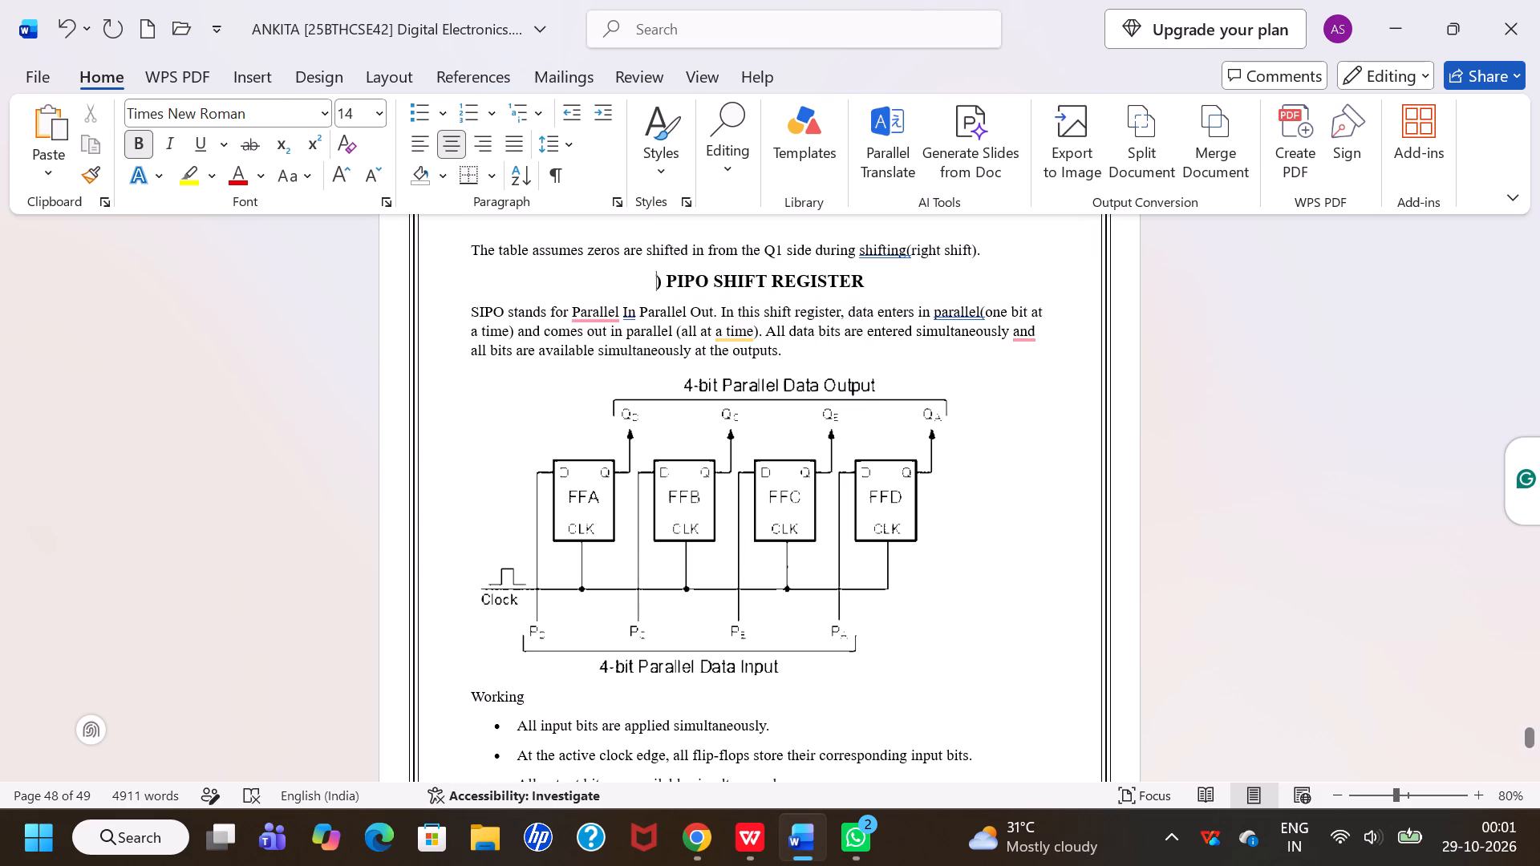
key("4")
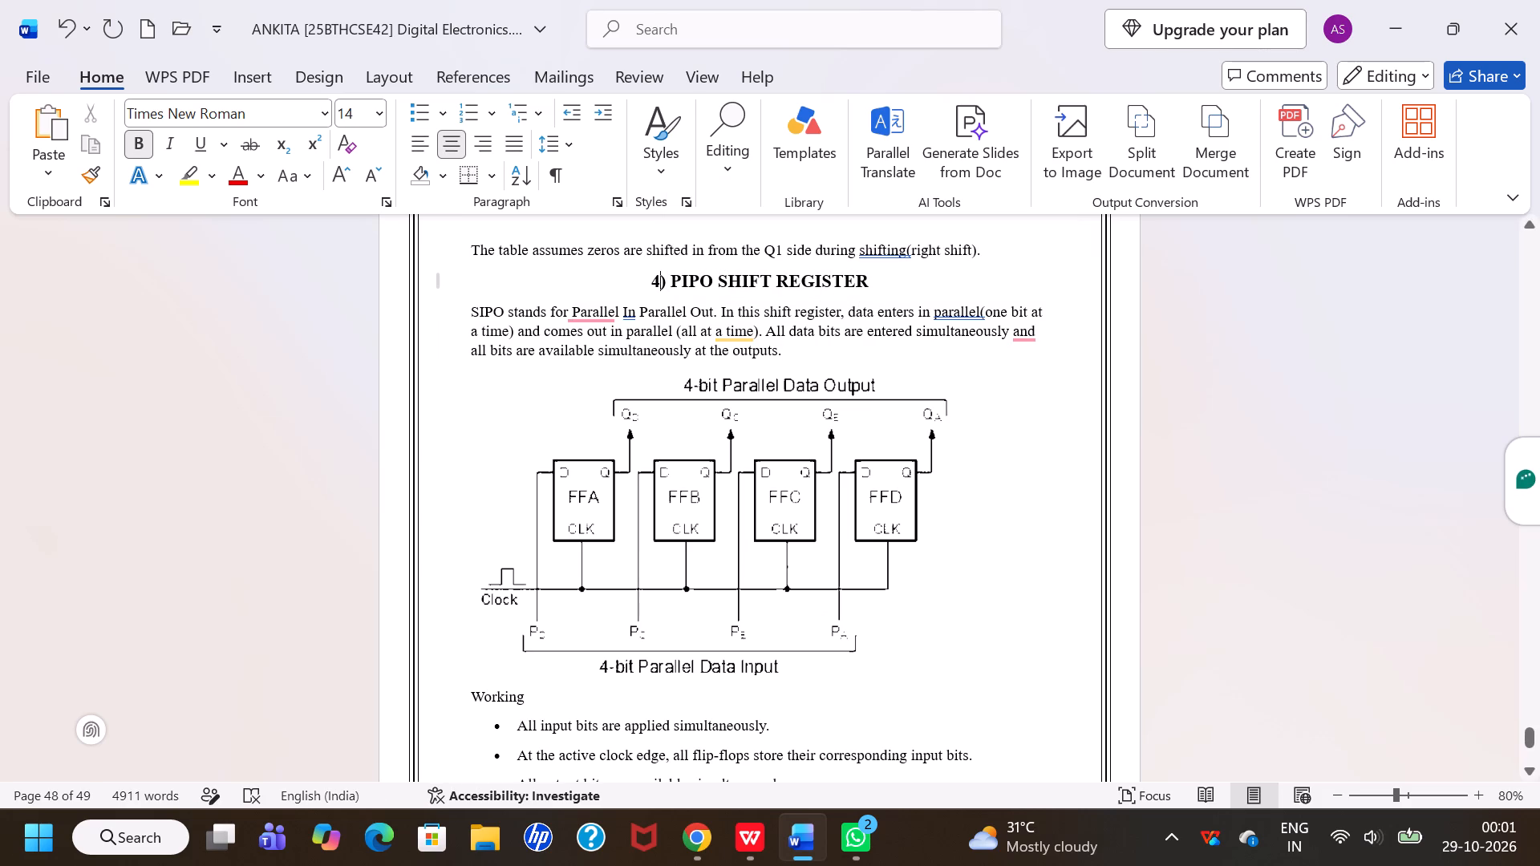
Insert the expansion "[Parallel In Parallel Out]" between PIPO and SHIFT REGISTER in the heading, with Parallel spelled correctly.
left_click(878, 278)
left_click(715, 282)
key("space")
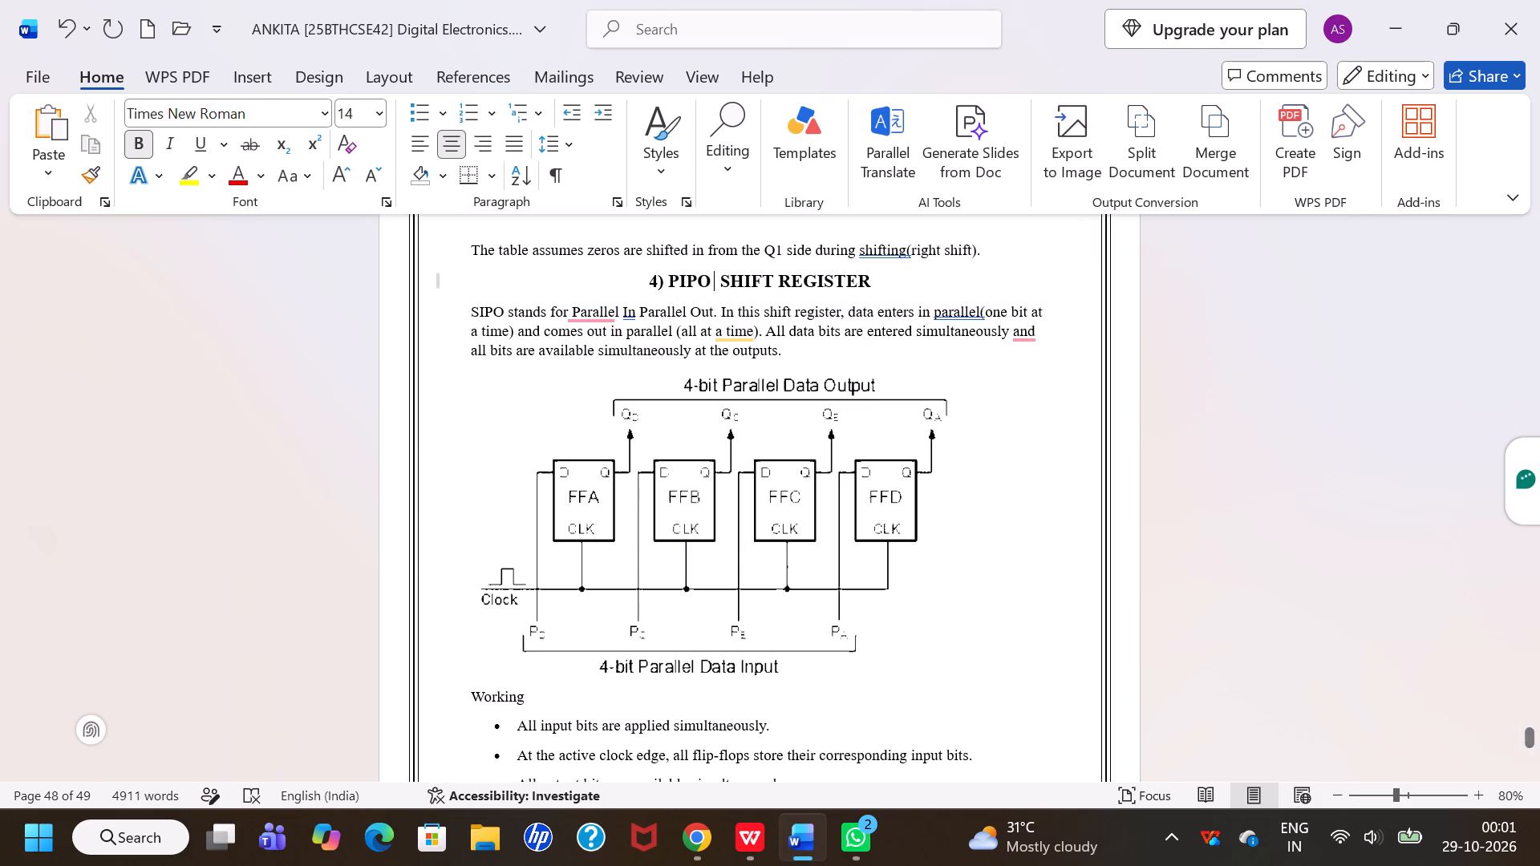
key("bracketleft")
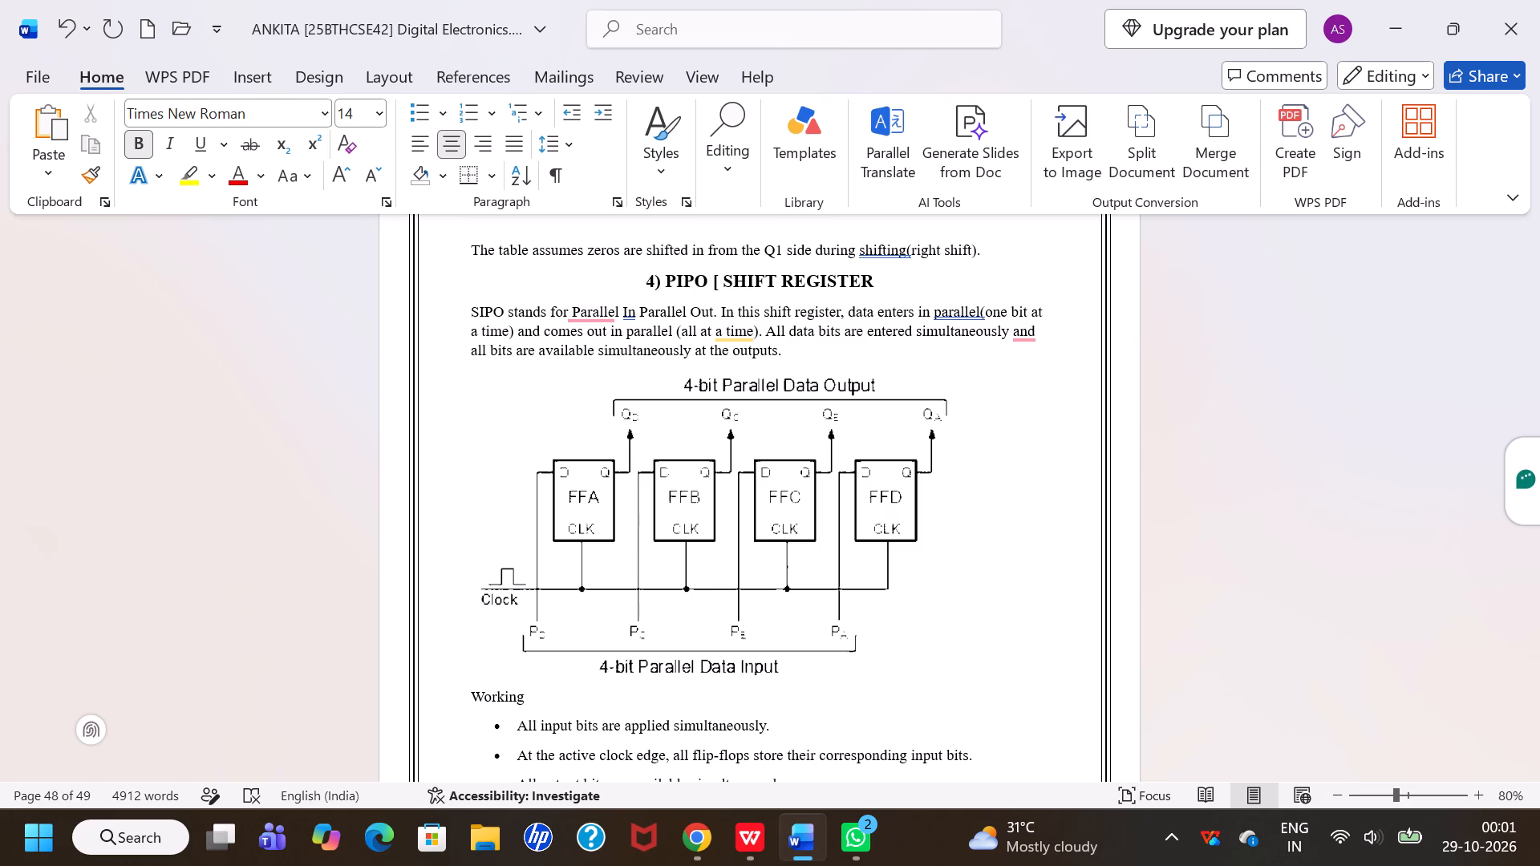
type("ar")
type("ra")
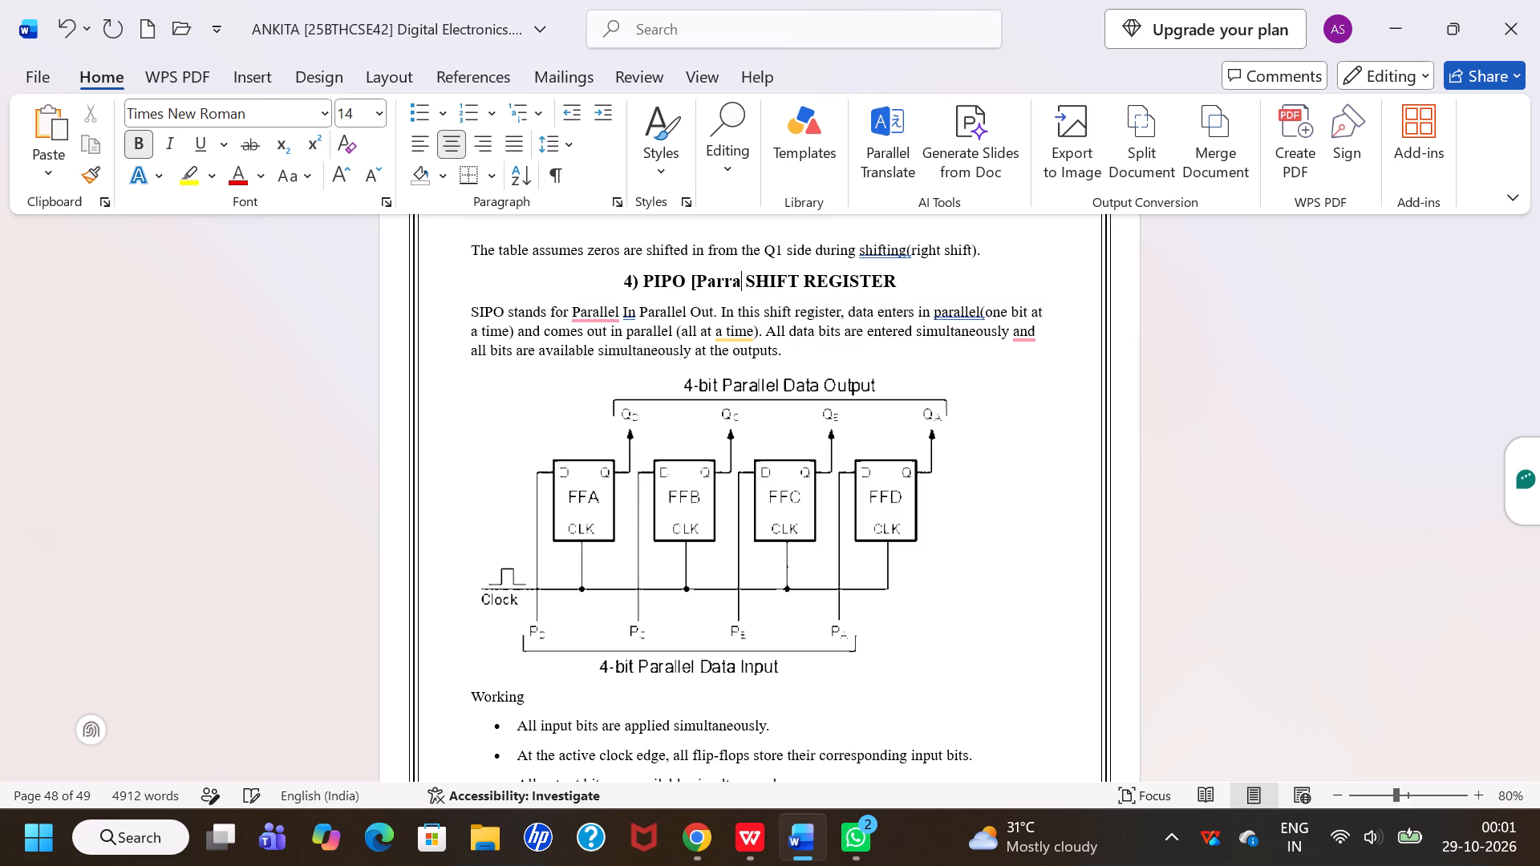
key("l")
key("space")
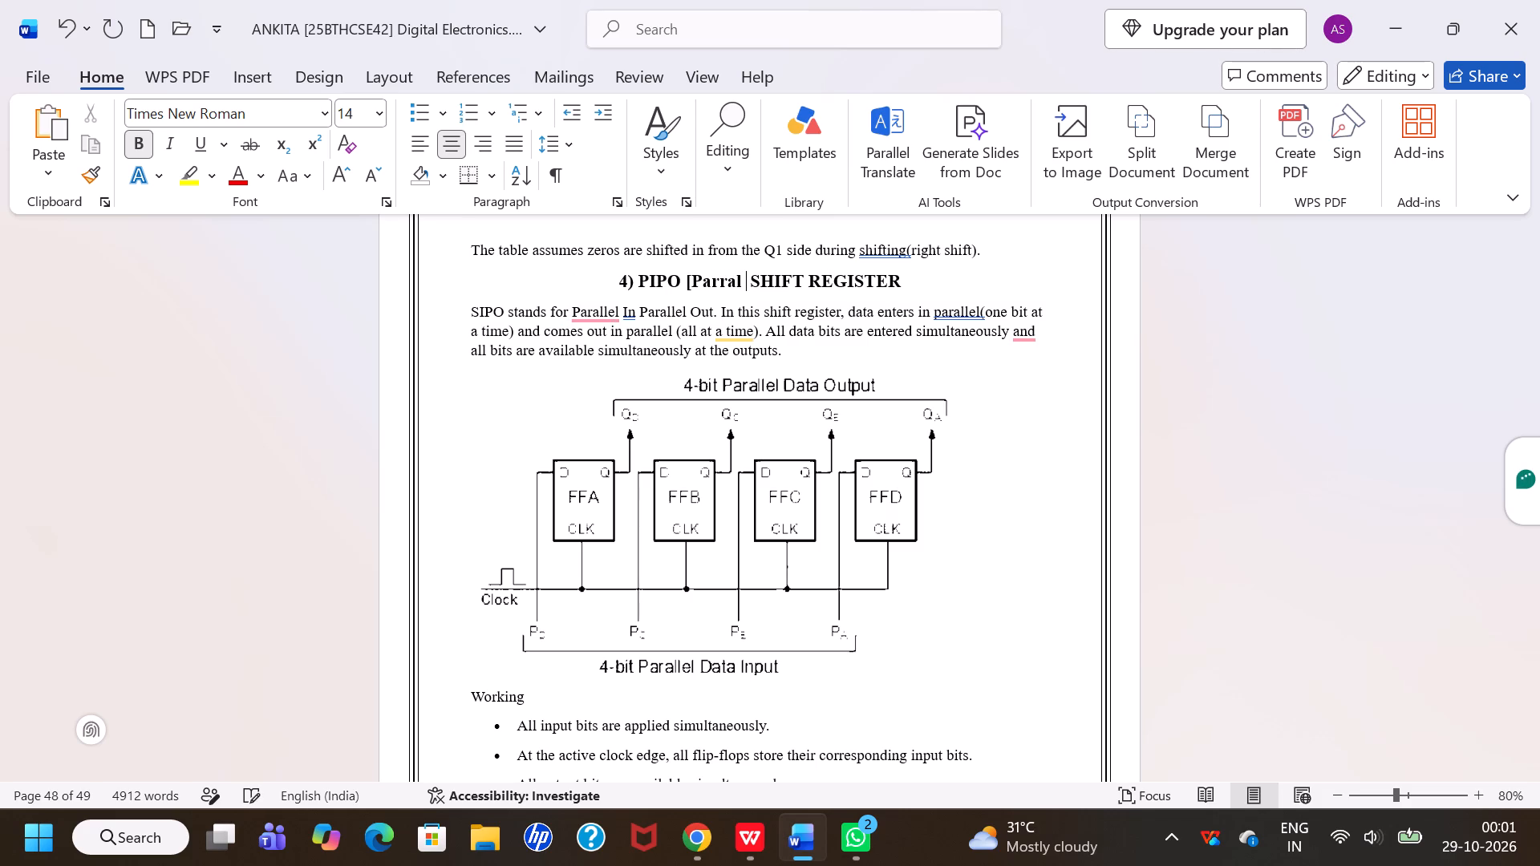
key("BackSpace")
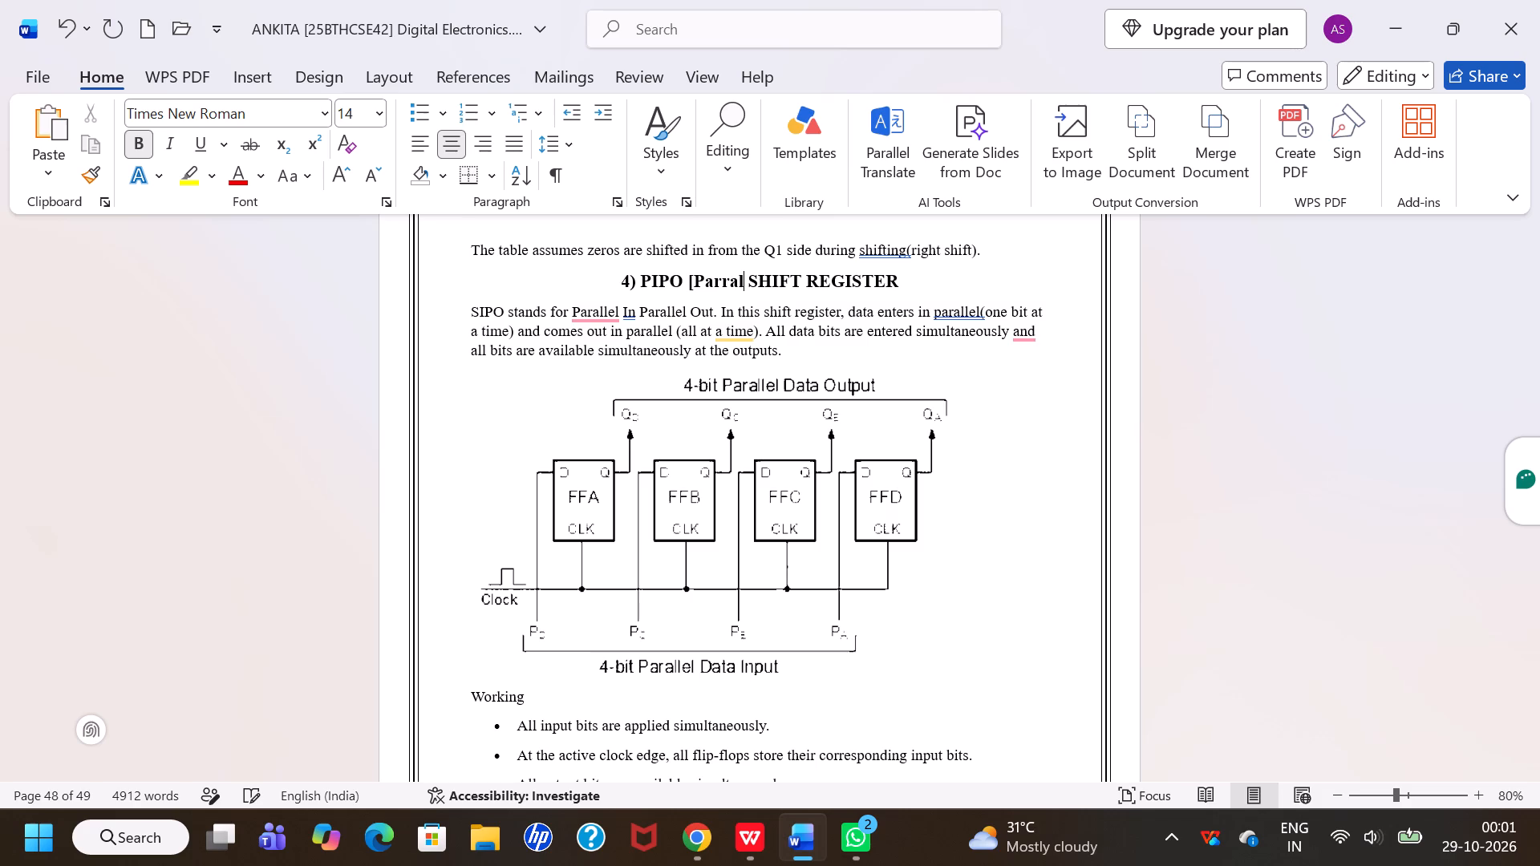
type("el")
key("space")
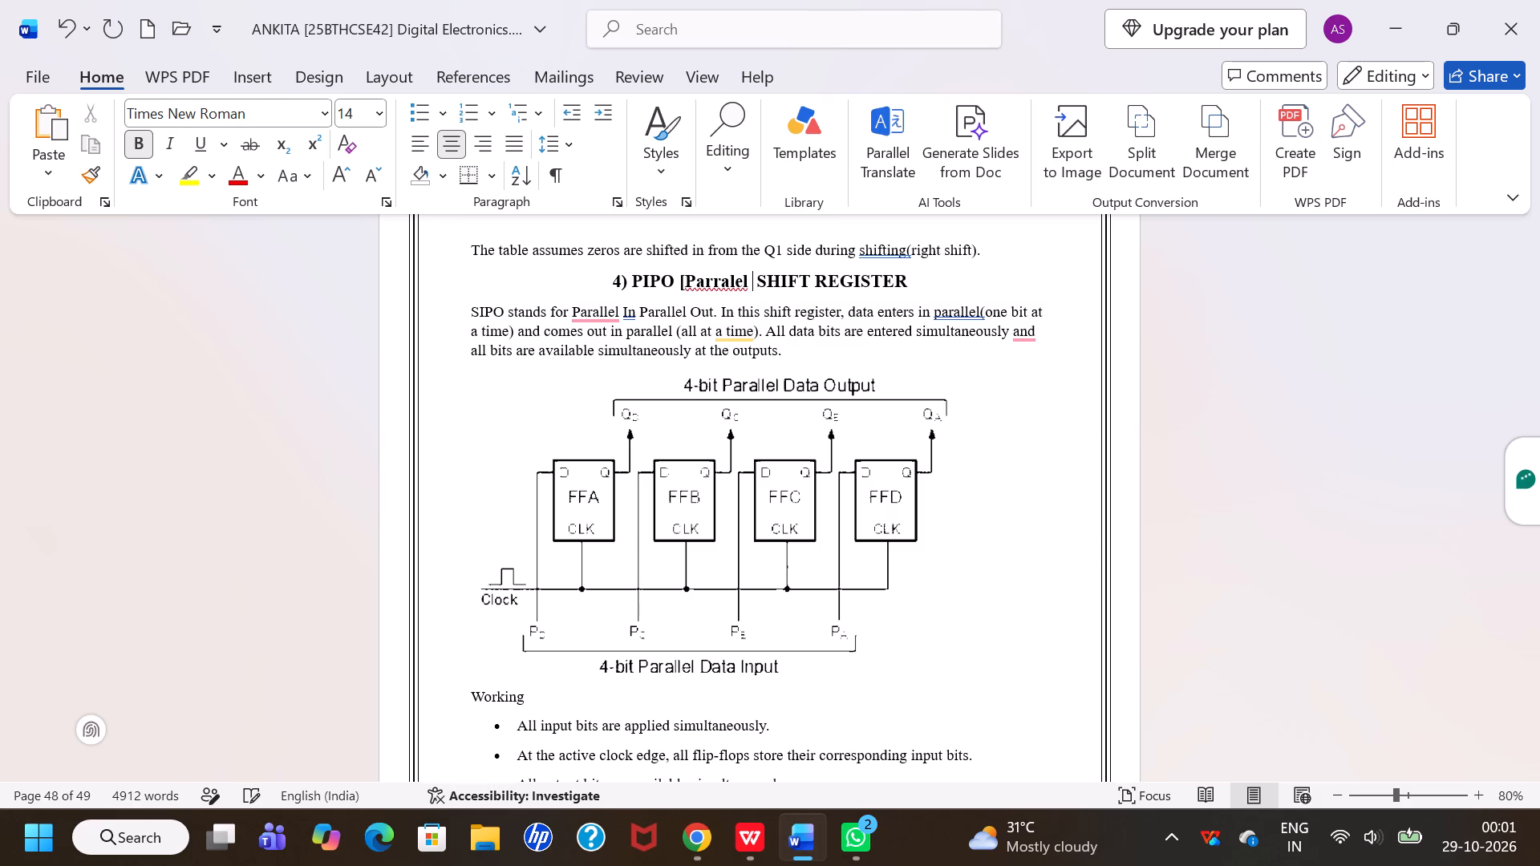
left_click(706, 280)
left_click(717, 289)
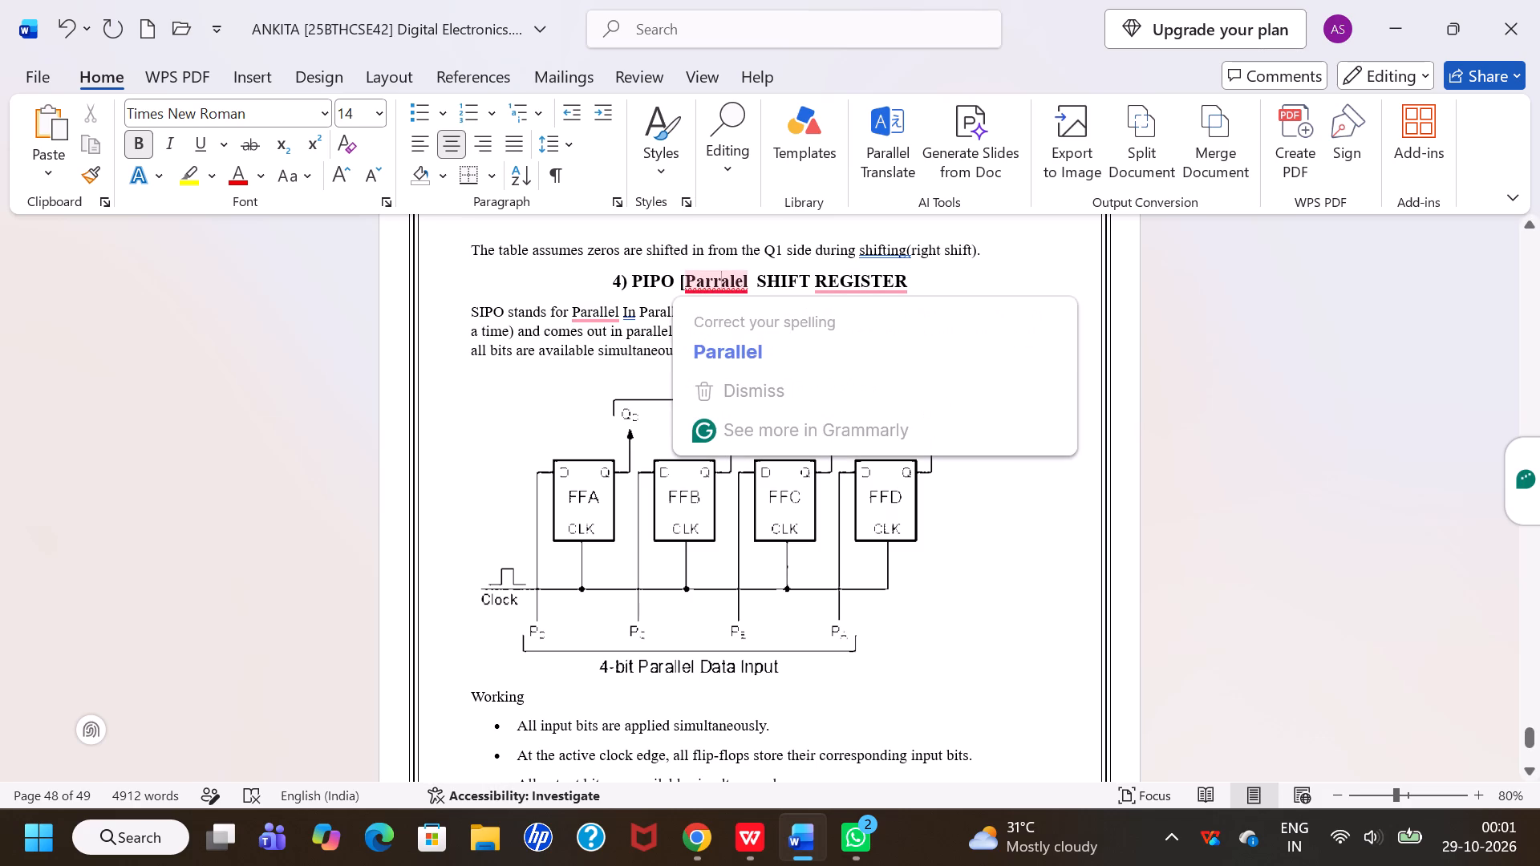
left_click(733, 351)
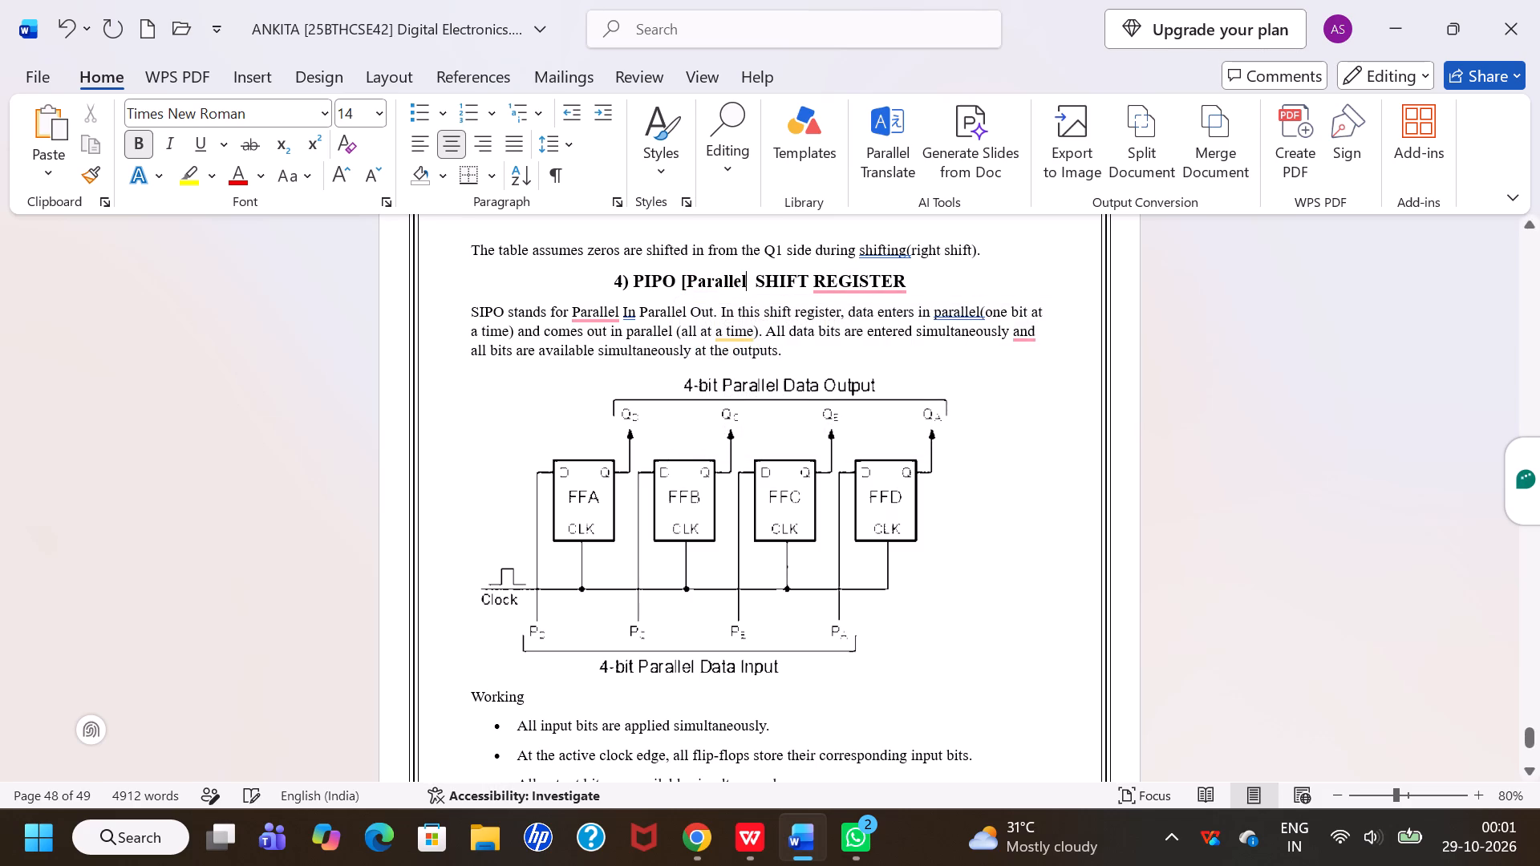
key("space")
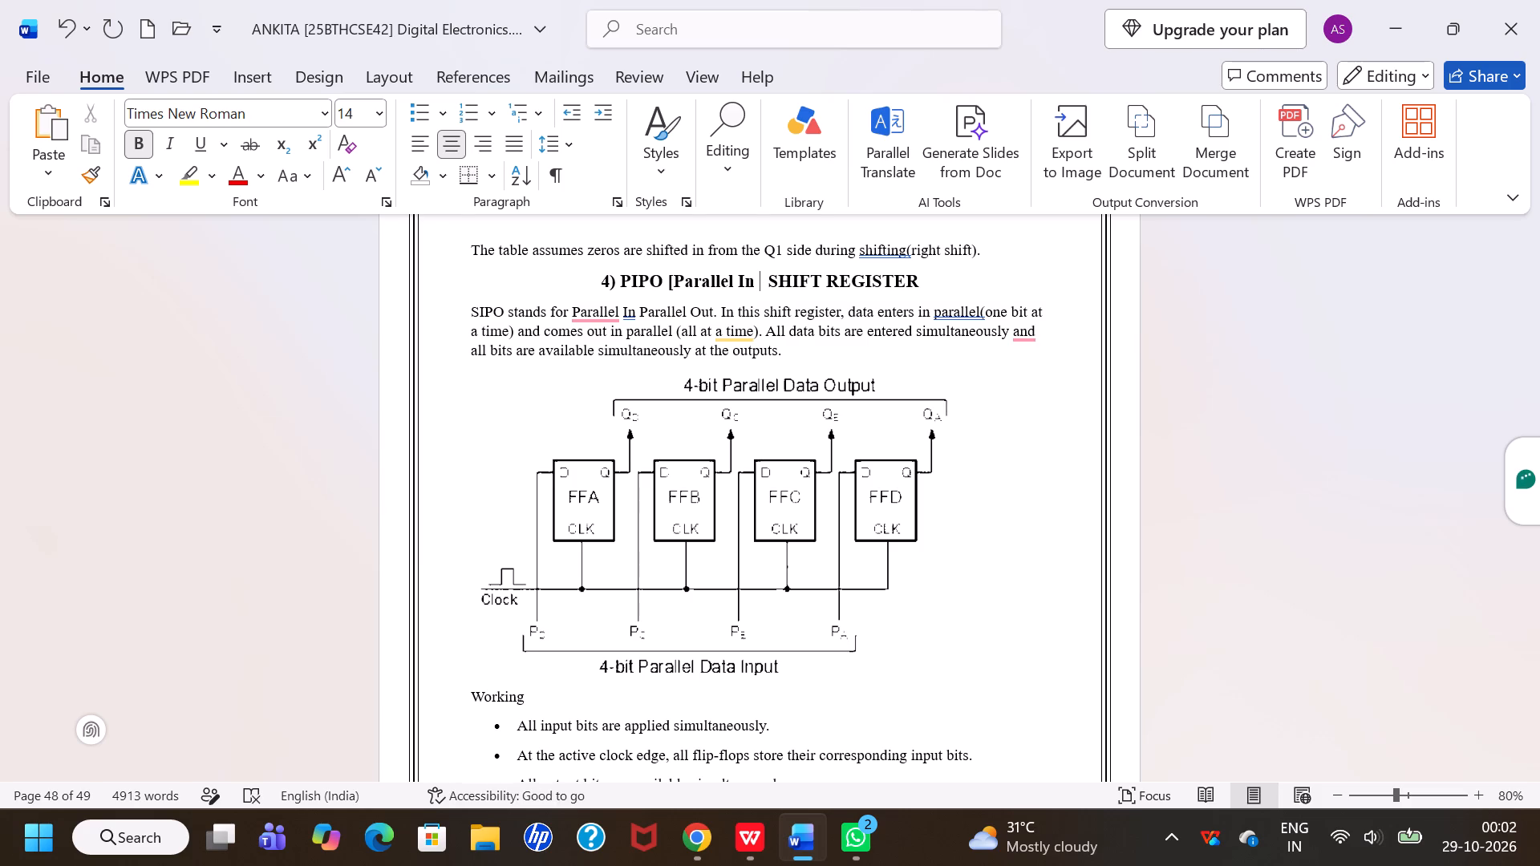
key("p")
type("ara")
type("llel")
key("space")
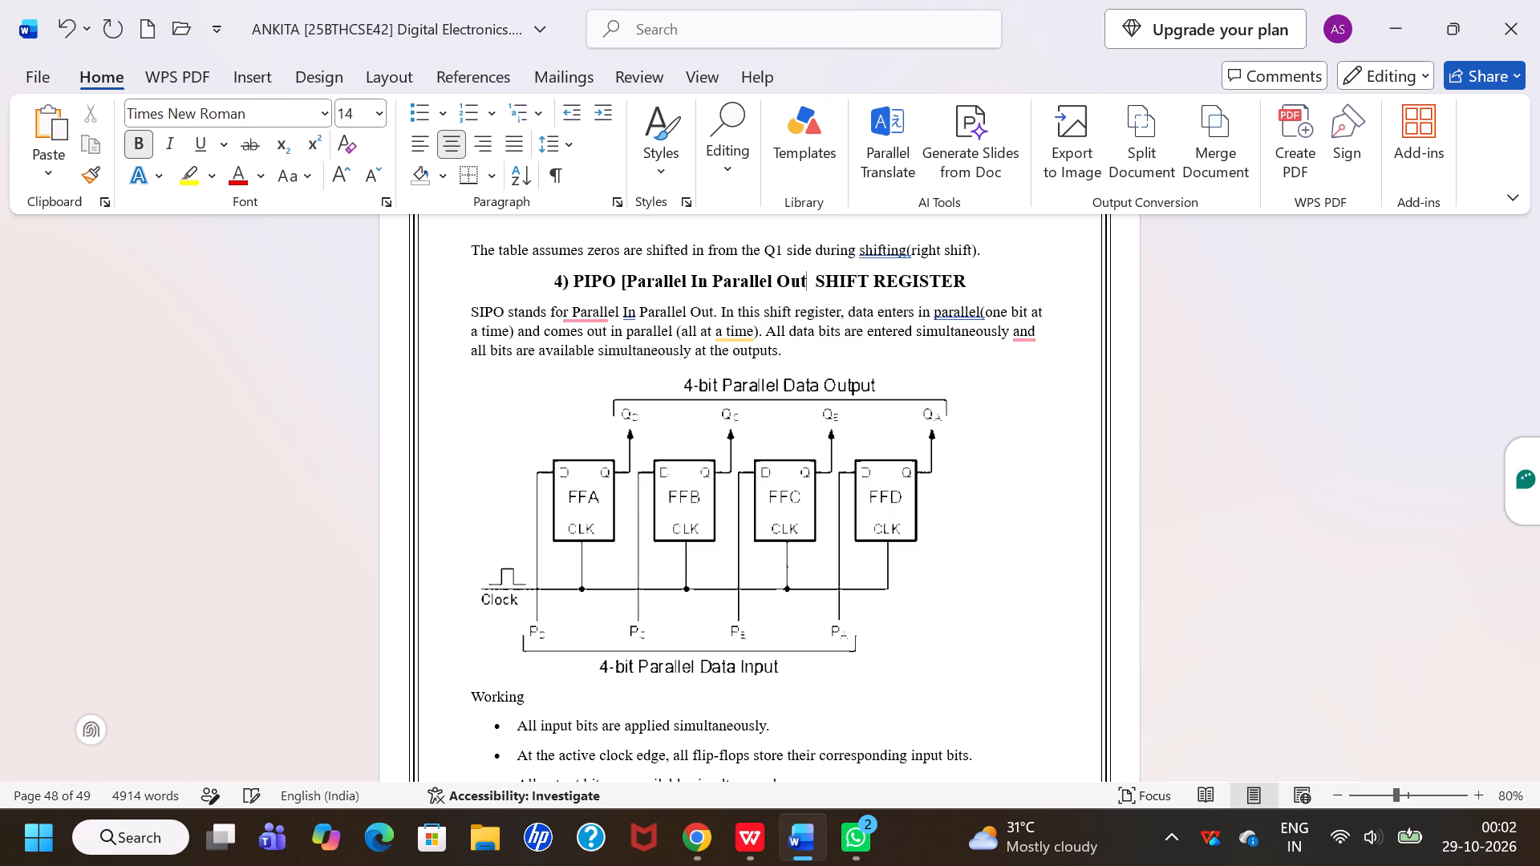
key("bracketright")
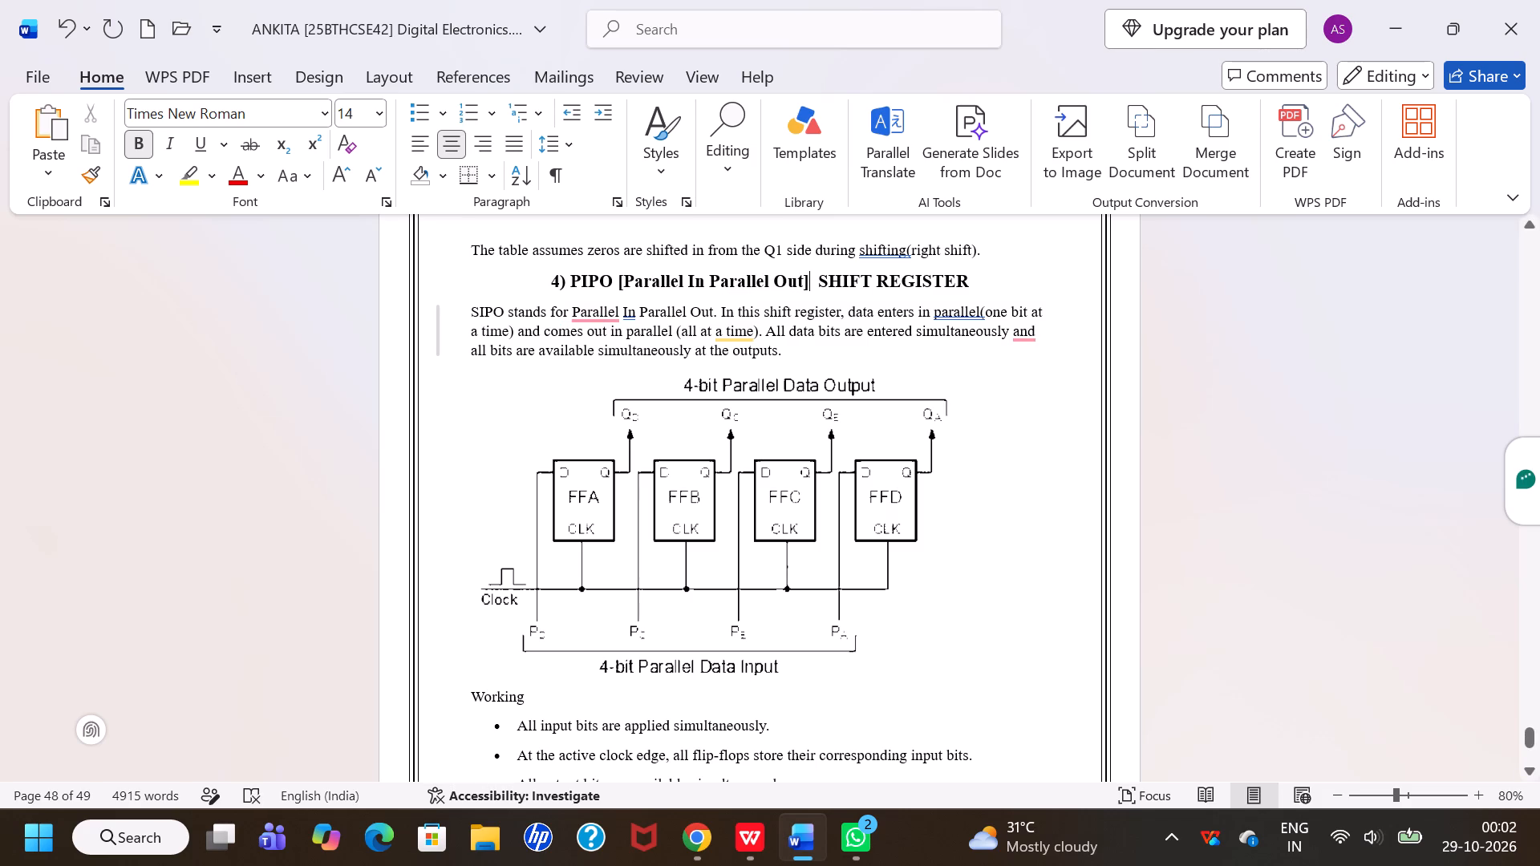
Apply the suggested corrections in the PIPO introduction: a comma after "simultaneously" and "Serial" in place of the first "Parallel".
left_click(1033, 402)
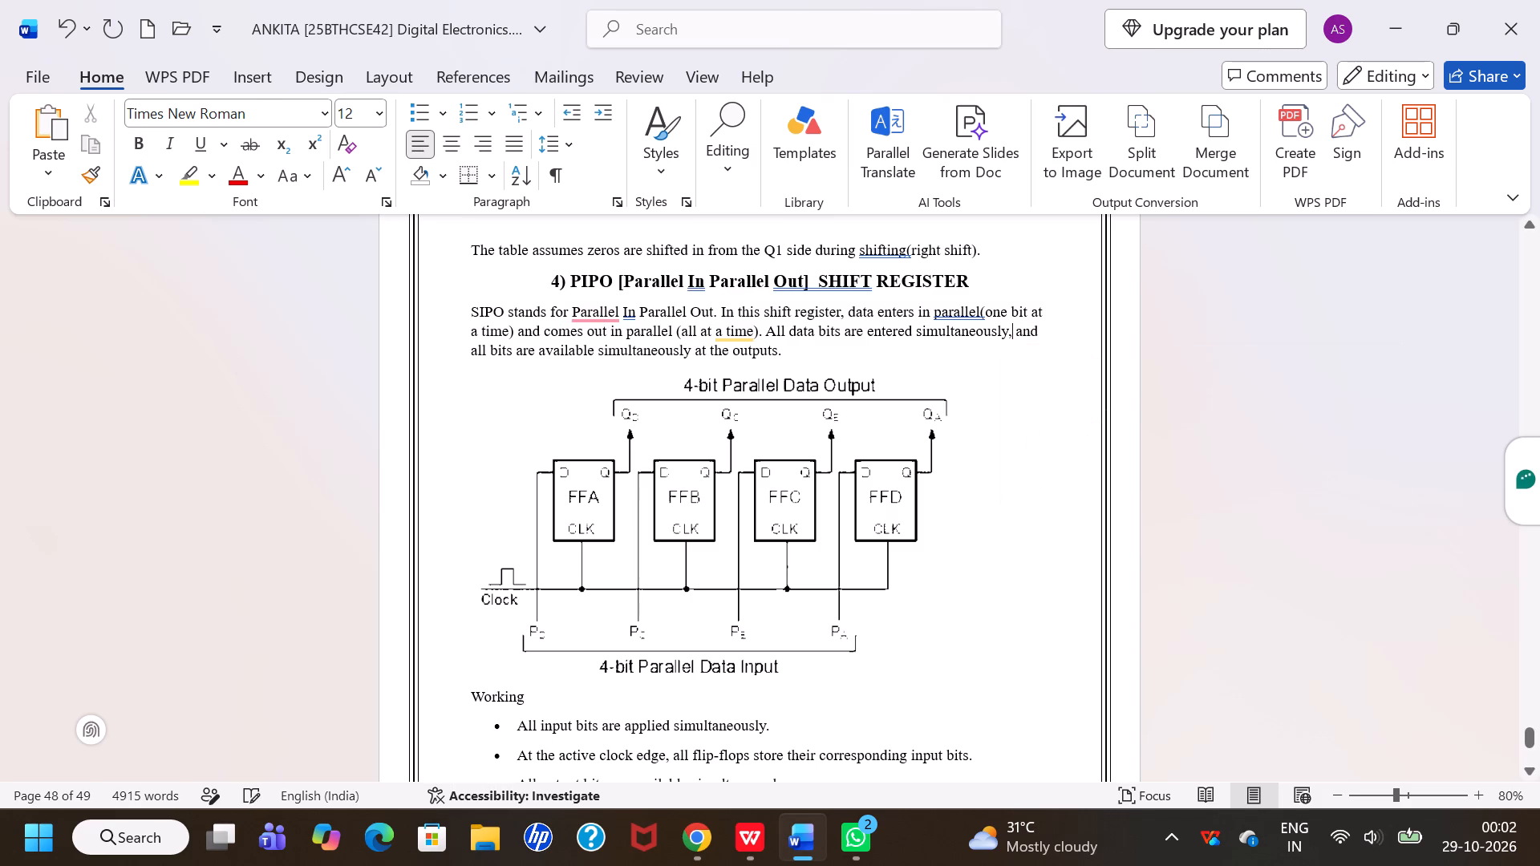
left_click(617, 311)
left_click(624, 382)
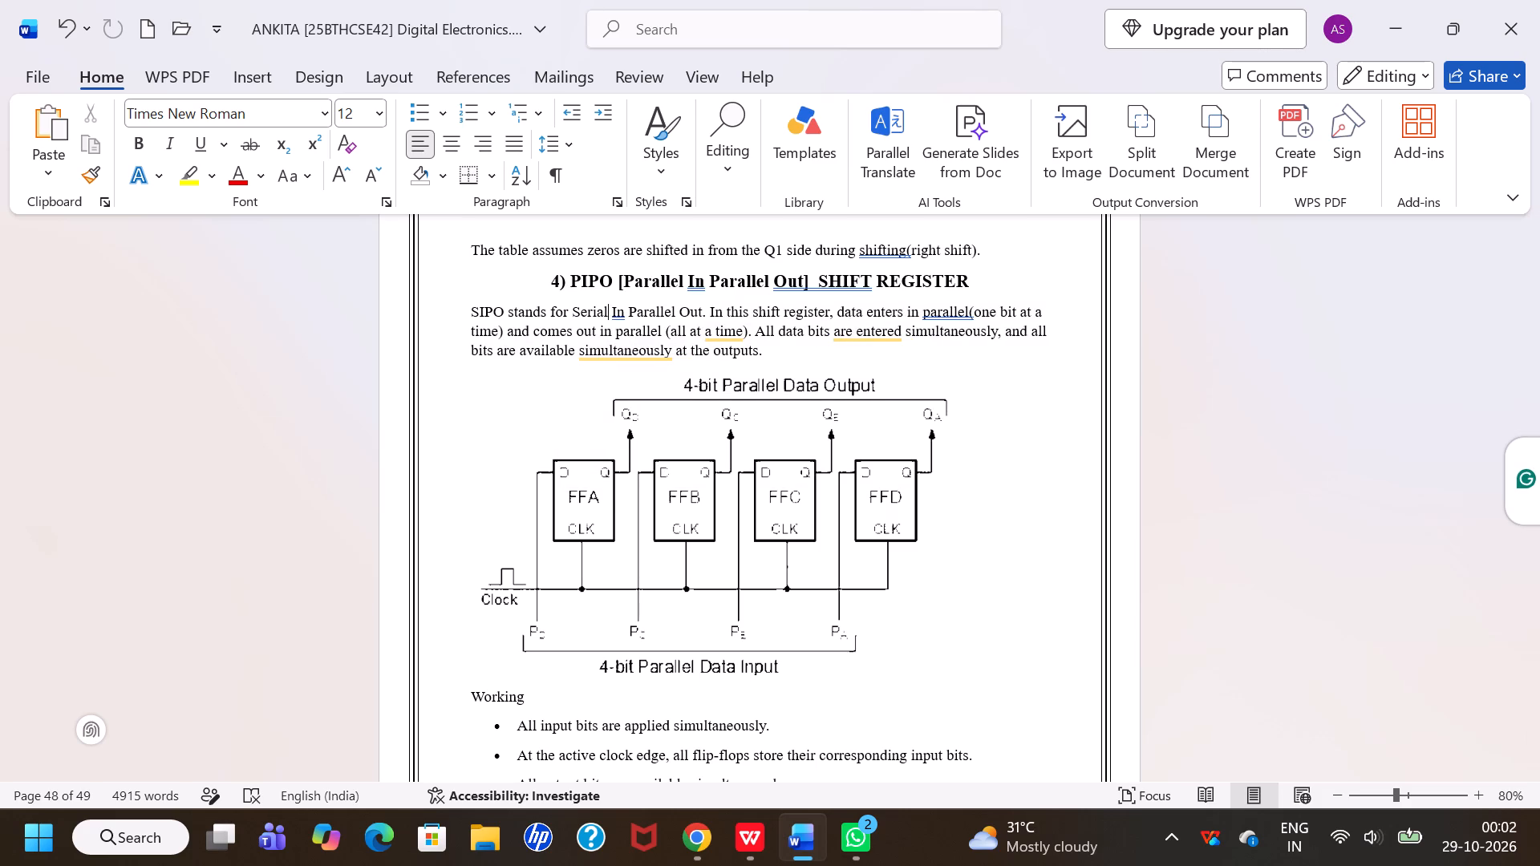
Make the "Truth table" heading of the PIPO section bold and centered.
scroll(624, 382, "down", 4)
scroll(624, 382, "up", 1)
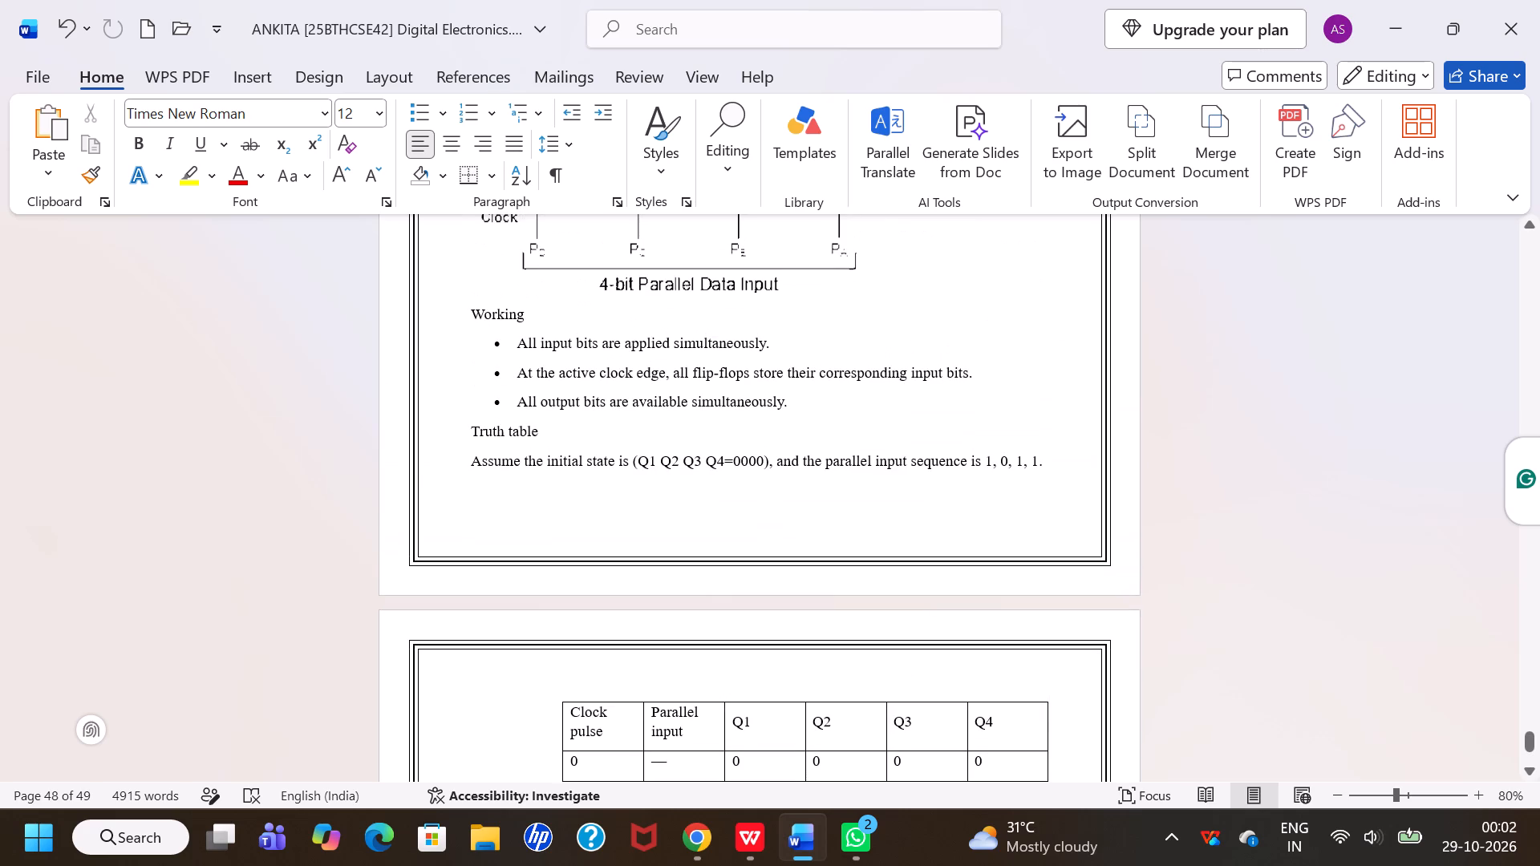
triple_click(510, 437)
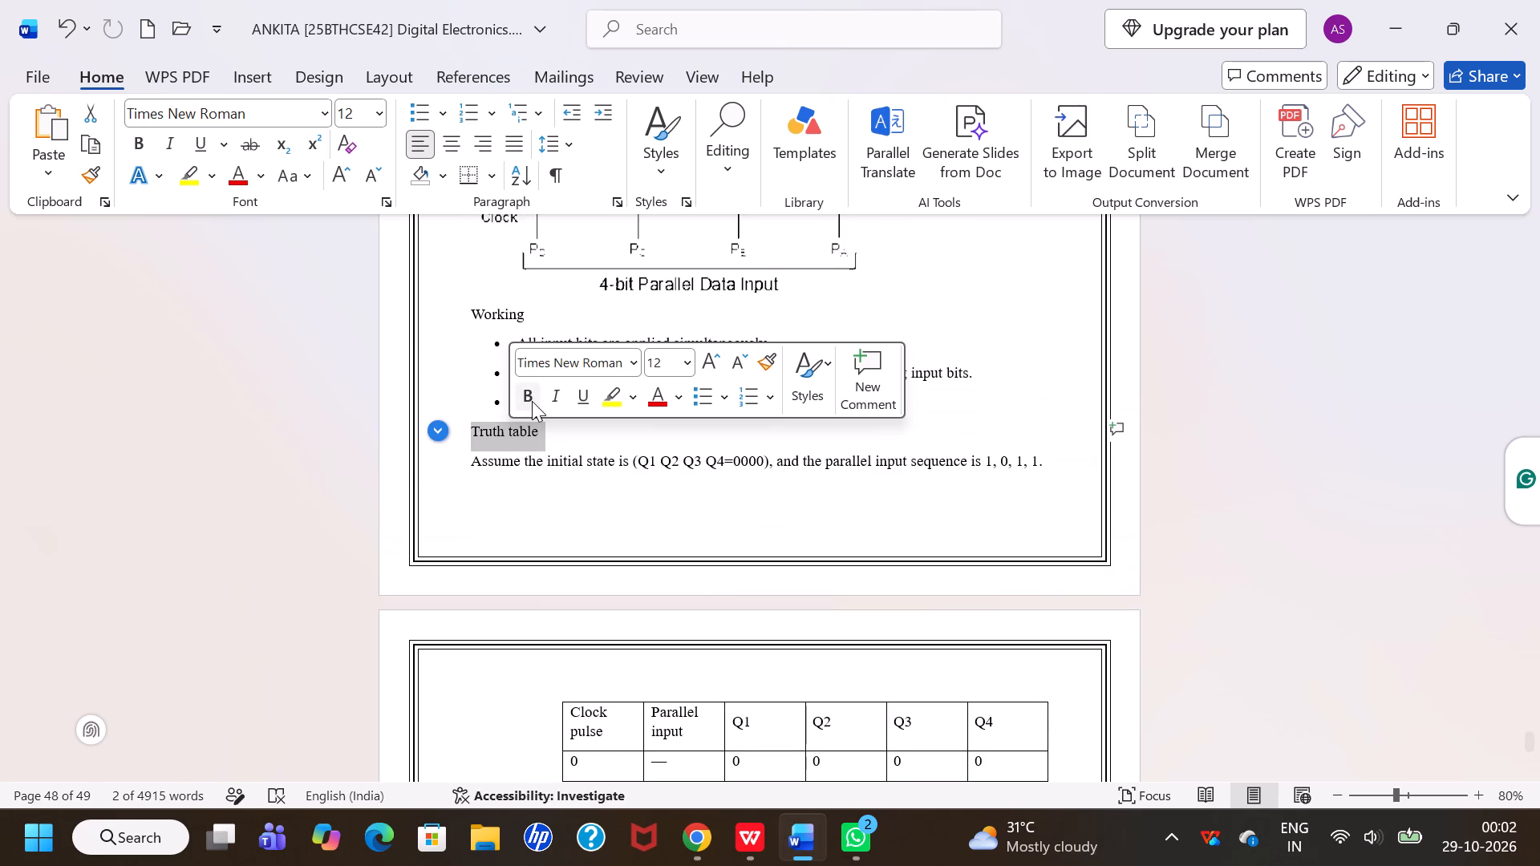
left_click(532, 401)
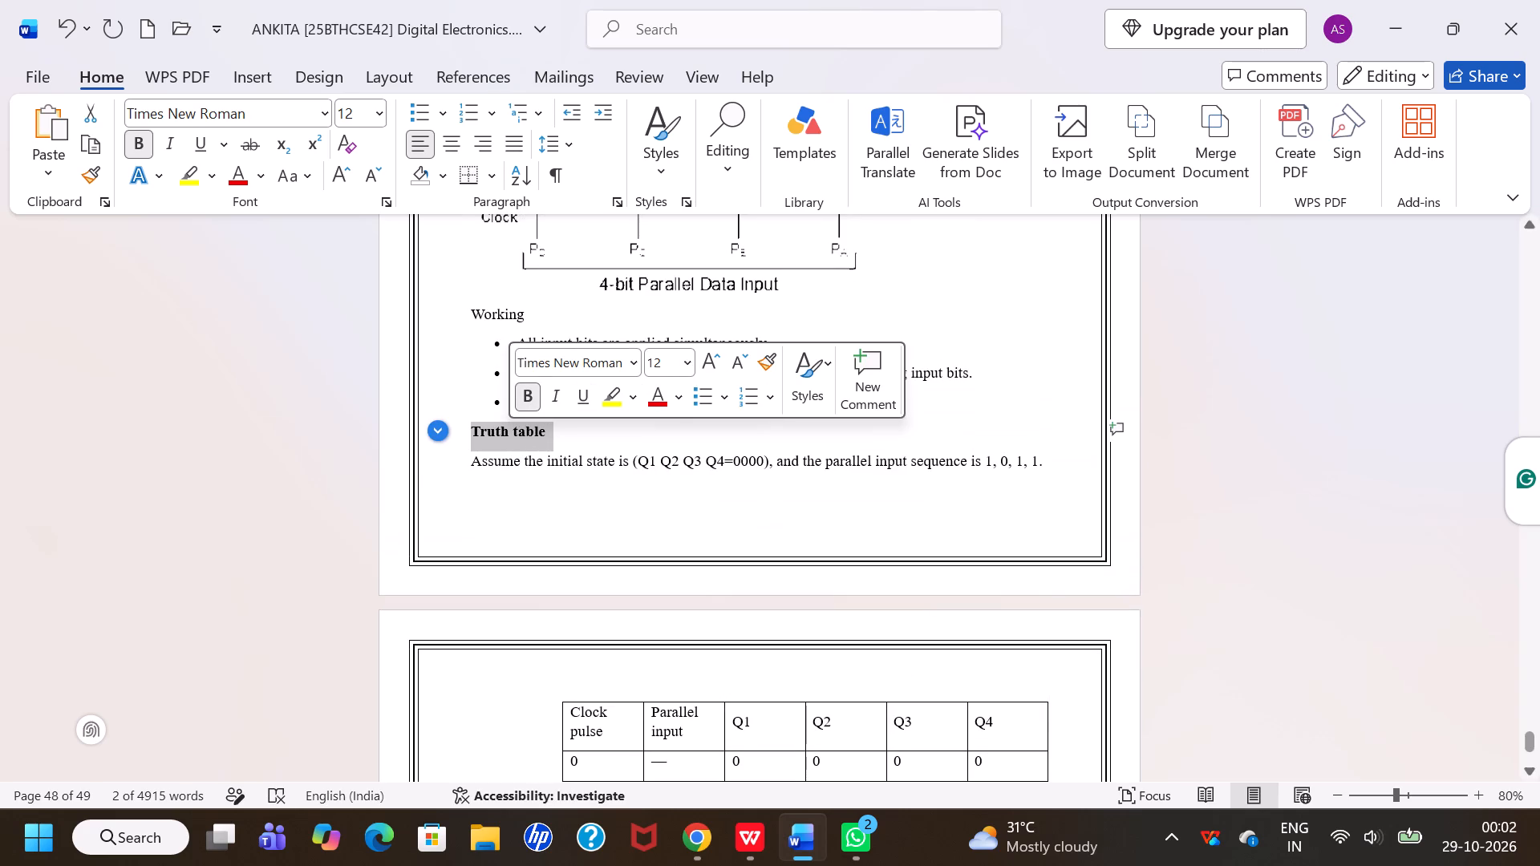
left_click(445, 148)
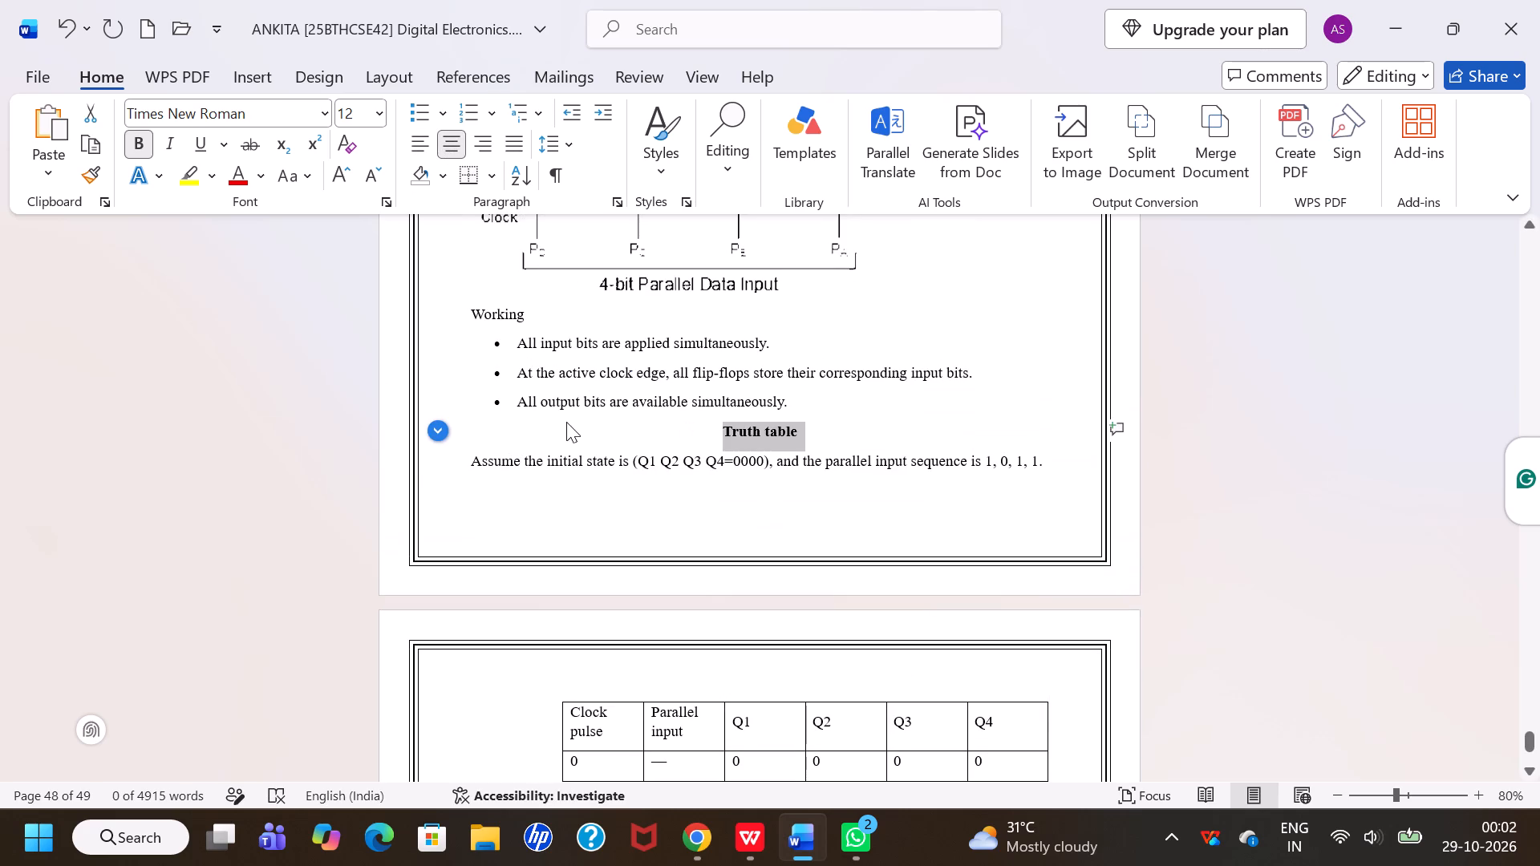
left_click(594, 488)
Center the whole truth table of the PIPO section horizontally on the page.
scroll(529, 689, "down", 1)
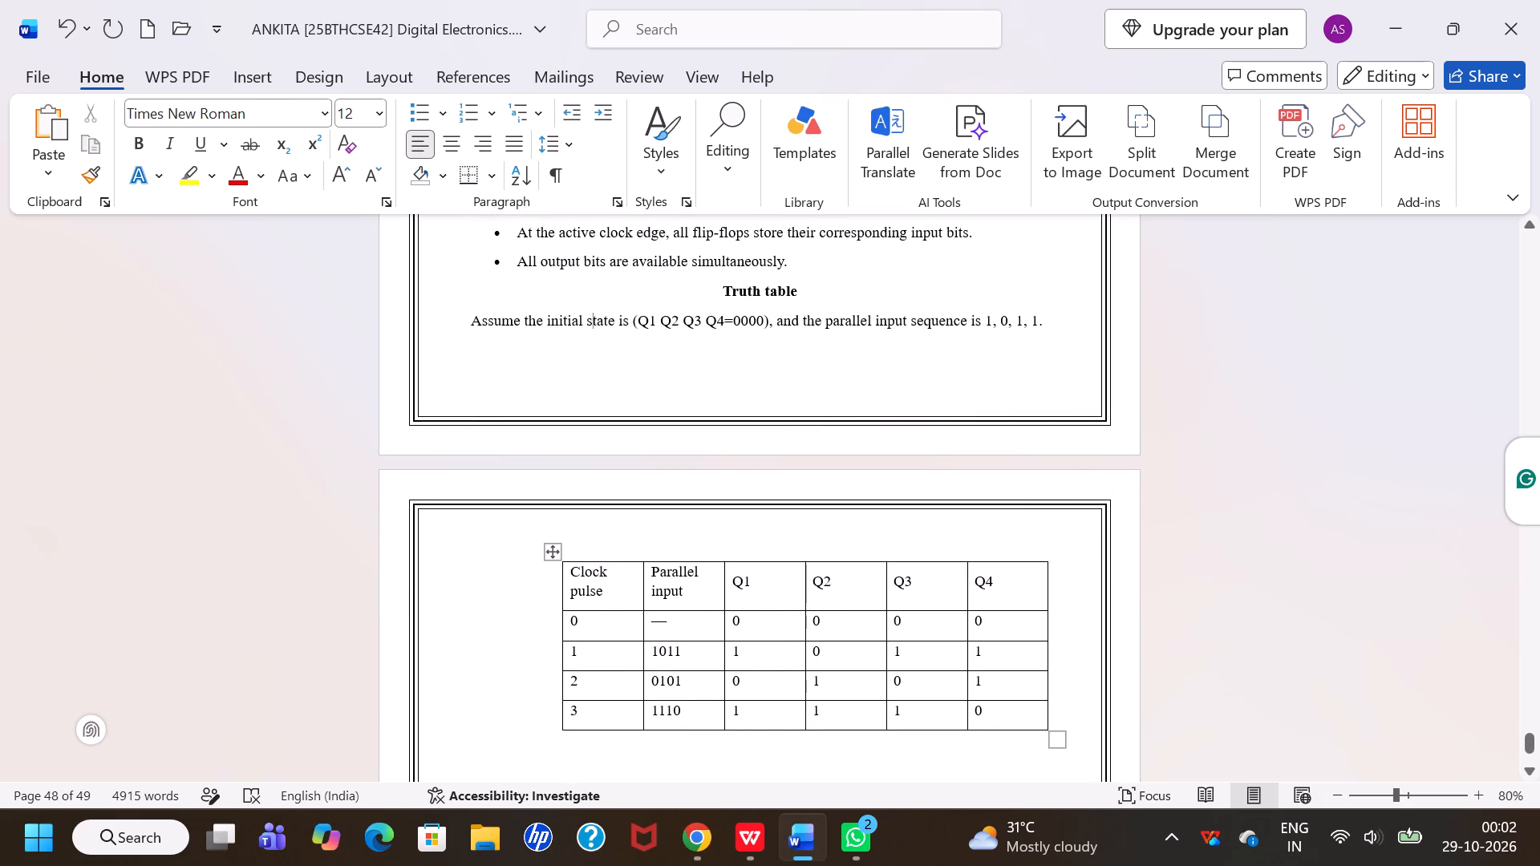
left_click(549, 552)
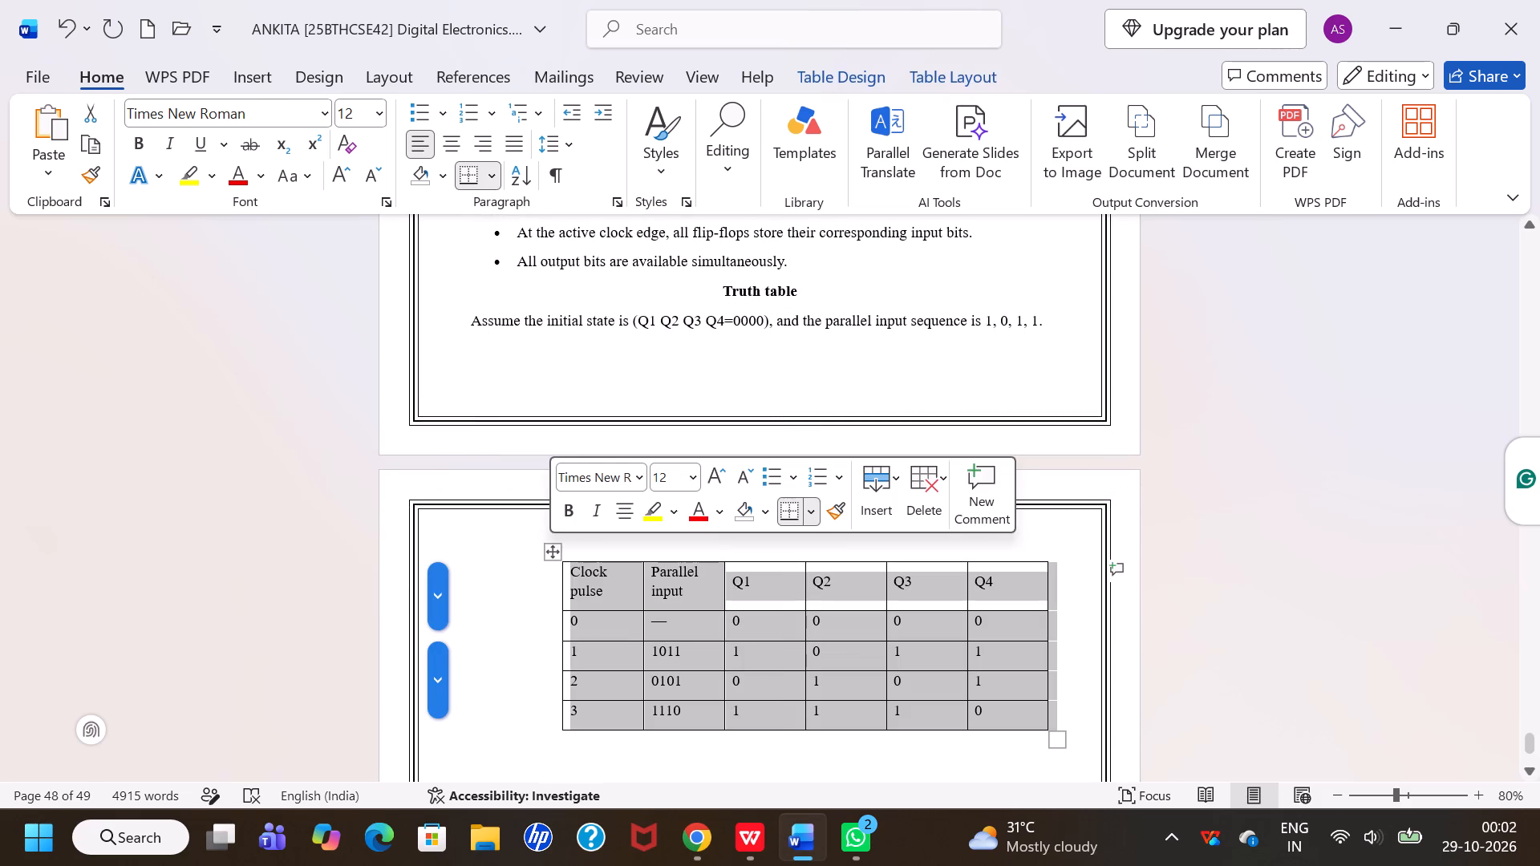
left_click(452, 144)
left_click(623, 427)
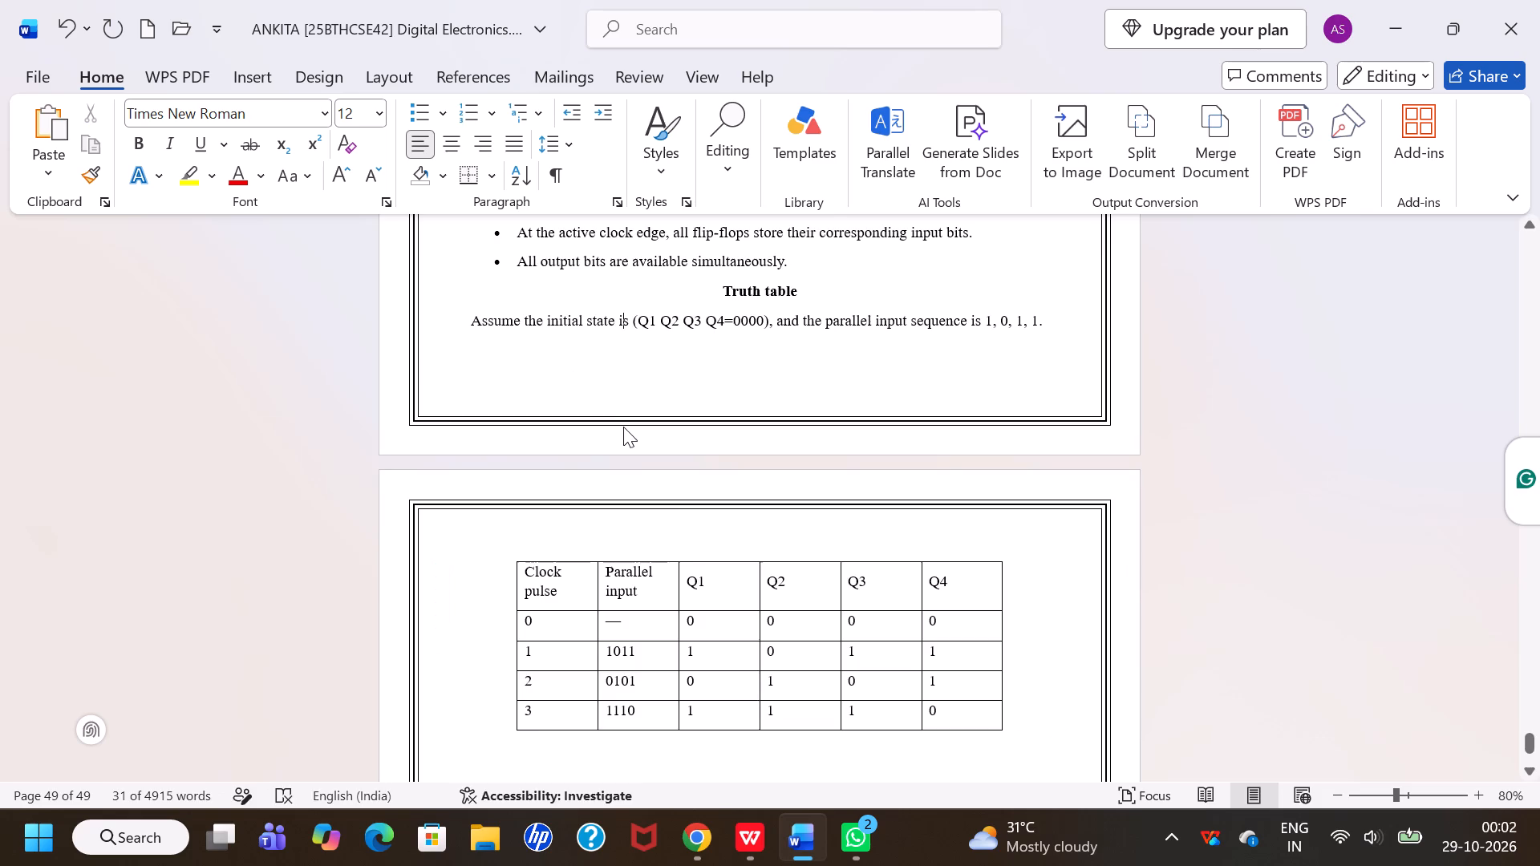
Add a blank line above the PIPO heading, after the sentence about zeros being shifted in.
scroll(623, 427, "down", 3)
scroll(623, 427, "up", 5)
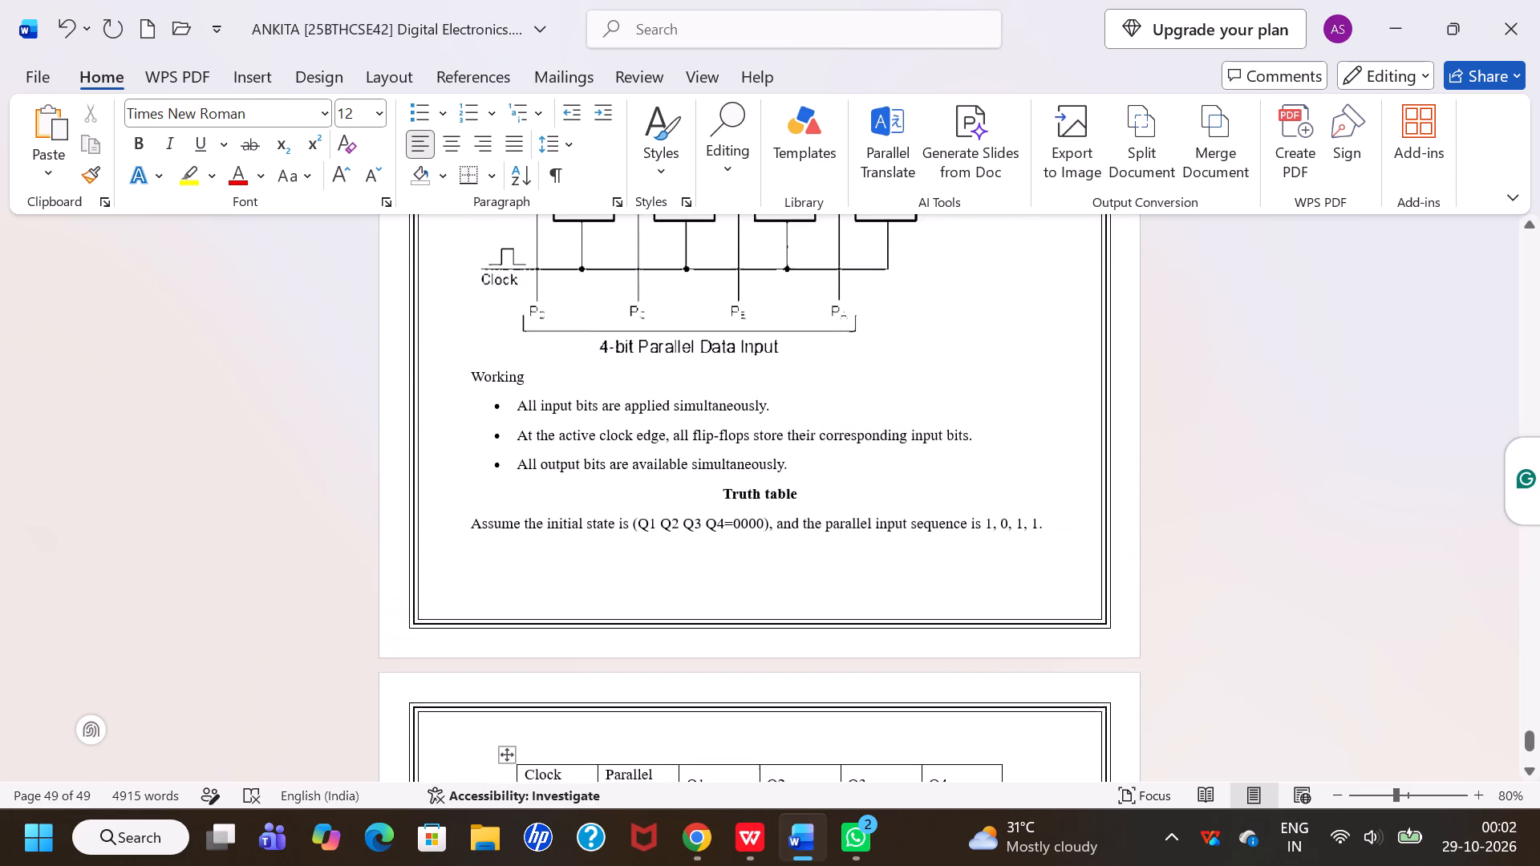
scroll(623, 427, "up", 3)
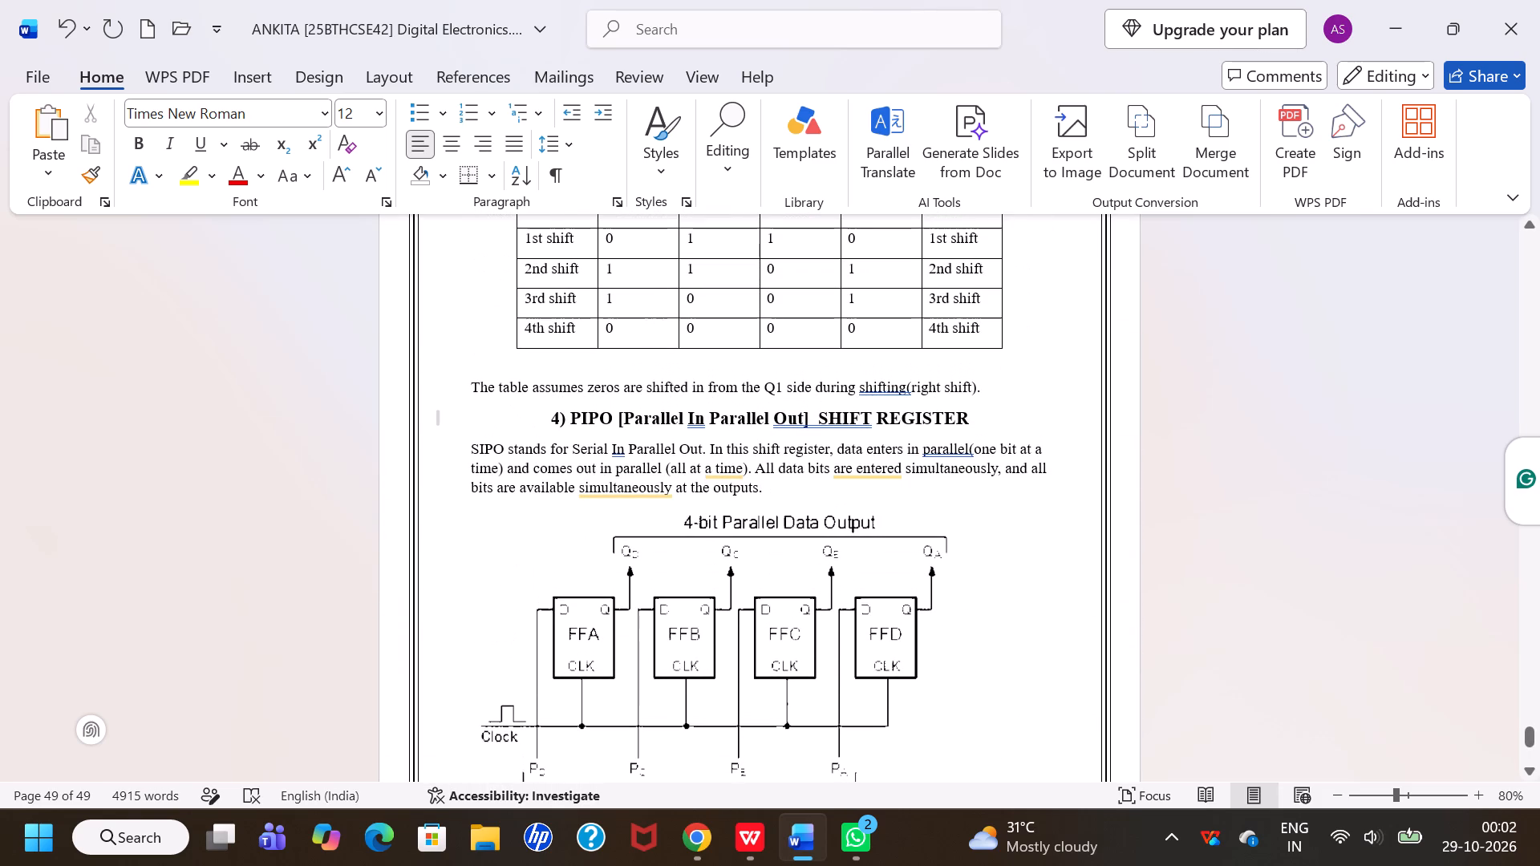
left_click(994, 386)
key("Return")
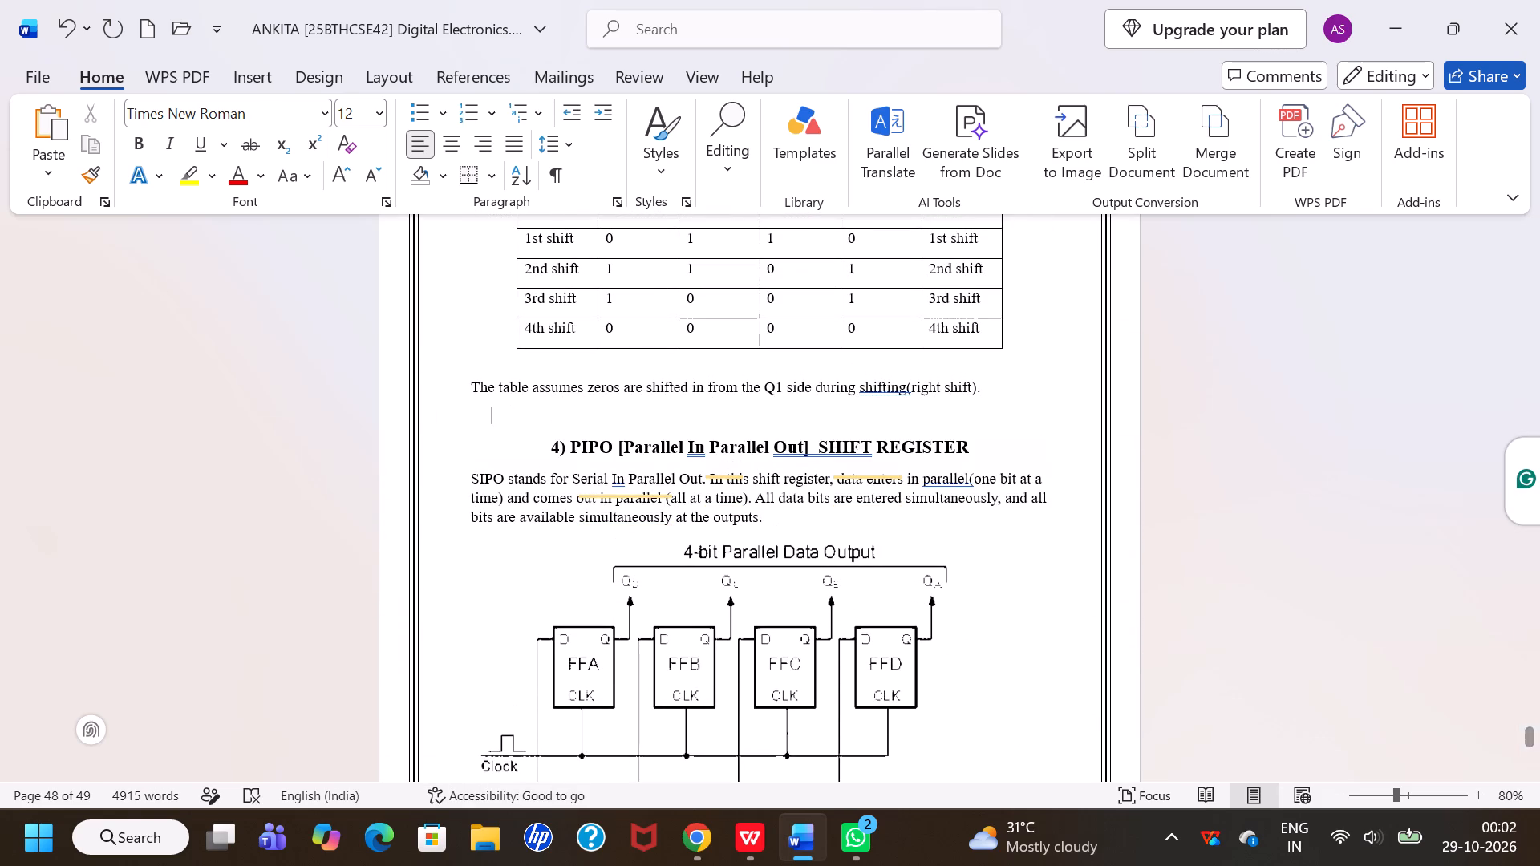
Add a blank line above the PISO heading, after the note about the output being taken from Q4.
scroll(994, 386, "up", 3)
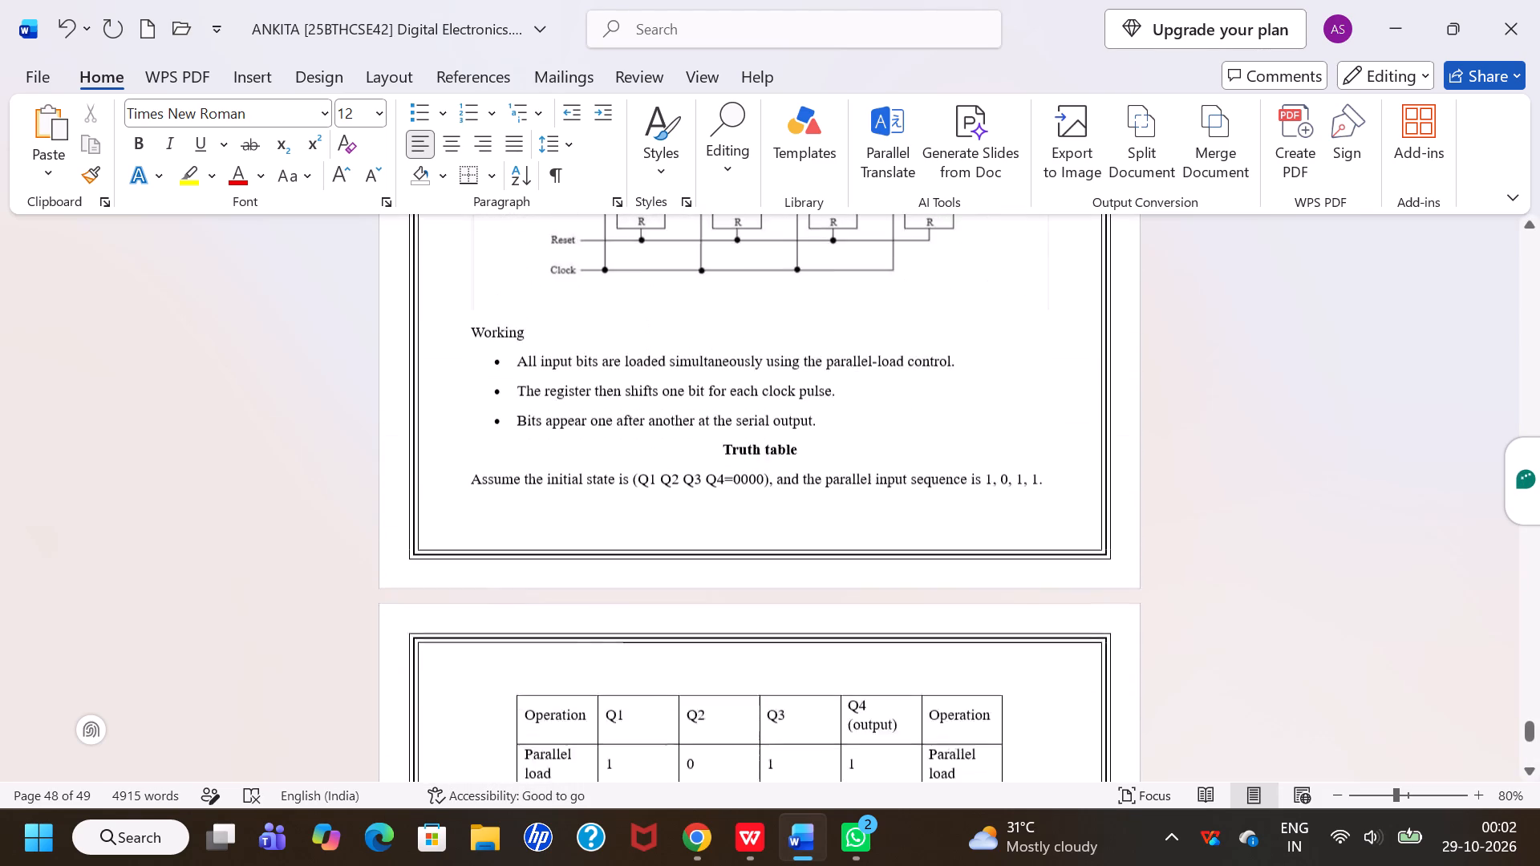
scroll(994, 386, "up", 3)
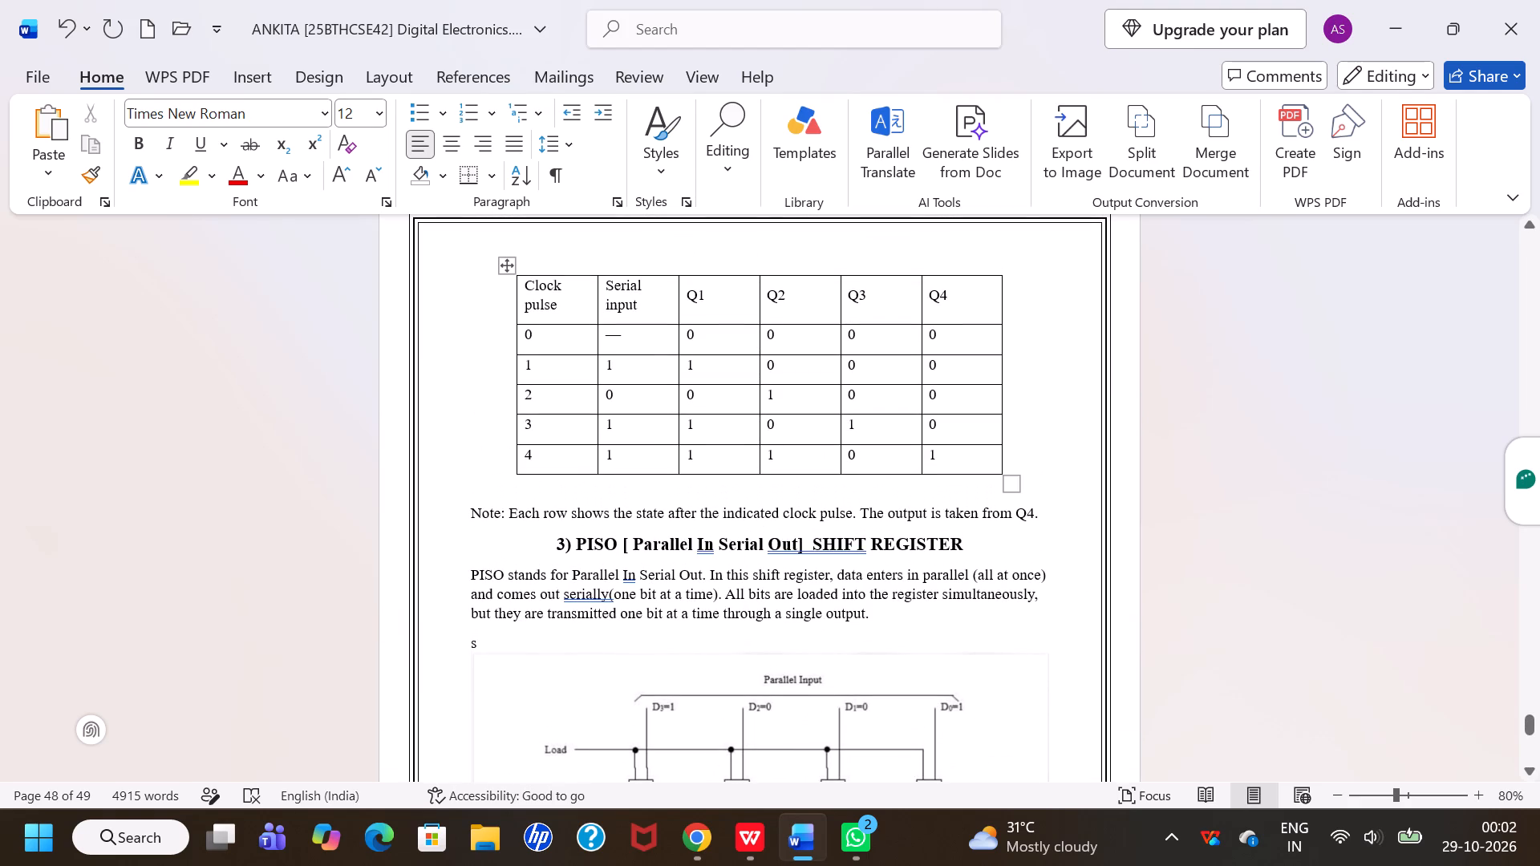
left_click(1049, 527)
key("Return")
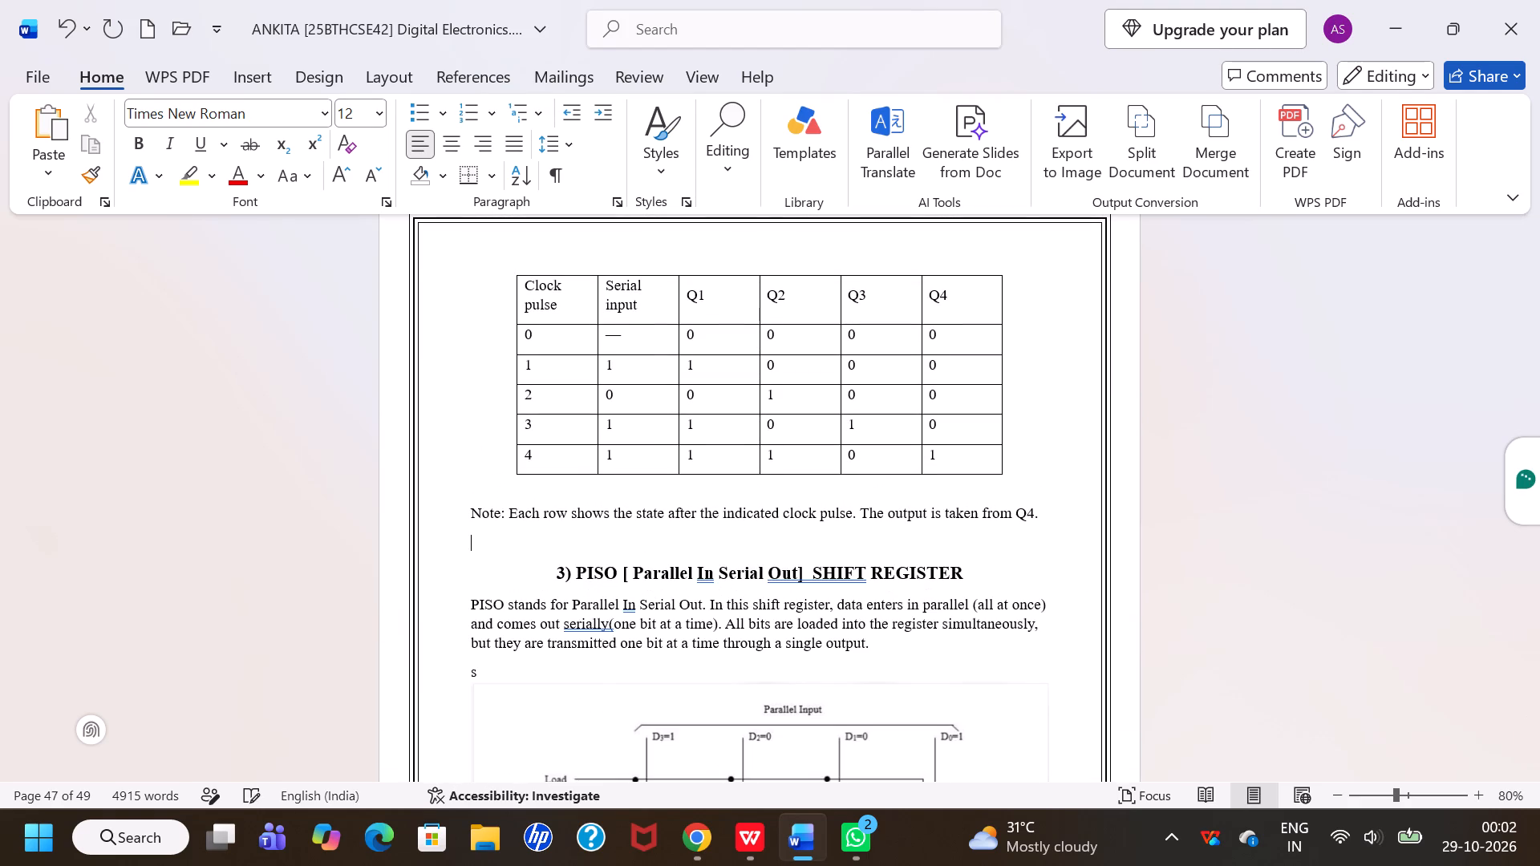
Add a blank line above the SIPO heading, below the SISO truth table.
scroll(1049, 527, "up", 5)
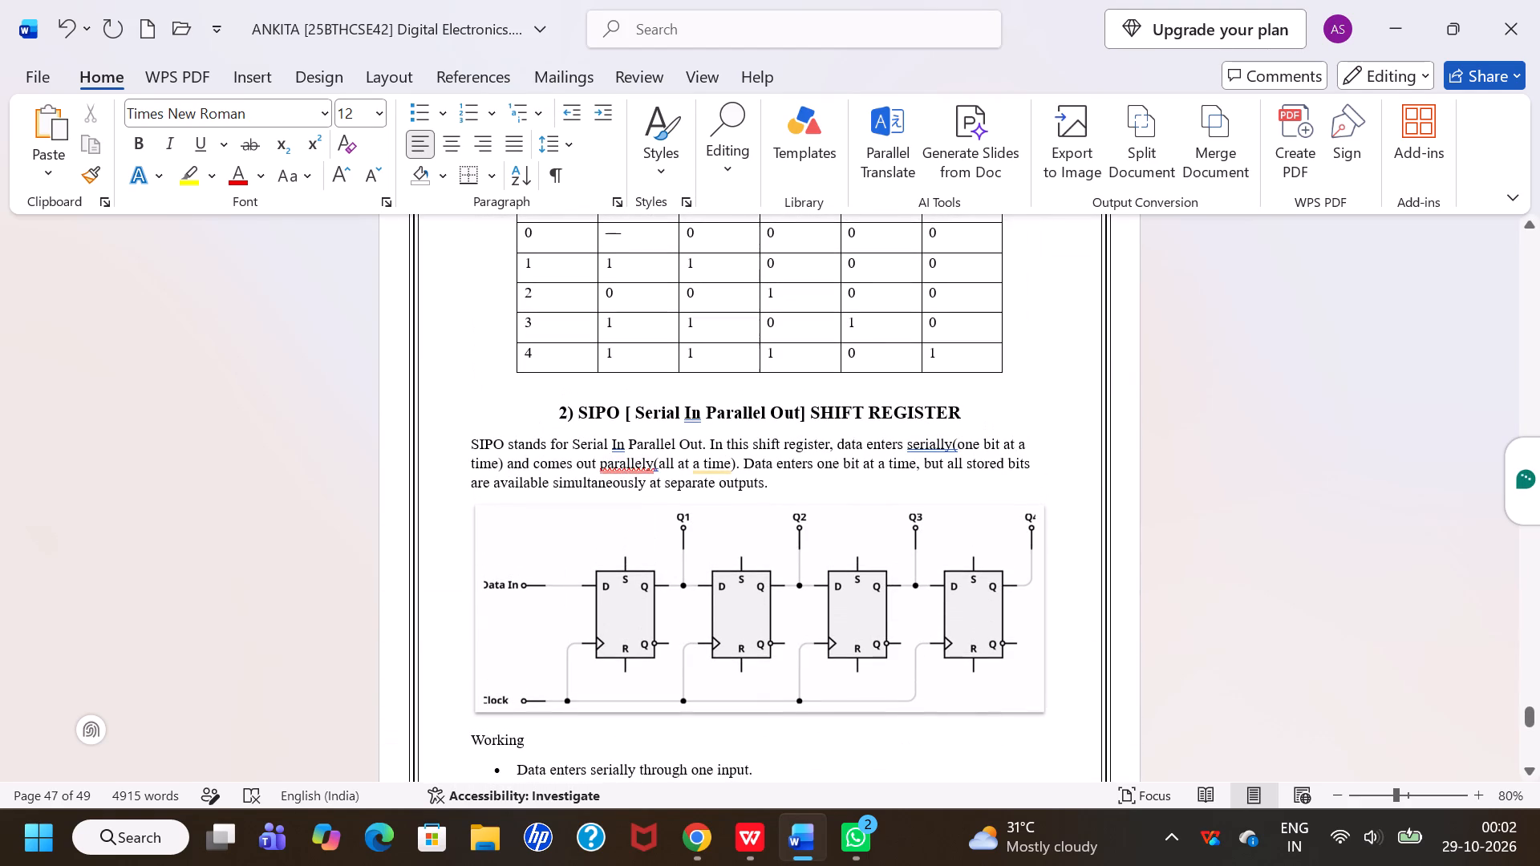
left_click(999, 411)
scroll(1003, 374, "up", 3)
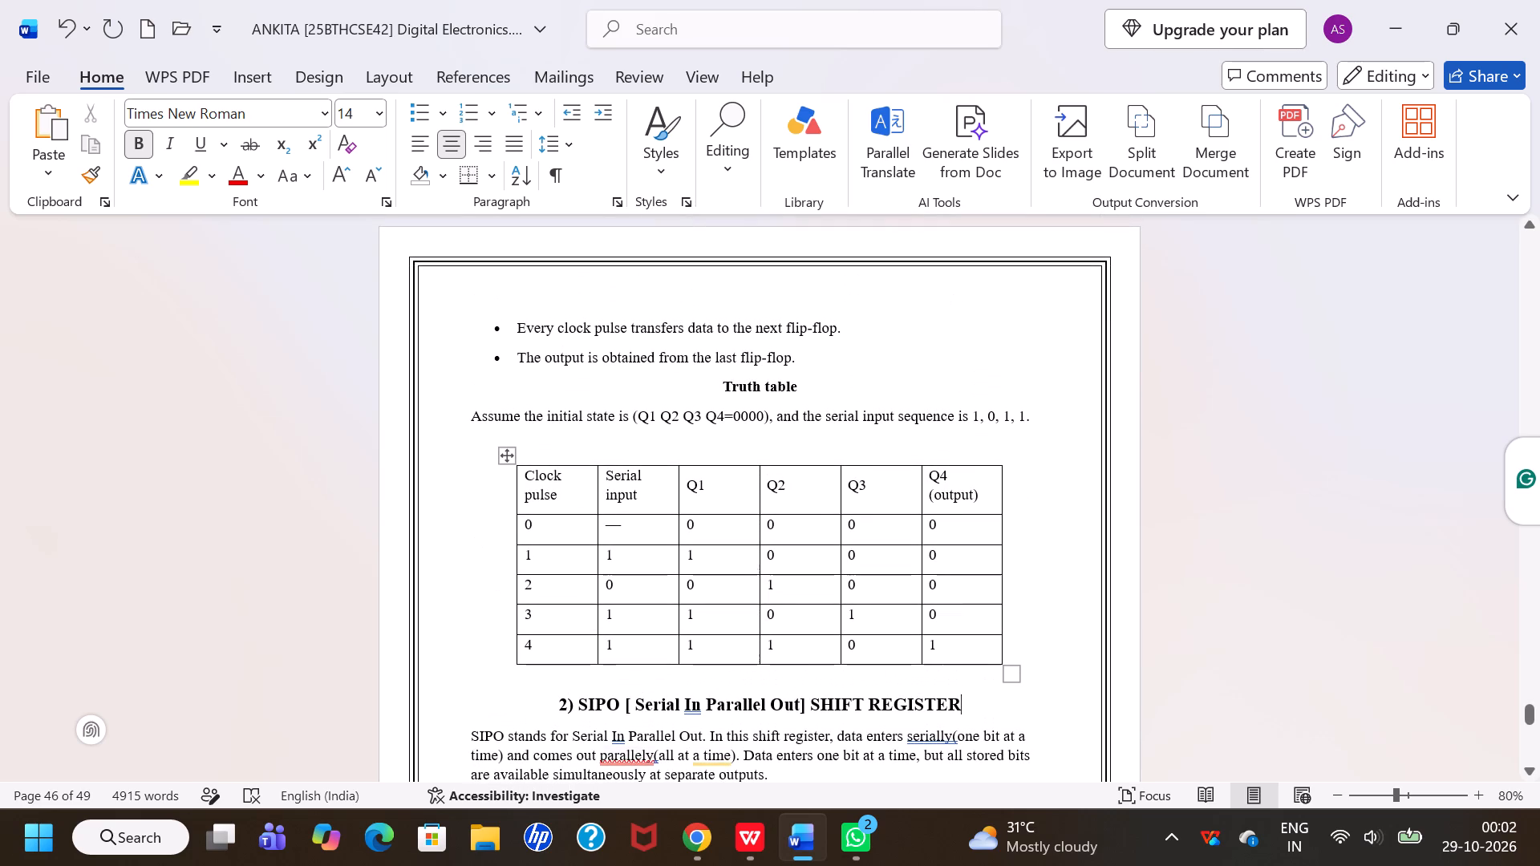
scroll(1002, 374, "down", 1)
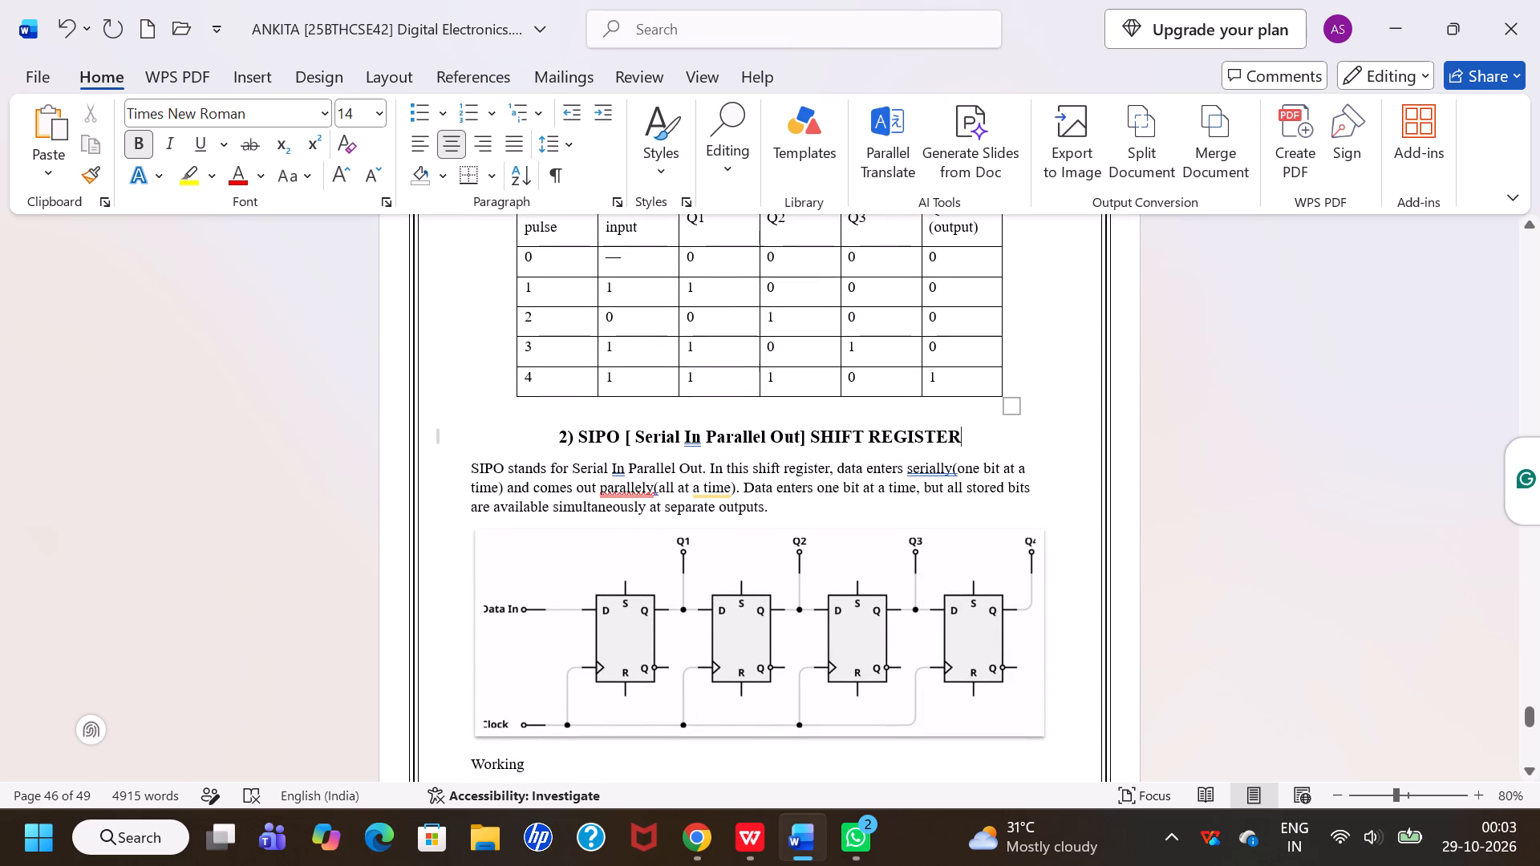
left_click(552, 435)
key("Return")
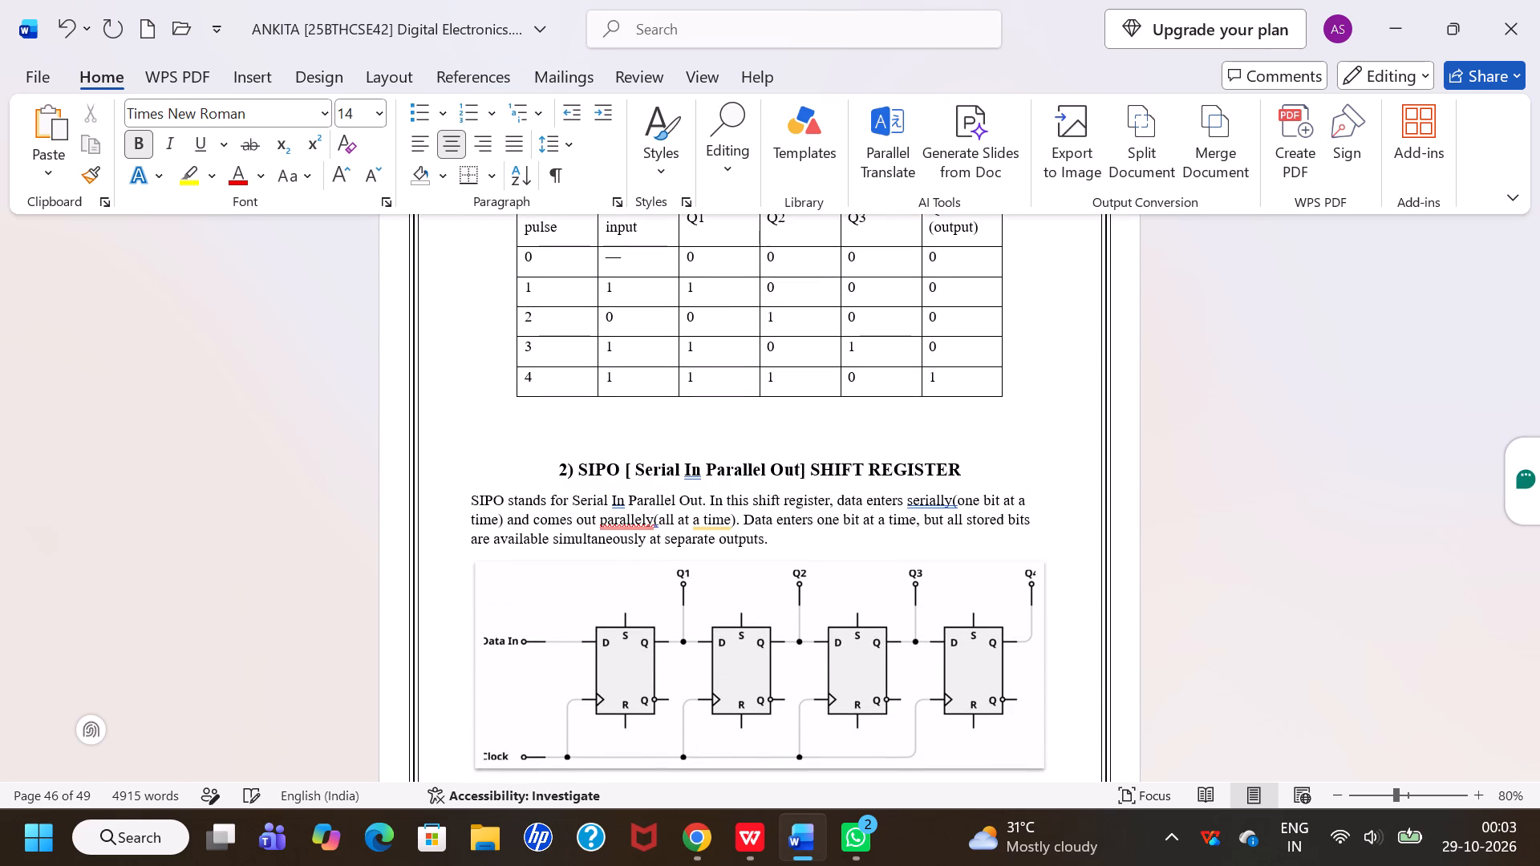
Review the layout and spacing of the shift register experiment, from its introduction through the PIPO truth table.
scroll(552, 435, "up", 3)
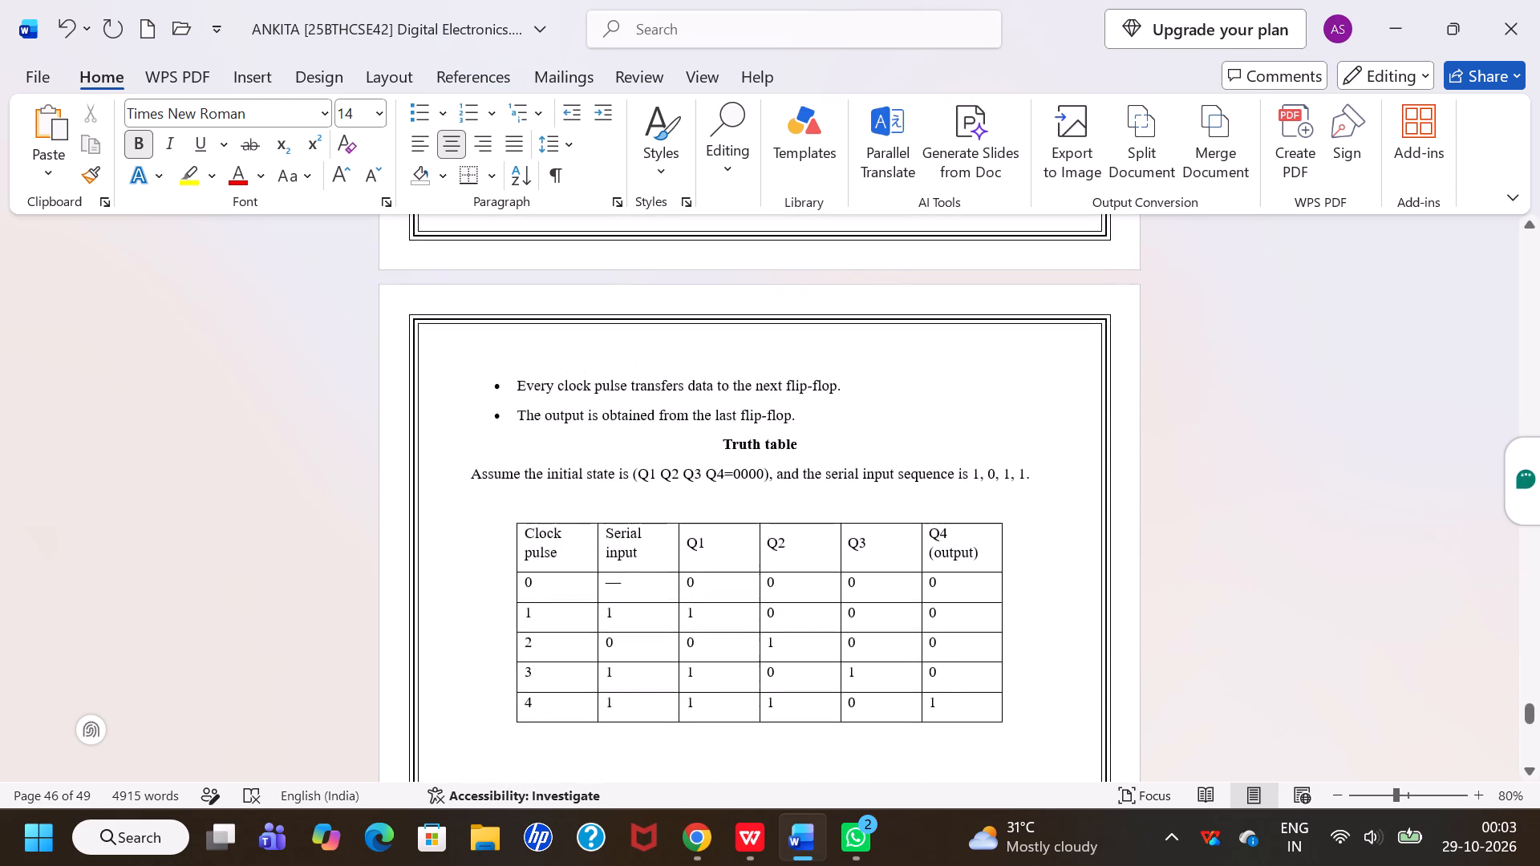
scroll(552, 435, "up", 4)
scroll(552, 435, "down", 2)
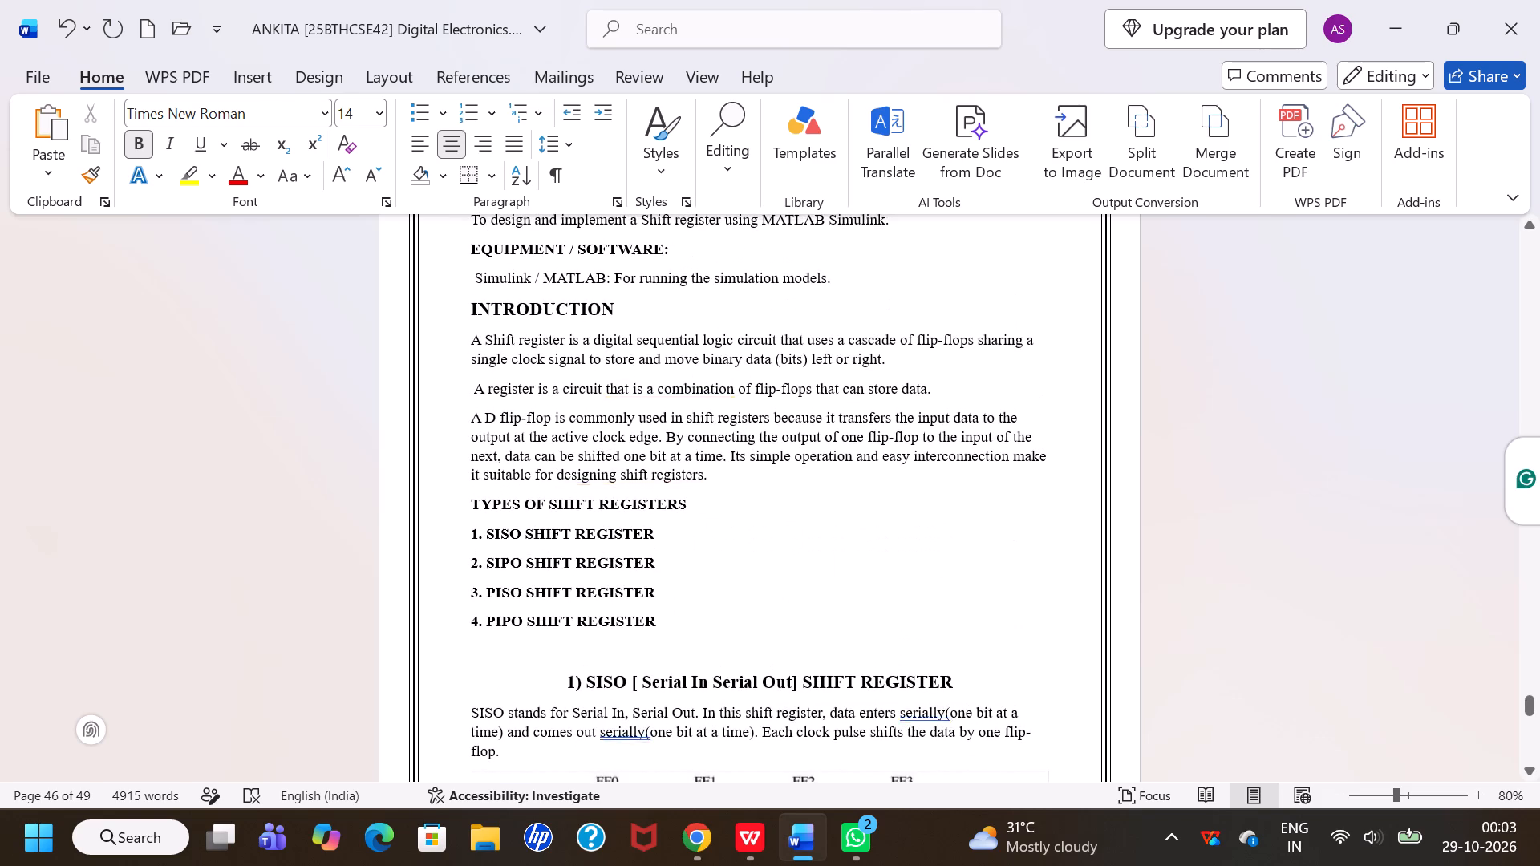
scroll(552, 435, "down", 12)
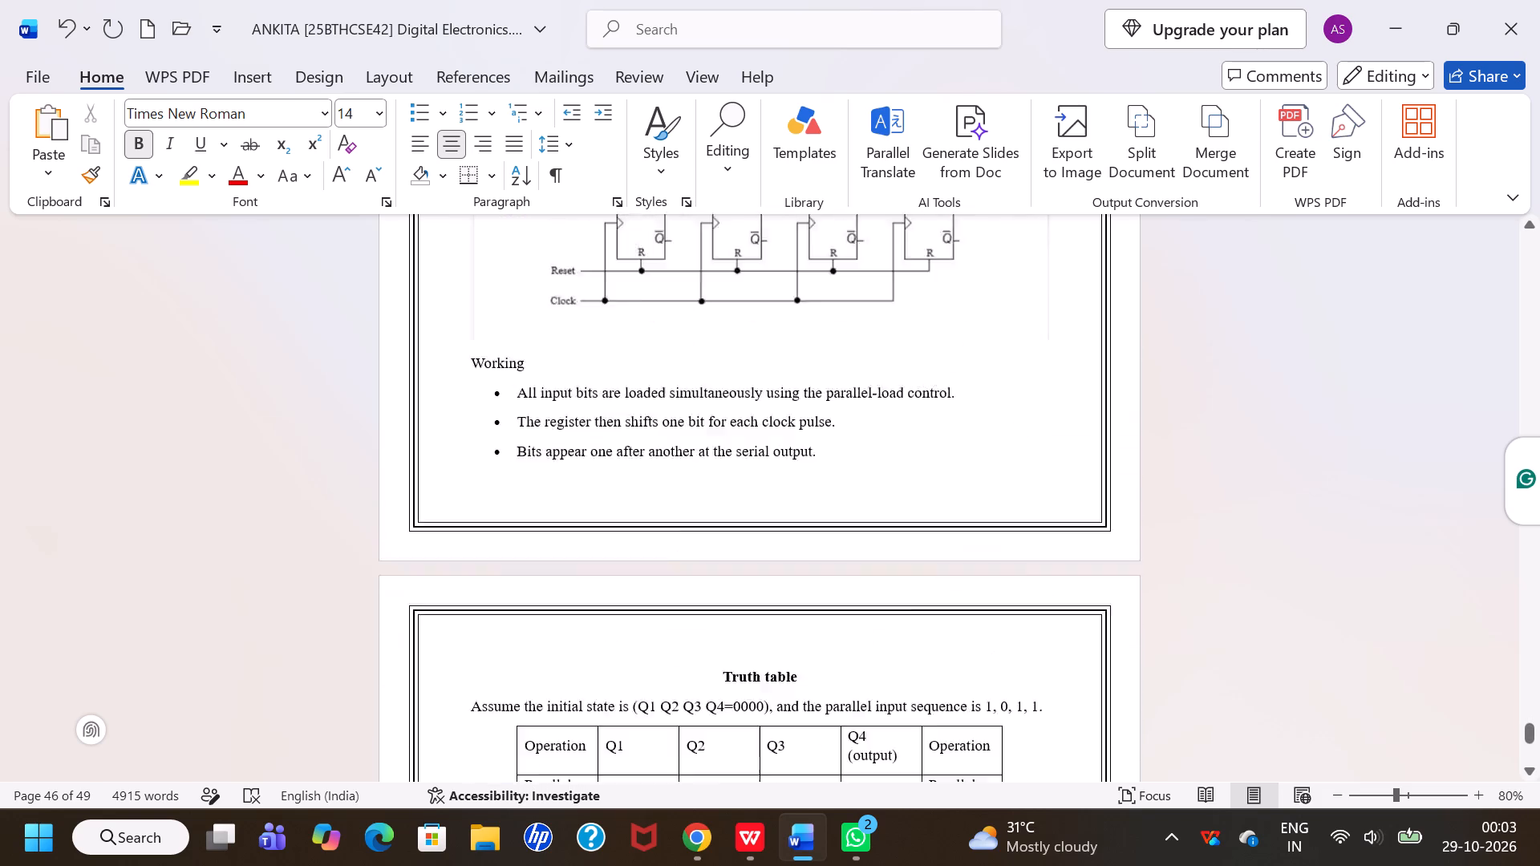
scroll(552, 435, "down", 1)
scroll(552, 435, "up", 1)
scroll(552, 435, "down", 1)
scroll(552, 435, "up", 2)
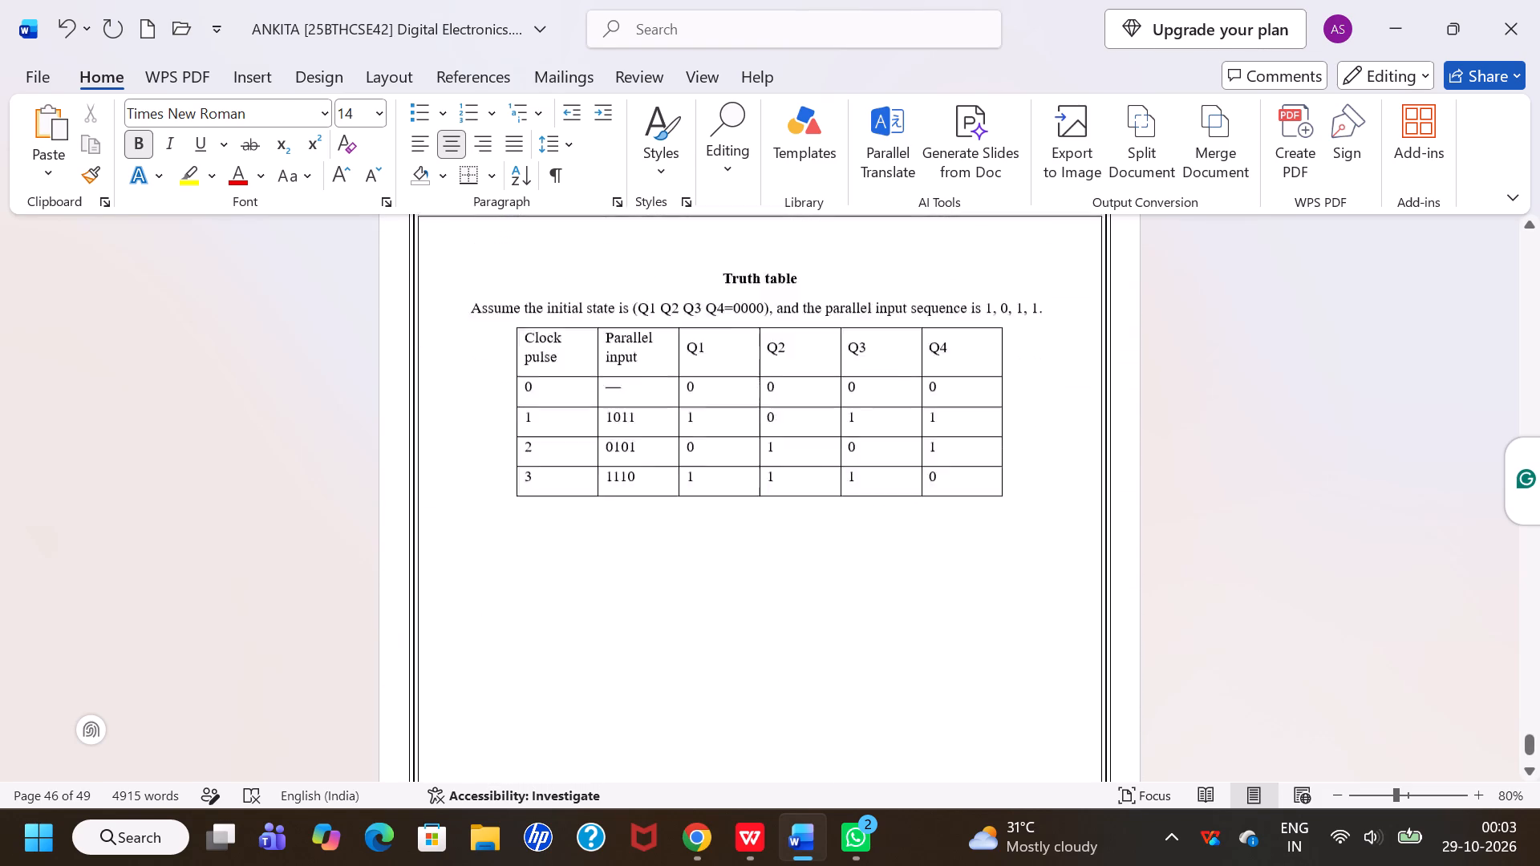
scroll(552, 435, "up", 1)
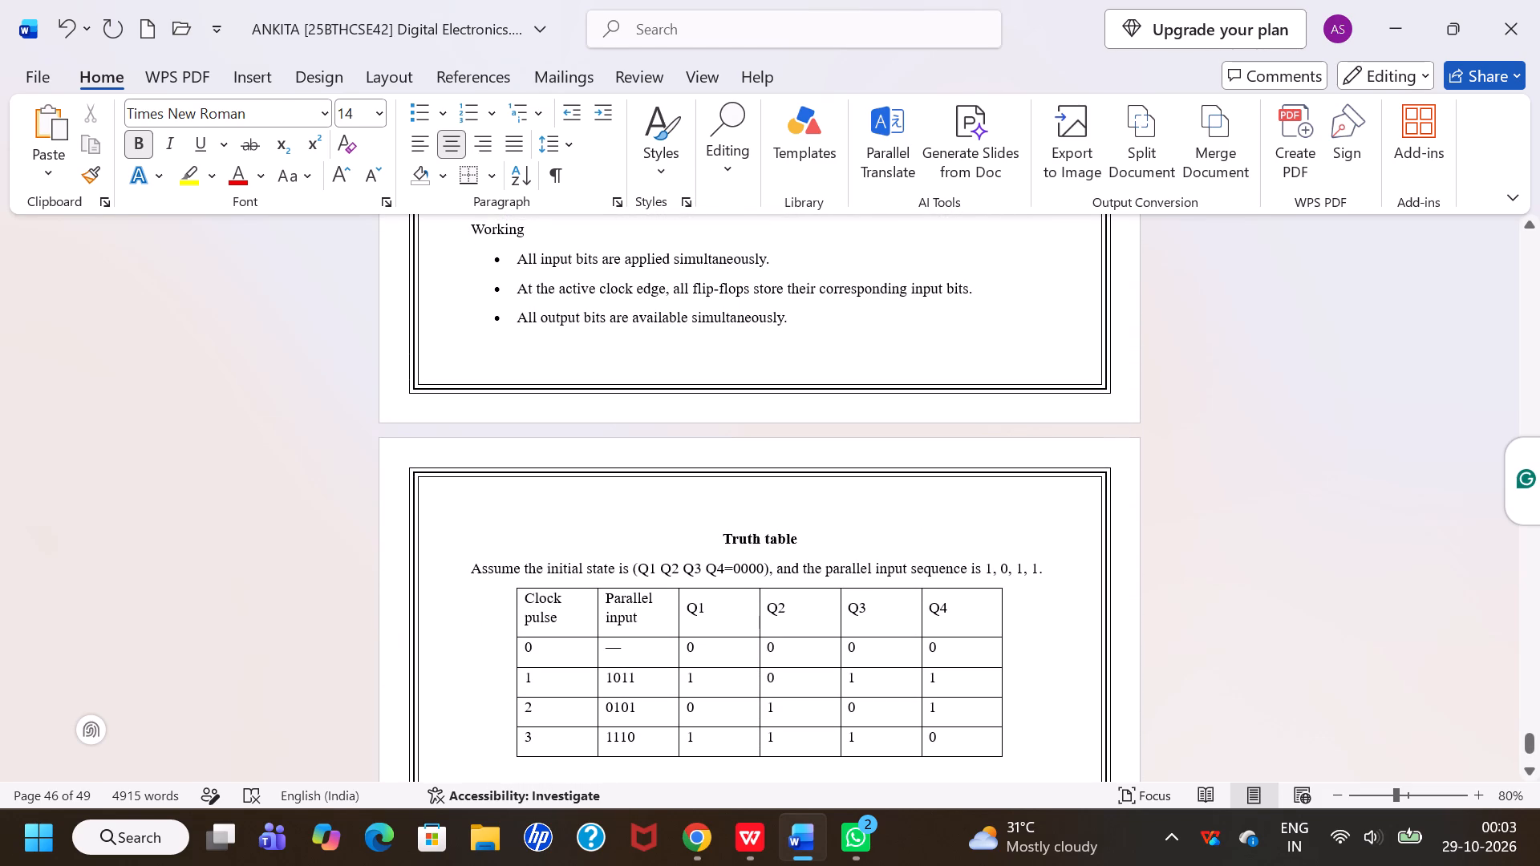
scroll(552, 435, "up", 3)
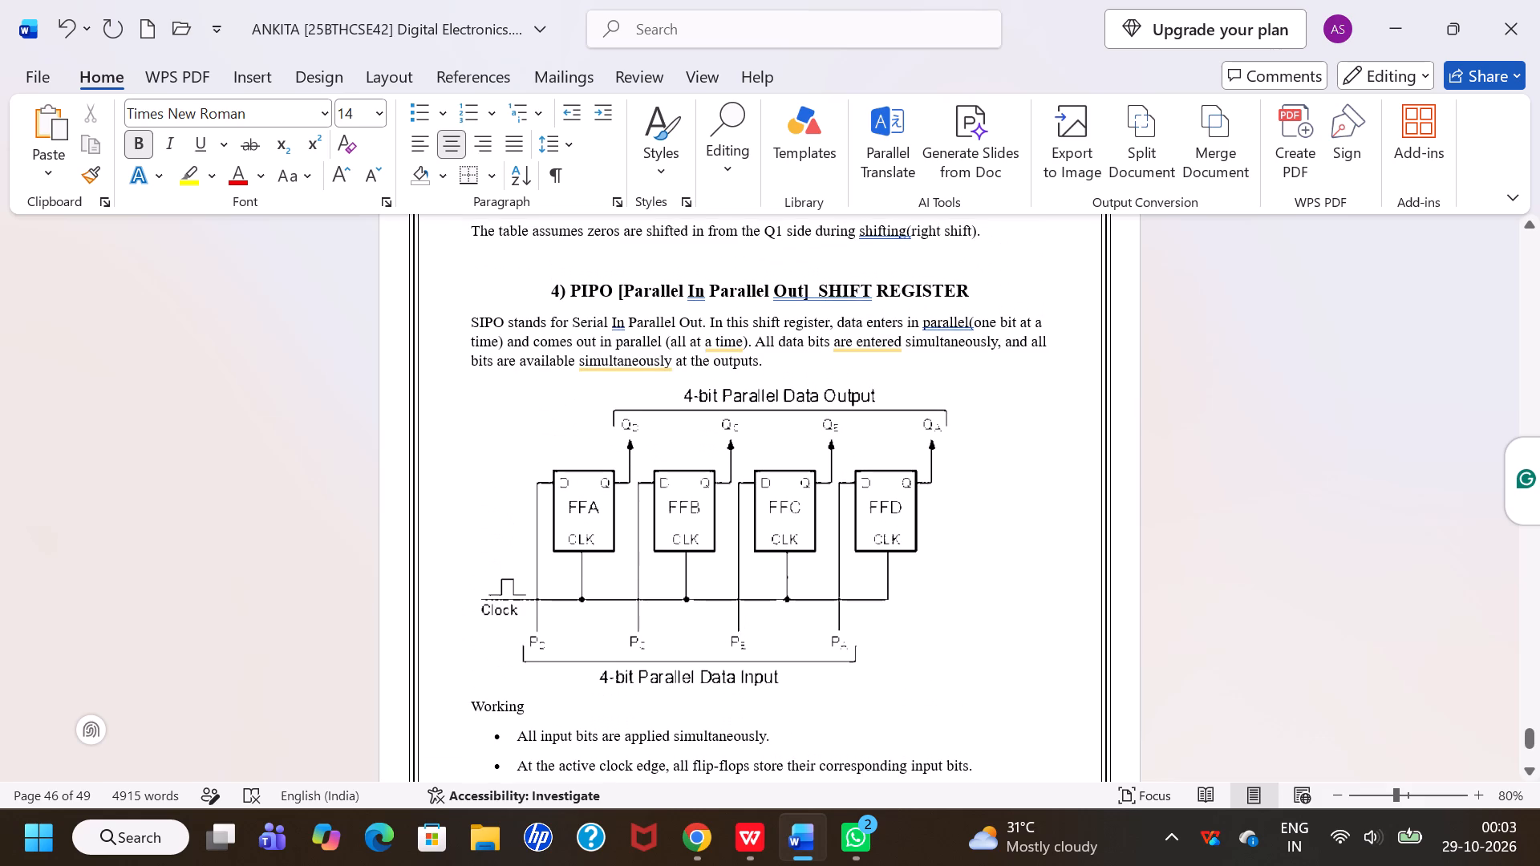
Add a blank line above the "Working" heading of the PIPO section, below the circuit diagram.
scroll(552, 435, "down", 1)
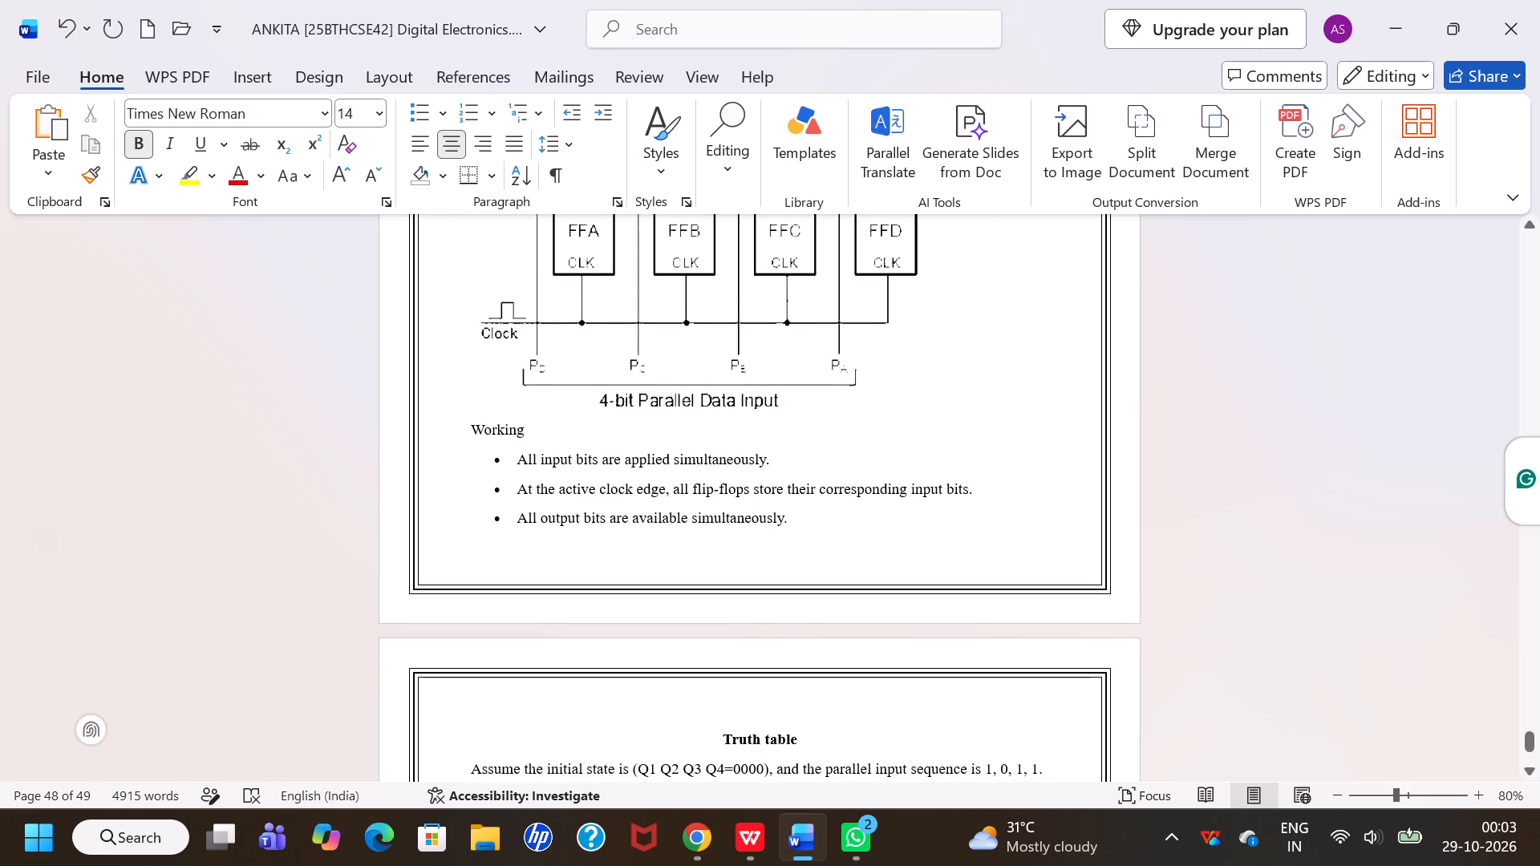
left_click(533, 430)
left_click(469, 428)
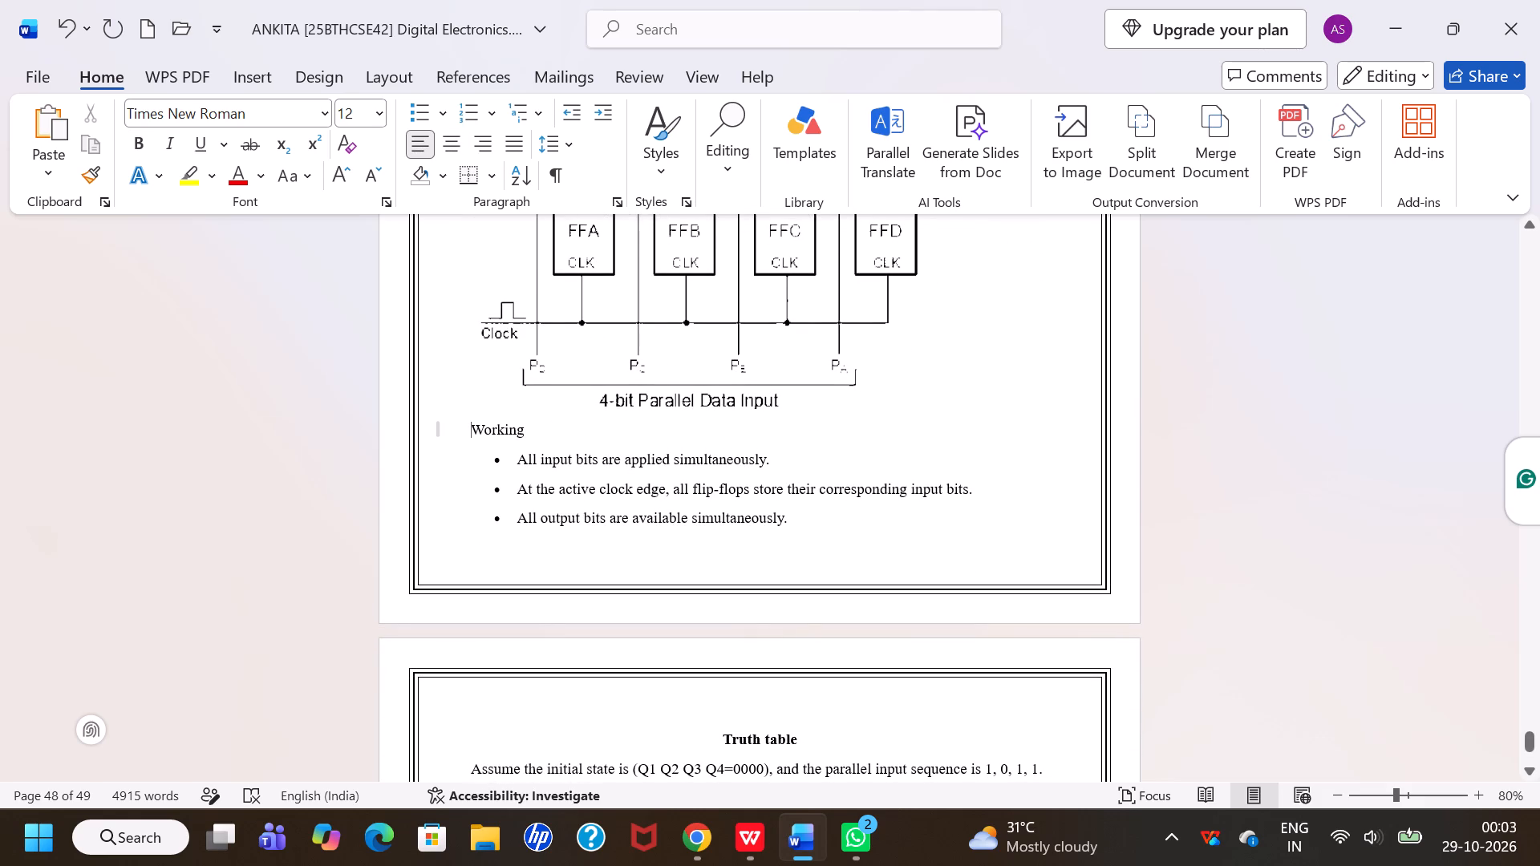
key("Return")
Add a blank line above the "Working" heading of the SIPO section, below the circuit diagram.
scroll(469, 428, "down", 1)
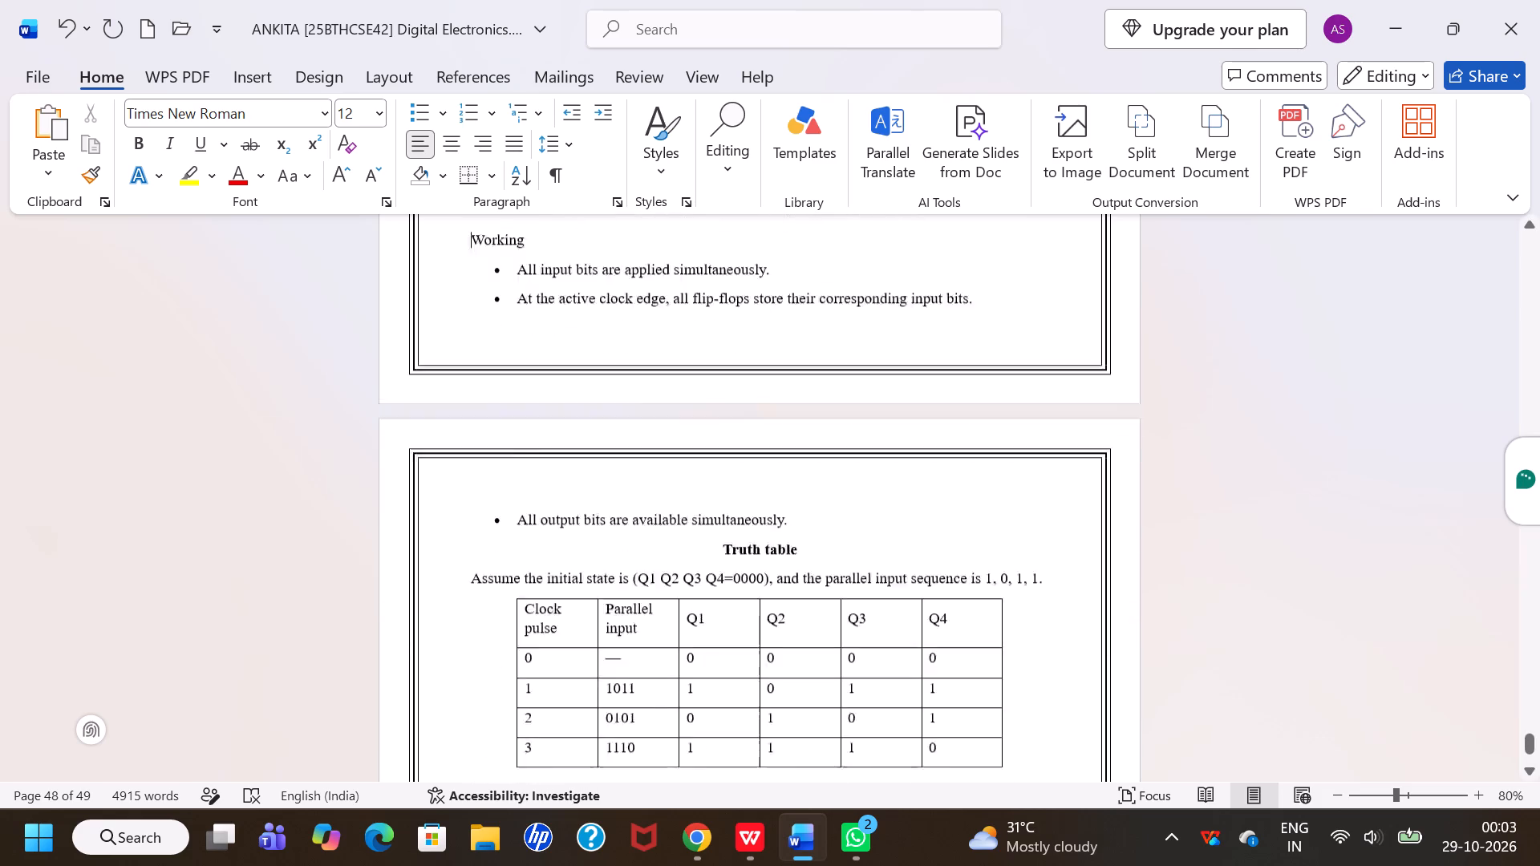
scroll(469, 428, "down", 1)
scroll(469, 428, "up", 4)
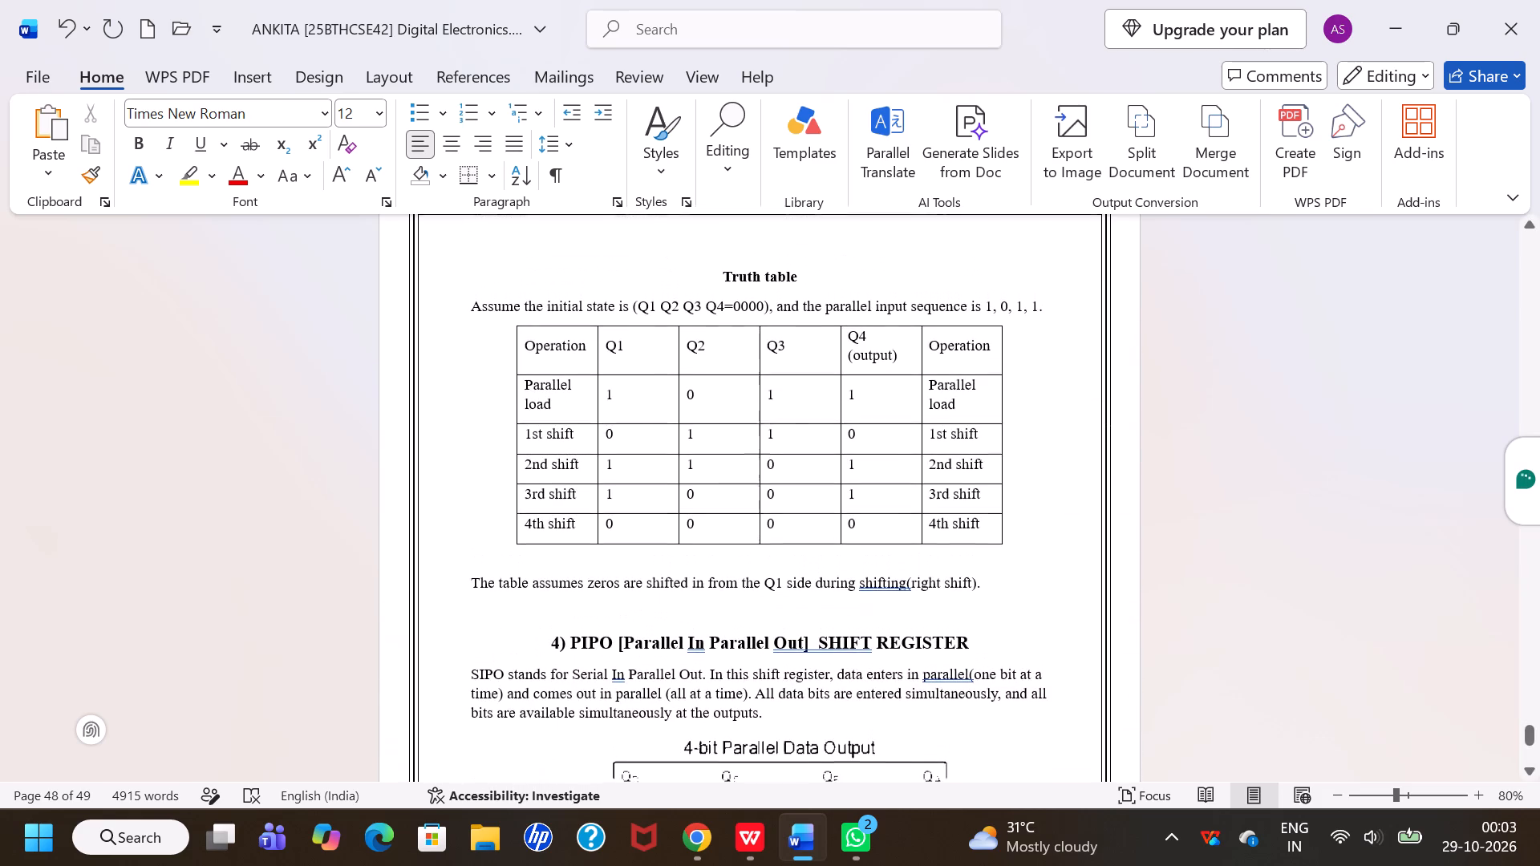
scroll(469, 428, "up", 3)
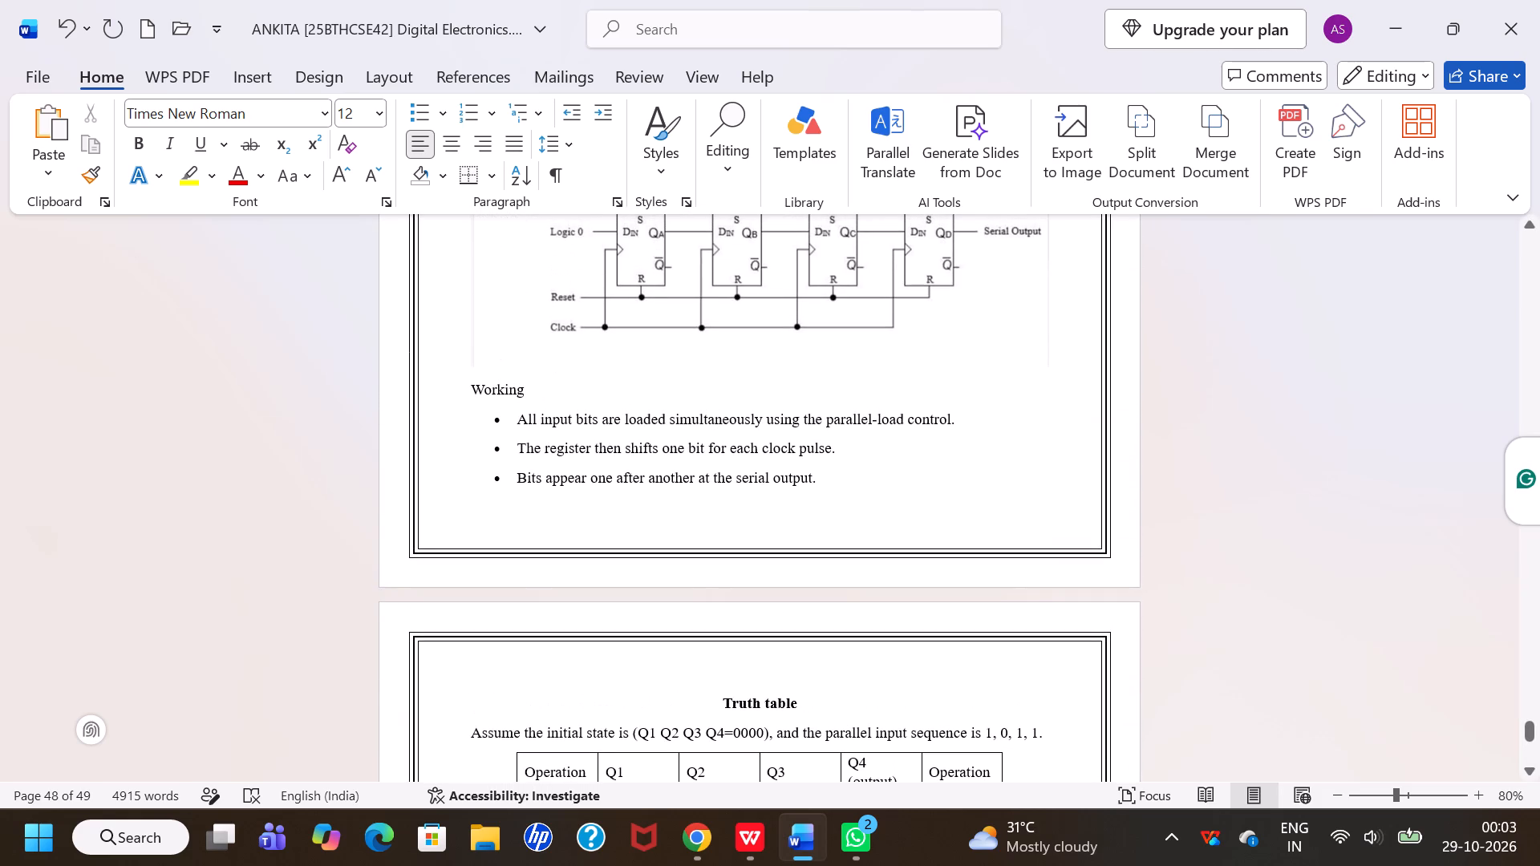
scroll(484, 357, "up", 2)
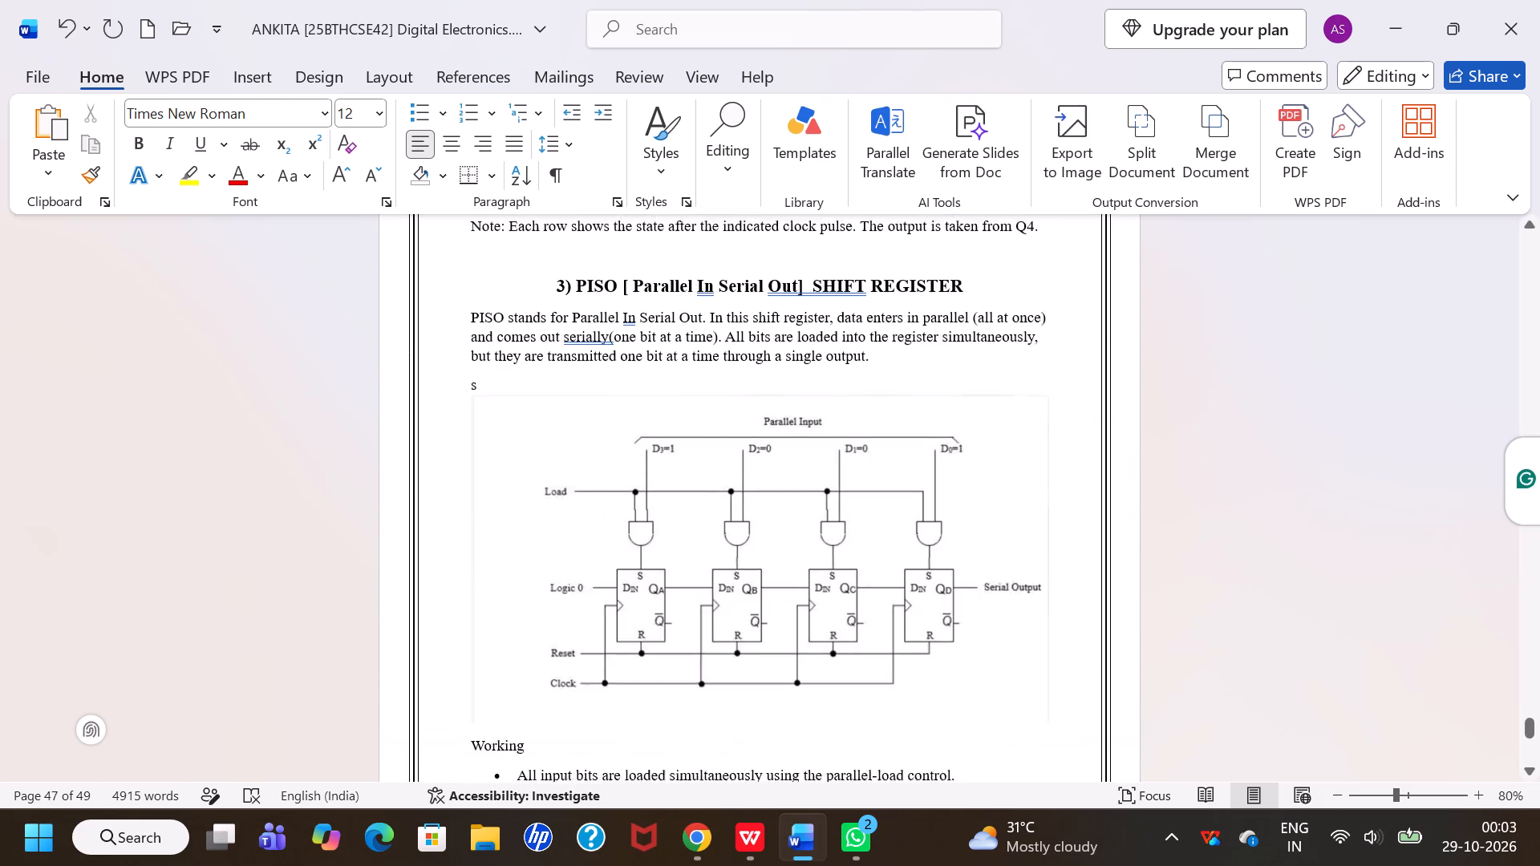
scroll(484, 357, "up", 4)
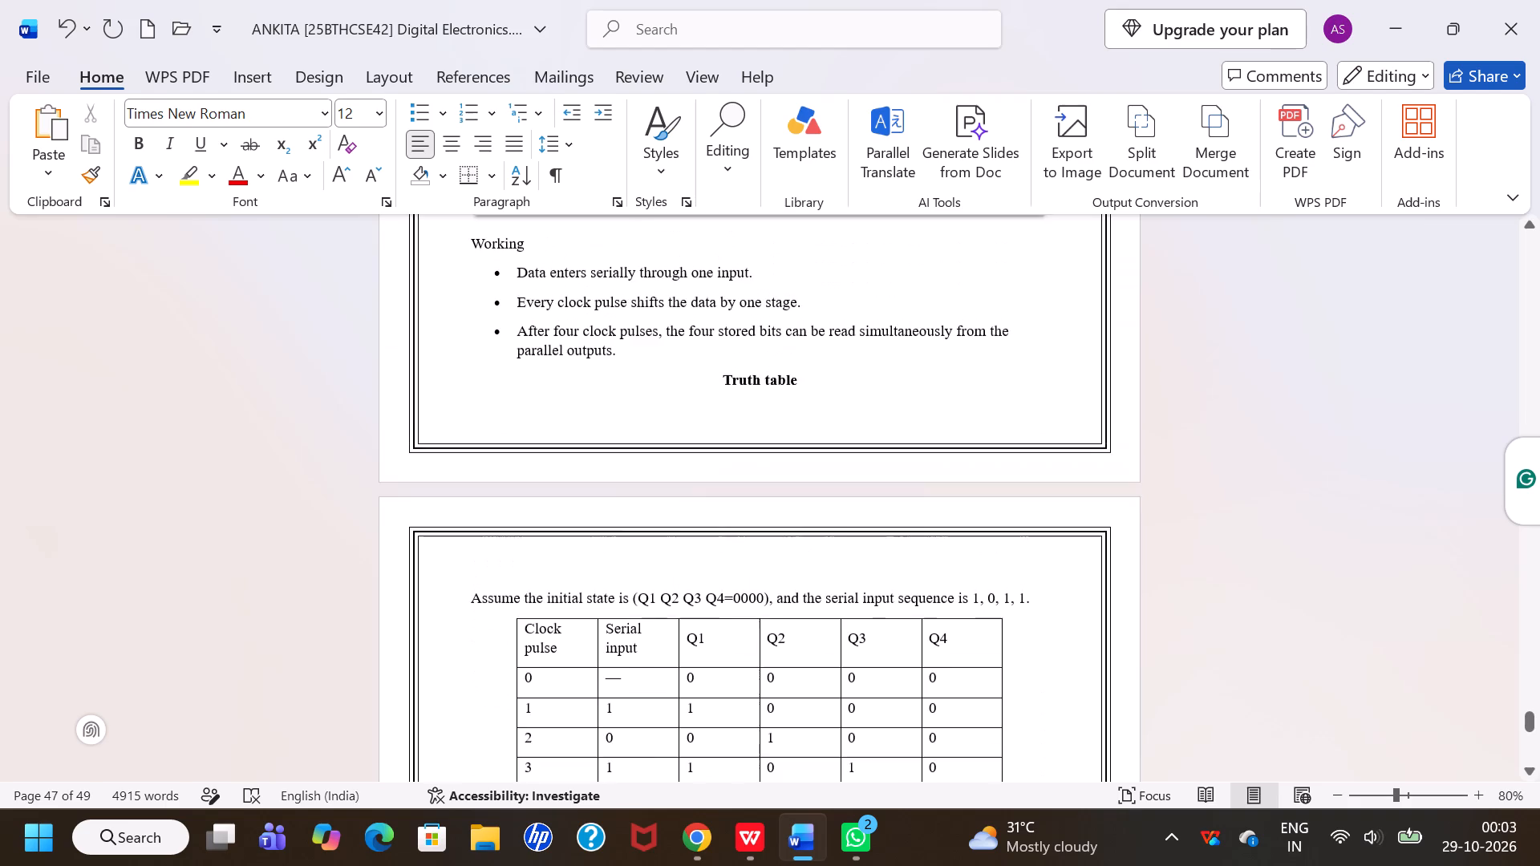
scroll(484, 357, "up", 1)
left_click(467, 342)
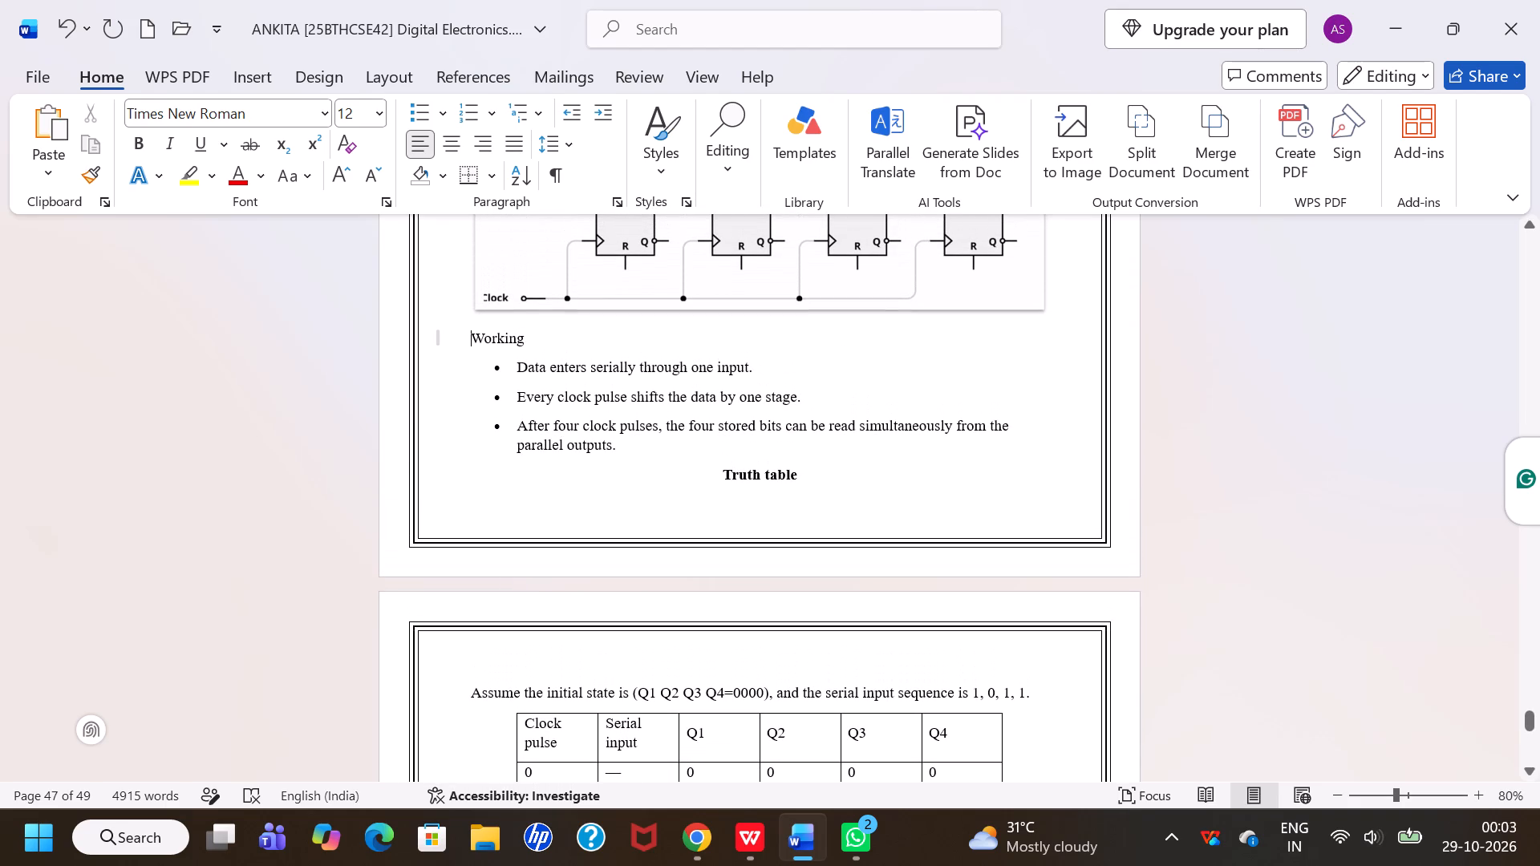
key("Return")
Look back over the pages before the SIPO section and save the document.
scroll(467, 342, "up", 3)
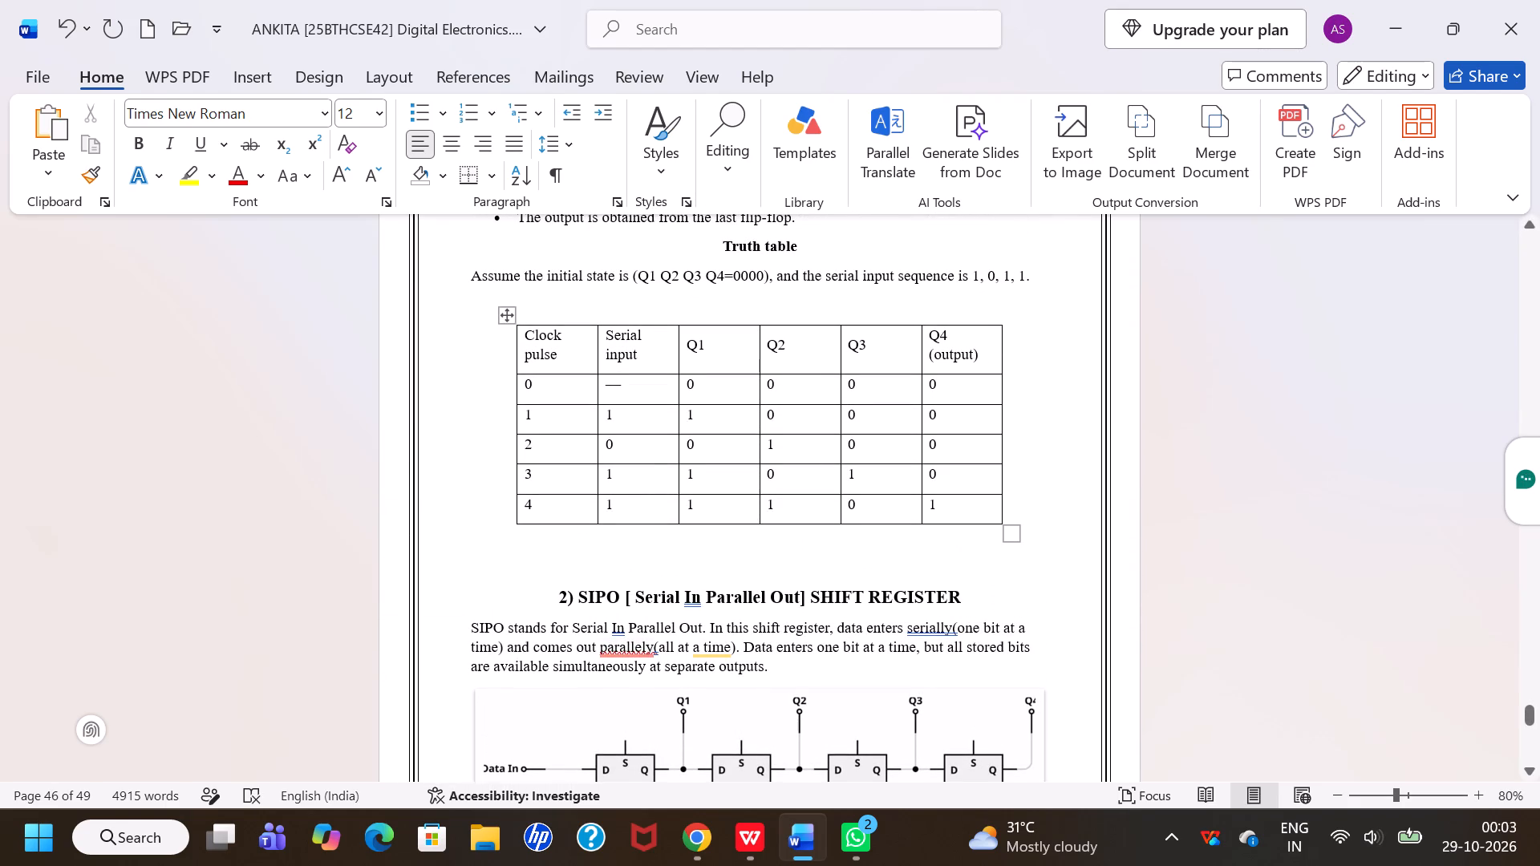
scroll(578, 580, "up", 7)
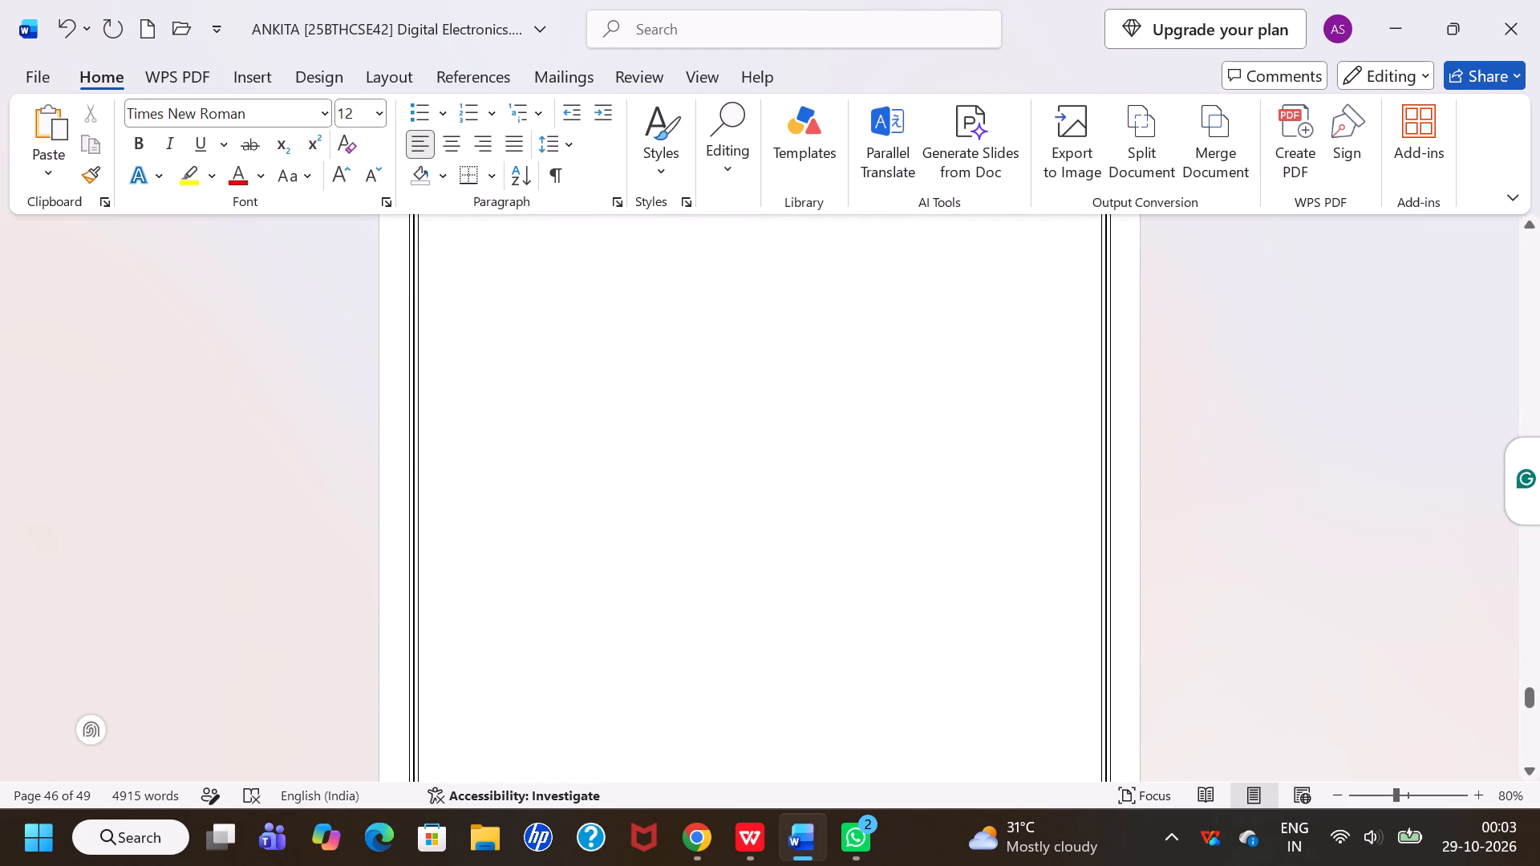
scroll(578, 580, "up", 4)
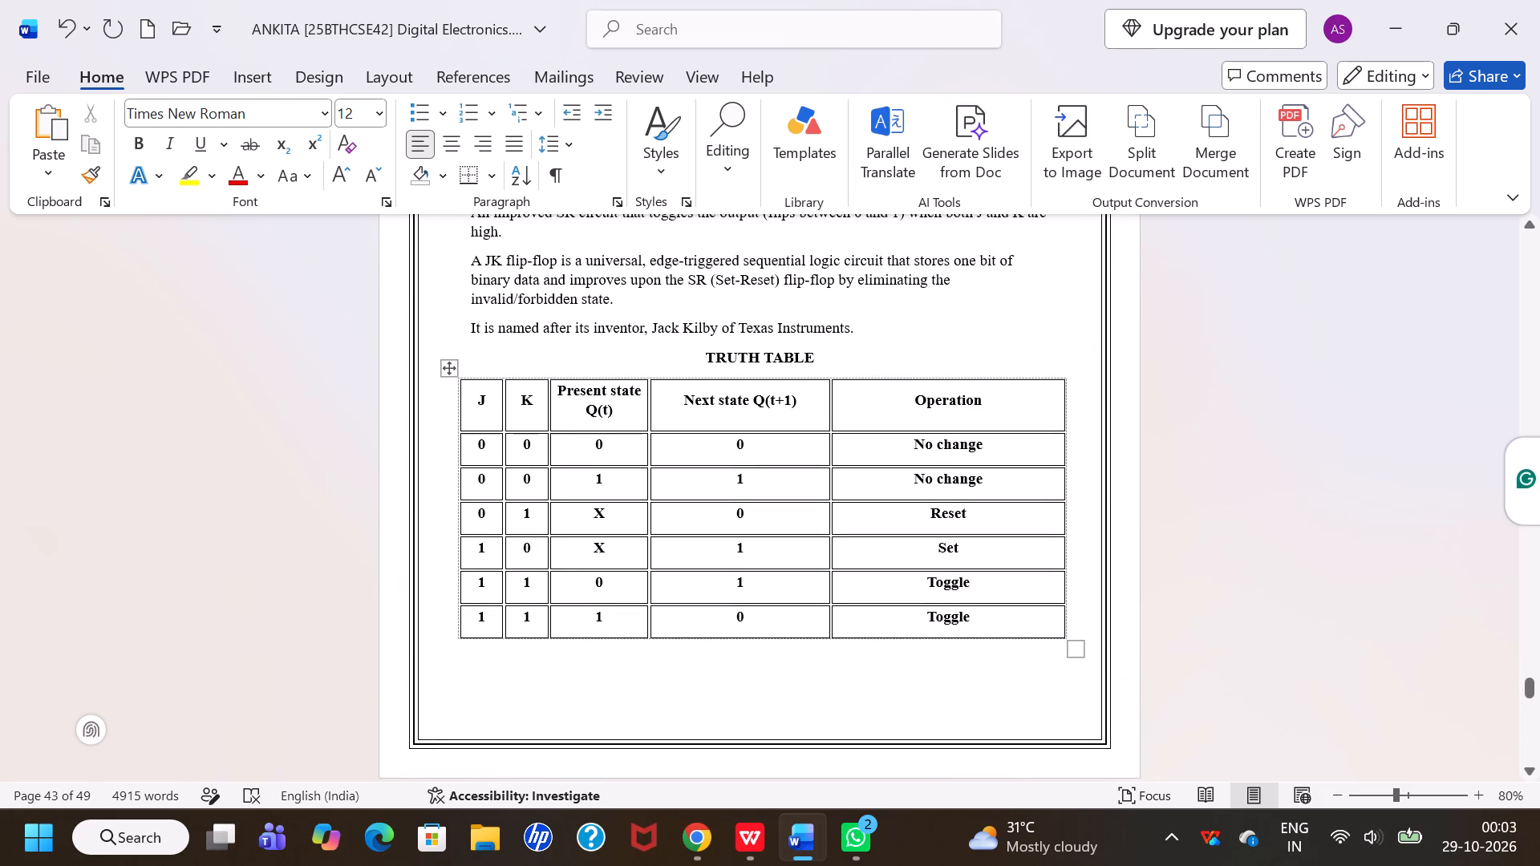
key("ctrl+s")
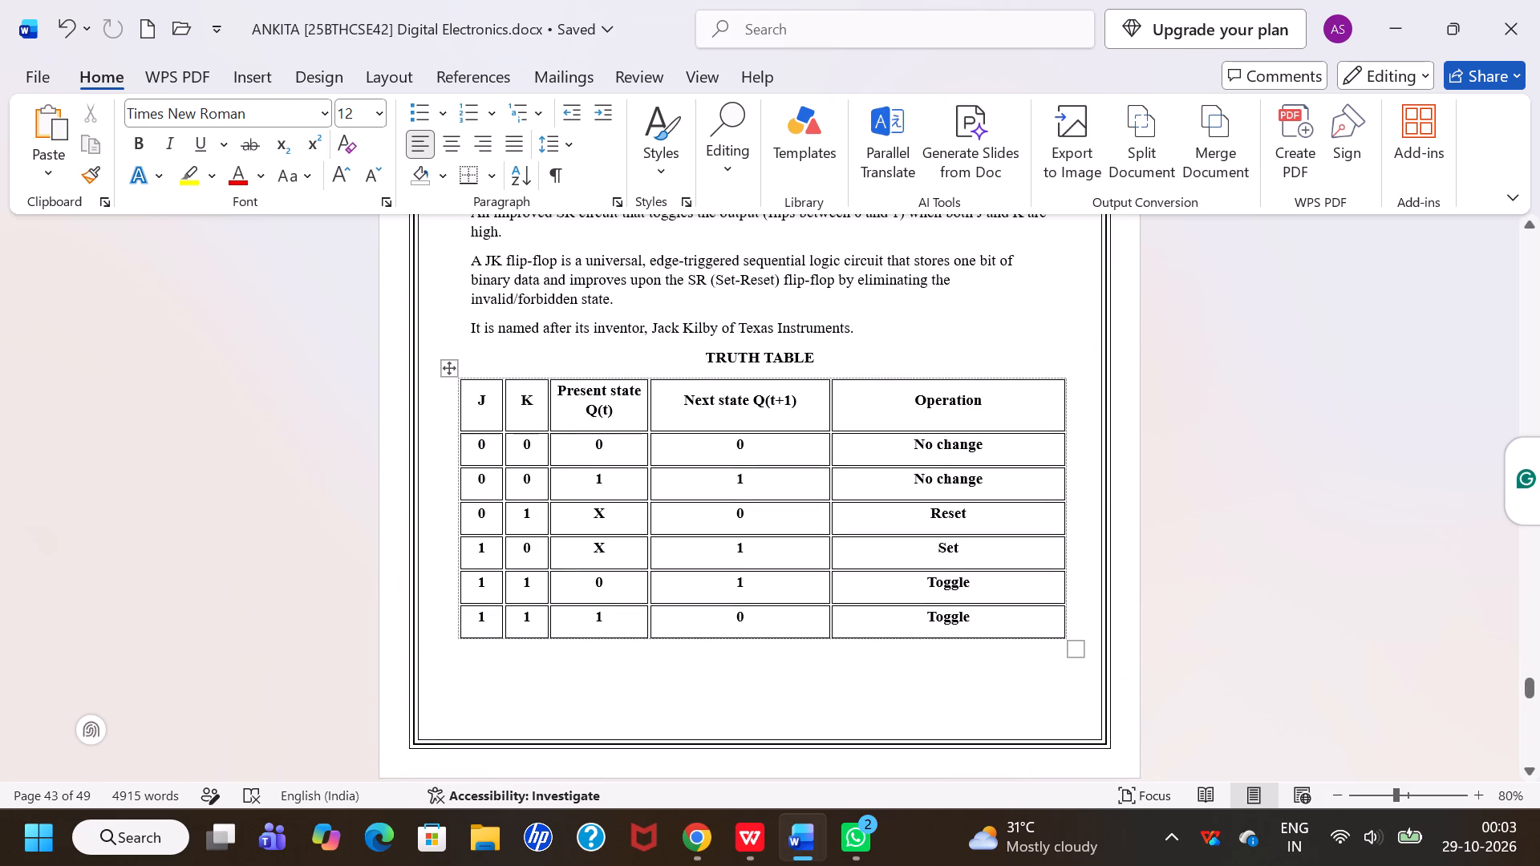
Copy the whole title line "Experiment 11: SHIFT REGISTER AND ITS TYPE".
scroll(710, 710, "down", 3)
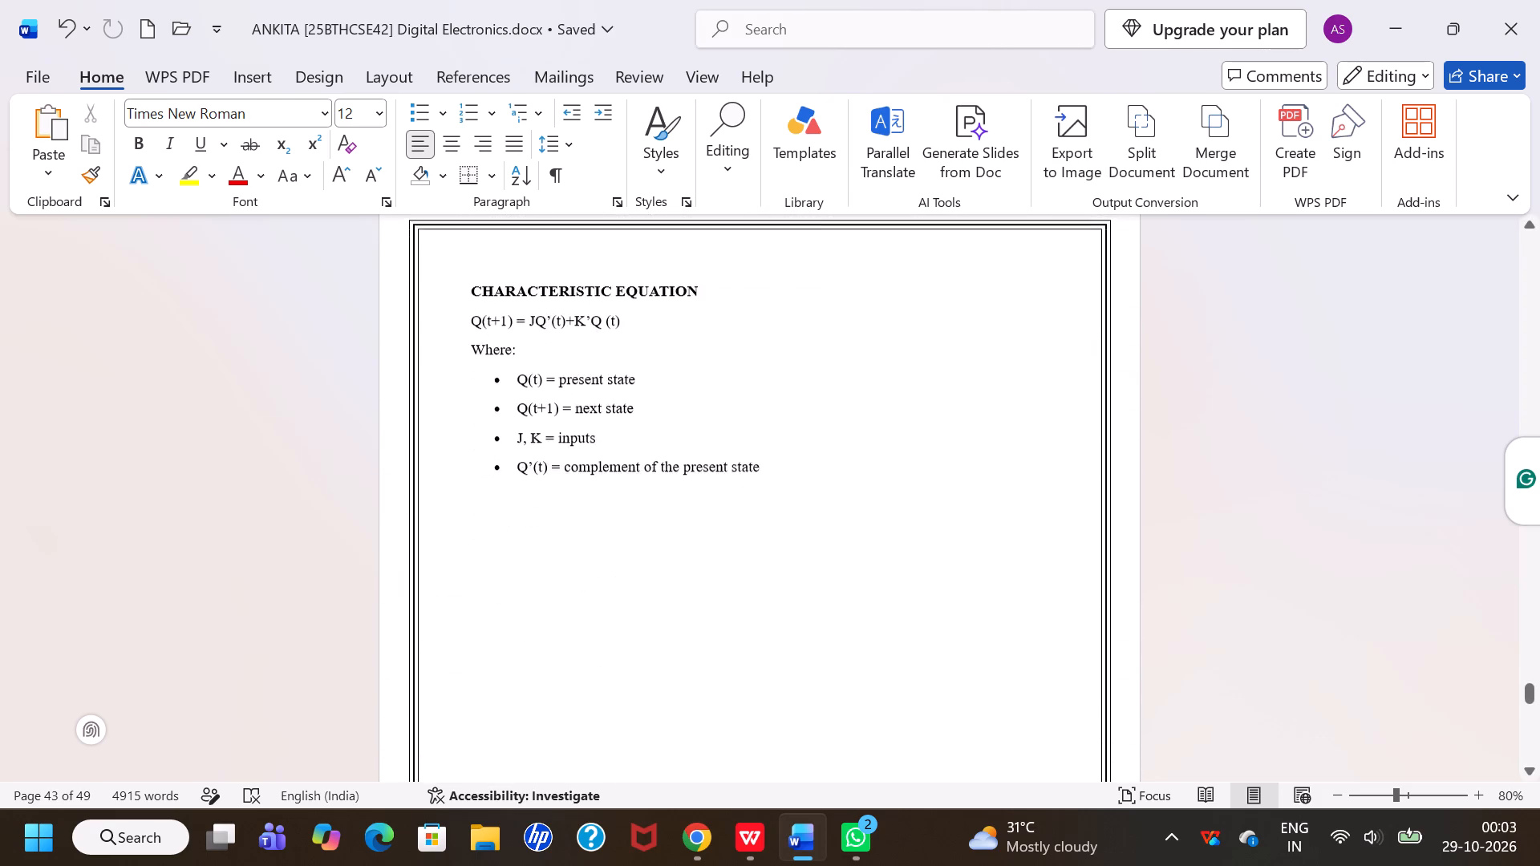
scroll(710, 710, "down", 3)
scroll(710, 710, "up", 3)
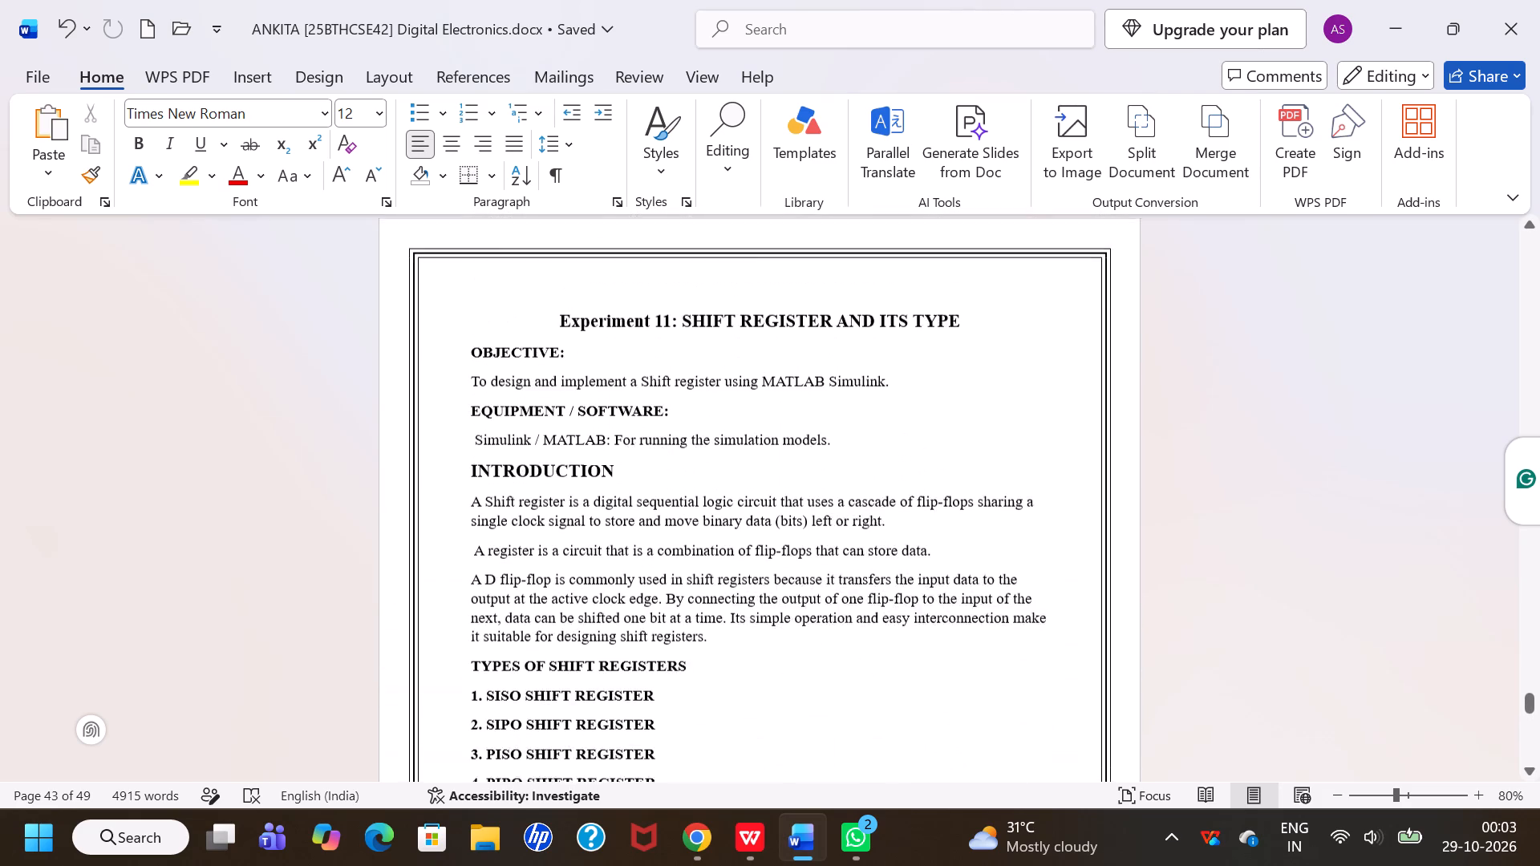
triple_click(767, 358)
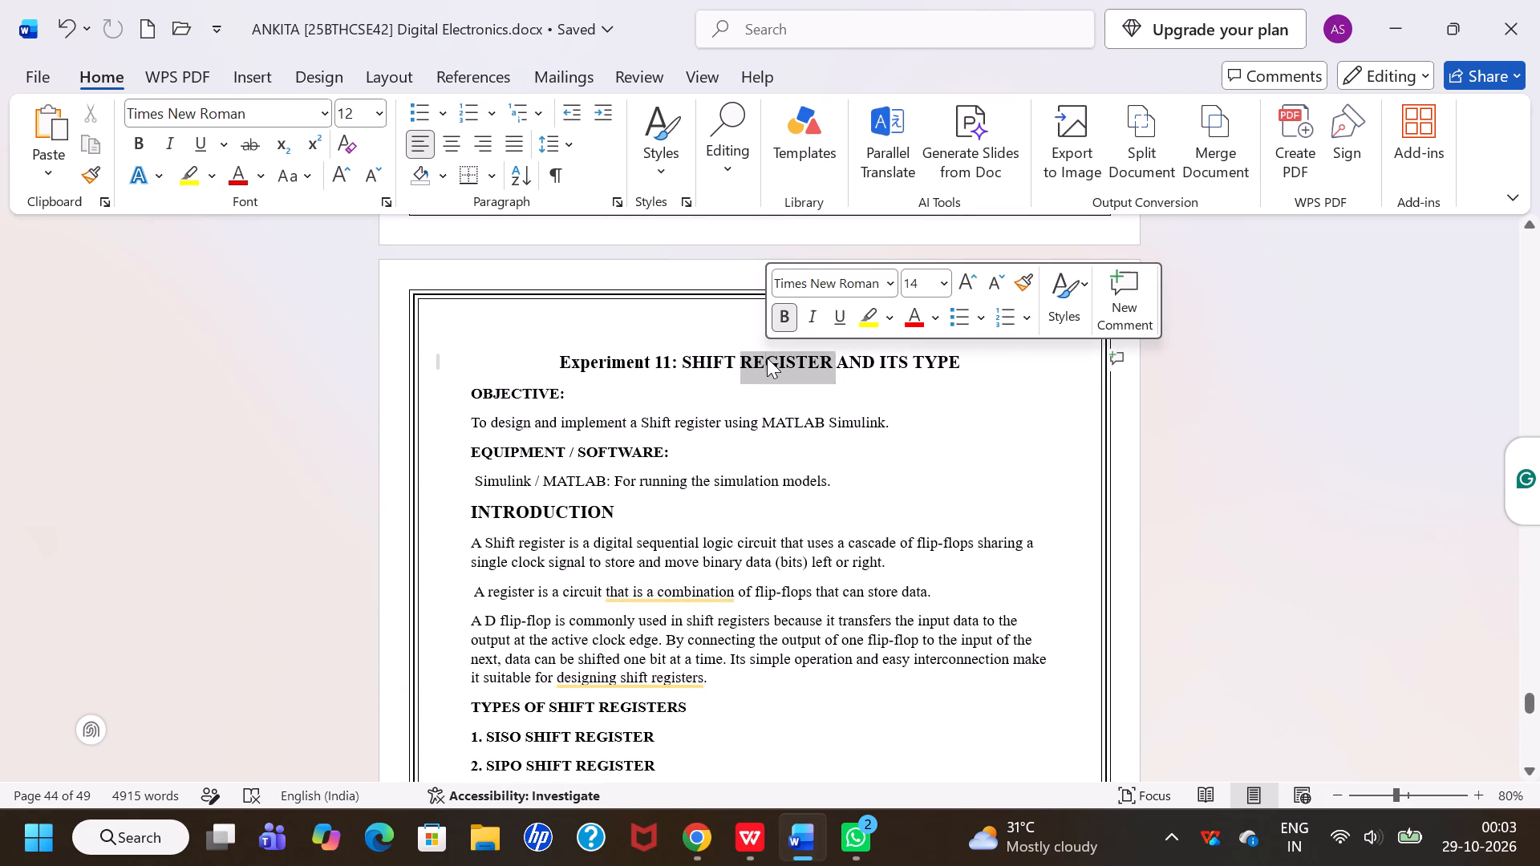
key("ctrl+c")
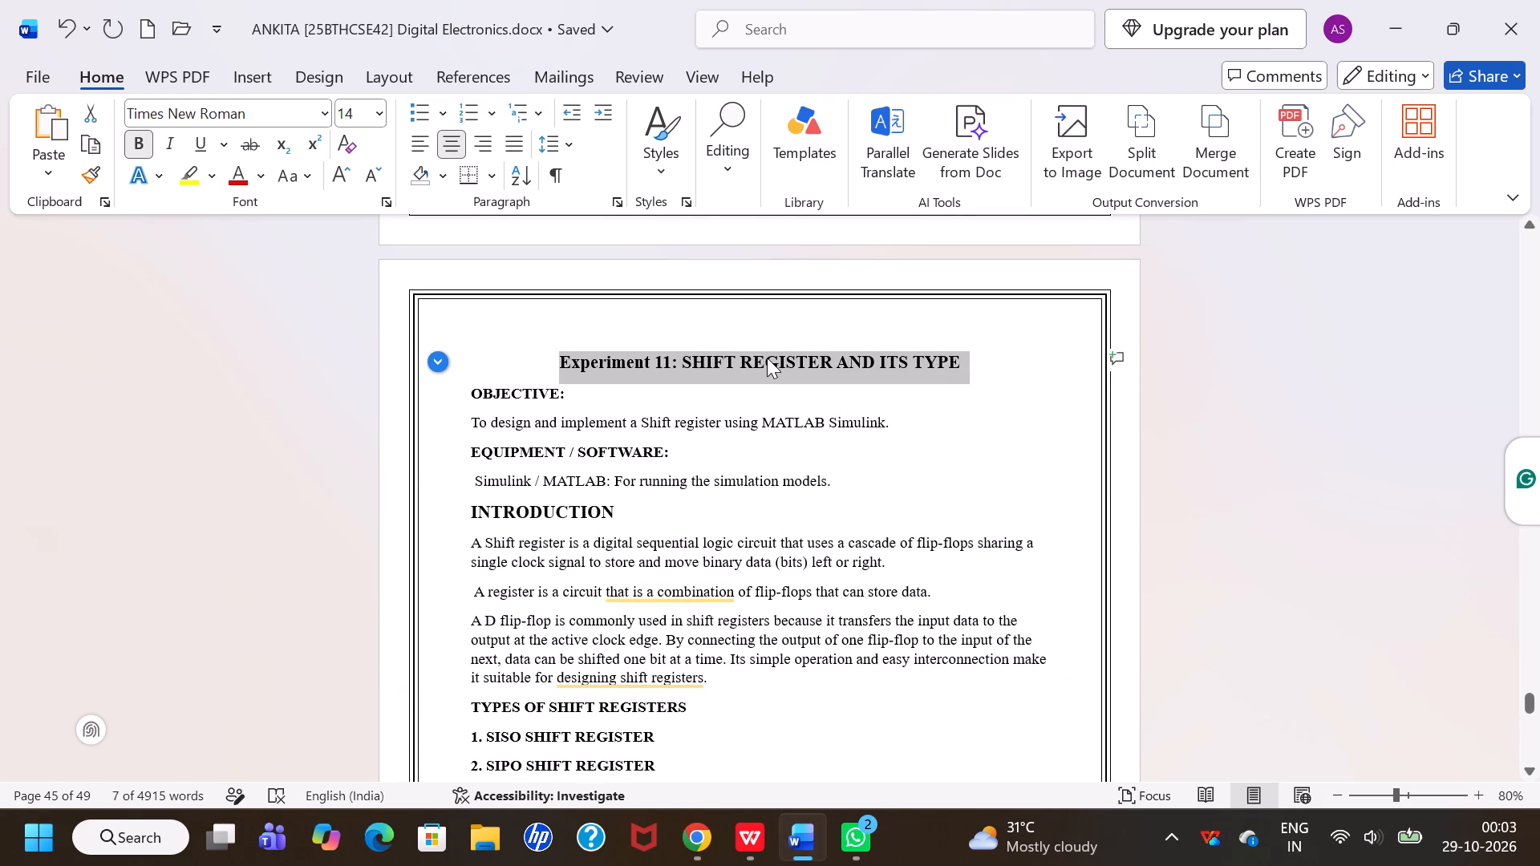
Insert a new row below row 13 at the end of the index table.
left_click(834, 451)
scroll(834, 451, "up", 15)
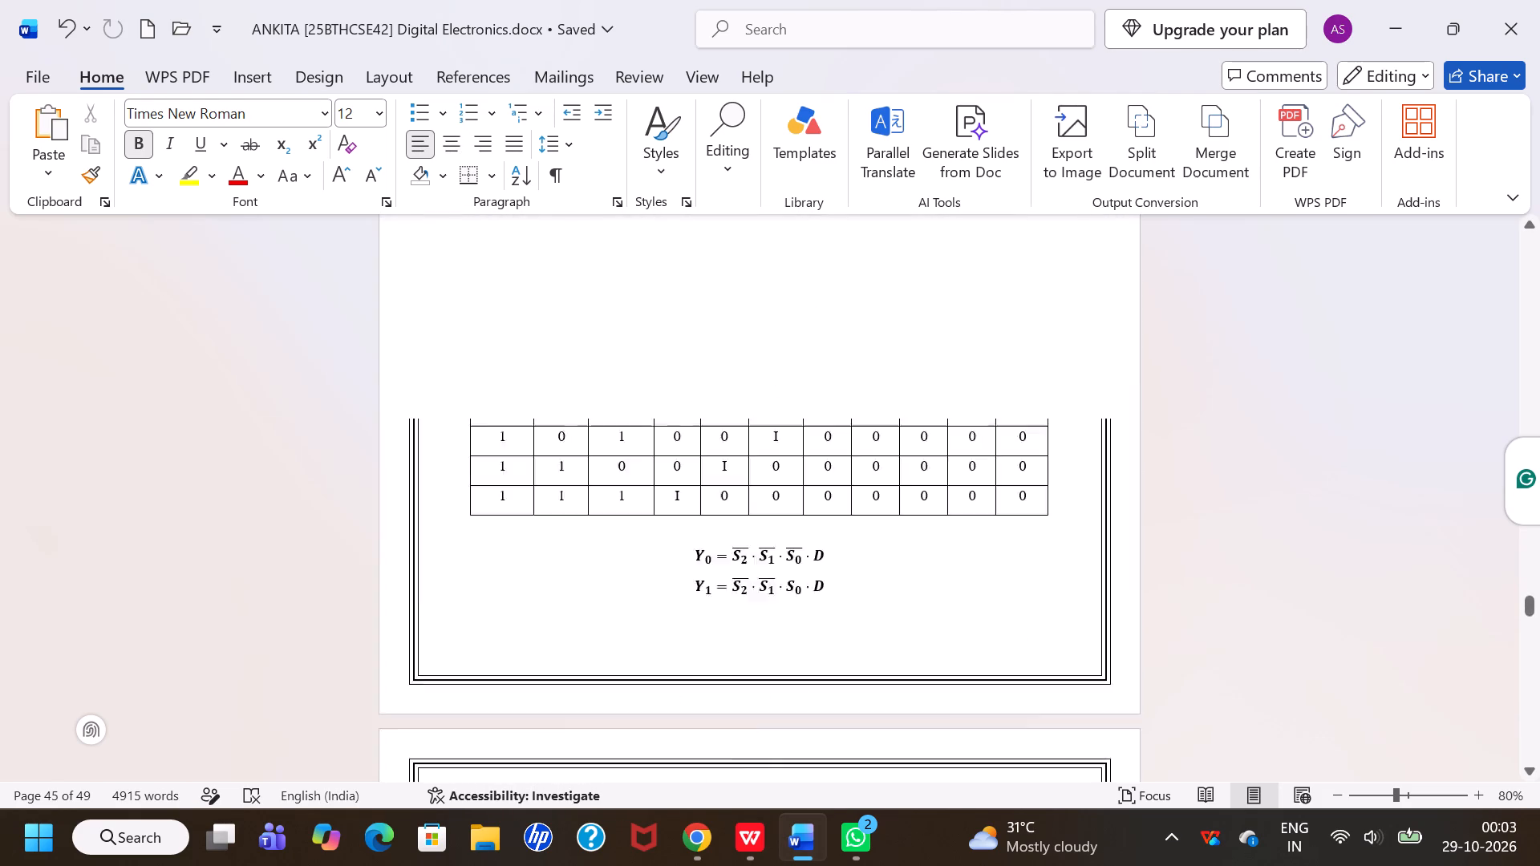
scroll(834, 451, "up", 14)
scroll(834, 451, "up", 16)
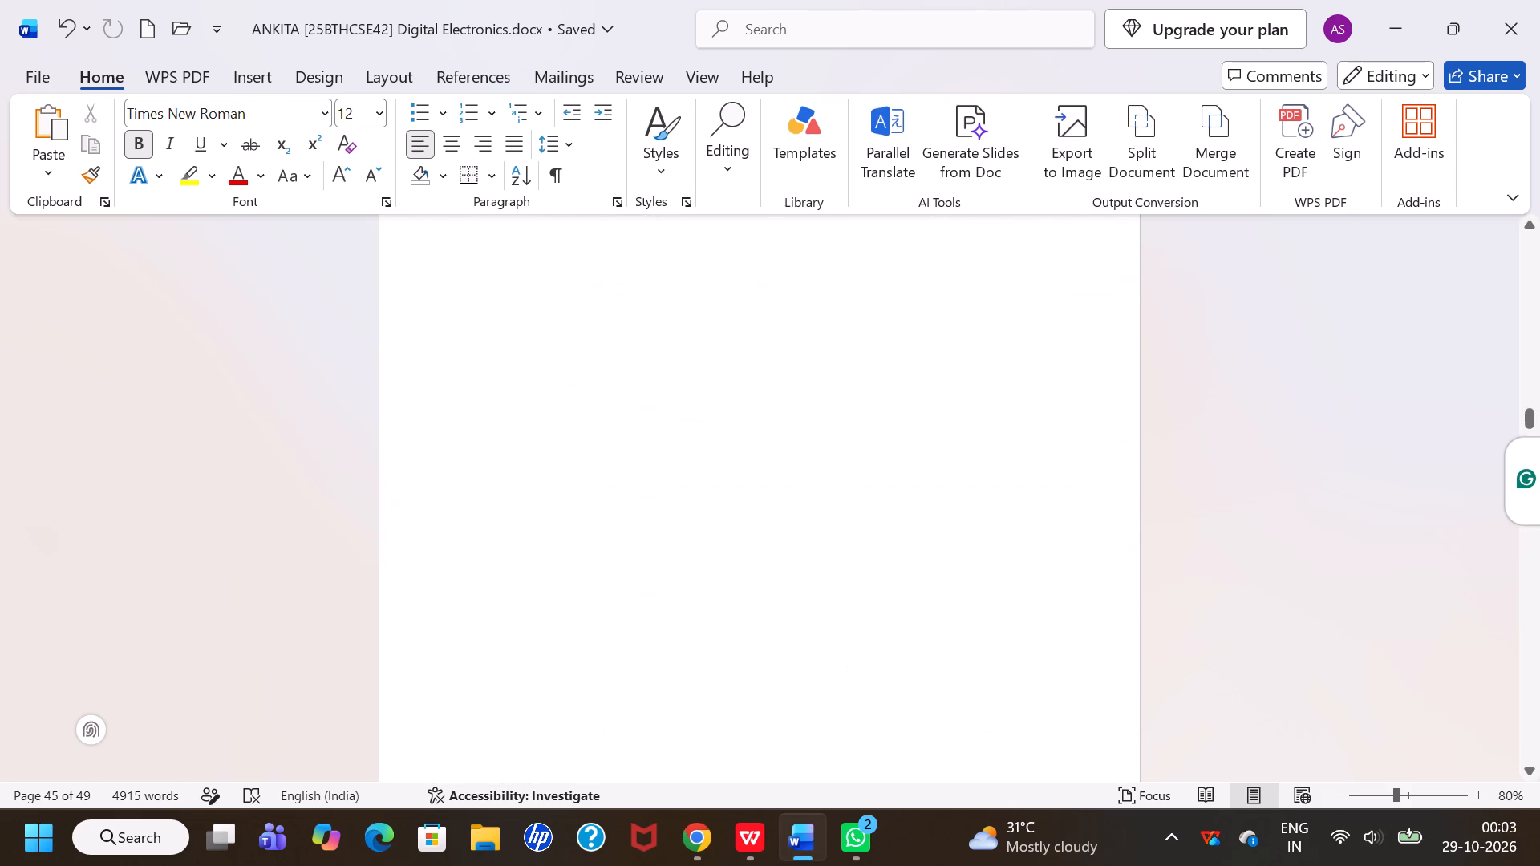
scroll(834, 451, "up", 20)
scroll(834, 451, "up", 19)
scroll(834, 451, "up", 6)
scroll(834, 451, "down", 4)
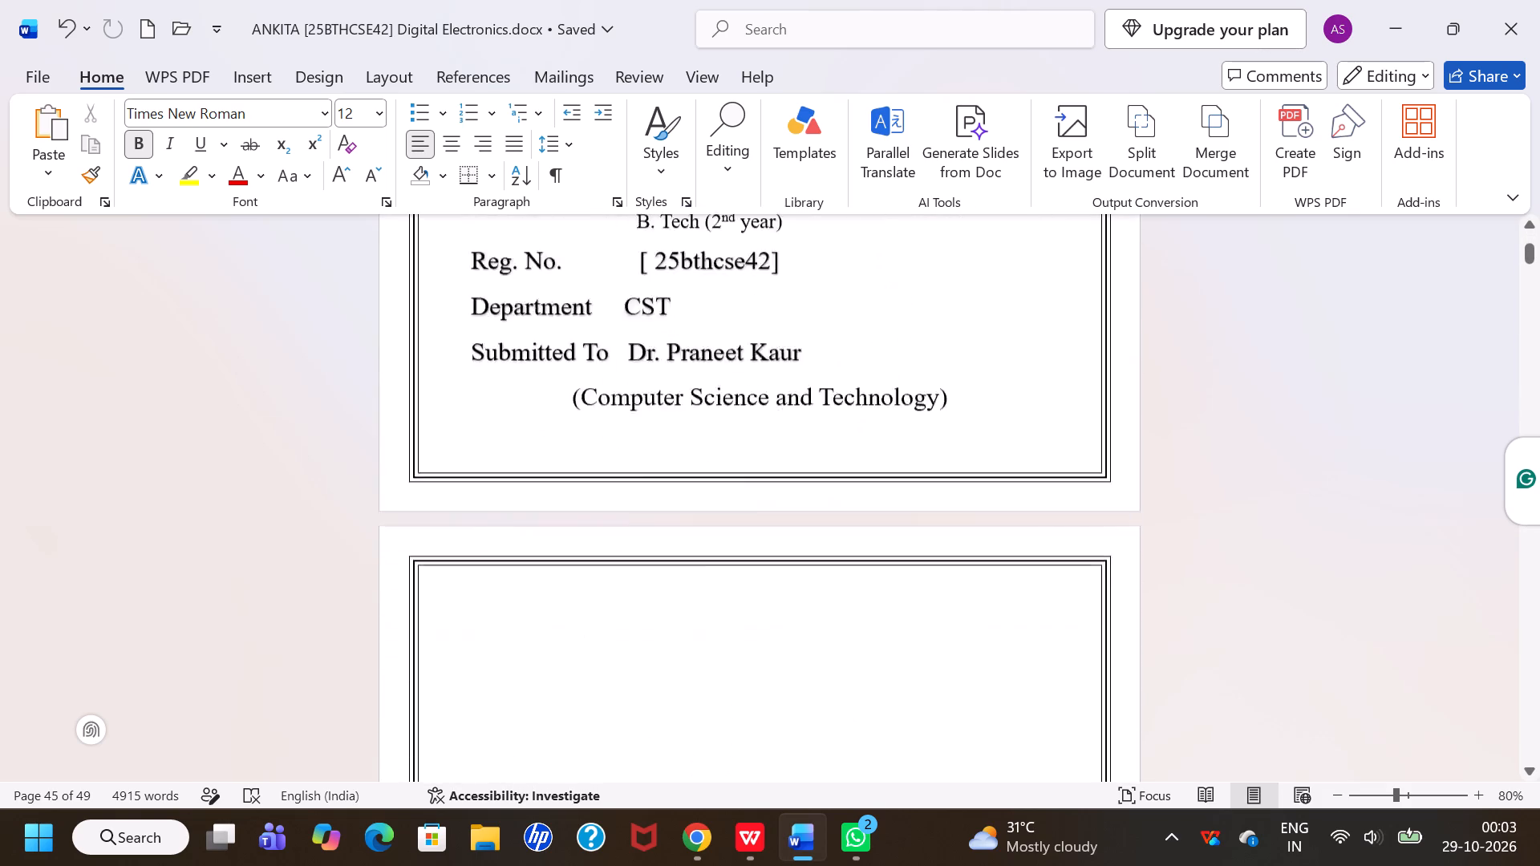
scroll(834, 451, "down", 4)
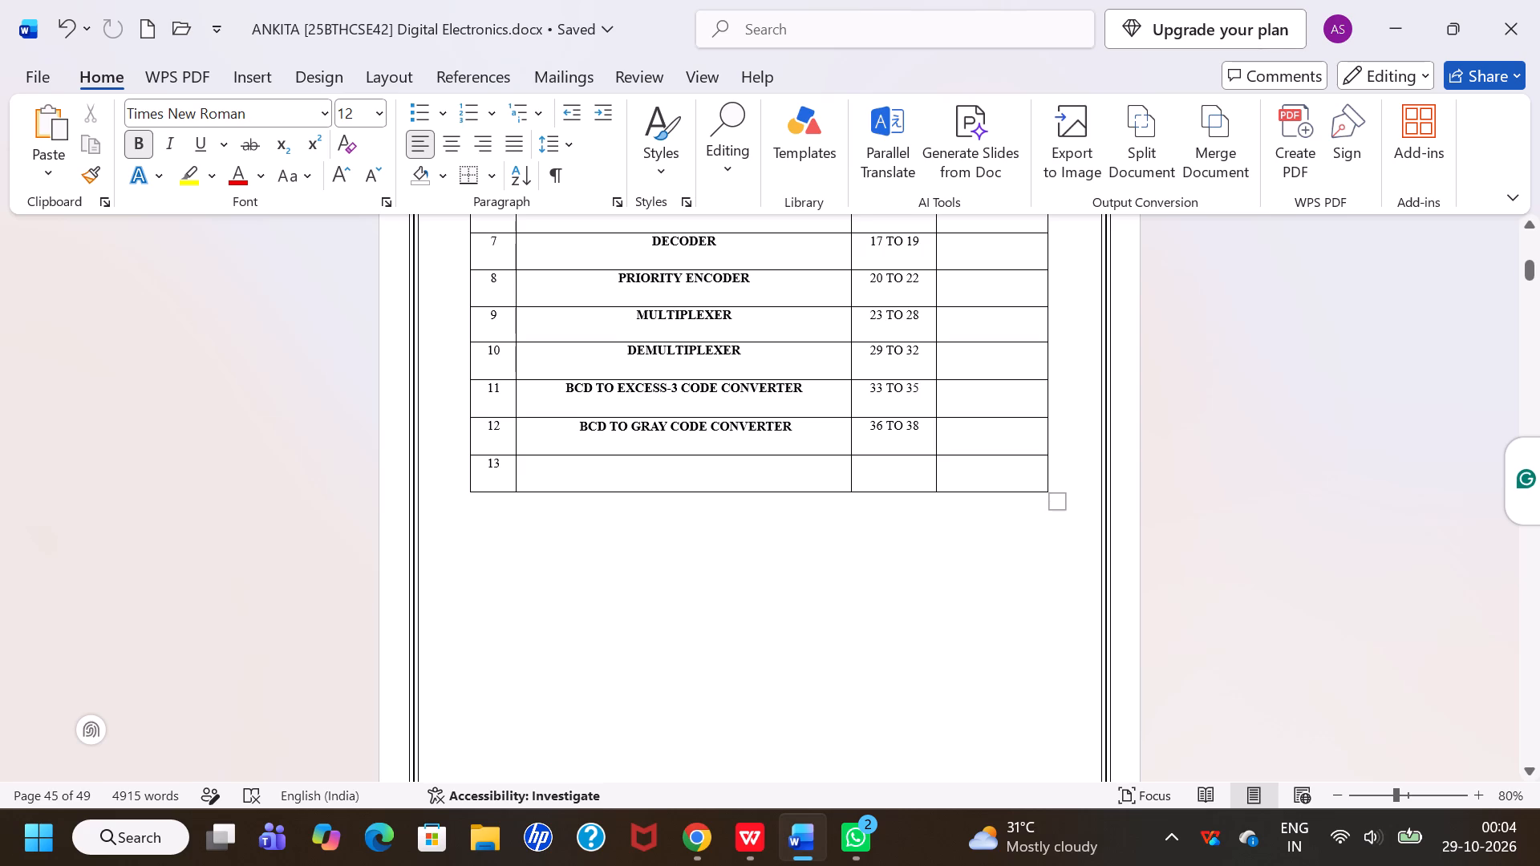
left_click(683, 580)
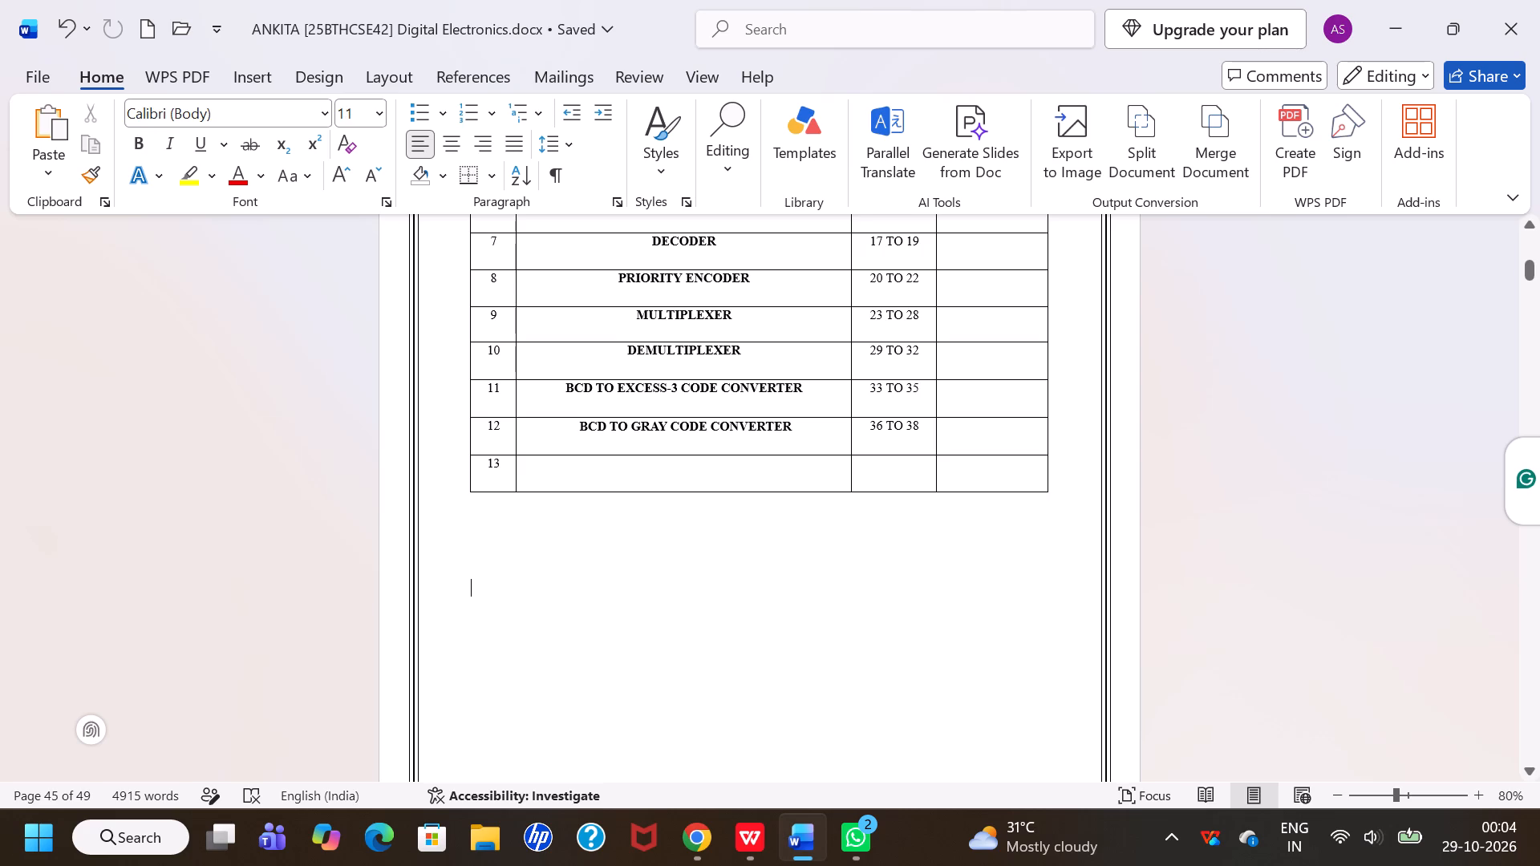
scroll(683, 580, "down", 17)
scroll(683, 580, "down", 5)
scroll(683, 580, "down", 20)
scroll(683, 580, "down", 20)
scroll(683, 580, "down", 20)
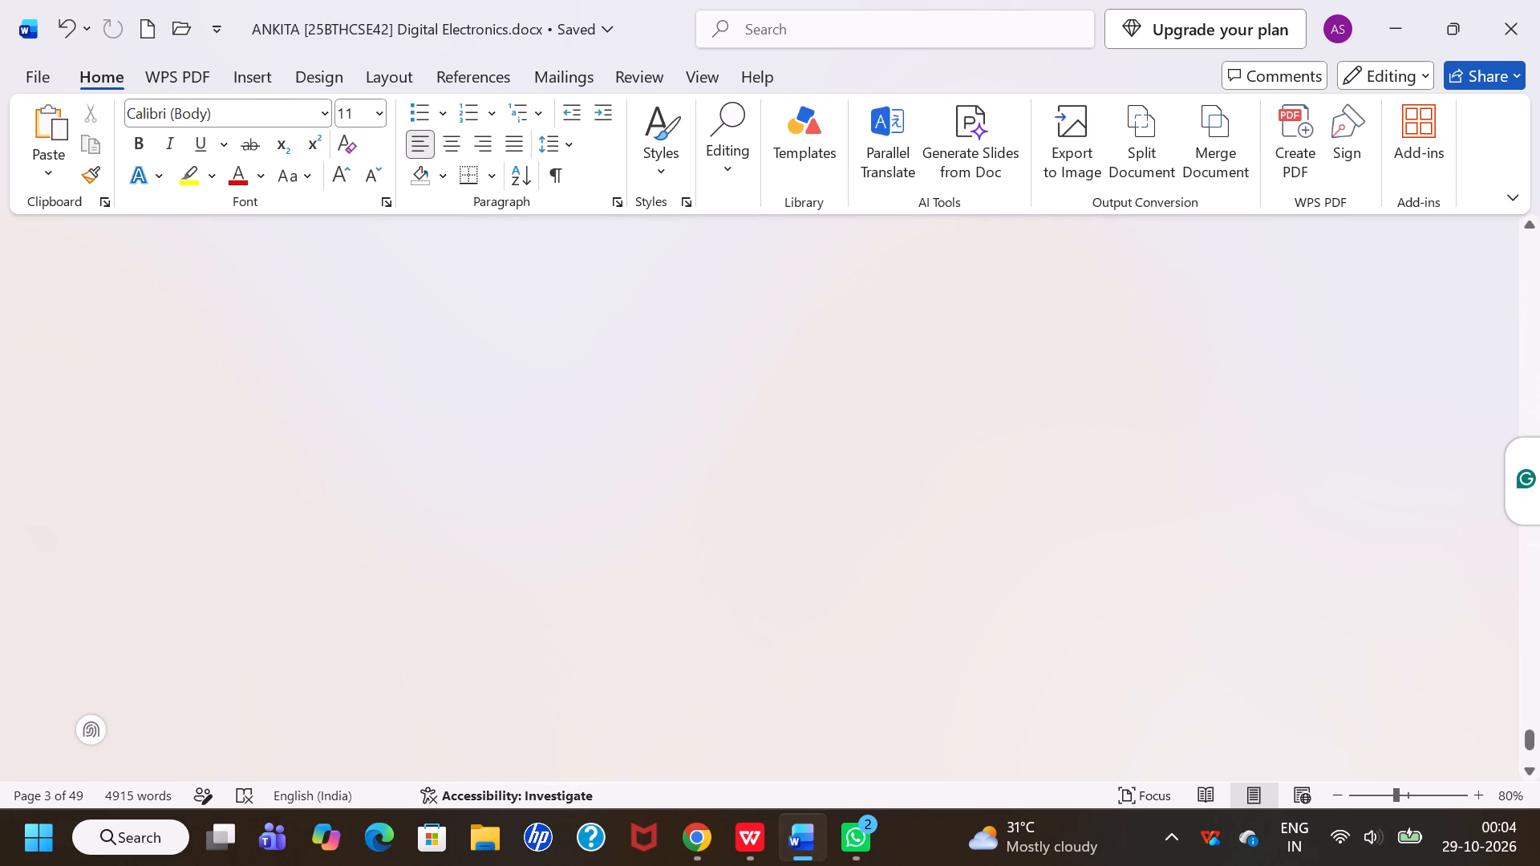
scroll(683, 580, "down", 20)
scroll(683, 580, "down", 20)
scroll(683, 580, "down", 20)
scroll(683, 580, "up", 13)
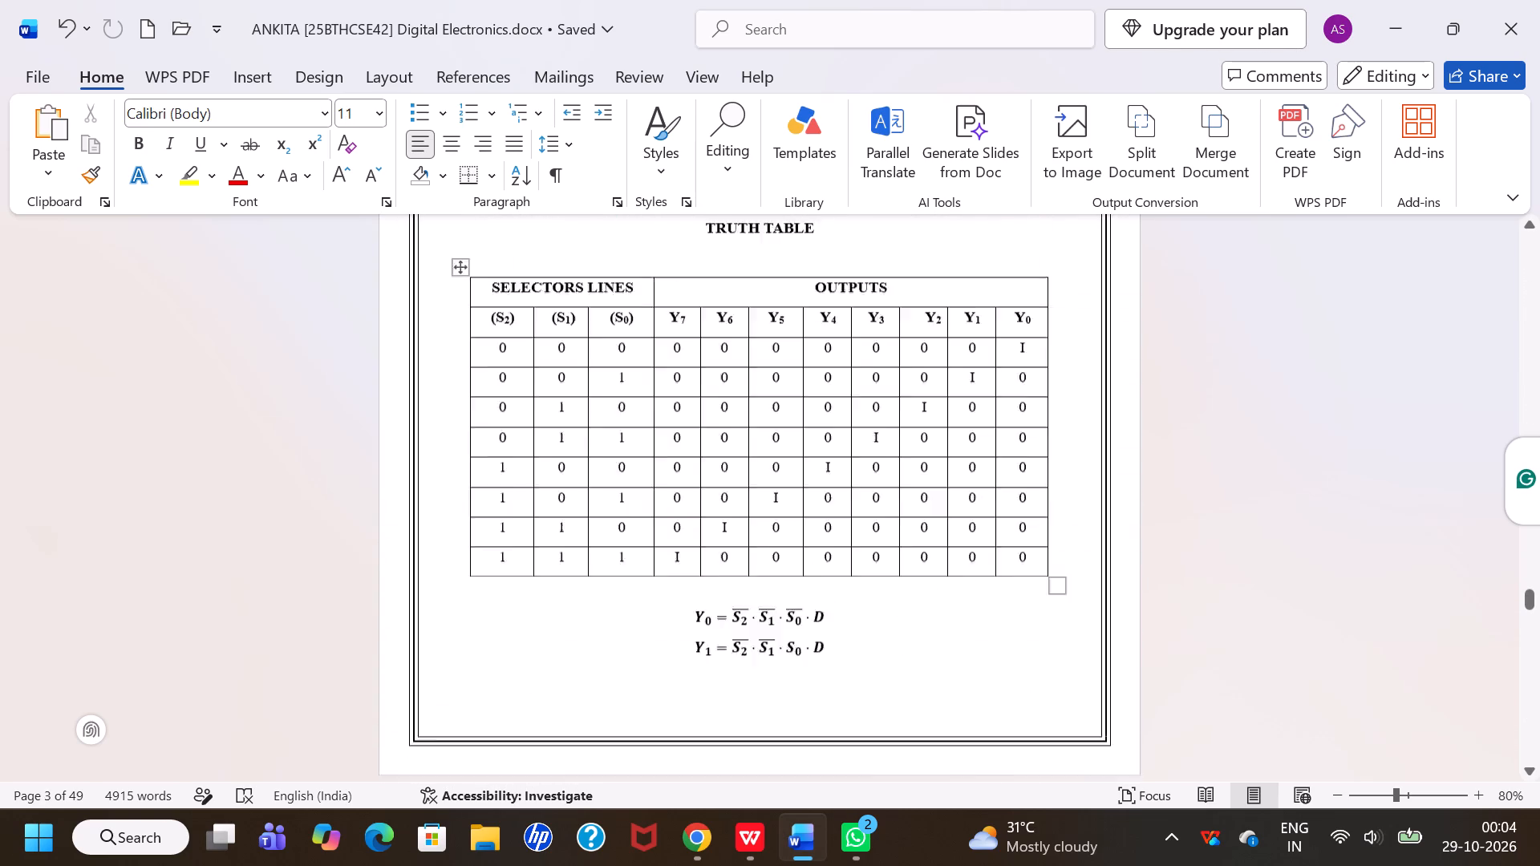
scroll(683, 580, "up", 19)
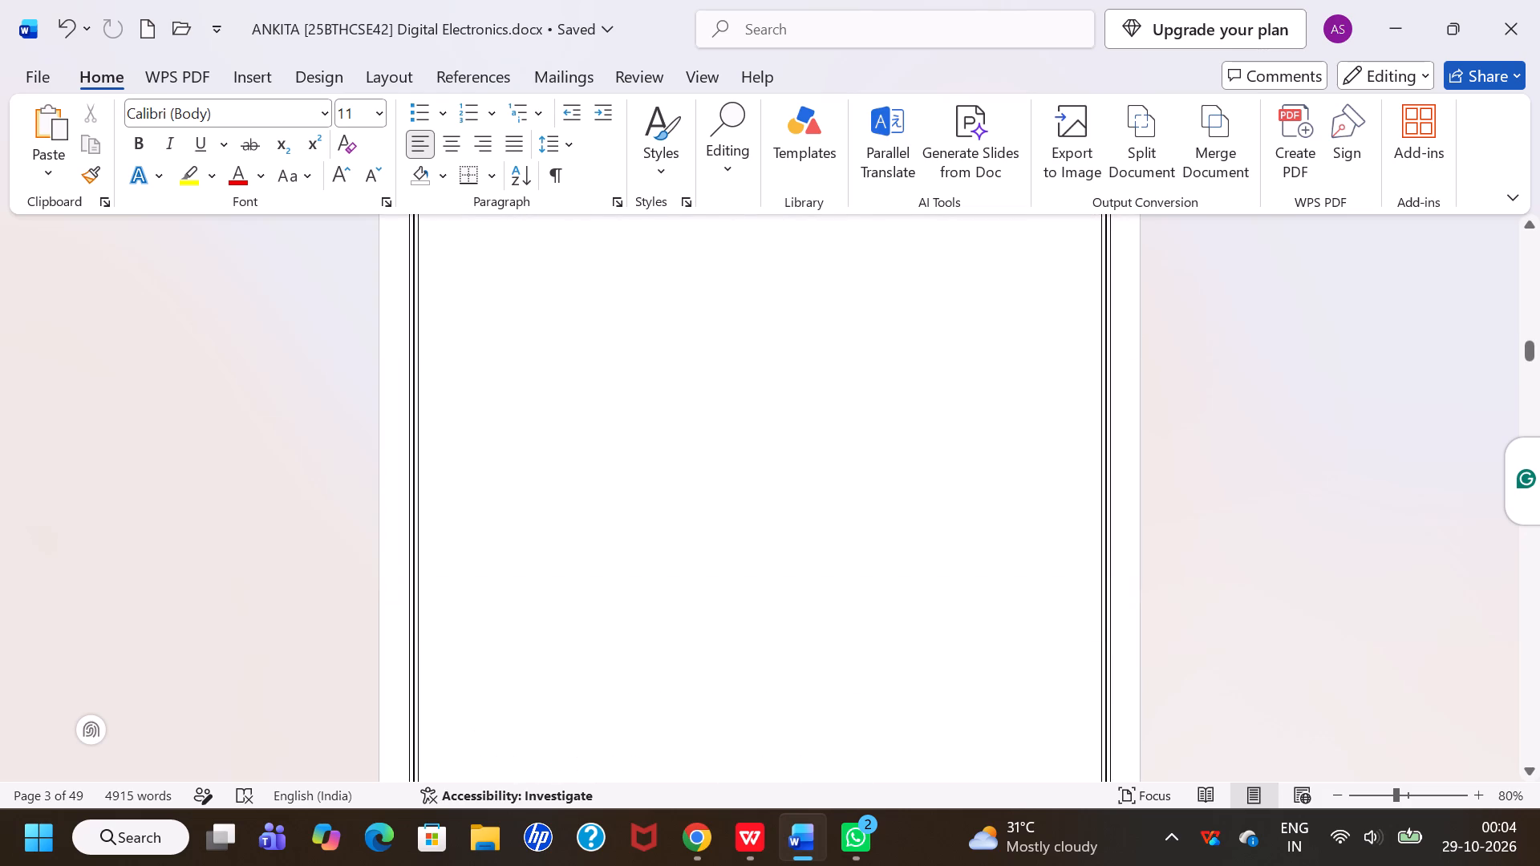
scroll(683, 580, "up", 10)
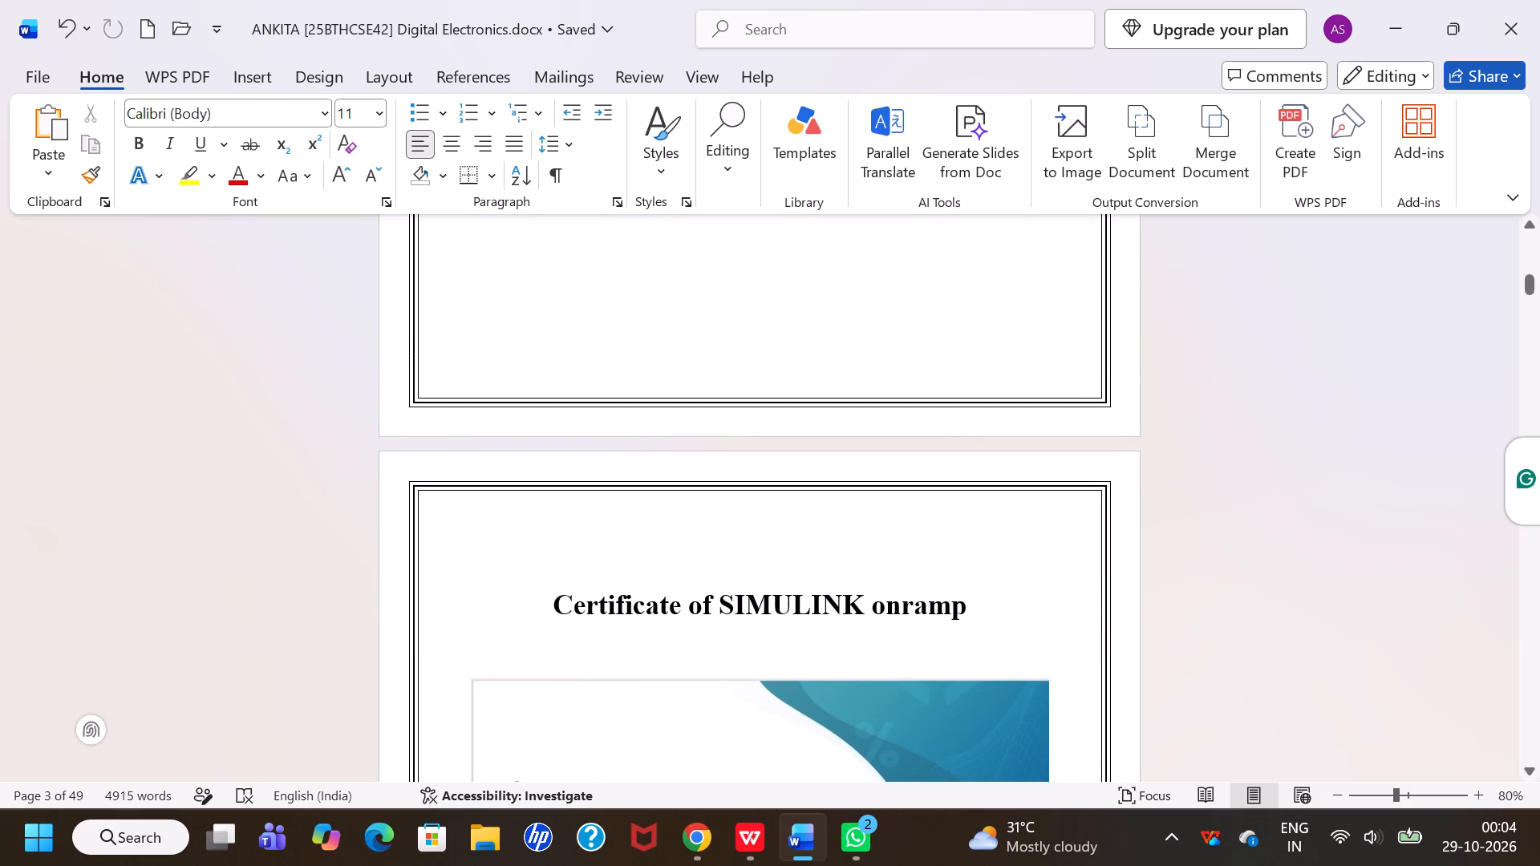
left_click(683, 580)
scroll(683, 580, "up", 7)
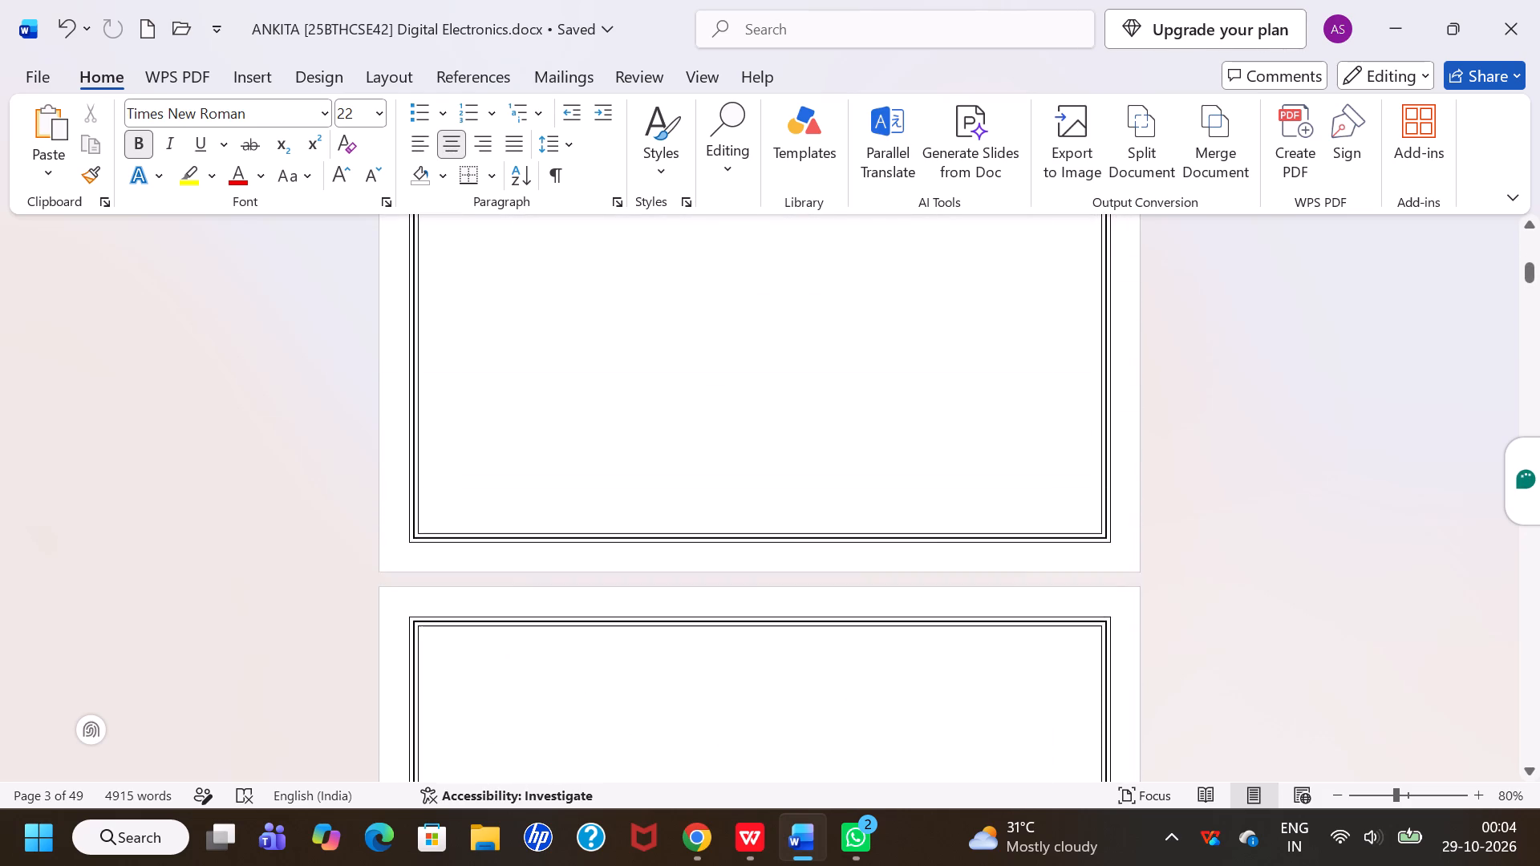
scroll(683, 580, "up", 1)
scroll(683, 580, "down", 4)
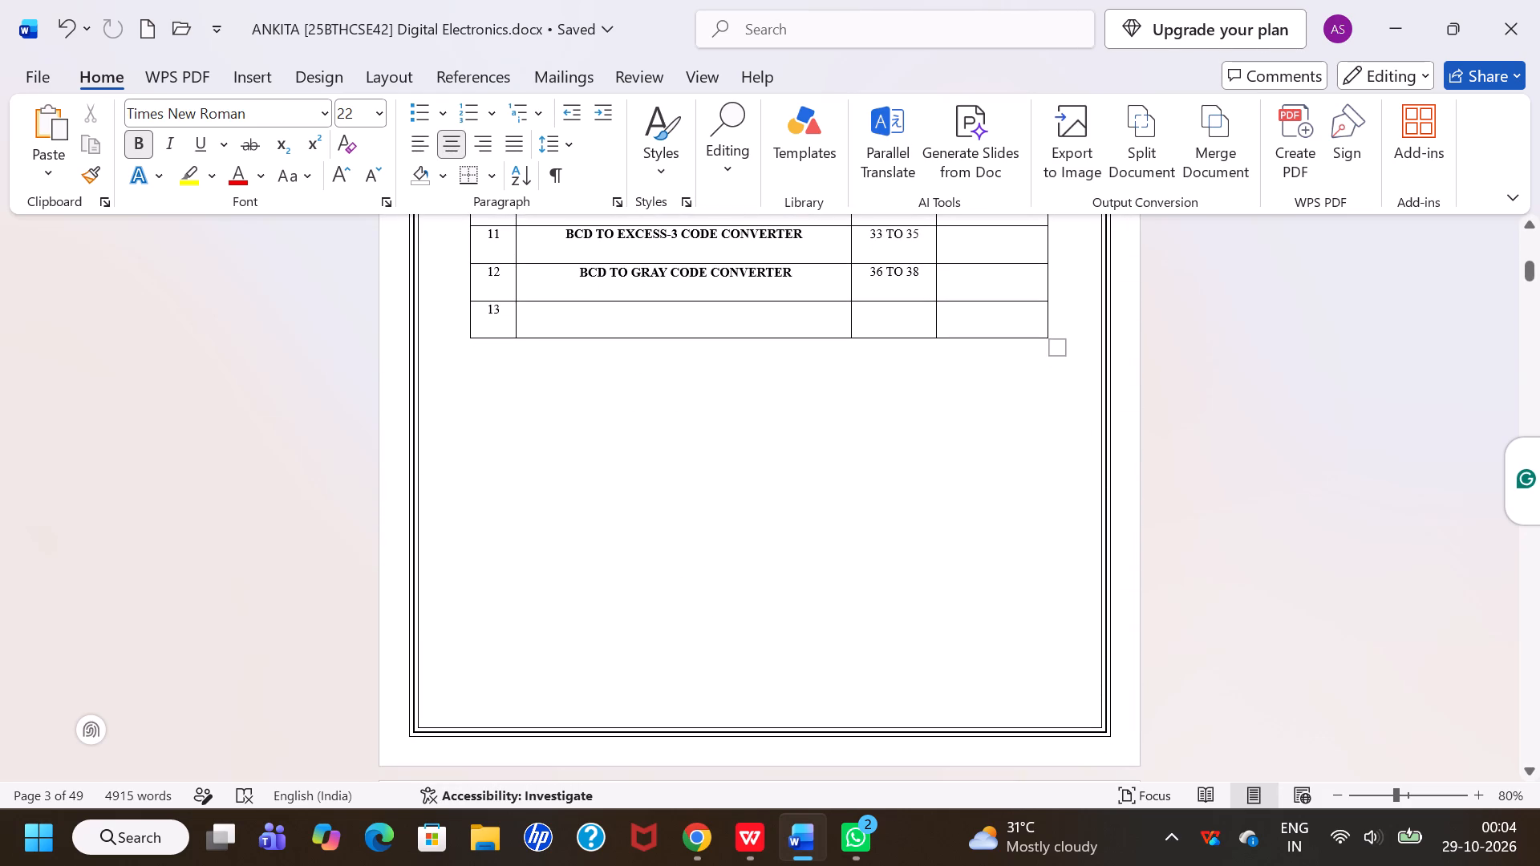
left_click(647, 323)
right_click(647, 323)
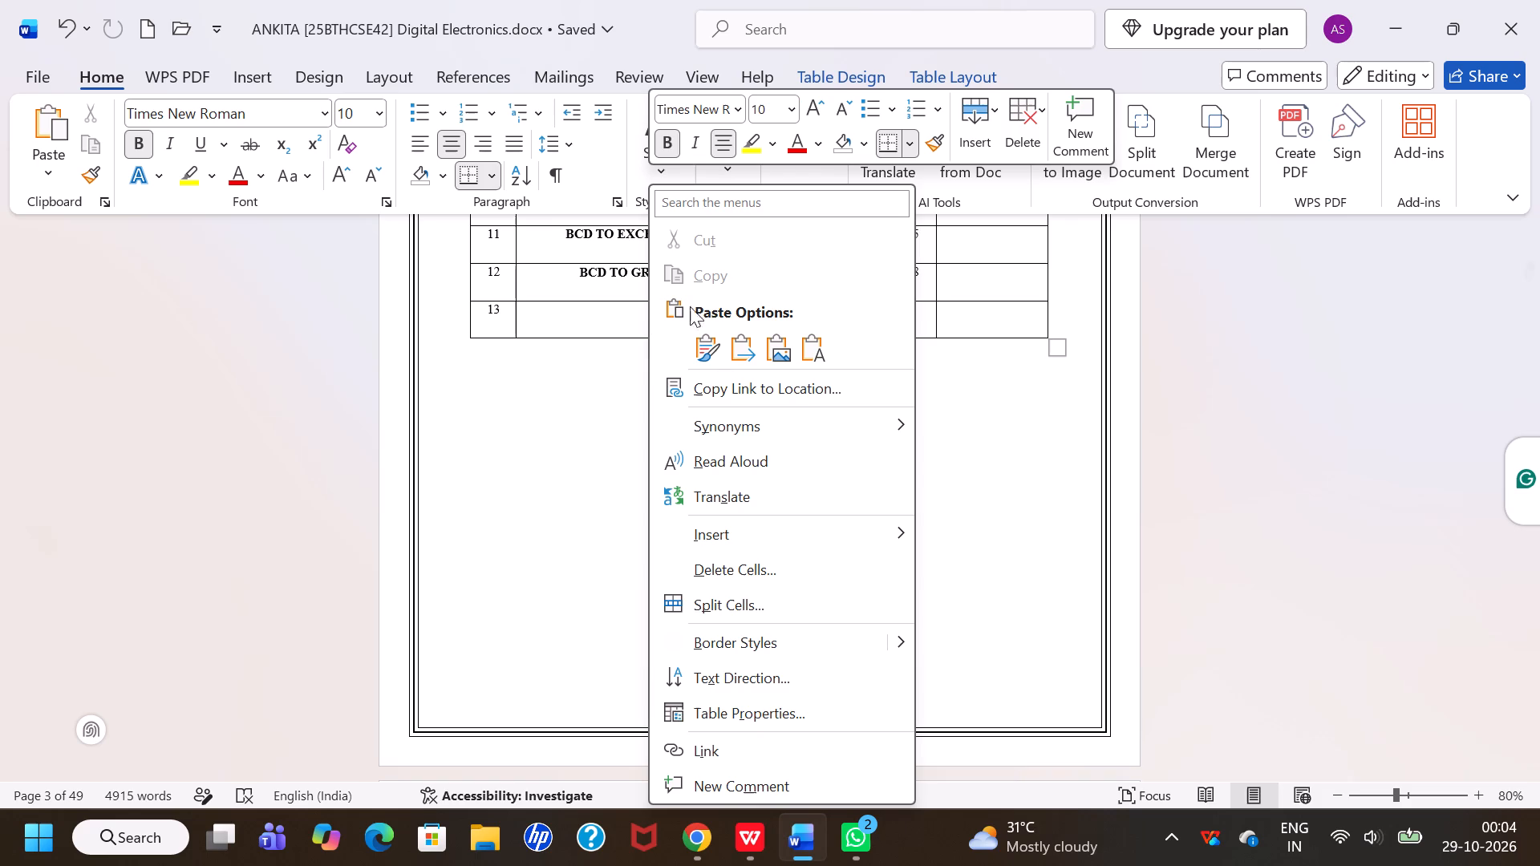
left_click(968, 150)
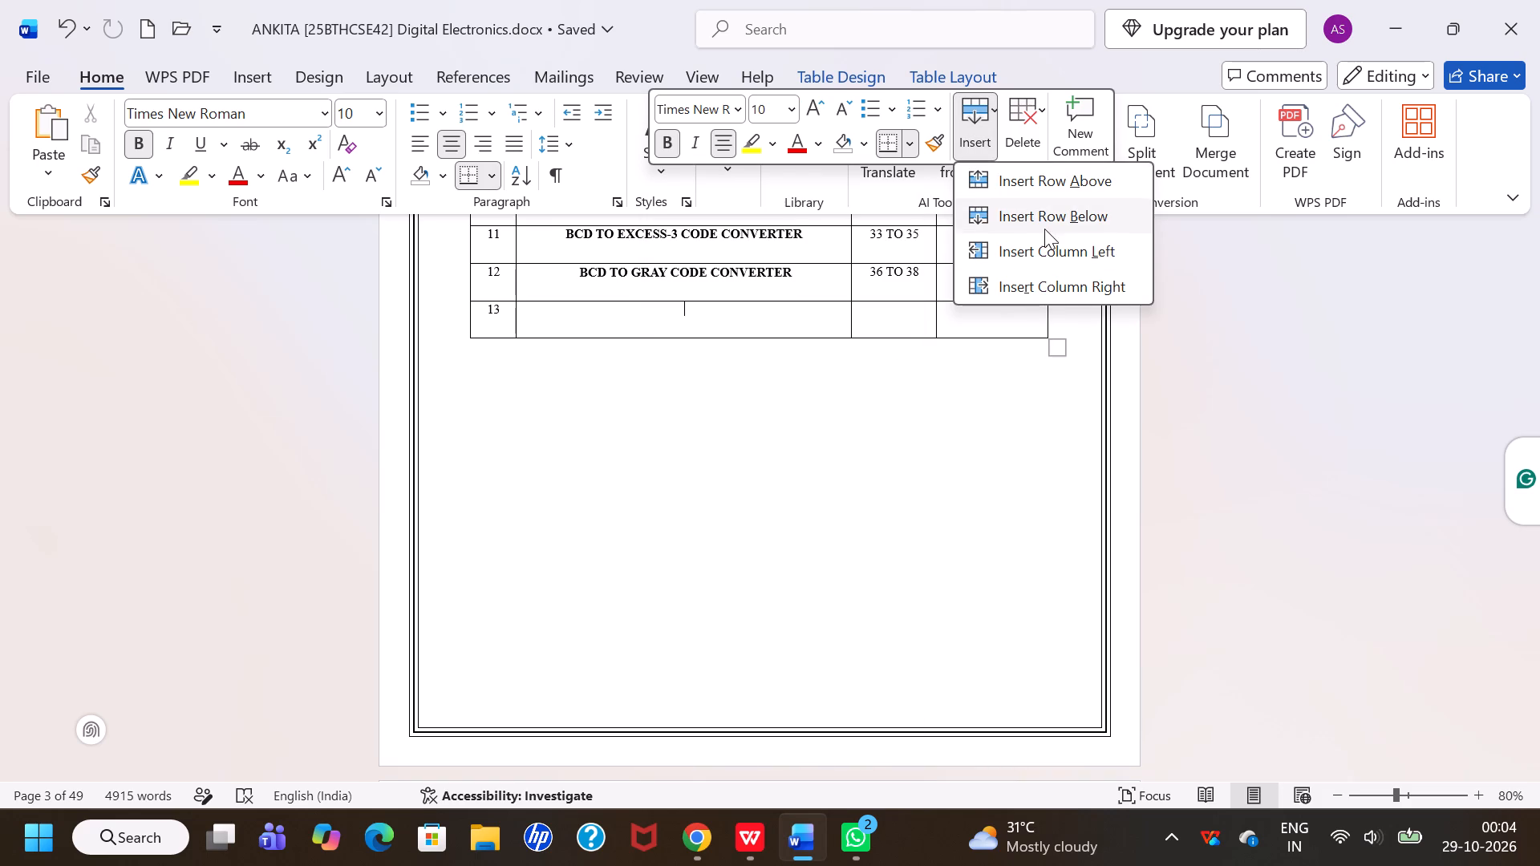
left_click(1045, 221)
Paste the copied shift register title into the experiment name cell of the new last row.
left_click(702, 360)
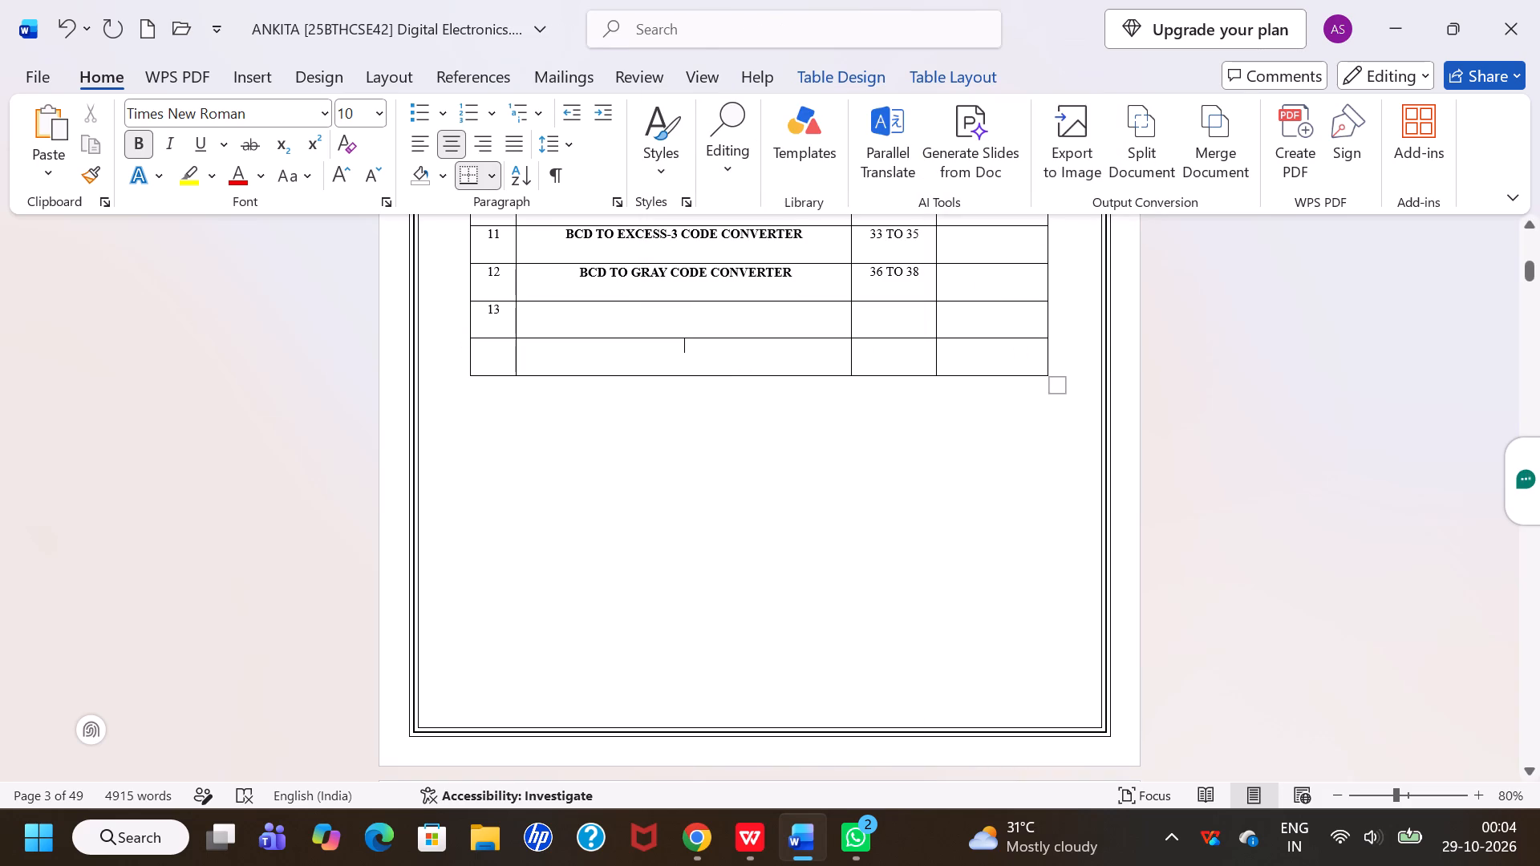
key("ctrl+v")
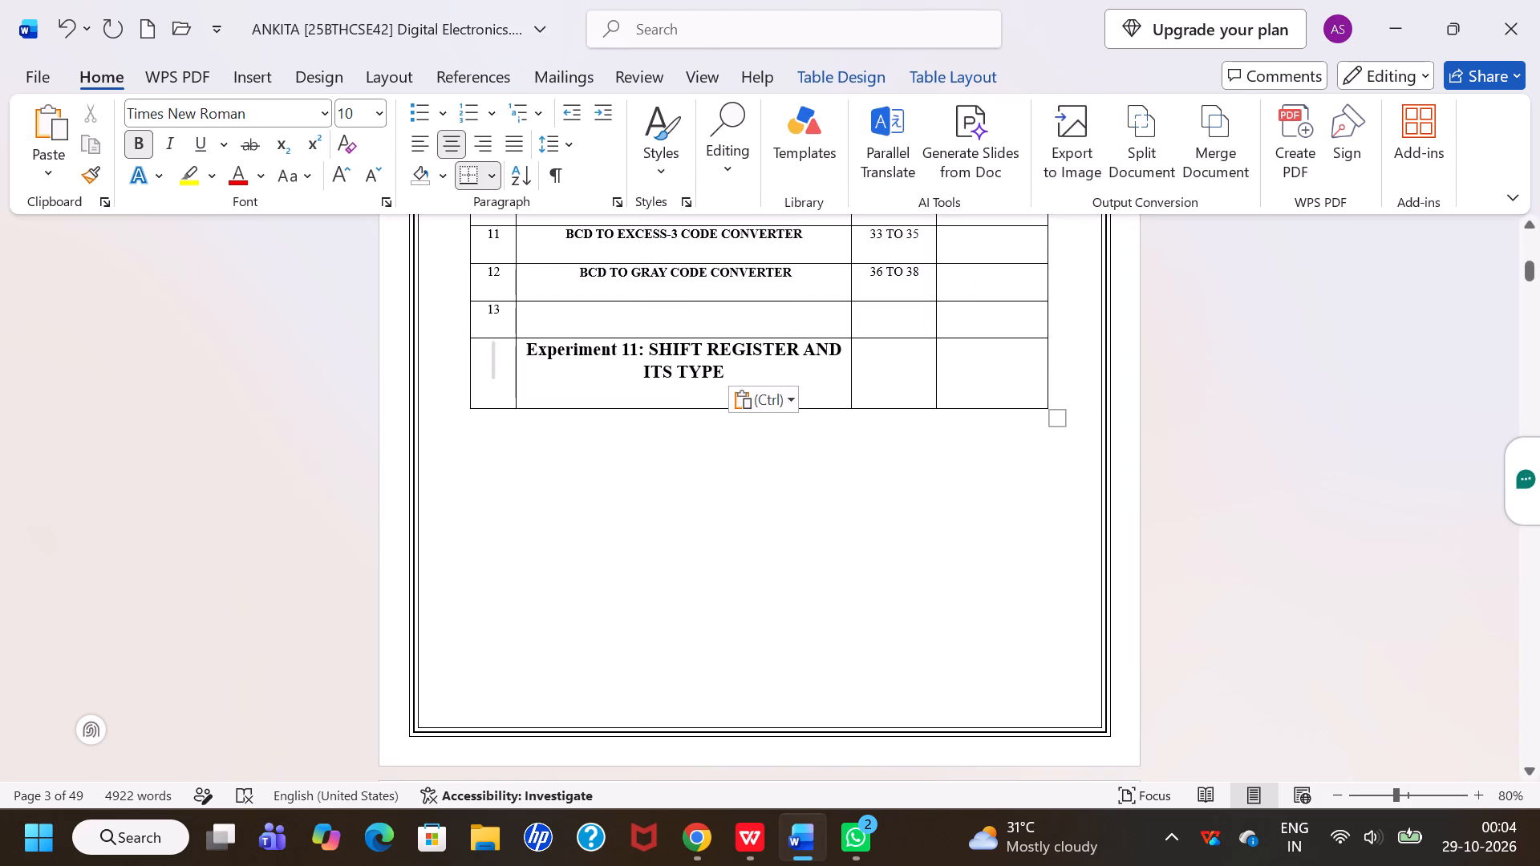
Remove the bold from the pasted title in the index table, keep it centred, and set its font size to 10.
triple_click(644, 351)
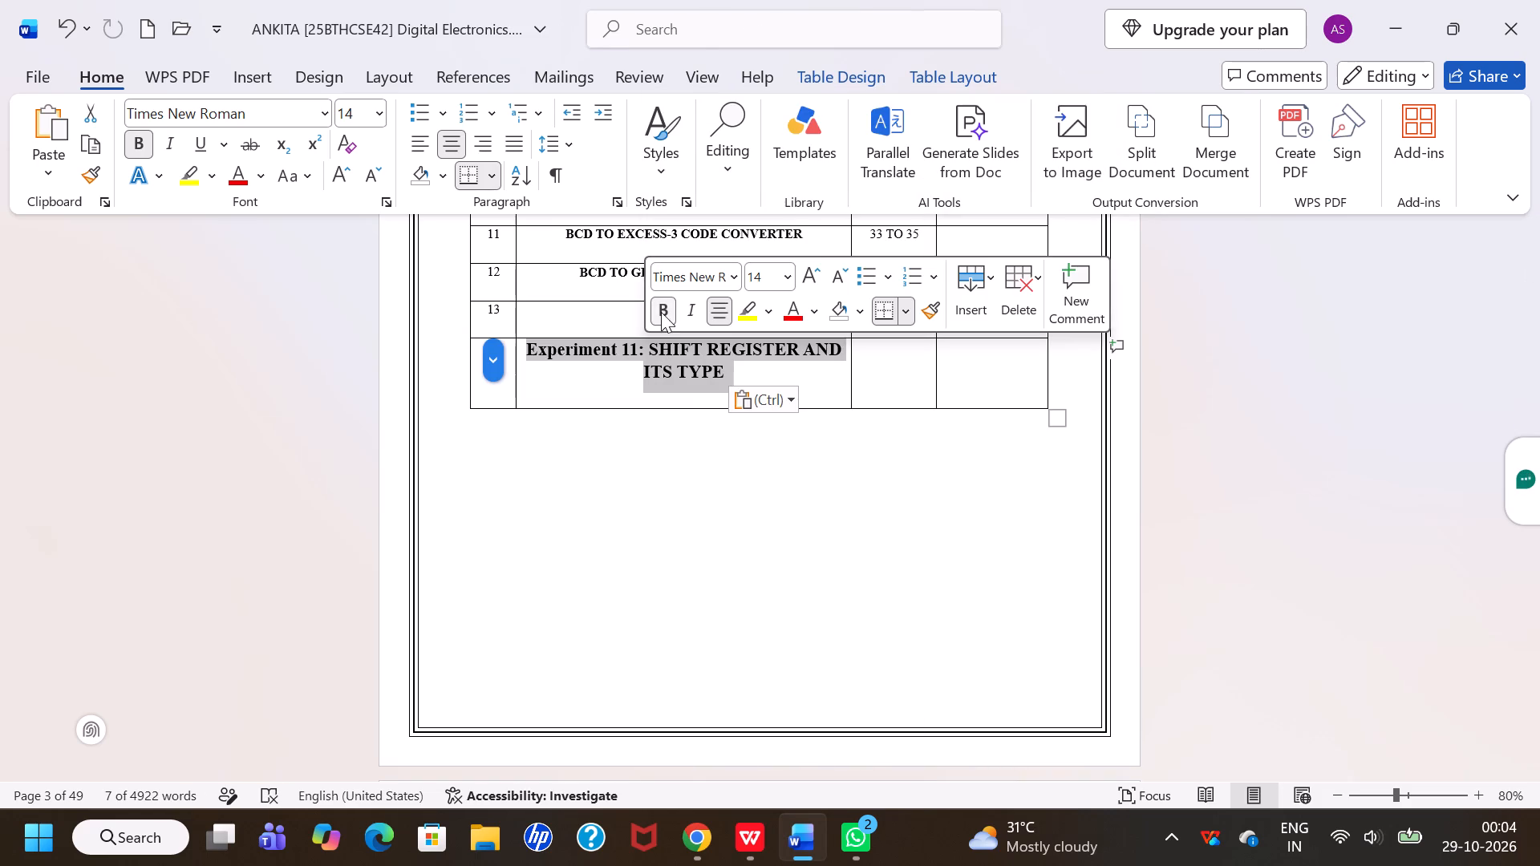
left_click(661, 312)
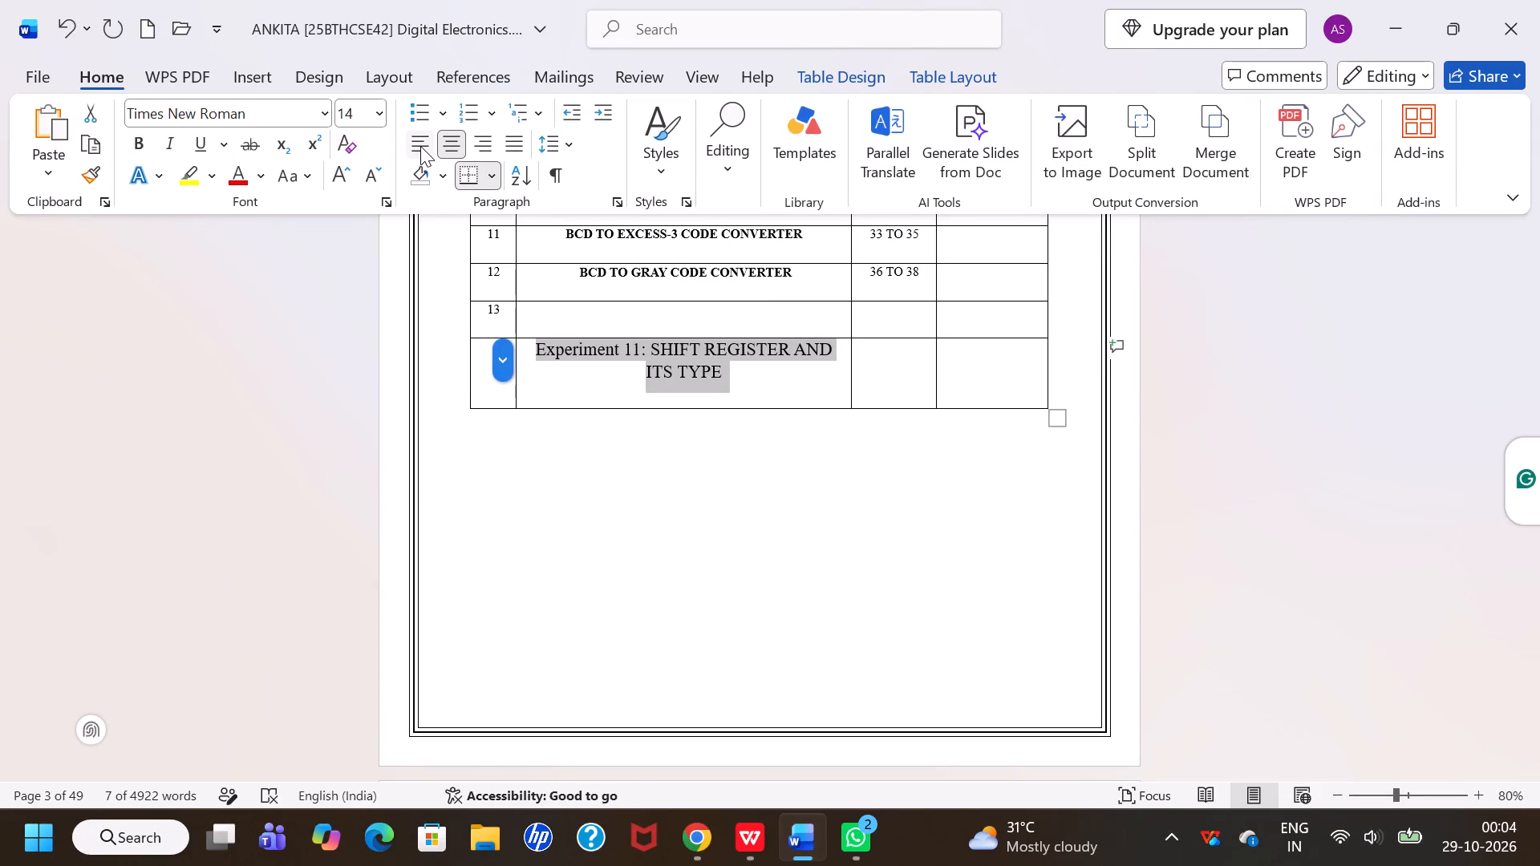
left_click(420, 146)
left_click(420, 146)
left_click(444, 144)
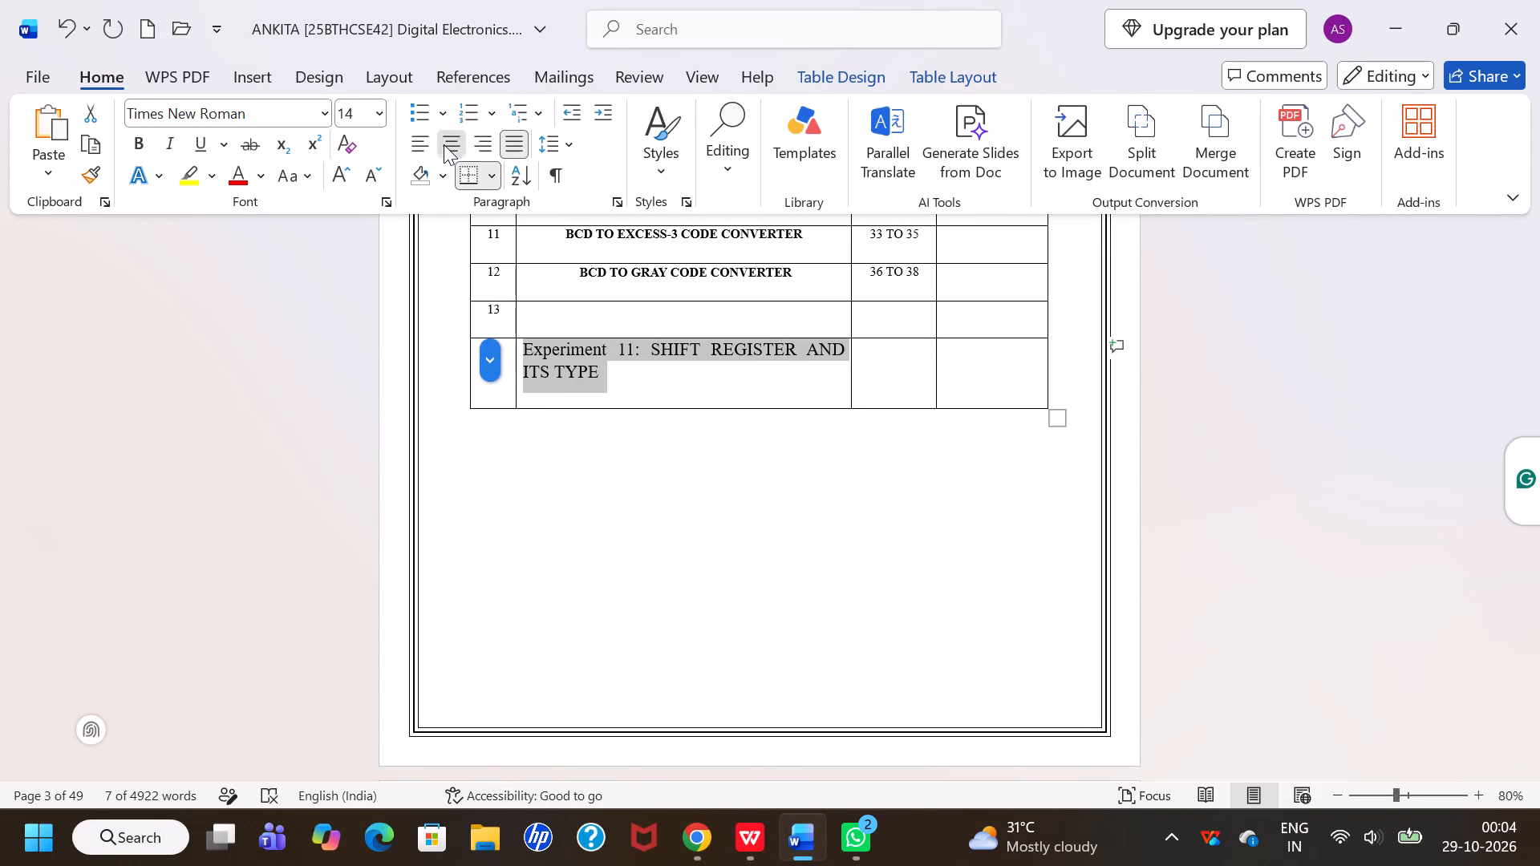
left_click(374, 119)
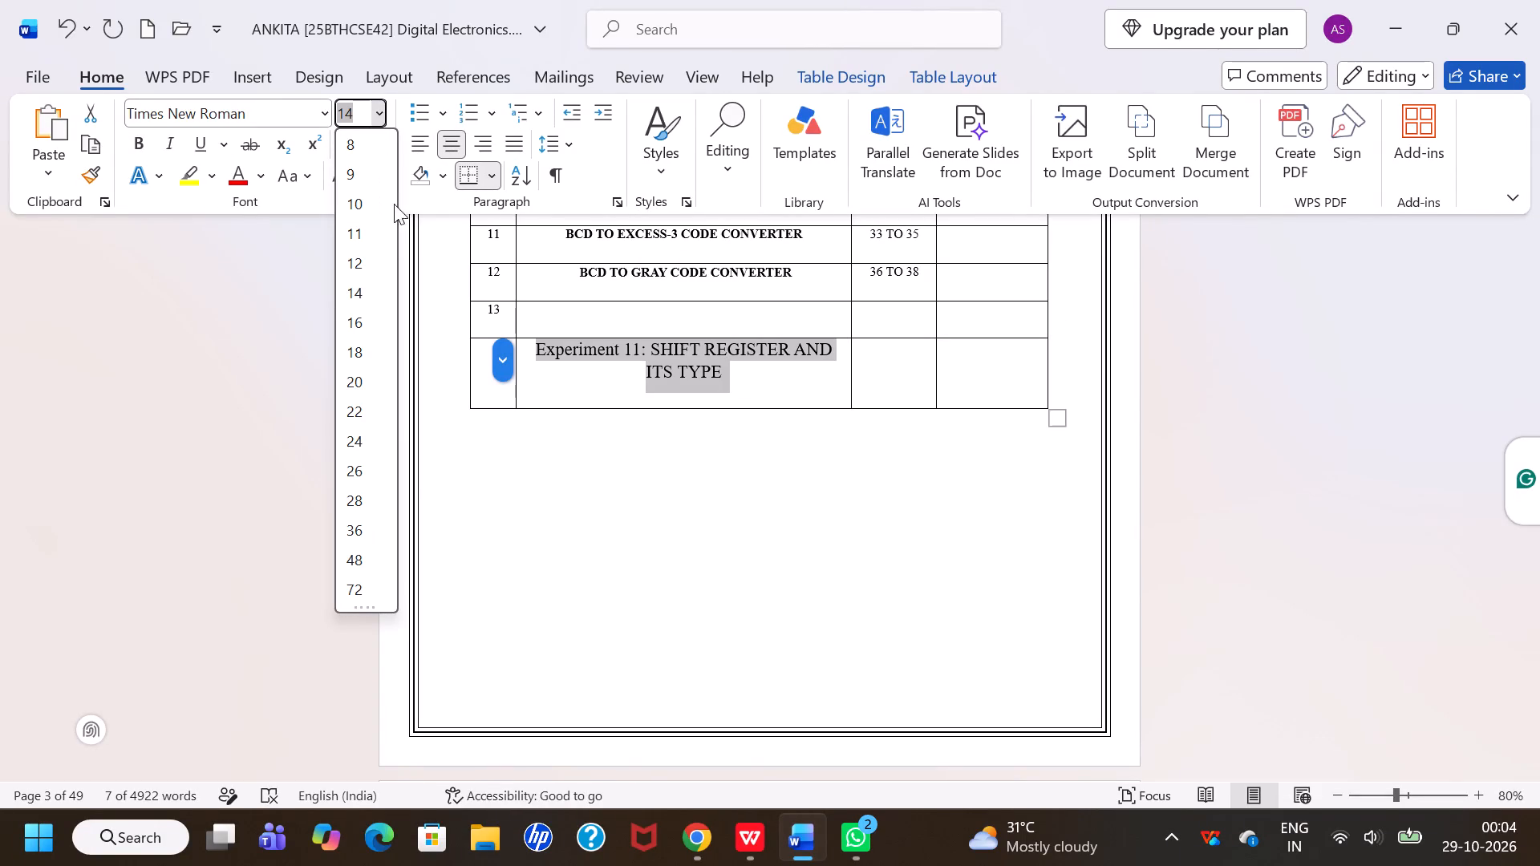
left_click(366, 199)
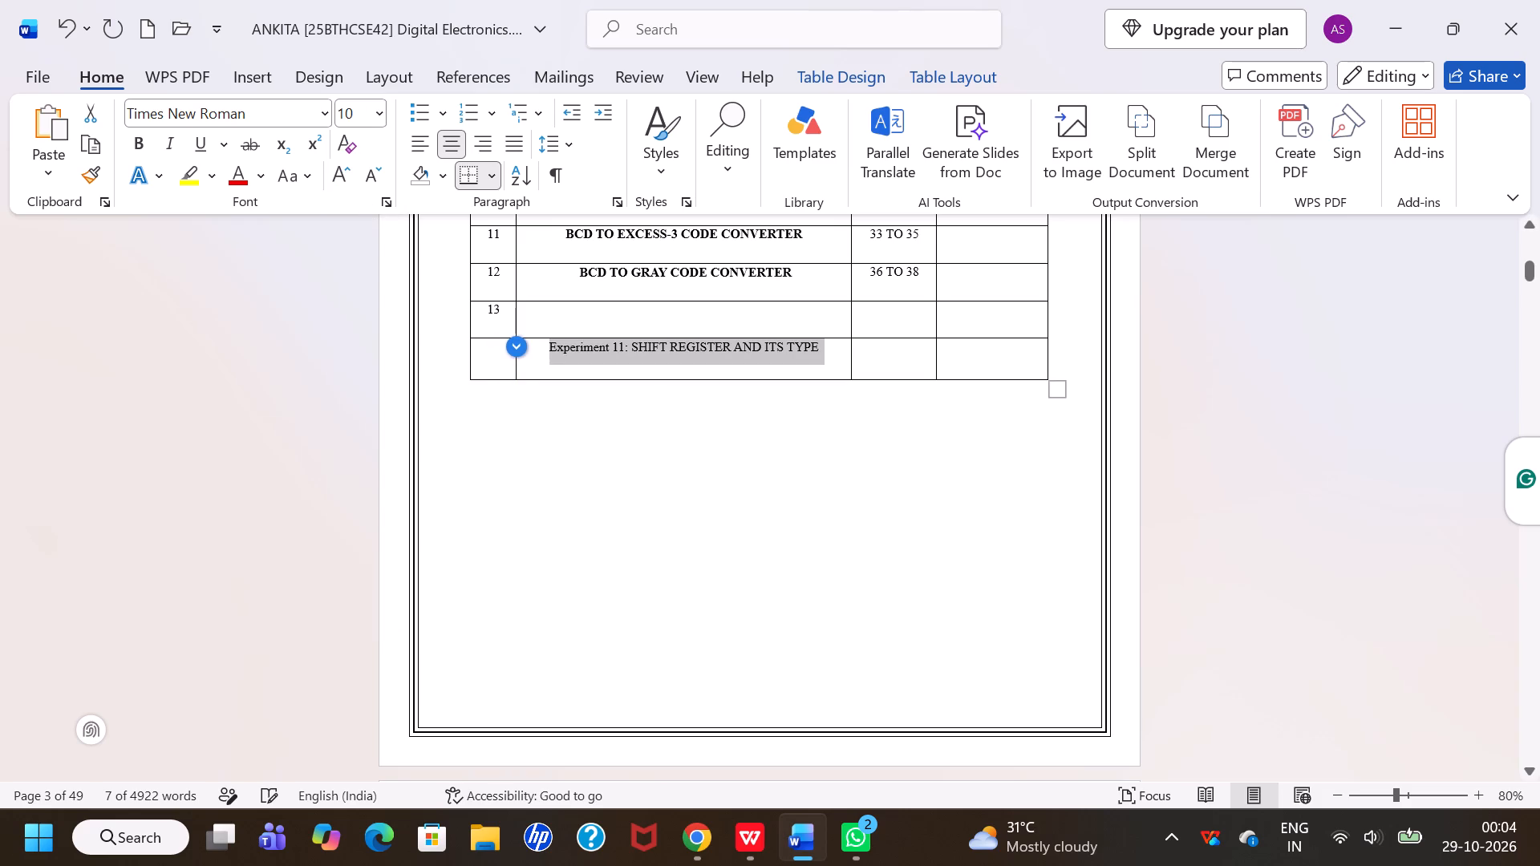
Delete the "Experiment 11: " prefix from the pasted title, leaving "SHIFT REGISTER AND ITS TYPE" centred in its cell.
triple_click(614, 285)
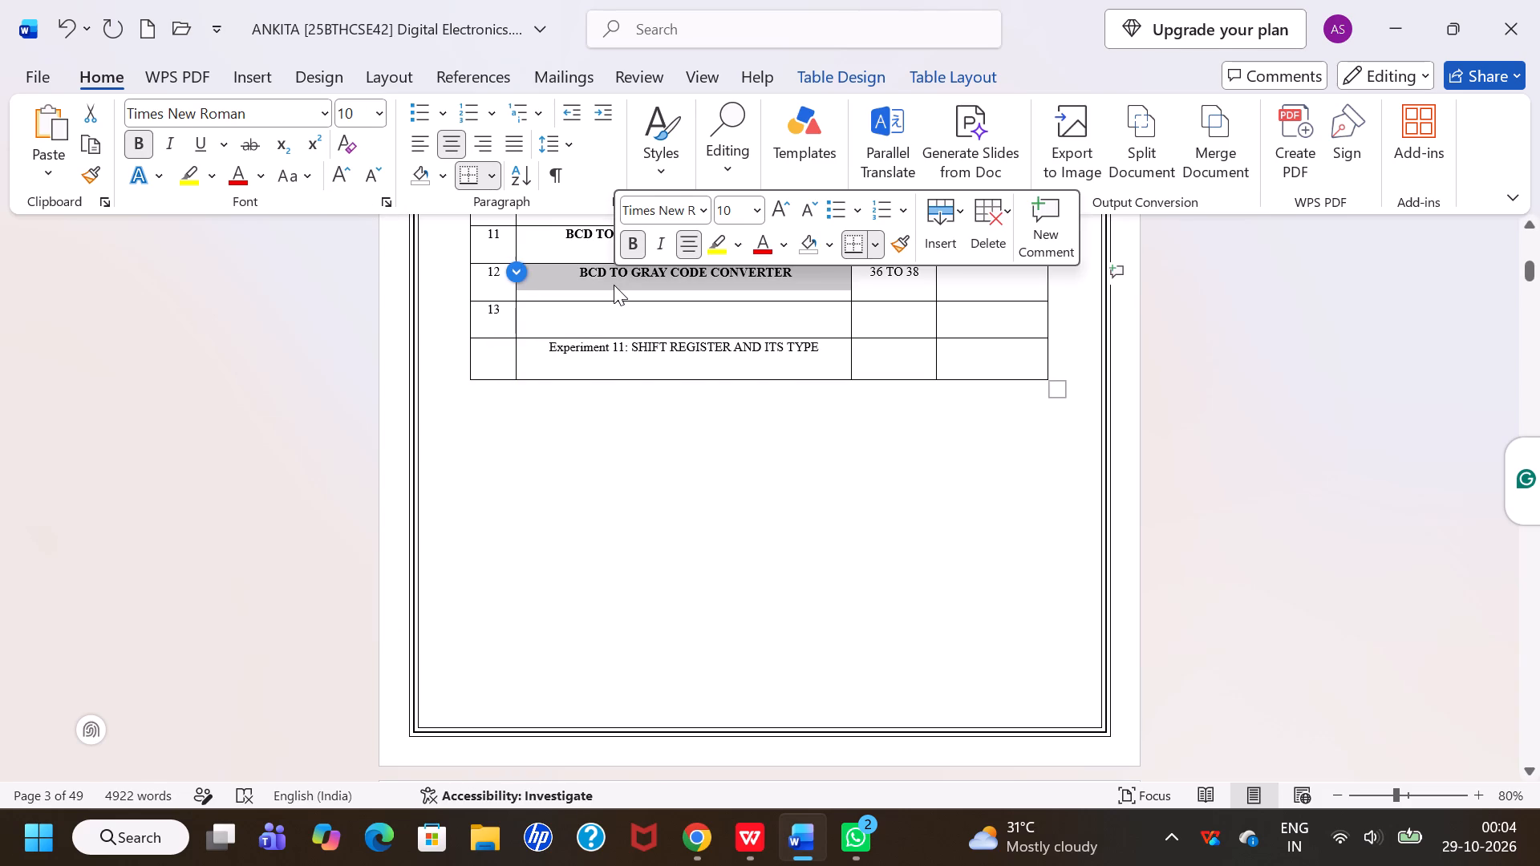
left_click(614, 285)
left_click(630, 350)
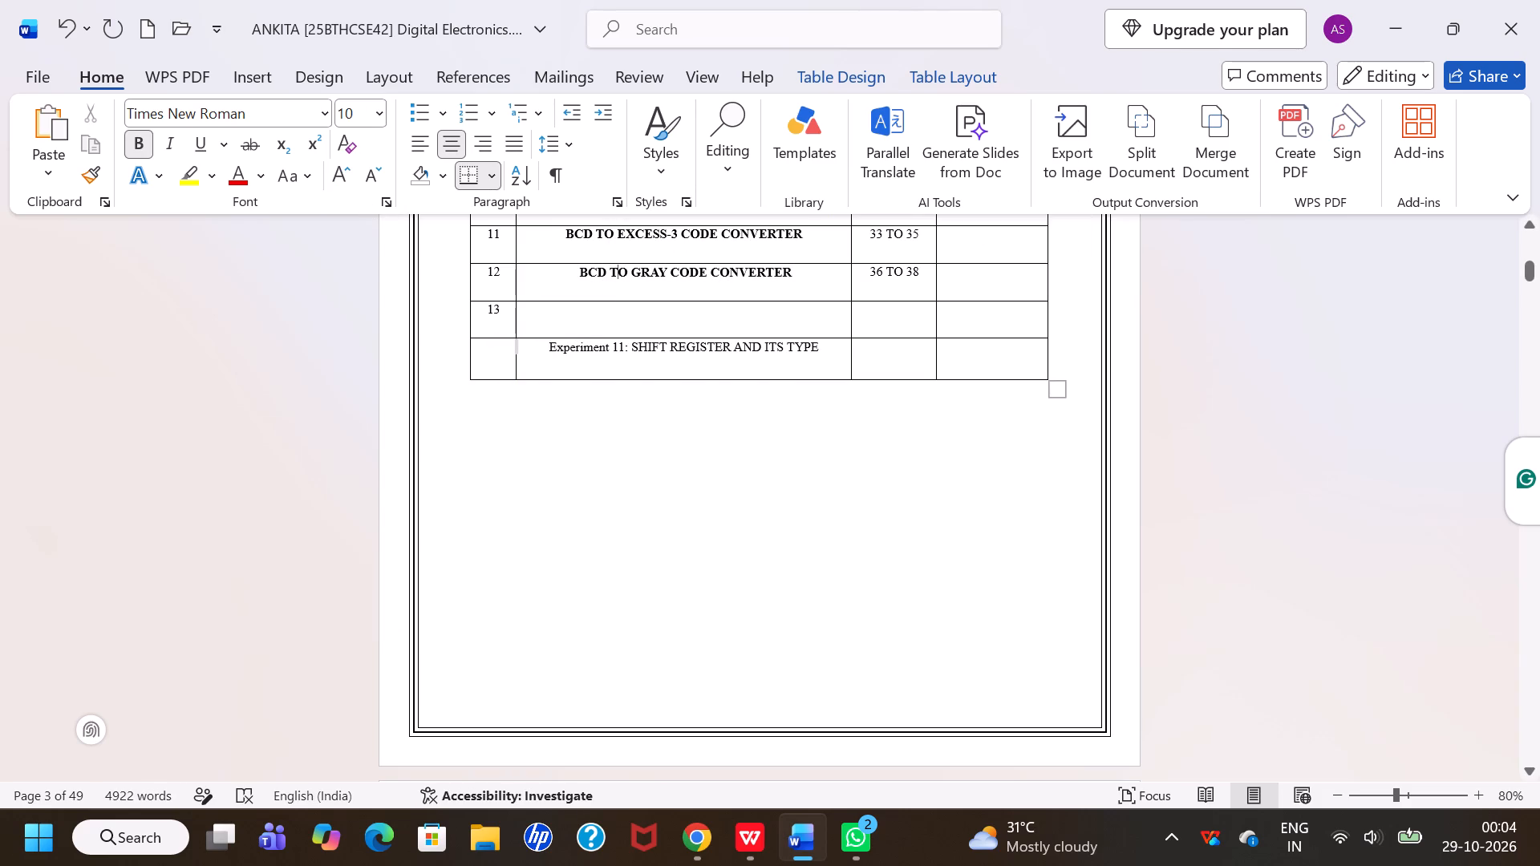
key("BackSpace")
key("BackSpace")
key("BackSpace")
key("BackSpace")
key("BackSpace")
key("BackSpace")
key("BackSpace")
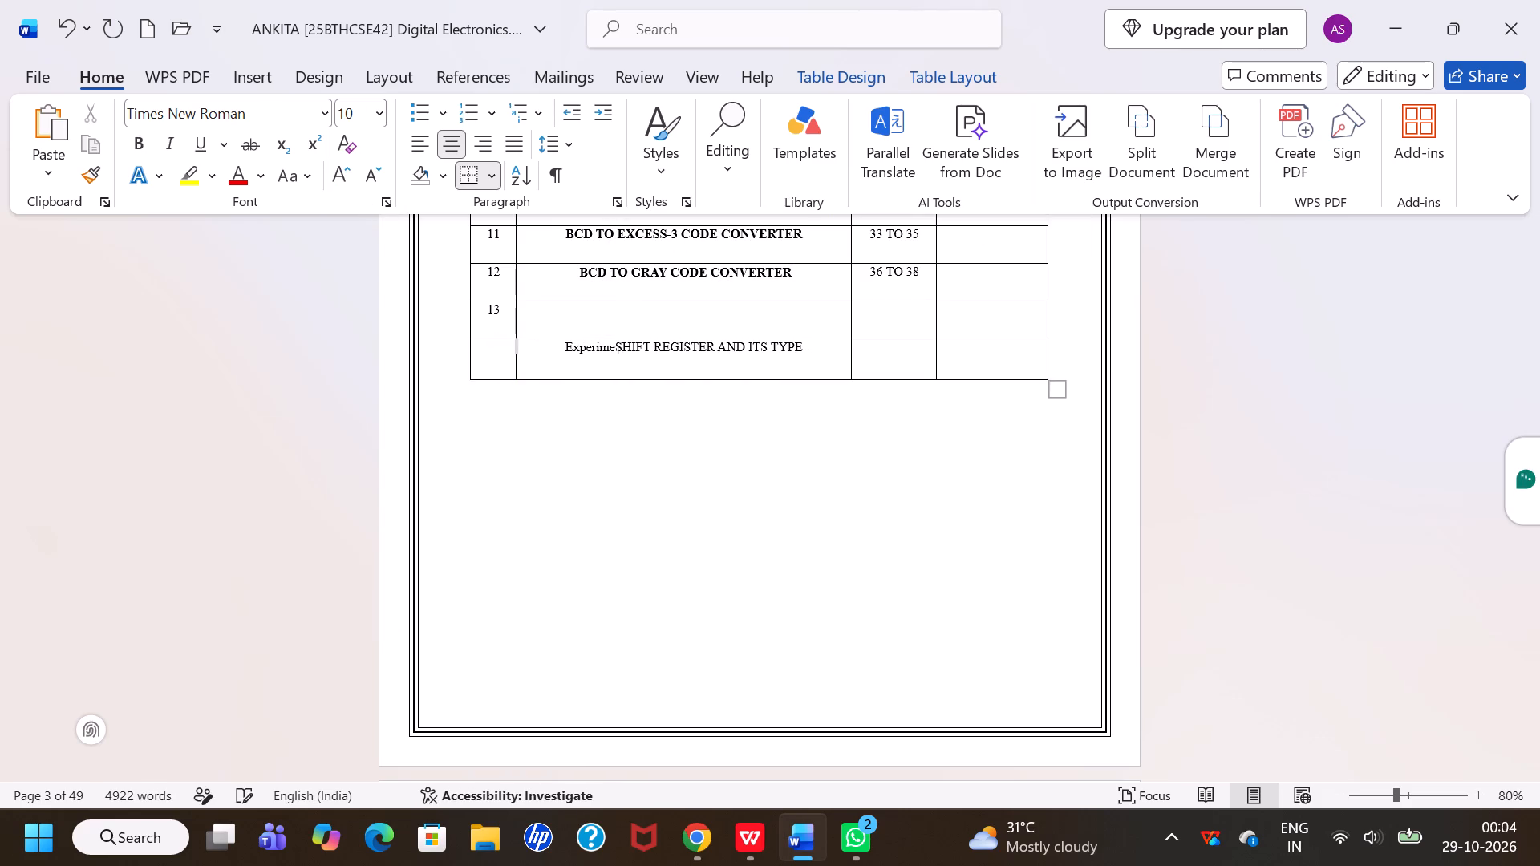
key("BackSpace")
key("BackSpace")
key("BackSpace")
key("BackSpace")
key("BackSpace")
key("BackSpace")
key("BackSpace")
key("BackSpace")
key("BackSpace")
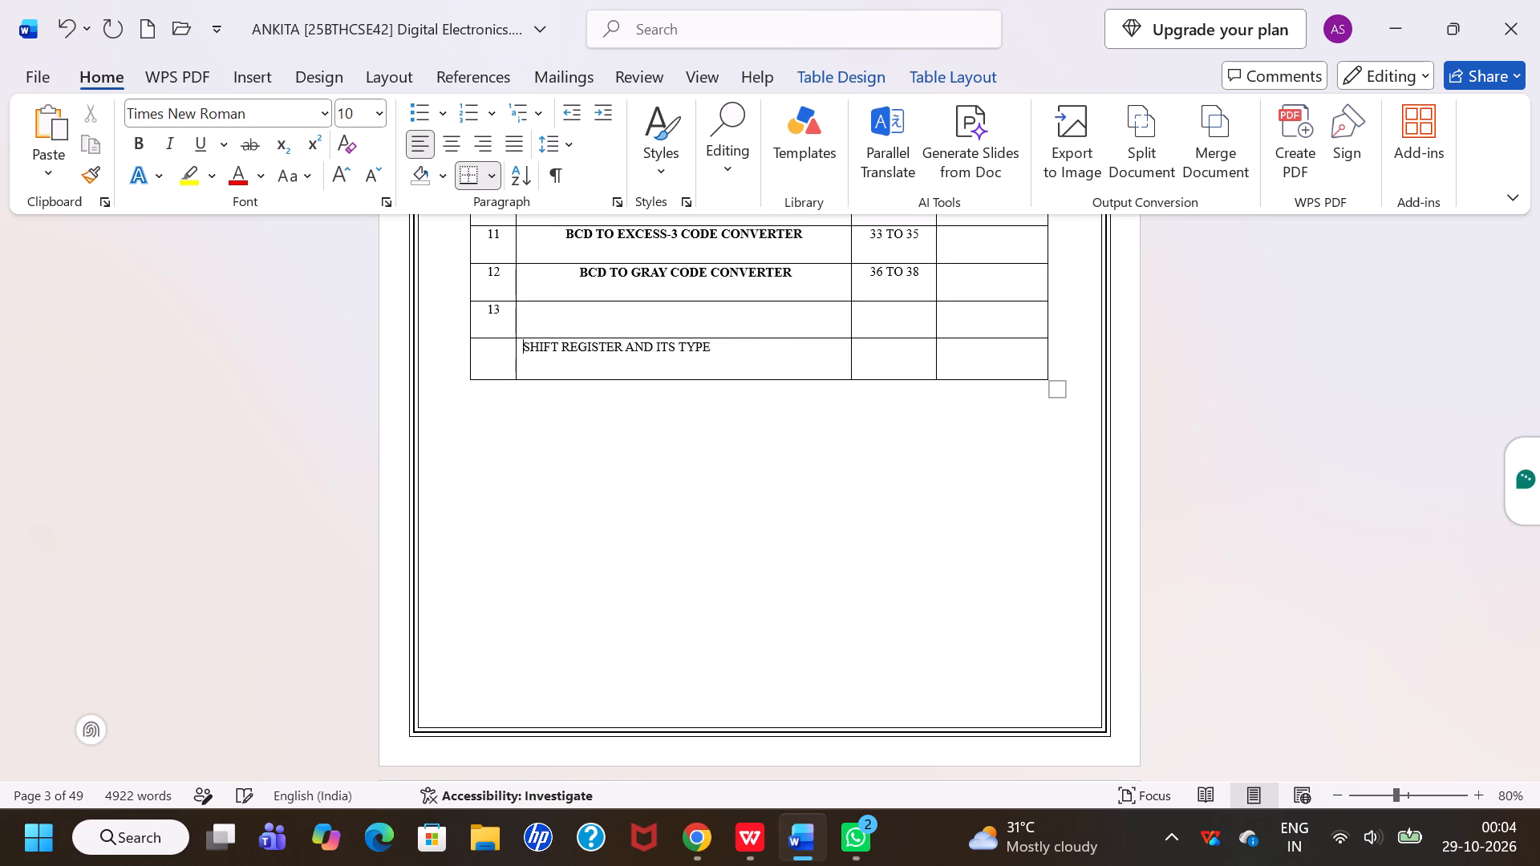
key("ctrl+z")
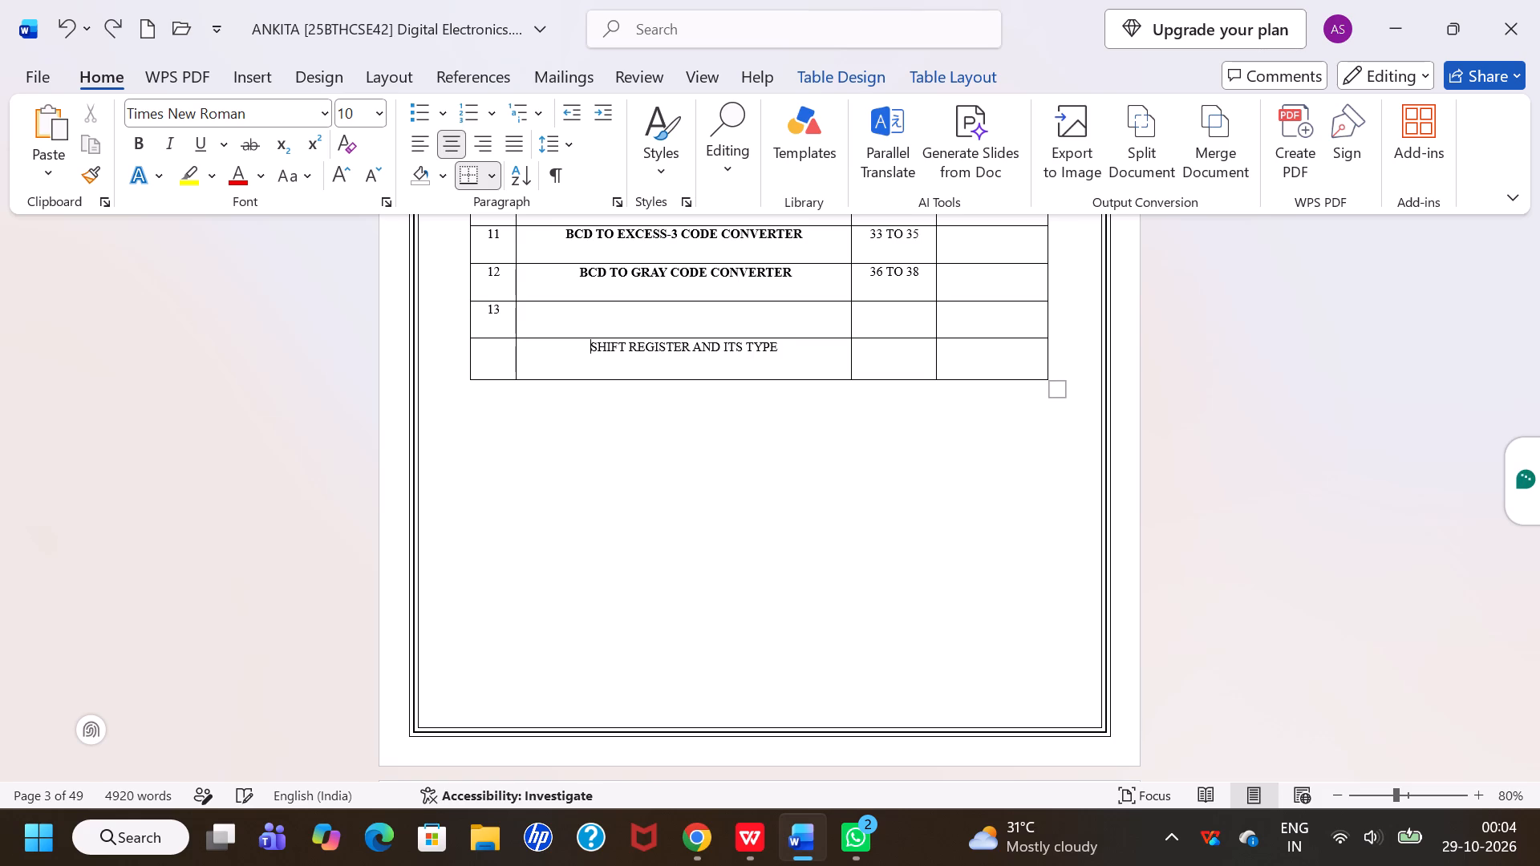
Make the title "SHIFT REGISTER AND ITS TYPE" in the index table bold.
triple_click(643, 340)
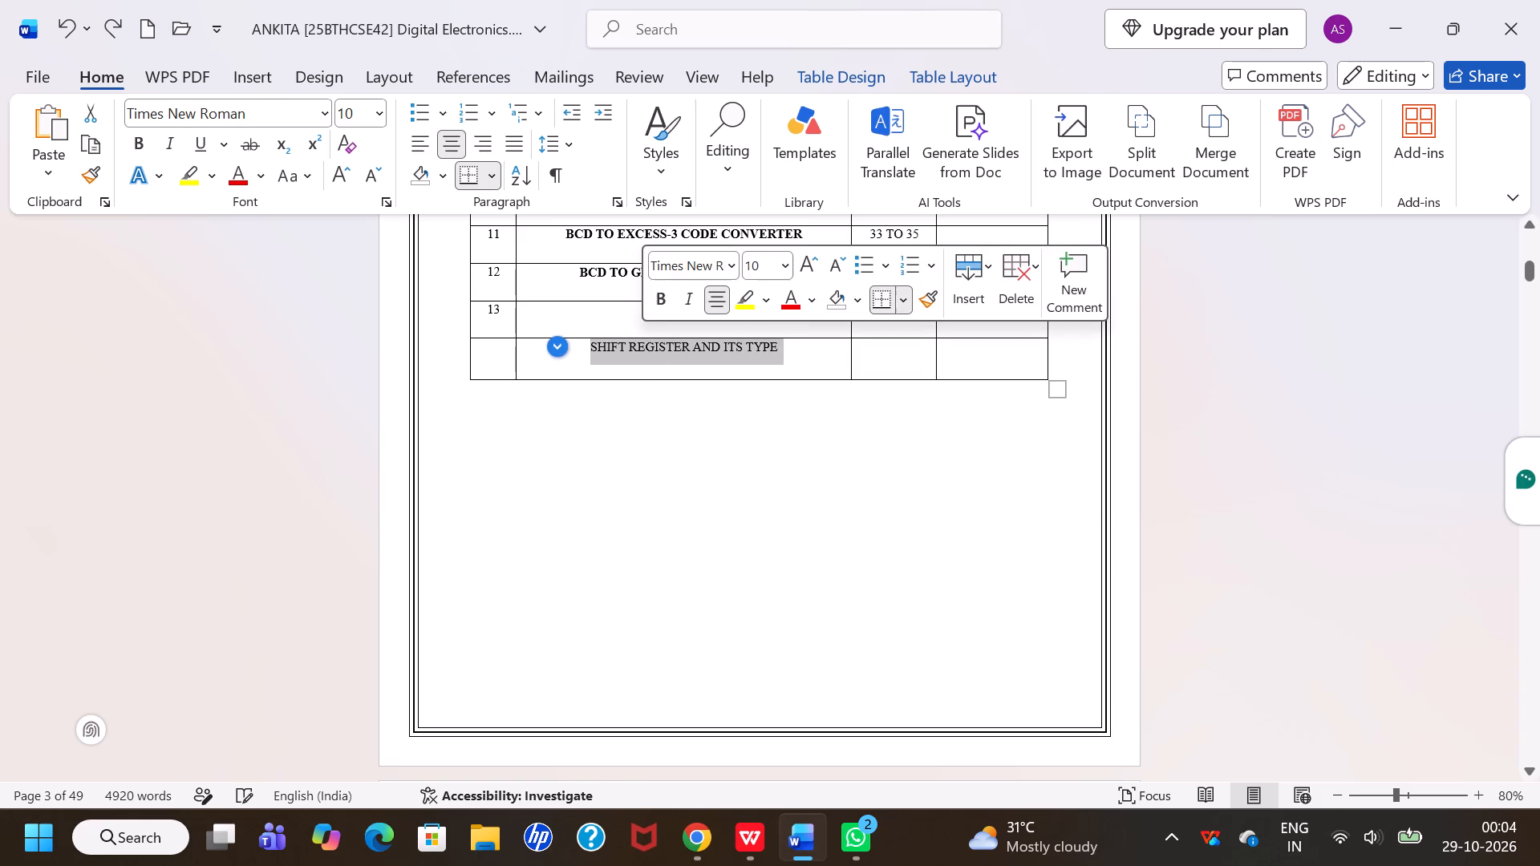
left_click(659, 311)
Enter the serial number 14 for the shift register row of the index table.
left_click(499, 356)
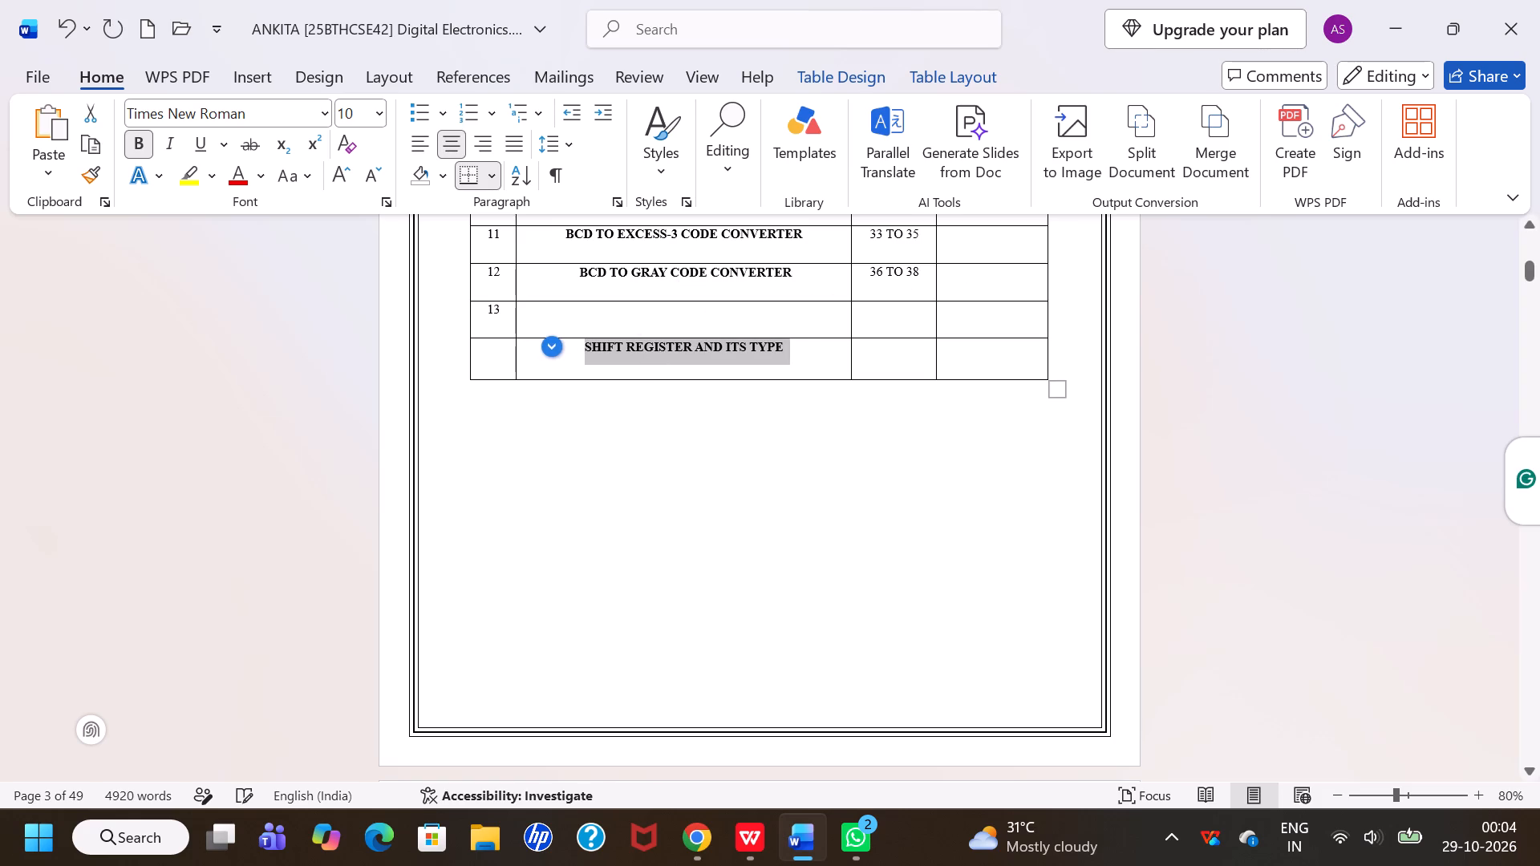
type("14")
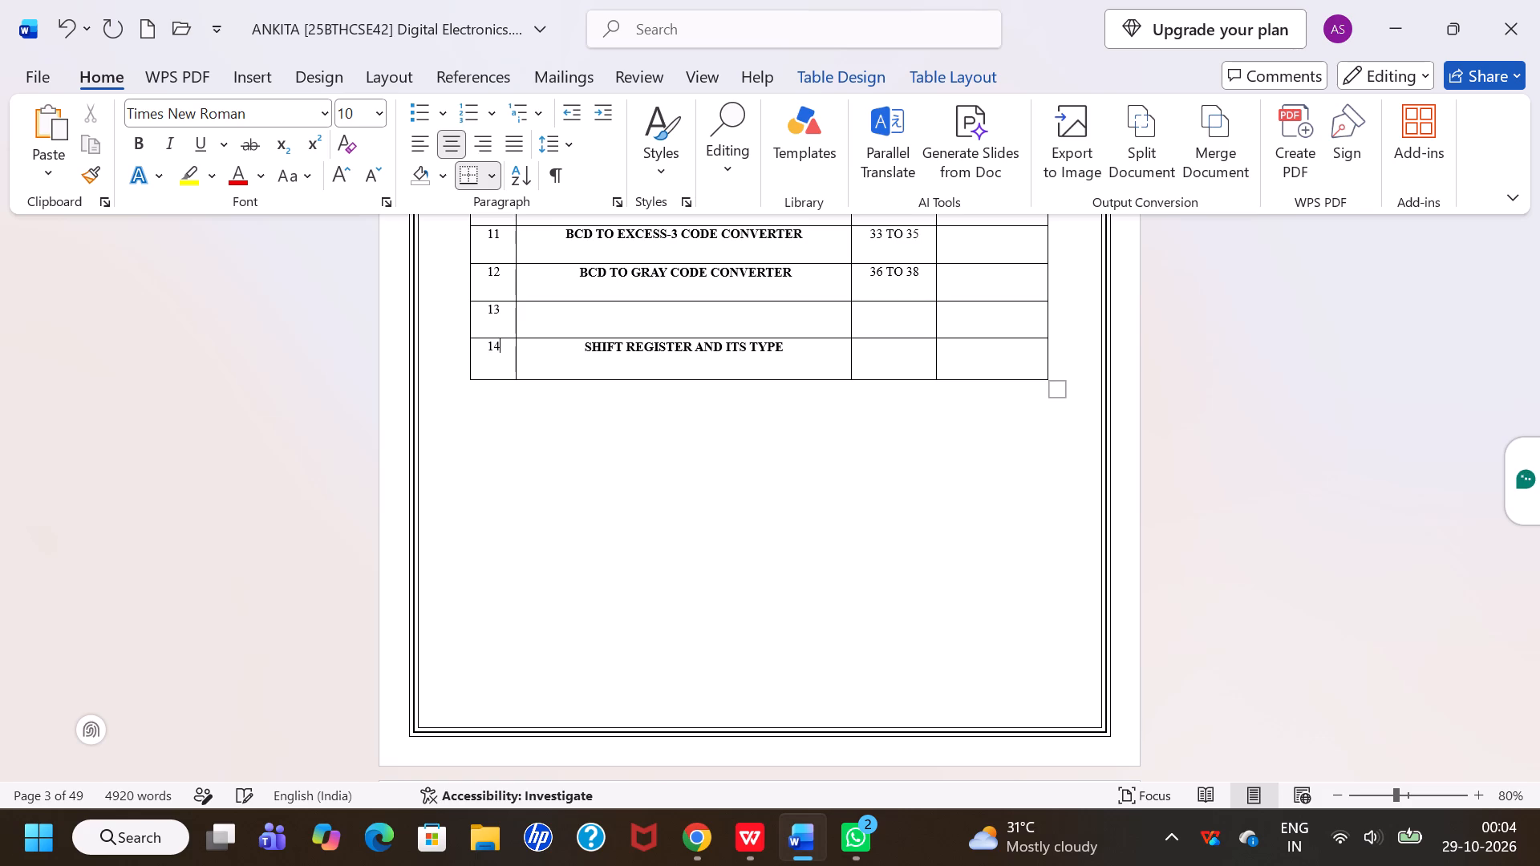
Enter "FLIP- FLOPS" as the experiment name in row 13 of the index table.
left_click(621, 312)
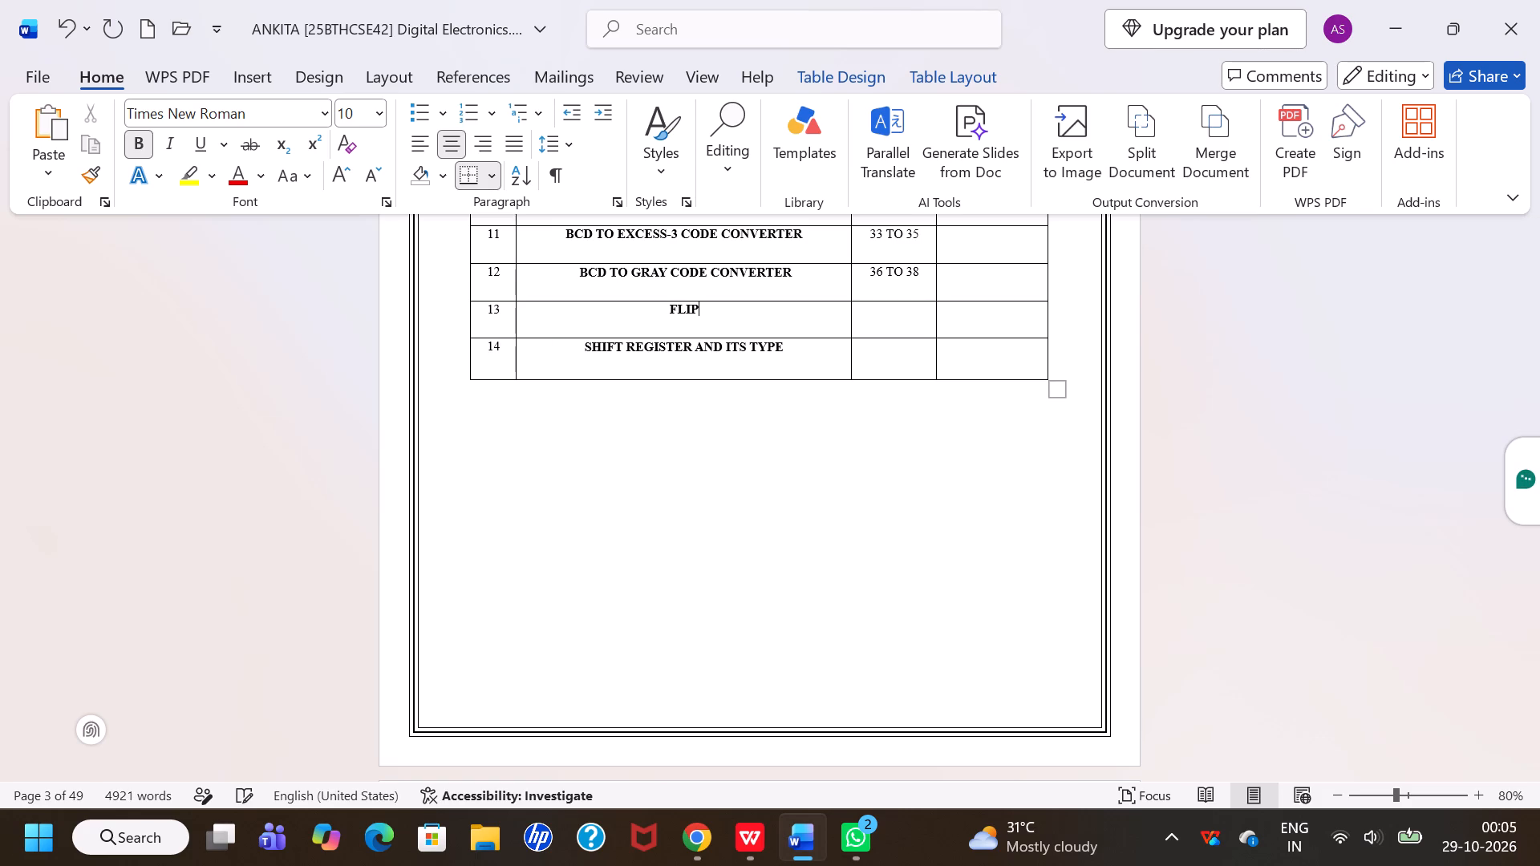
type("-")
key("space")
type("FLOPS")
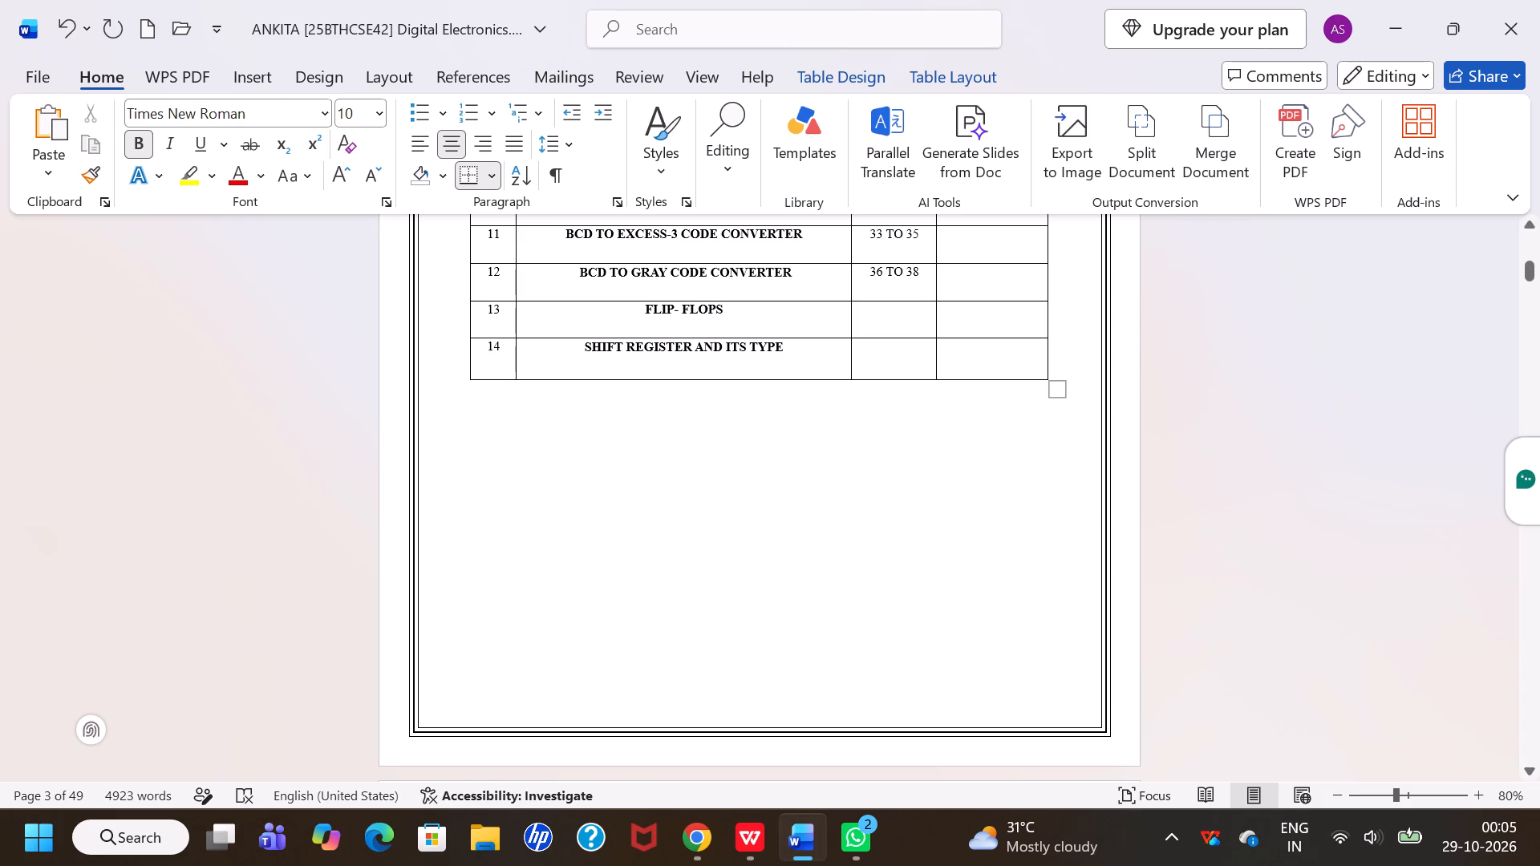
Enter the page range "39 TO 40" for the FLIP- FLOPS row of the index table, checking the experiment's pages for its extent.
left_click(882, 314)
type("39")
key("space")
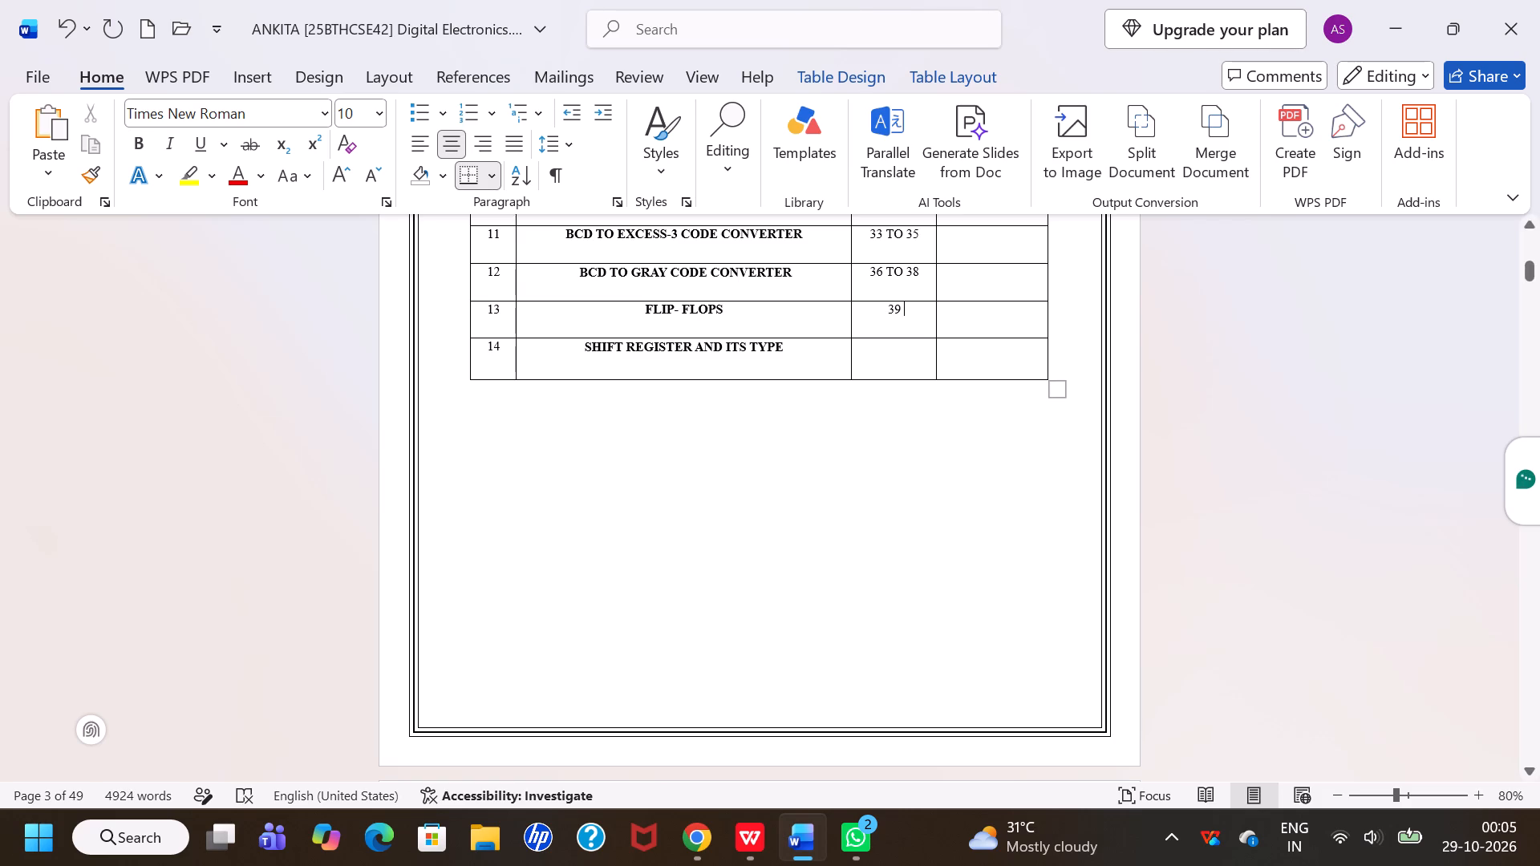
key("t")
key("o")
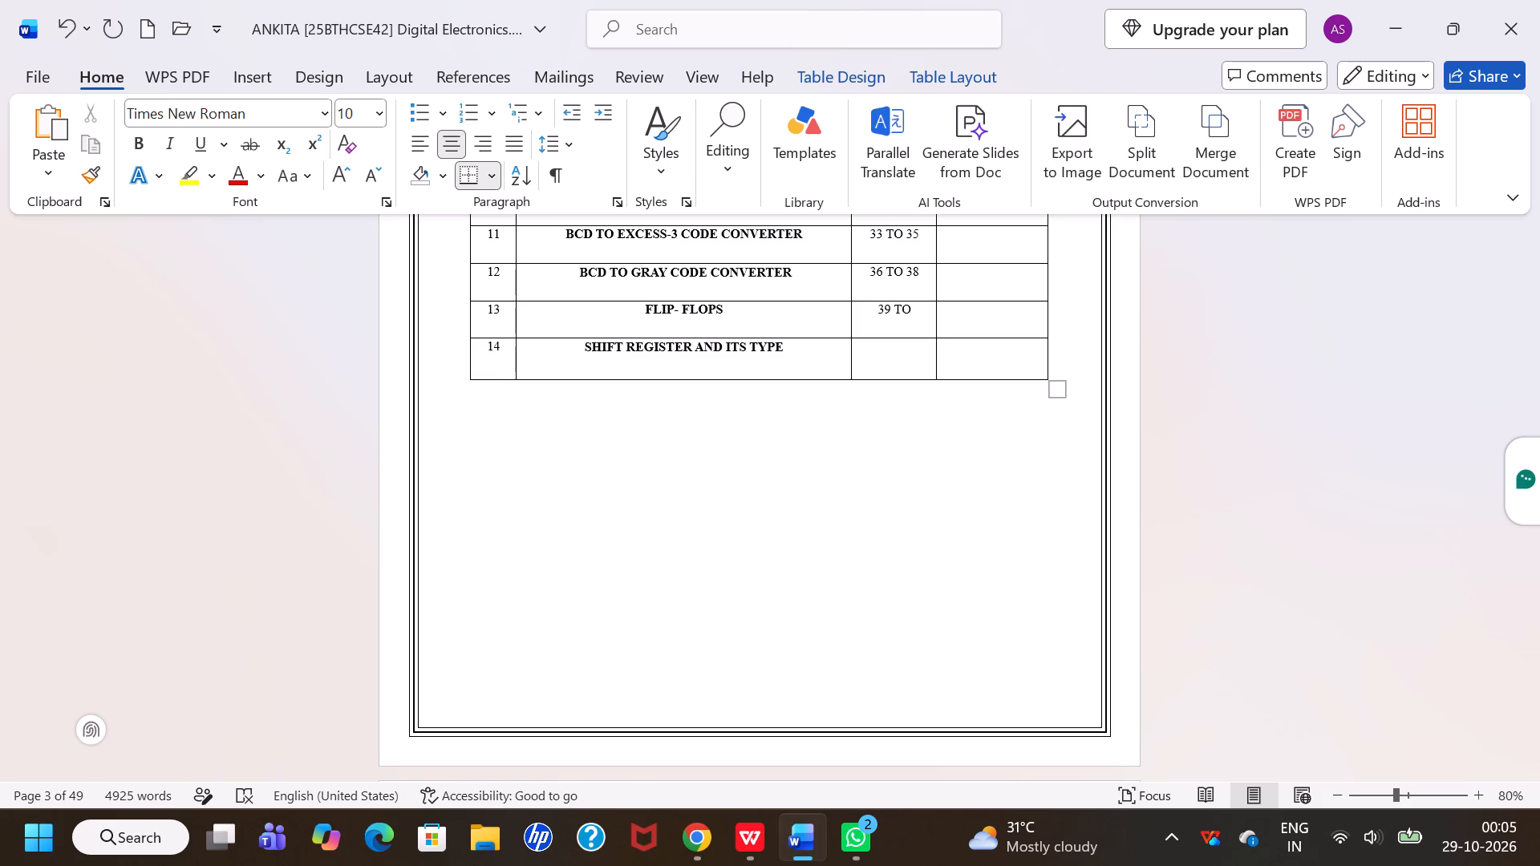
key("space")
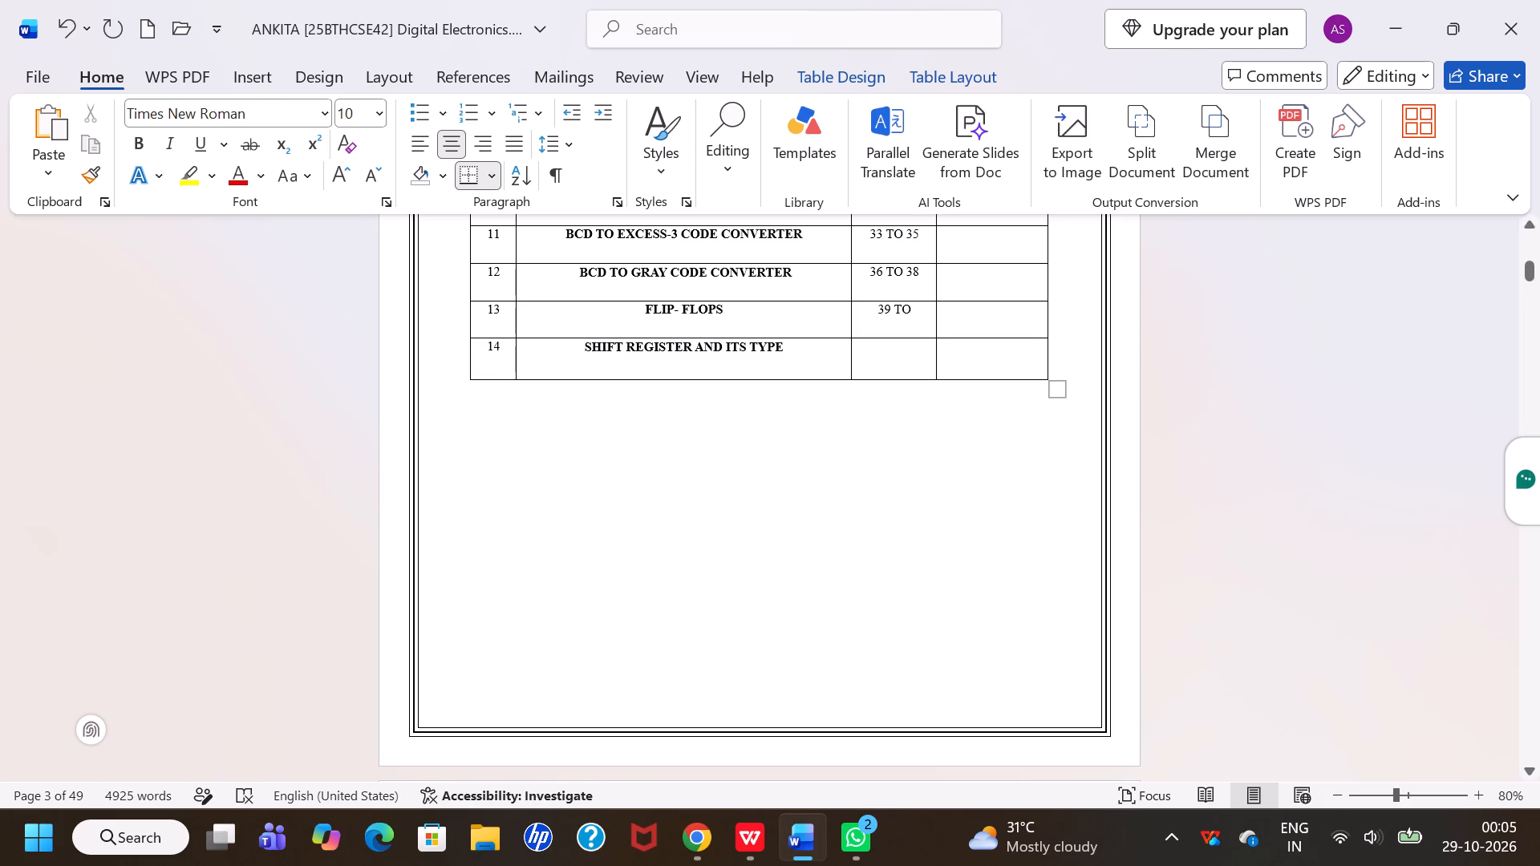
scroll(846, 393, "down", 14)
scroll(846, 393, "down", 20)
scroll(846, 393, "down", 20)
scroll(846, 393, "down", 20)
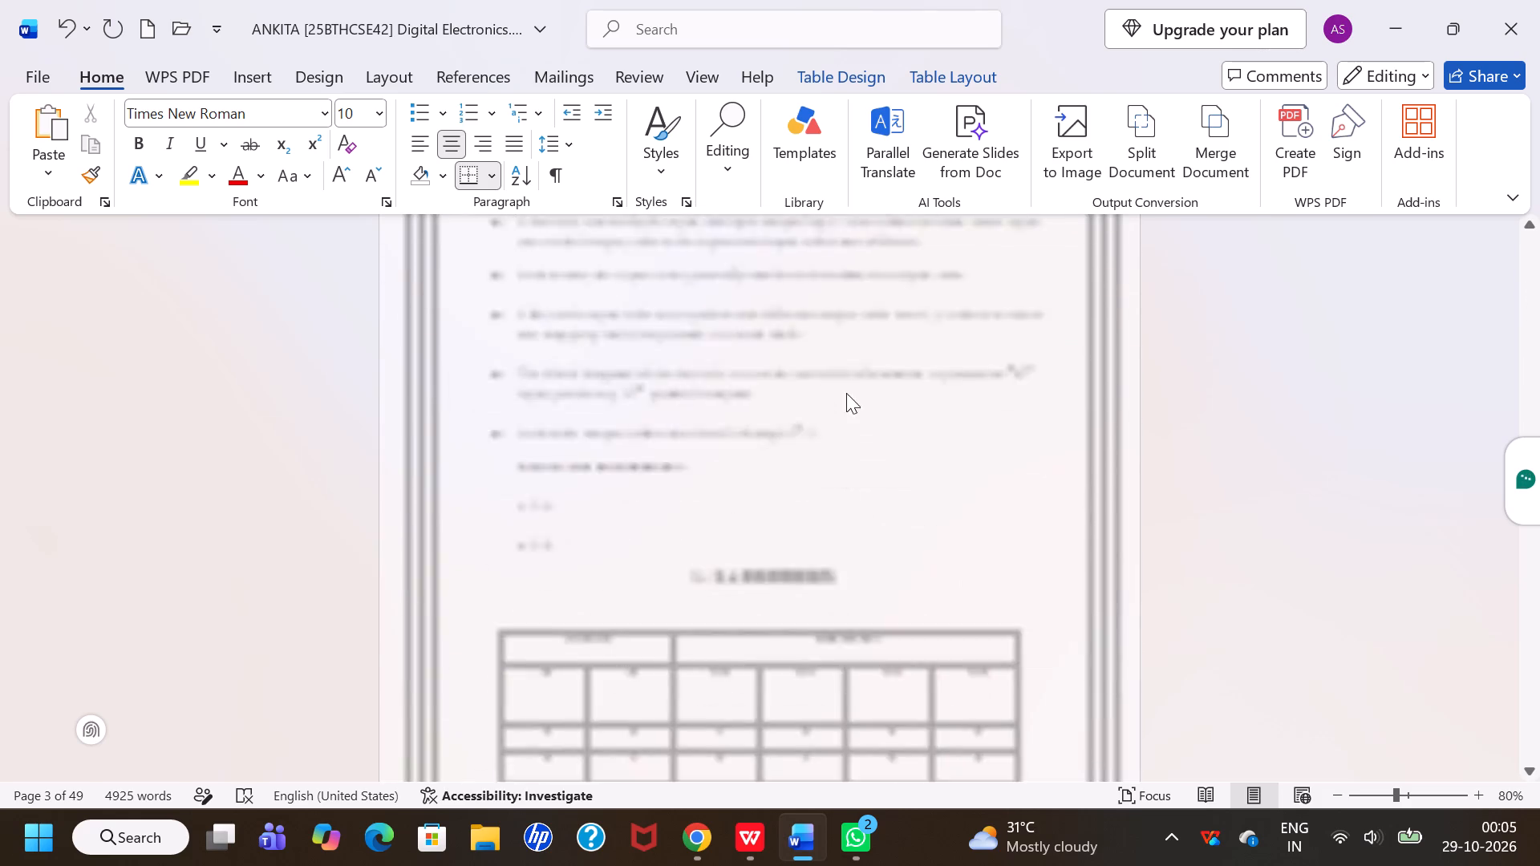
scroll(846, 393, "down", 20)
scroll(846, 393, "down", 20)
scroll(846, 393, "down", 20)
scroll(846, 393, "down", 20)
scroll(846, 393, "down", 1)
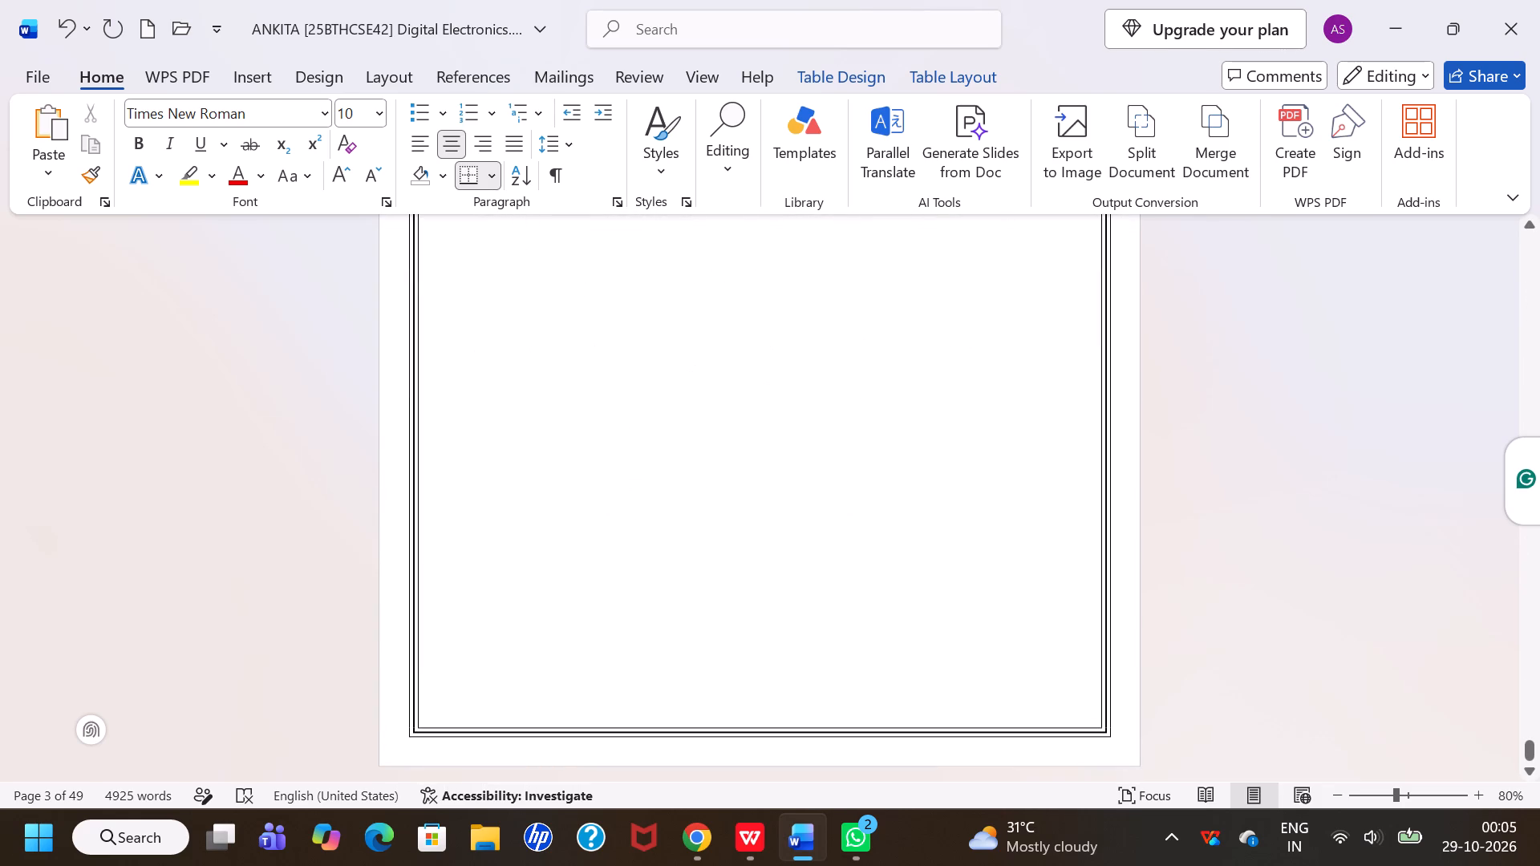
scroll(846, 393, "down", 3)
scroll(846, 393, "up", 8)
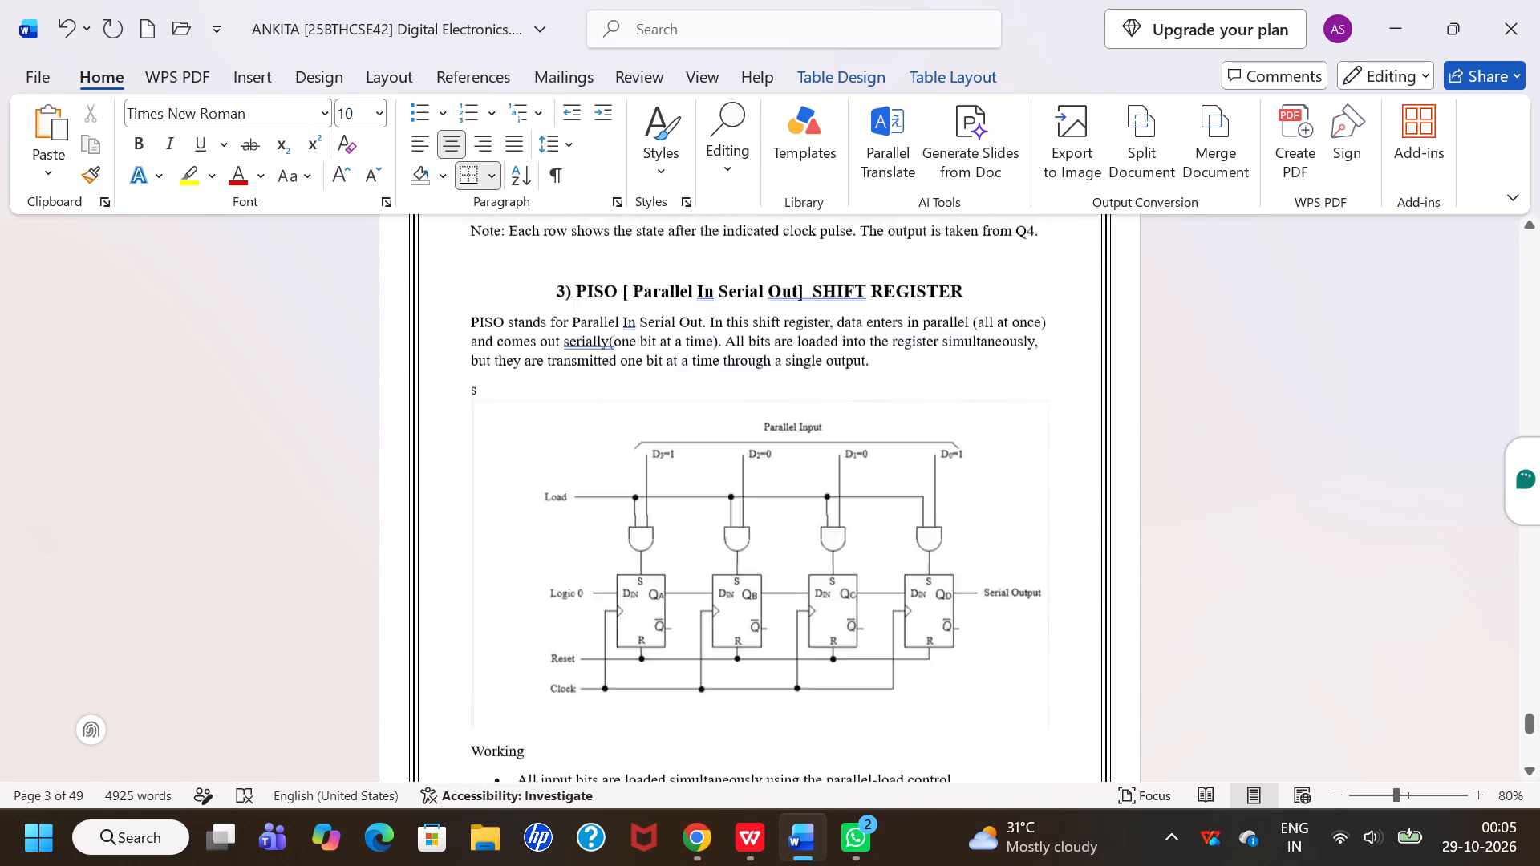
scroll(846, 393, "up", 9)
scroll(846, 393, "down", 4)
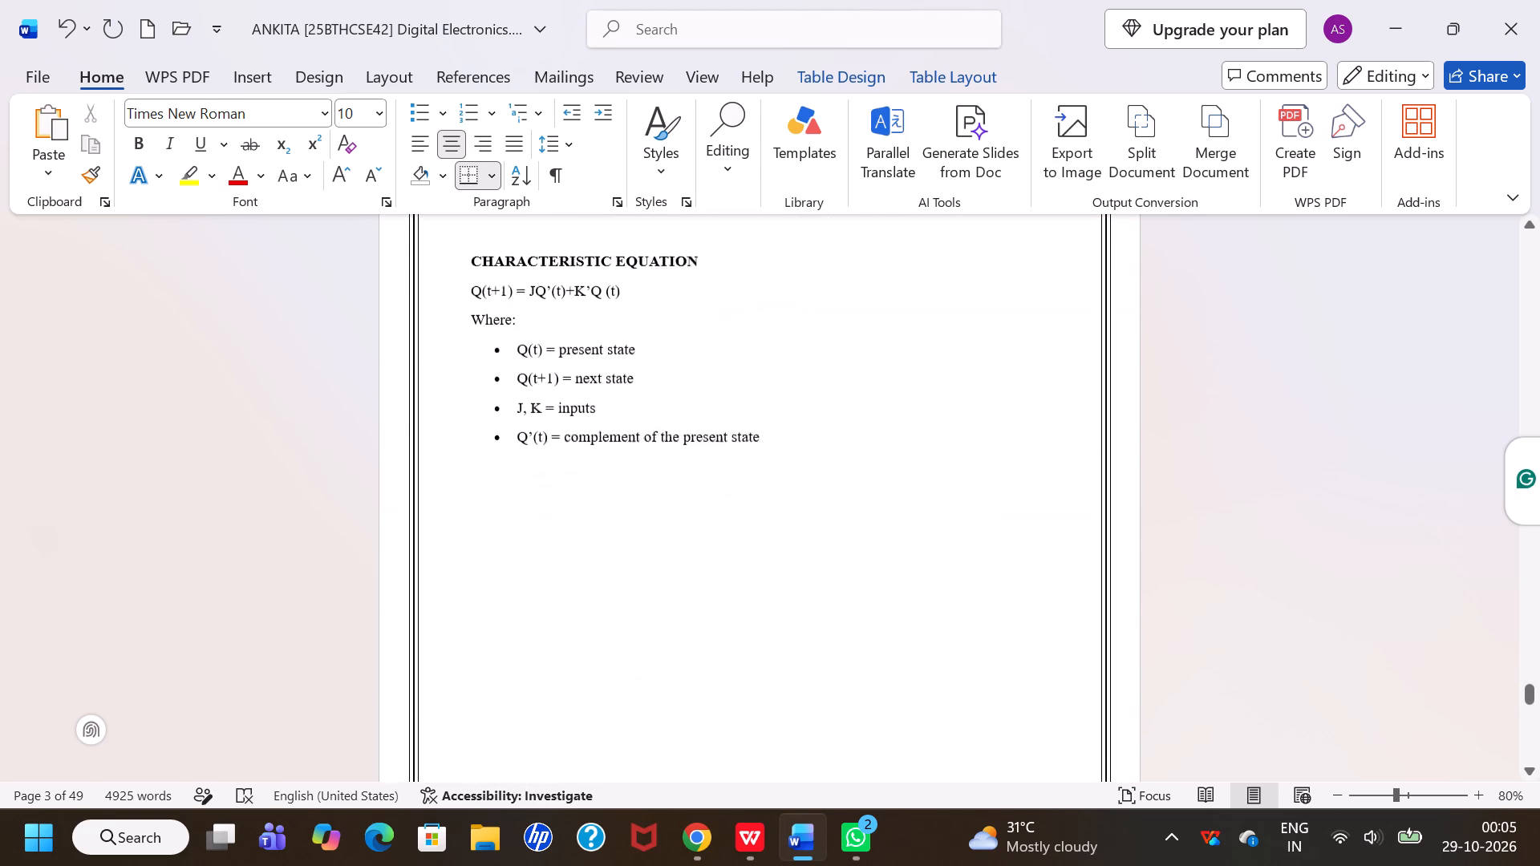
scroll(846, 393, "down", 4)
scroll(846, 393, "up", 4)
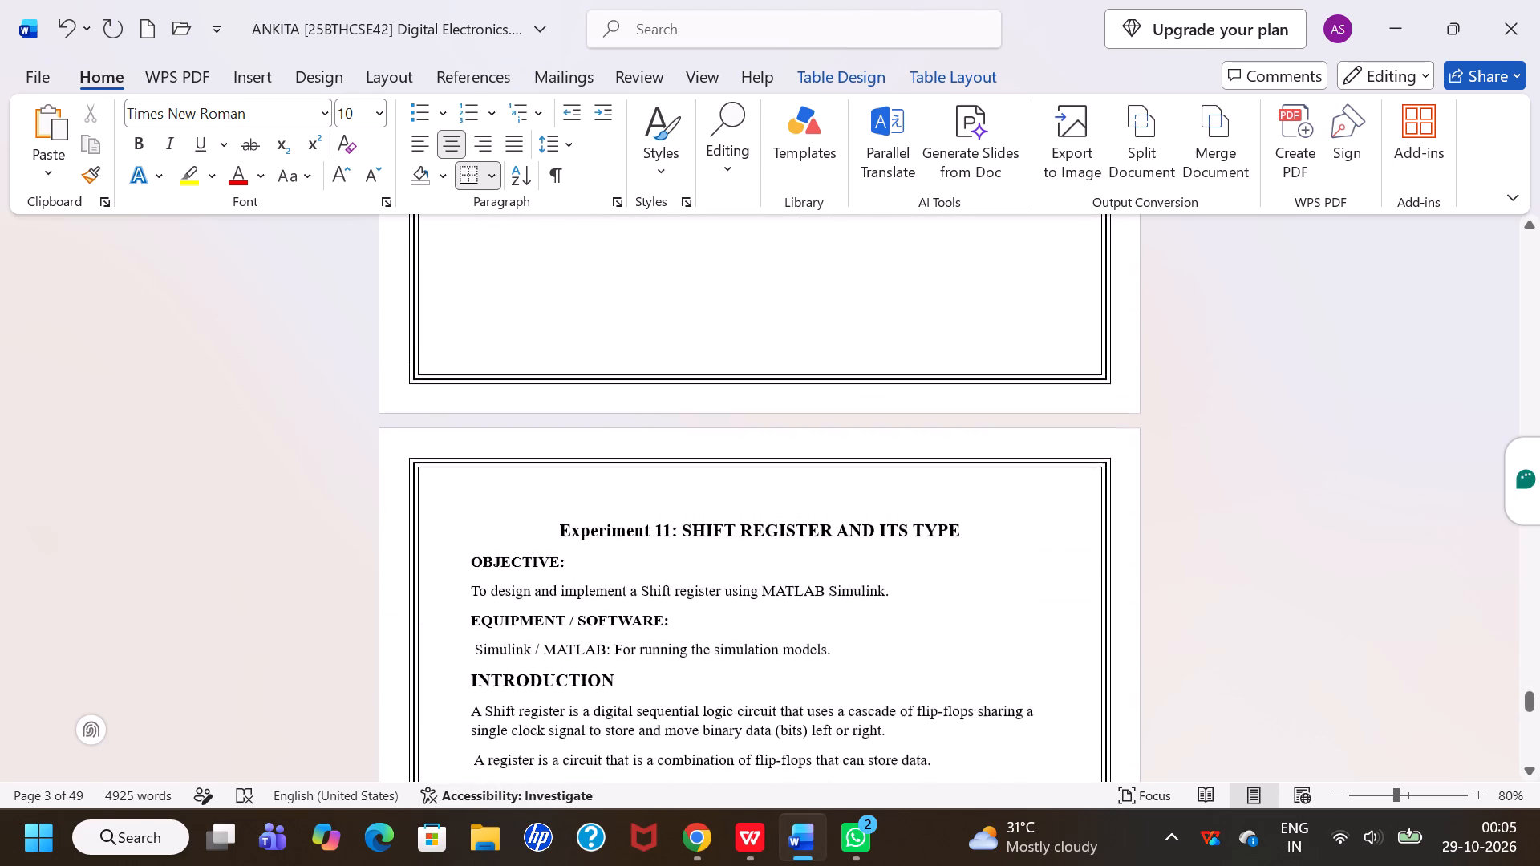
scroll(846, 393, "up", 11)
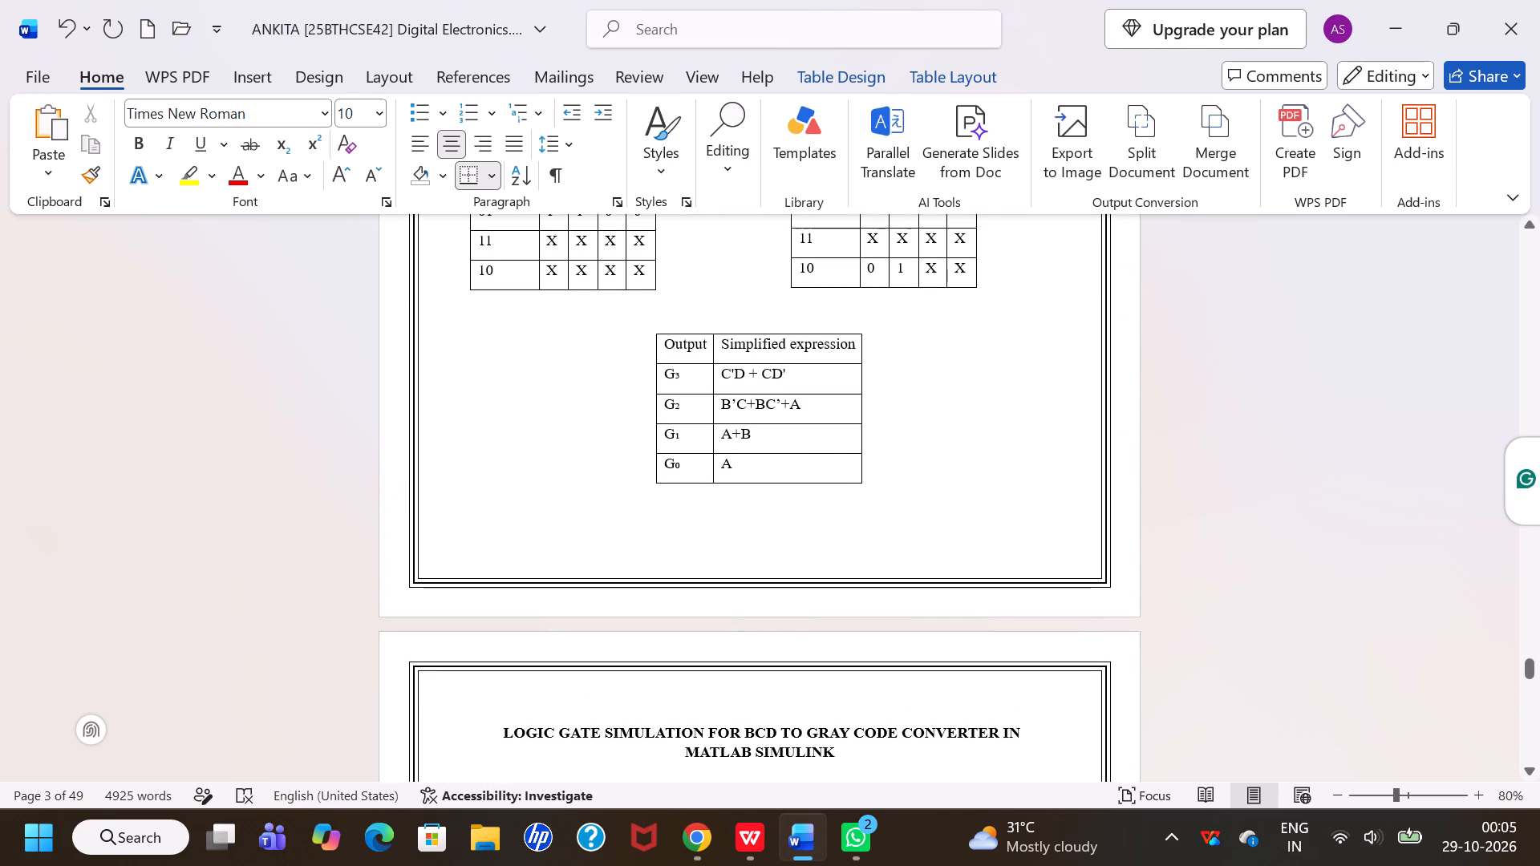
scroll(846, 393, "up", 3)
scroll(846, 393, "up", 20)
scroll(846, 393, "up", 20)
scroll(846, 393, "up", 20)
scroll(846, 393, "up", 12)
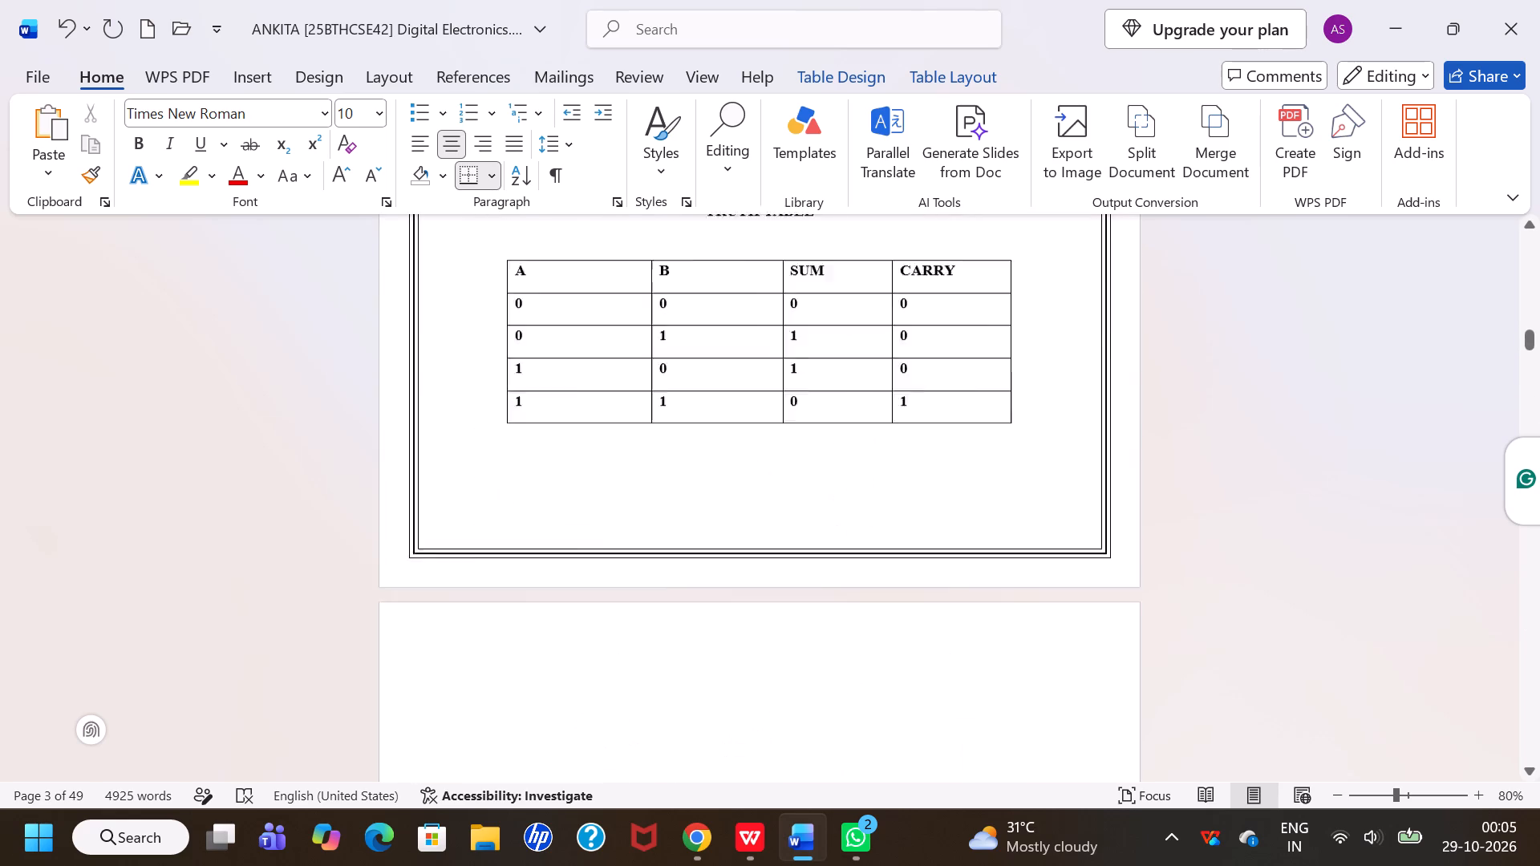
scroll(846, 393, "up", 6)
scroll(846, 393, "up", 20)
scroll(846, 393, "up", 6)
scroll(846, 393, "down", 3)
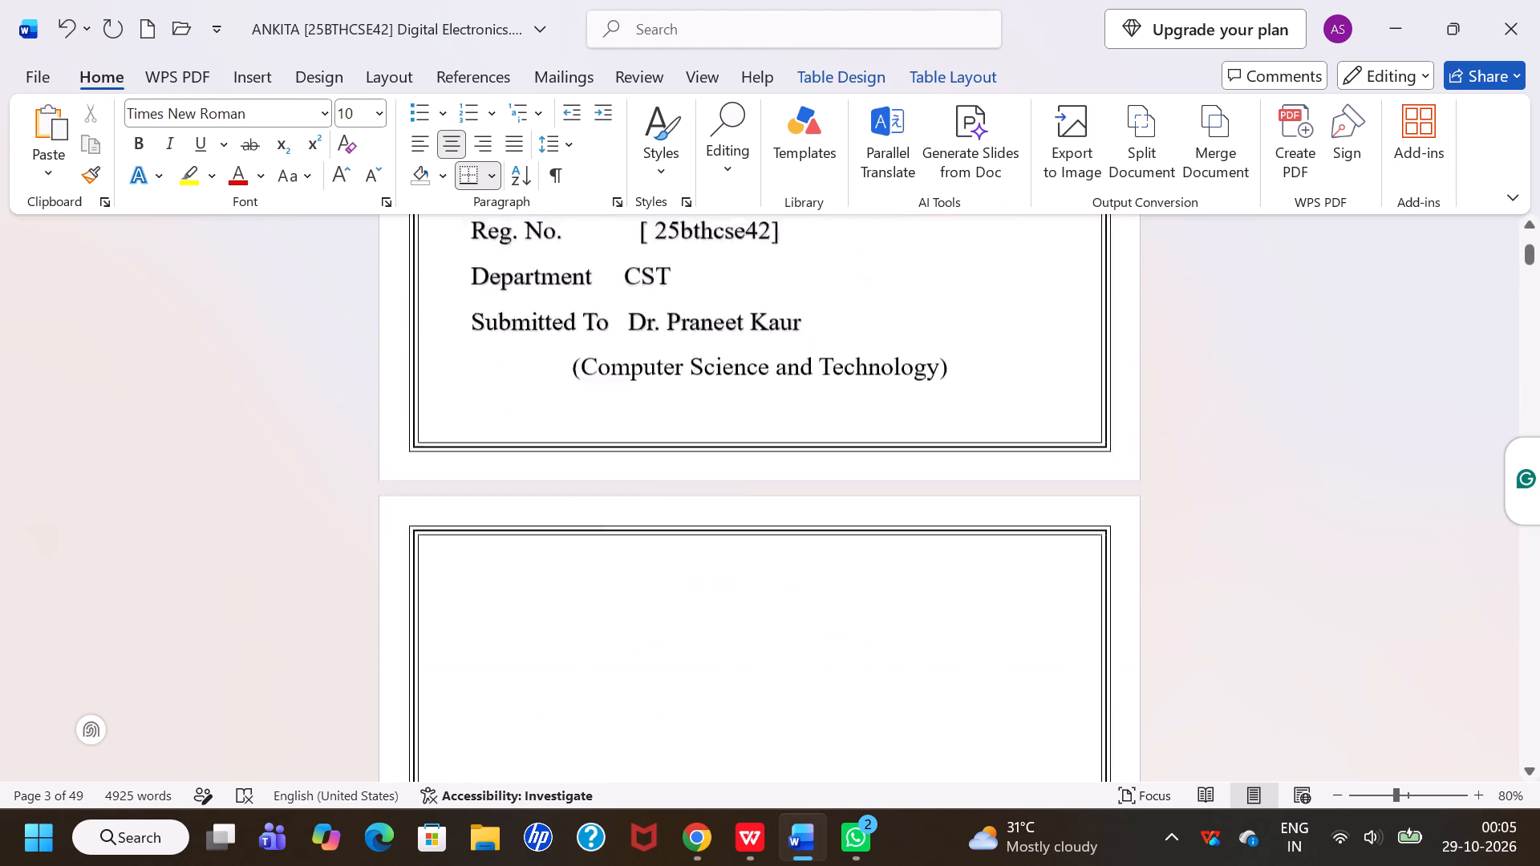
scroll(846, 393, "down", 7)
scroll(846, 393, "up", 1)
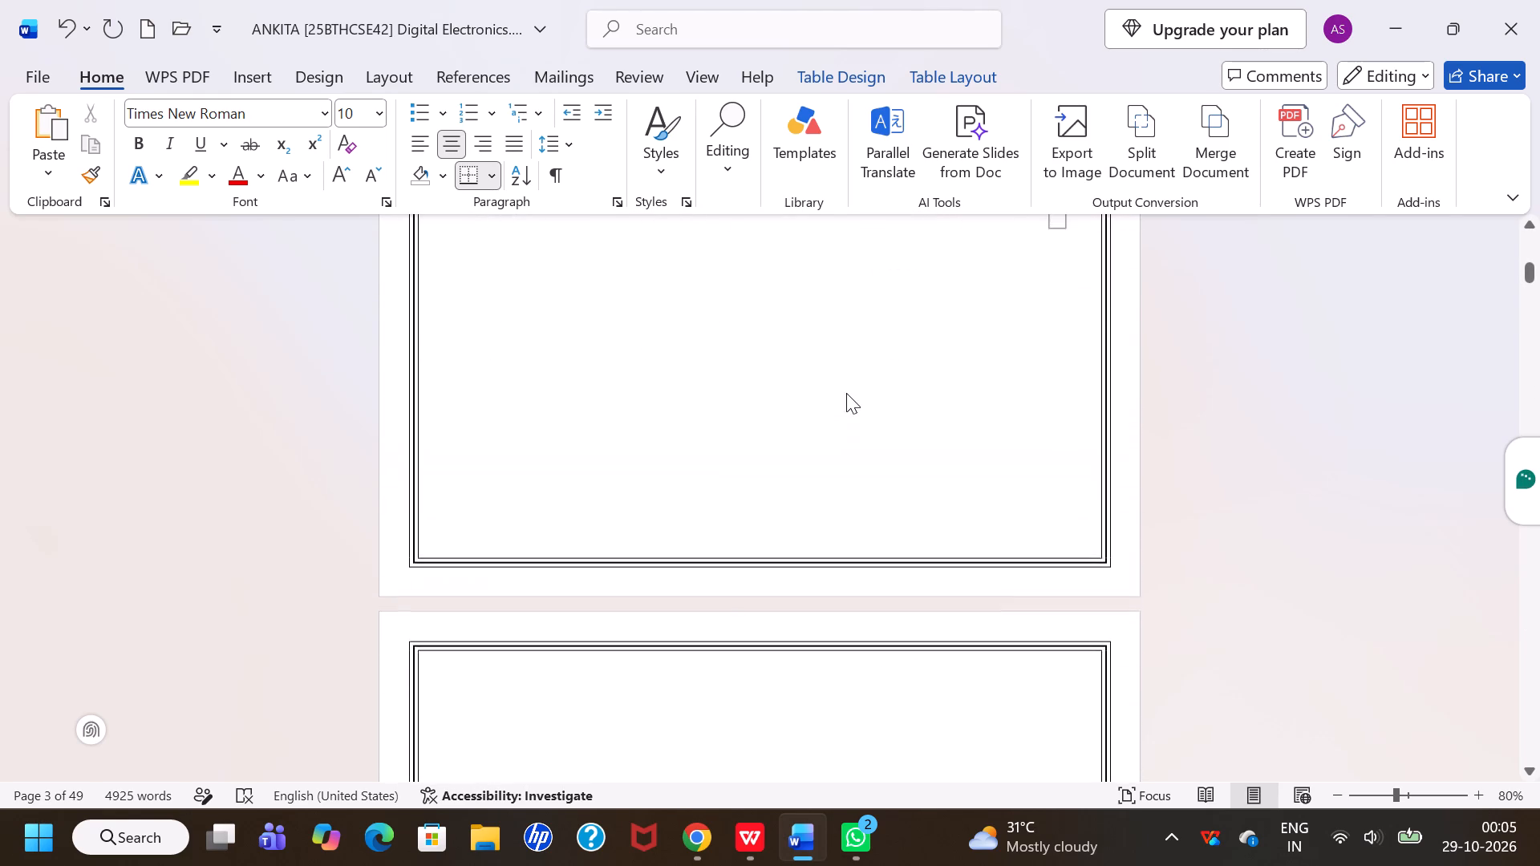
scroll(846, 393, "up", 1)
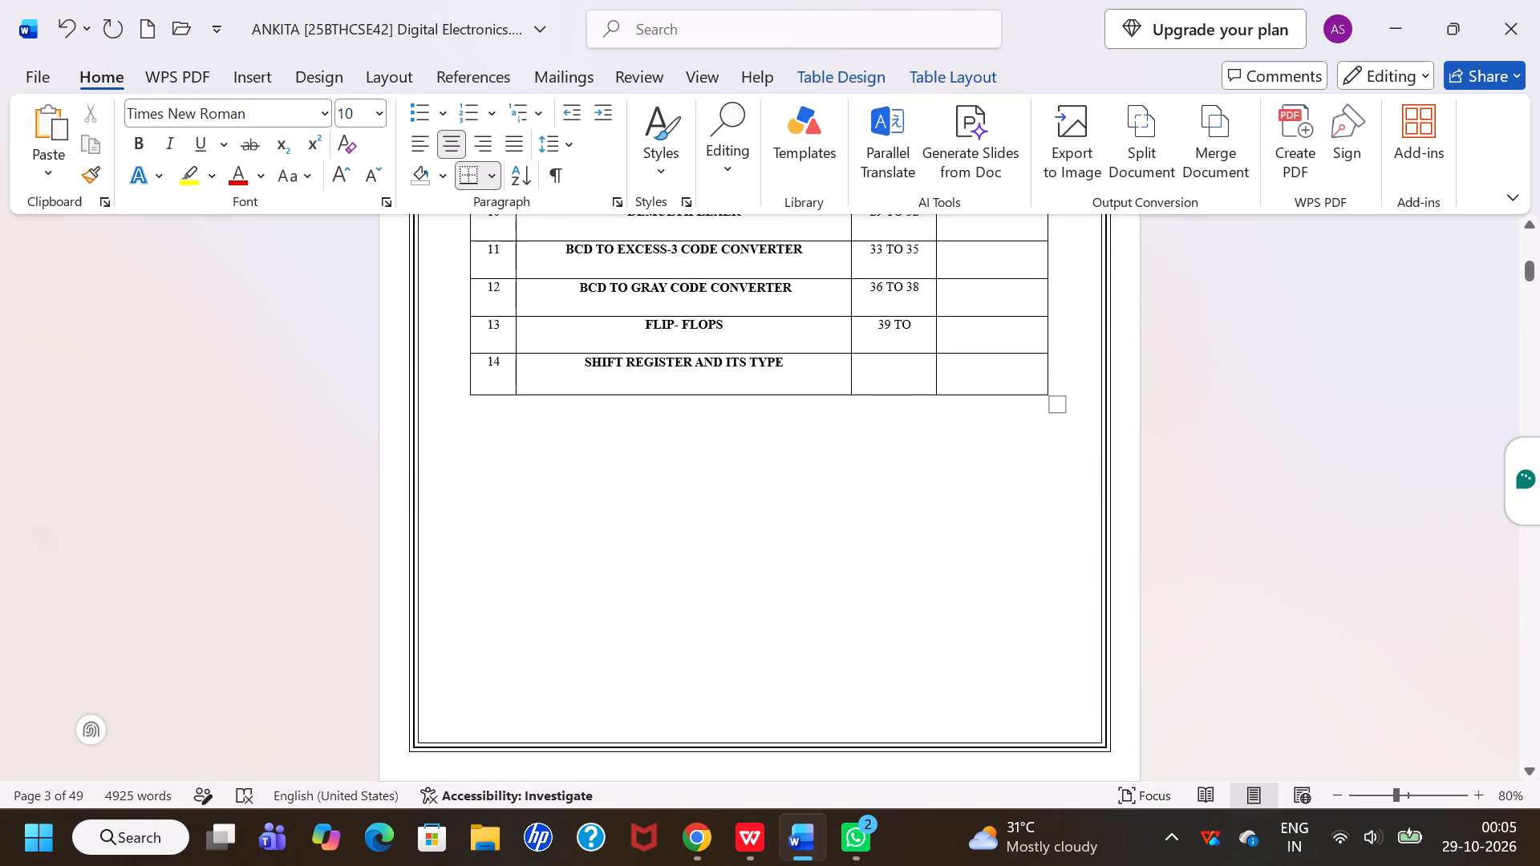
type("40")
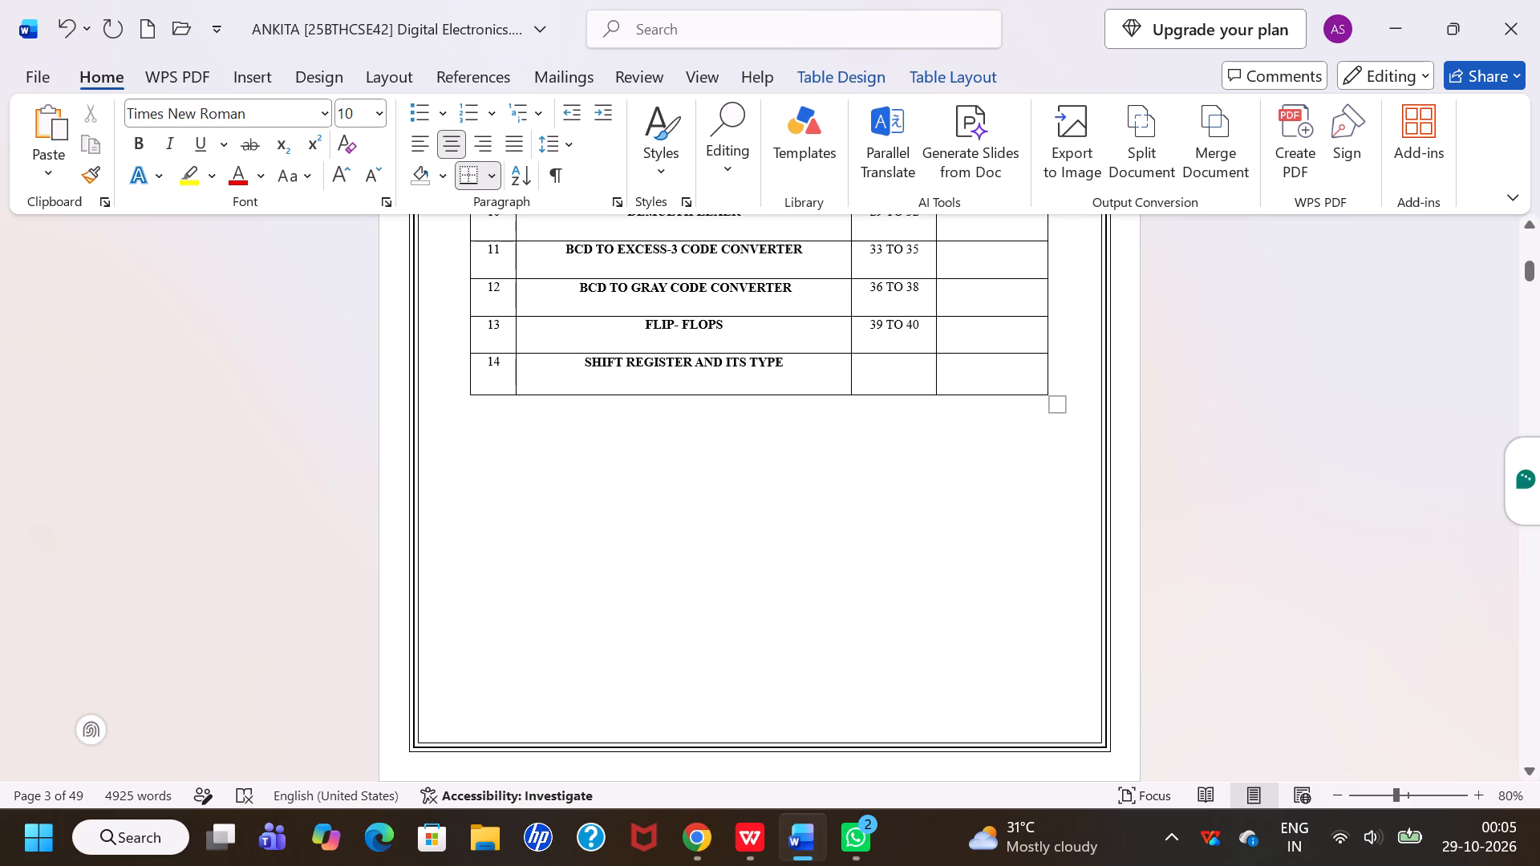
Enter "41 TO" as the start of the page range in the shift register row of the index table.
left_click(890, 366)
type("41")
key("space")
type("TO")
key("space")
Examine the shift register, flip-flops and BCD to Gray code converter sections for their page extents and experiment numbers.
scroll(890, 366, "down", 18)
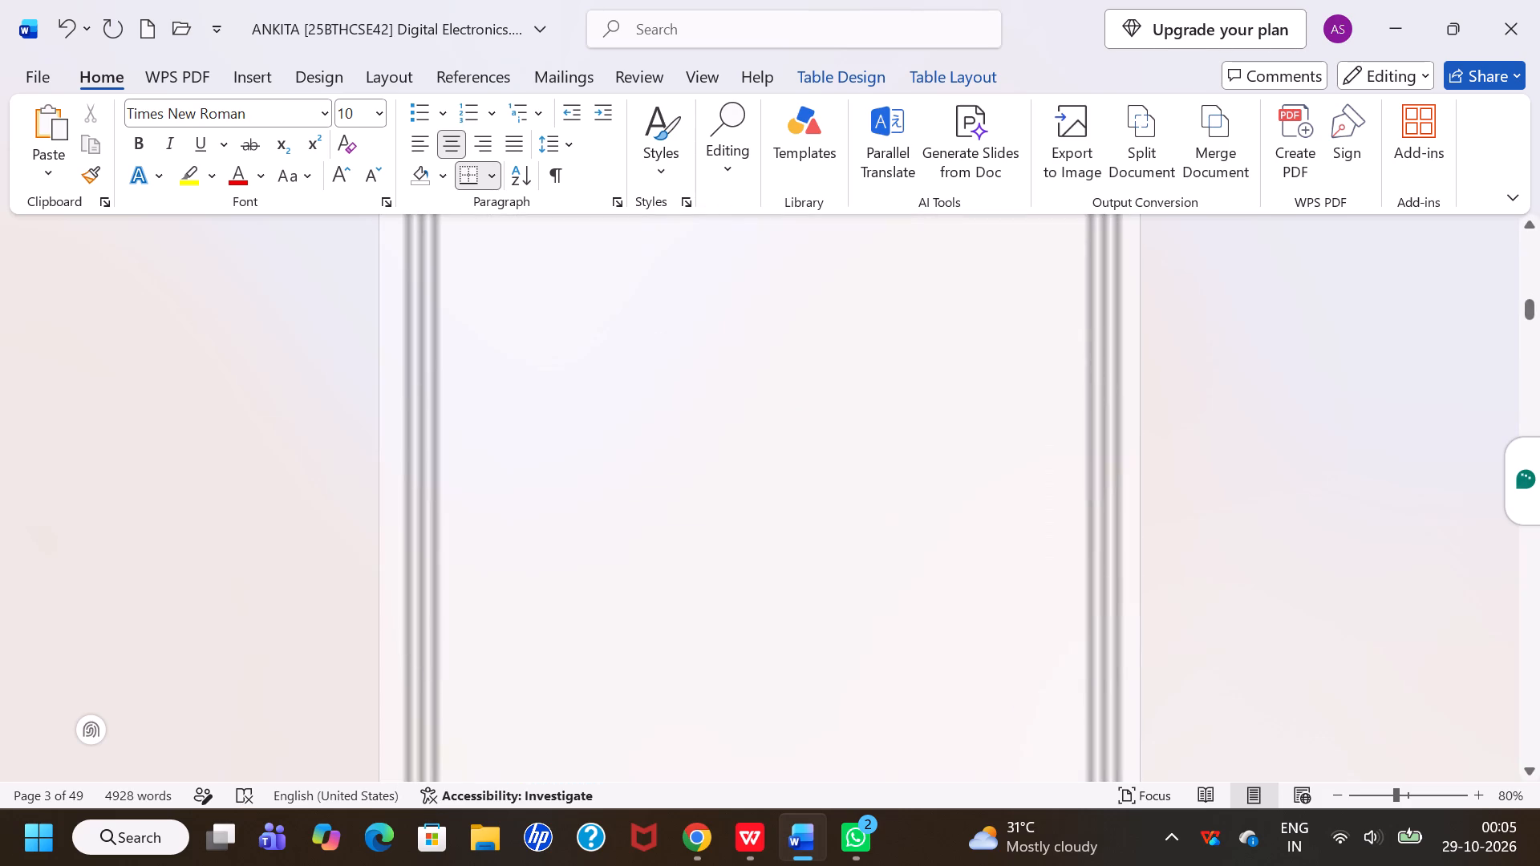
scroll(890, 366, "down", 20)
scroll(890, 366, "down", 17)
scroll(890, 366, "up", 4)
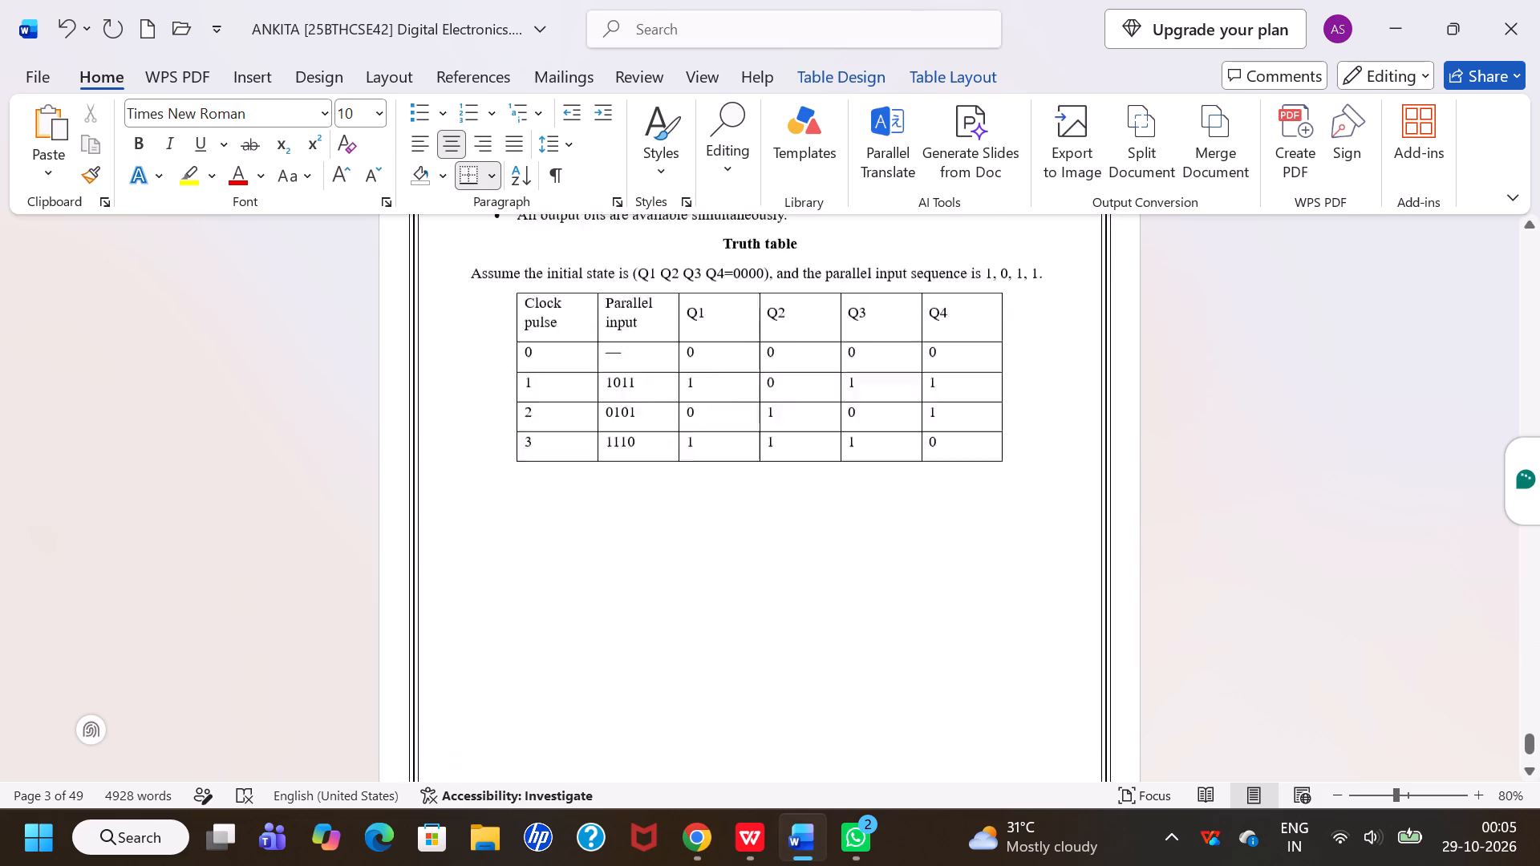
scroll(890, 366, "up", 10)
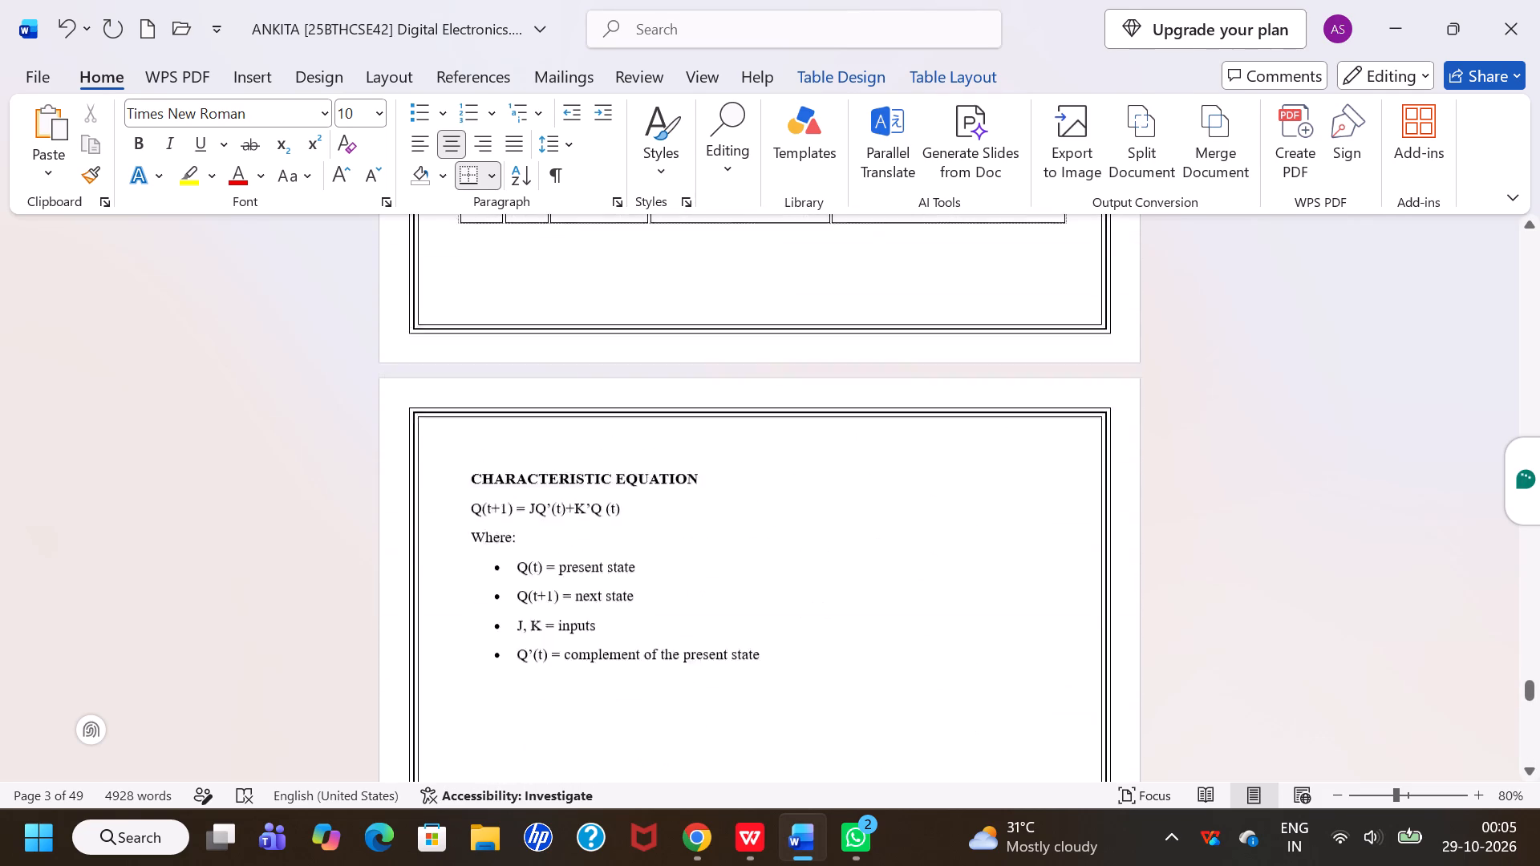
scroll(890, 366, "down", 5)
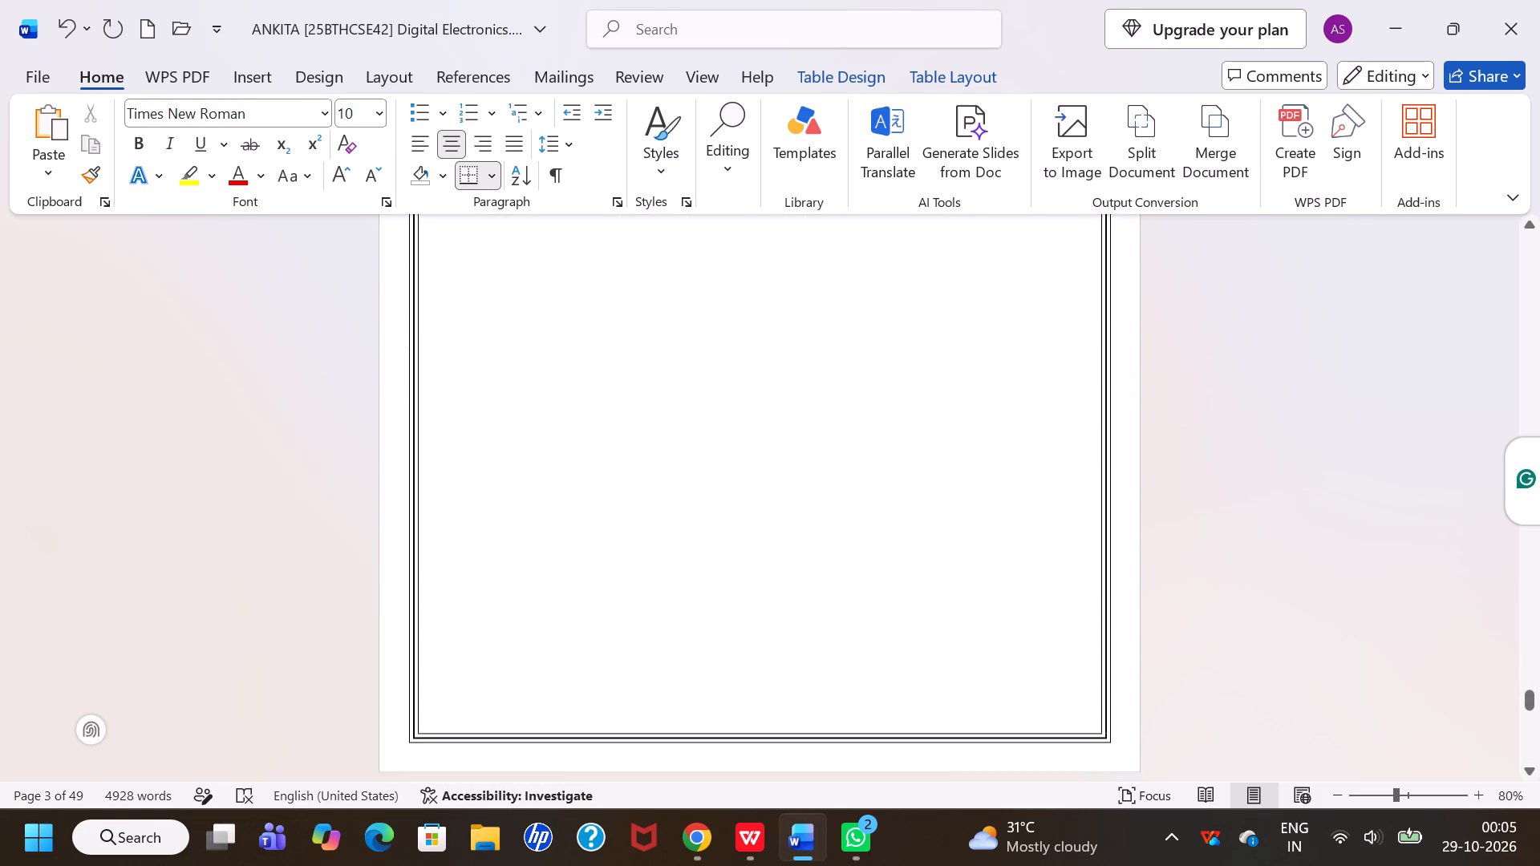
scroll(890, 366, "down", 2)
scroll(890, 366, "up", 5)
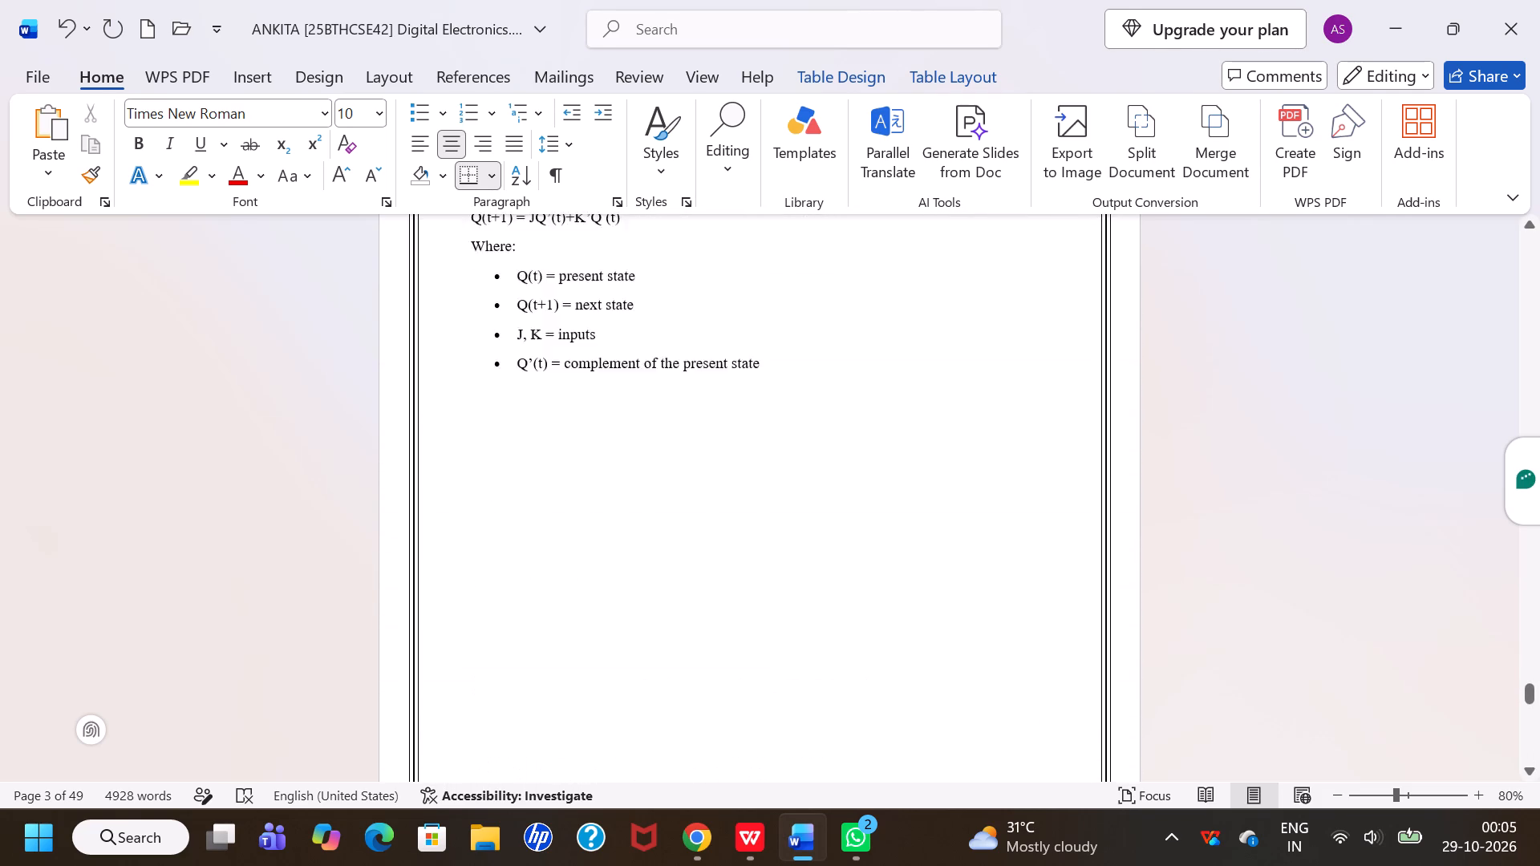
scroll(890, 366, "up", 6)
scroll(890, 366, "down", 1)
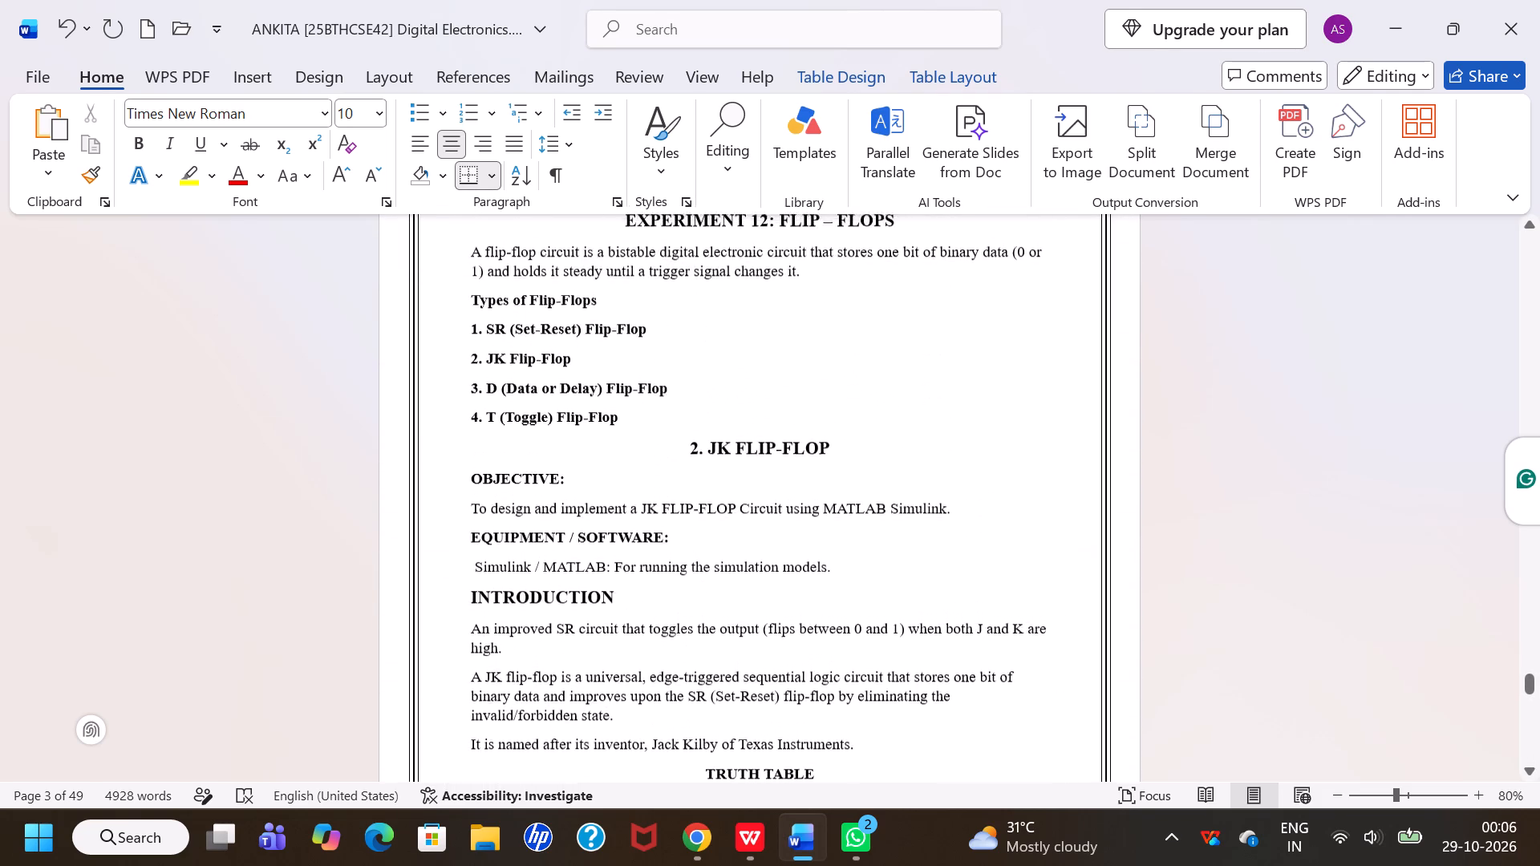
scroll(890, 366, "down", 2)
scroll(890, 366, "up", 2)
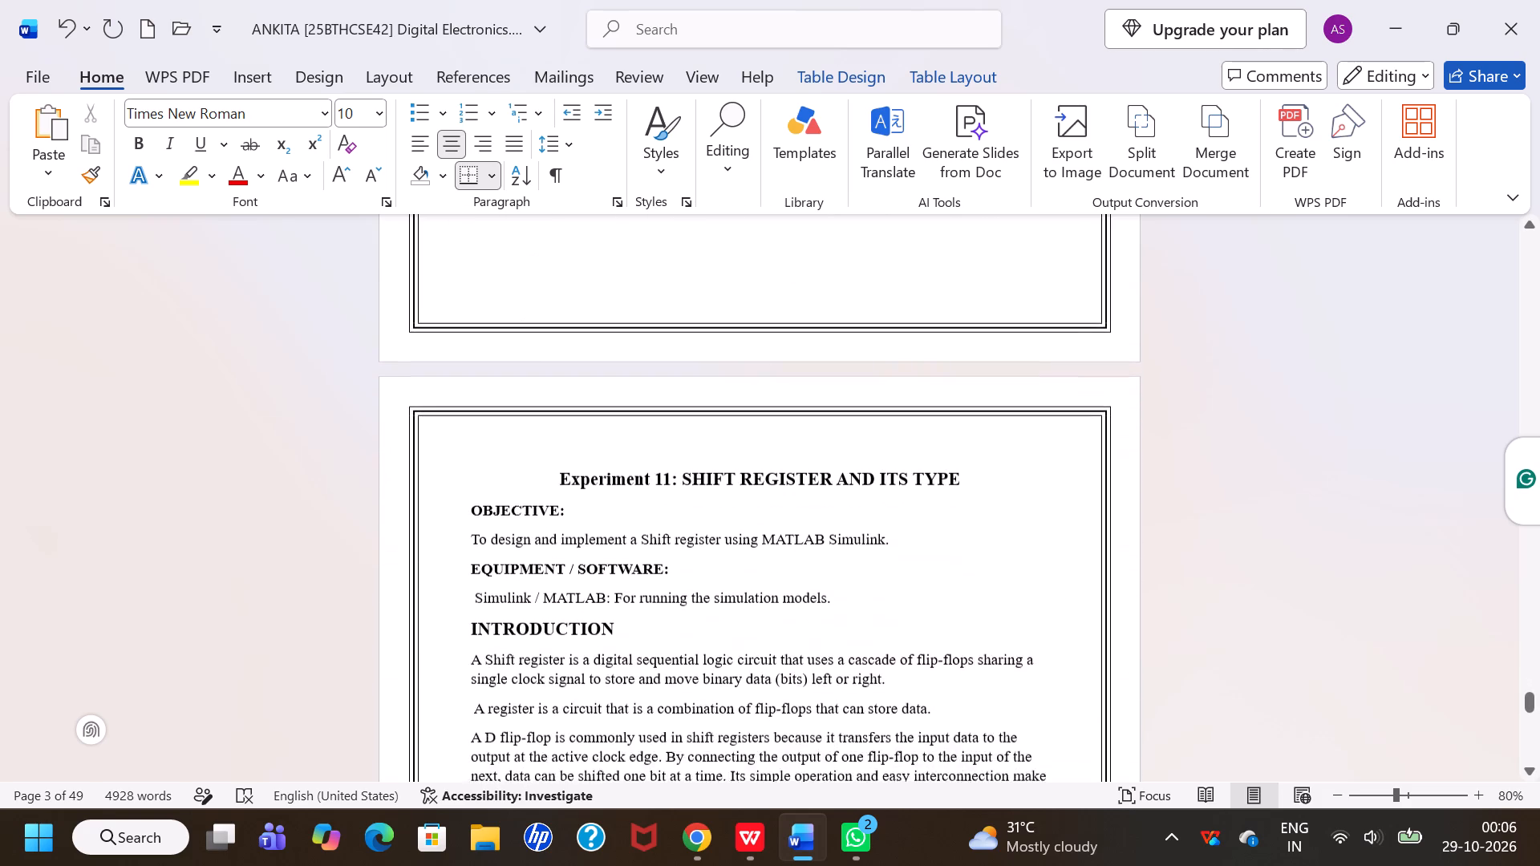
scroll(890, 366, "up", 5)
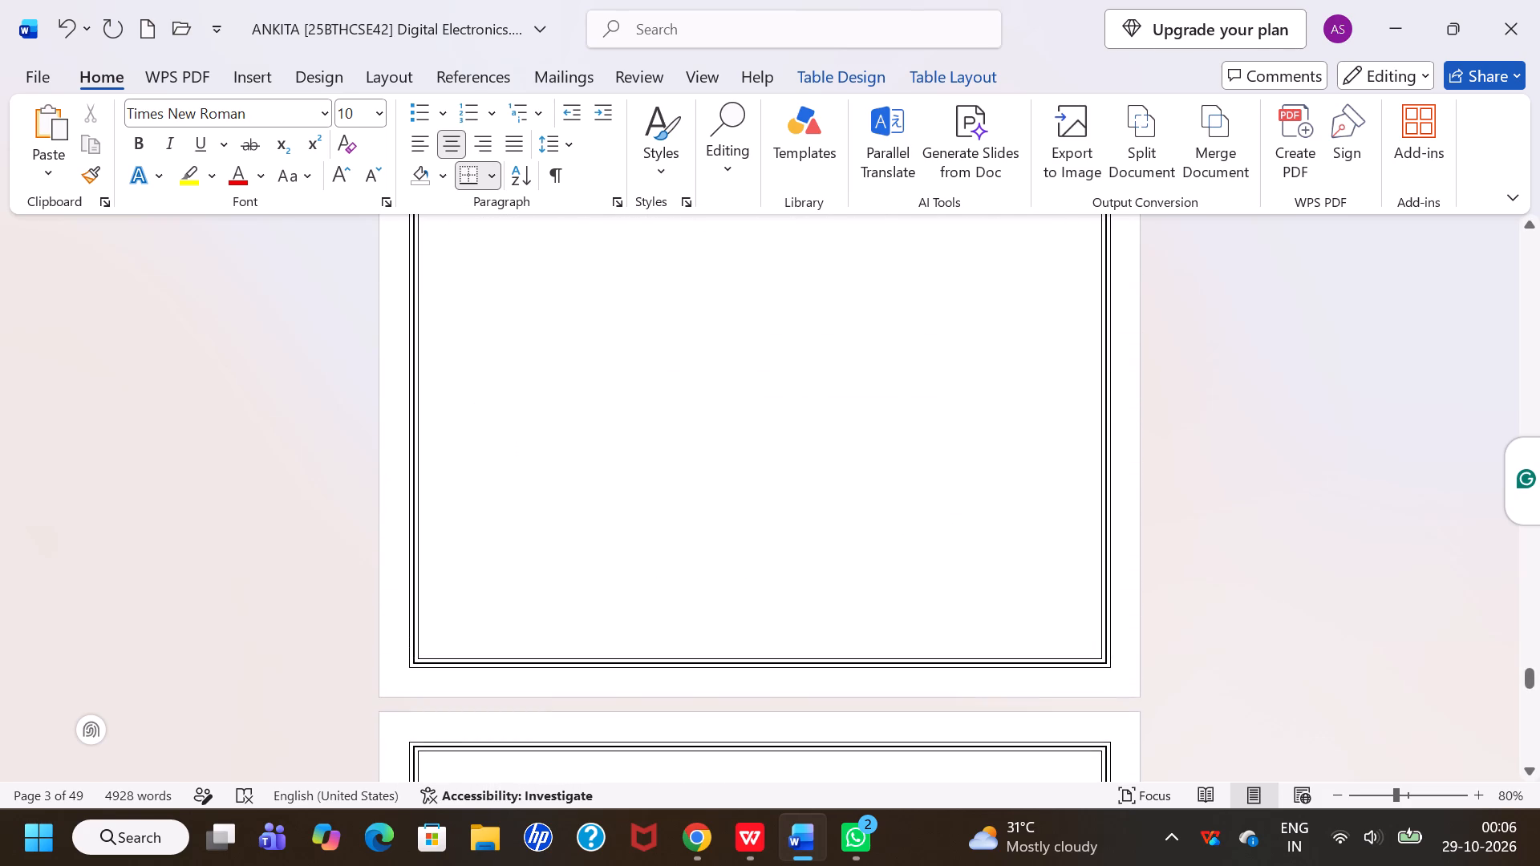
scroll(890, 366, "up", 3)
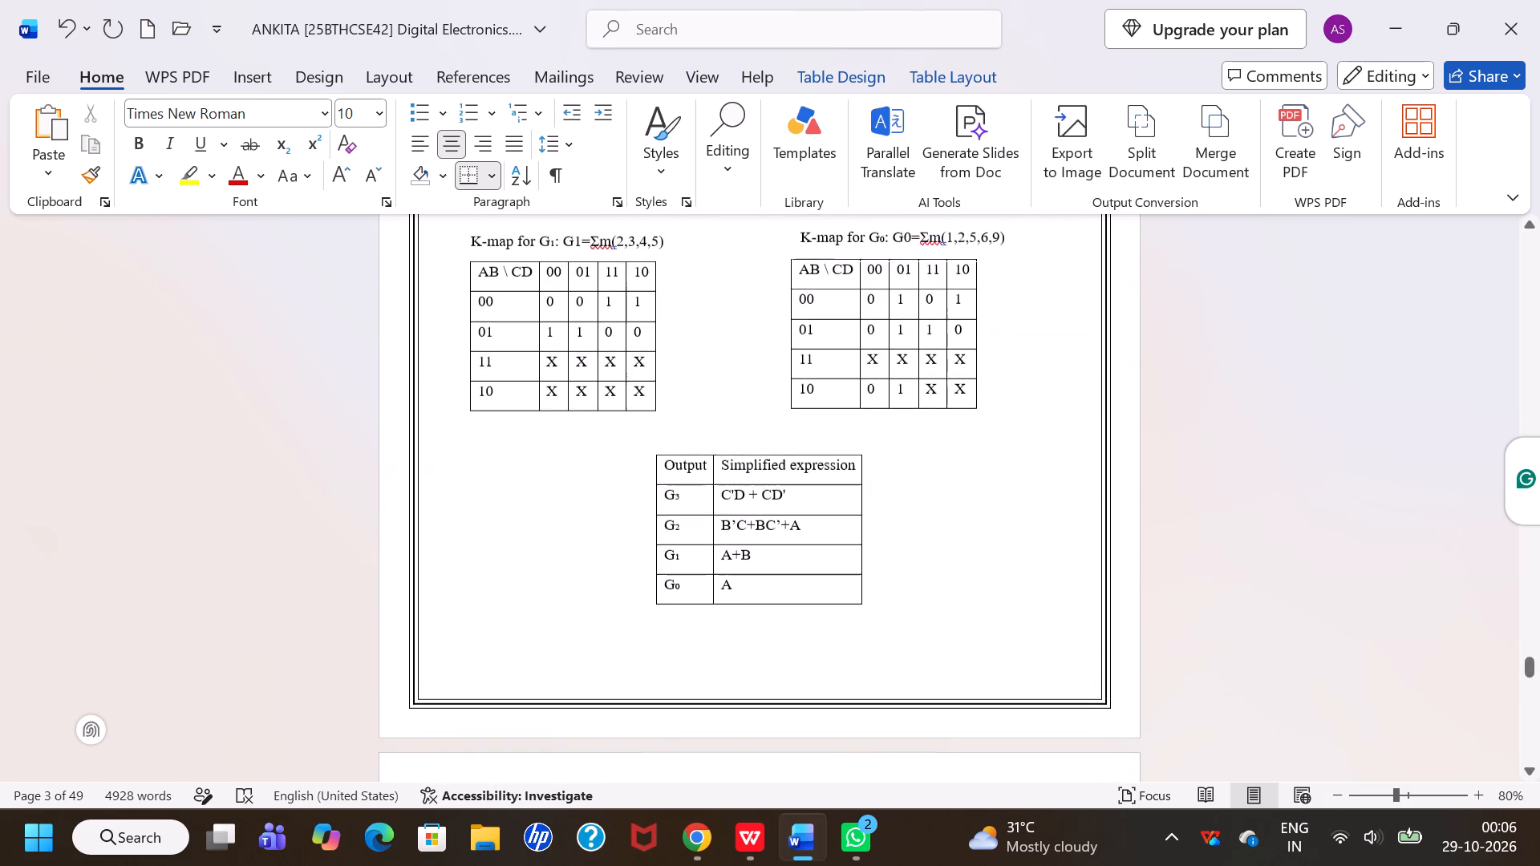
scroll(890, 366, "up", 8)
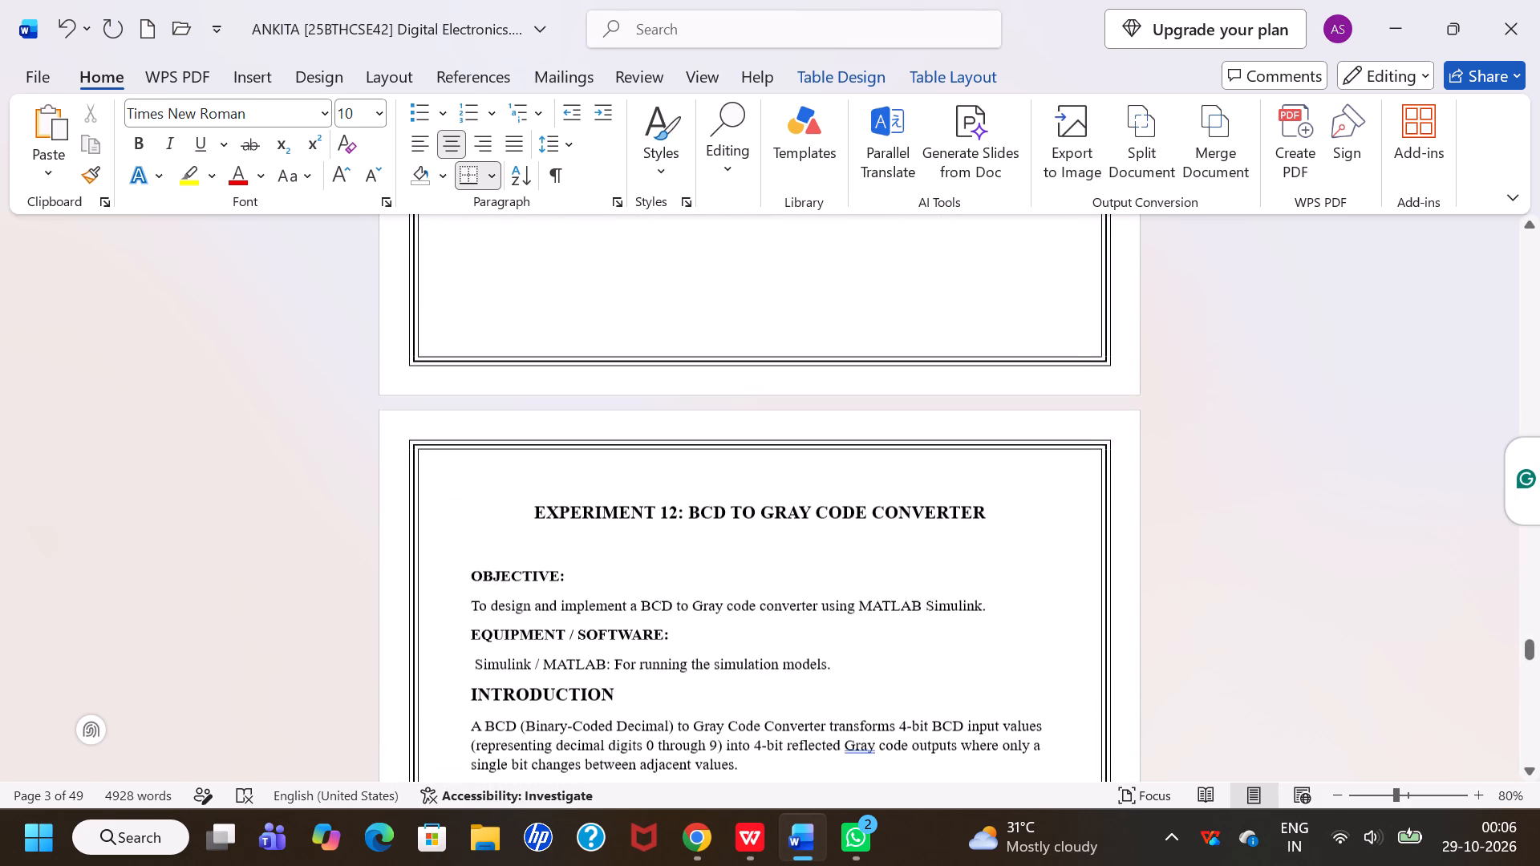
scroll(890, 366, "up", 1)
Change the experiment number in the "SHIFT REGISTER AND ITS TYPE" section heading to 14.
scroll(890, 366, "down", 13)
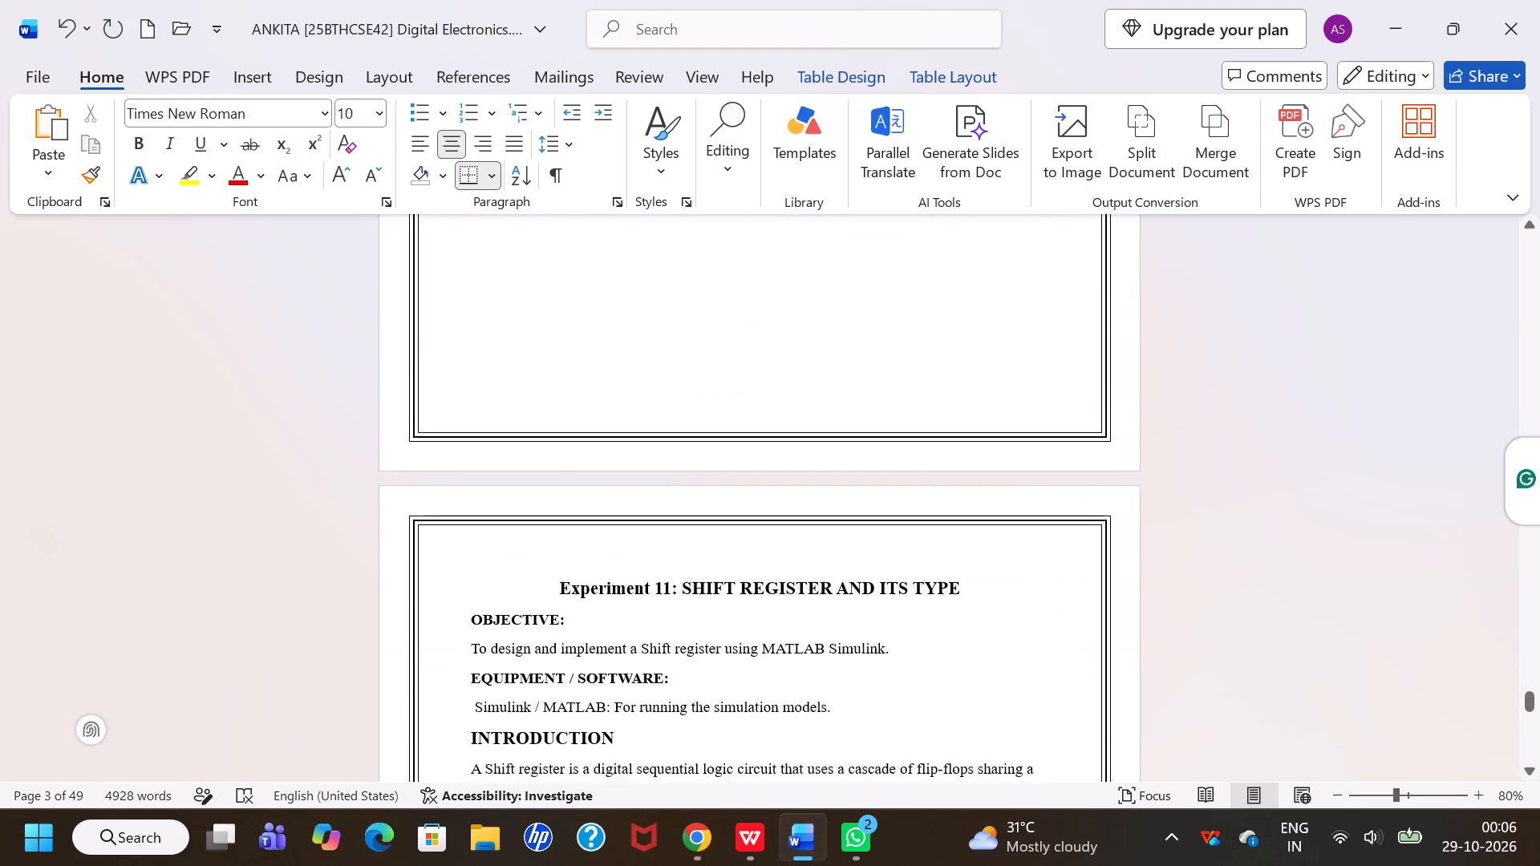
scroll(890, 366, "down", 1)
scroll(890, 366, "up", 2)
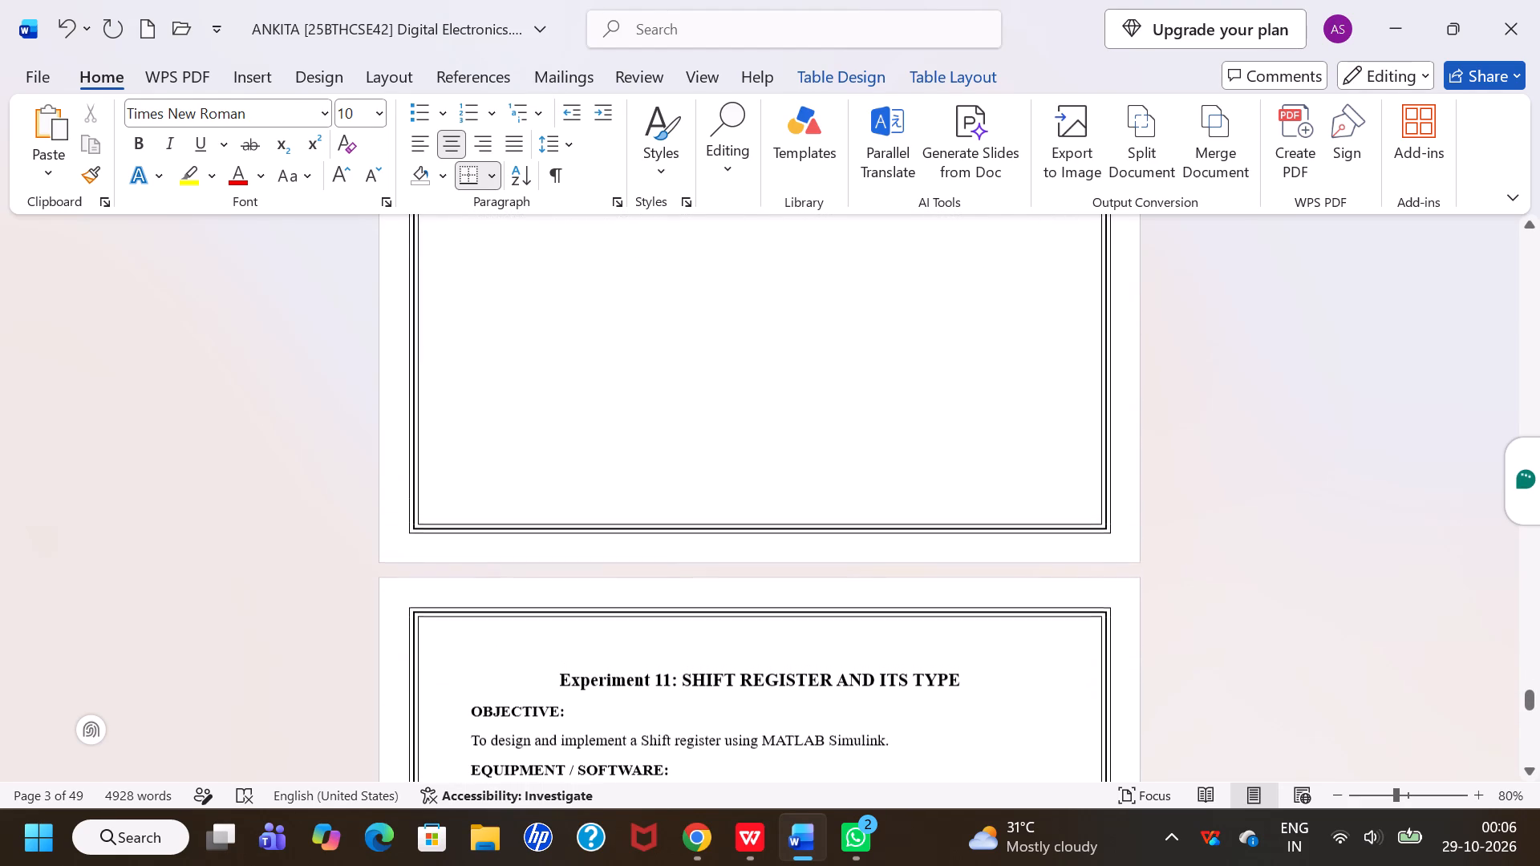
left_click(670, 674)
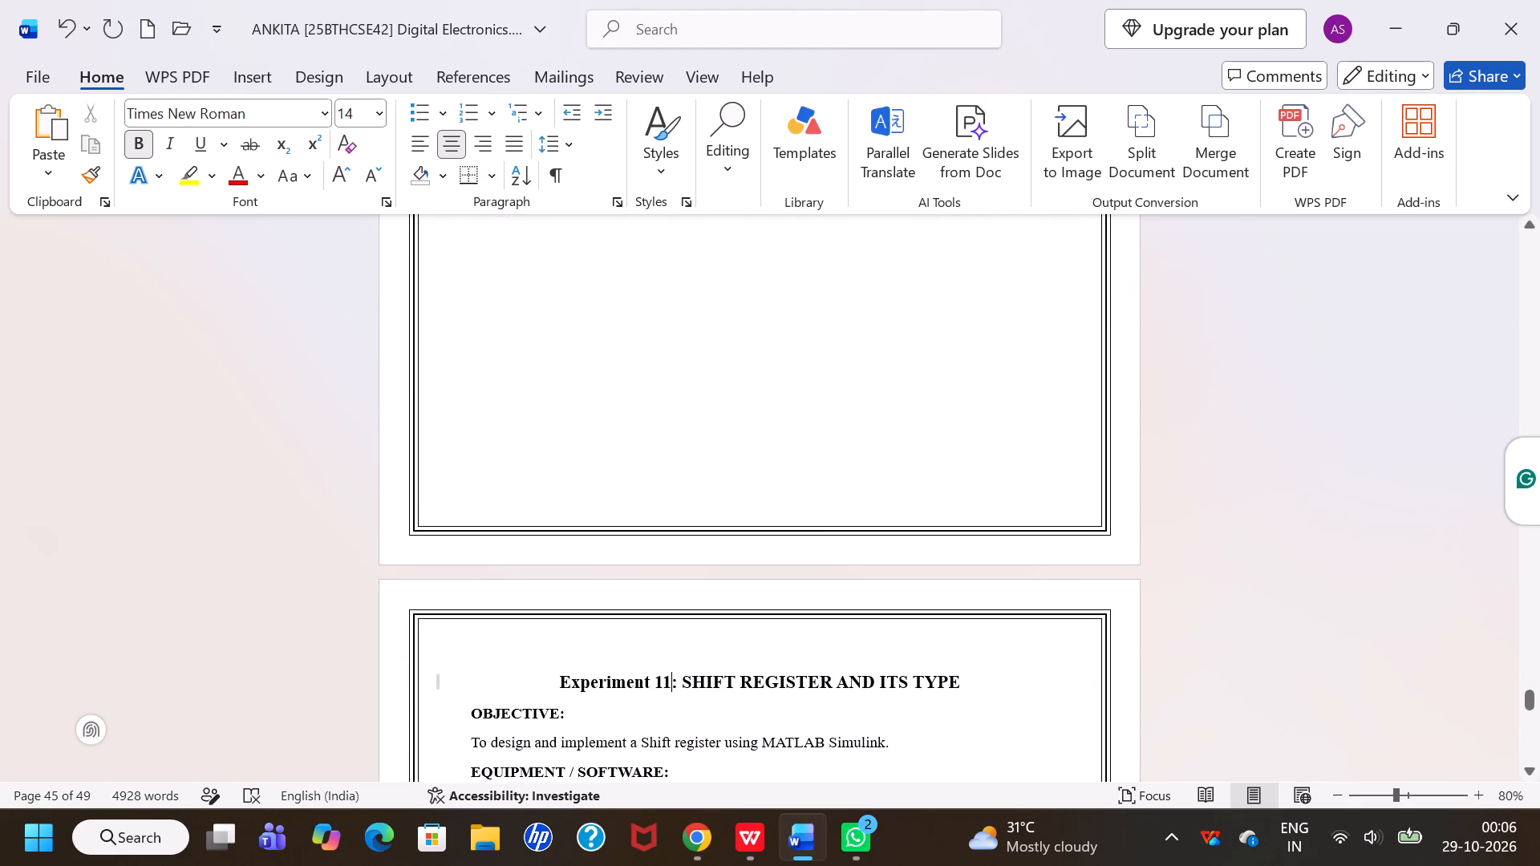
left_click(667, 678)
left_click(667, 678)
key("BackSpace")
key("4")
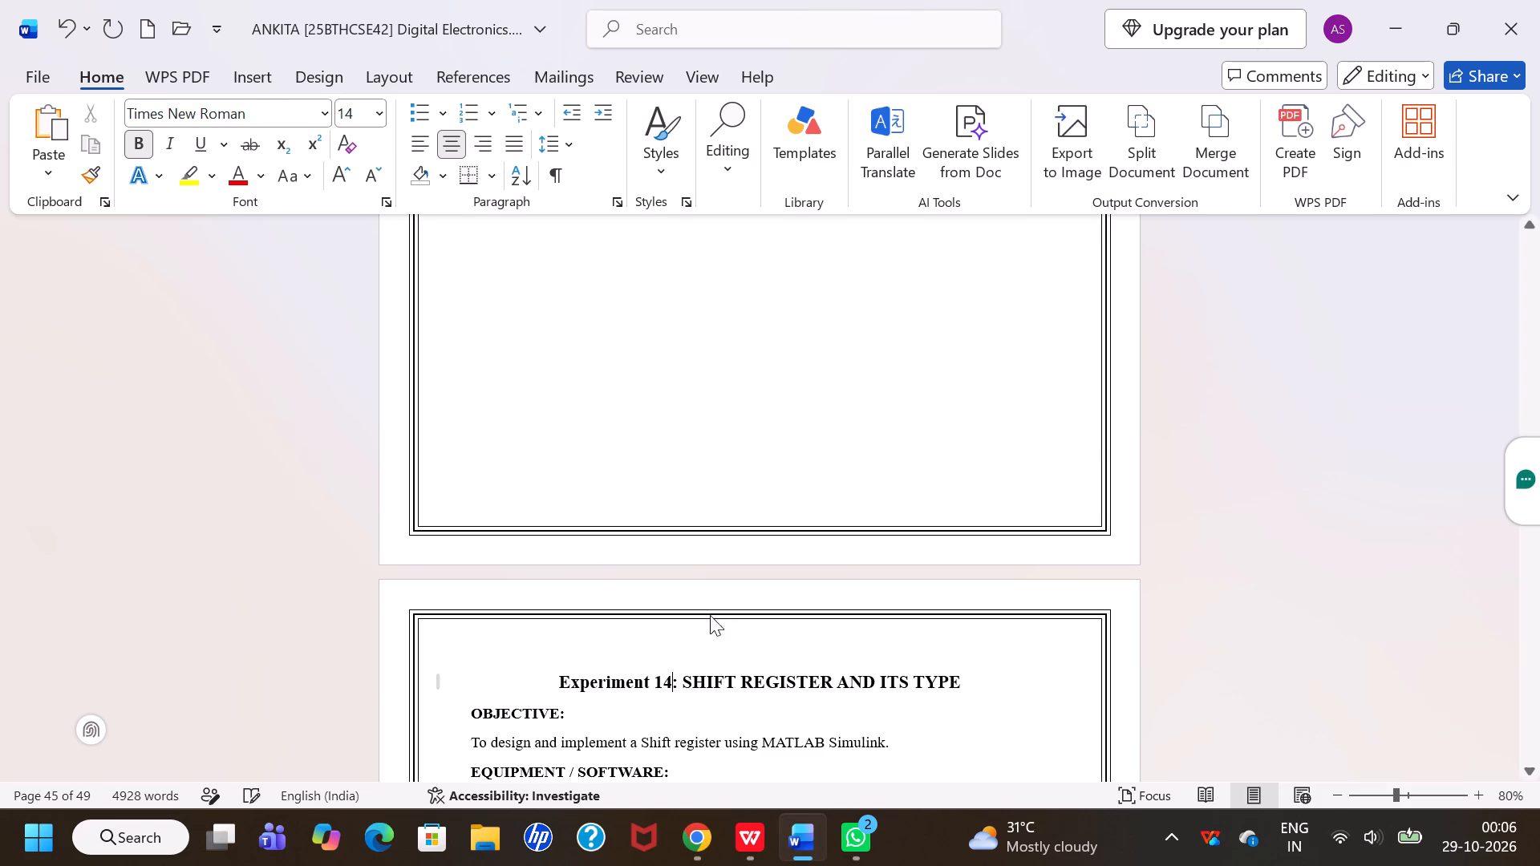
Change the experiment number in the "FLIP – FLOPS" section heading to 13.
scroll(726, 597, "up", 5)
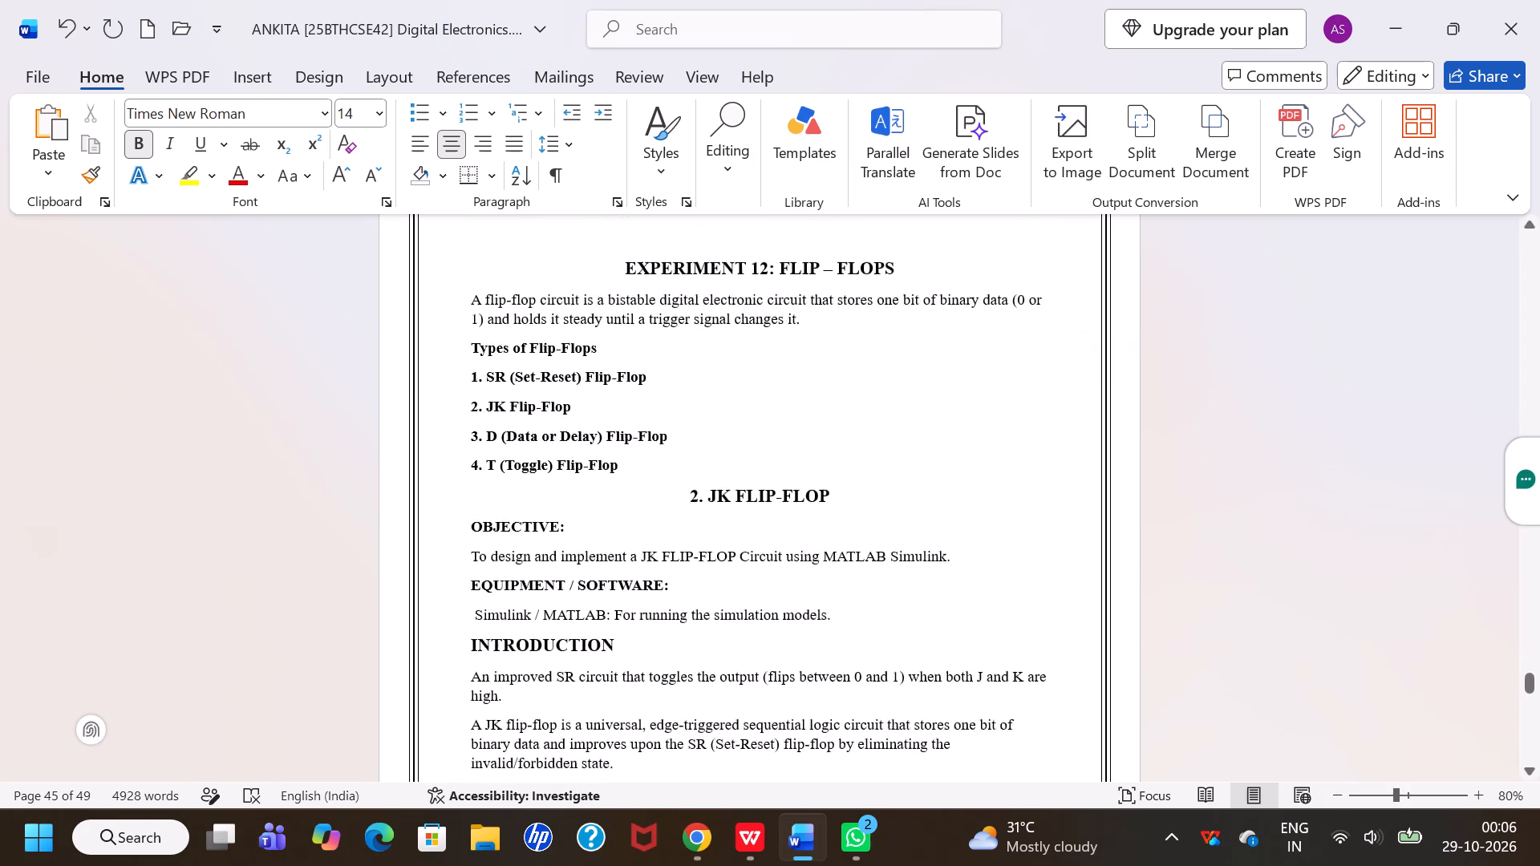
scroll(726, 597, "up", 1)
left_click(764, 395)
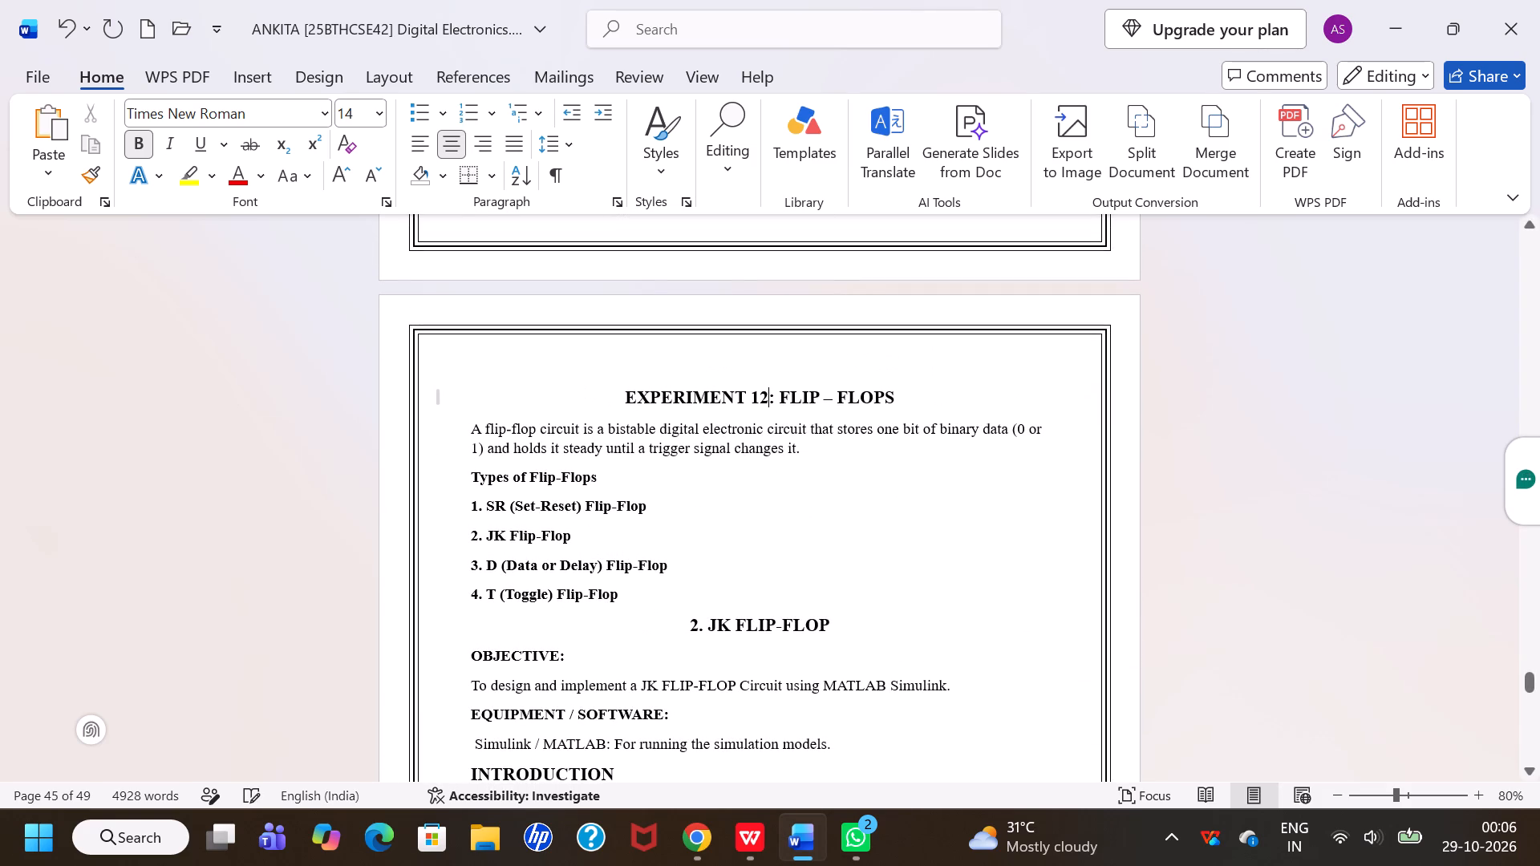
key("BackSpace")
key("3")
Save the document with the renumbered experiment headings.
left_click(795, 498)
key("ctrl+s")
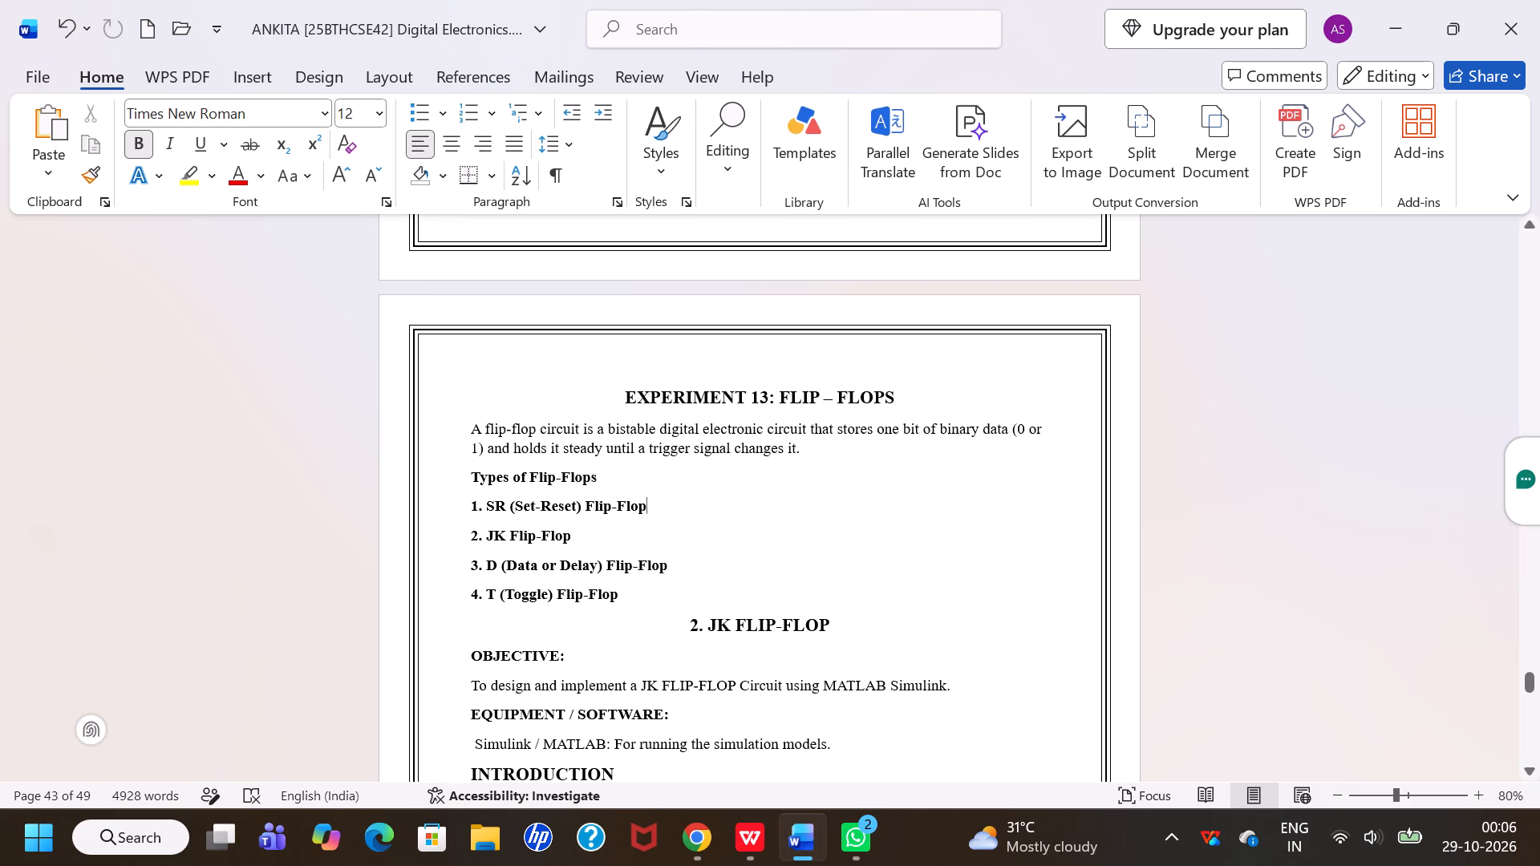
Examine the flip-flops and shift register sections through to the document's end for the shift register's page extent.
scroll(795, 498, "down", 8)
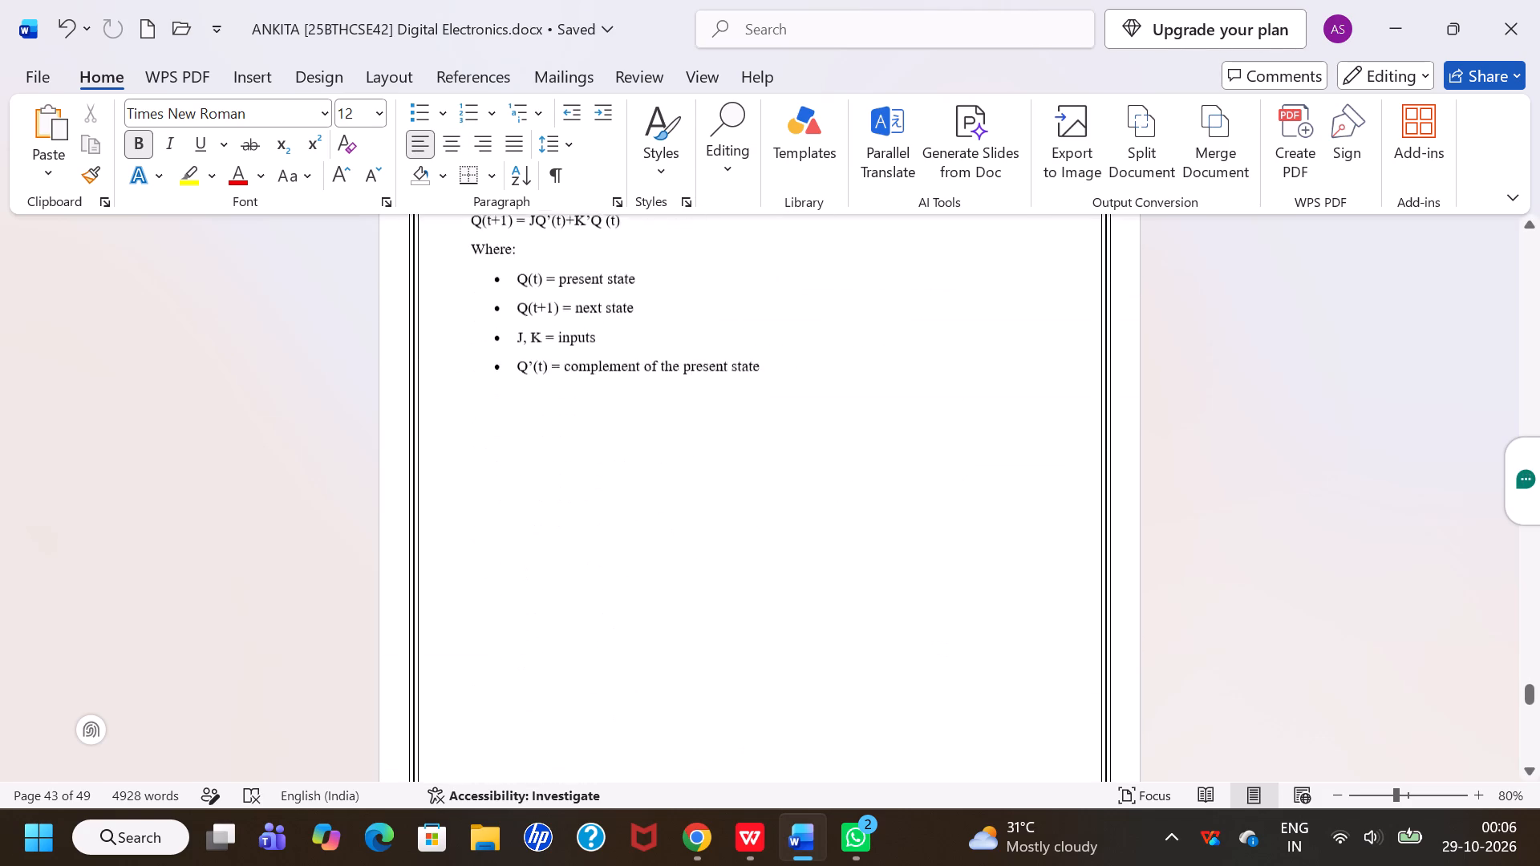
scroll(795, 498, "down", 3)
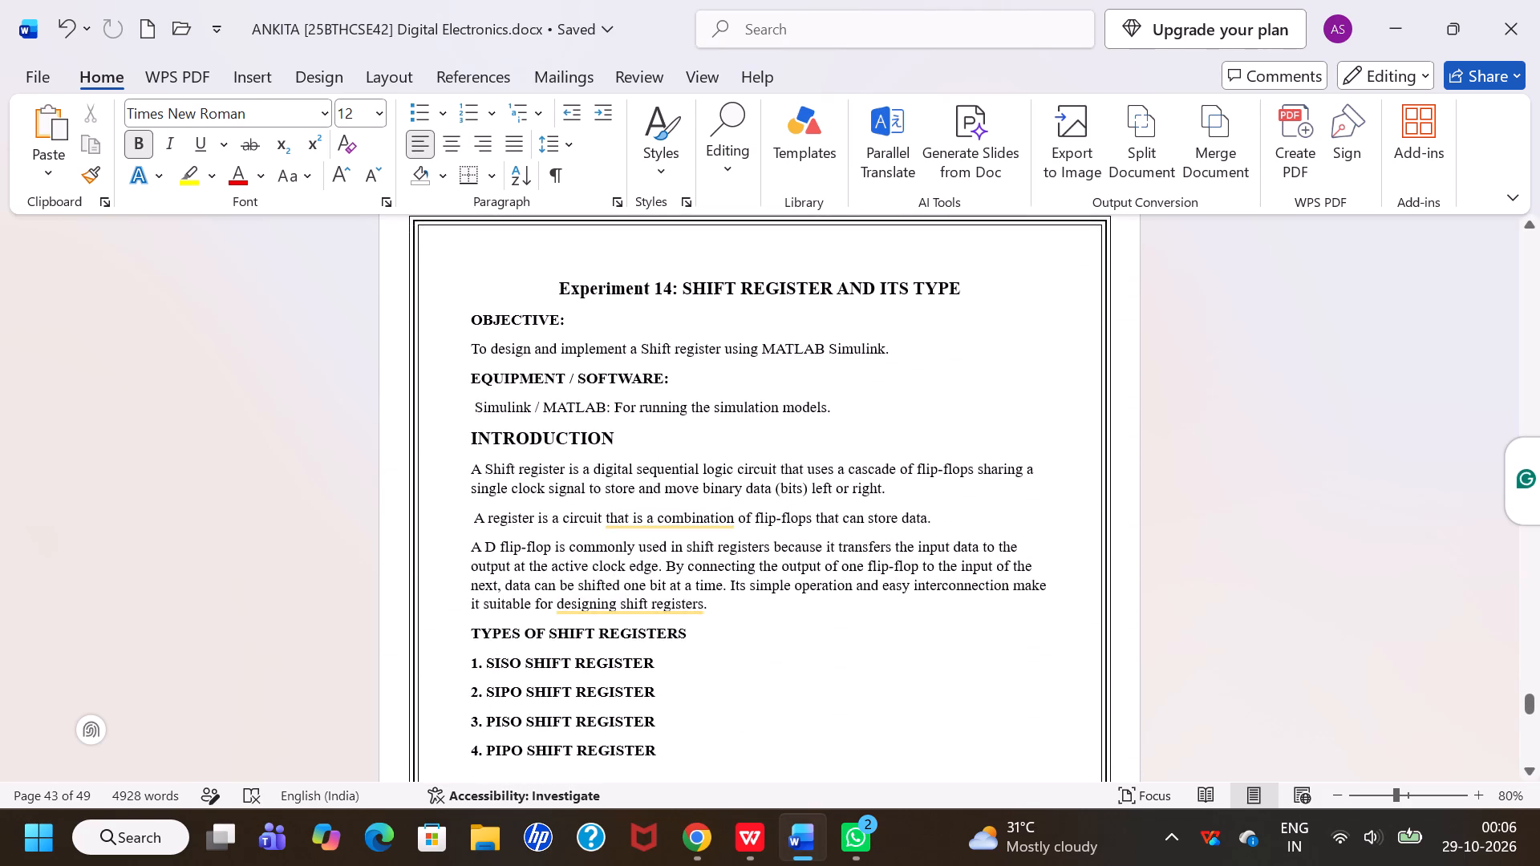
scroll(795, 498, "down", 4)
scroll(795, 498, "up", 3)
scroll(795, 498, "down", 1)
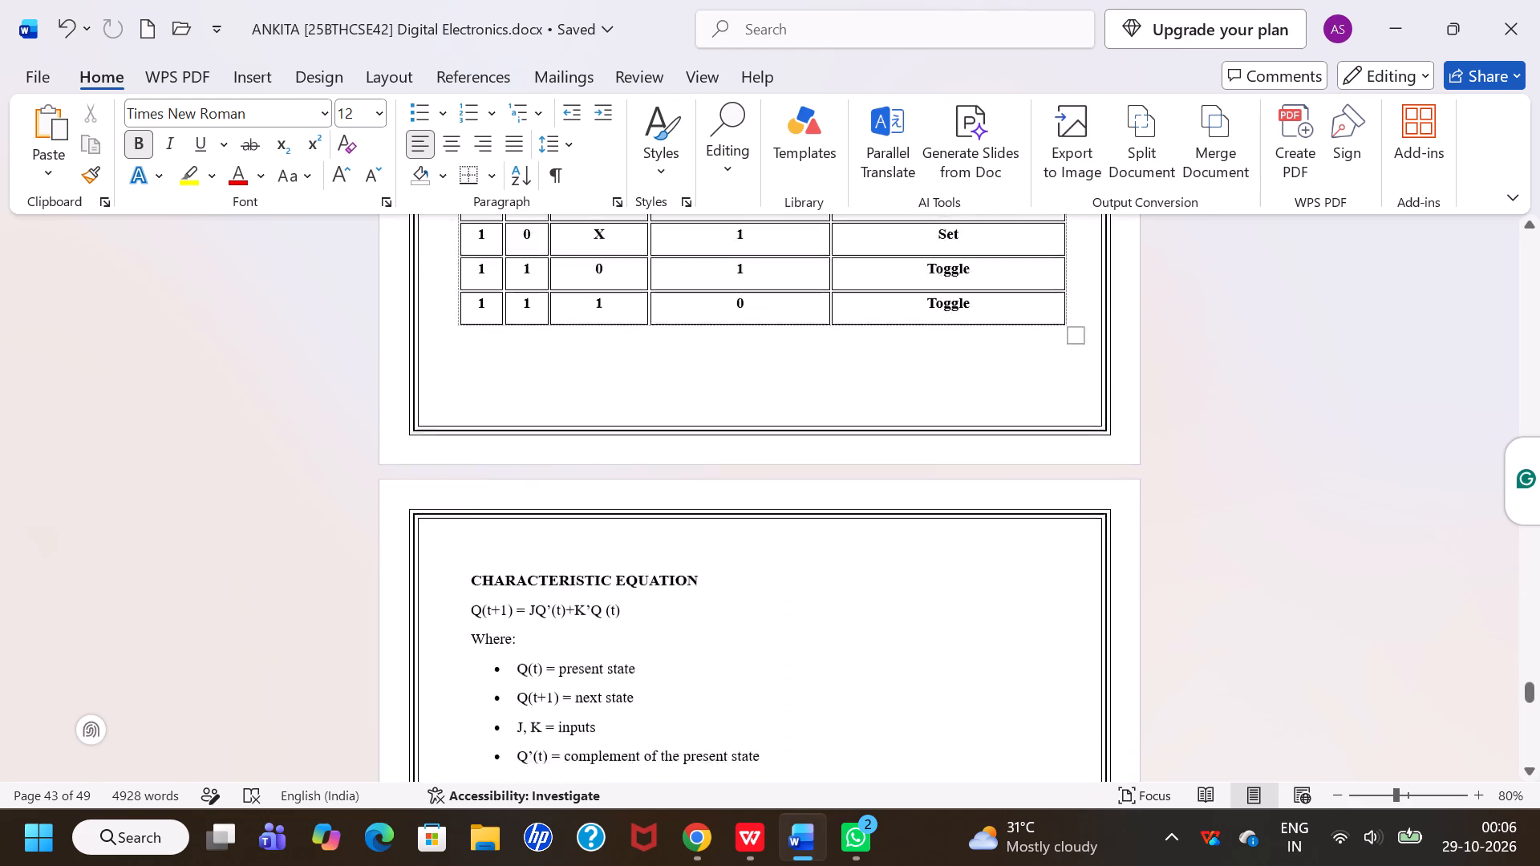
scroll(795, 498, "down", 5)
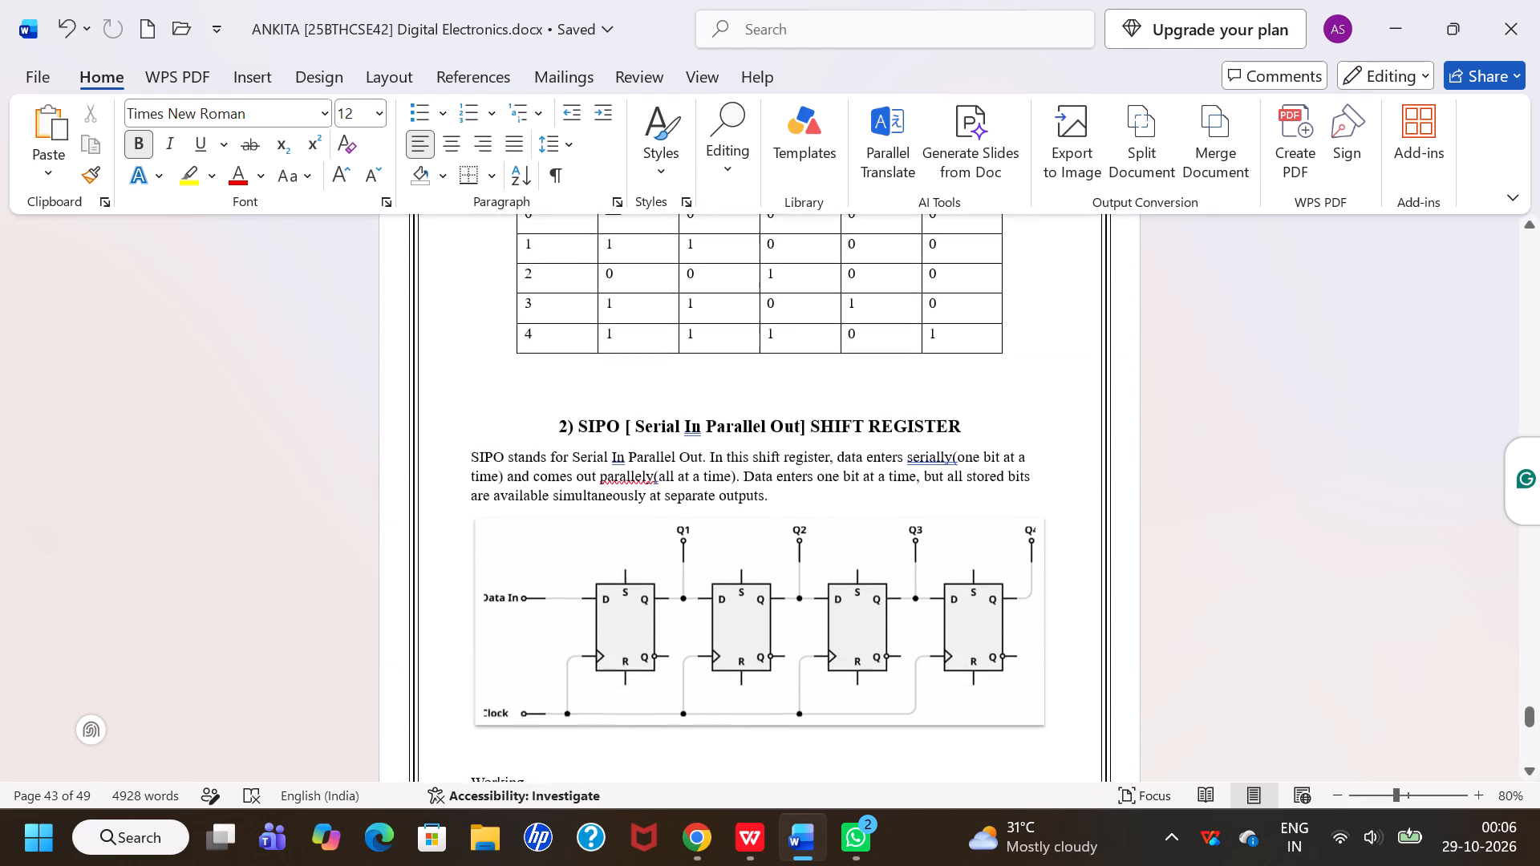
scroll(795, 498, "down", 4)
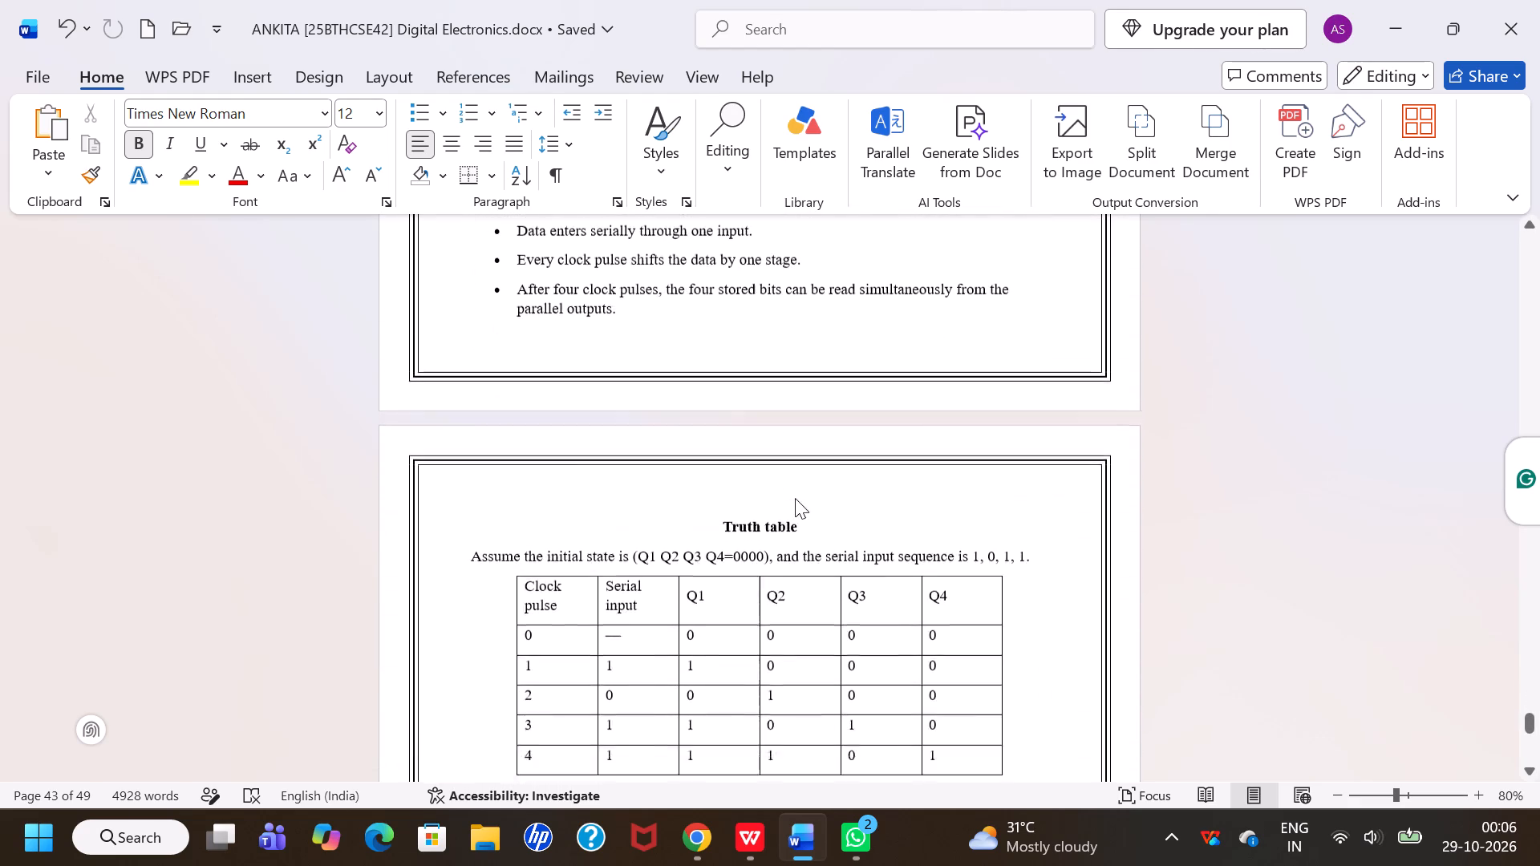
scroll(795, 498, "down", 6)
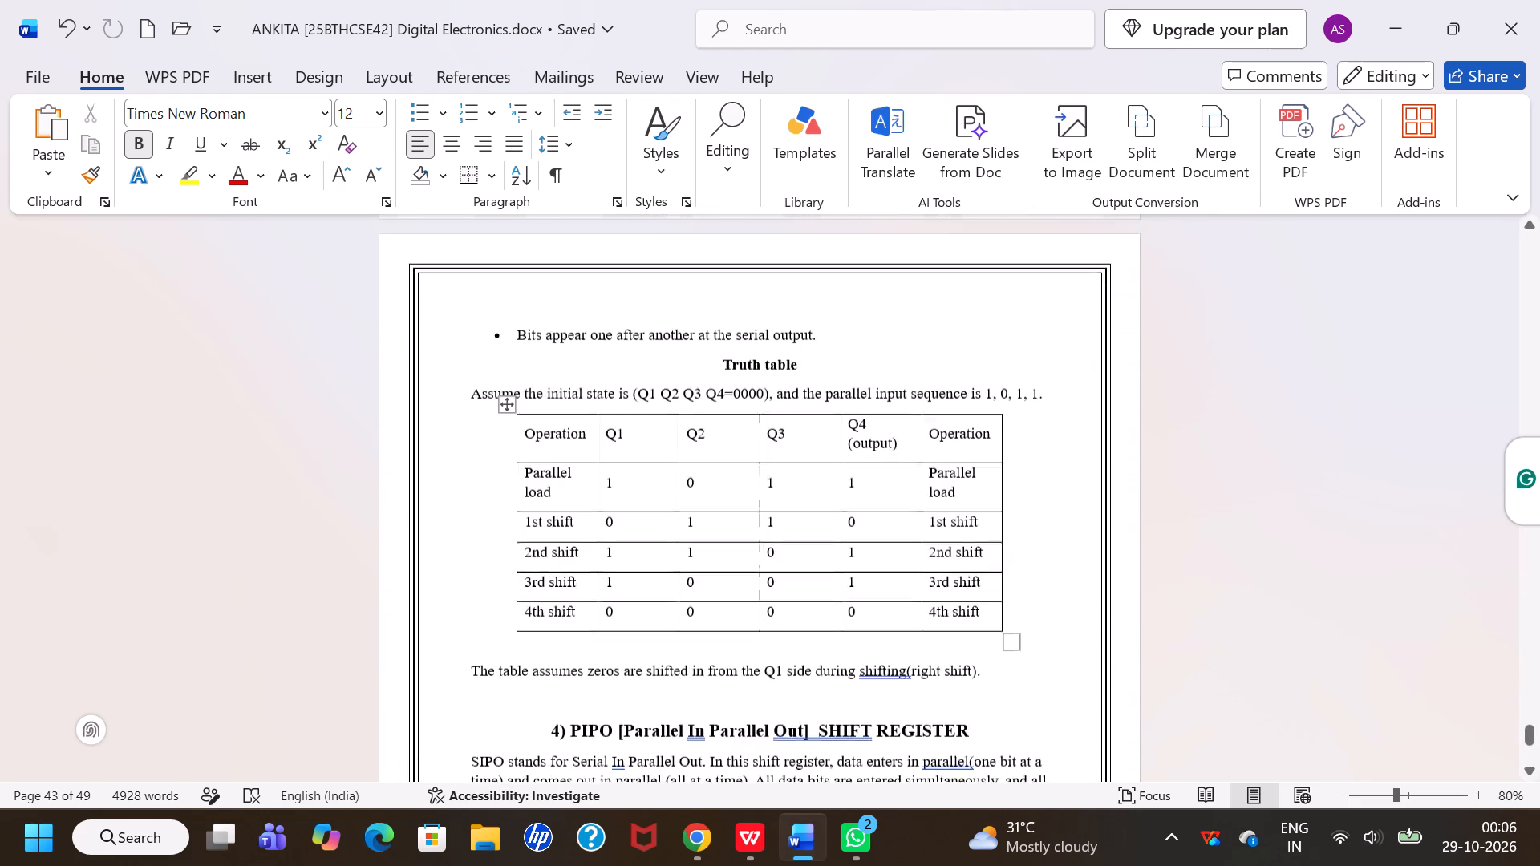
scroll(795, 498, "down", 5)
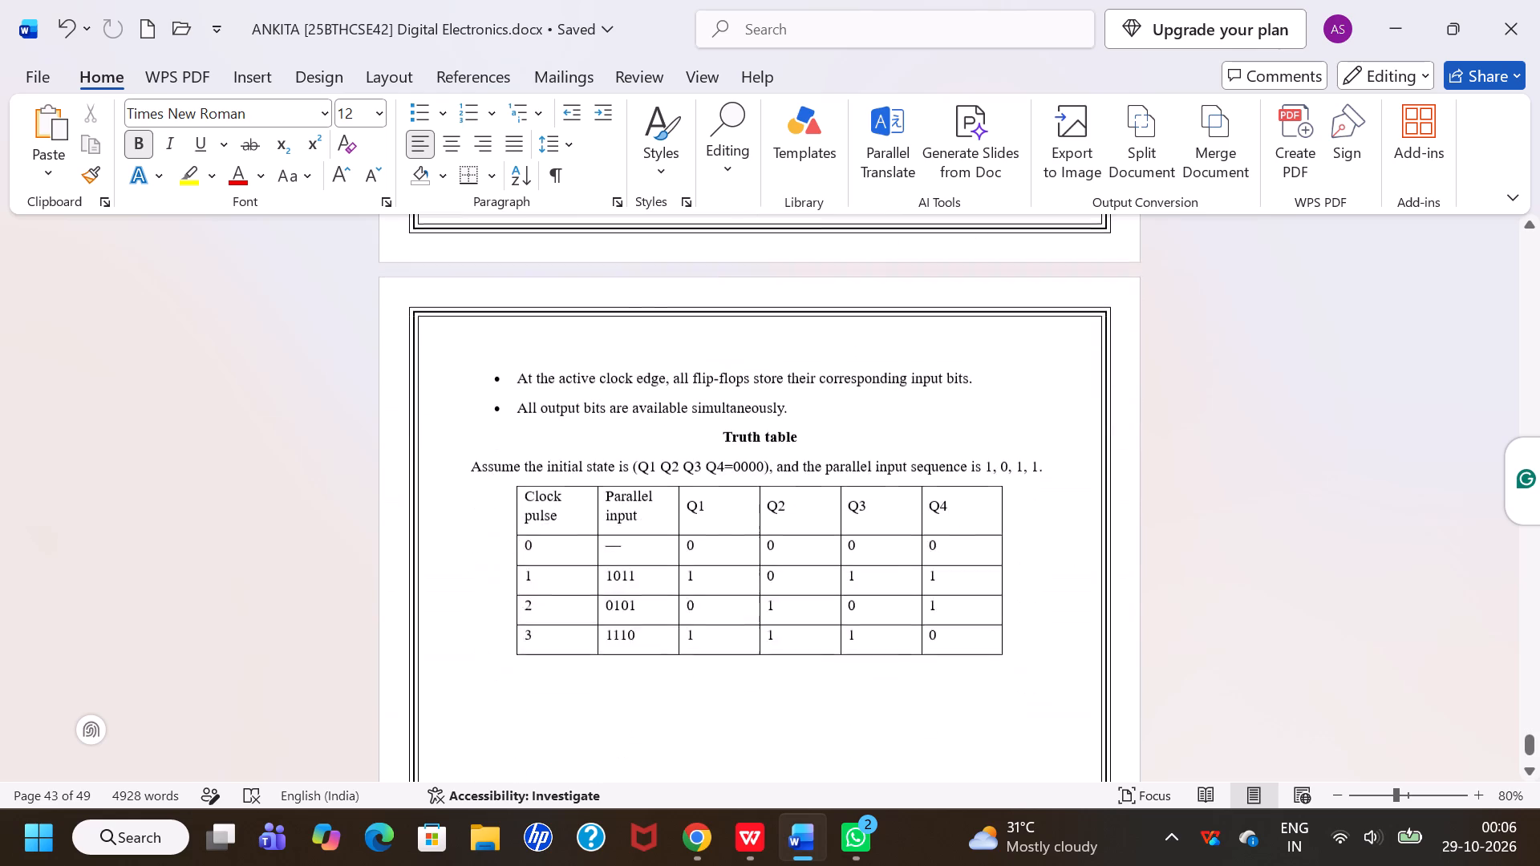
scroll(795, 498, "down", 3)
Complete the page range in the index table's "SHIFT REGISTER AND ITS TYPE" row with the end page 45.
scroll(795, 498, "up", 11)
scroll(795, 498, "up", 20)
scroll(795, 498, "up", 20)
scroll(795, 498, "up", 20)
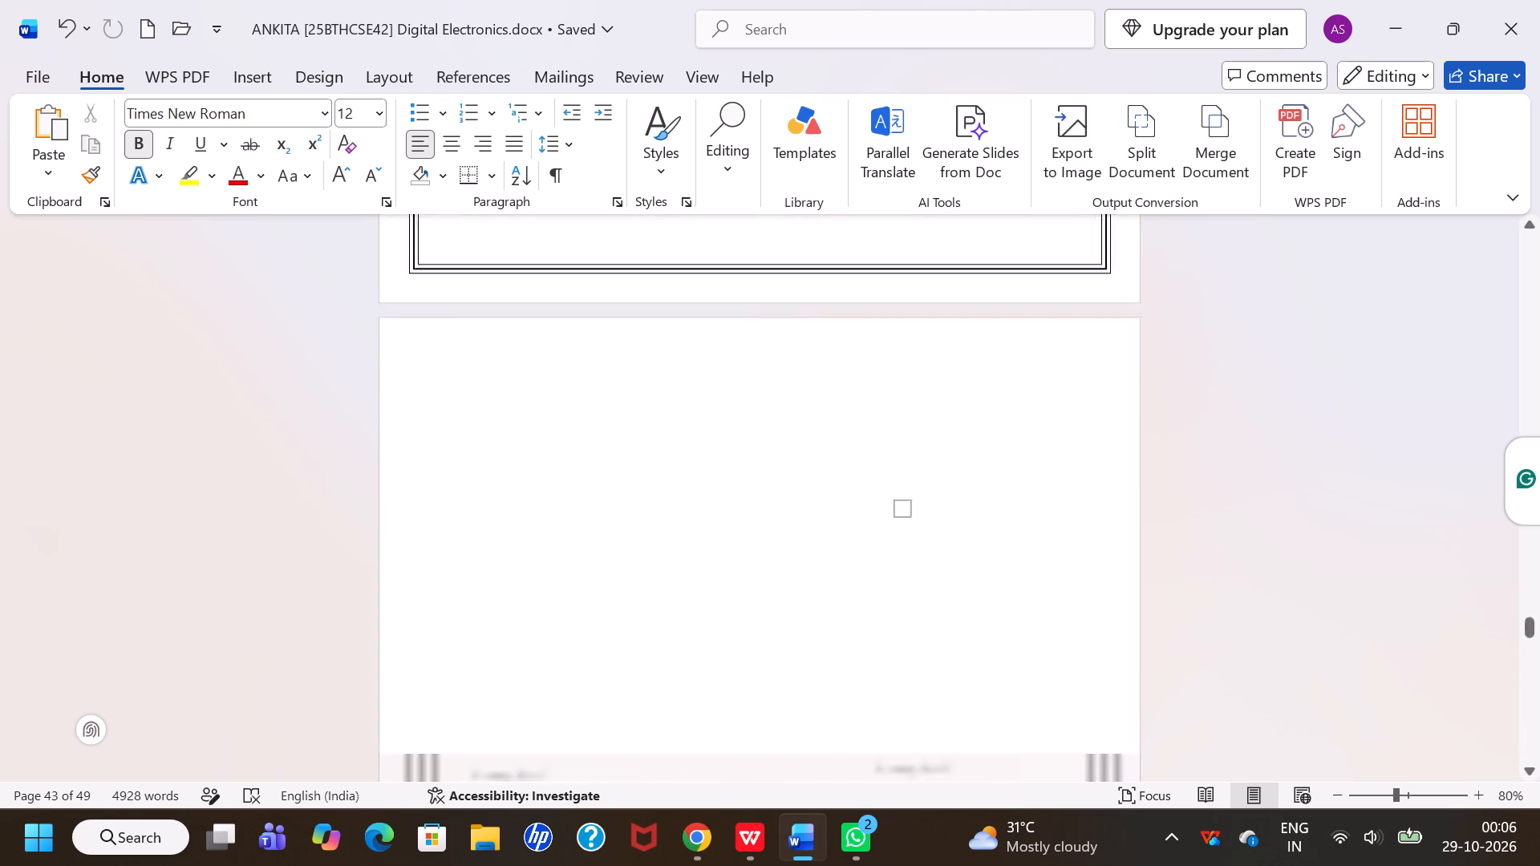
scroll(795, 498, "up", 20)
scroll(795, 498, "up", 20)
scroll(795, 498, "up", 20)
scroll(795, 498, "up", 14)
scroll(795, 498, "down", 3)
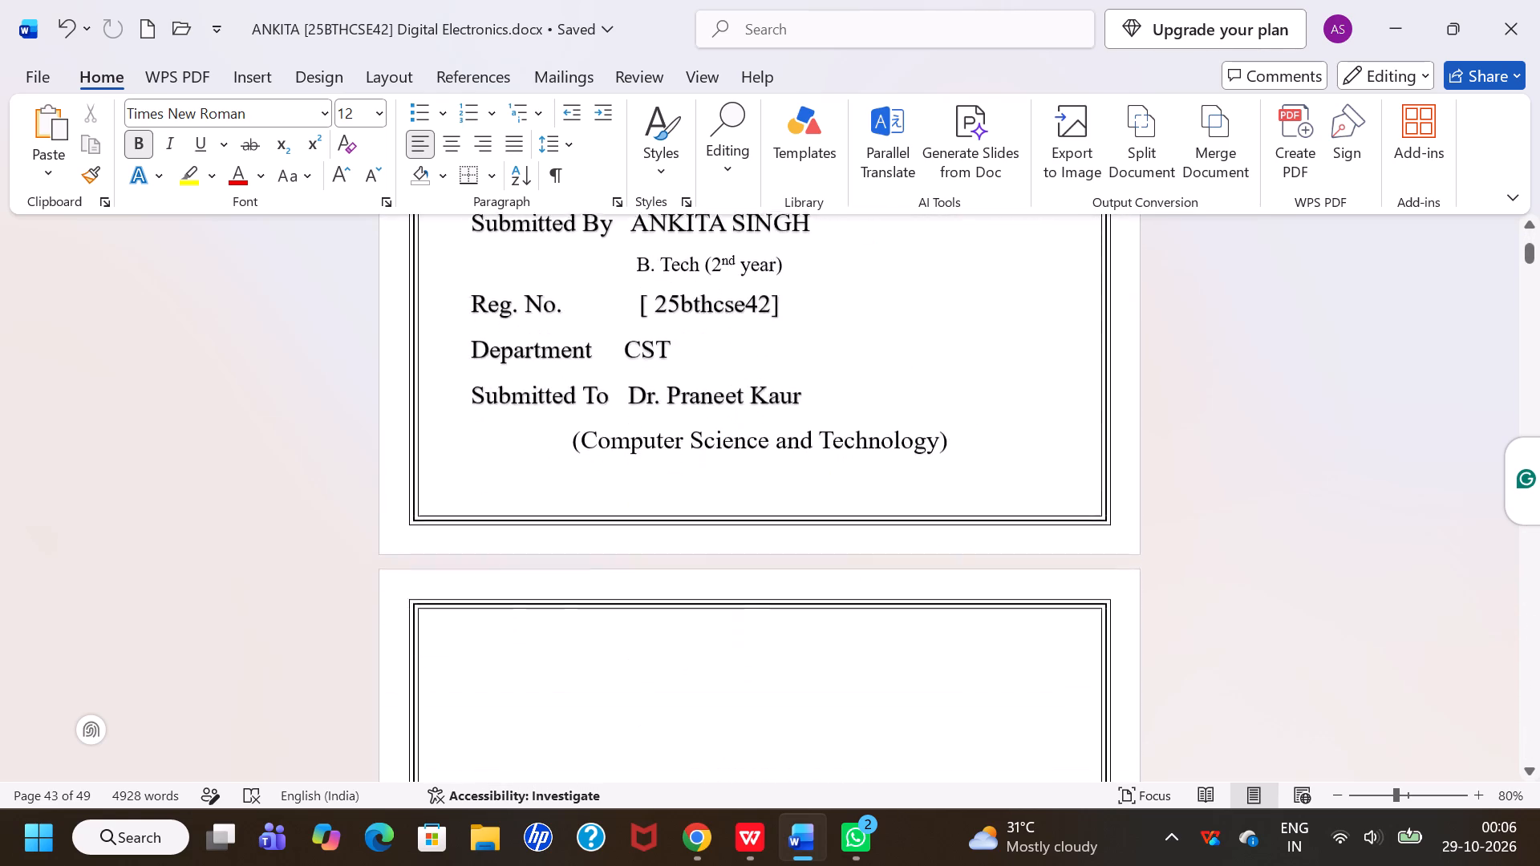
scroll(795, 498, "down", 4)
scroll(795, 498, "up", 1)
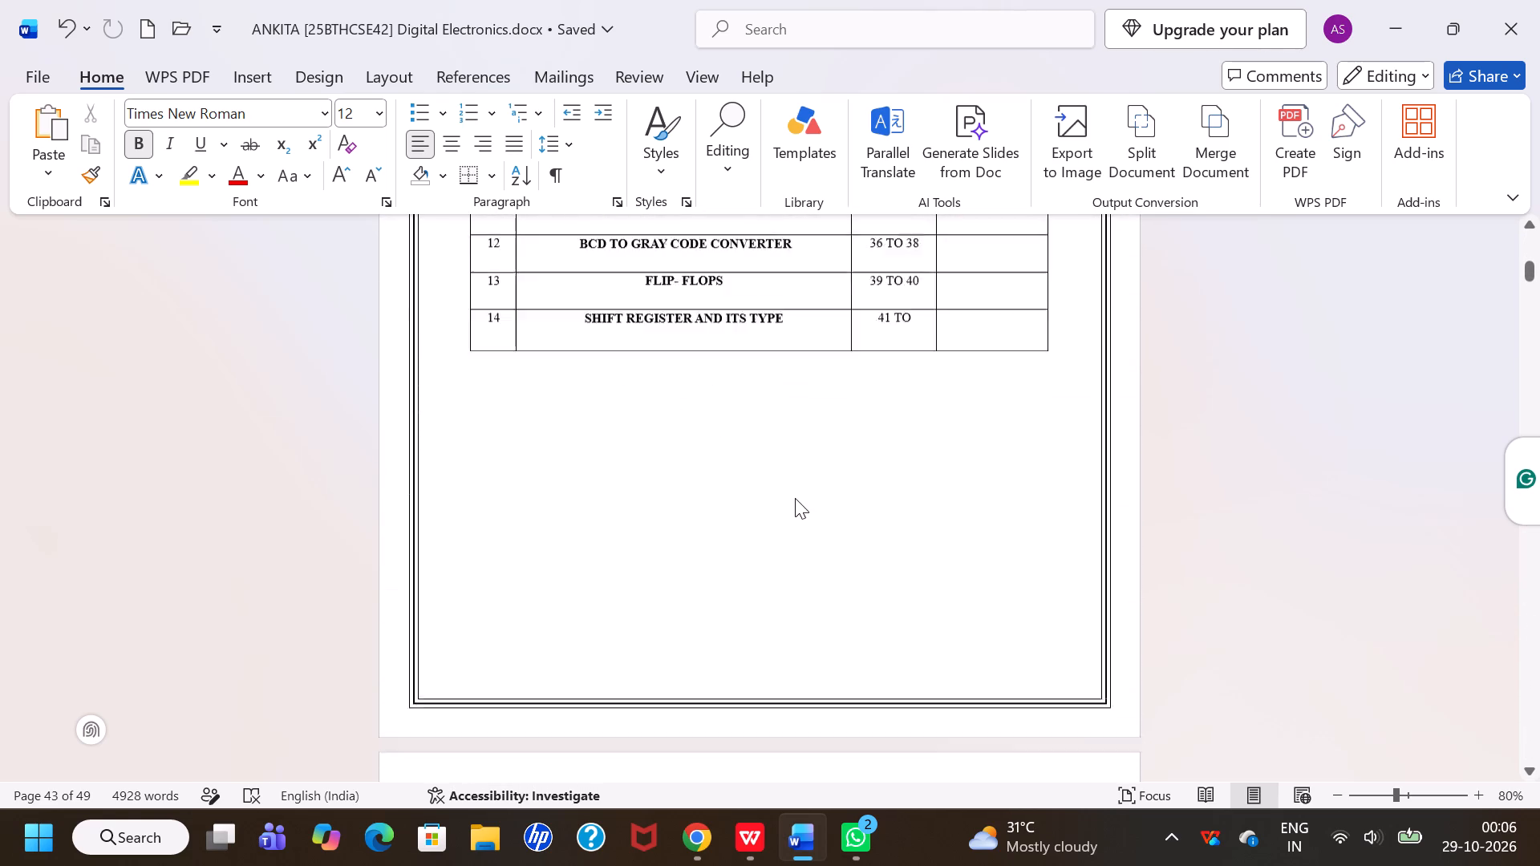
scroll(795, 498, "up", 1)
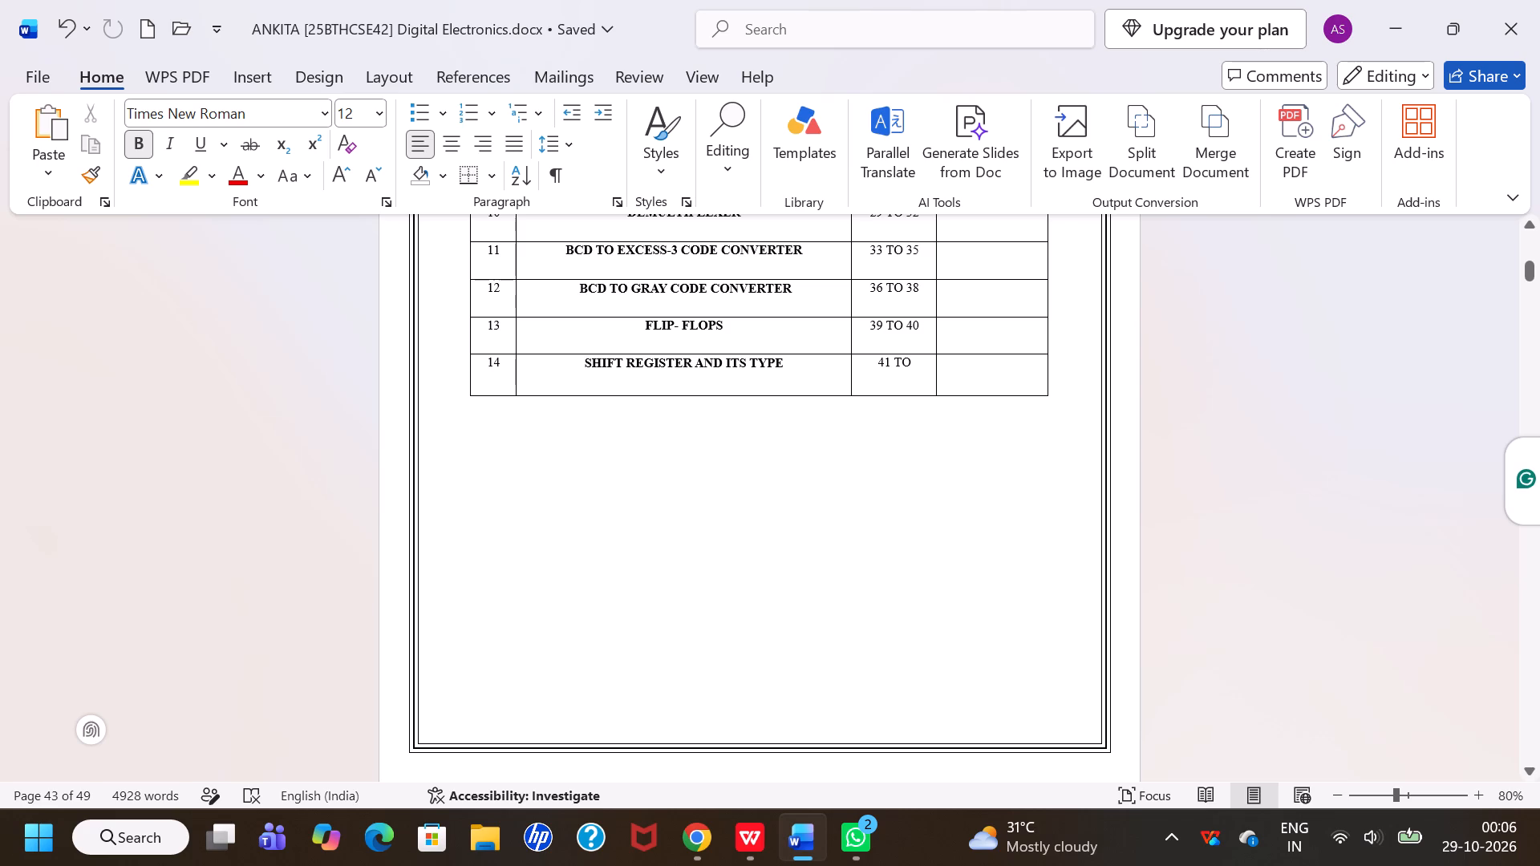
left_click(920, 371)
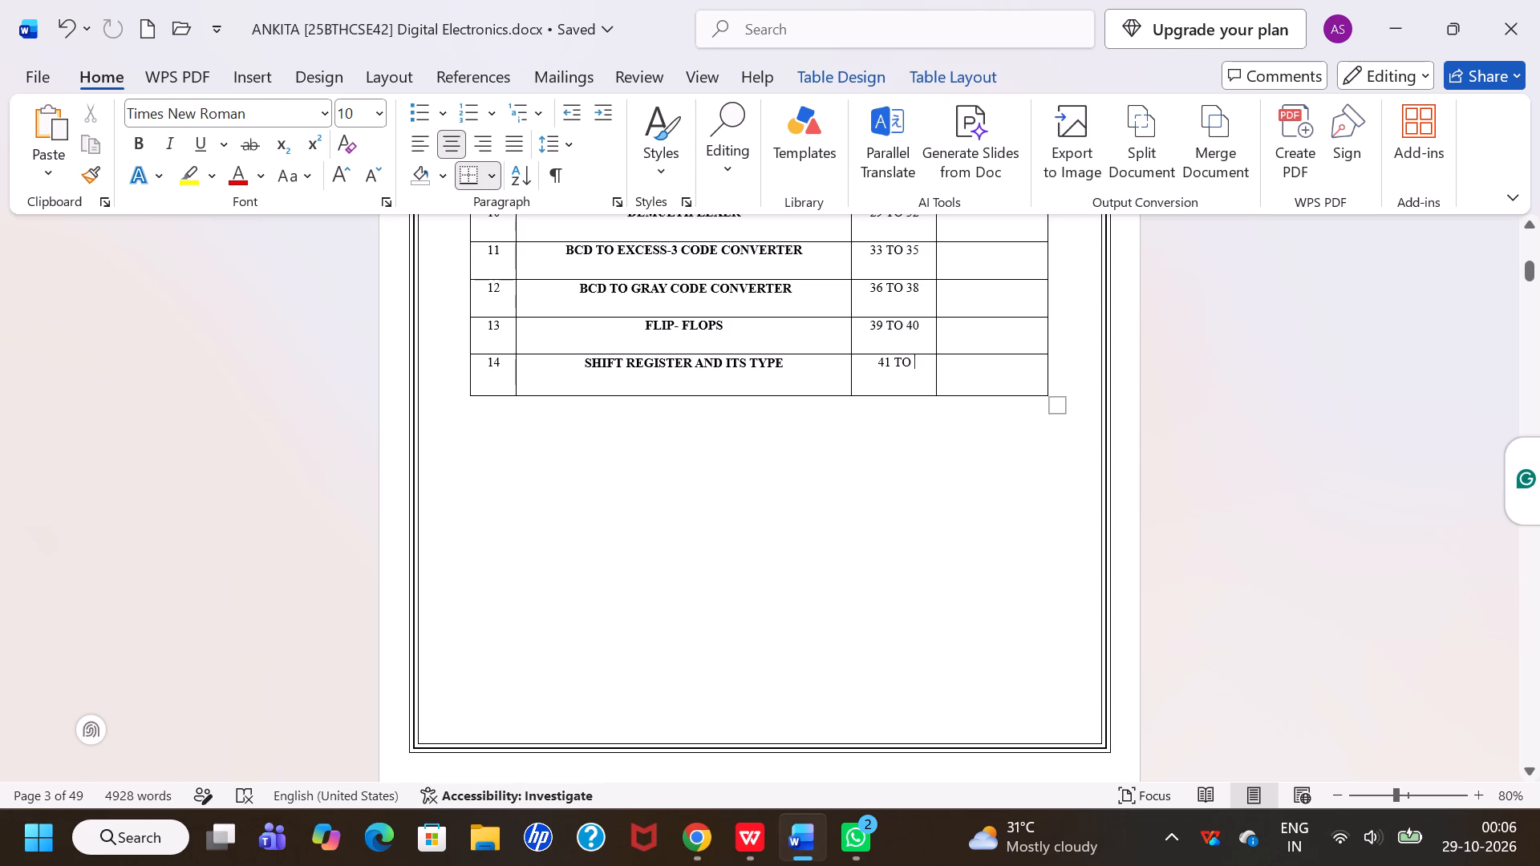
type("45")
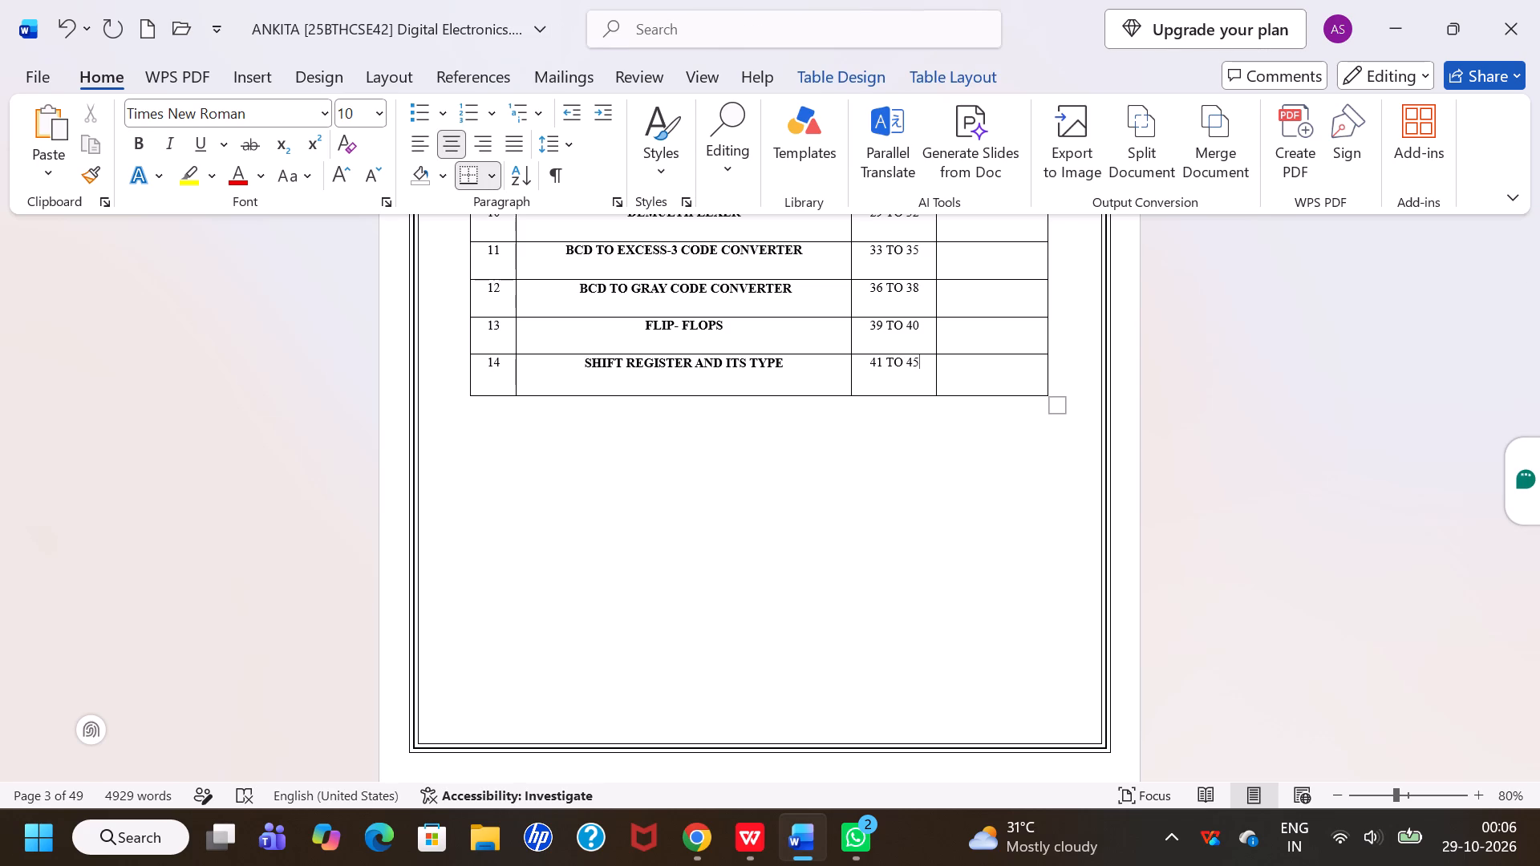
Review all serial numbers, titles and page ranges in the index table, along with the neighbouring pages.
scroll(920, 371, "up", 1)
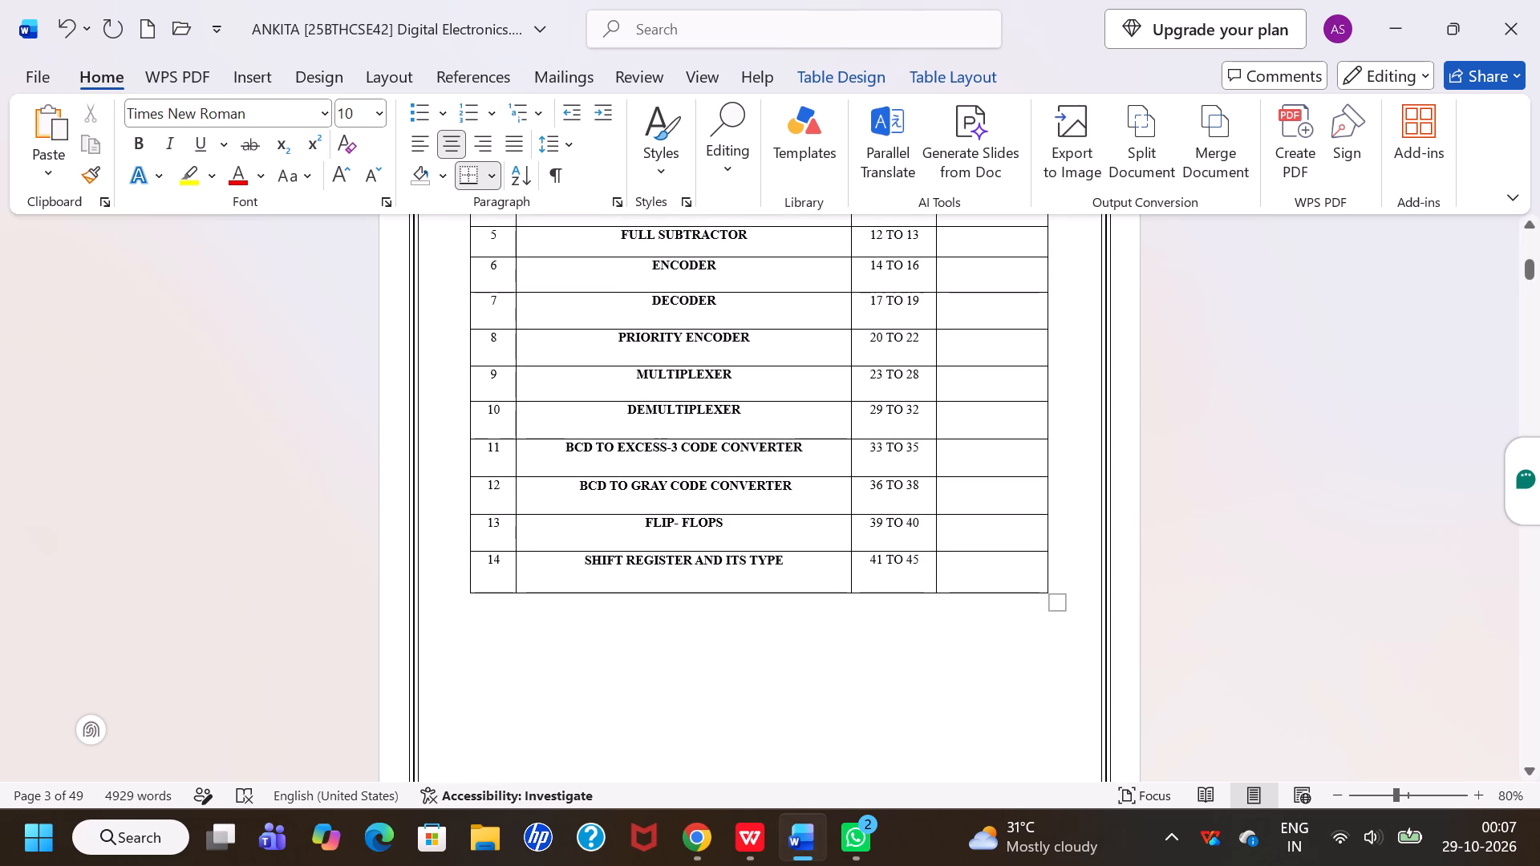
scroll(920, 371, "up", 2)
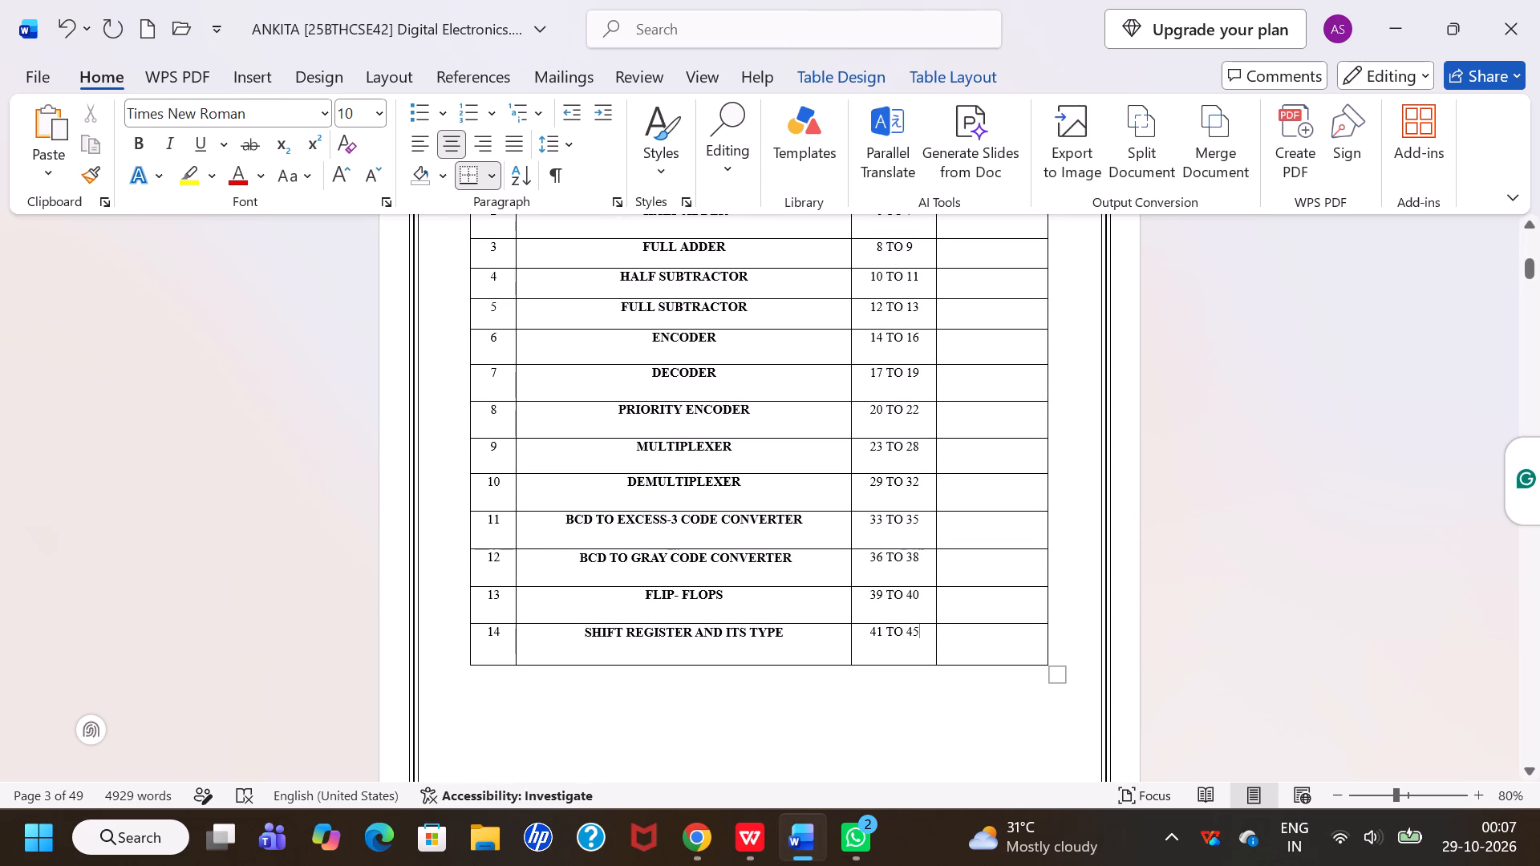
scroll(920, 371, "up", 1)
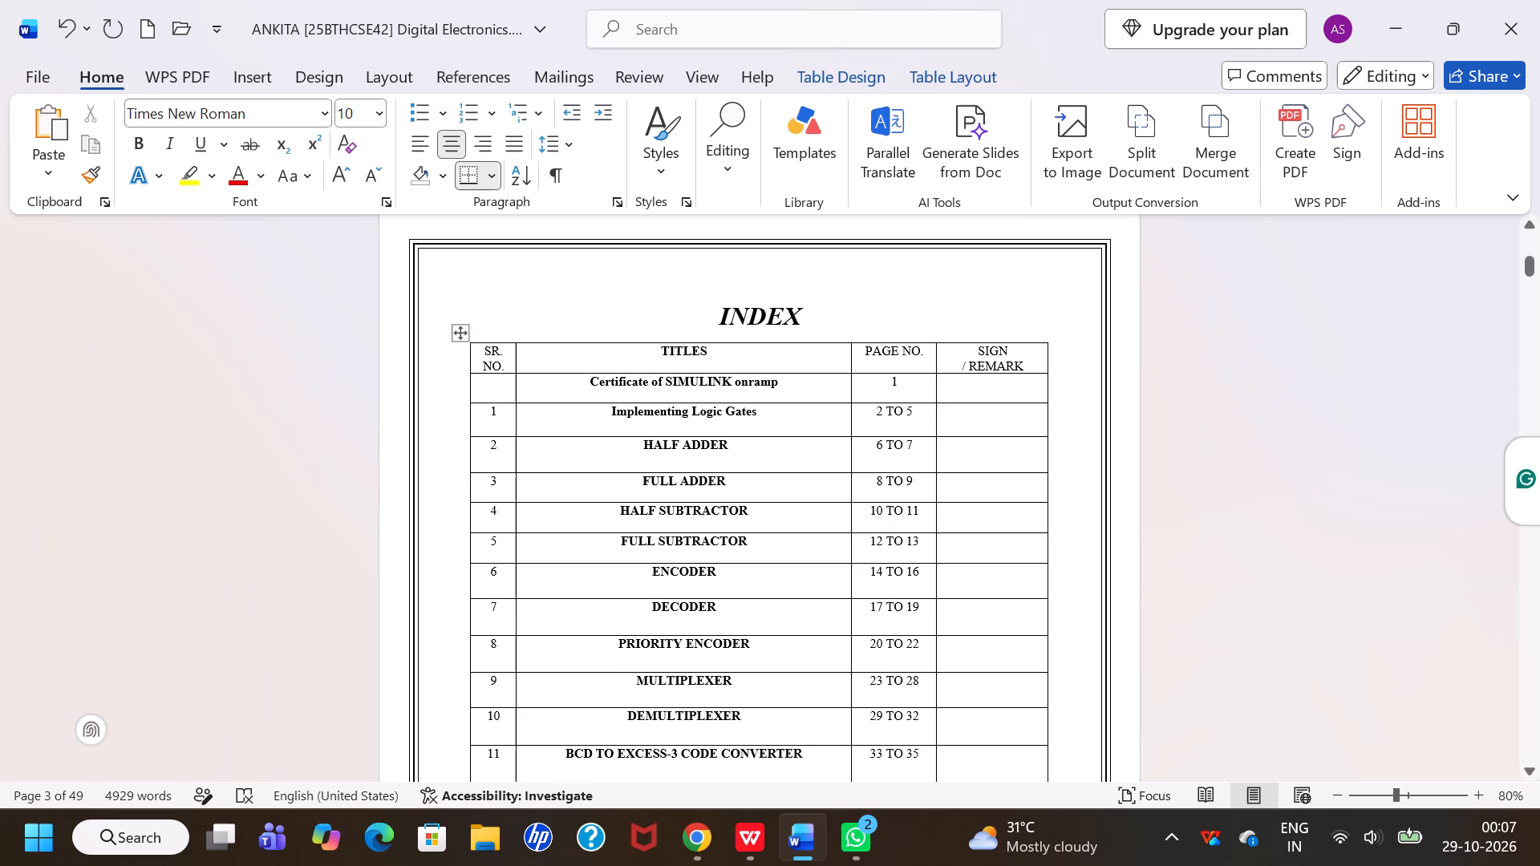
scroll(920, 371, "down", 4)
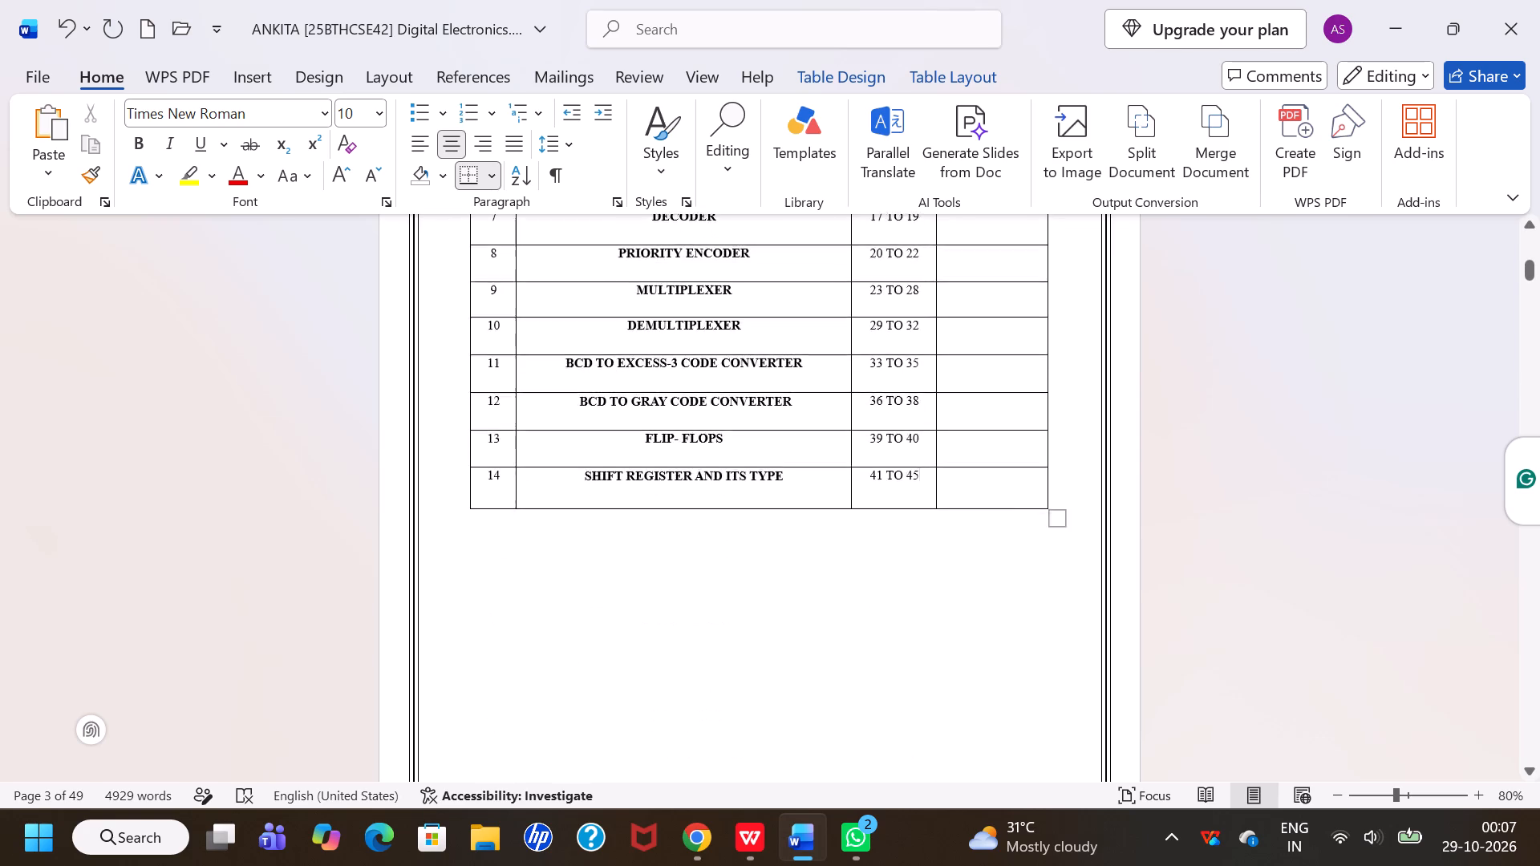
scroll(920, 371, "down", 2)
scroll(920, 371, "up", 7)
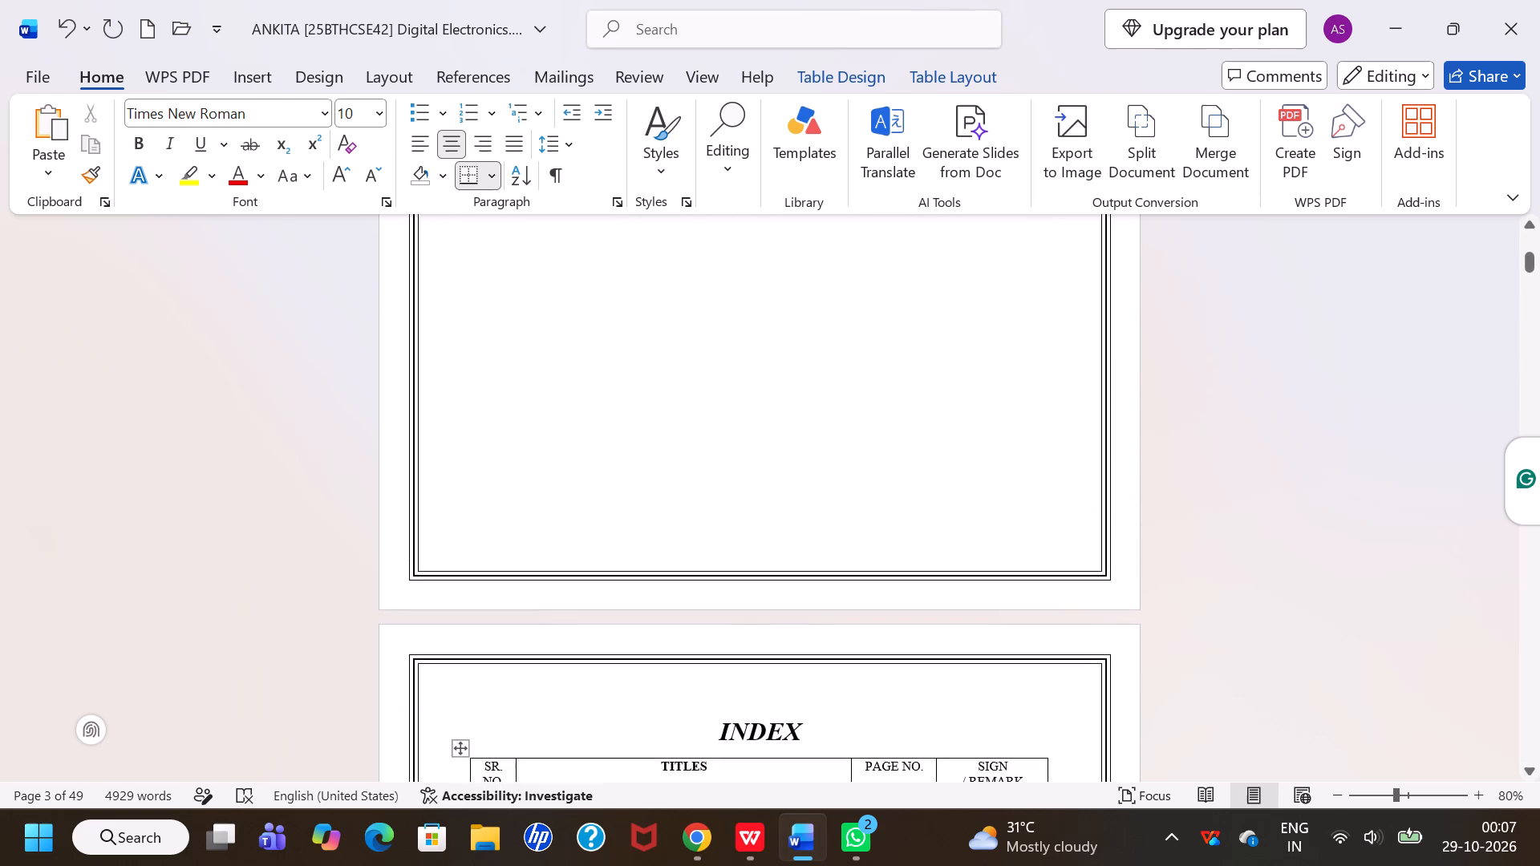
scroll(920, 371, "up", 2)
scroll(920, 371, "down", 6)
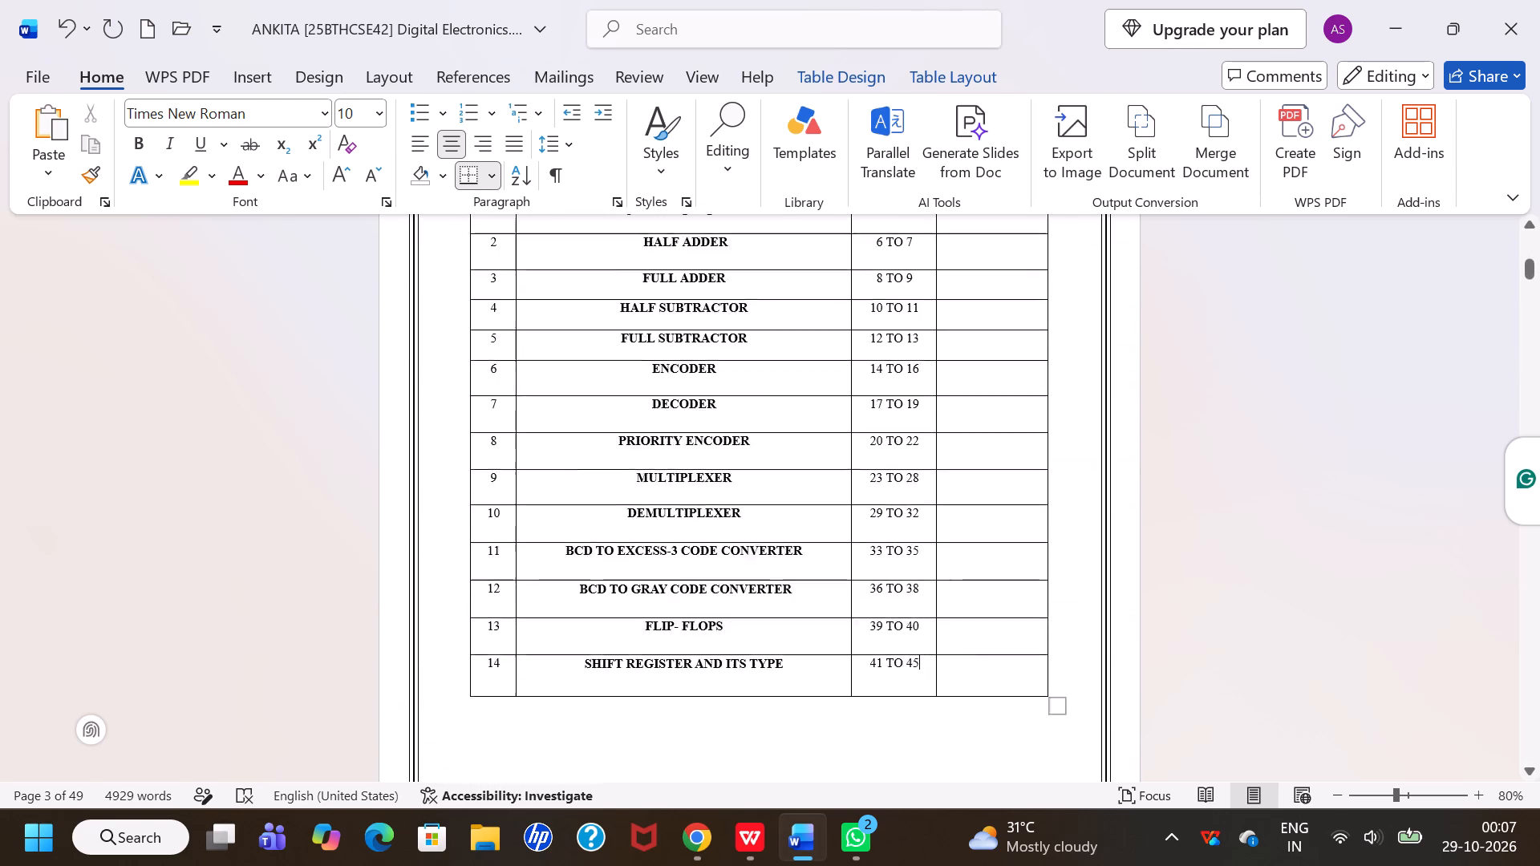
scroll(920, 371, "down", 5)
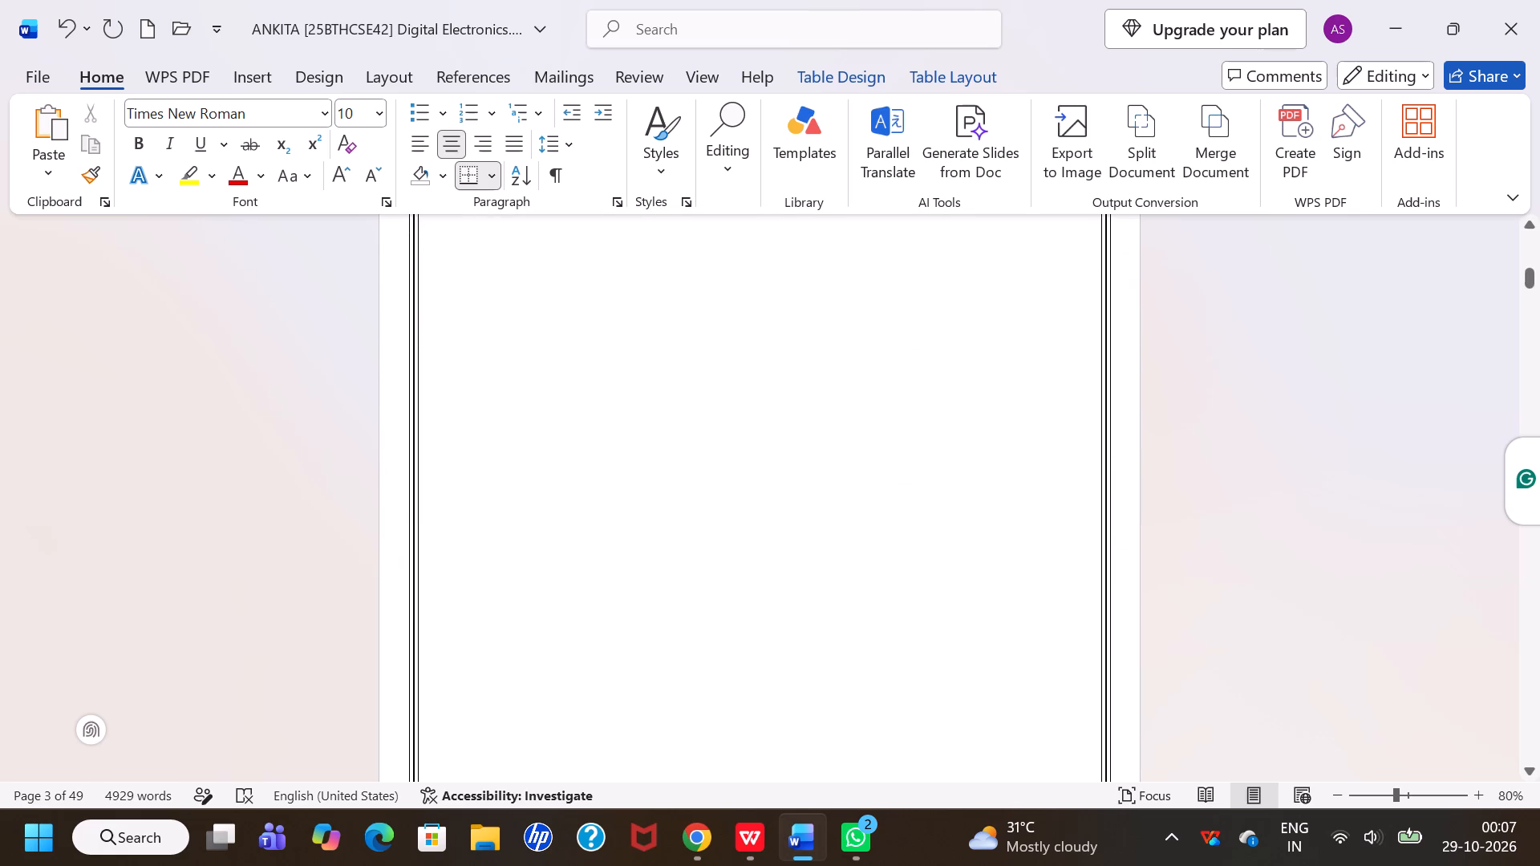
scroll(844, 452, "down", 7)
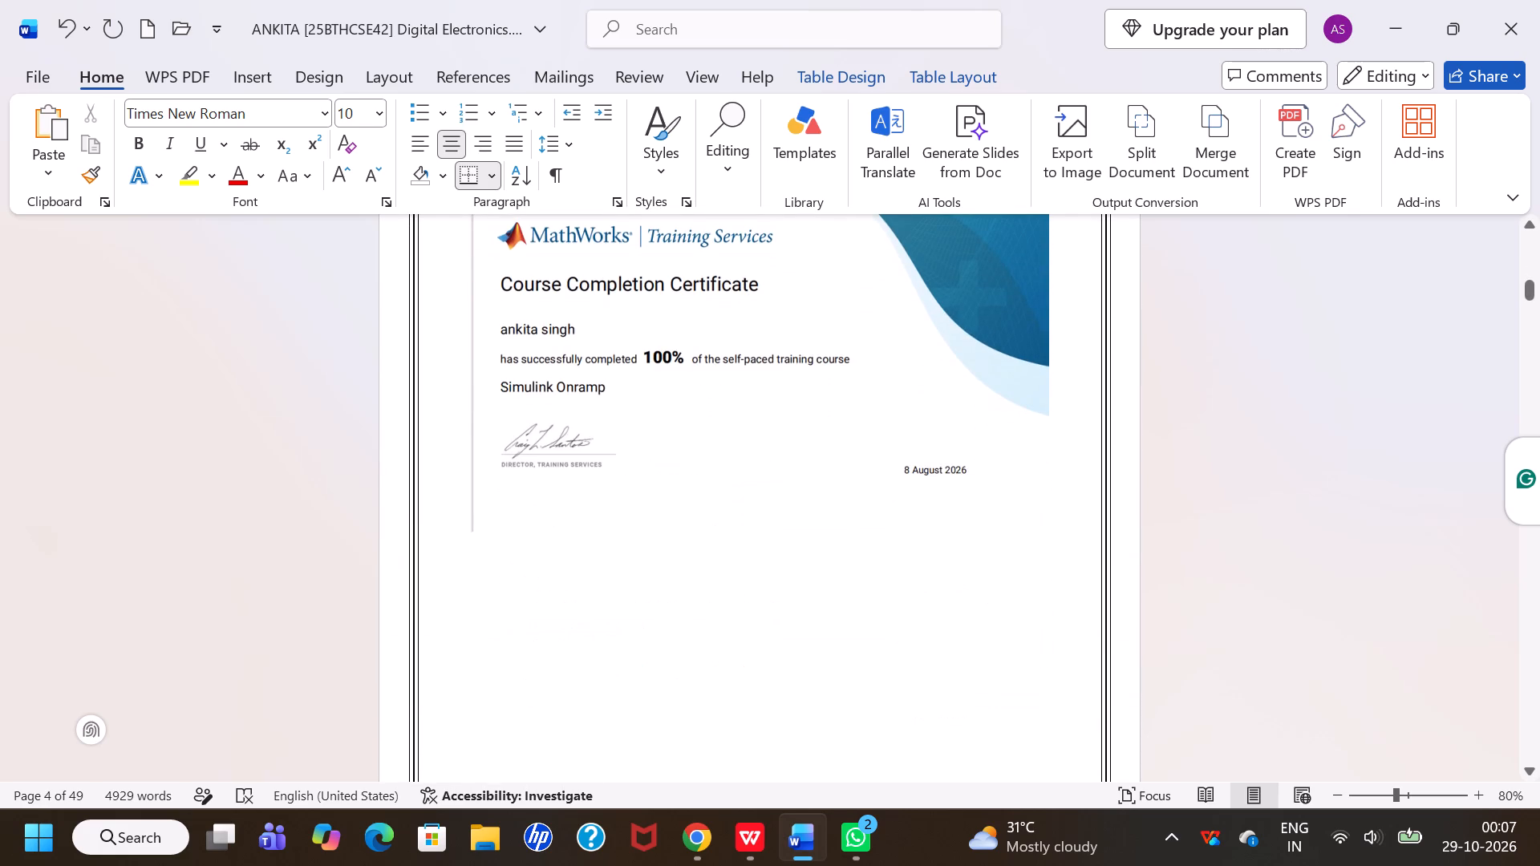
scroll(844, 452, "up", 6)
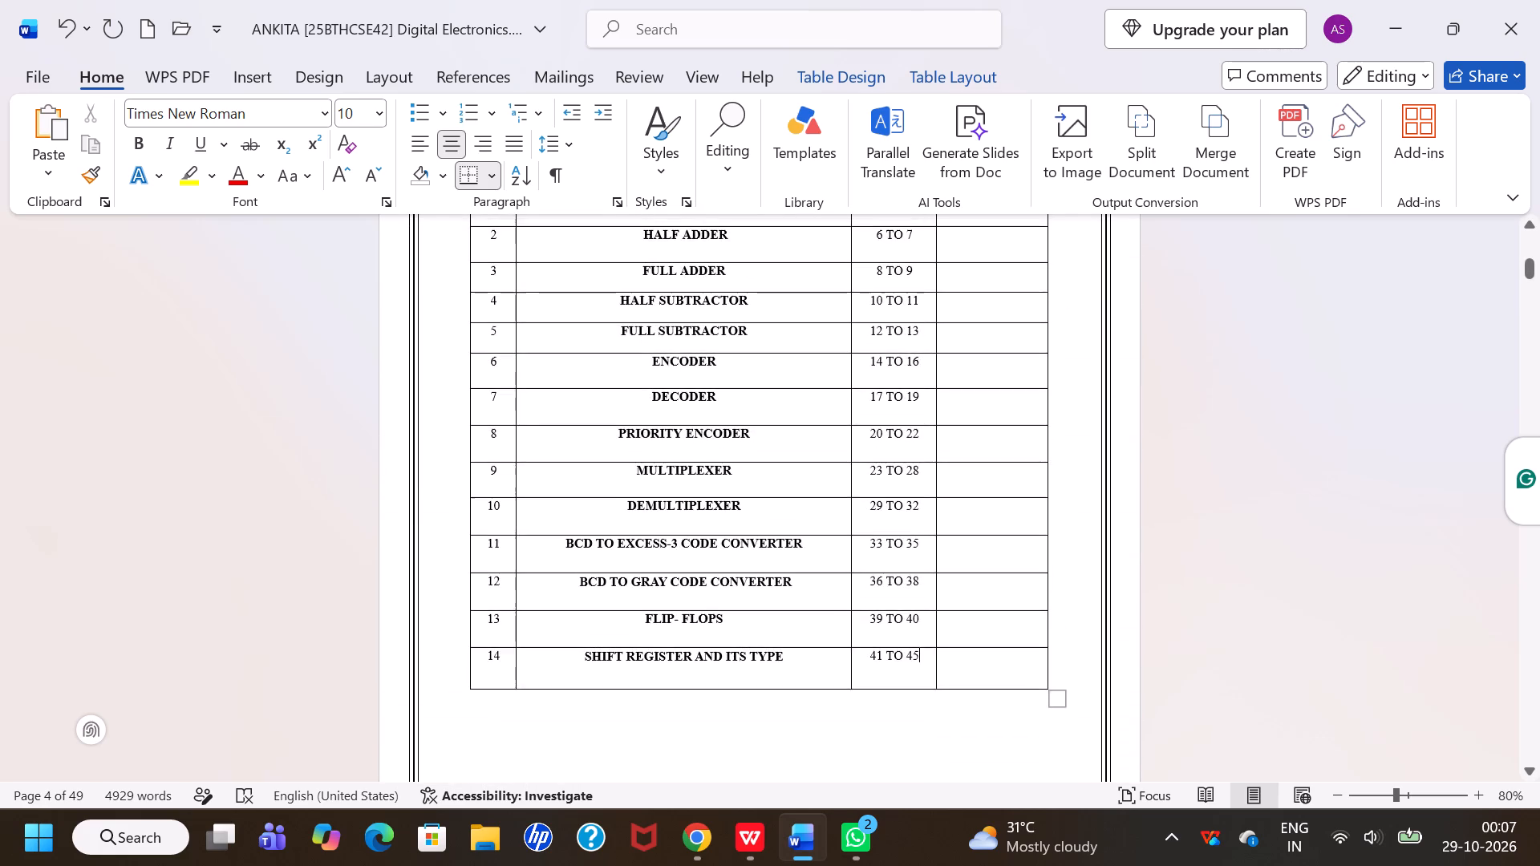
scroll(844, 452, "up", 2)
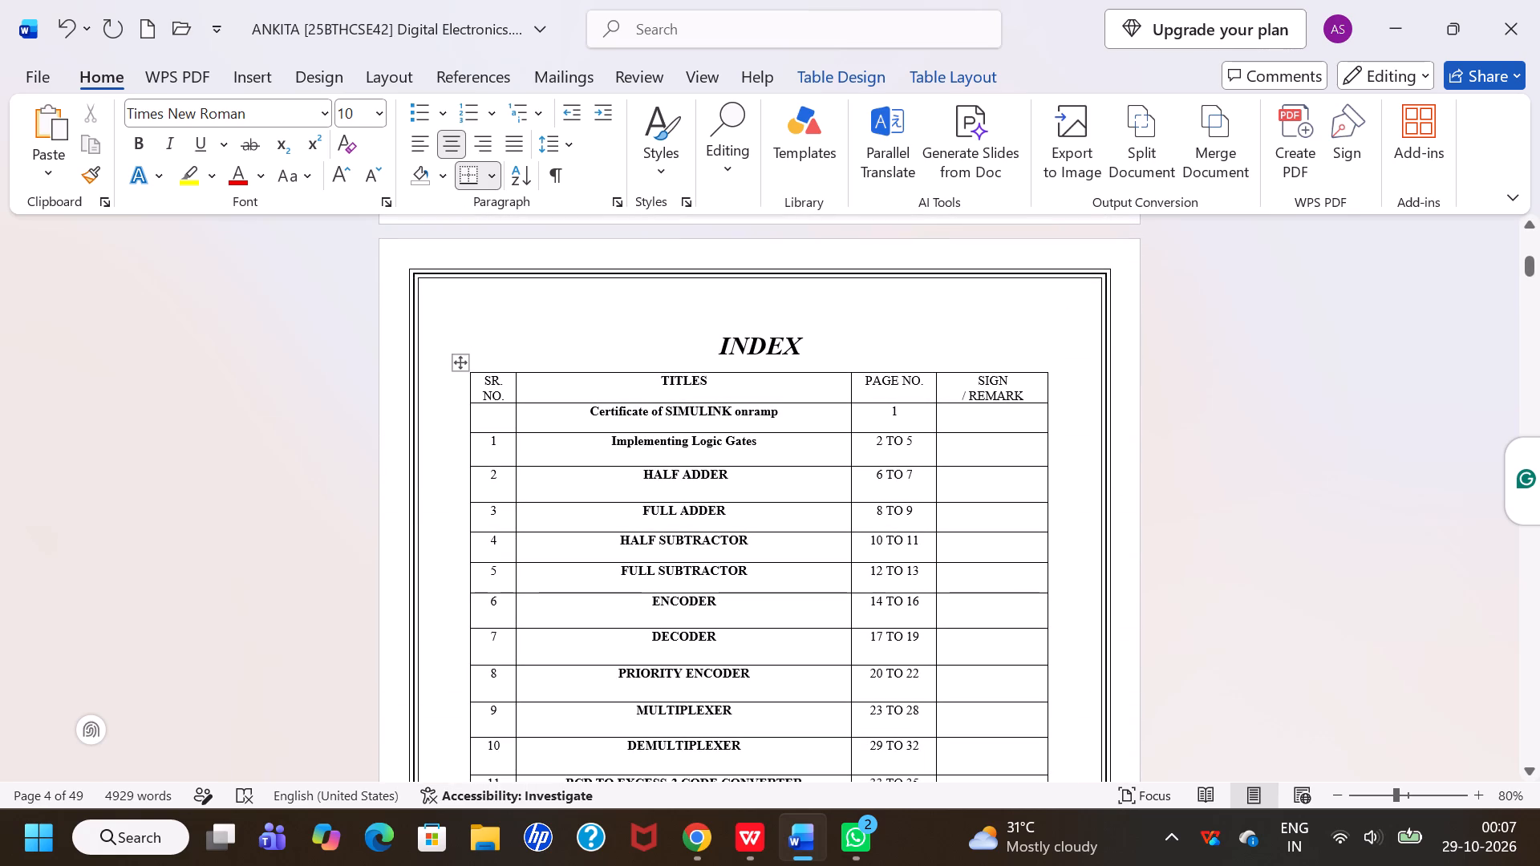
Save the document with the completed index table.
key("ctrl+s")
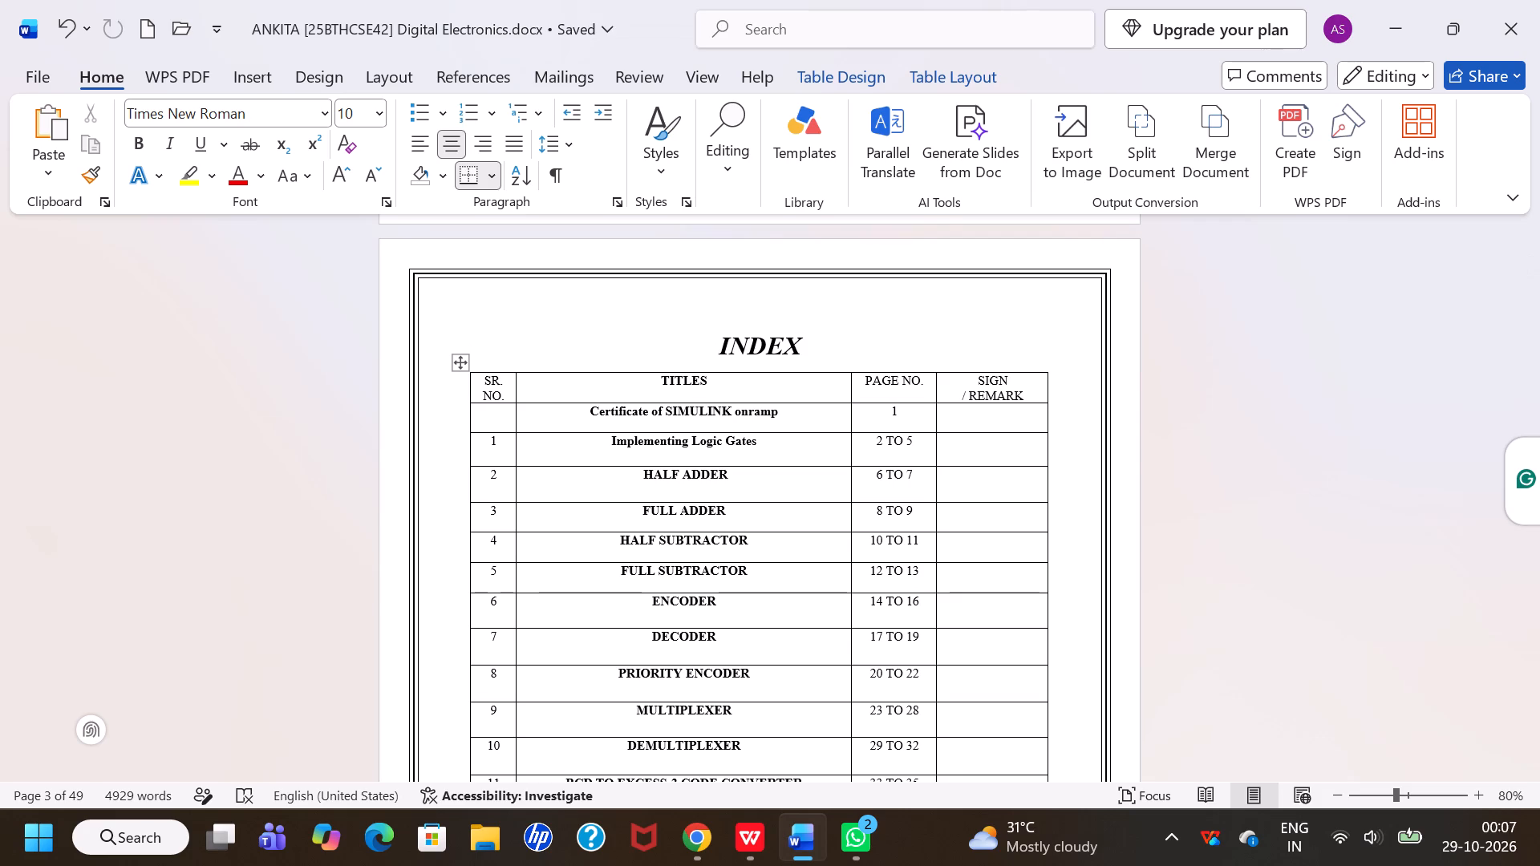
Copy the heading "LOGIC GATE SIMULATION FOR BCD TO GRAY CODE CONVERTER IN MATLAB SIMULINK" from the BCD to Gray code converter section.
scroll(844, 452, "down", 16)
scroll(844, 452, "down", 8)
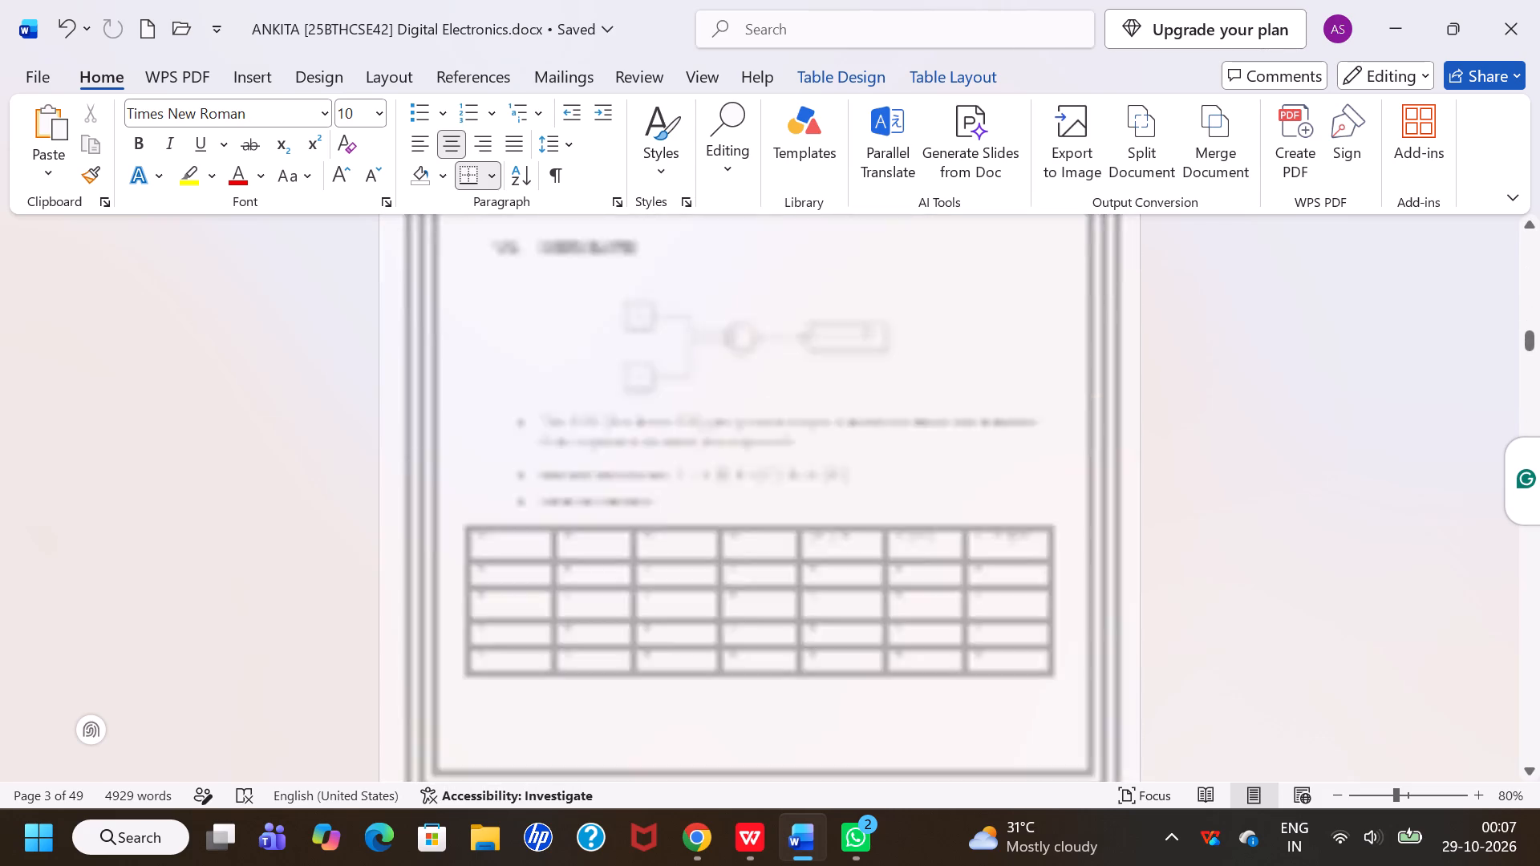
scroll(844, 452, "down", 17)
scroll(844, 452, "down", 8)
scroll(844, 452, "up", 3)
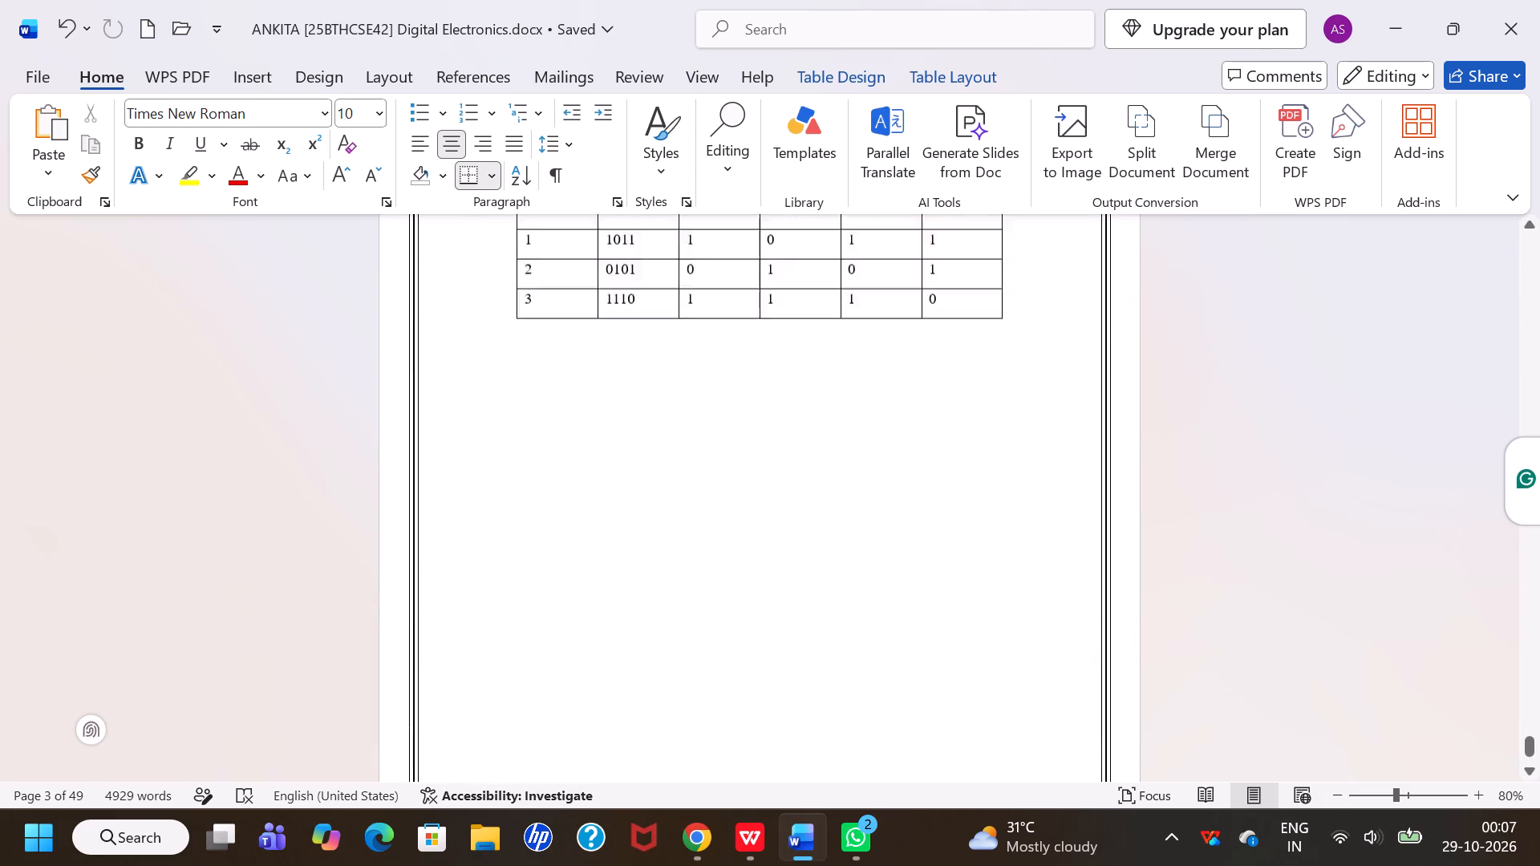
scroll(844, 452, "up", 11)
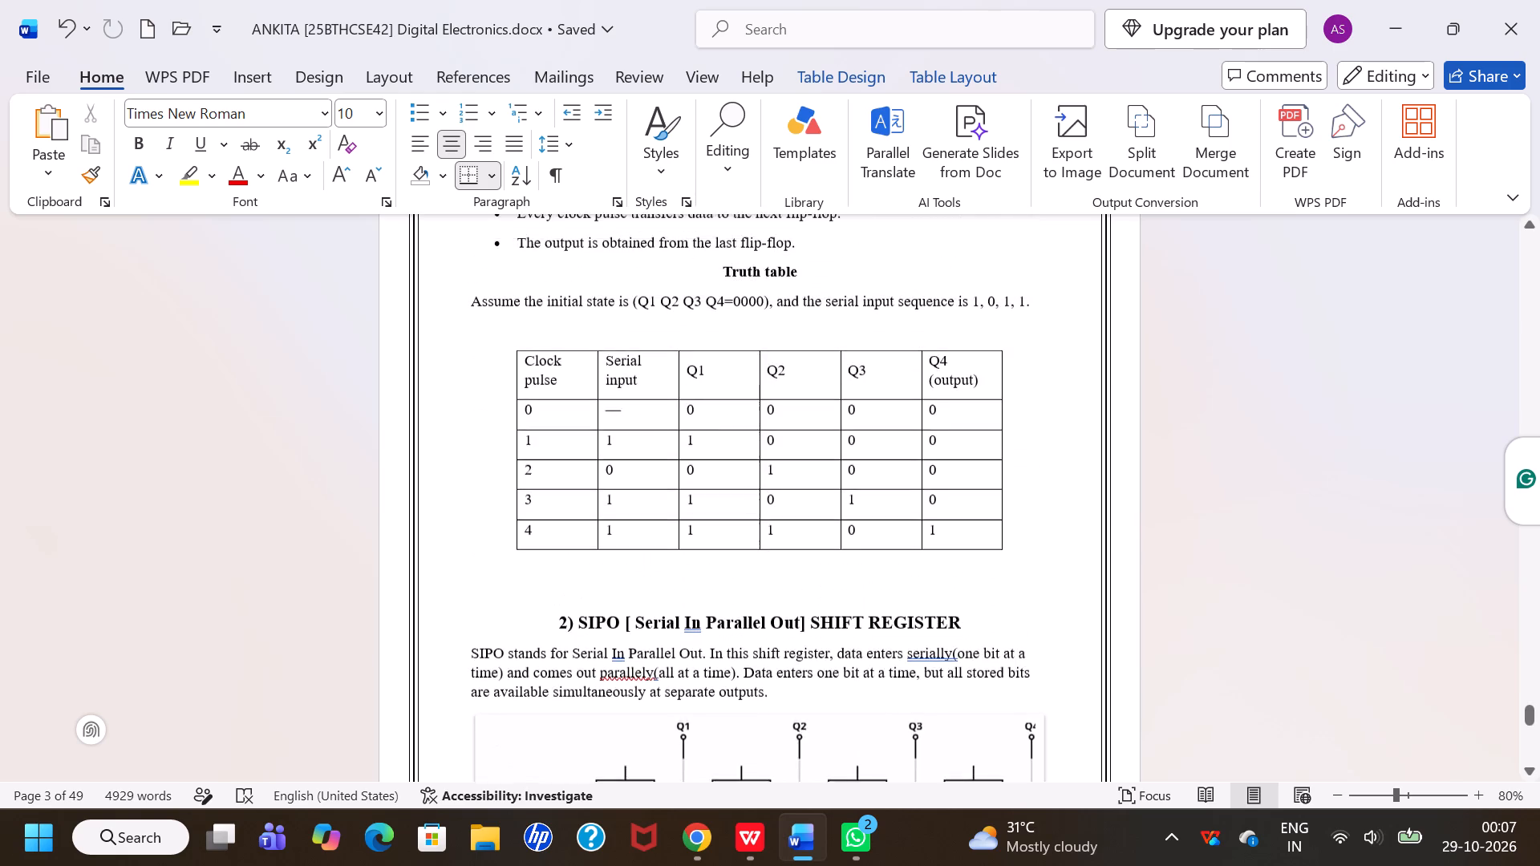
scroll(844, 452, "up", 8)
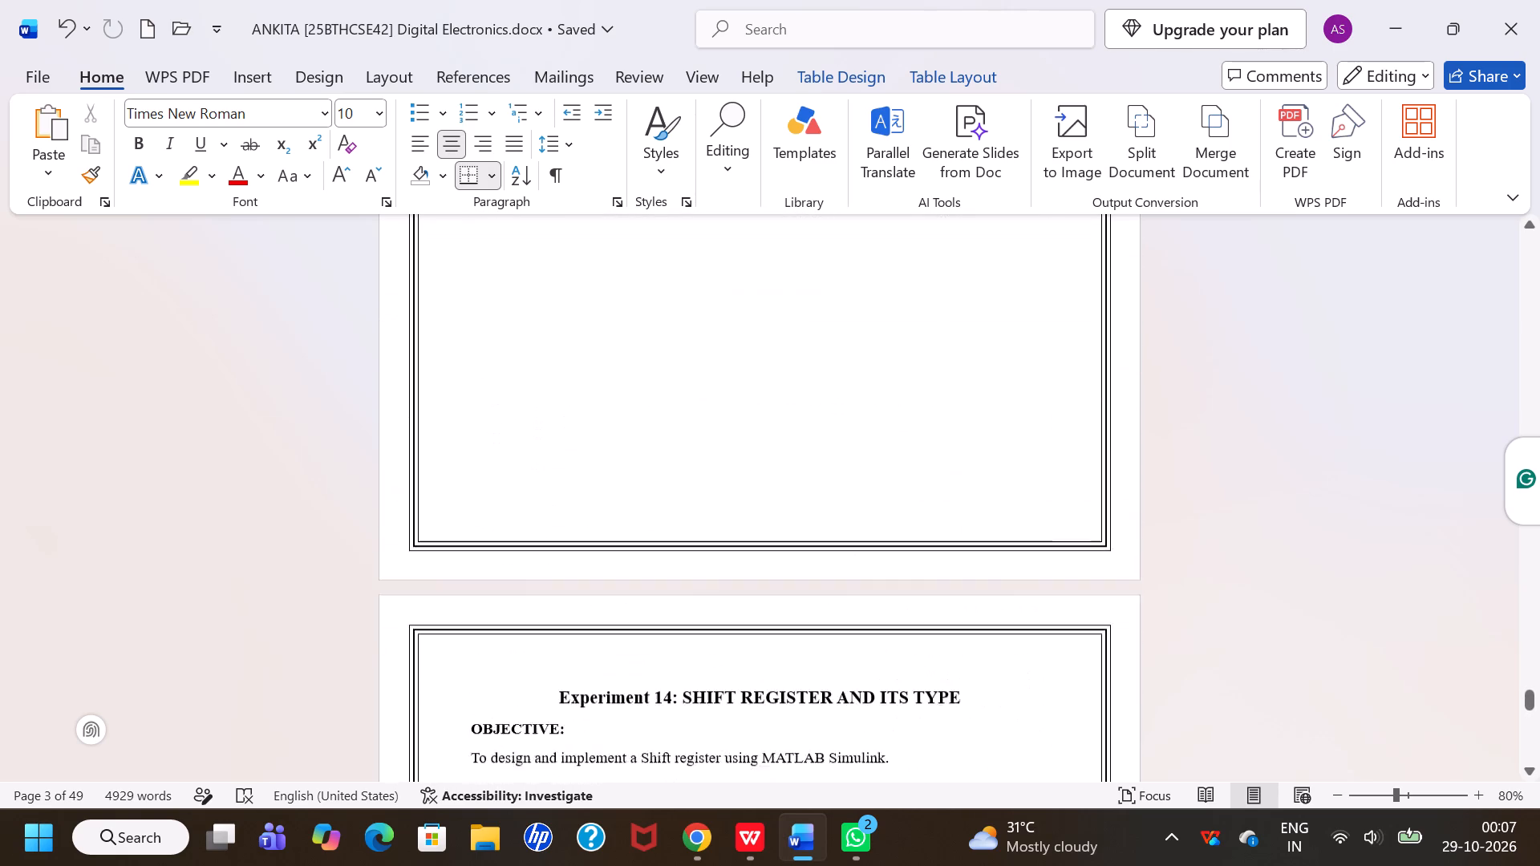
scroll(844, 452, "up", 6)
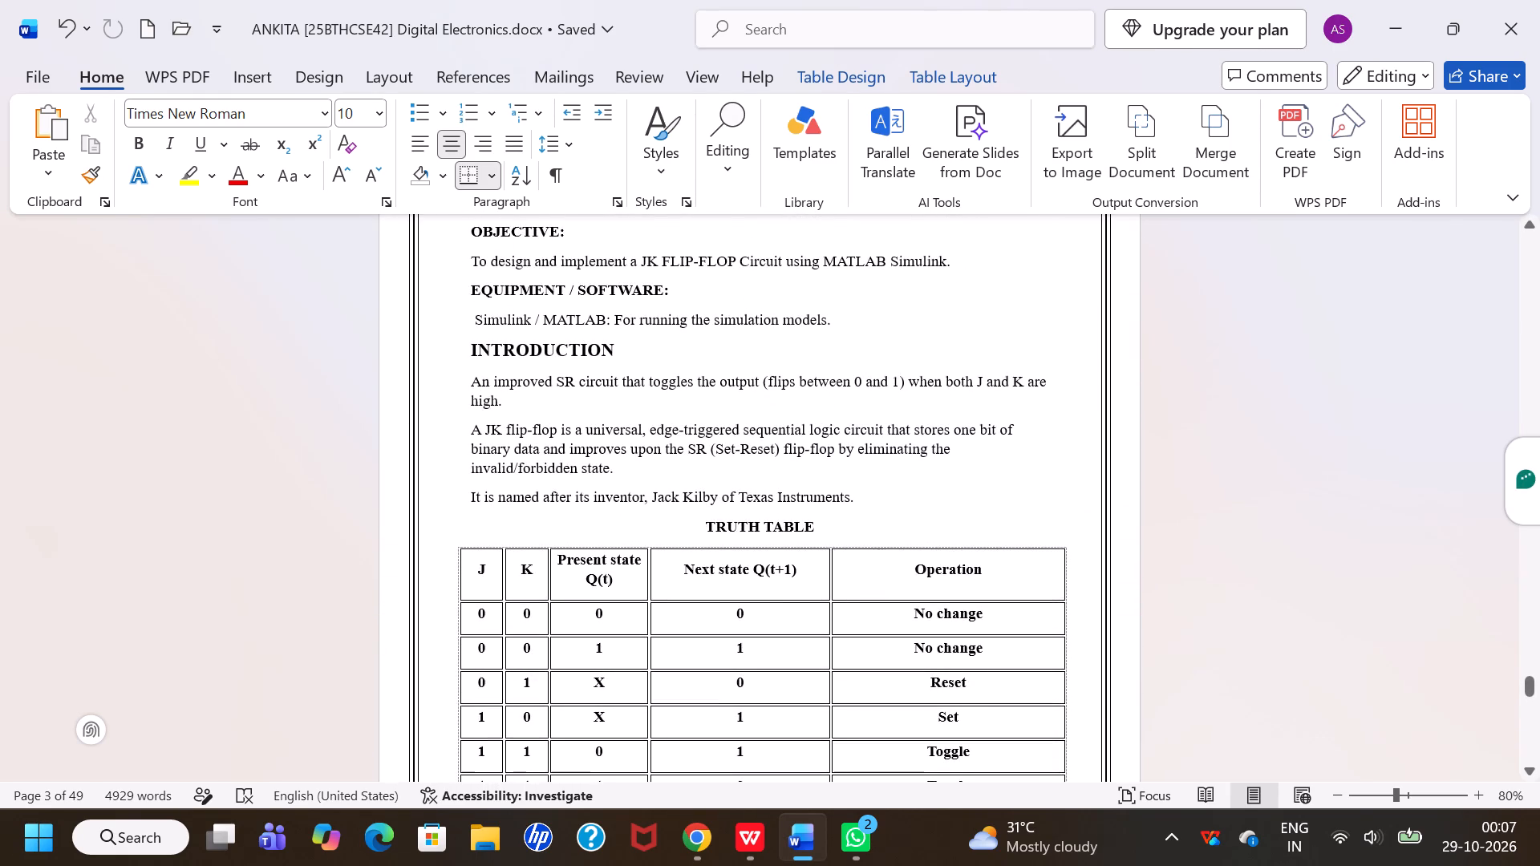
scroll(844, 452, "up", 5)
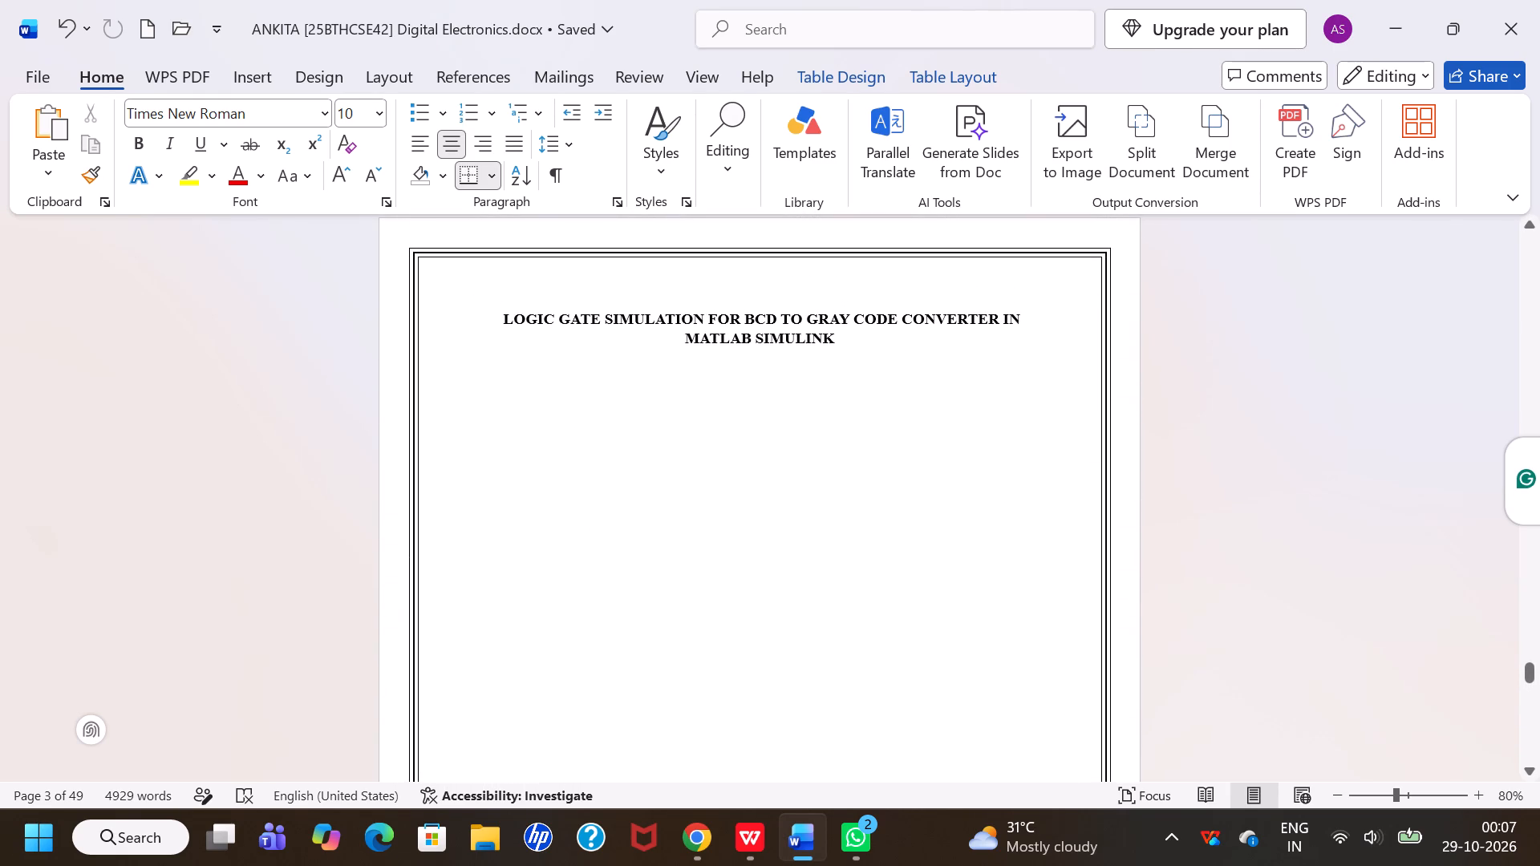
triple_click(782, 329)
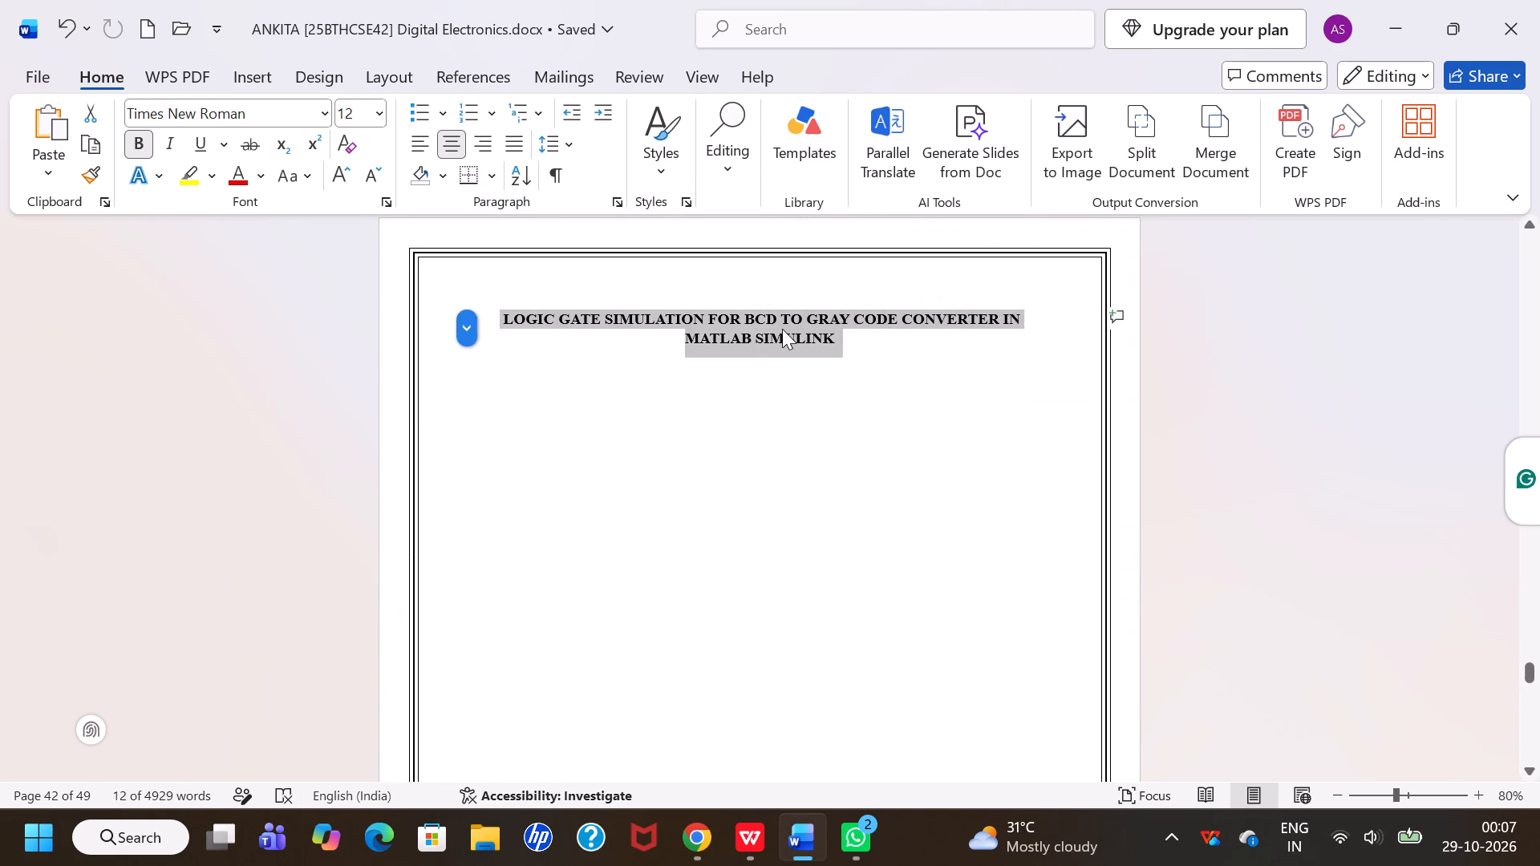
key("ctrl+c")
left_click(756, 483)
Paste the copied simulation heading below the J, K and Q'(t) bullet list at the end of the flip-flops section.
scroll(756, 483, "down", 2)
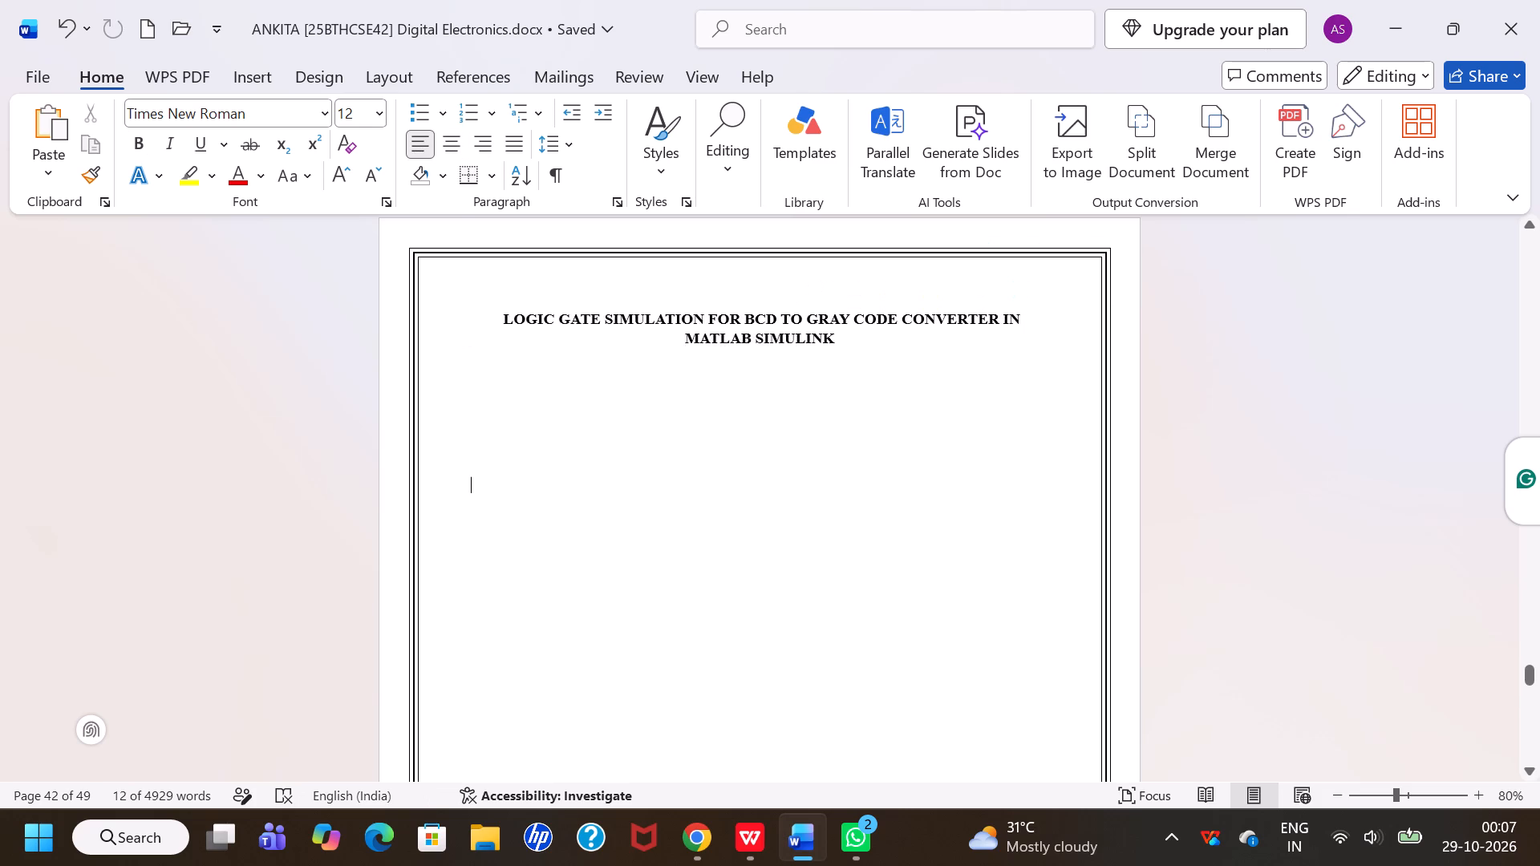
scroll(756, 483, "down", 5)
scroll(756, 483, "up", 1)
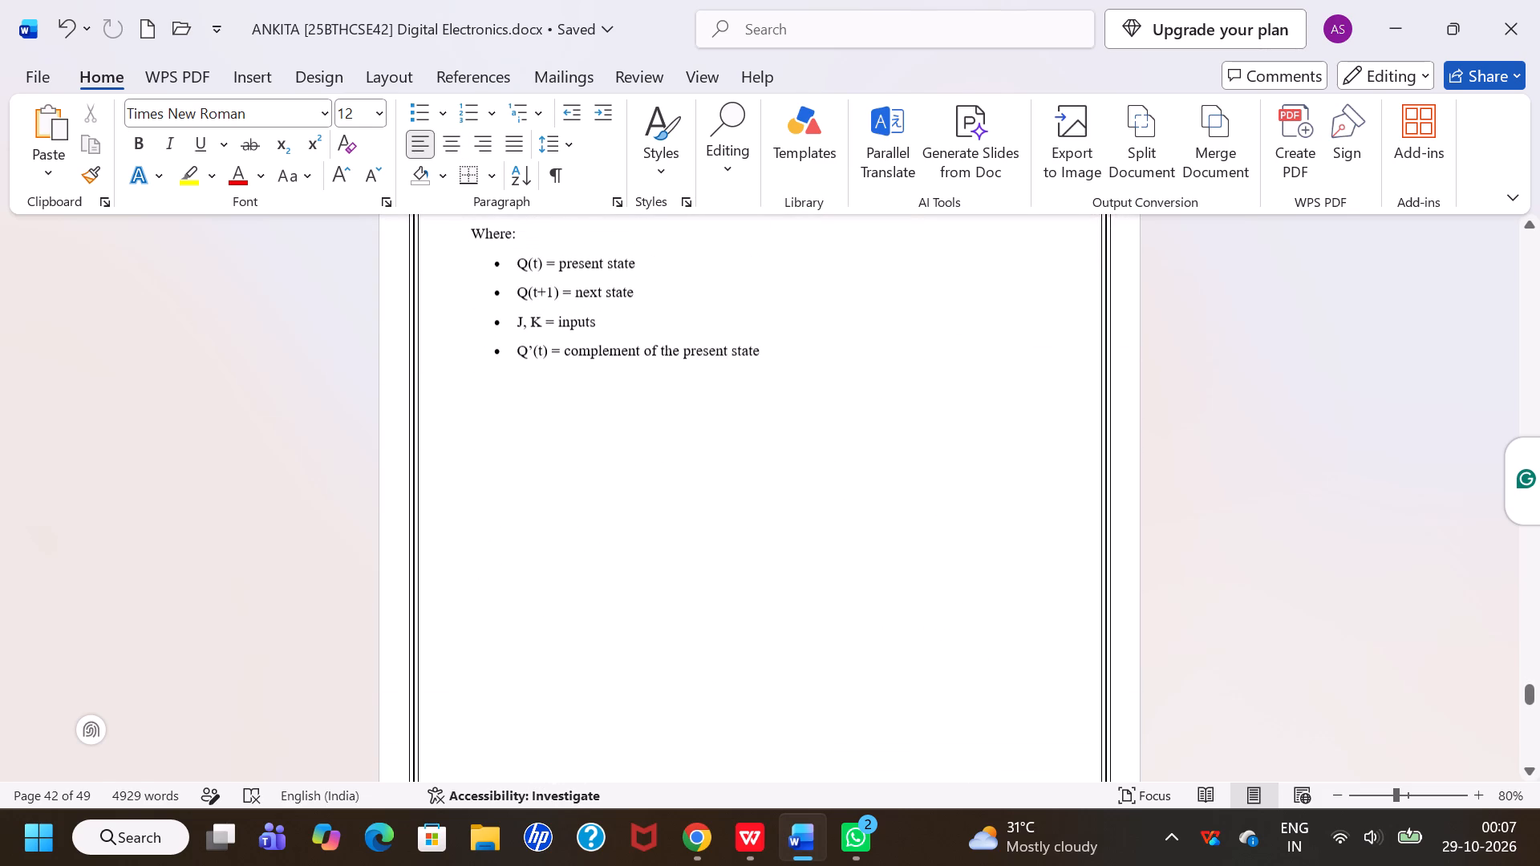
left_click(524, 456)
left_click(470, 403)
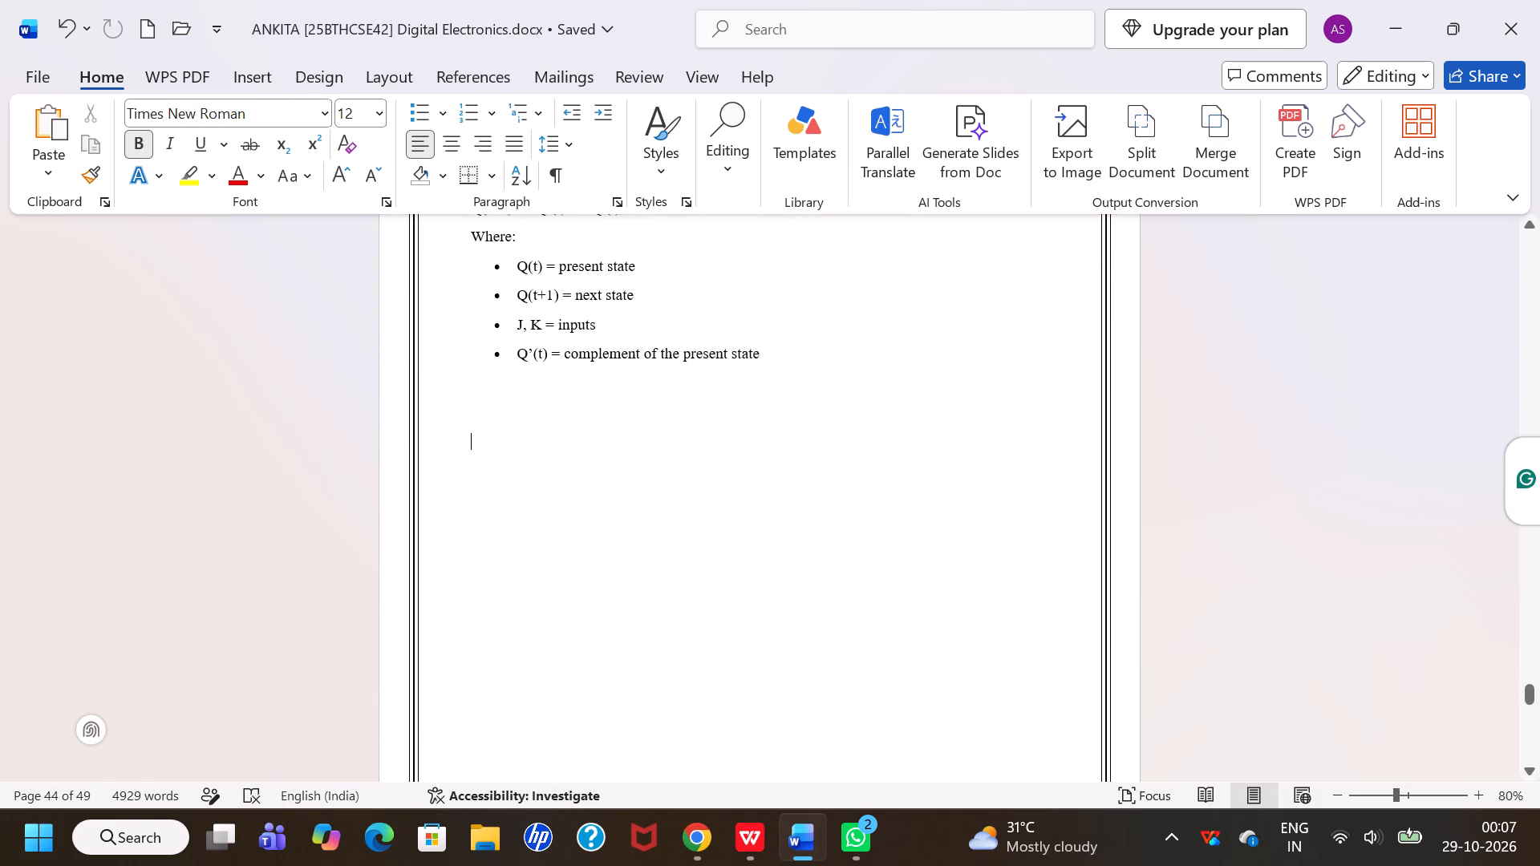
key("ctrl+v")
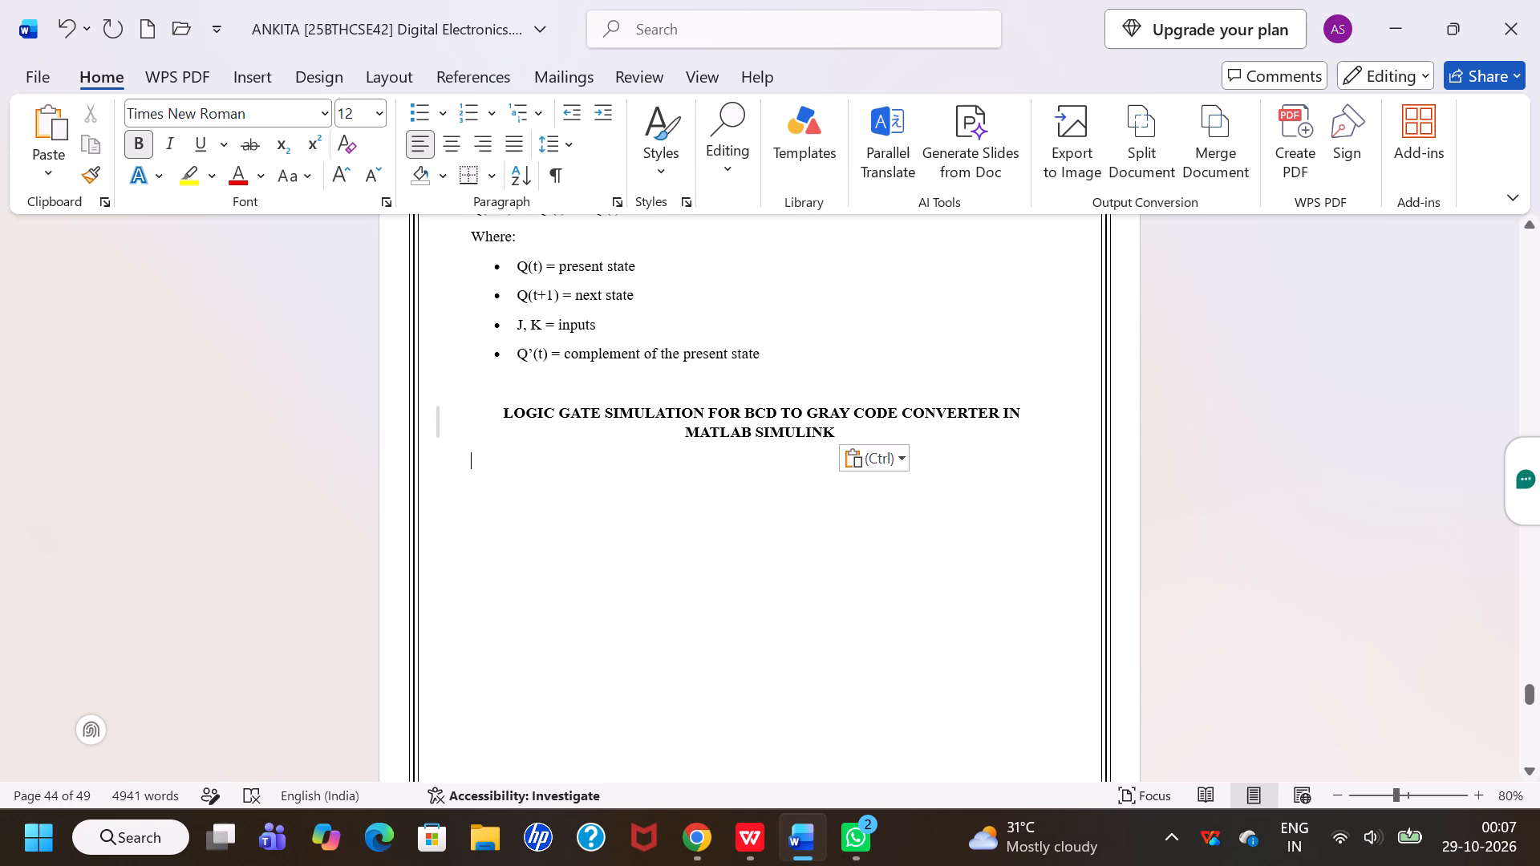
Replace "BCD TO GRAY CODE CONVERTER" in the pasted heading with a copy of the section title "2. JK FLIP-FLOP".
left_click_drag(743, 411, 928, 418)
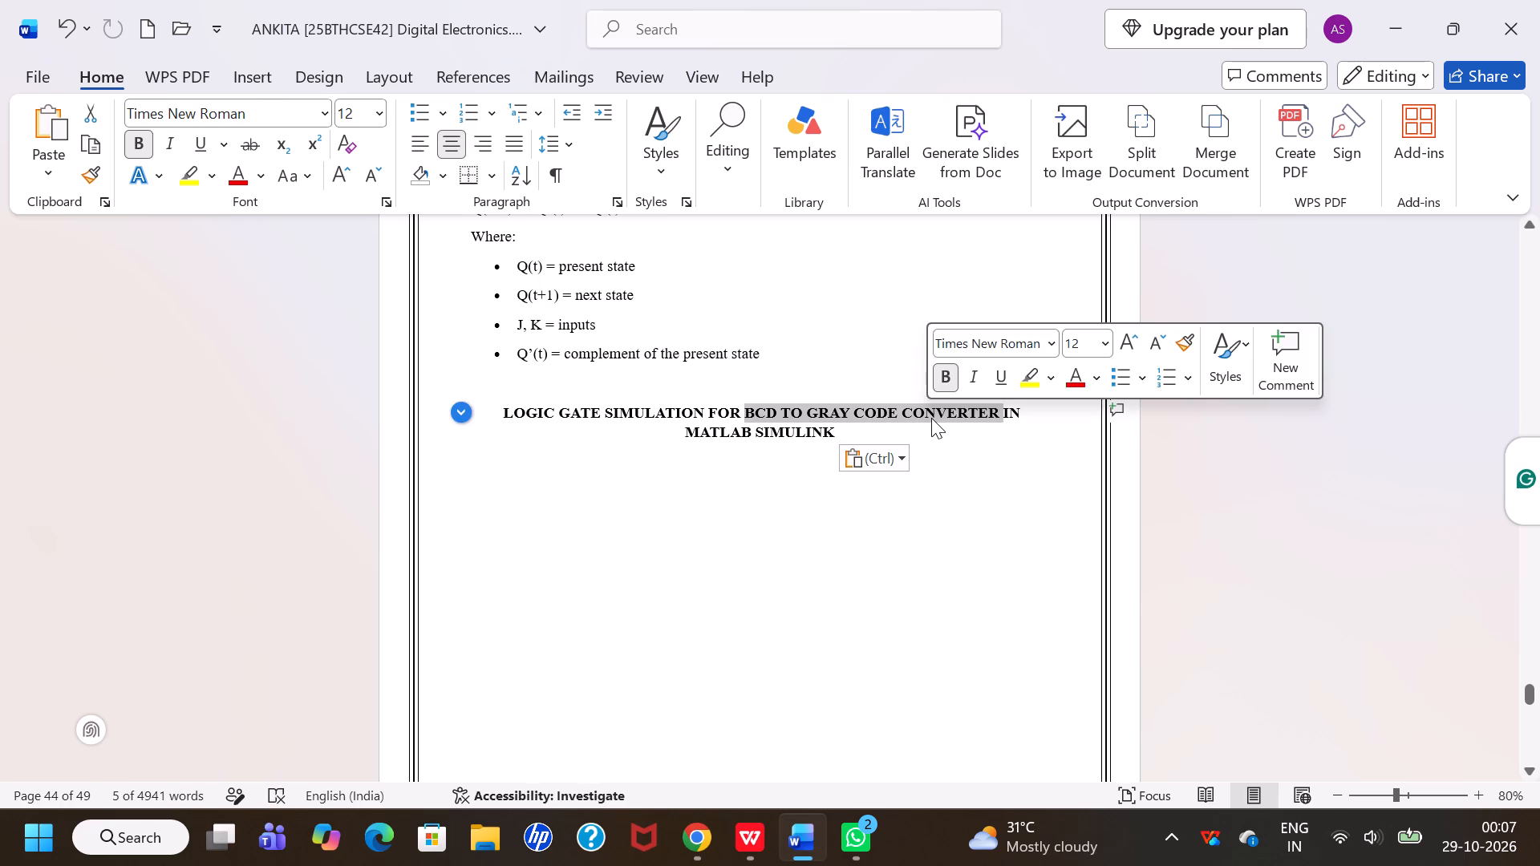
key("BackSpace")
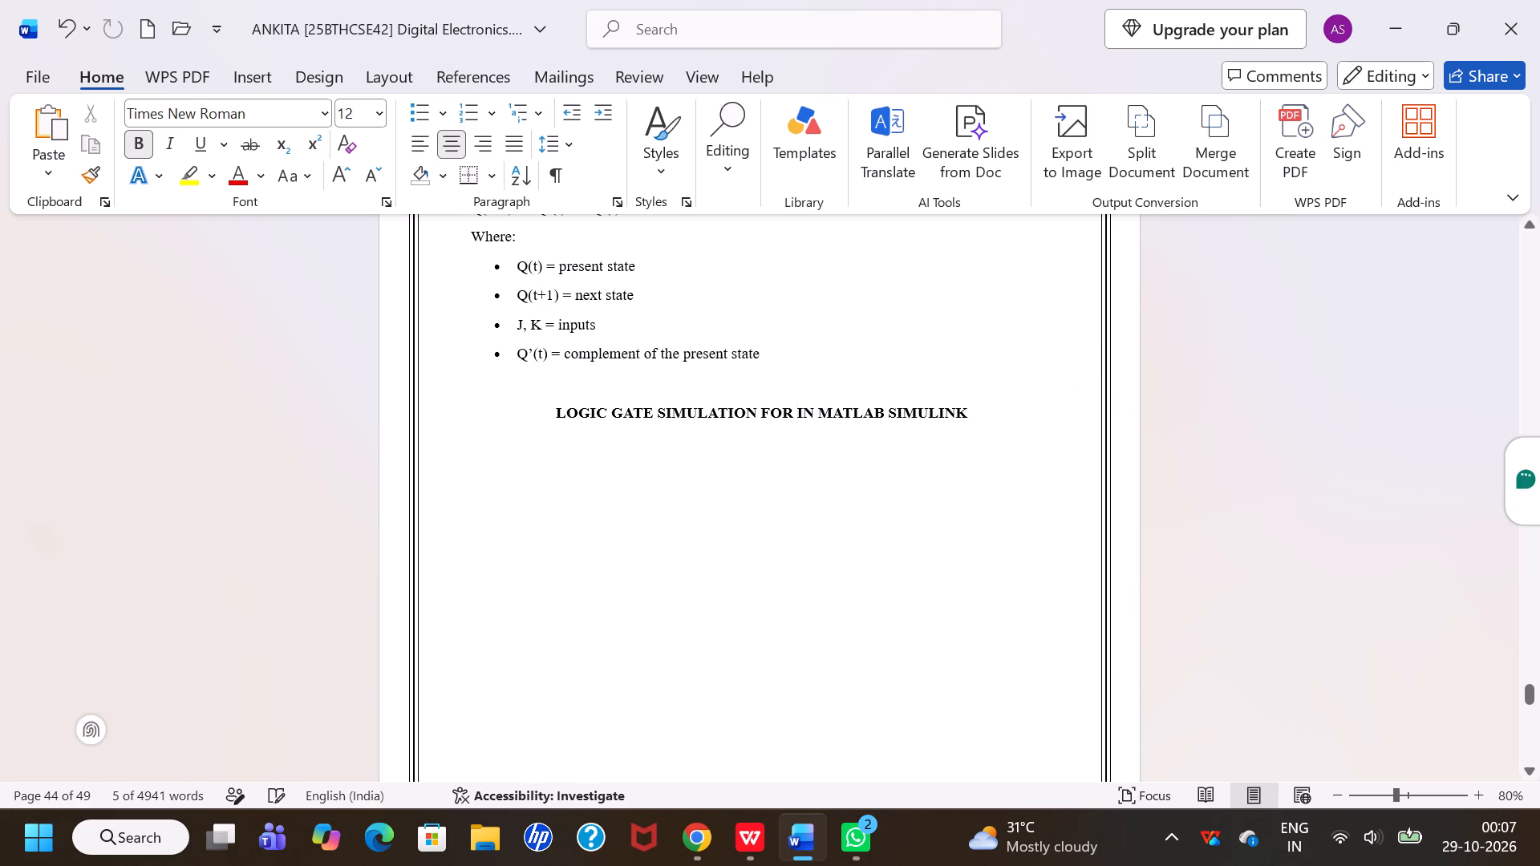
scroll(931, 418, "up", 6)
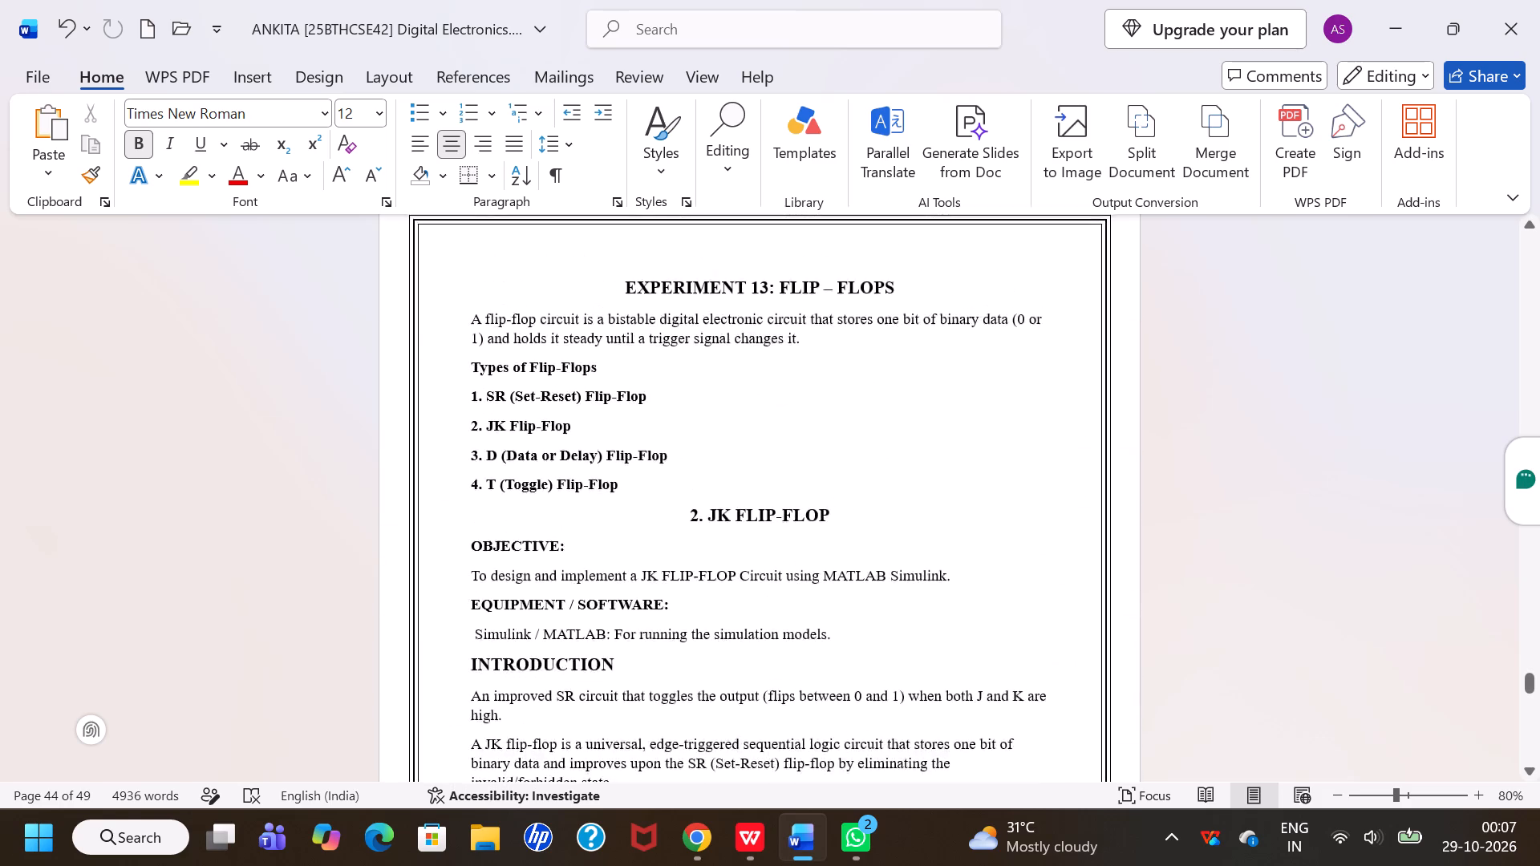
scroll(931, 418, "up", 1)
scroll(931, 418, "down", 1)
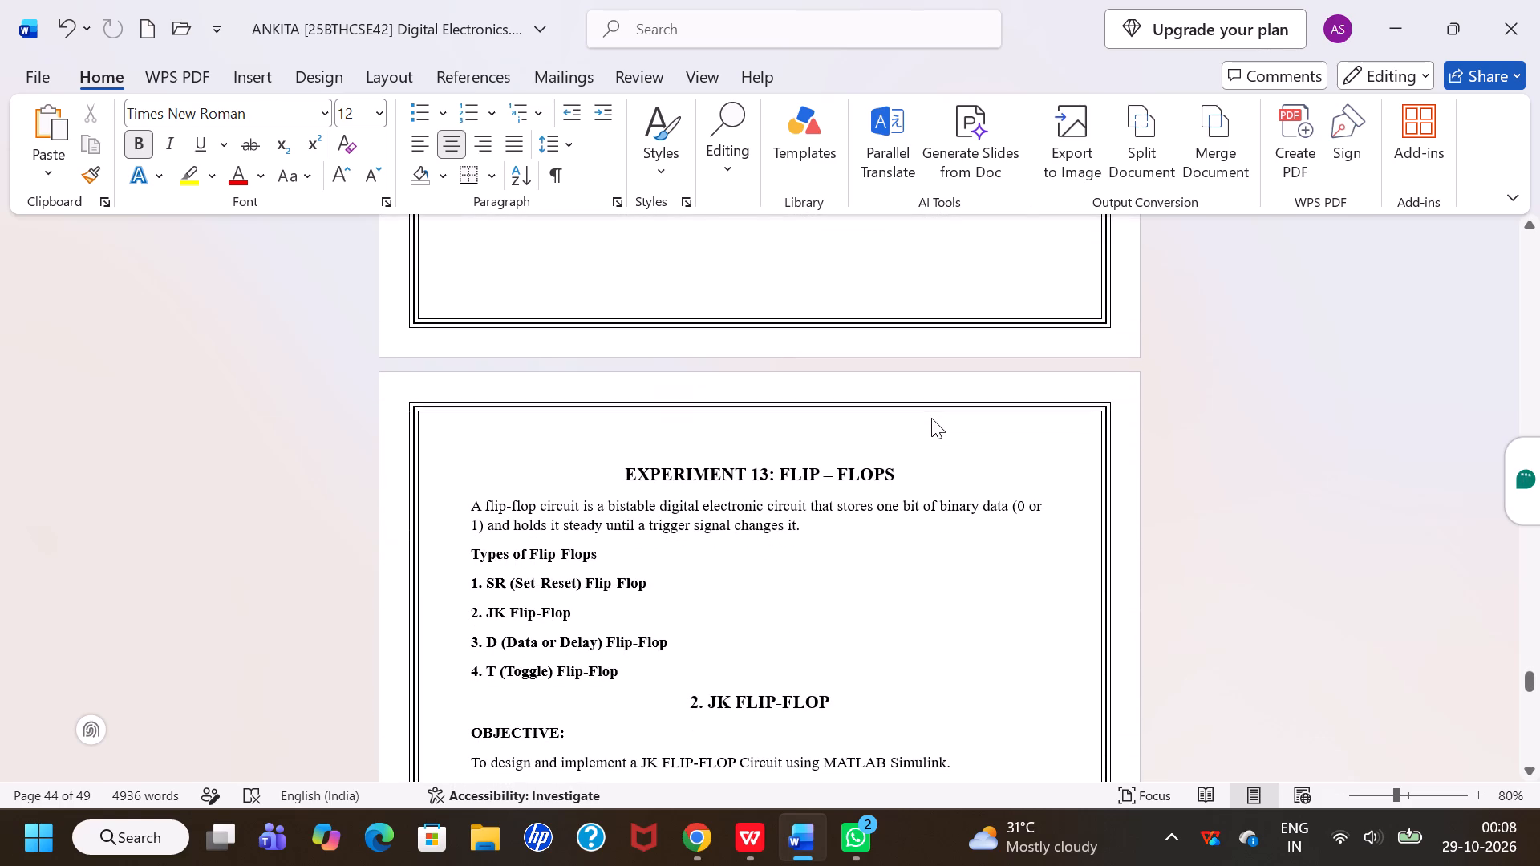
scroll(931, 418, "down", 1)
double_click(774, 407)
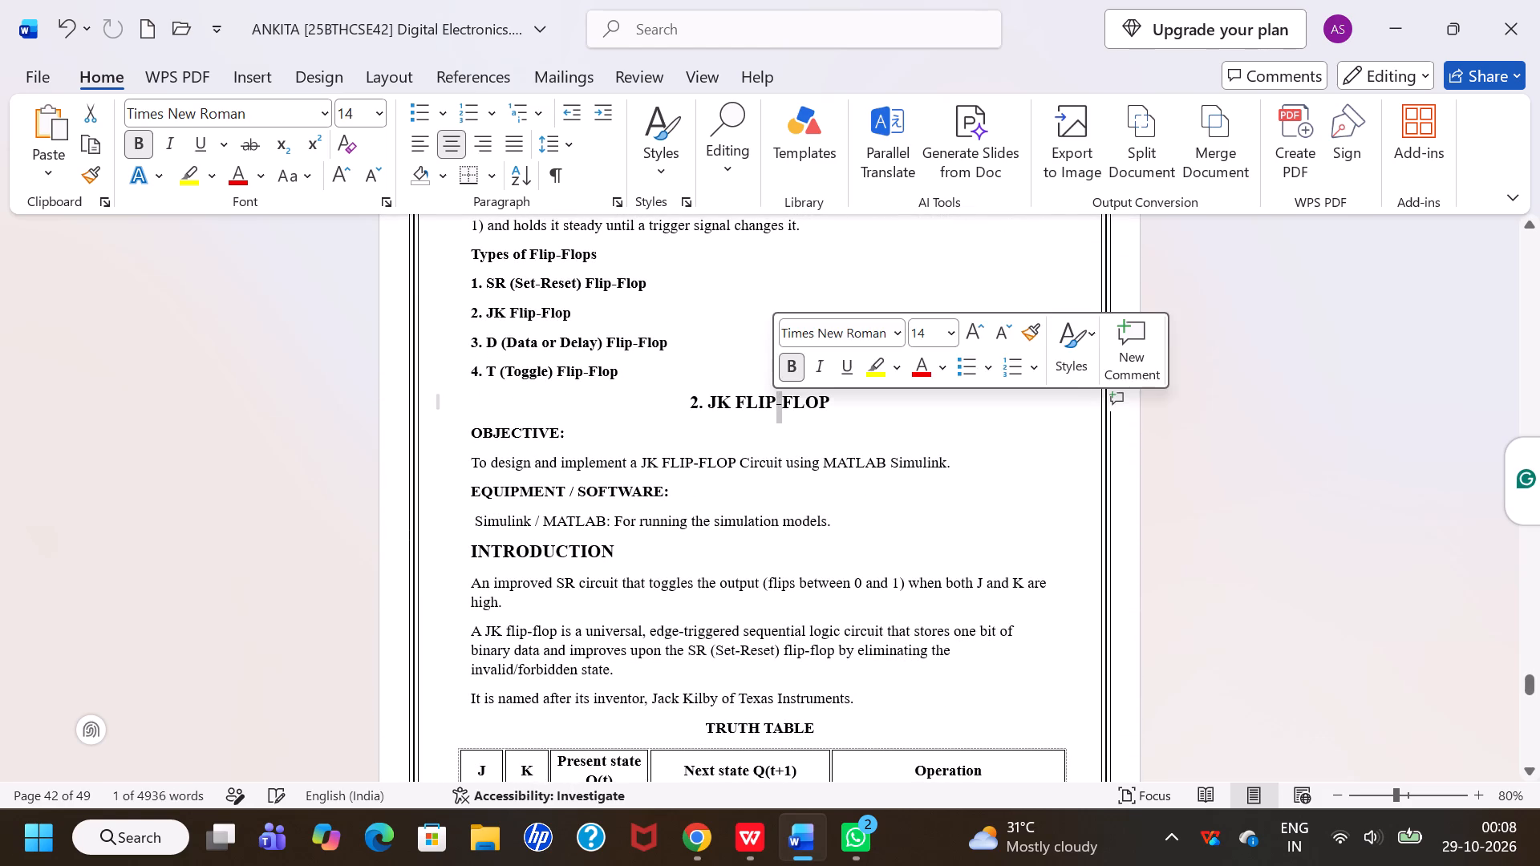
triple_click(774, 407)
key("ctrl+c")
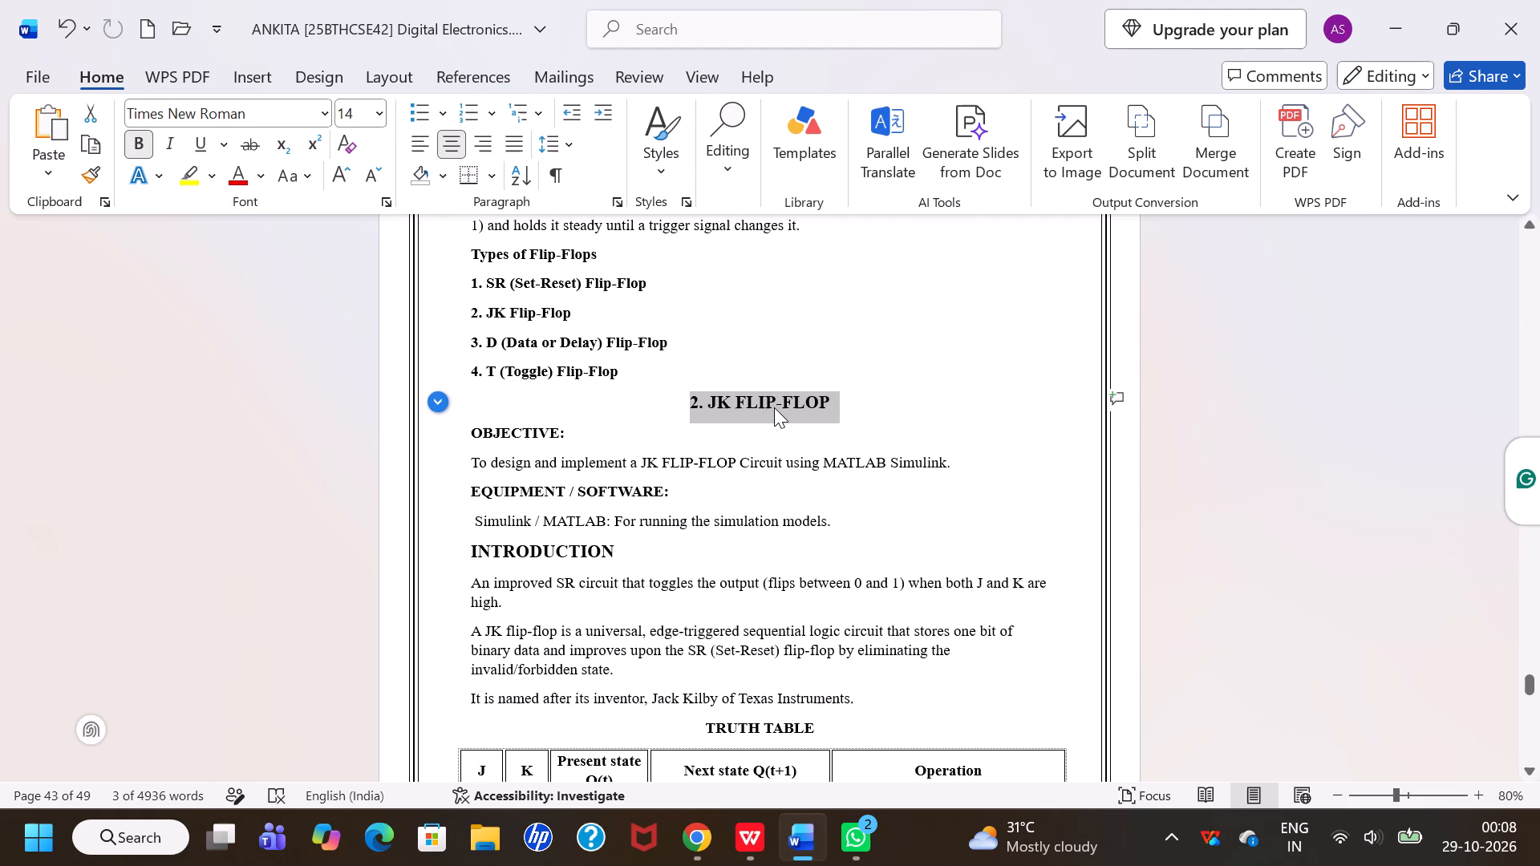
scroll(821, 555, "down", 5)
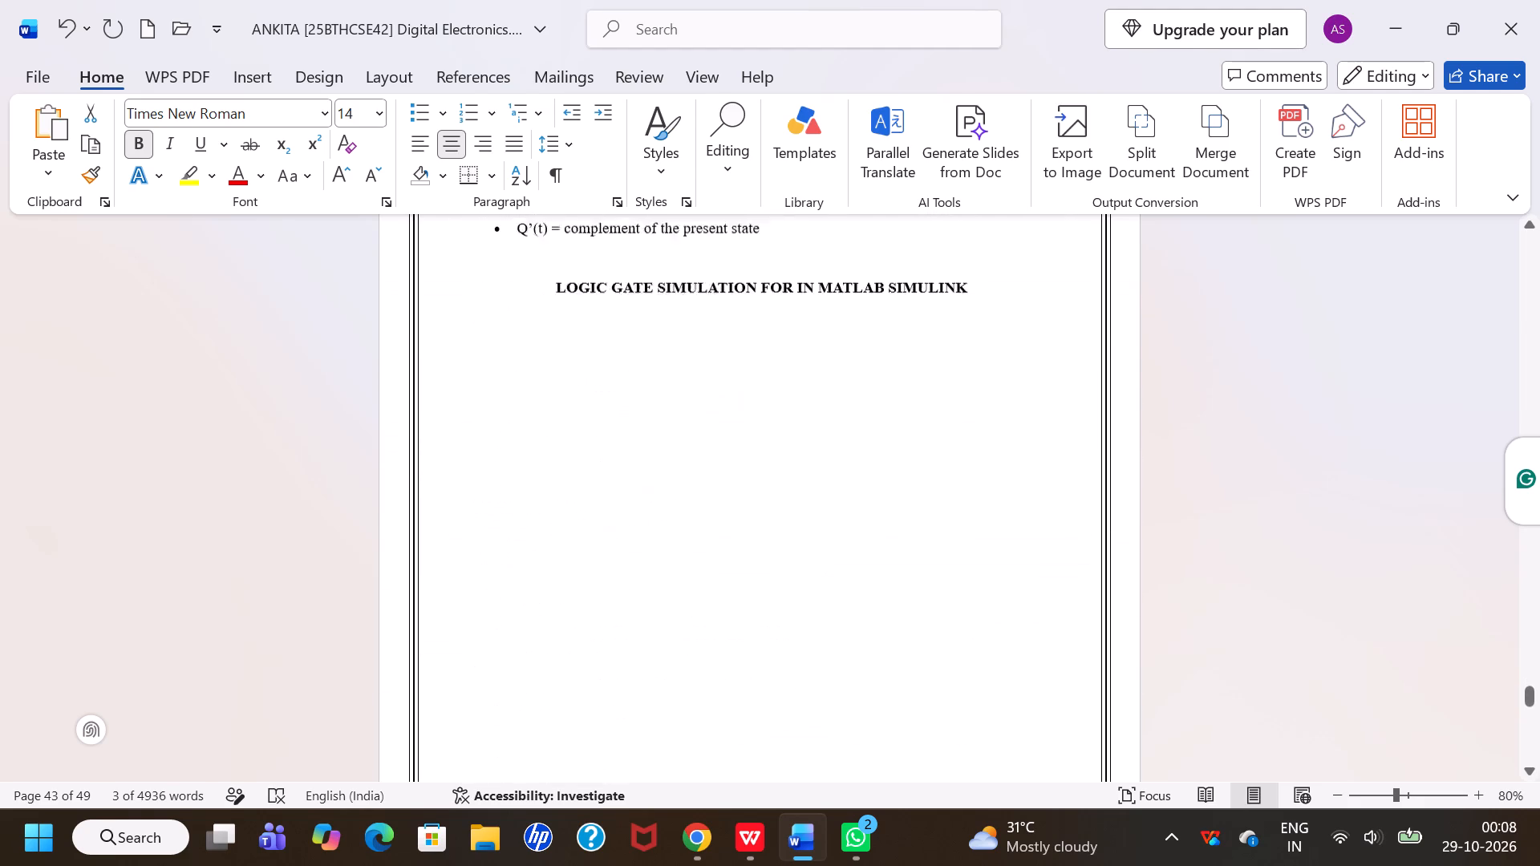
scroll(821, 555, "down", 1)
scroll(821, 555, "up", 1)
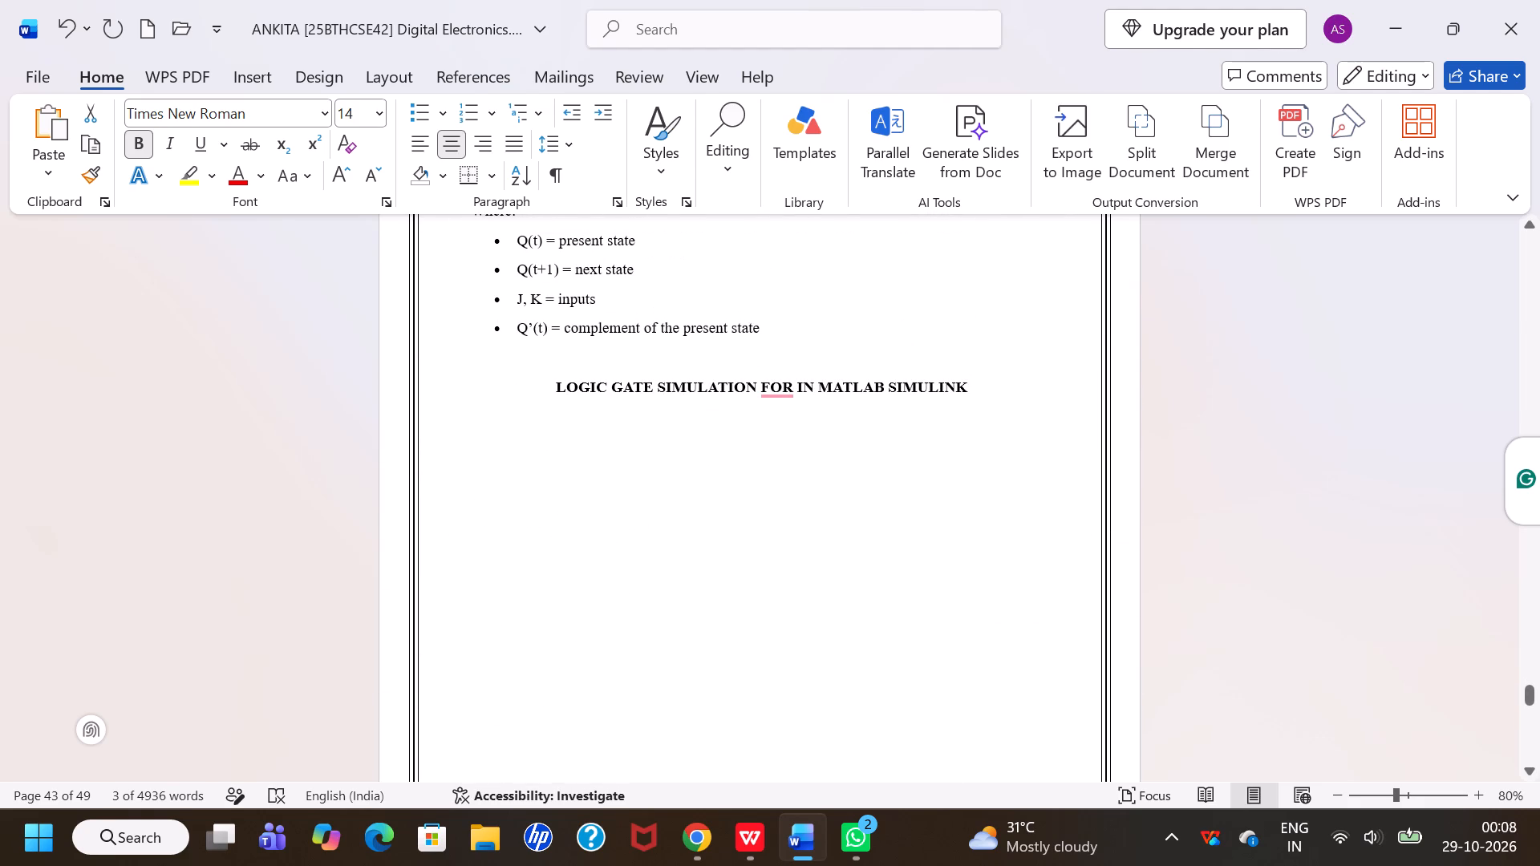
left_click(796, 386)
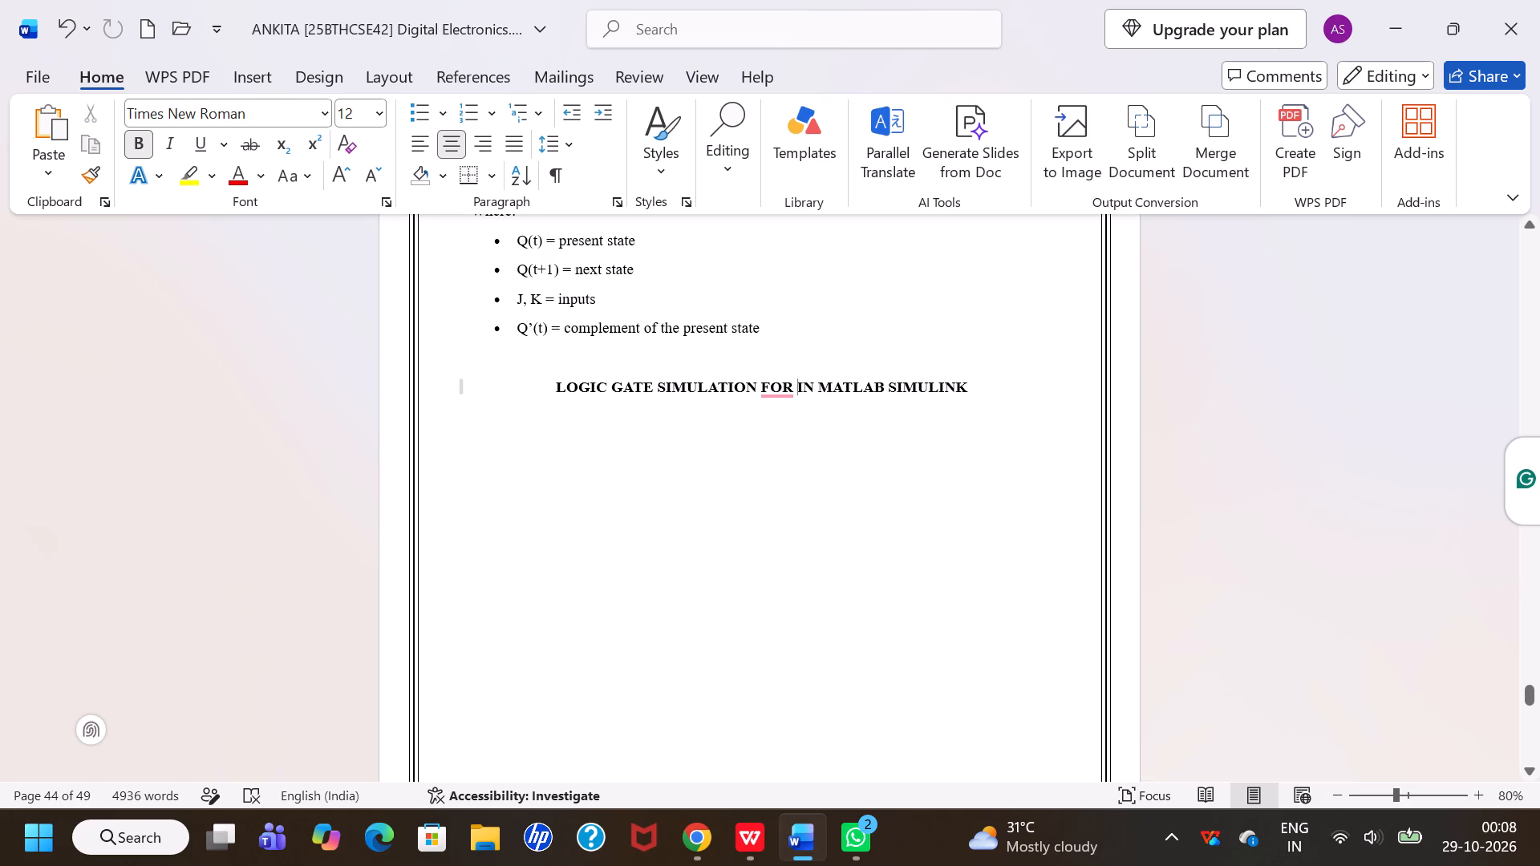
key("ctrl+v")
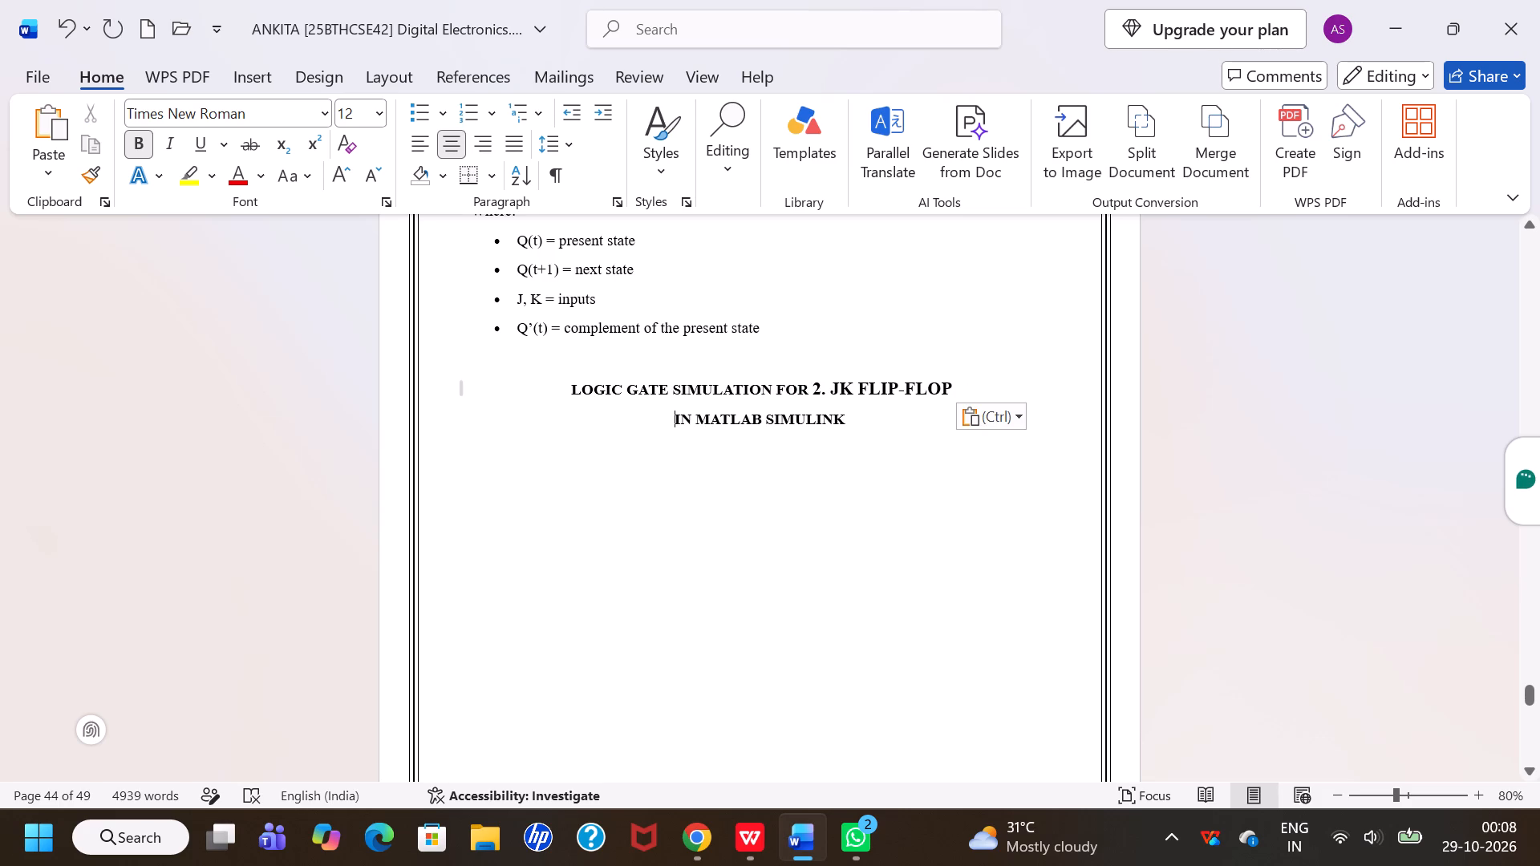
Remove the number "2." and the extra space before "JK FLIP-FLOP" in the simulation heading.
left_click(825, 392)
key("BackSpace")
key("BackSpace")
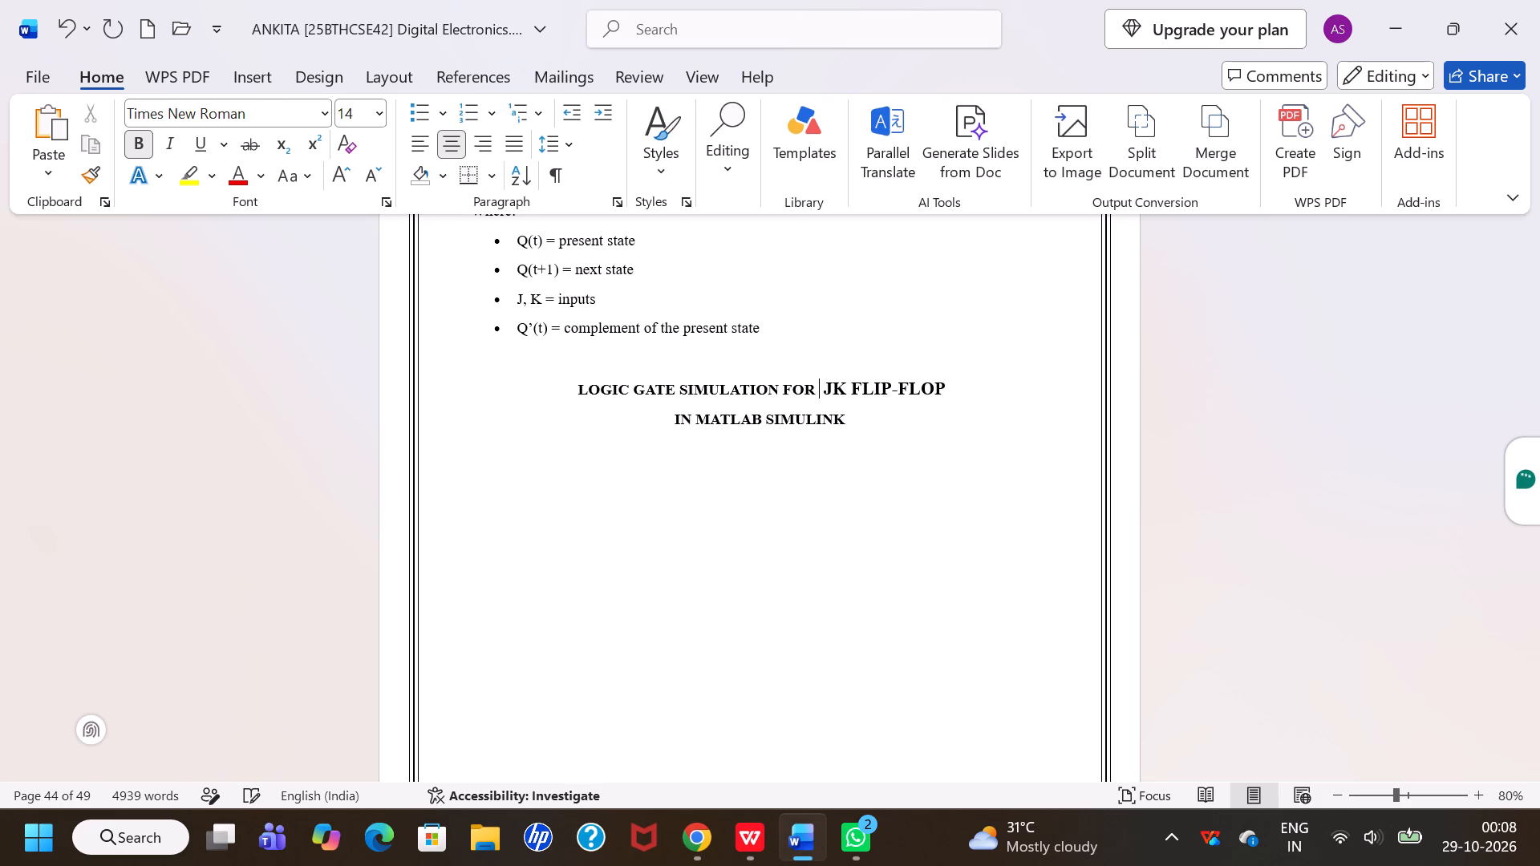
key("BackSpace")
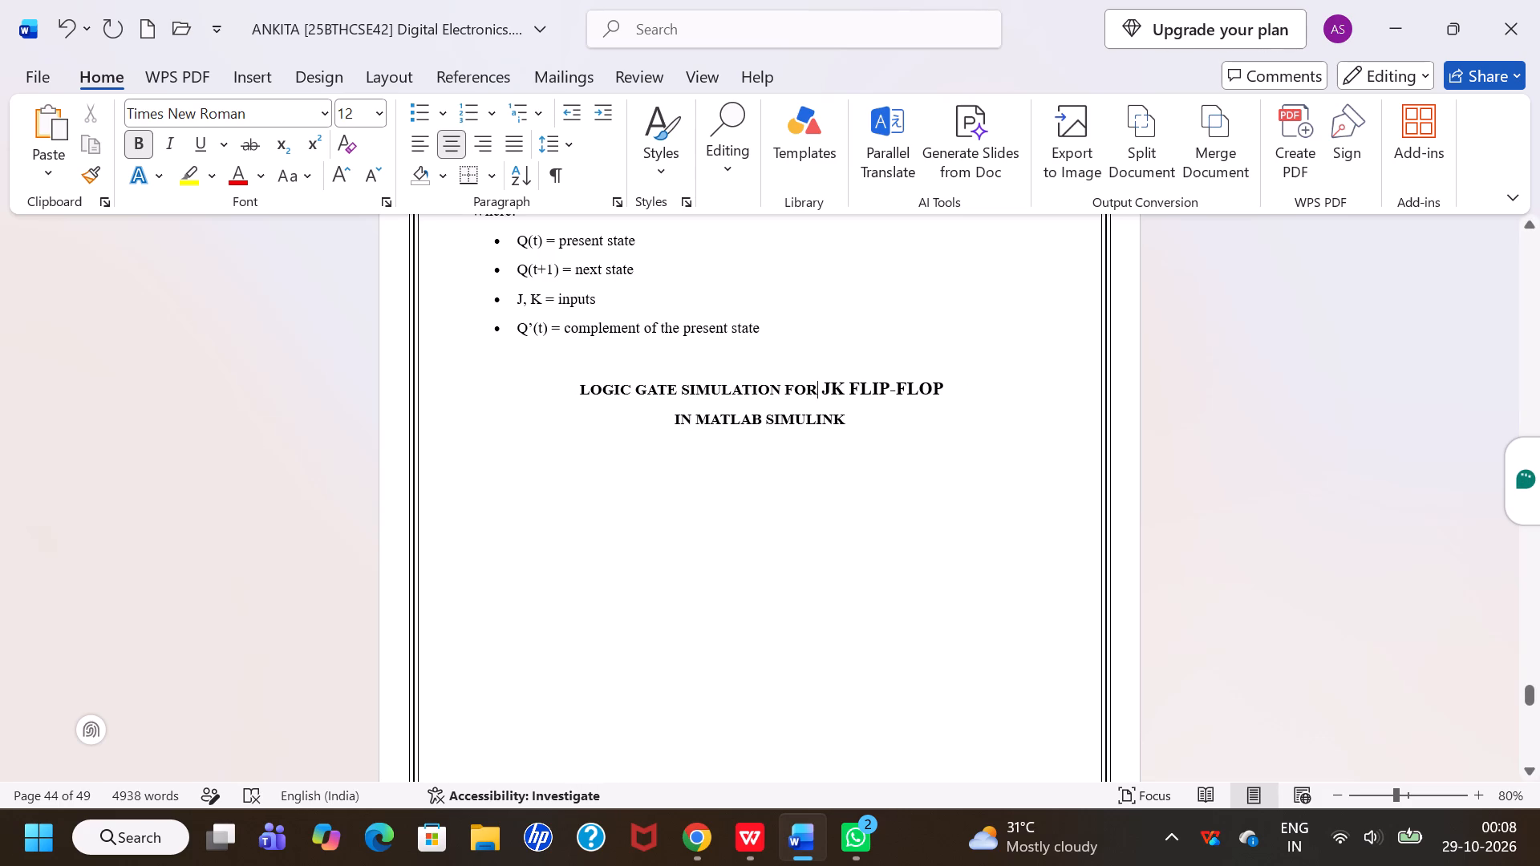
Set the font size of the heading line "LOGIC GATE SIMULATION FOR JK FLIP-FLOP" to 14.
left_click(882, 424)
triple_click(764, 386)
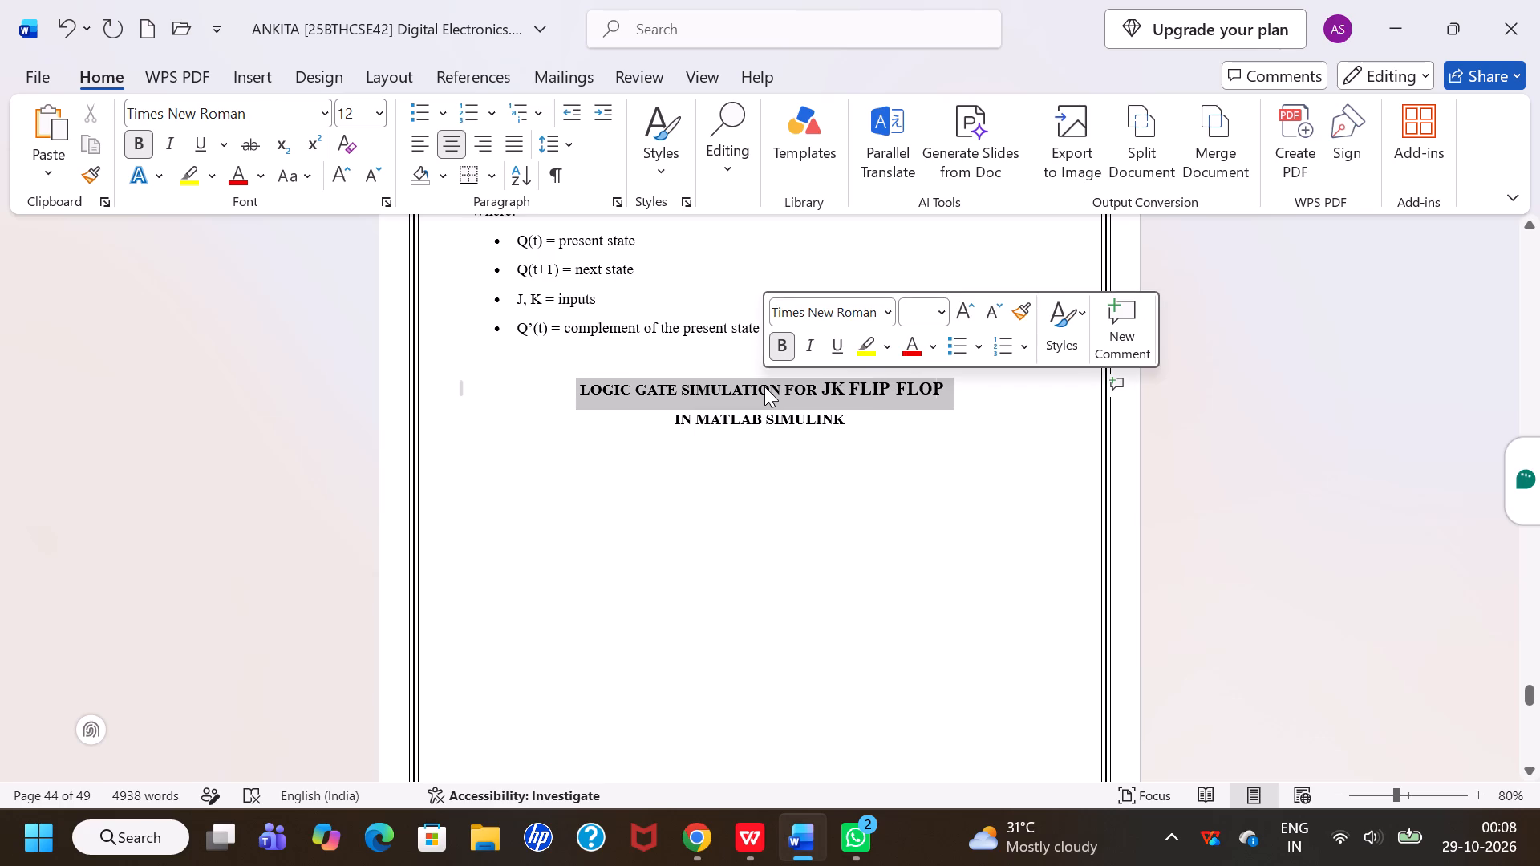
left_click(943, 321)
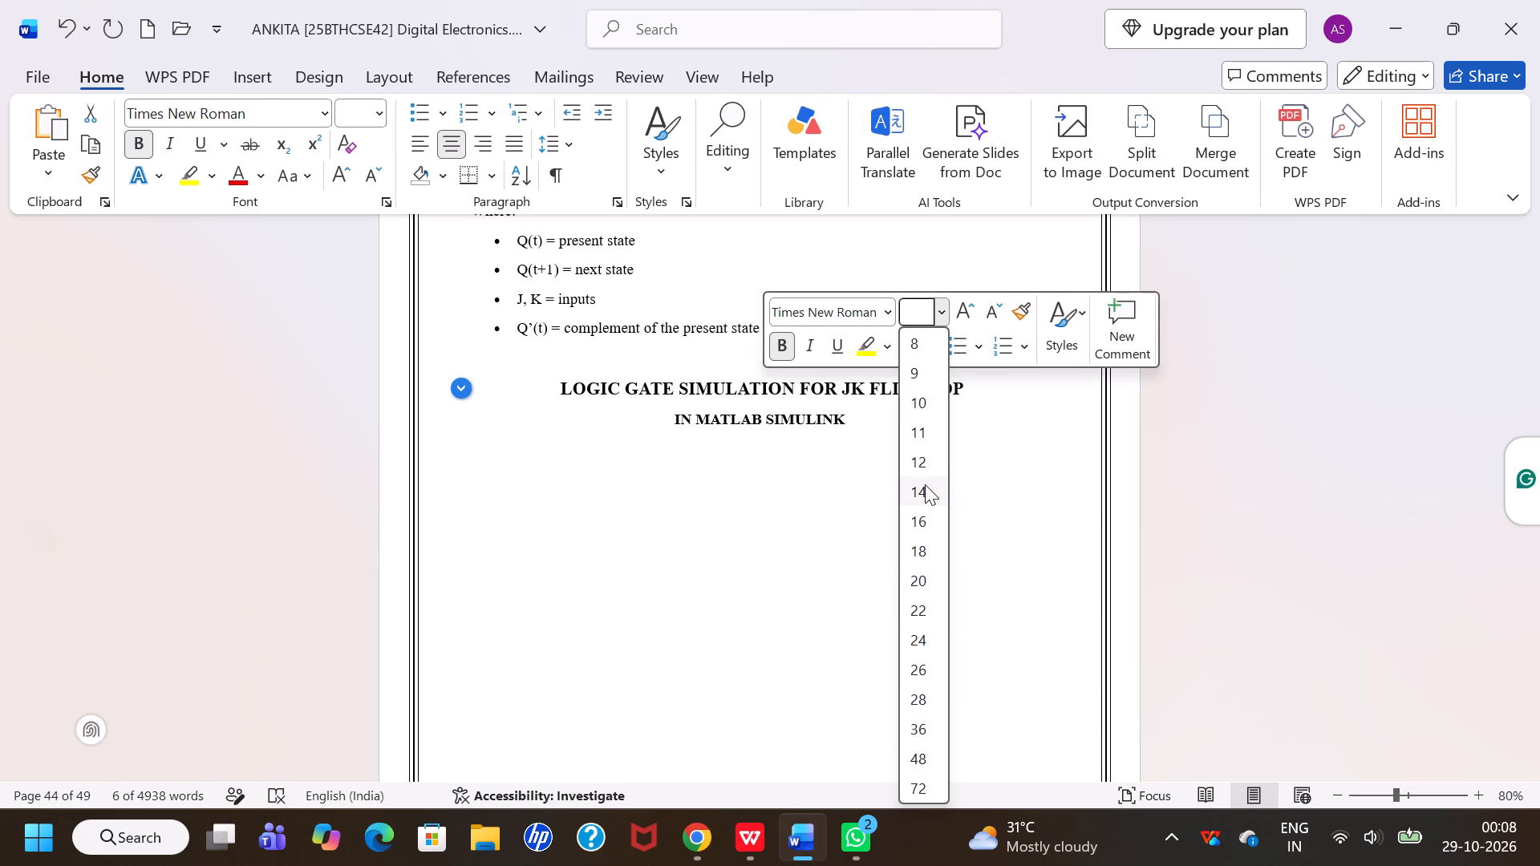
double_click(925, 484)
Set both lines of the heading "LOGIC GATE SIMULATION FOR JK FLIP-FLOP IN MATLAB SIMULINK" to font size 12.
triple_click(768, 413)
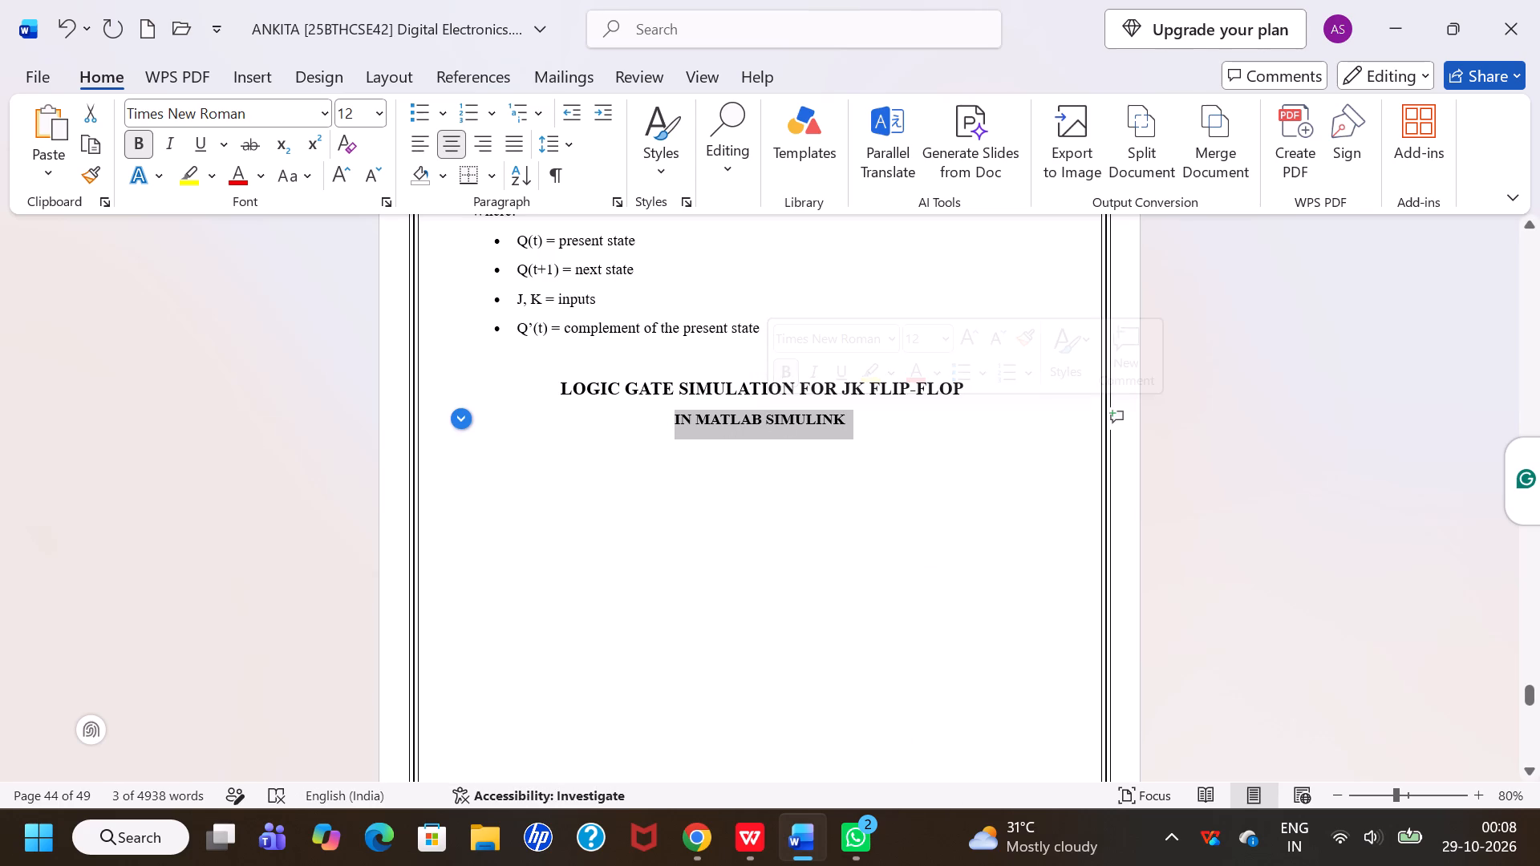
left_click_drag(569, 387, 784, 370)
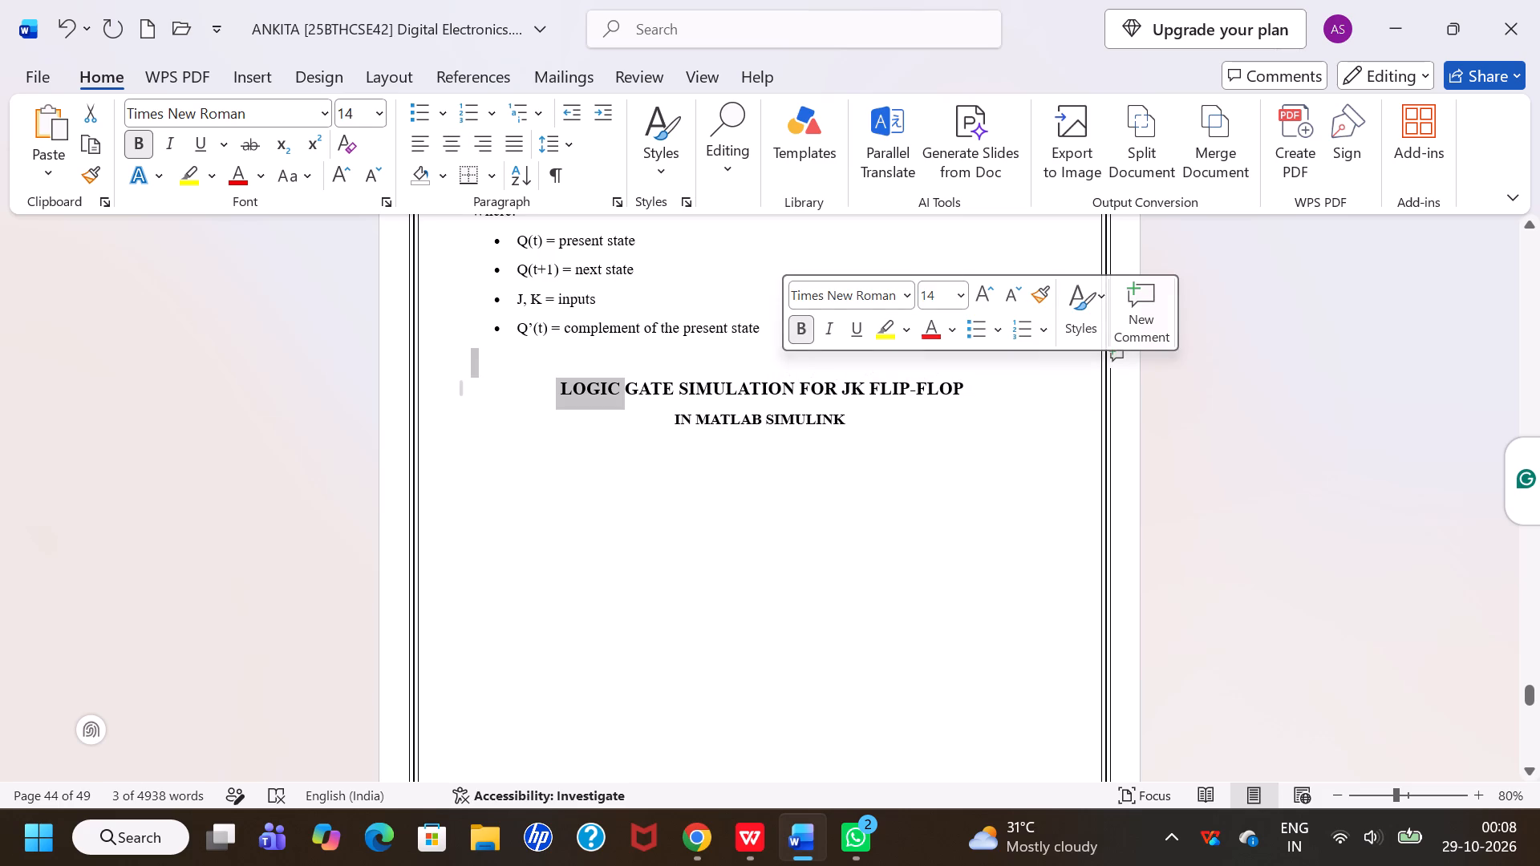
triple_click(862, 380)
left_click(862, 380)
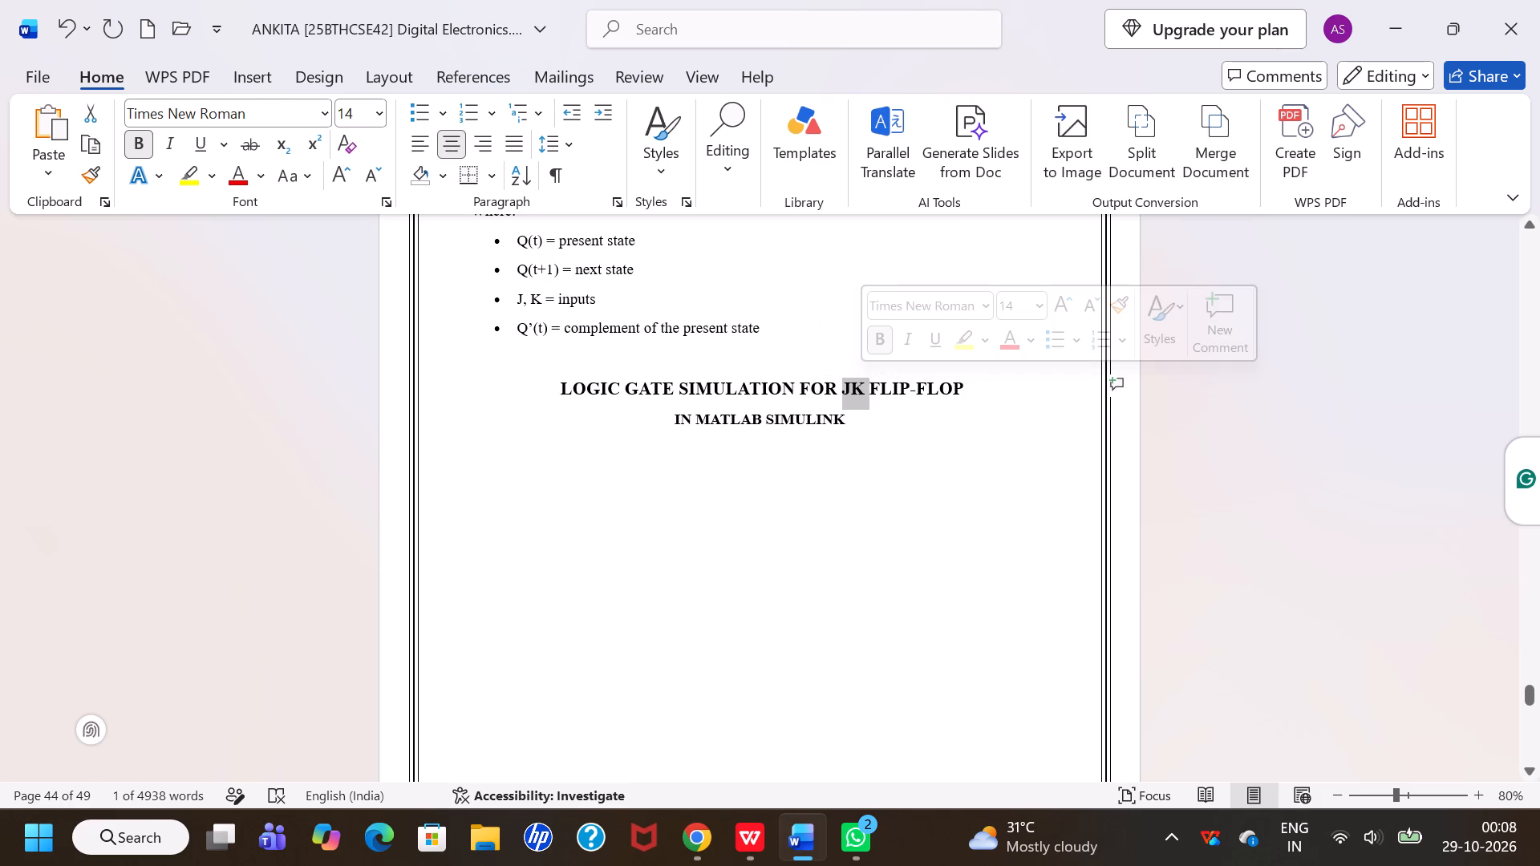
left_click_drag(570, 391, 863, 436)
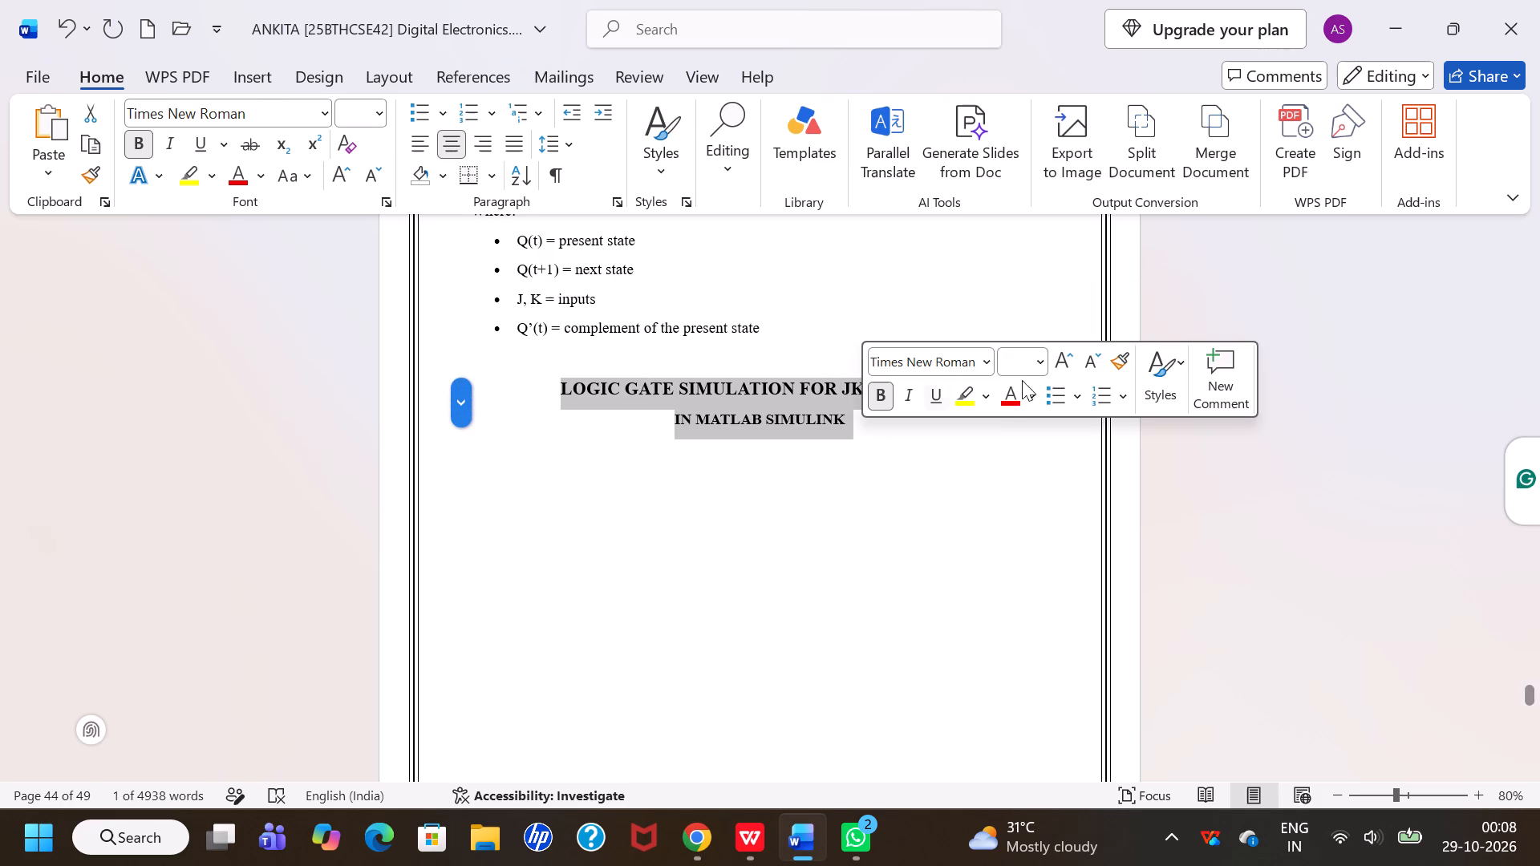
left_click(1032, 361)
left_click(1032, 361)
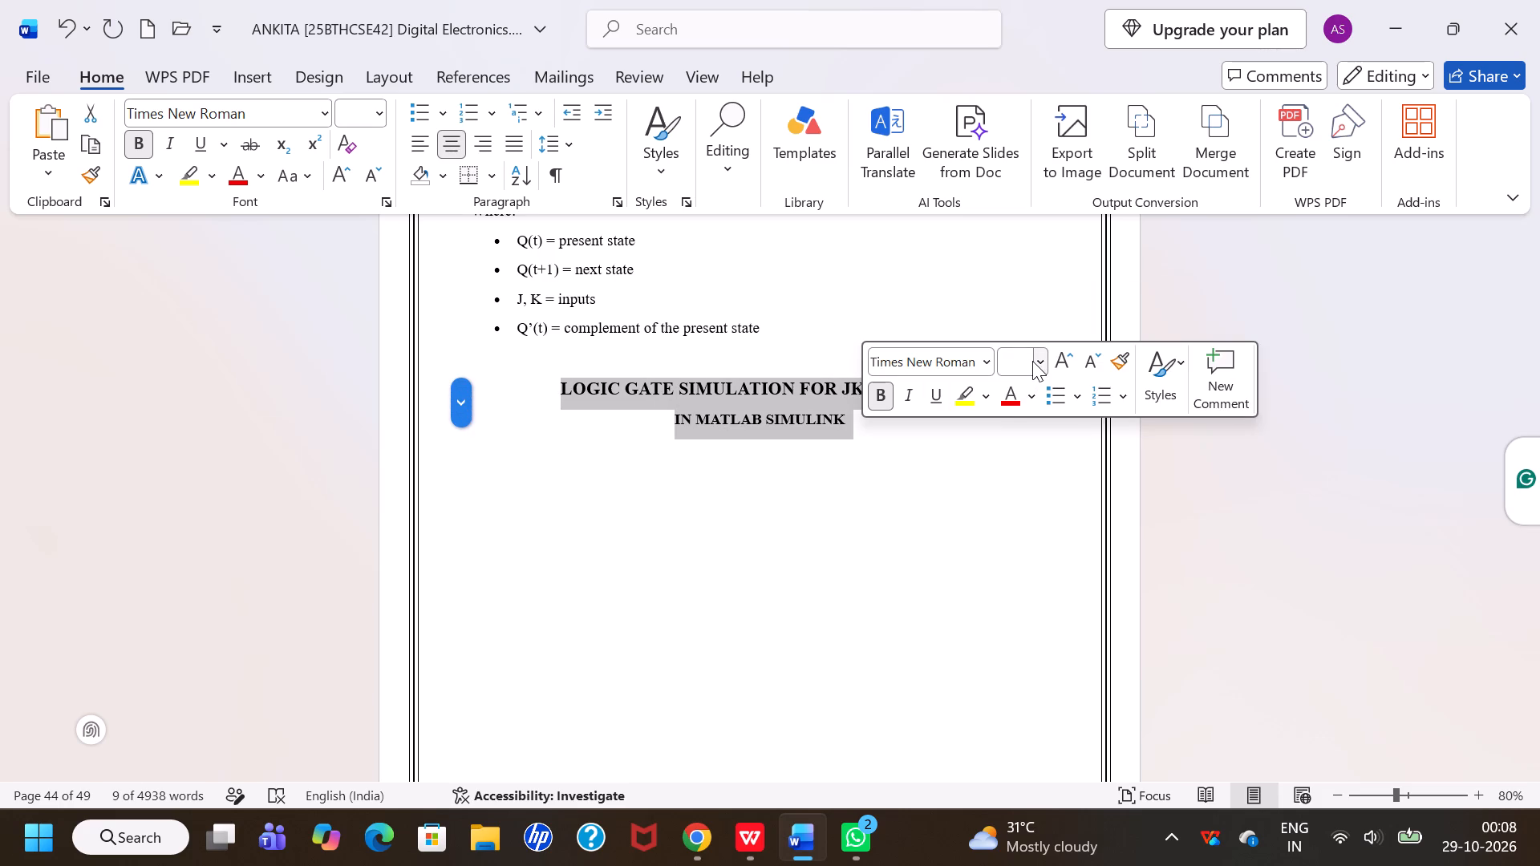
double_click(1033, 361)
left_click(1033, 361)
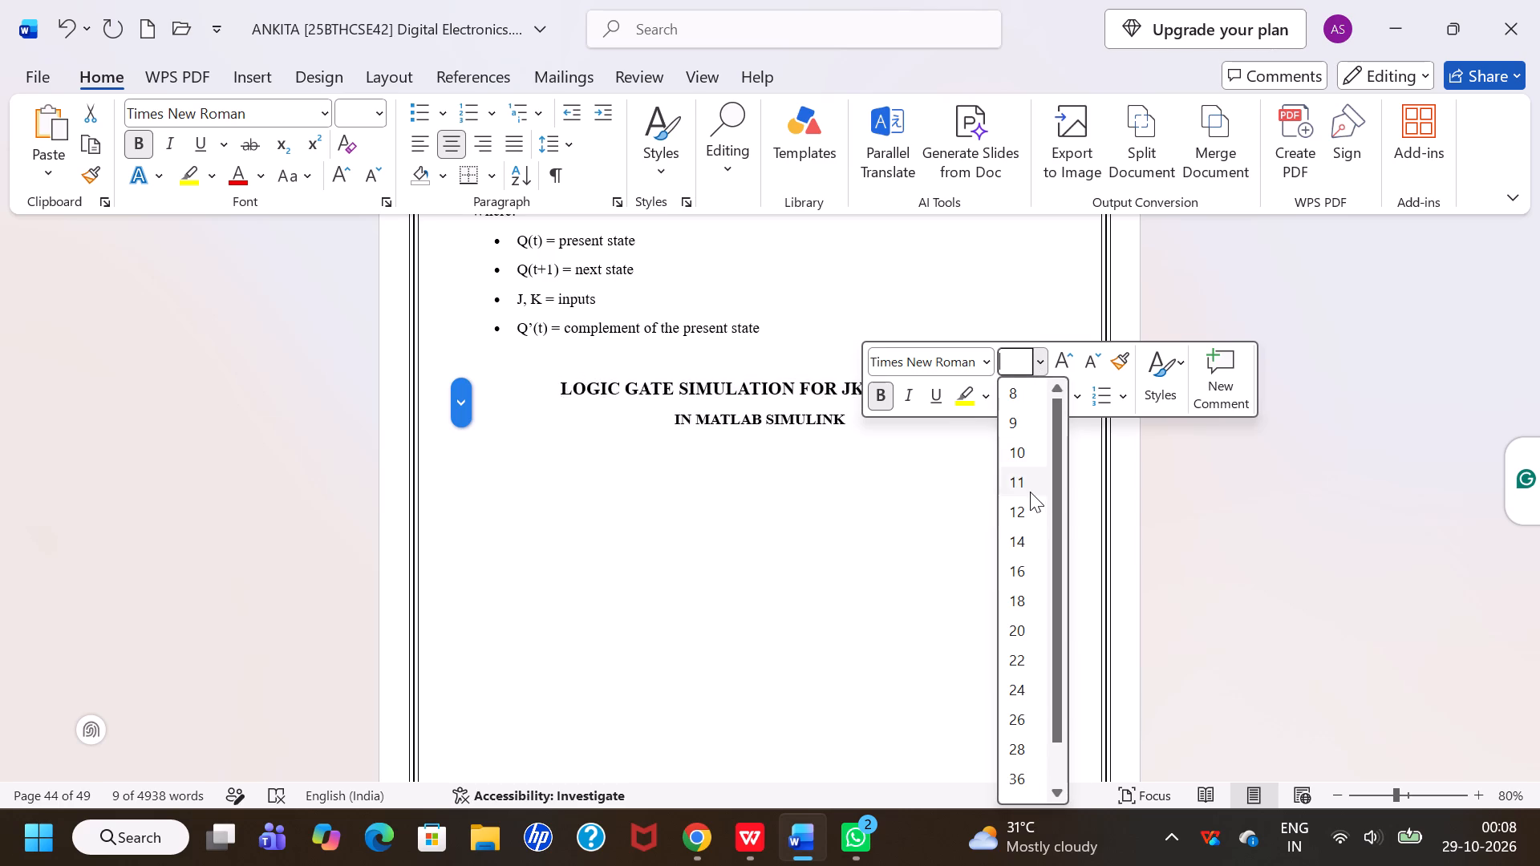
left_click(1026, 516)
left_click(898, 520)
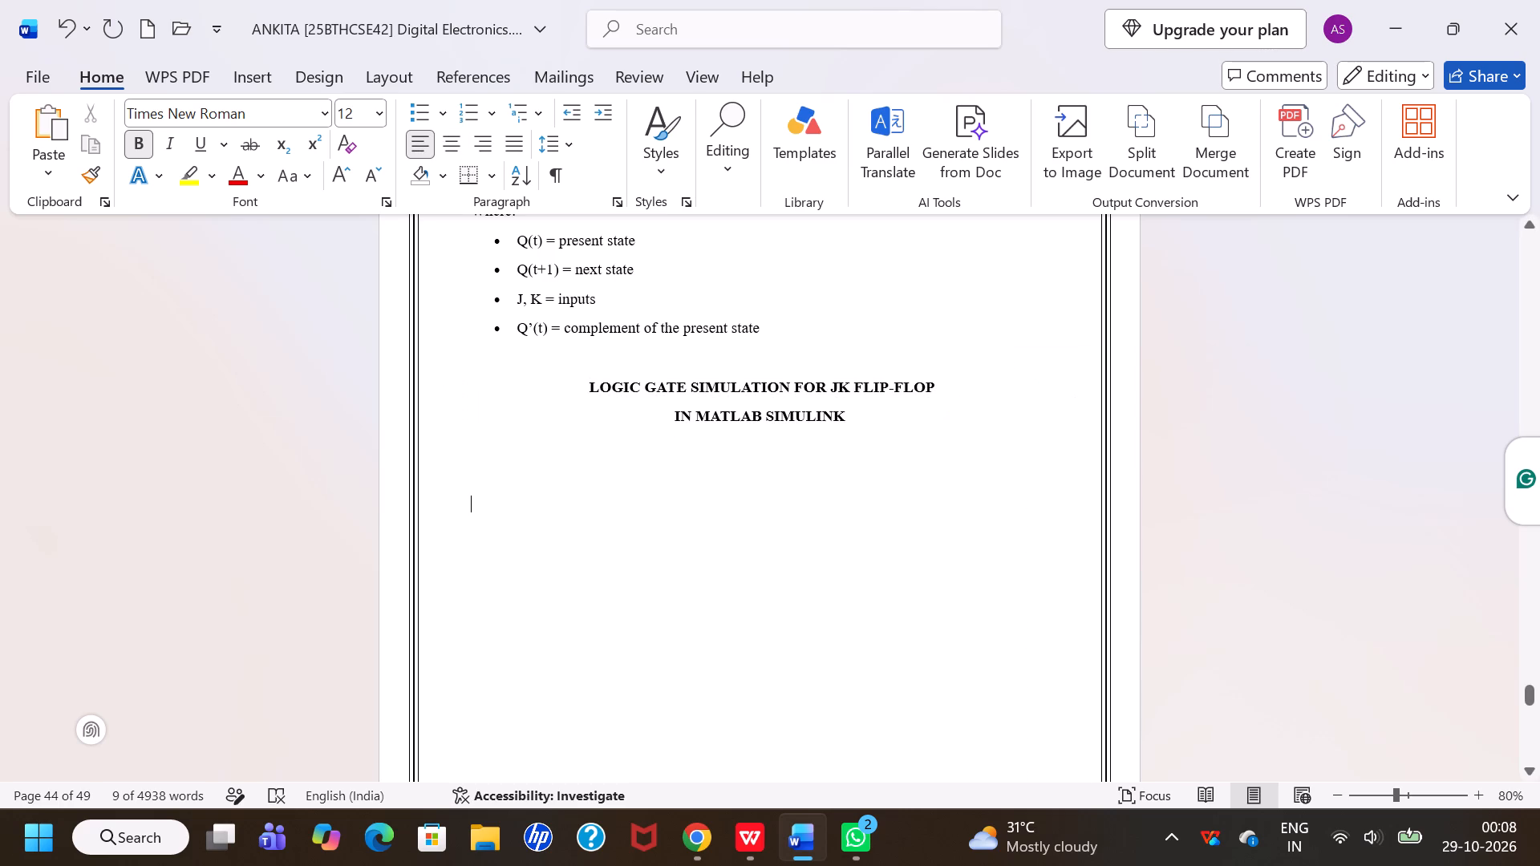
Compare the font formatting of the JK flip-flop simulation heading with that of the BCD to Gray code converter heading.
triple_click(784, 391)
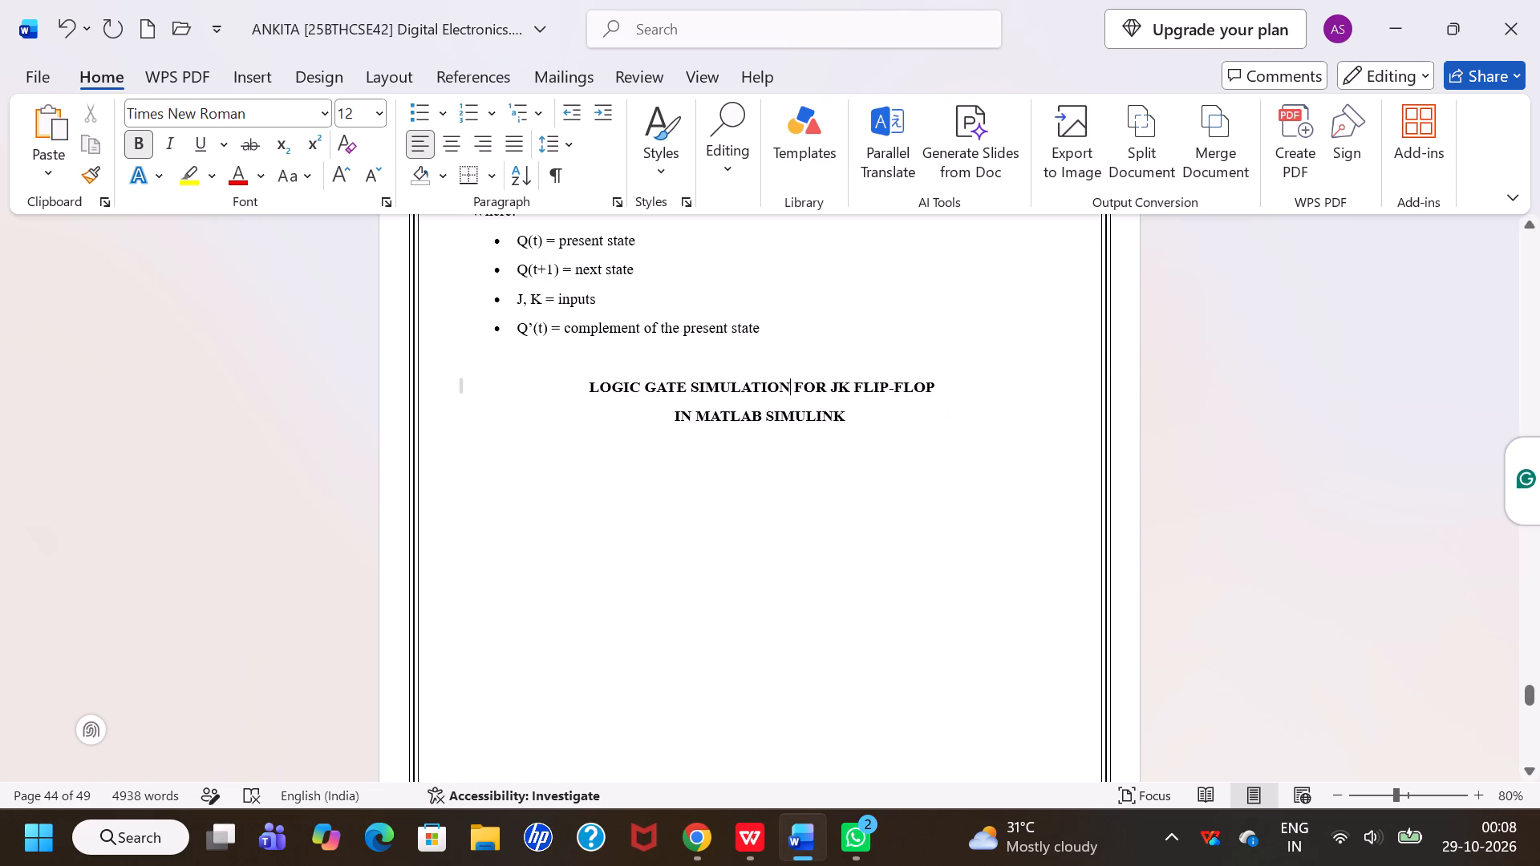
left_click(784, 391)
triple_click(784, 391)
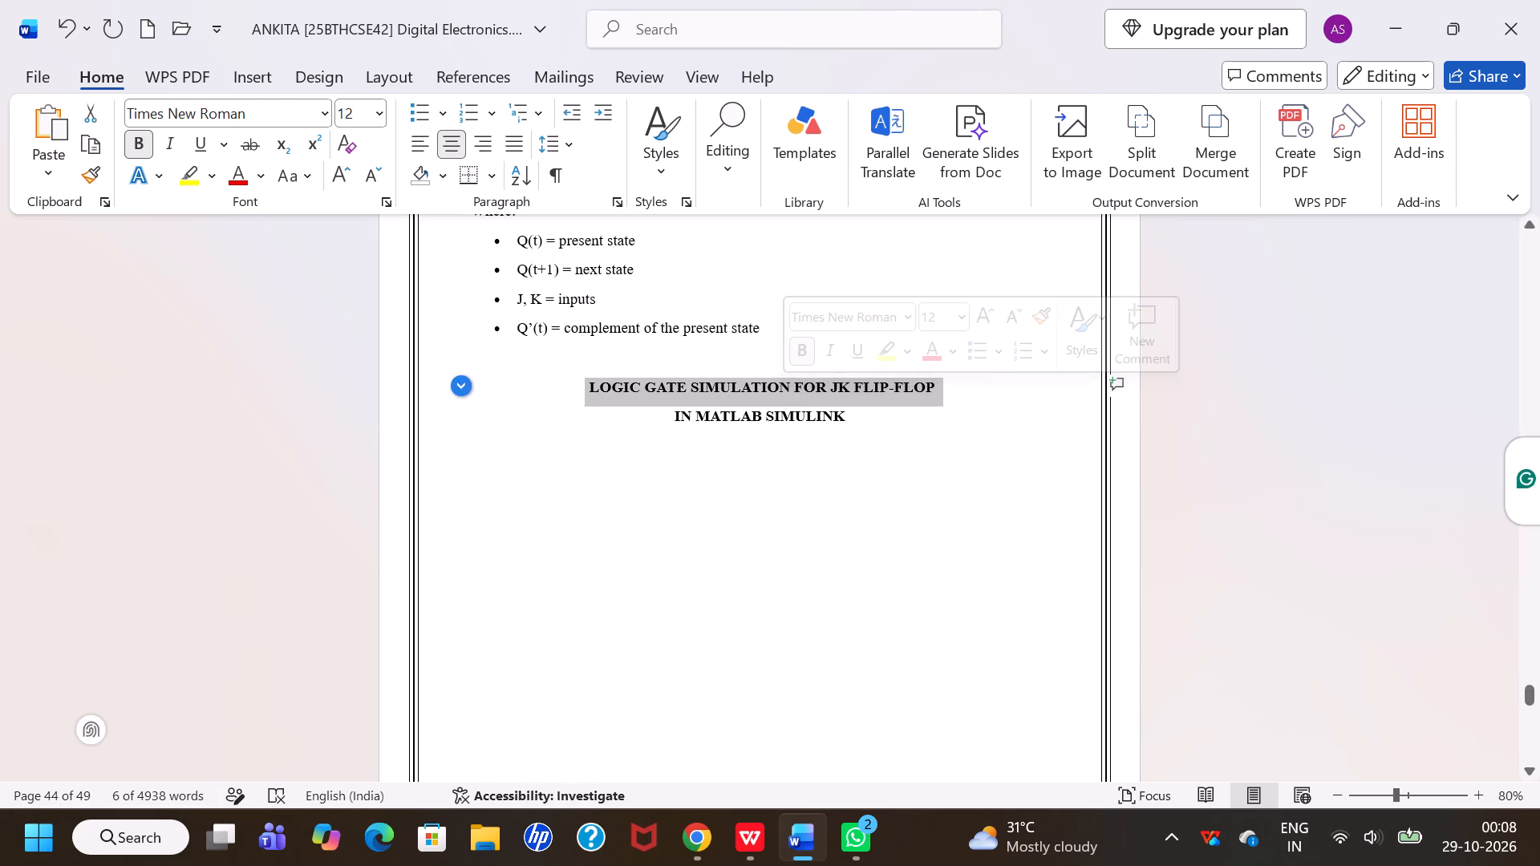
left_click(800, 526)
scroll(800, 526, "up", 8)
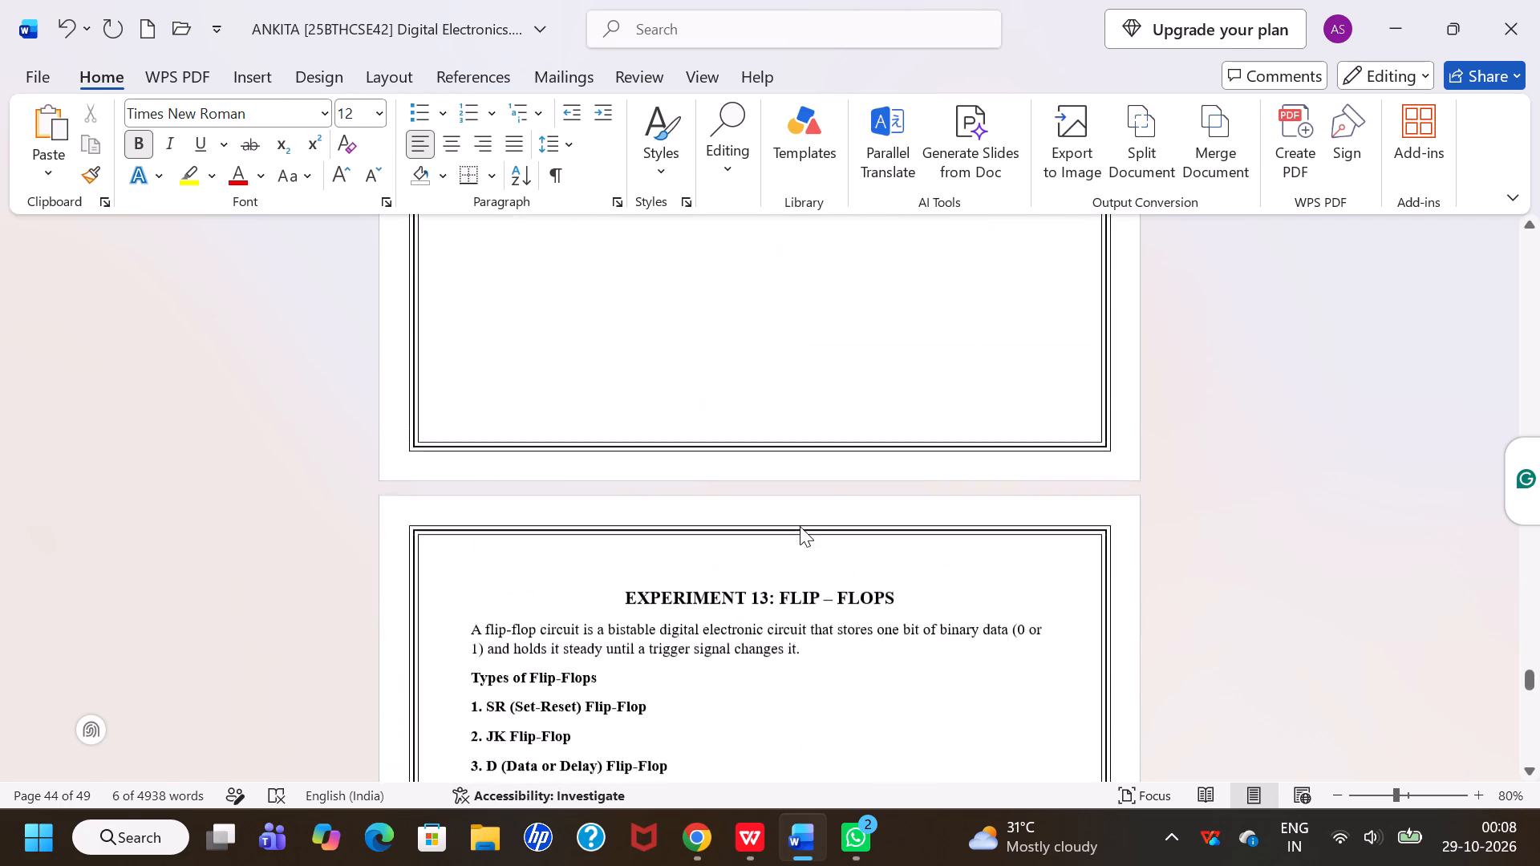
scroll(800, 526, "up", 3)
triple_click(740, 378)
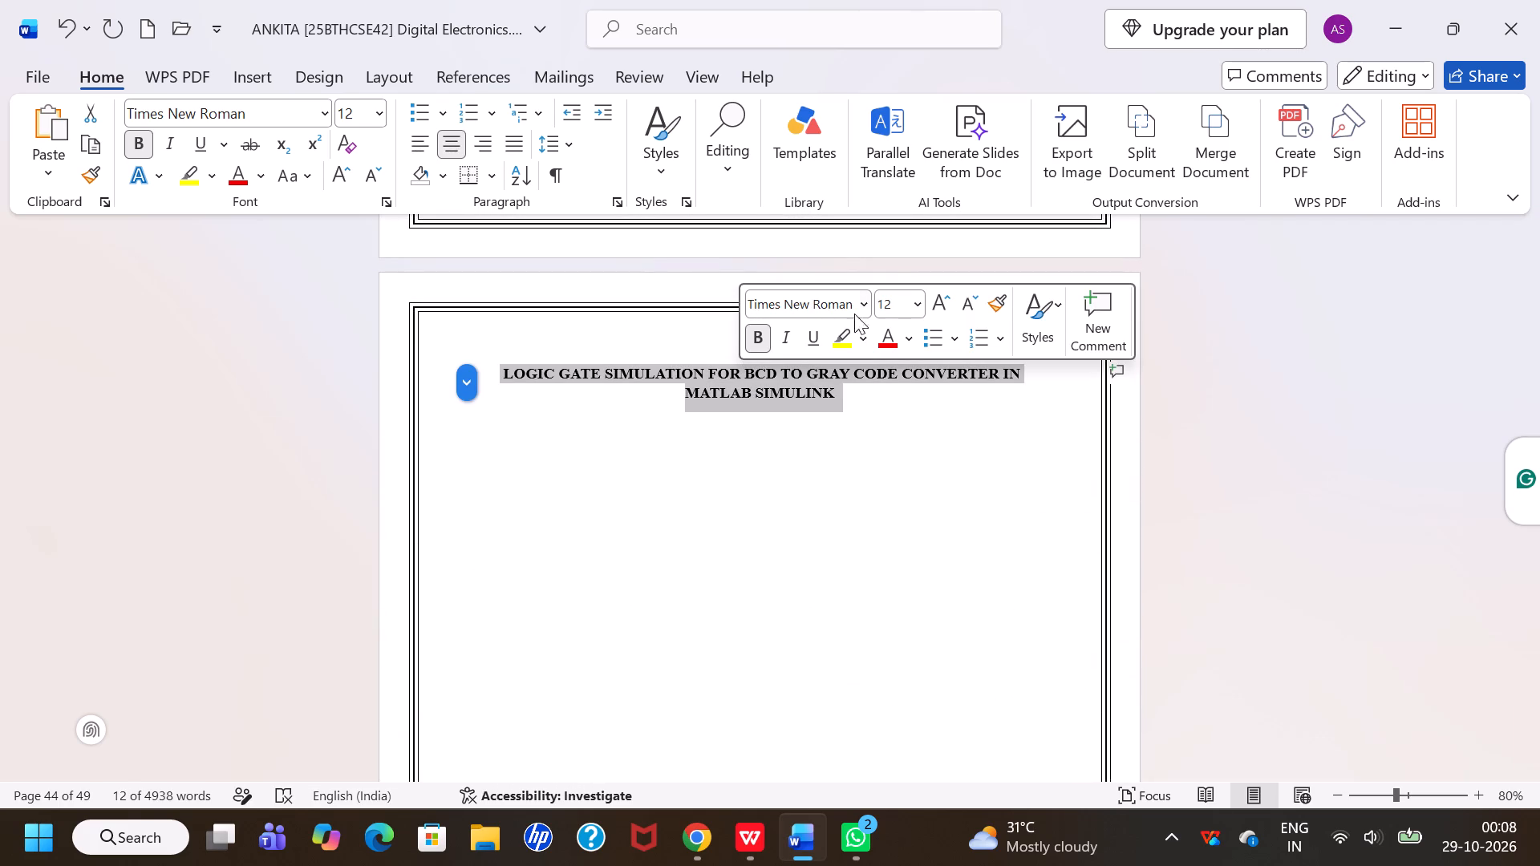
left_click(885, 475)
Save the document with the new JK flip-flop simulation heading, checking the pages of the shift register experiment.
scroll(885, 475, "down", 11)
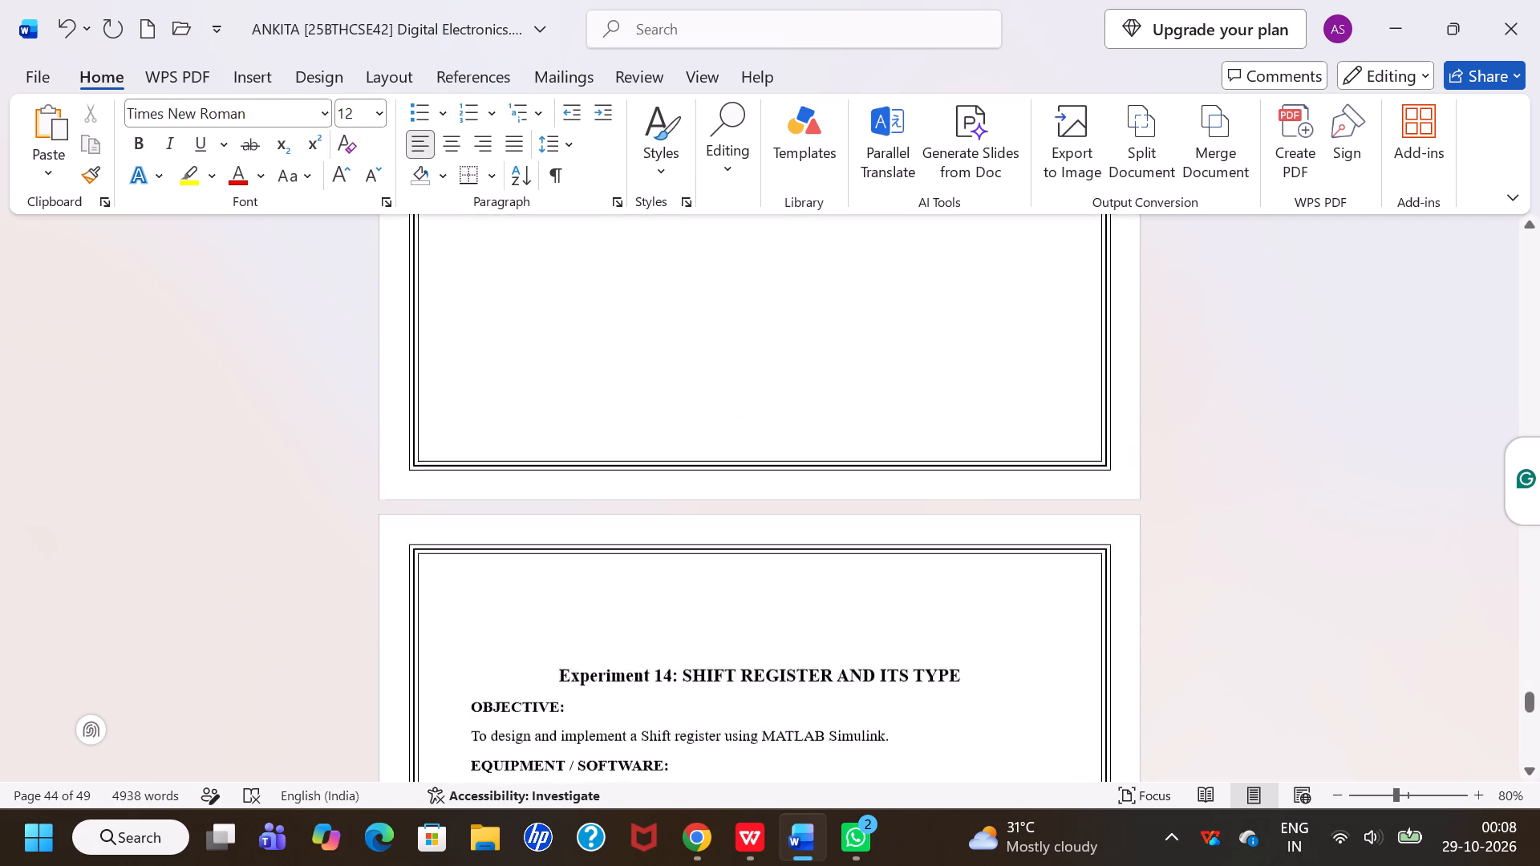
scroll(885, 475, "down", 12)
key("ctrl+s")
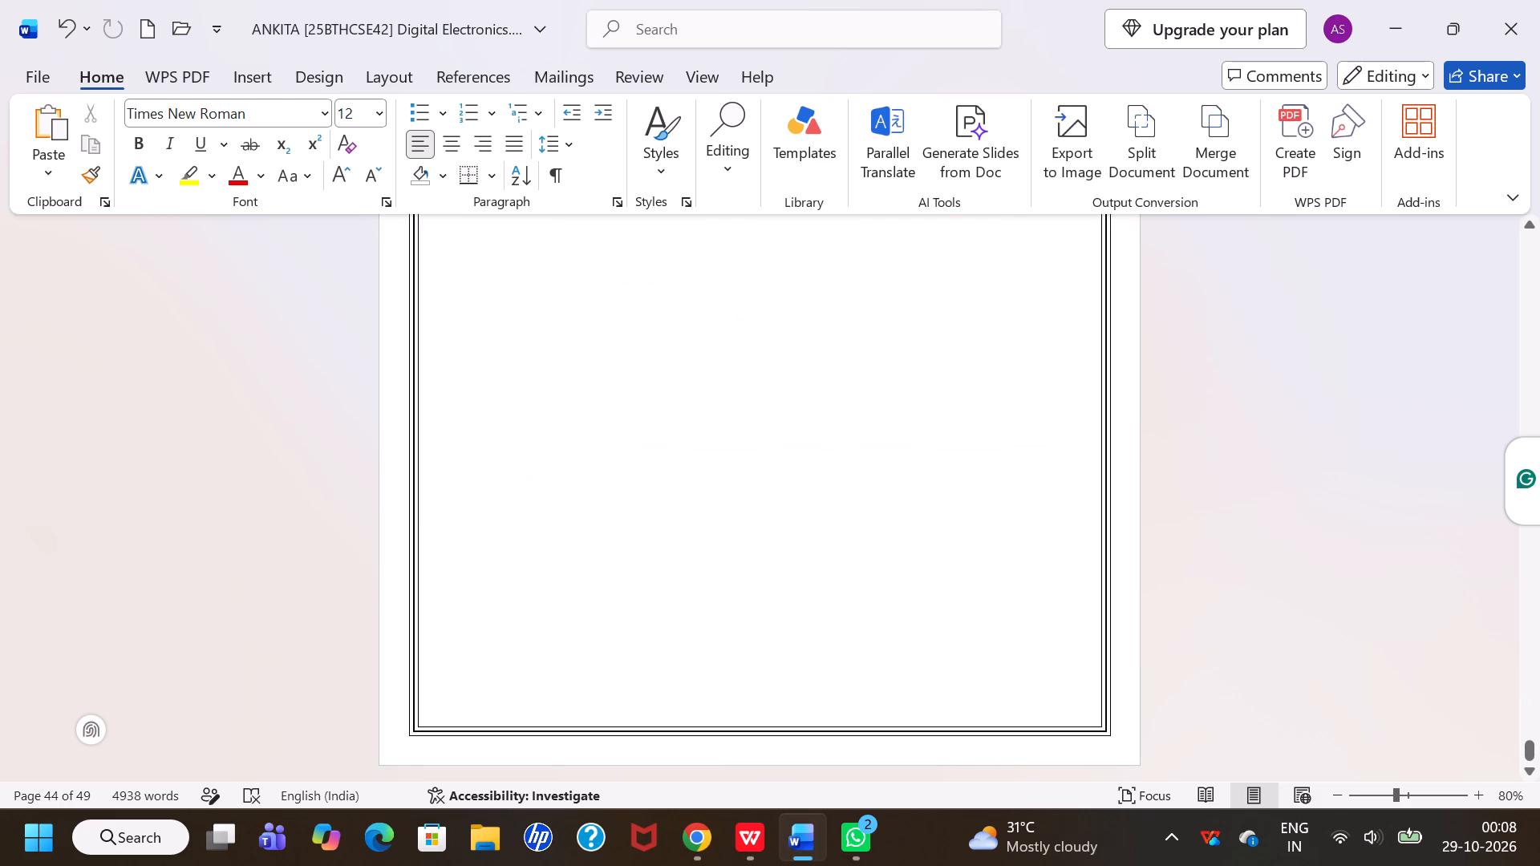
scroll(885, 475, "up", 6)
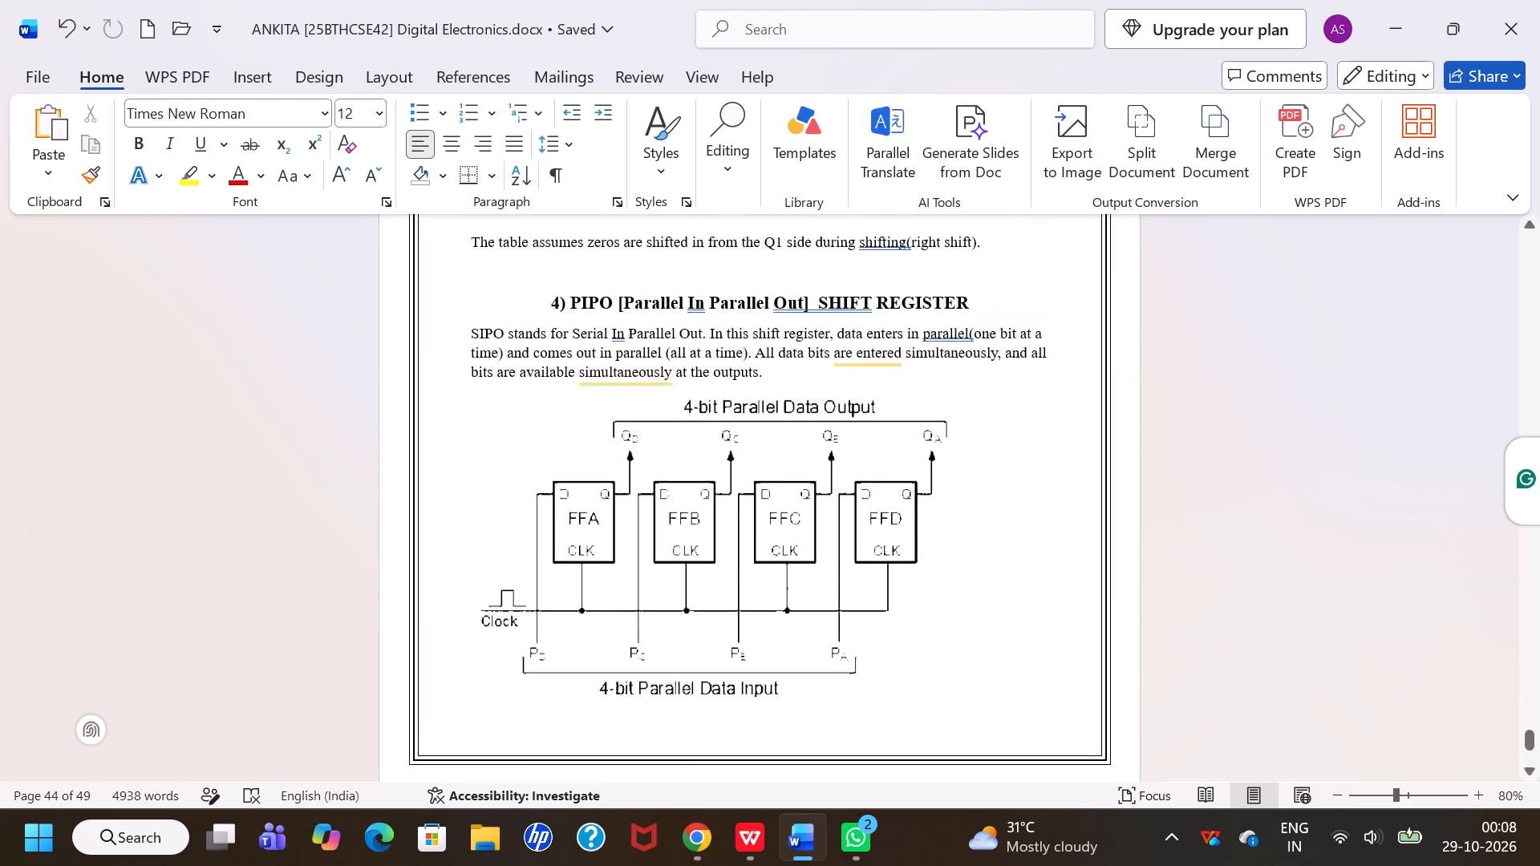
scroll(885, 475, "up", 8)
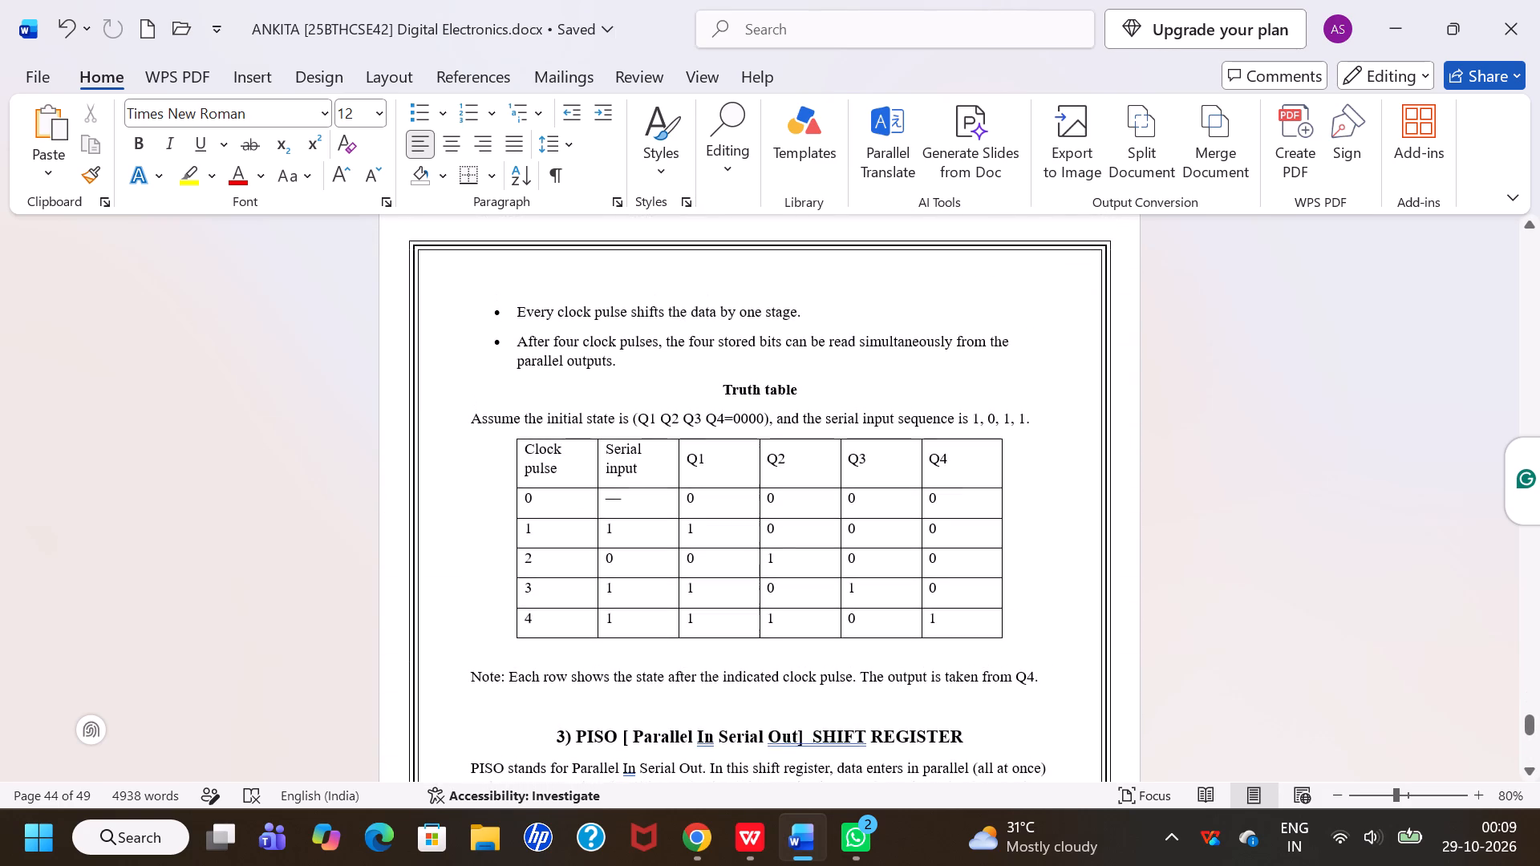
scroll(885, 475, "up", 7)
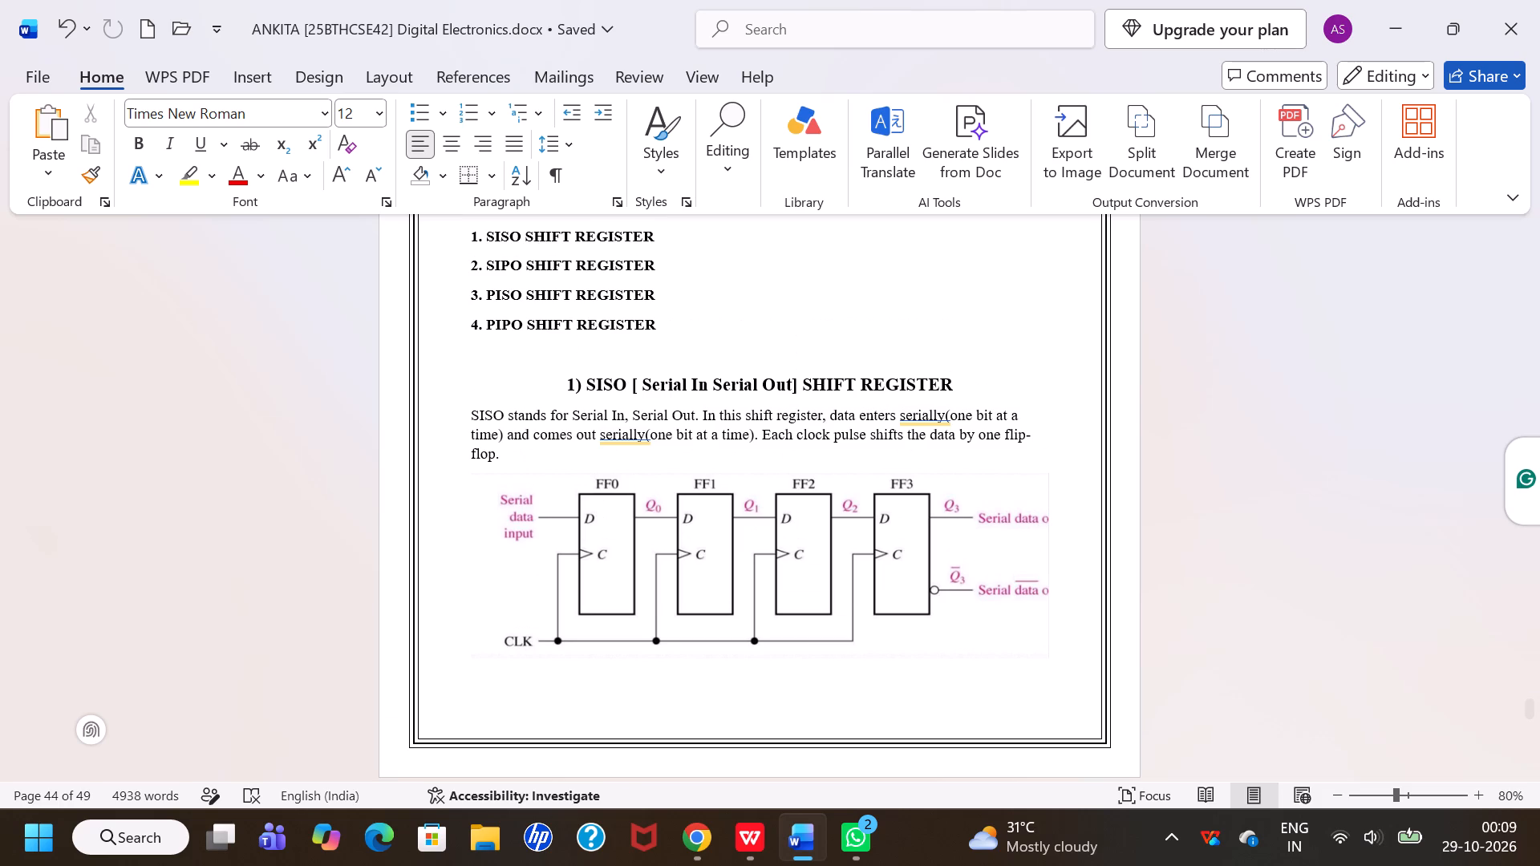
key("ctrl+s")
Close the Digital Electronics document in Word and the WPS Office window containing the other DE document.
left_click(1511, 45)
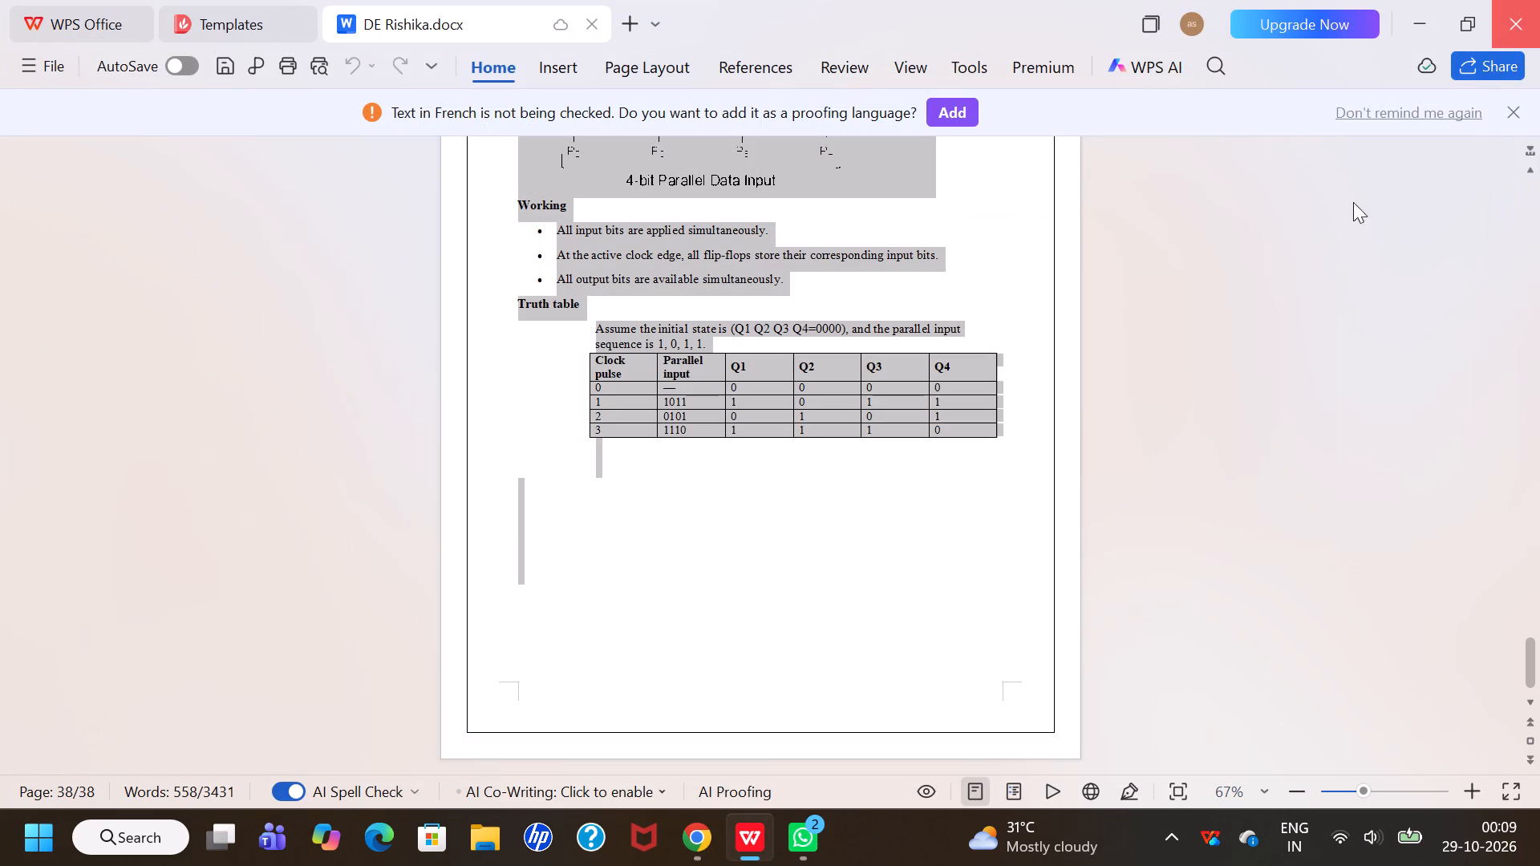
left_click(1510, 22)
left_click(1510, 22)
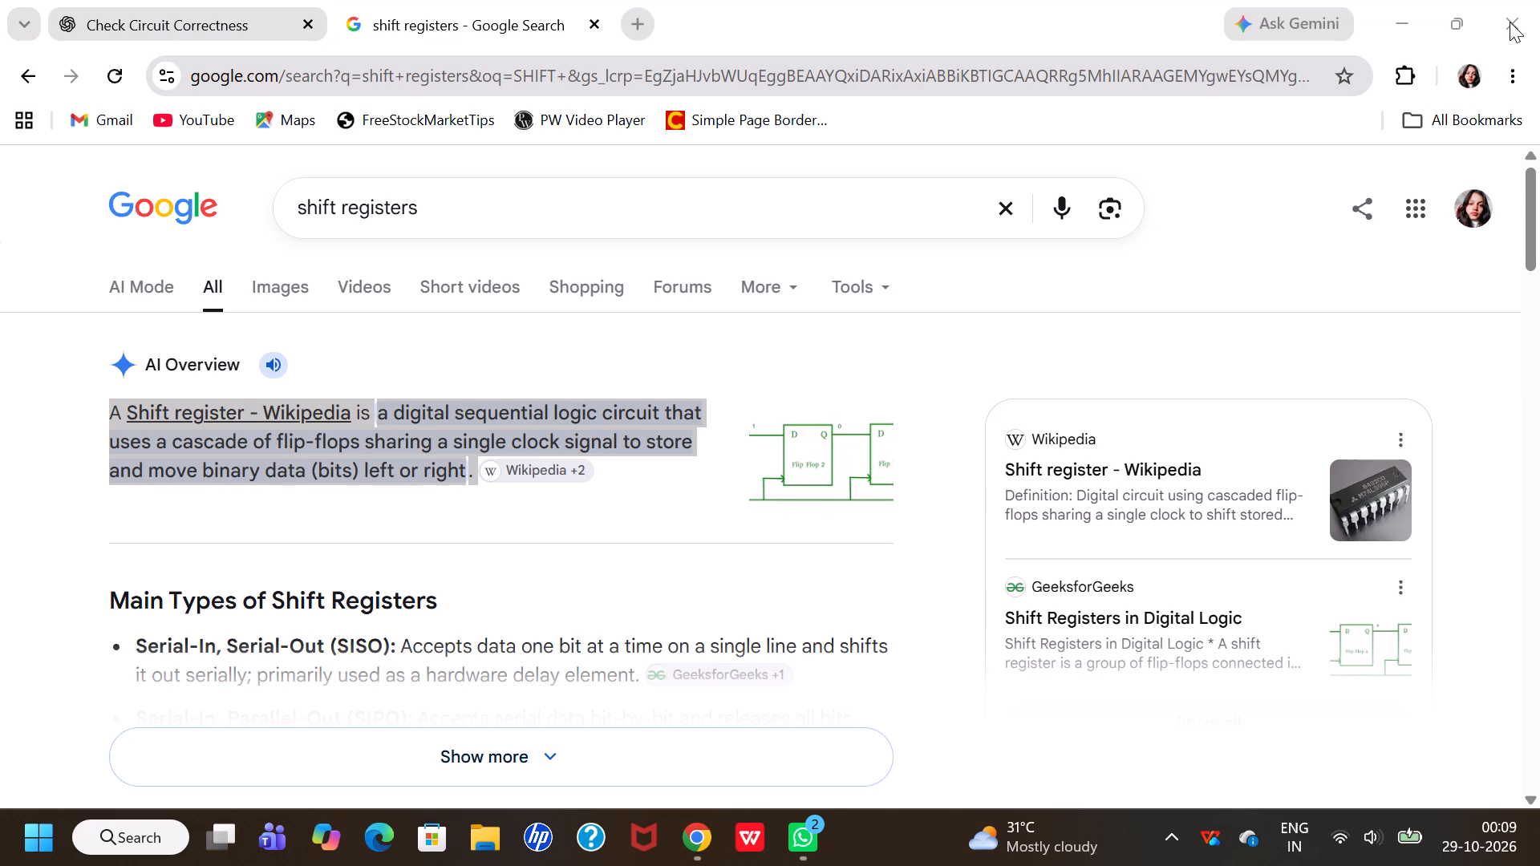
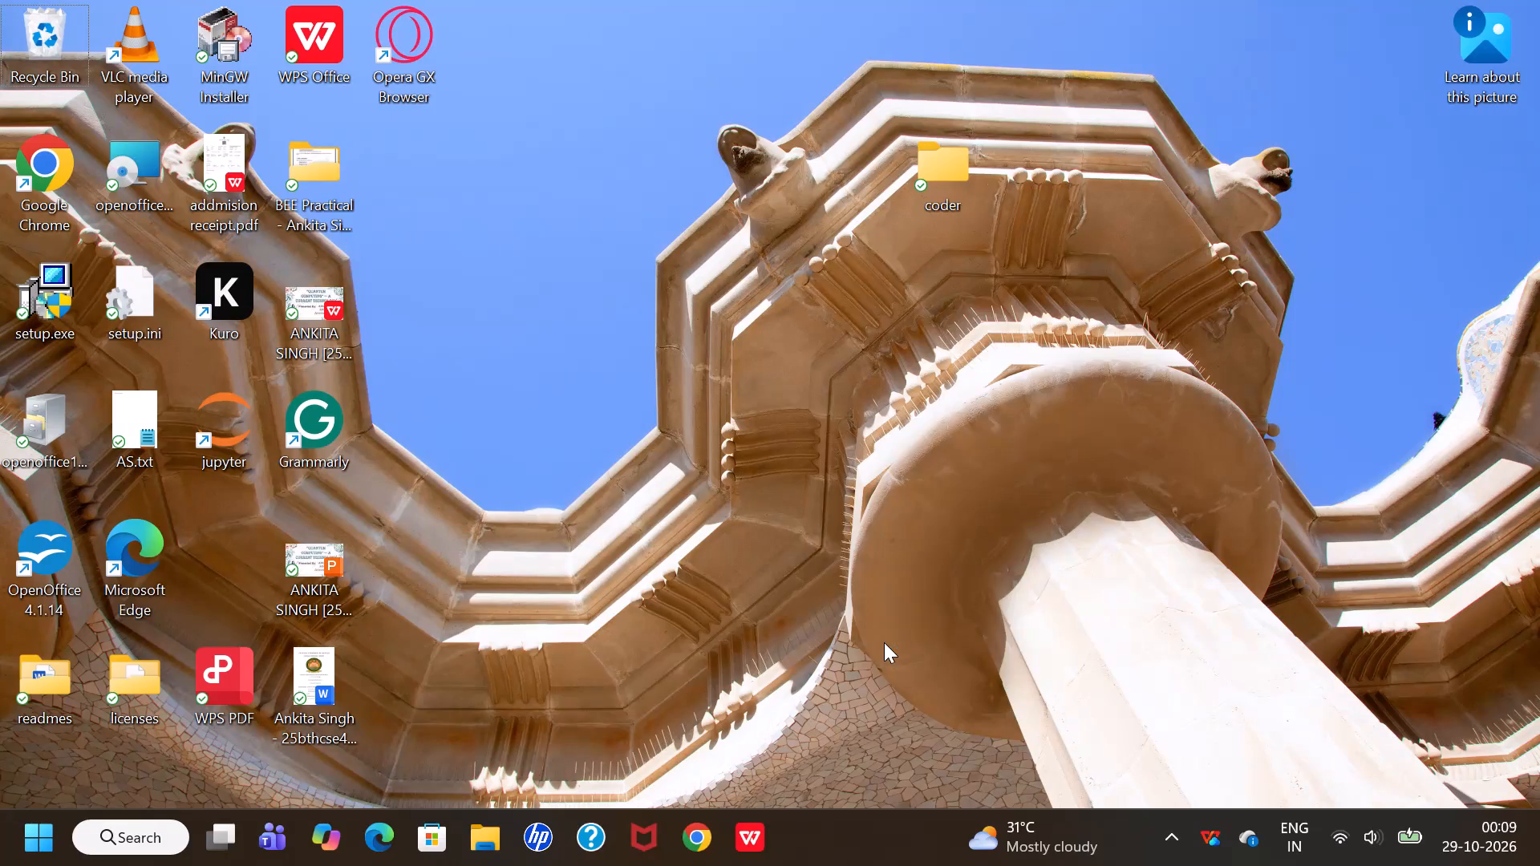
Bring up the Shut Down Windows dialog from the desktop.
key("alt+F4")
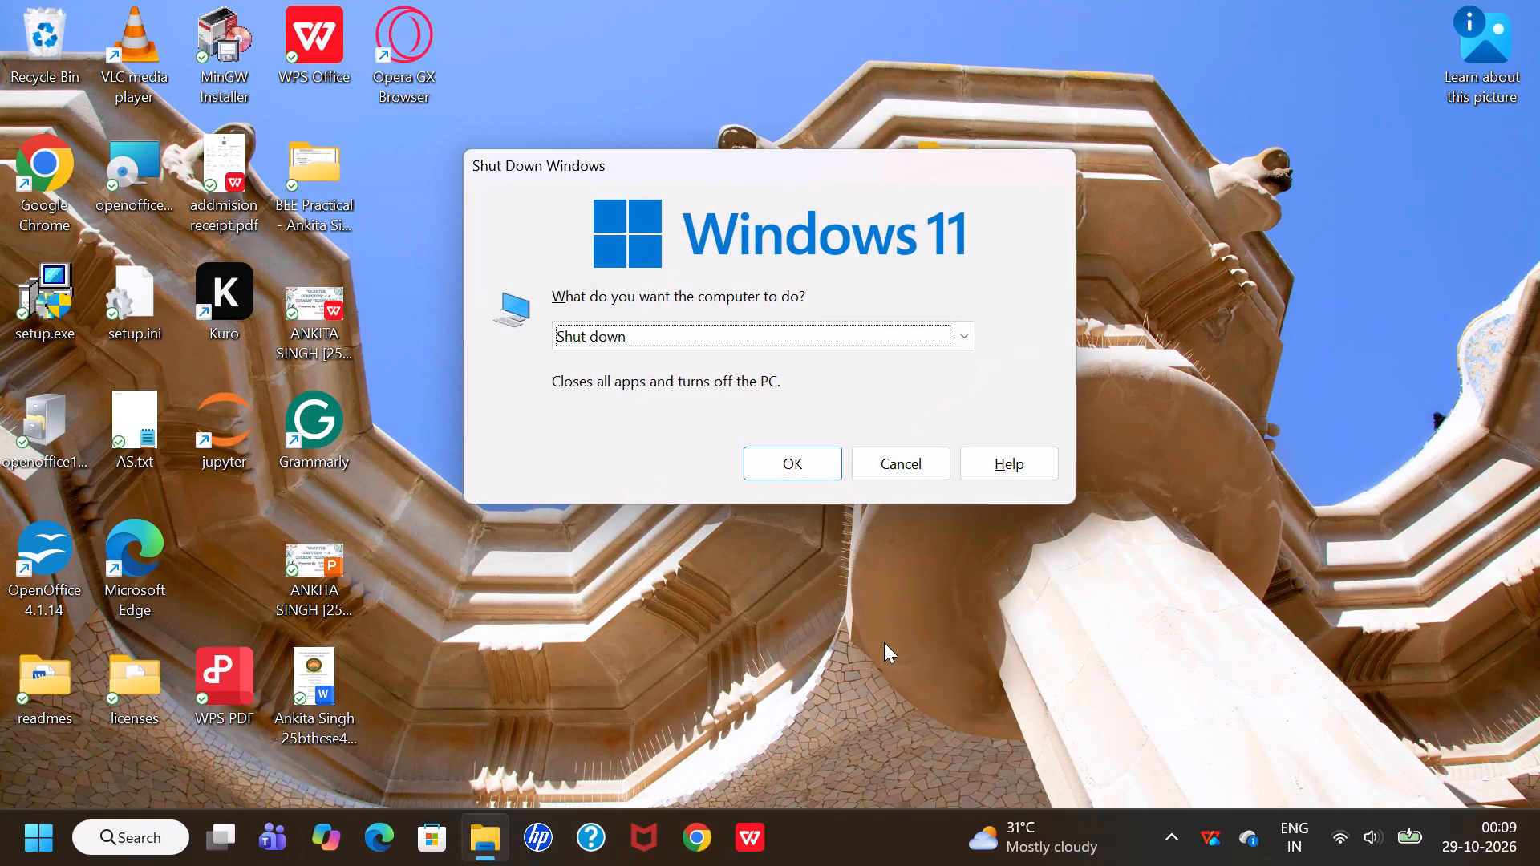